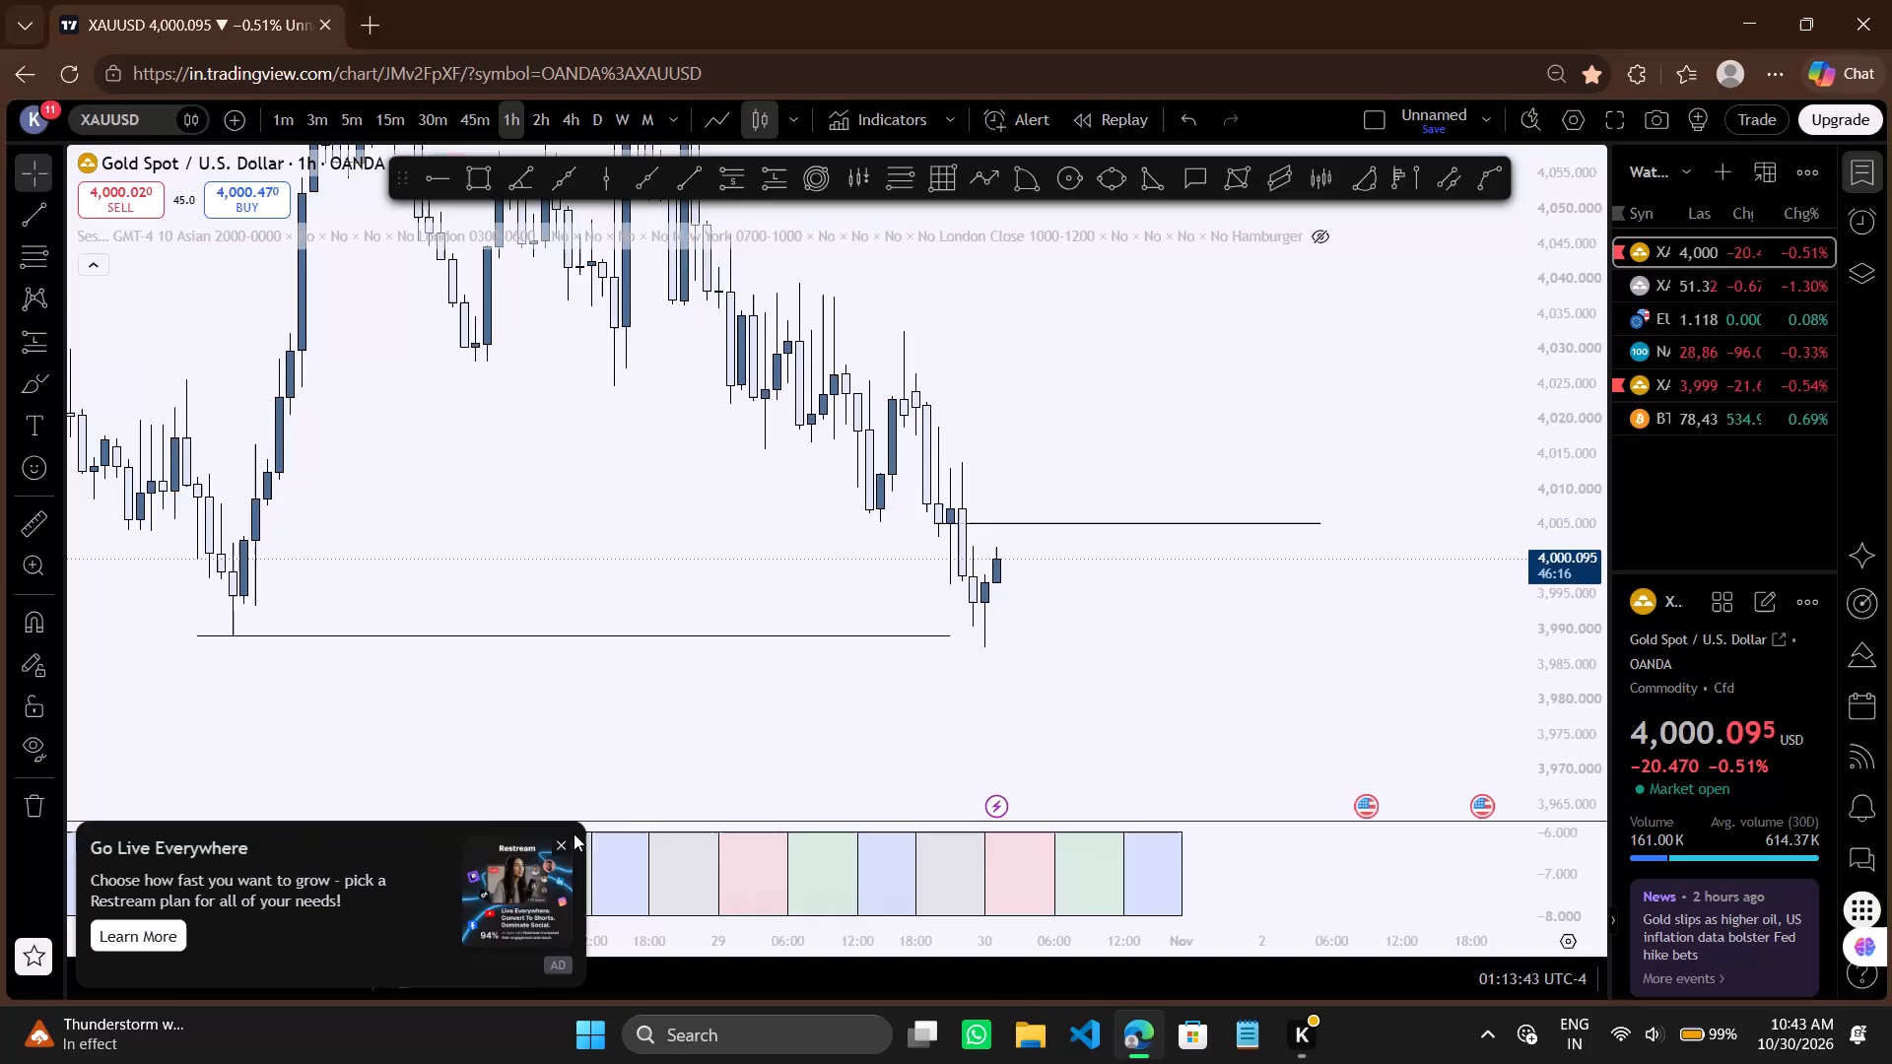
# Dismiss the advertisement and switch the XAUUSD chart to the 30-minute timeframe.
pyautogui.click(565, 843)
pyautogui.moveTo(737, 398); pyautogui.dragTo(756, 443)
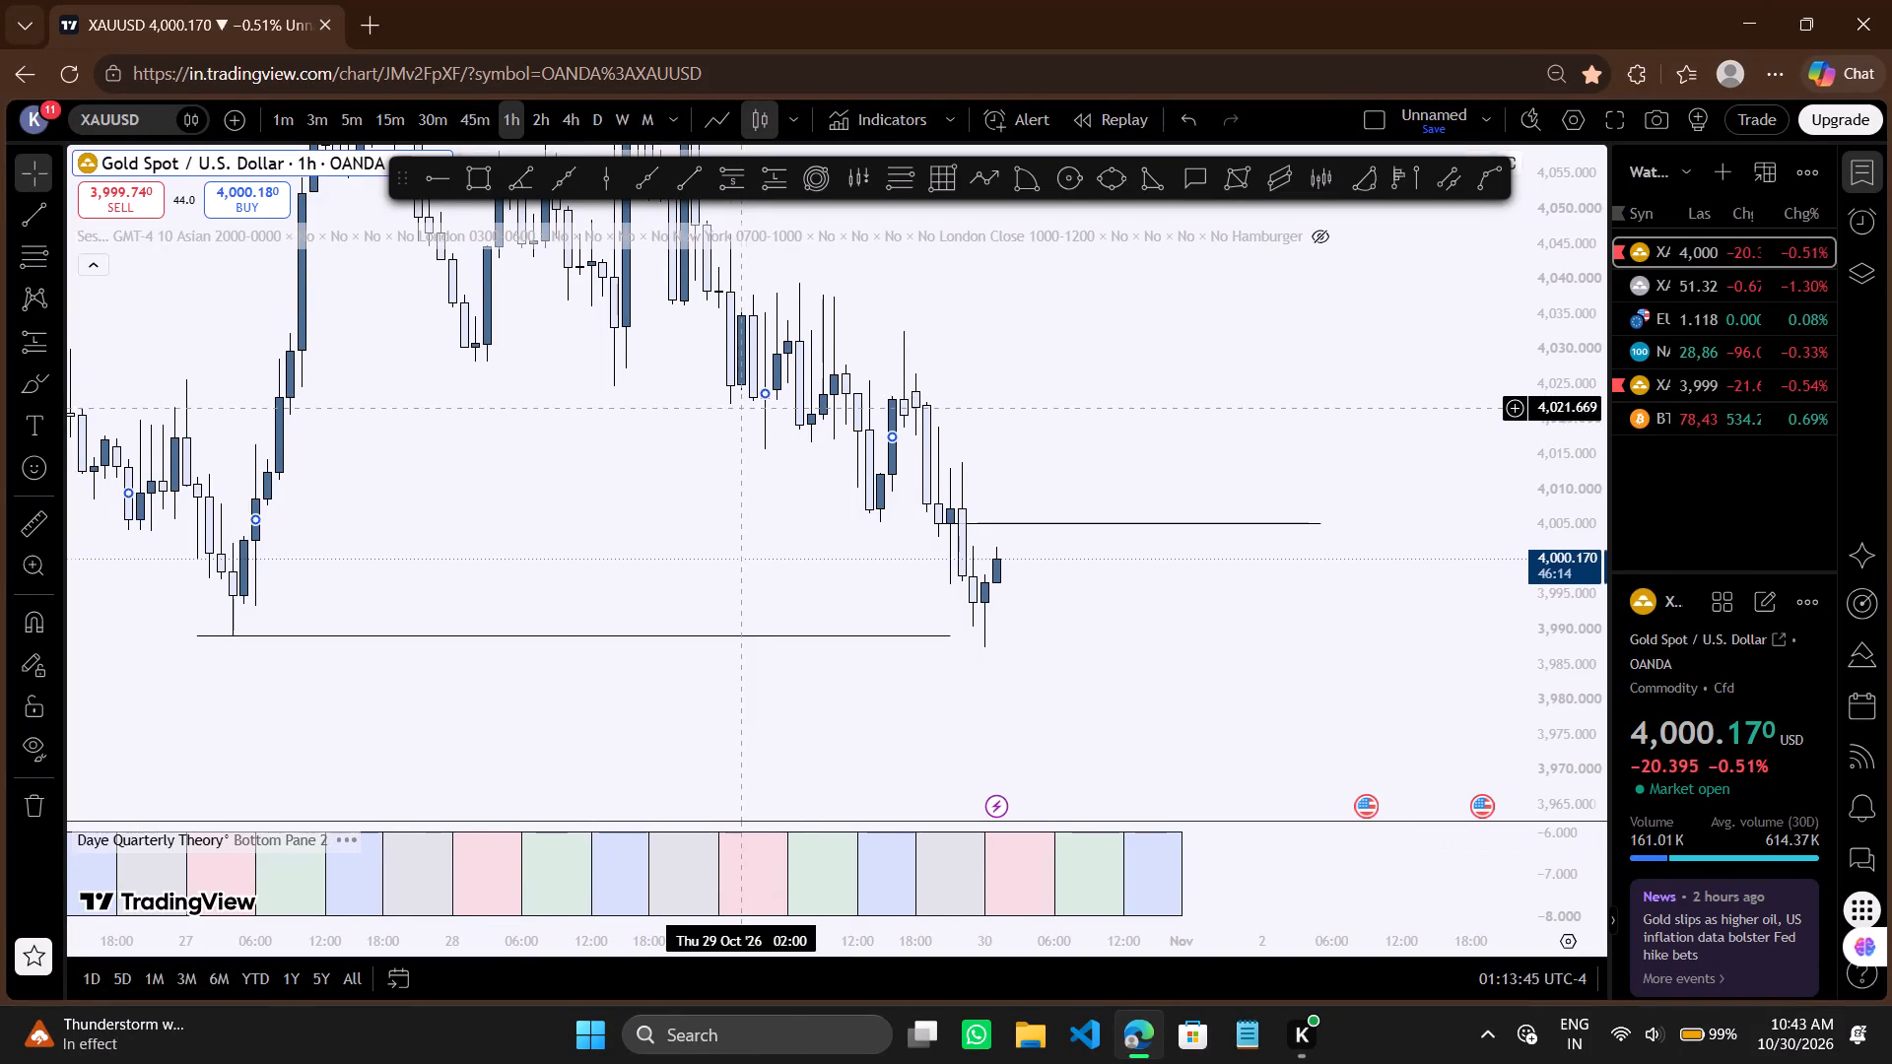
pyautogui.moveTo(756, 443); pyautogui.dragTo(769, 468)
pyautogui.moveTo(722, 542); pyautogui.dragTo(666, 533)
pyautogui.scroll(1, 666, 533)
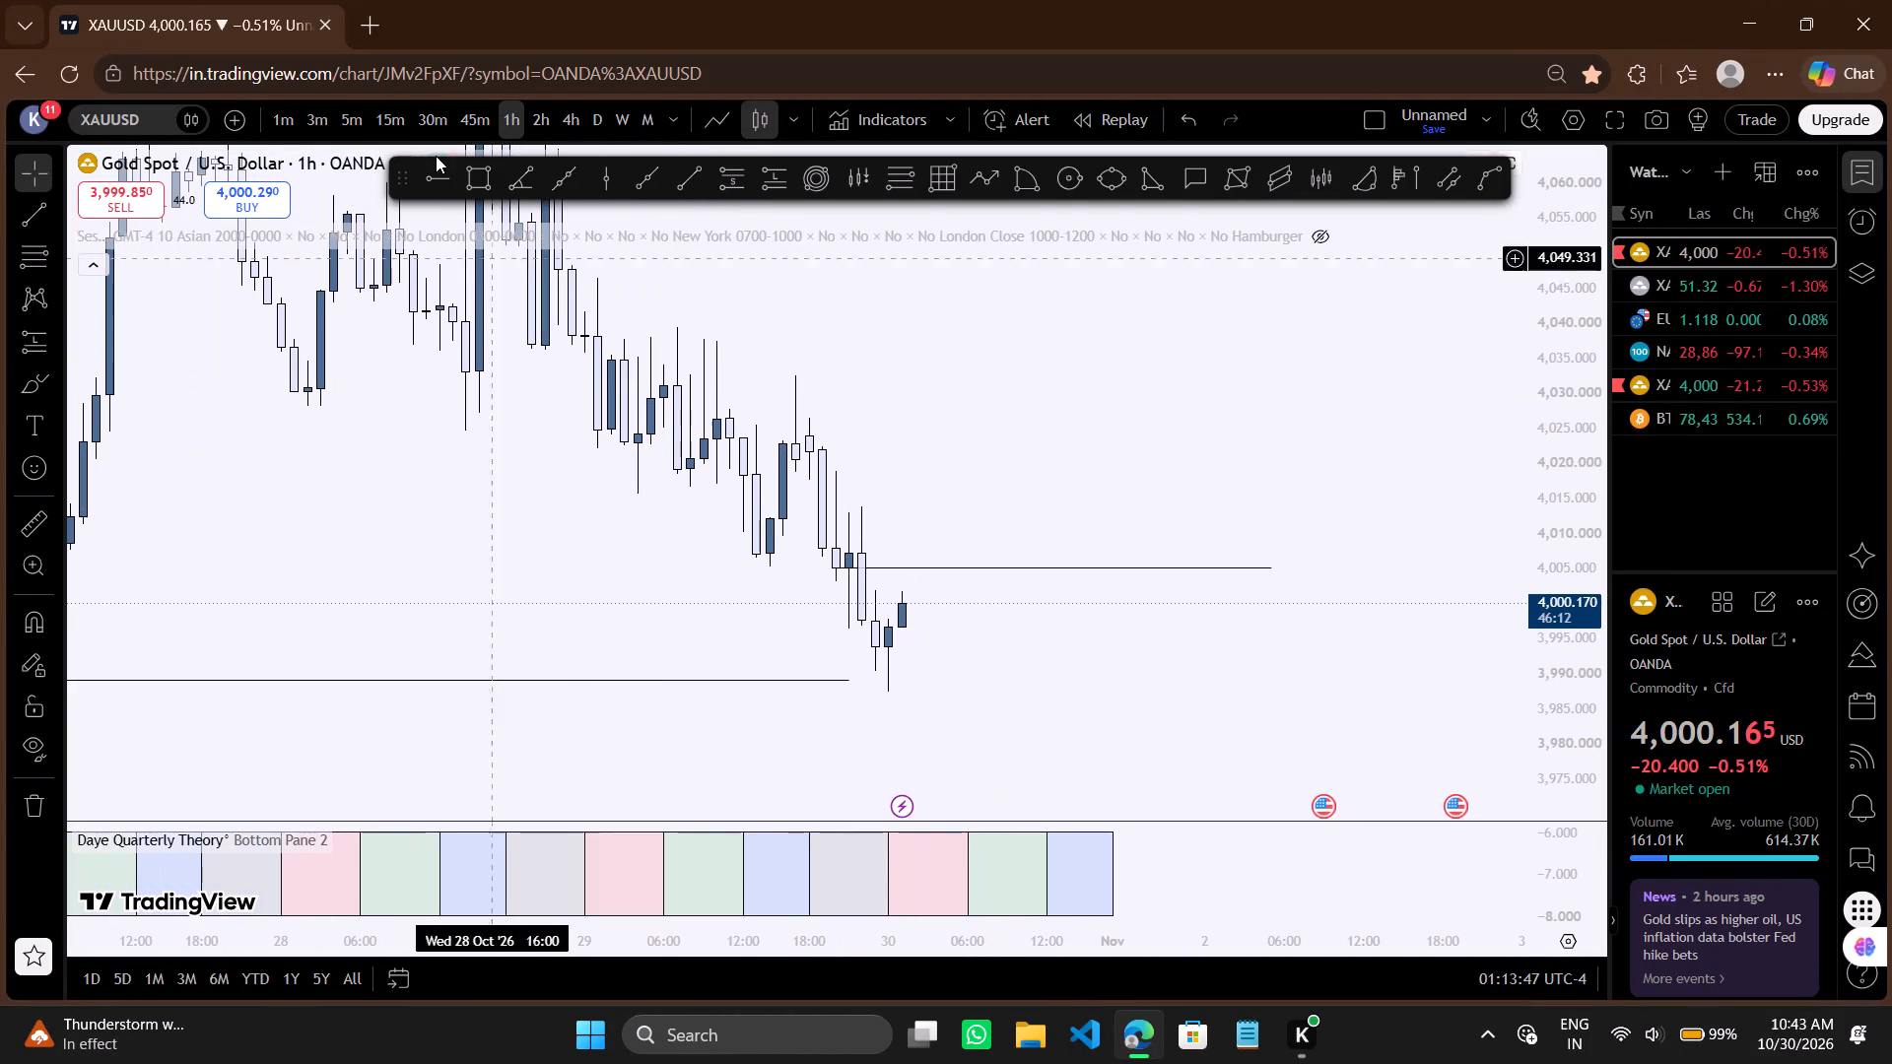
pyautogui.click(436, 118)
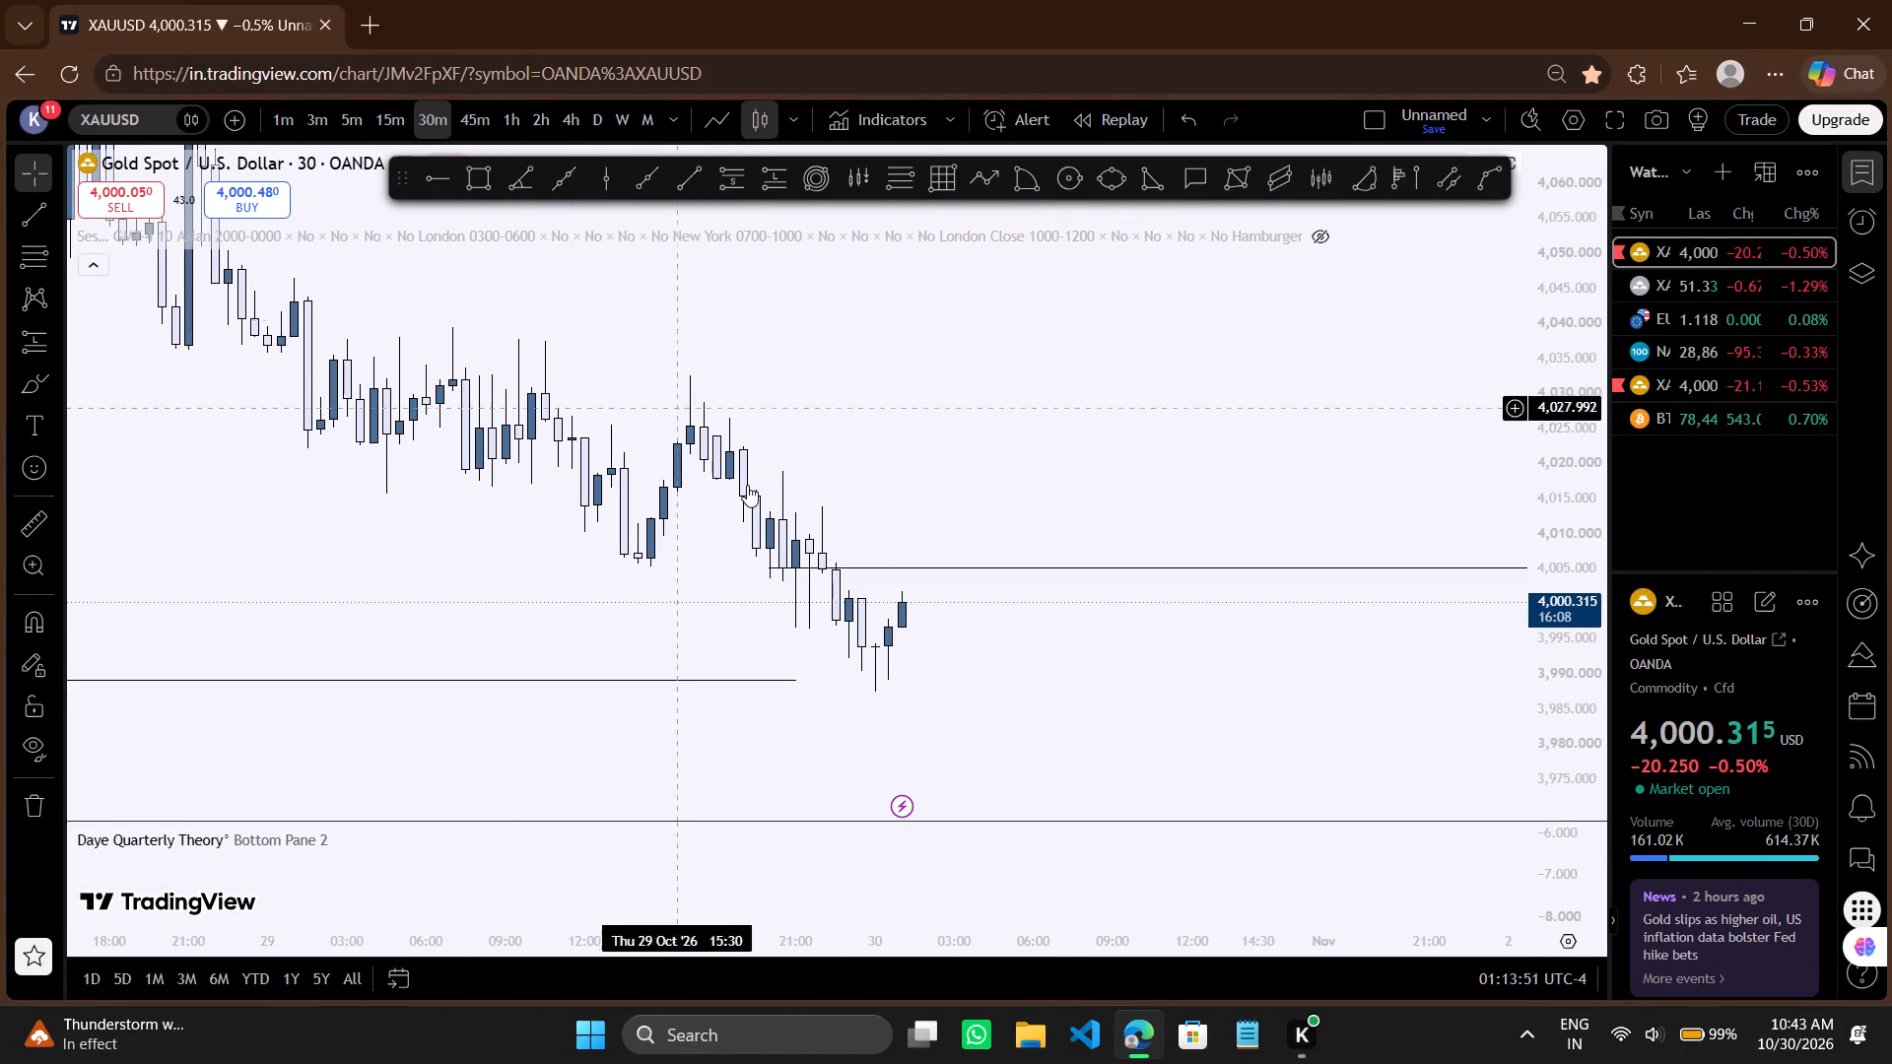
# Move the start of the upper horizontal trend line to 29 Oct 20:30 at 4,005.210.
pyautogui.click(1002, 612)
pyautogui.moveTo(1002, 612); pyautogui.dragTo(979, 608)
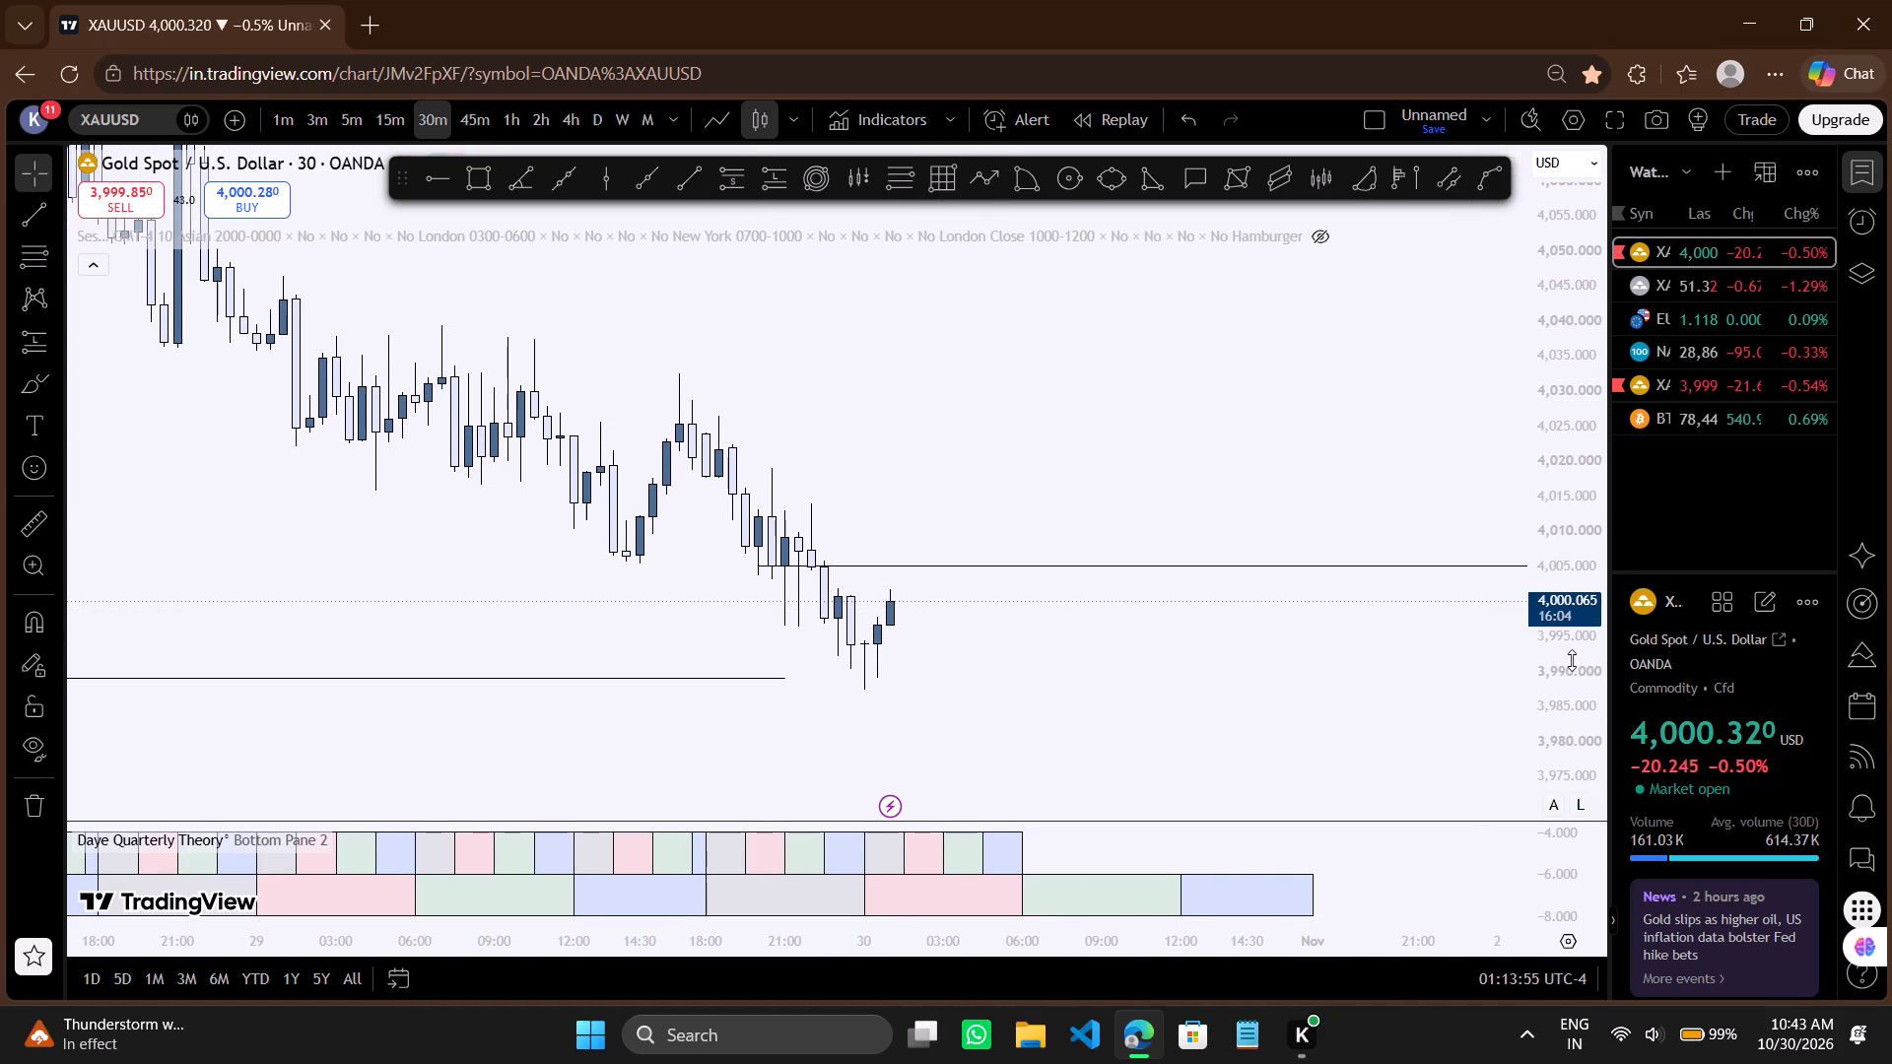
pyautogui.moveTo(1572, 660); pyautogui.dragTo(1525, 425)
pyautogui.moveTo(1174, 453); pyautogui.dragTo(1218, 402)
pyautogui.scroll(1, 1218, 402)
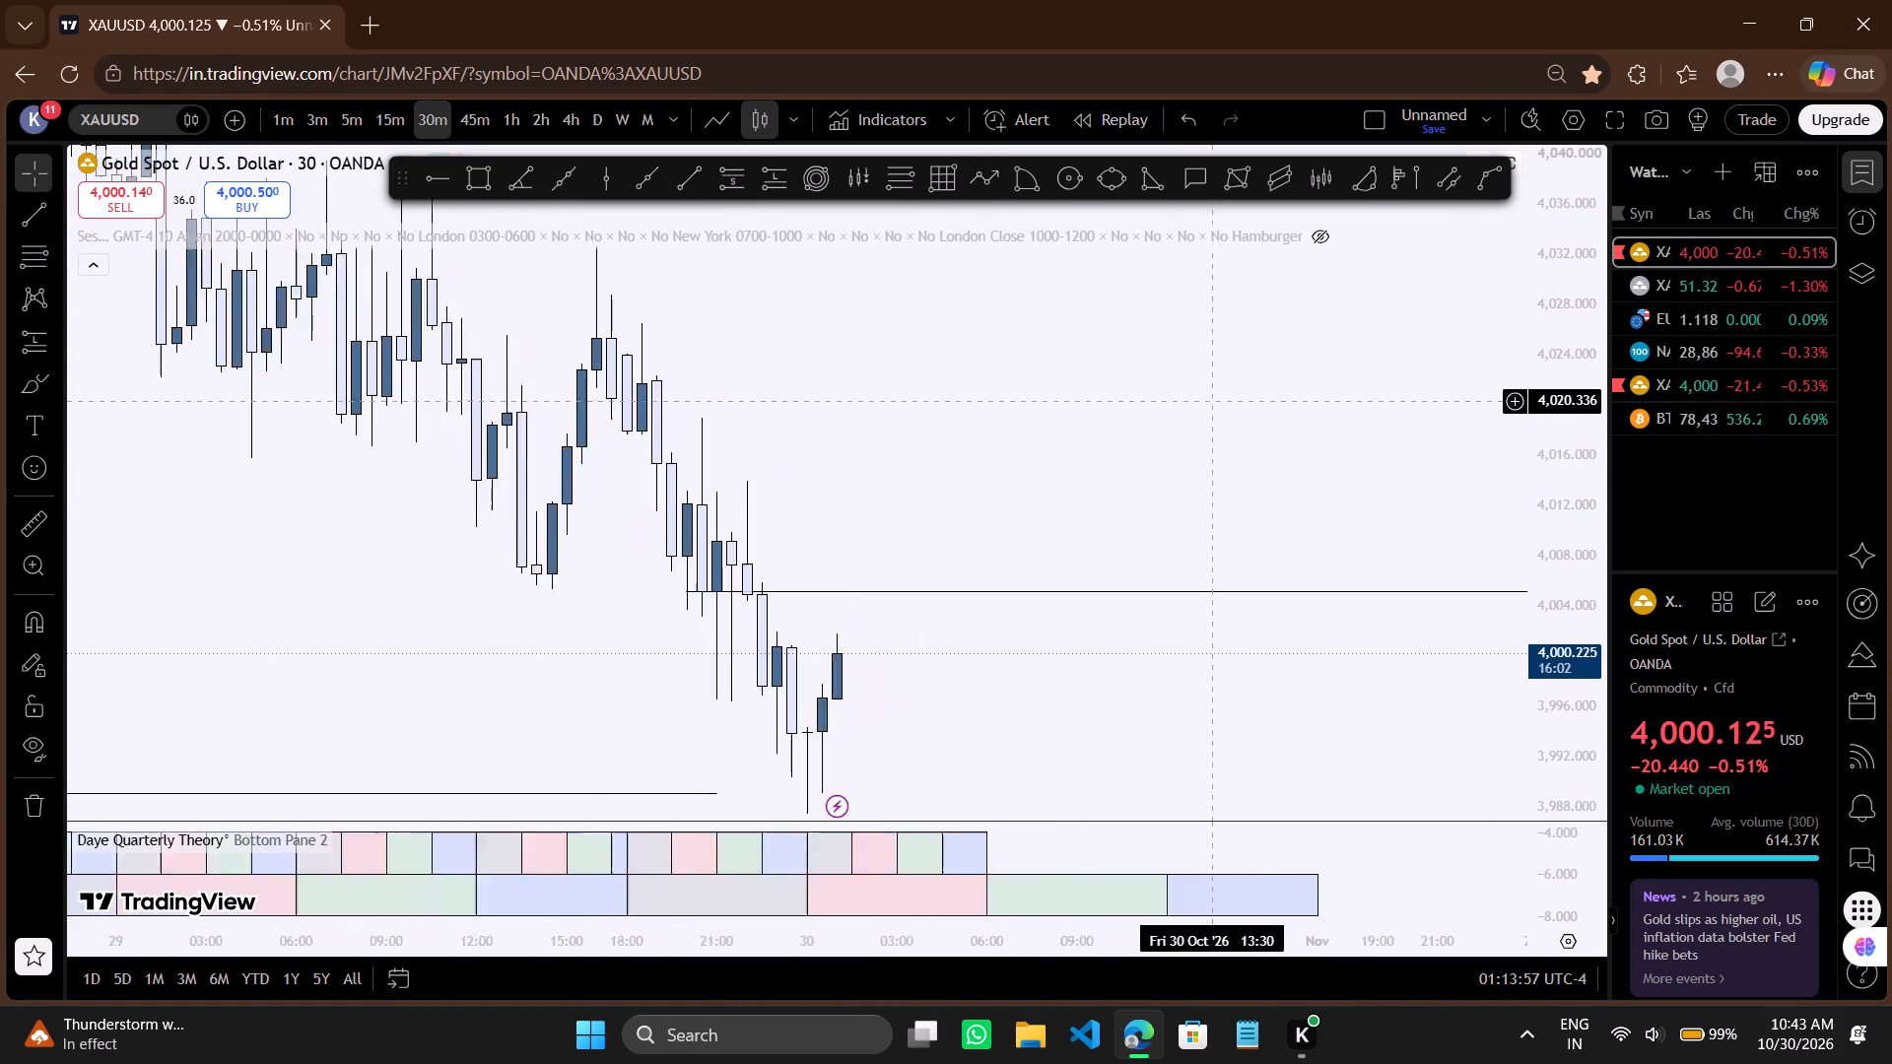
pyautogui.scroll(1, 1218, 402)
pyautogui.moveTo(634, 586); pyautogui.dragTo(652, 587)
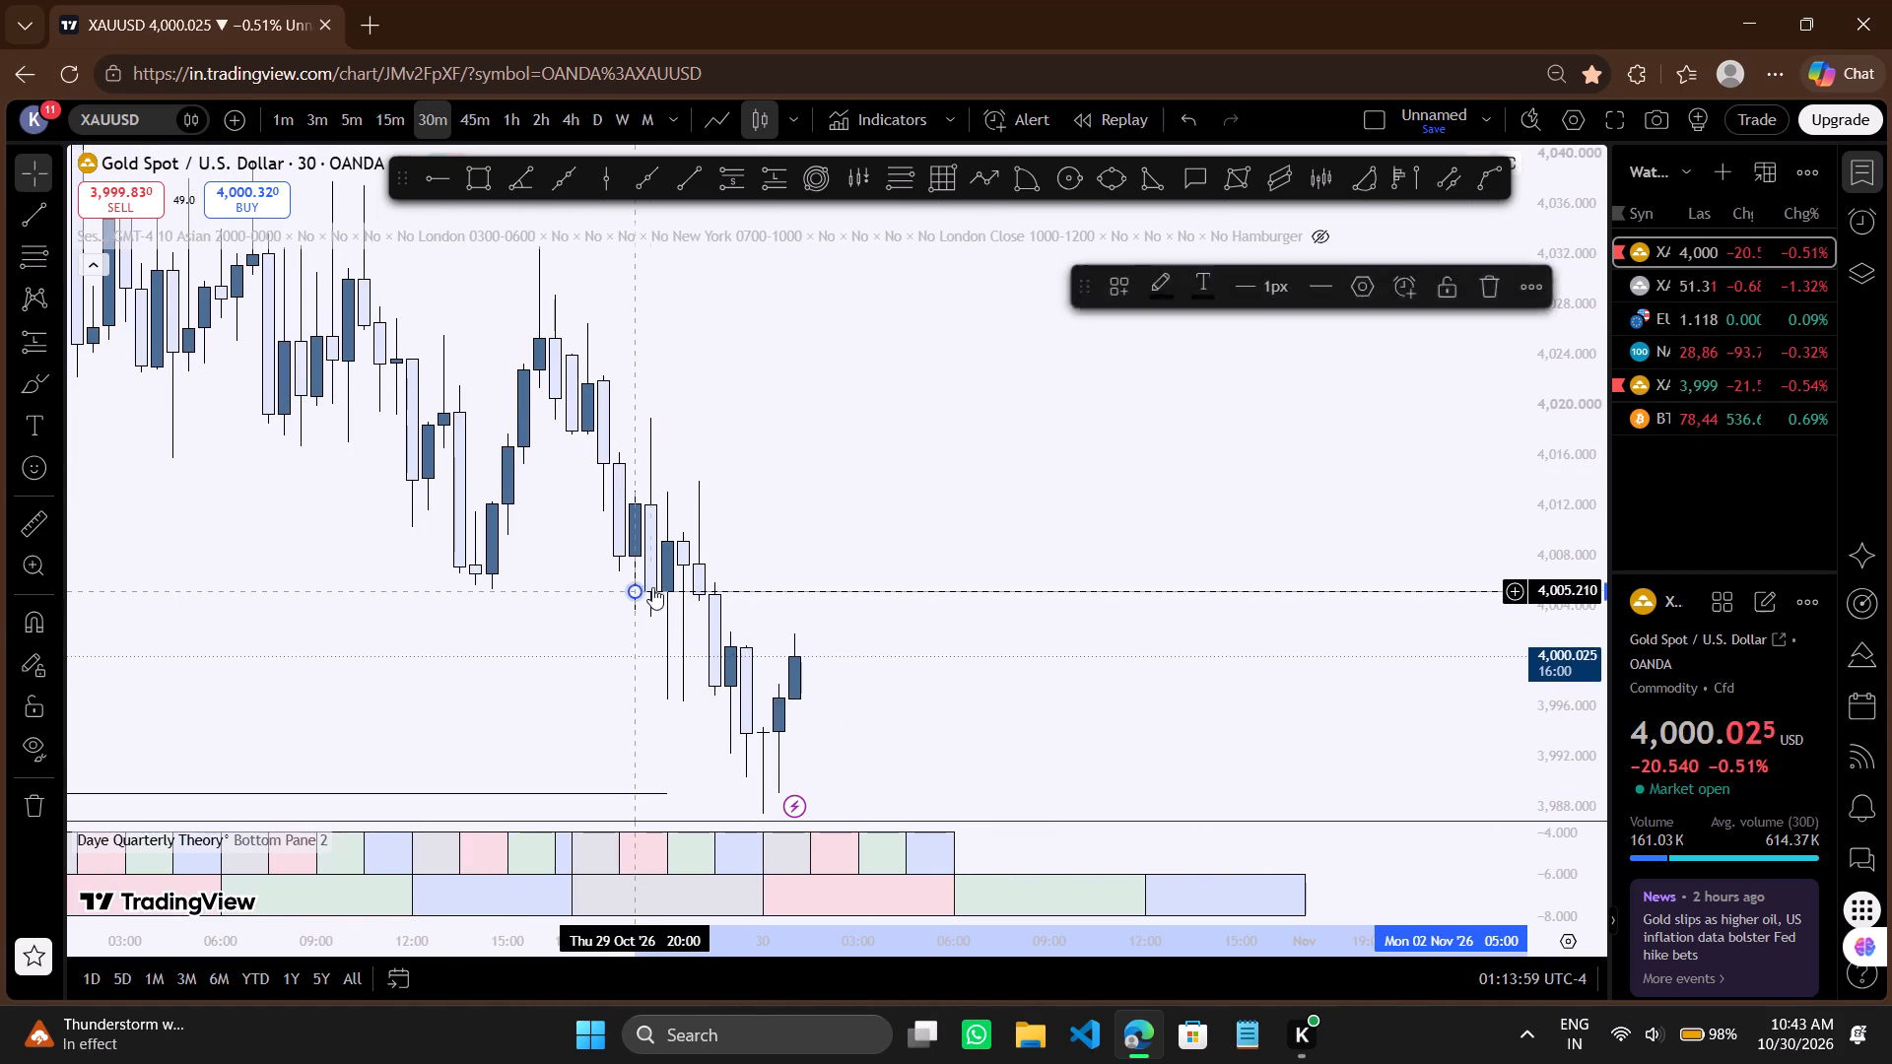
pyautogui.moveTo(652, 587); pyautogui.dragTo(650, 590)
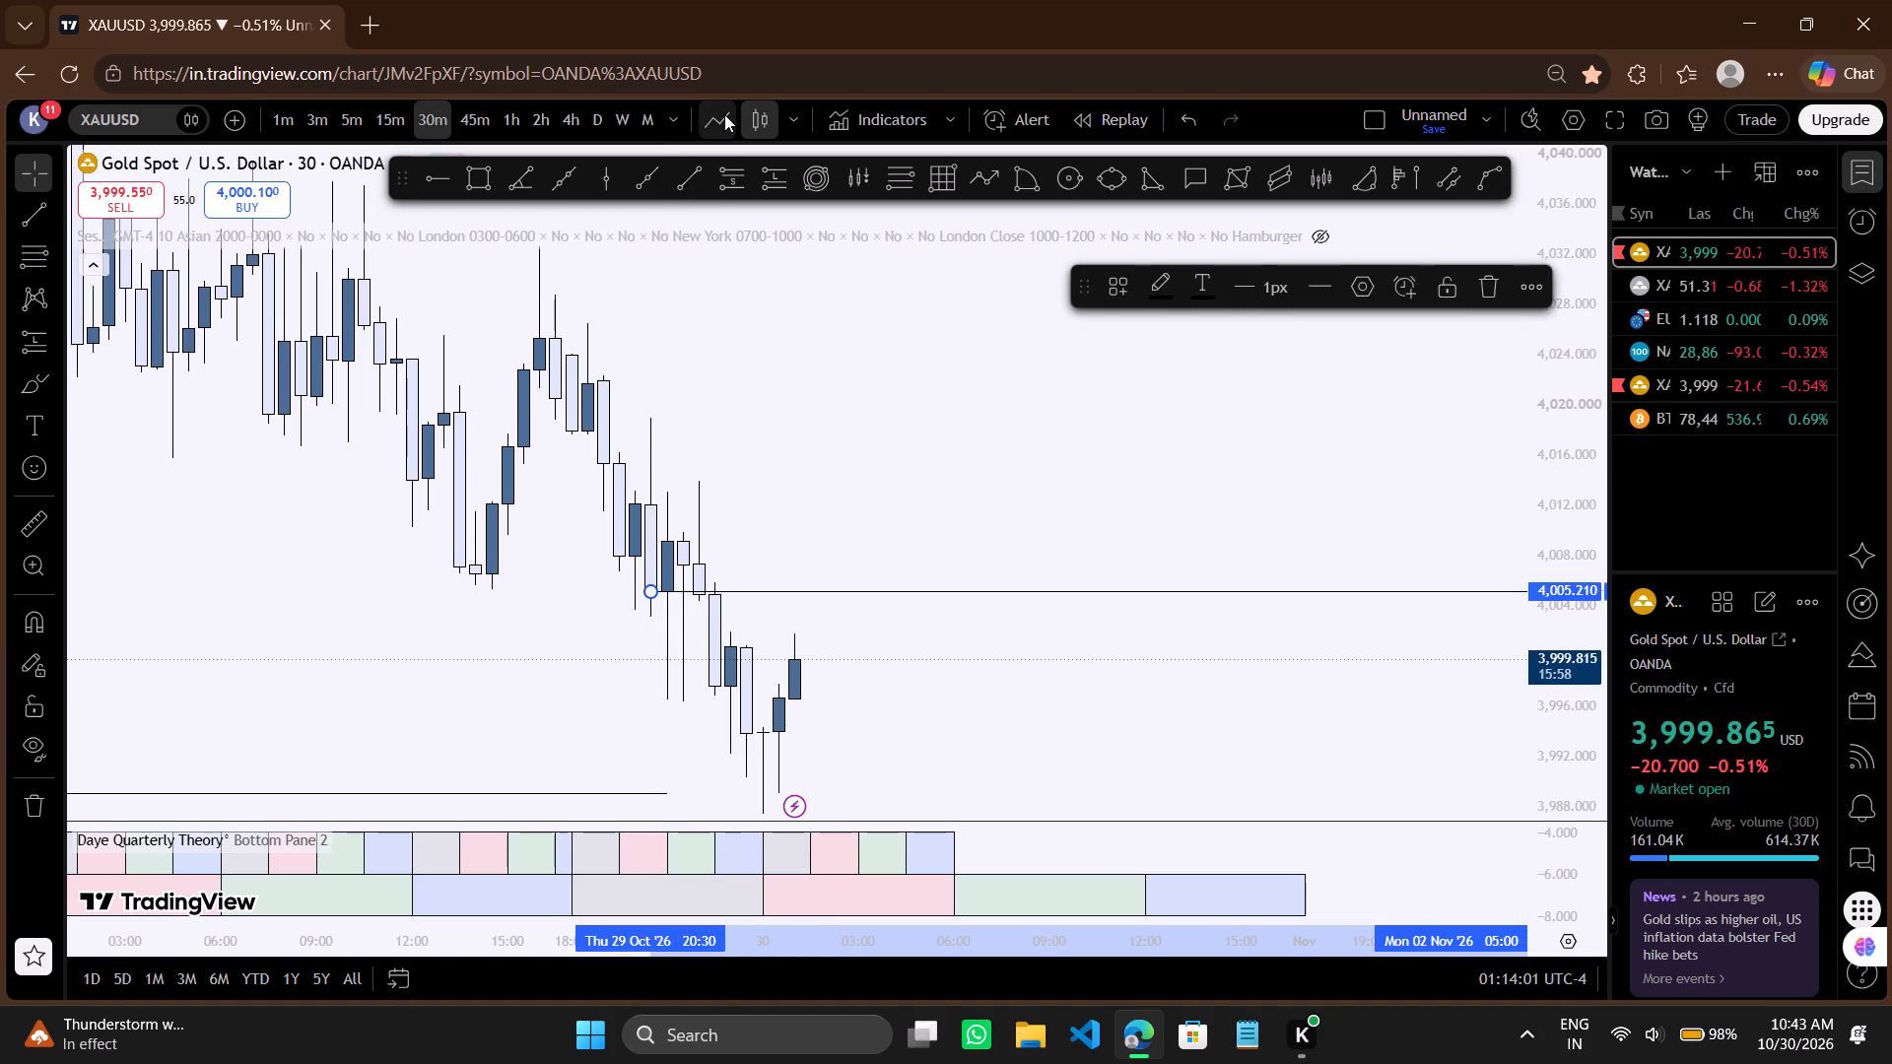
# Preview the 30-minute price as a line chart, and return to candles.
pyautogui.click(724, 114)
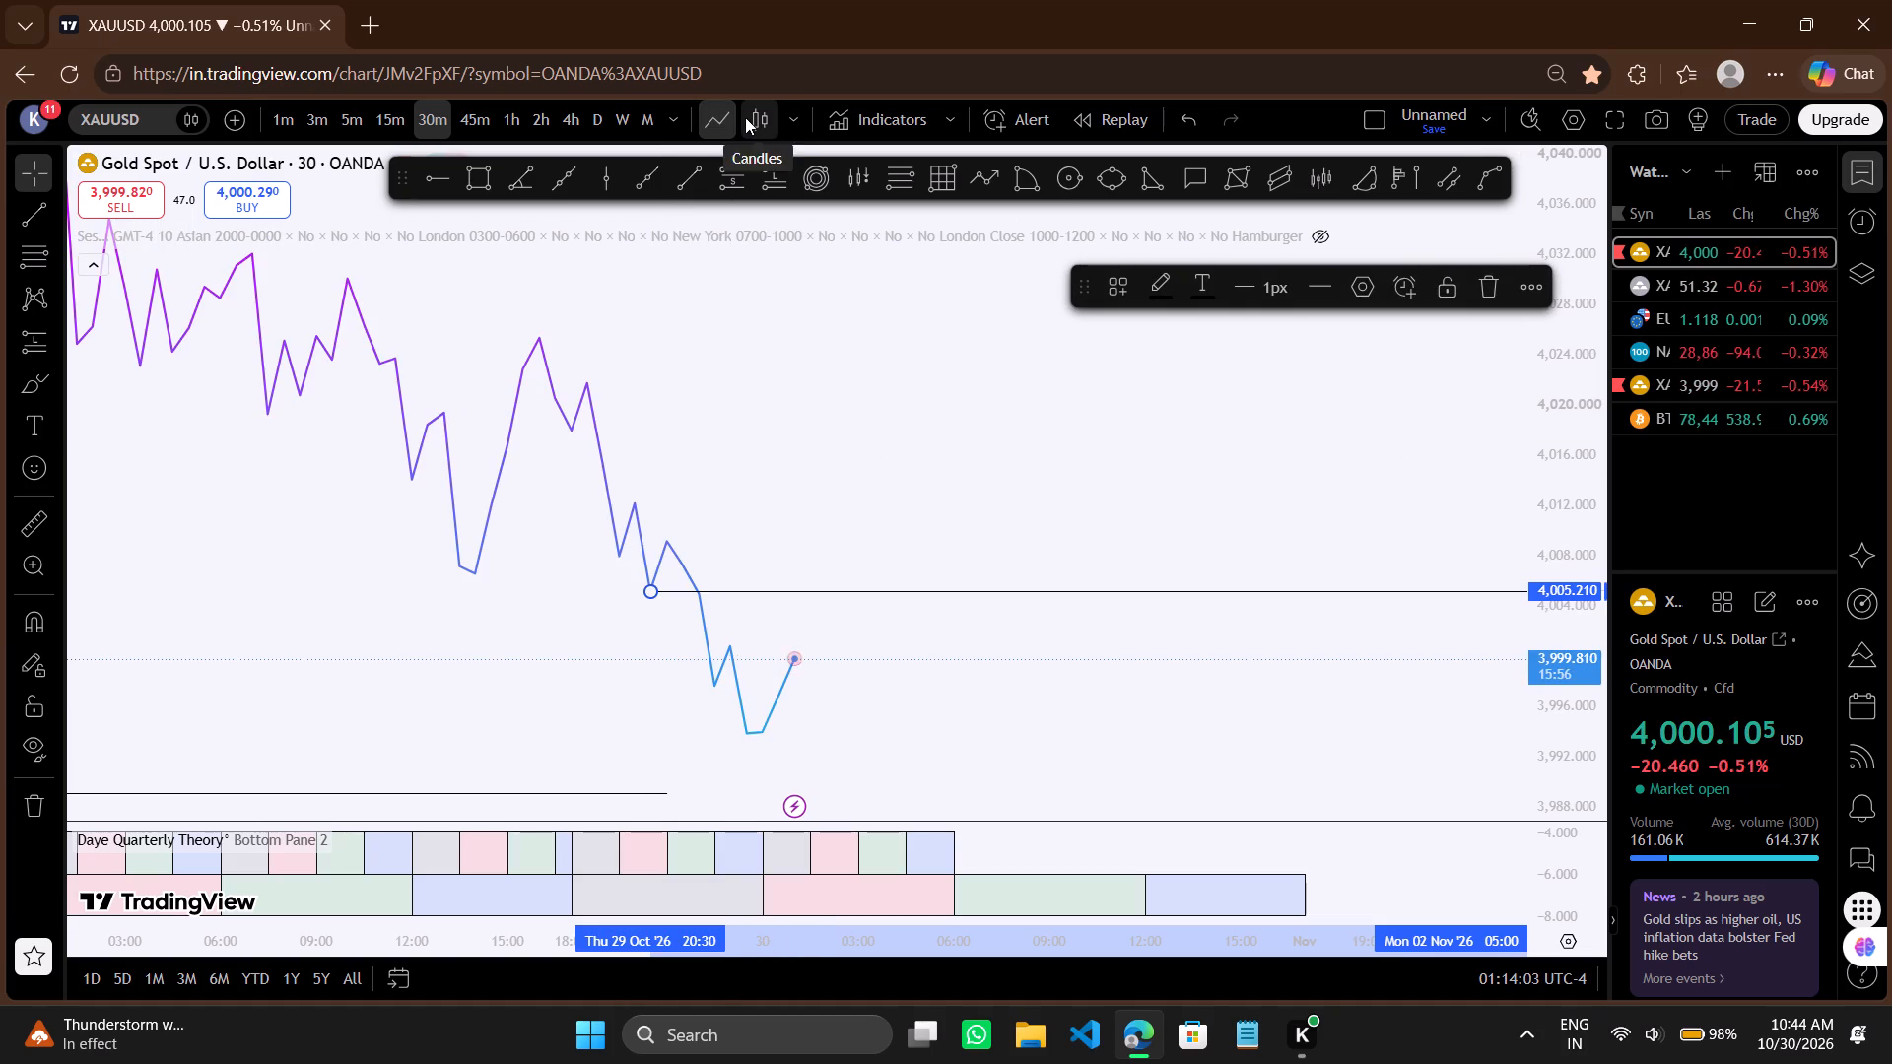
pyautogui.click(745, 117)
# Check the trading sessions indicator against the recent candles by showing it briefly, and hide it again.
pyautogui.moveTo(768, 495); pyautogui.dragTo(748, 409)
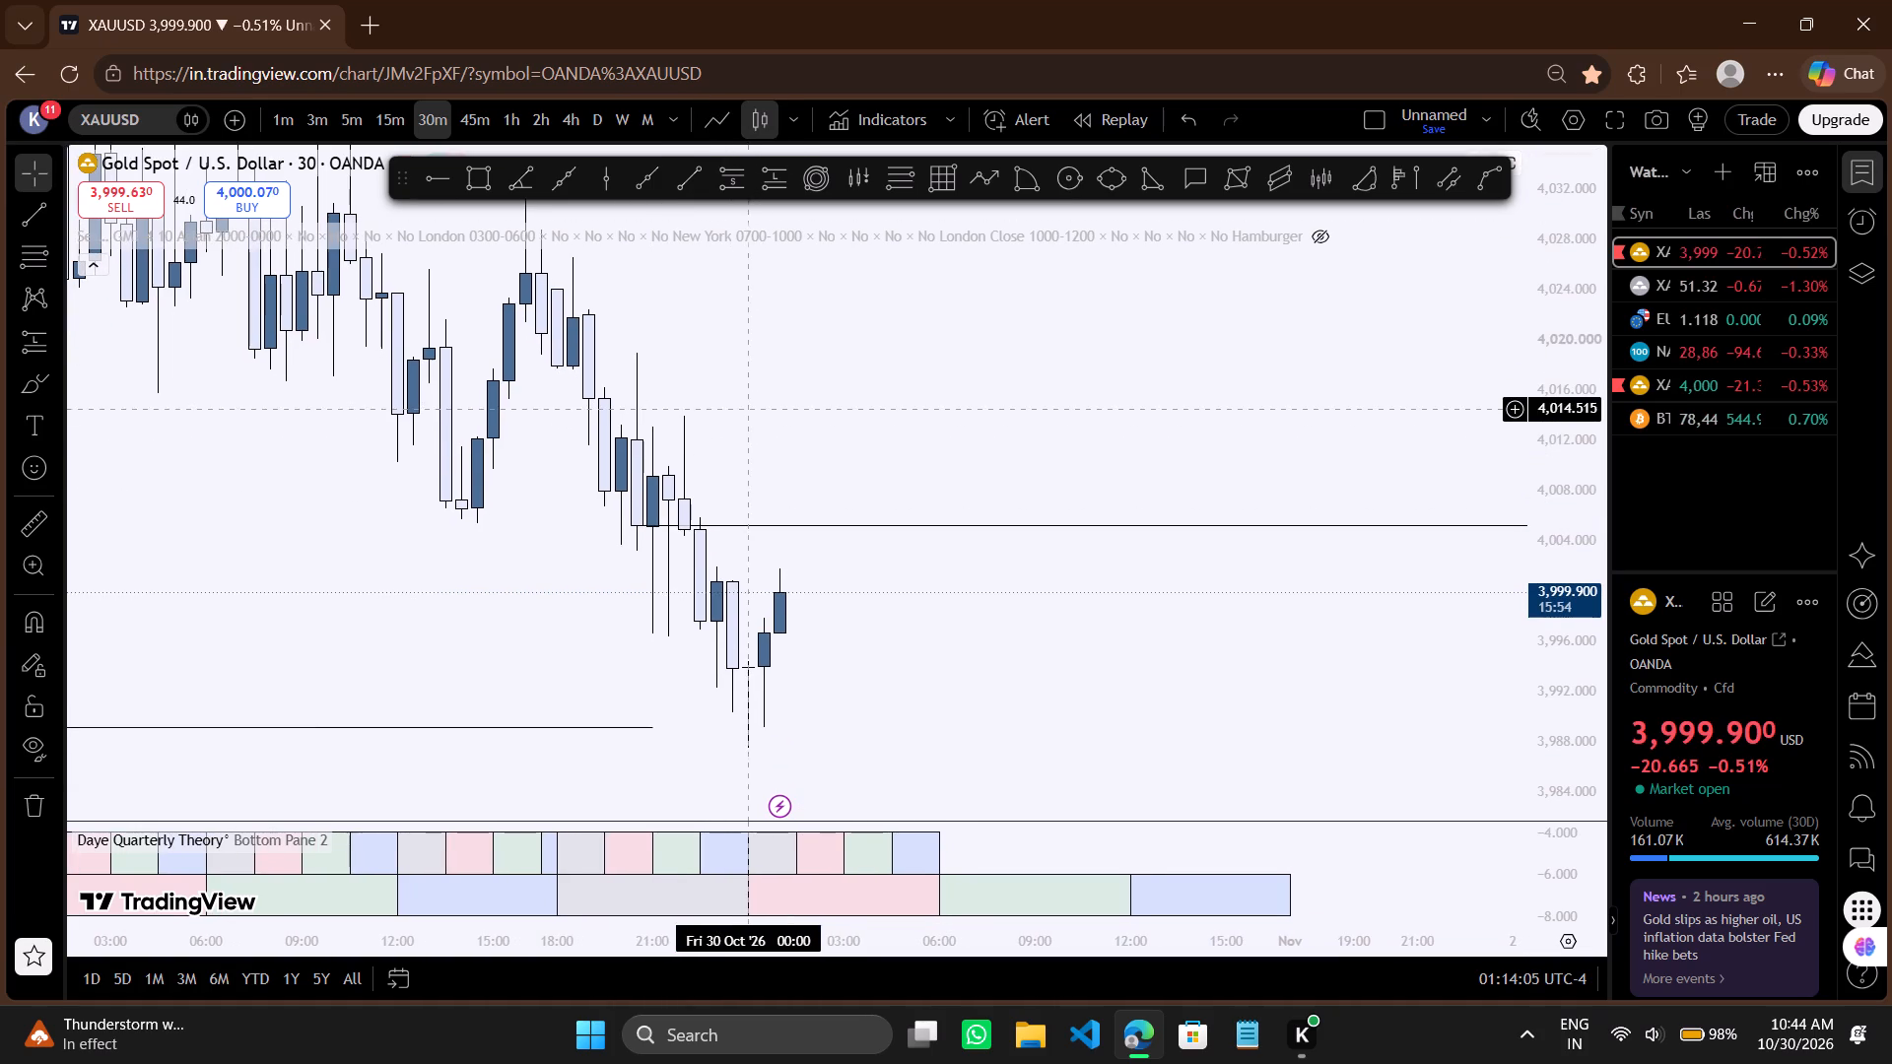
pyautogui.click(786, 454)
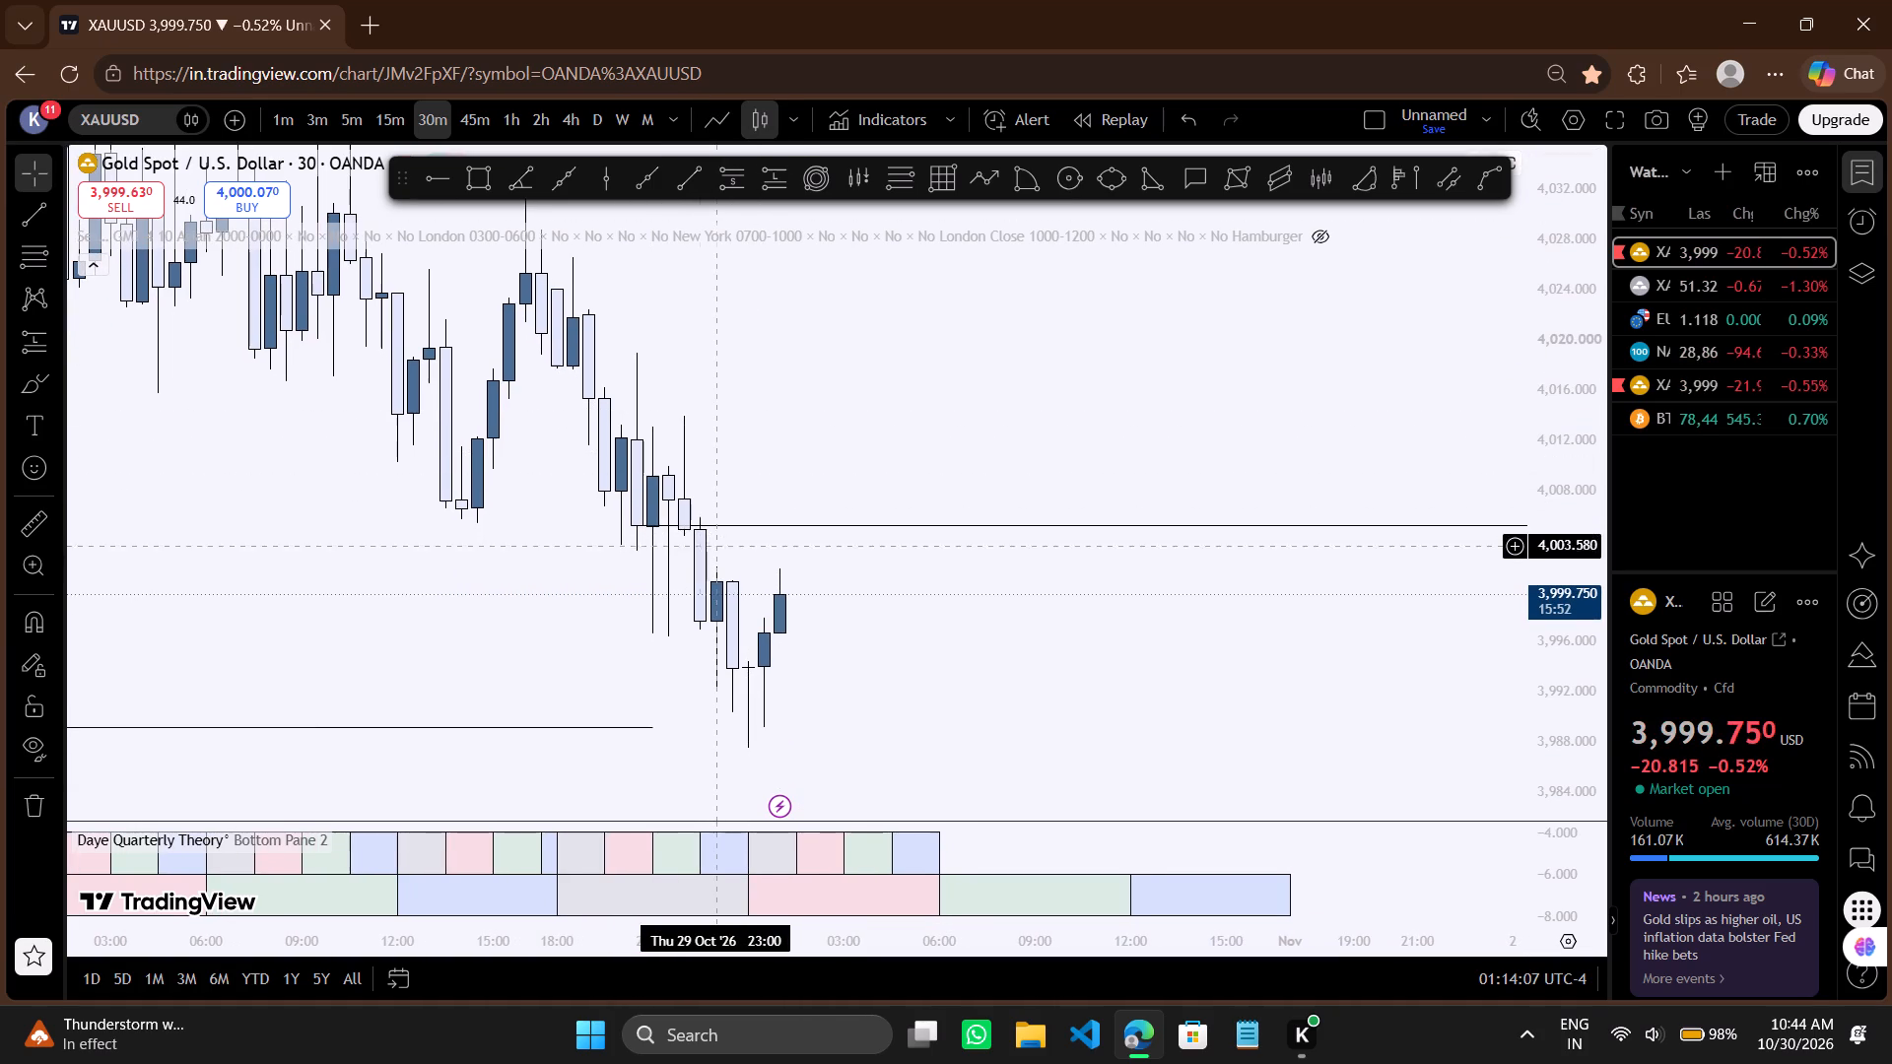
pyautogui.moveTo(737, 453); pyautogui.dragTo(788, 445)
pyautogui.scroll(-1, 788, 445)
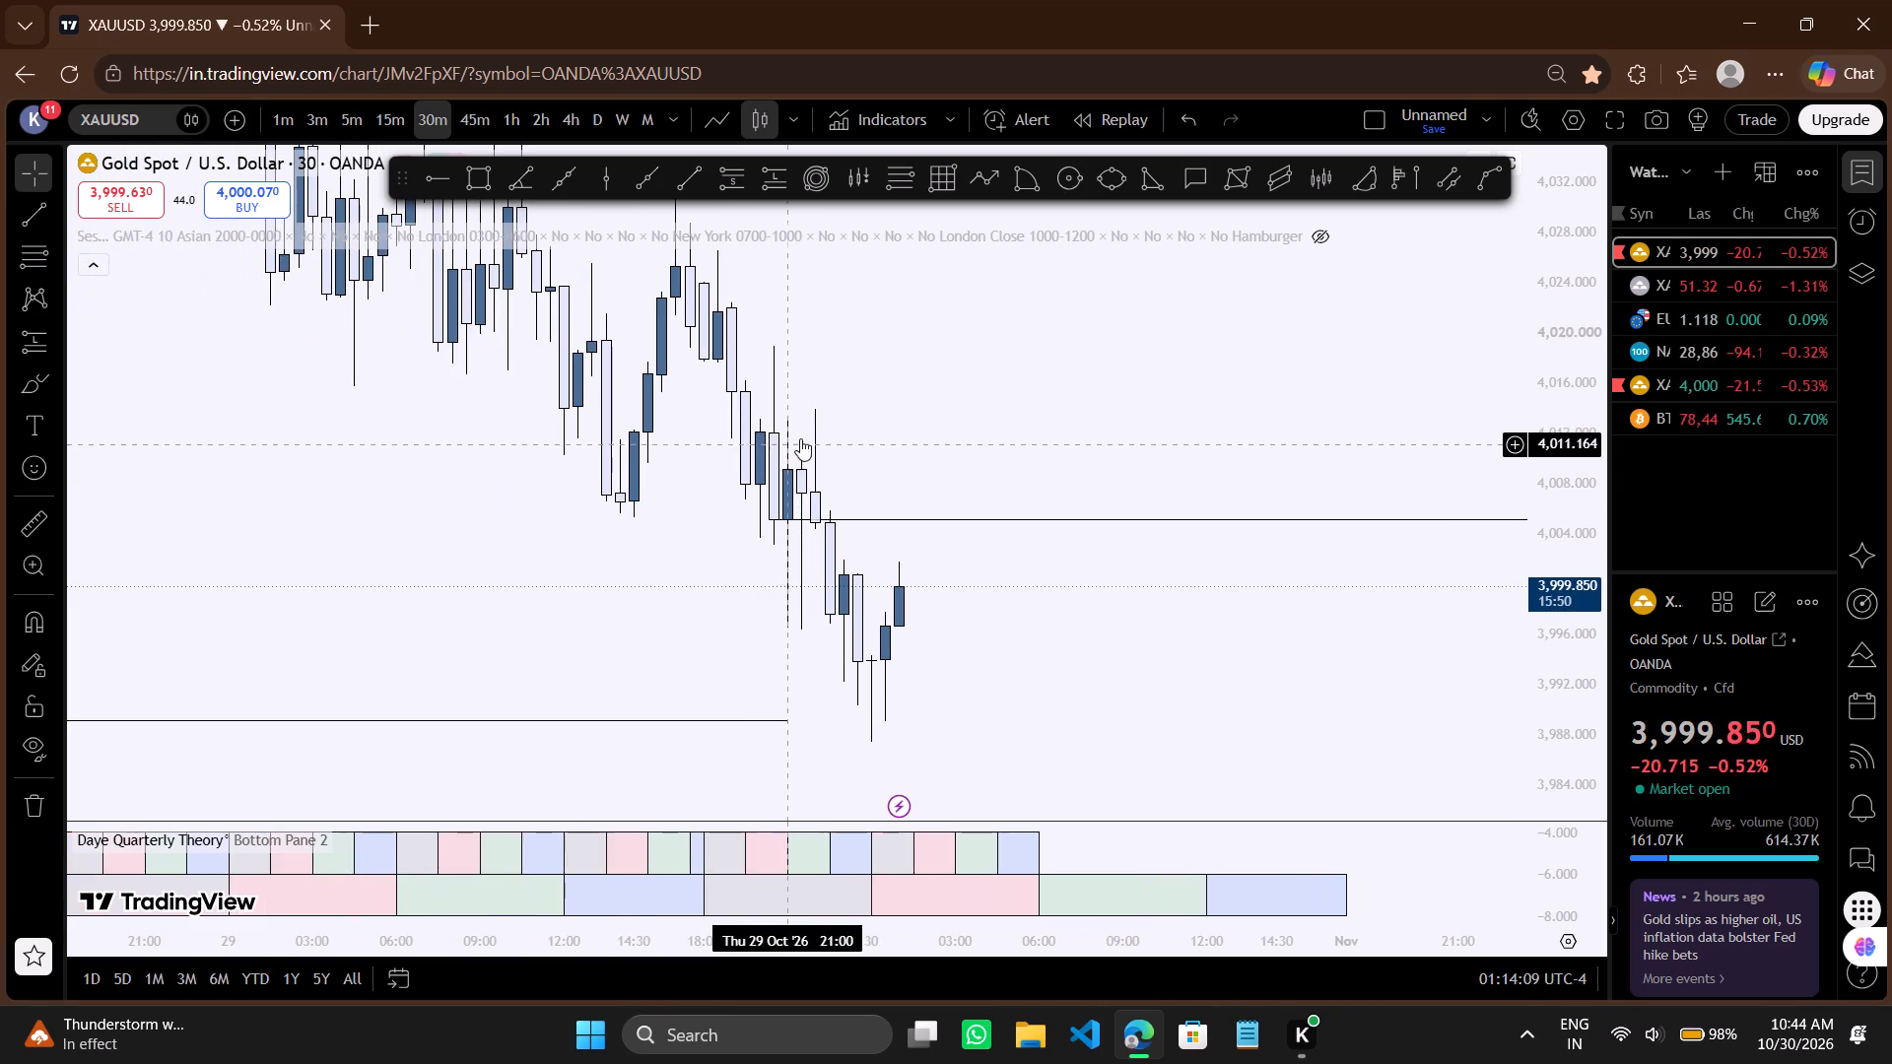
pyautogui.click(1320, 236)
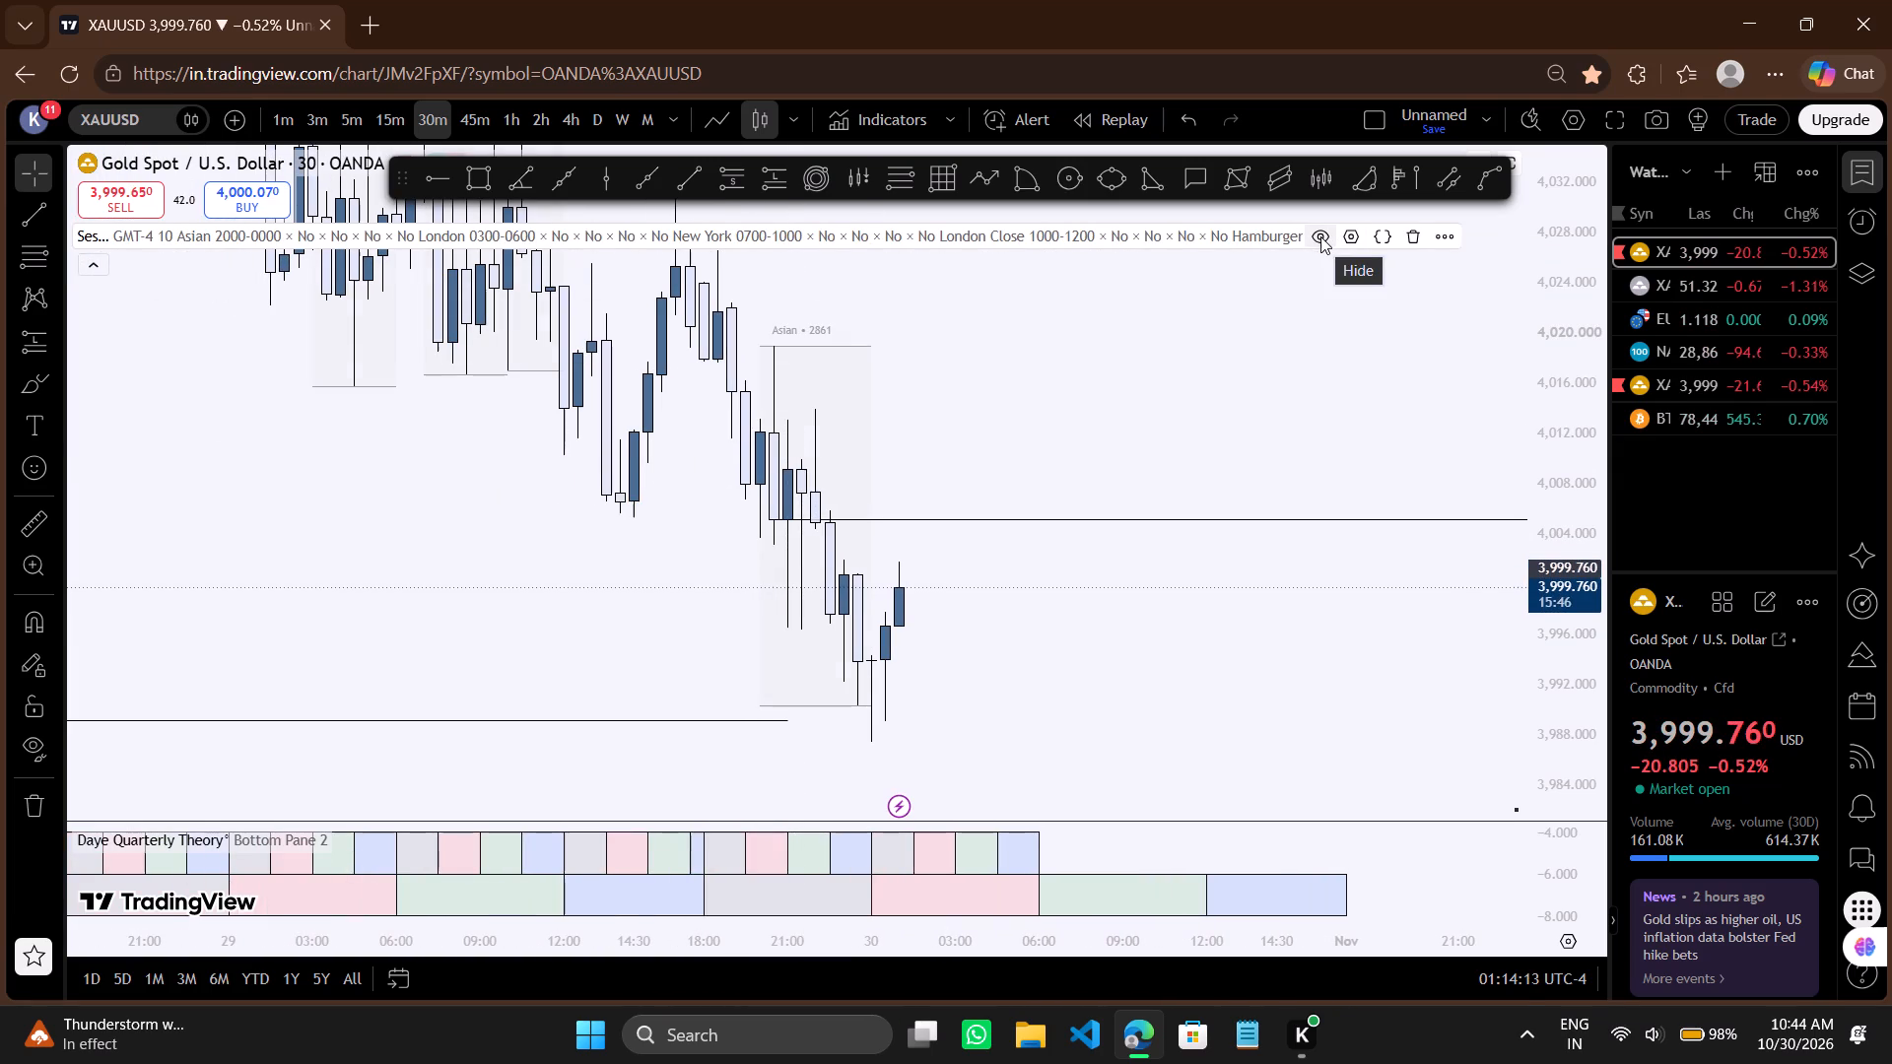
pyautogui.click(1320, 236)
# Extend the lower horizontal trend line's end to 30 Oct 00:00 at 3,989.160.
pyautogui.moveTo(1092, 413); pyautogui.dragTo(1102, 391)
pyautogui.scroll(1, 1102, 391)
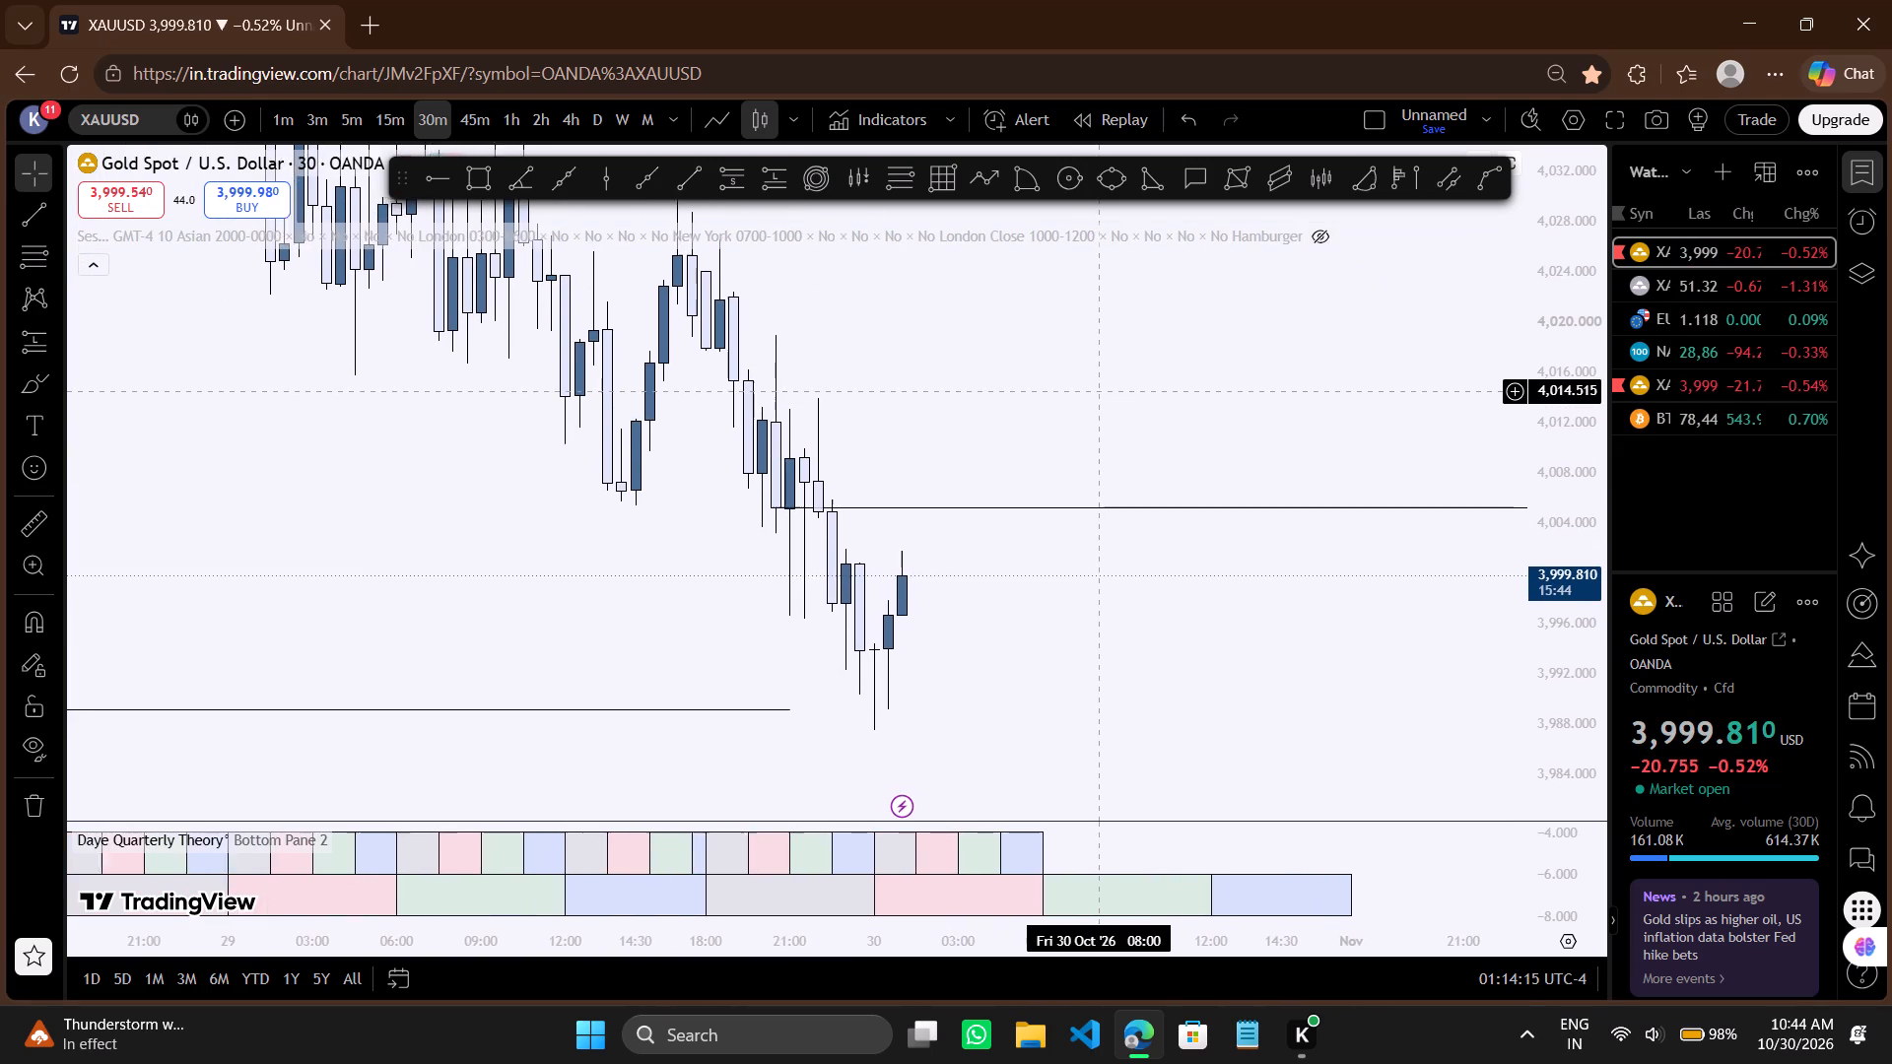
pyautogui.scroll(1, 1102, 391)
pyautogui.click(1036, 391)
pyautogui.moveTo(777, 708); pyautogui.dragTo(858, 714)
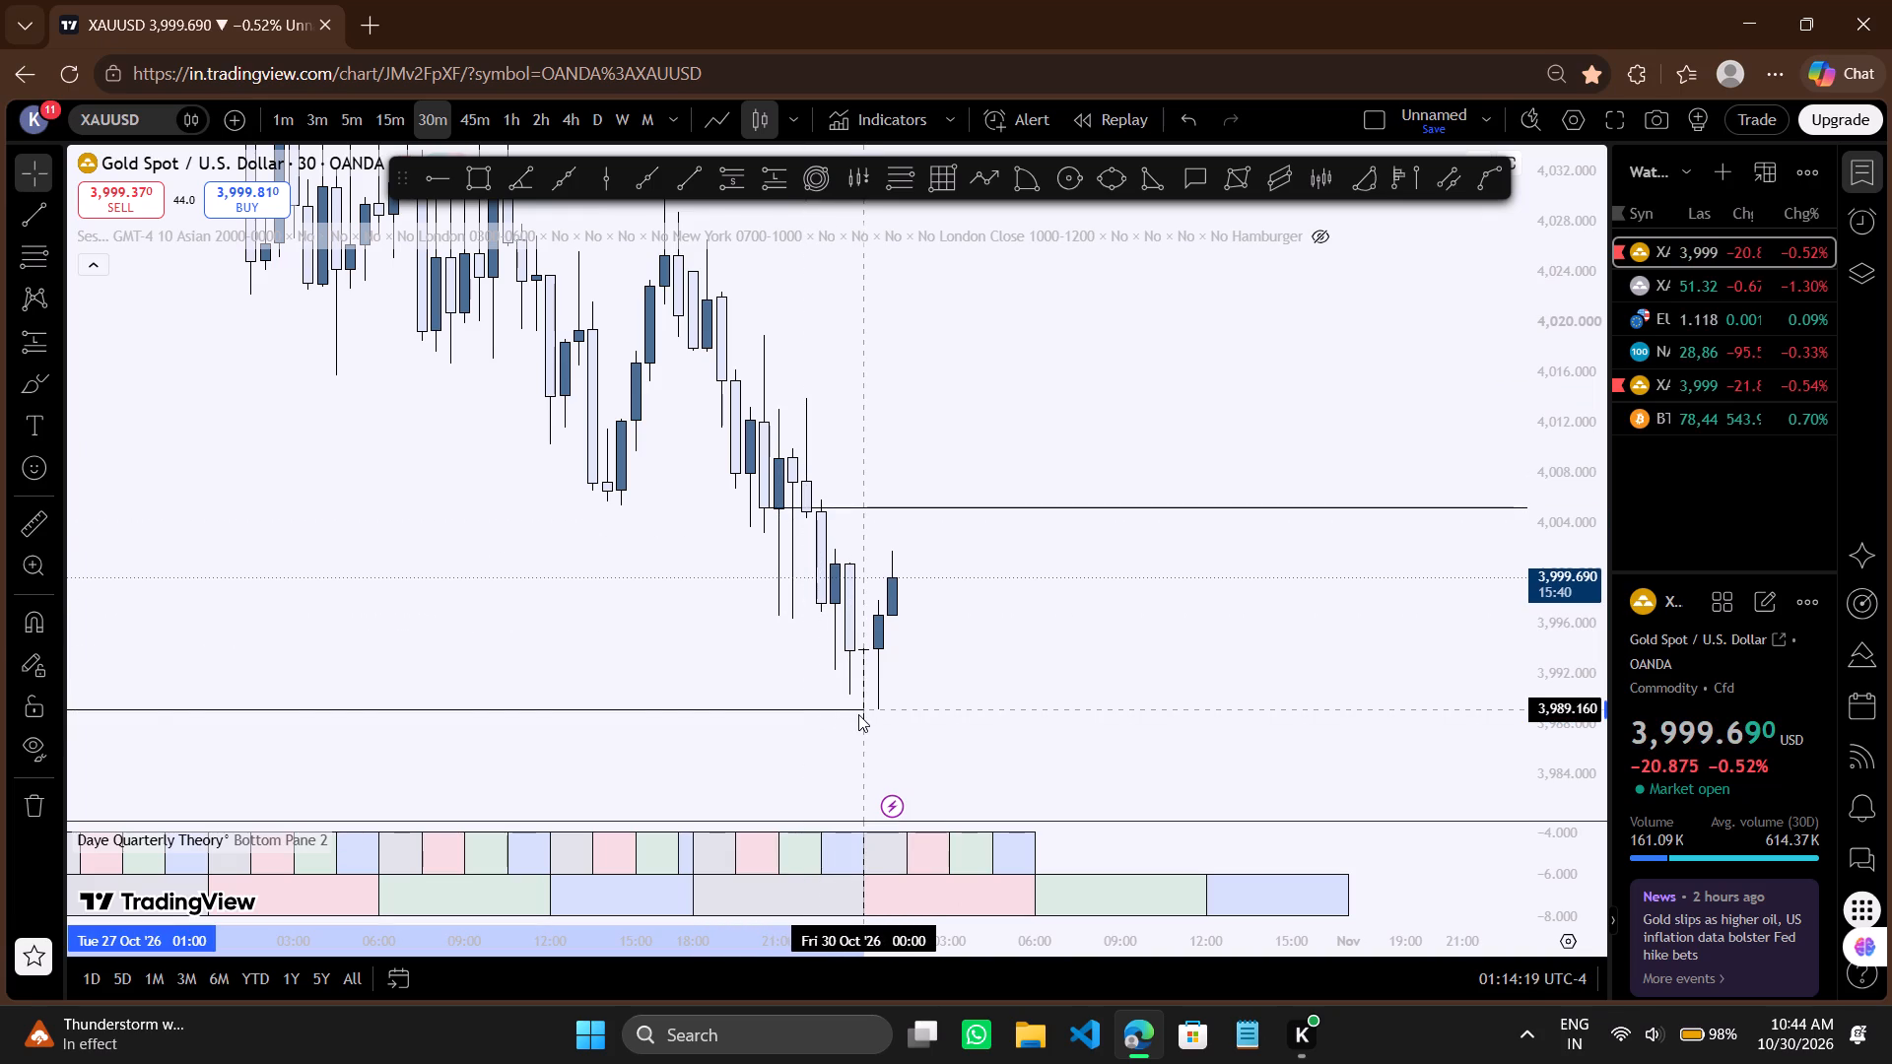
pyautogui.moveTo(858, 714); pyautogui.dragTo(859, 714)
# Move the lower trend line's start forward to the 27 October swing low.
pyautogui.scroll(-4, 662, 638)
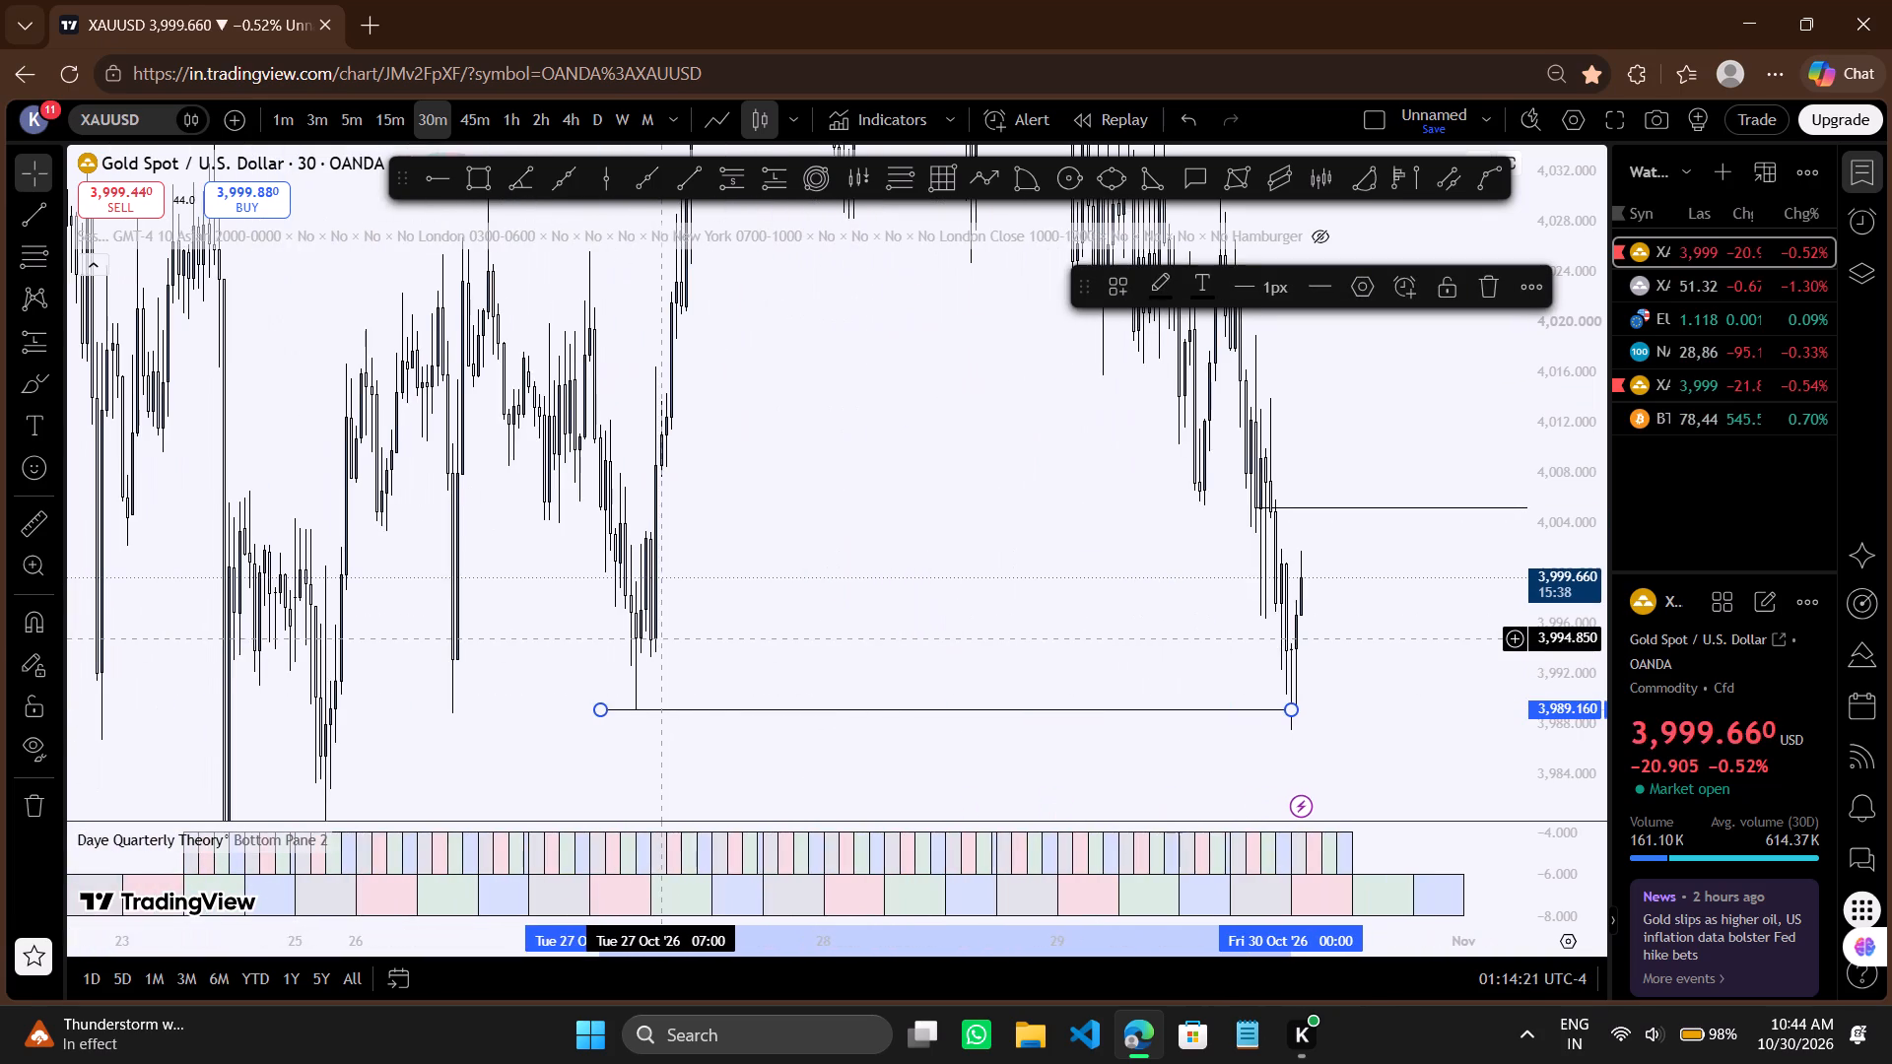
pyautogui.scroll(-3, 662, 638)
pyautogui.moveTo(587, 713); pyautogui.dragTo(627, 723)
# Switch the chart to the 15-minute timeframe, focused on the latest candles.
pyautogui.moveTo(980, 568); pyautogui.dragTo(802, 549)
pyautogui.scroll(1, 802, 549)
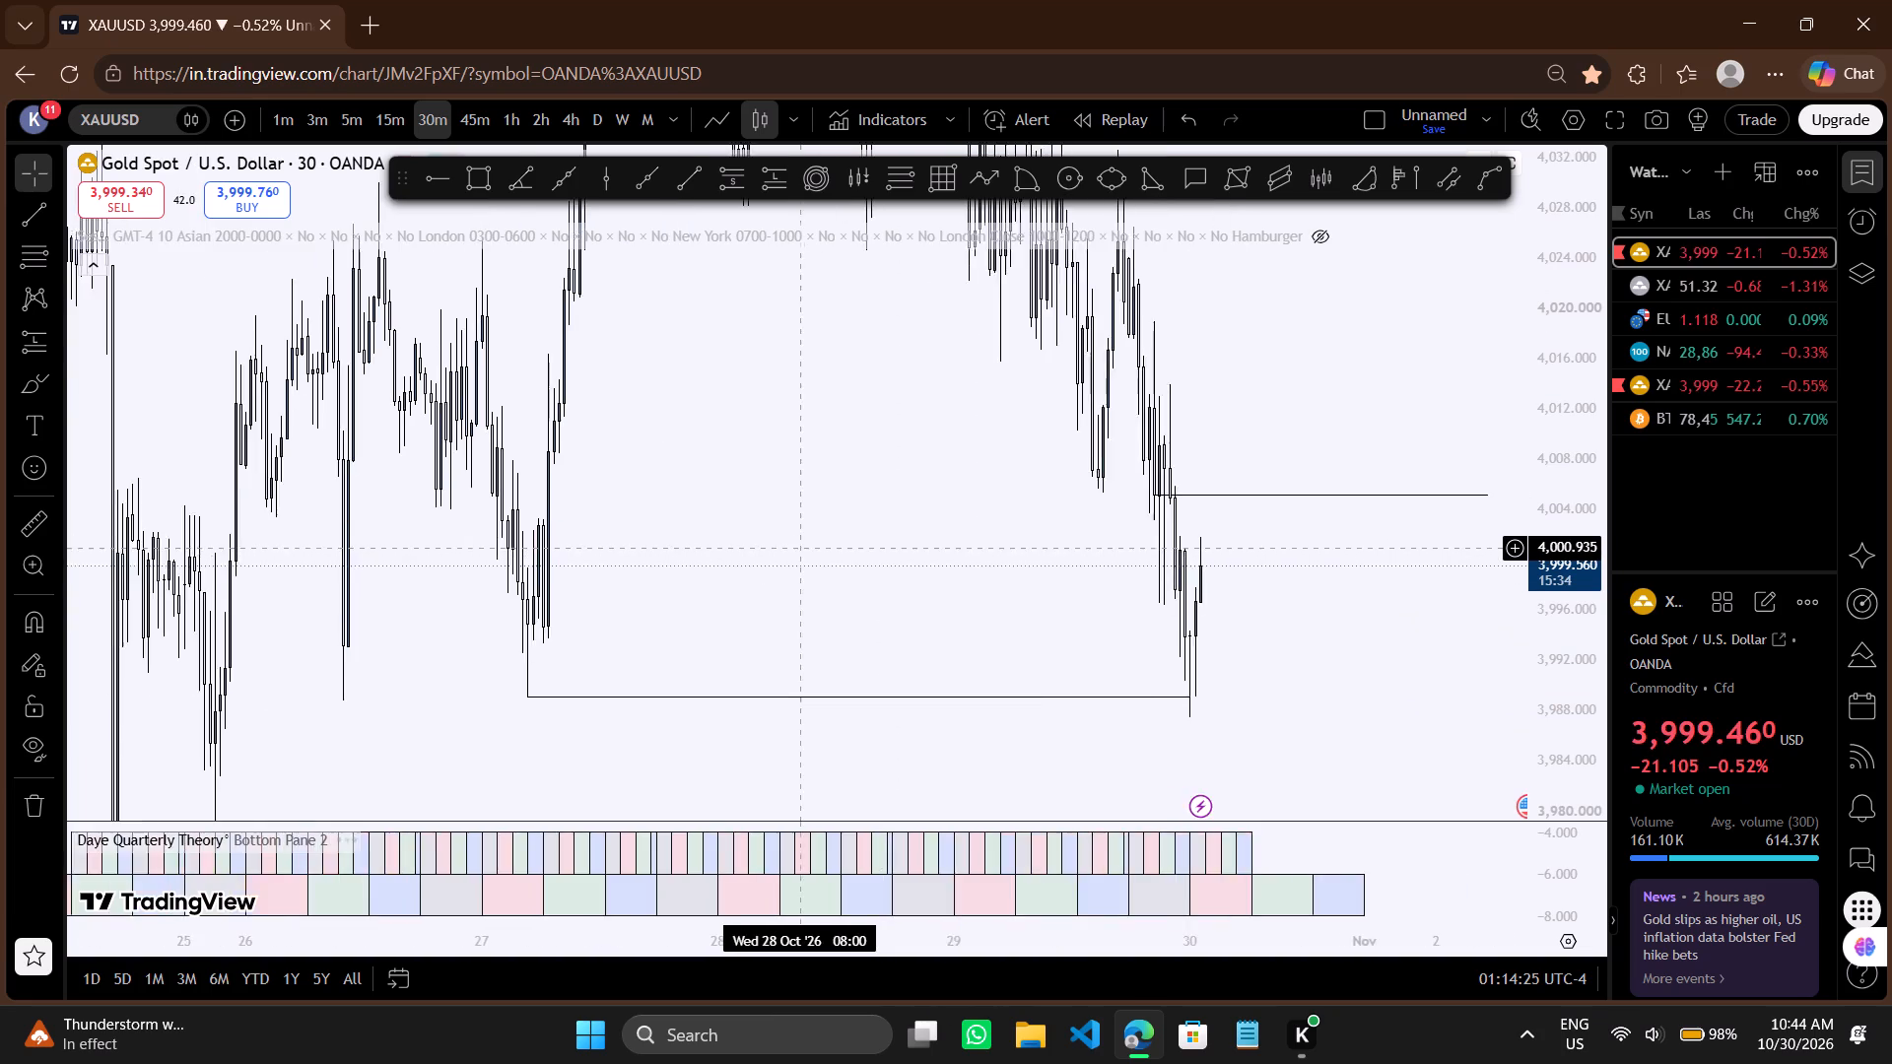
pyautogui.scroll(3, 802, 549)
pyautogui.moveTo(984, 578); pyautogui.dragTo(973, 612)
pyautogui.scroll(1, 973, 612)
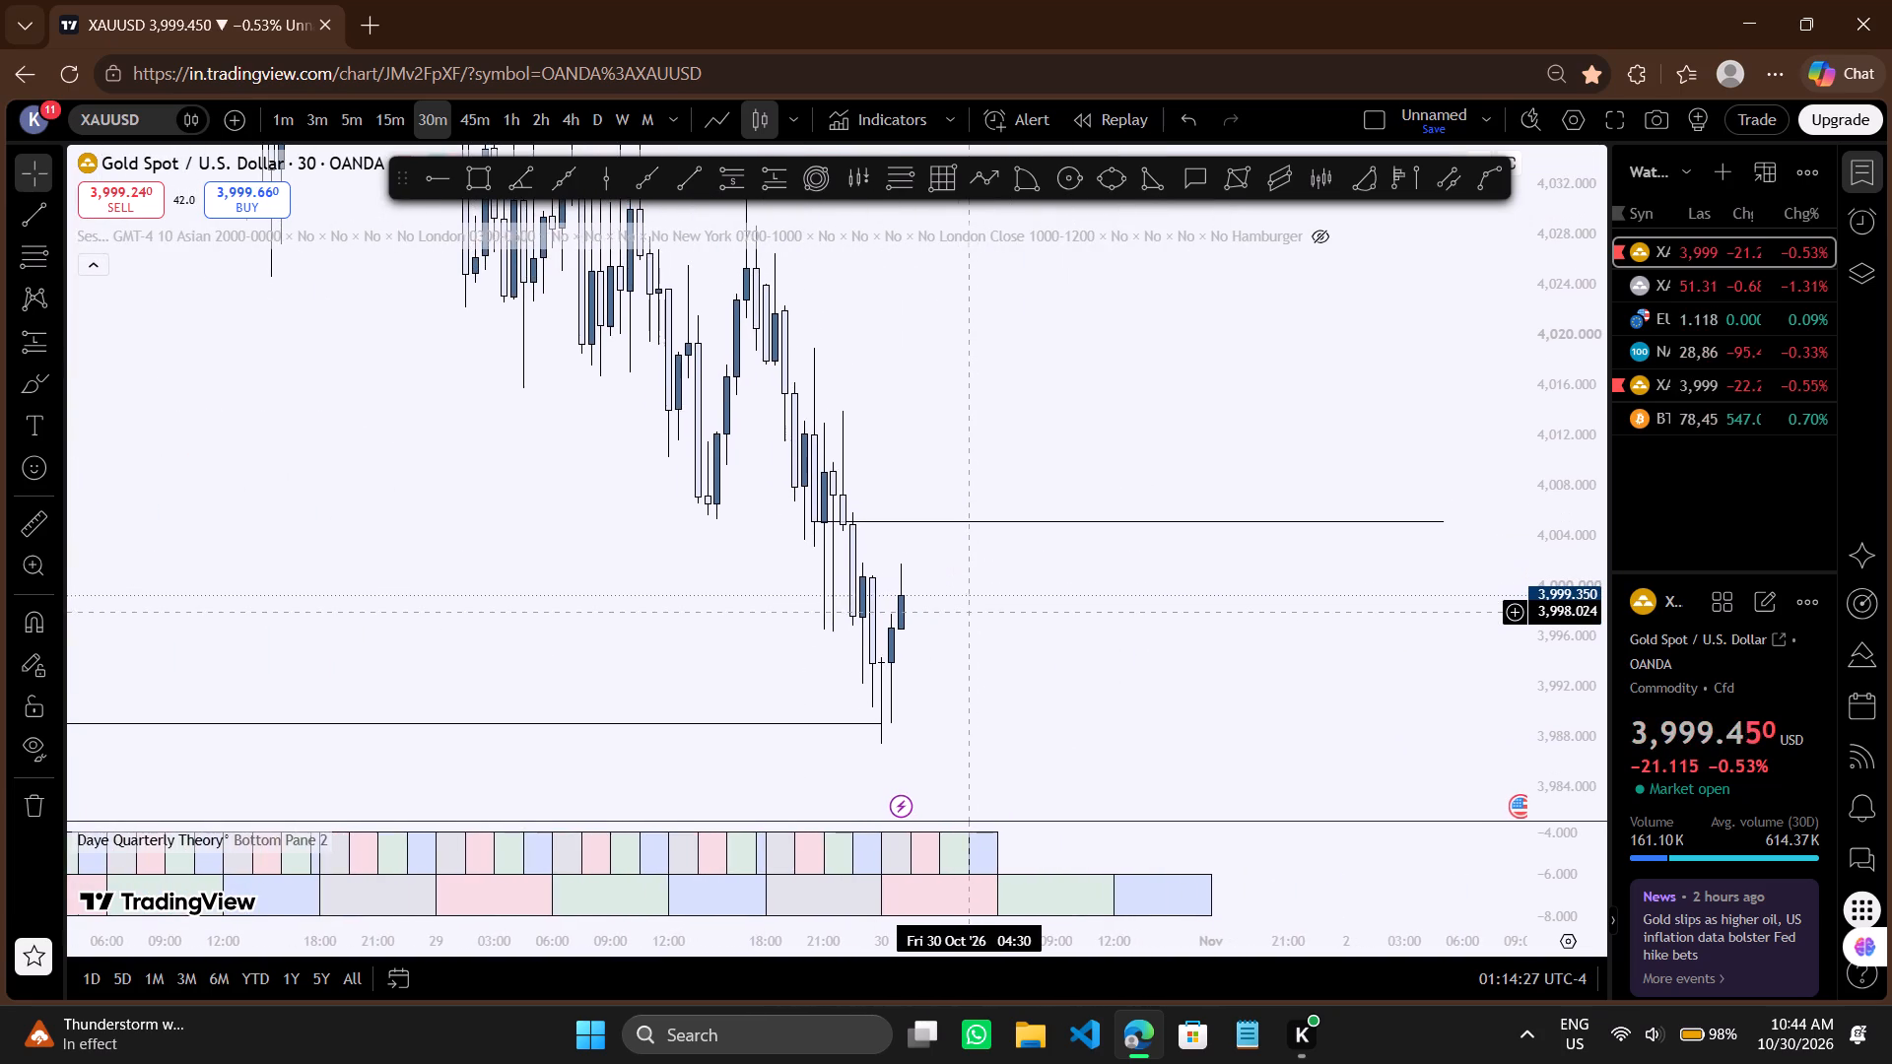
pyautogui.scroll(1, 973, 612)
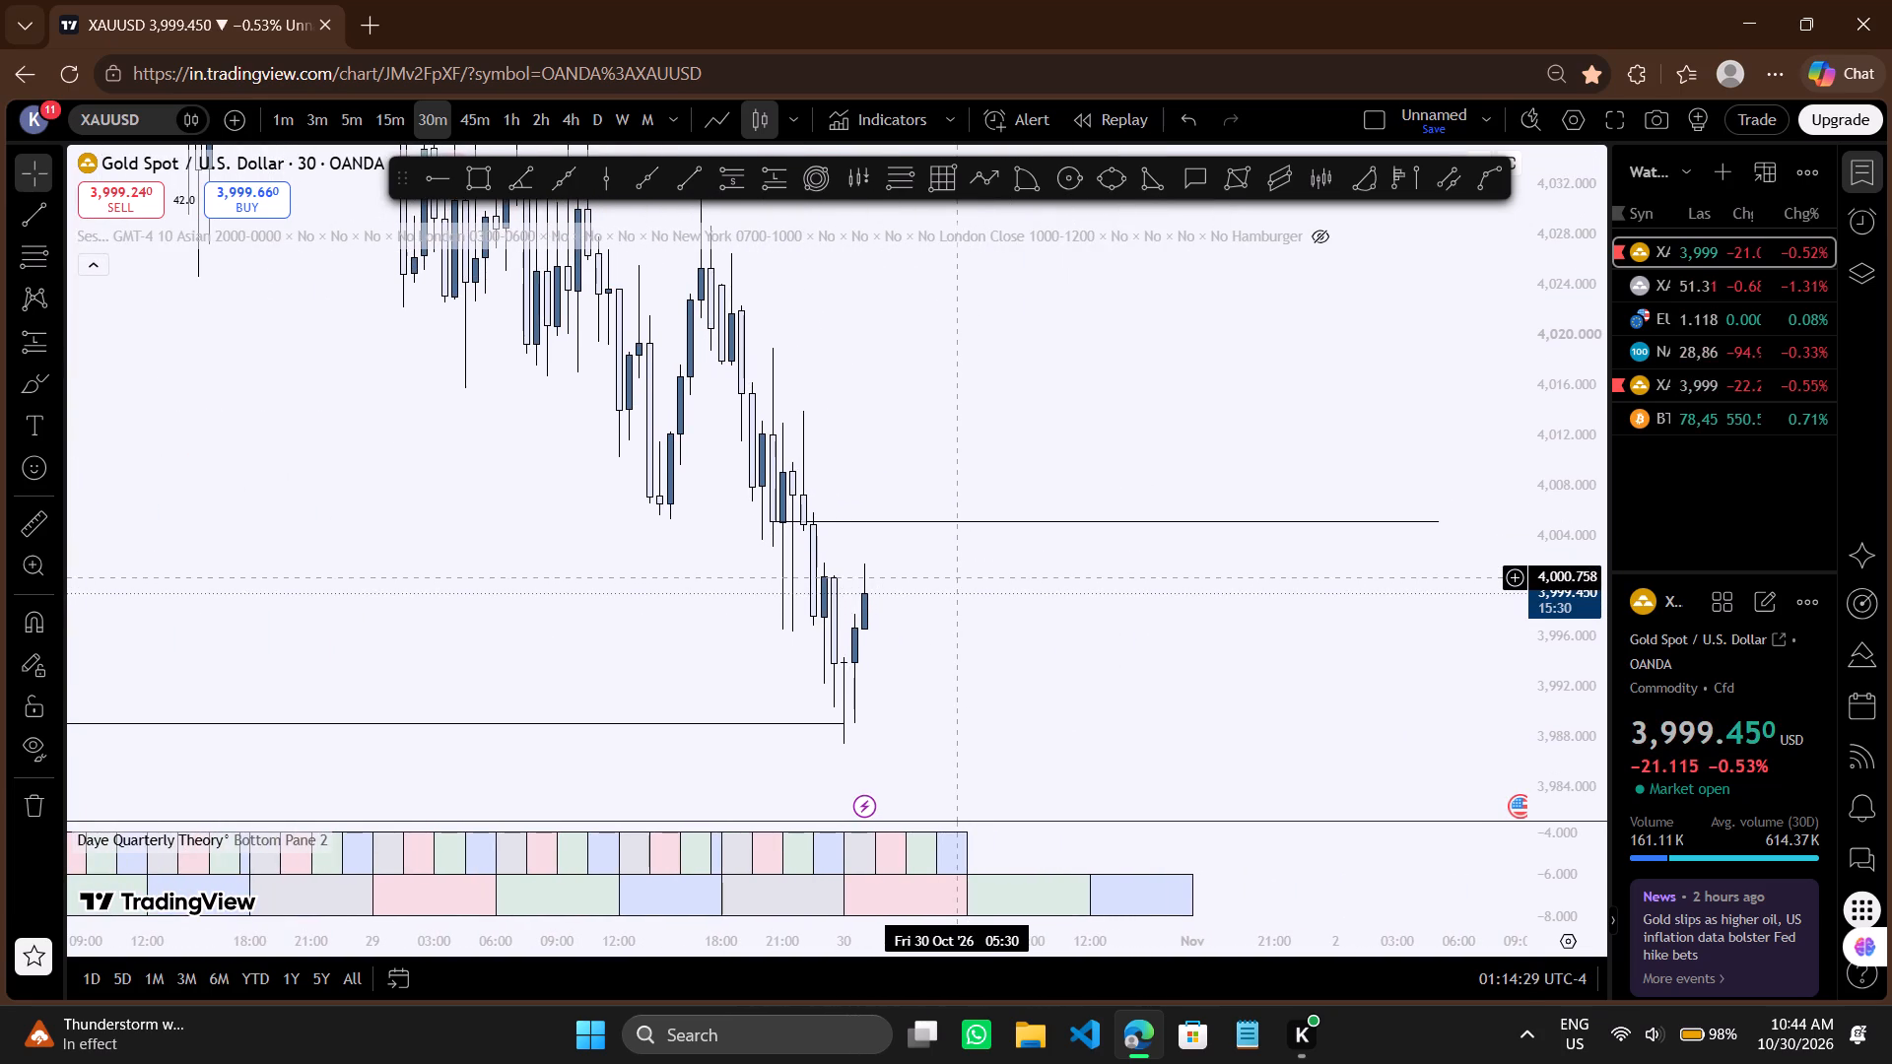
pyautogui.moveTo(952, 577); pyautogui.dragTo(932, 577)
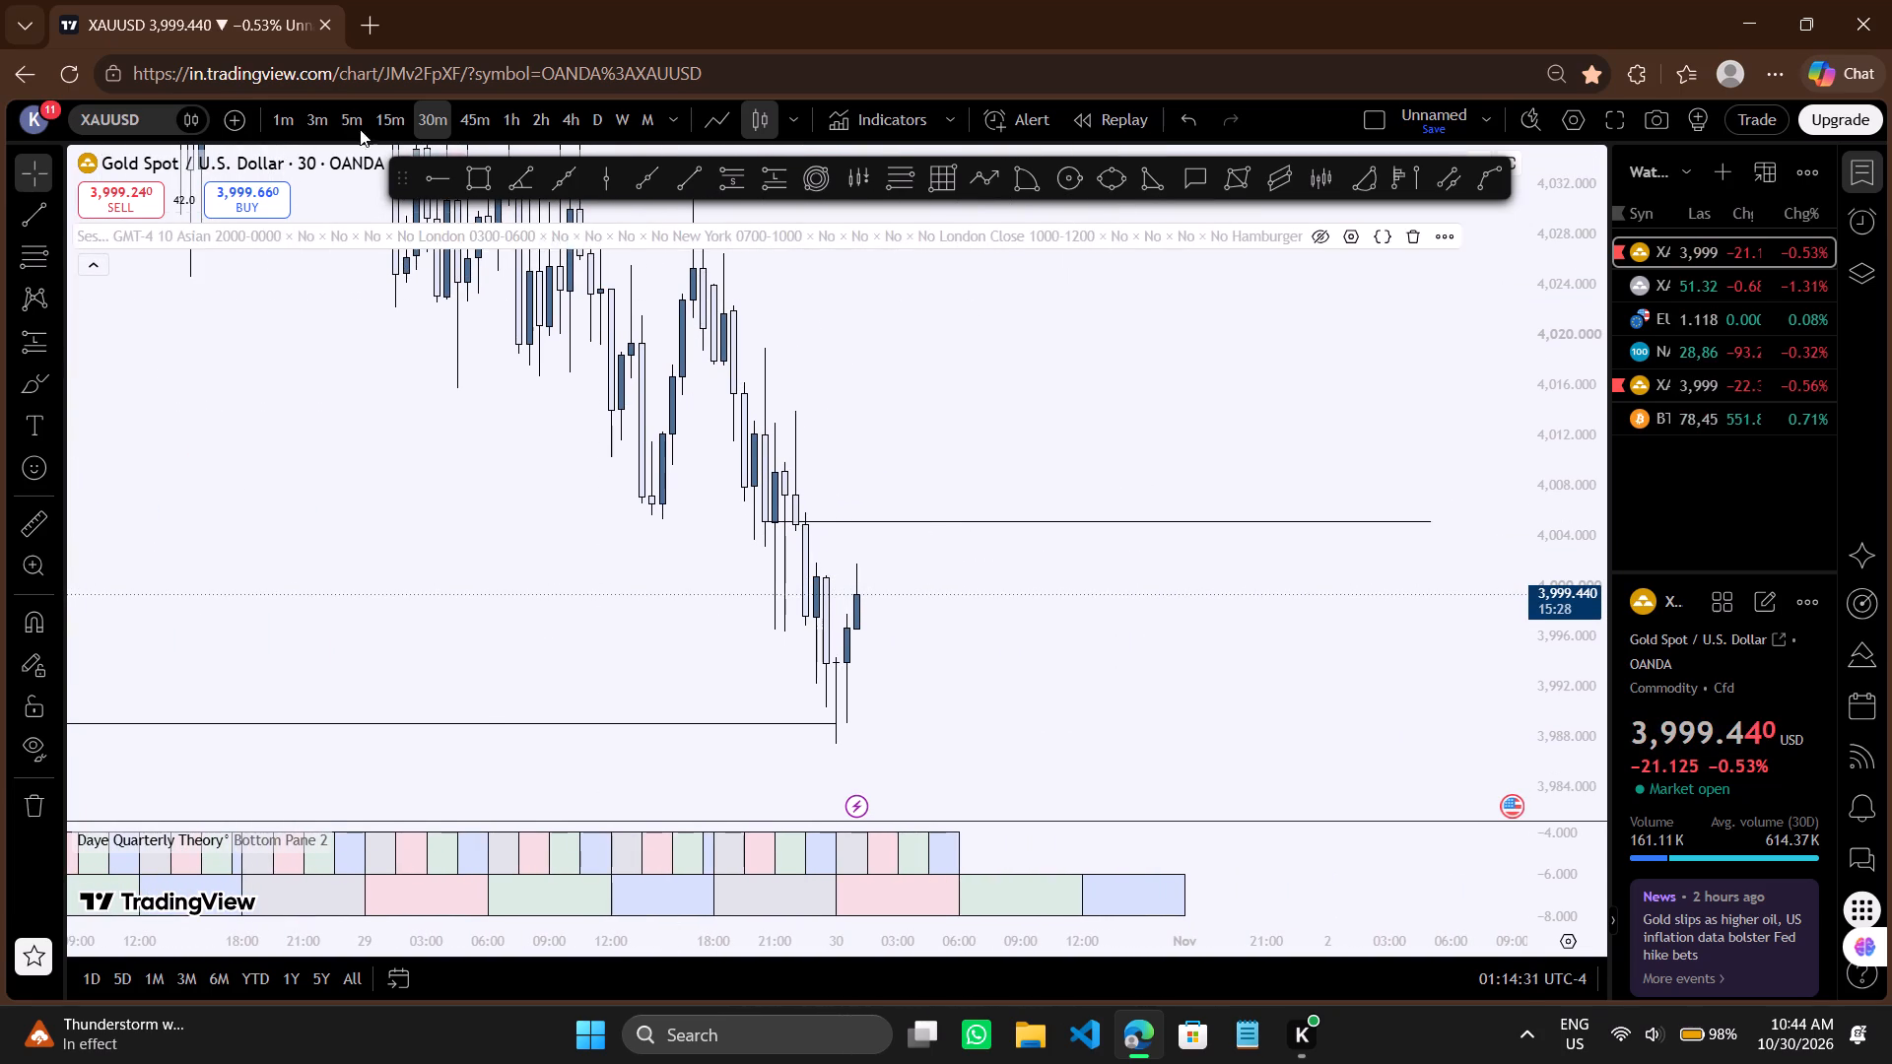
pyautogui.click(386, 117)
pyautogui.scroll(-1, 512, 260)
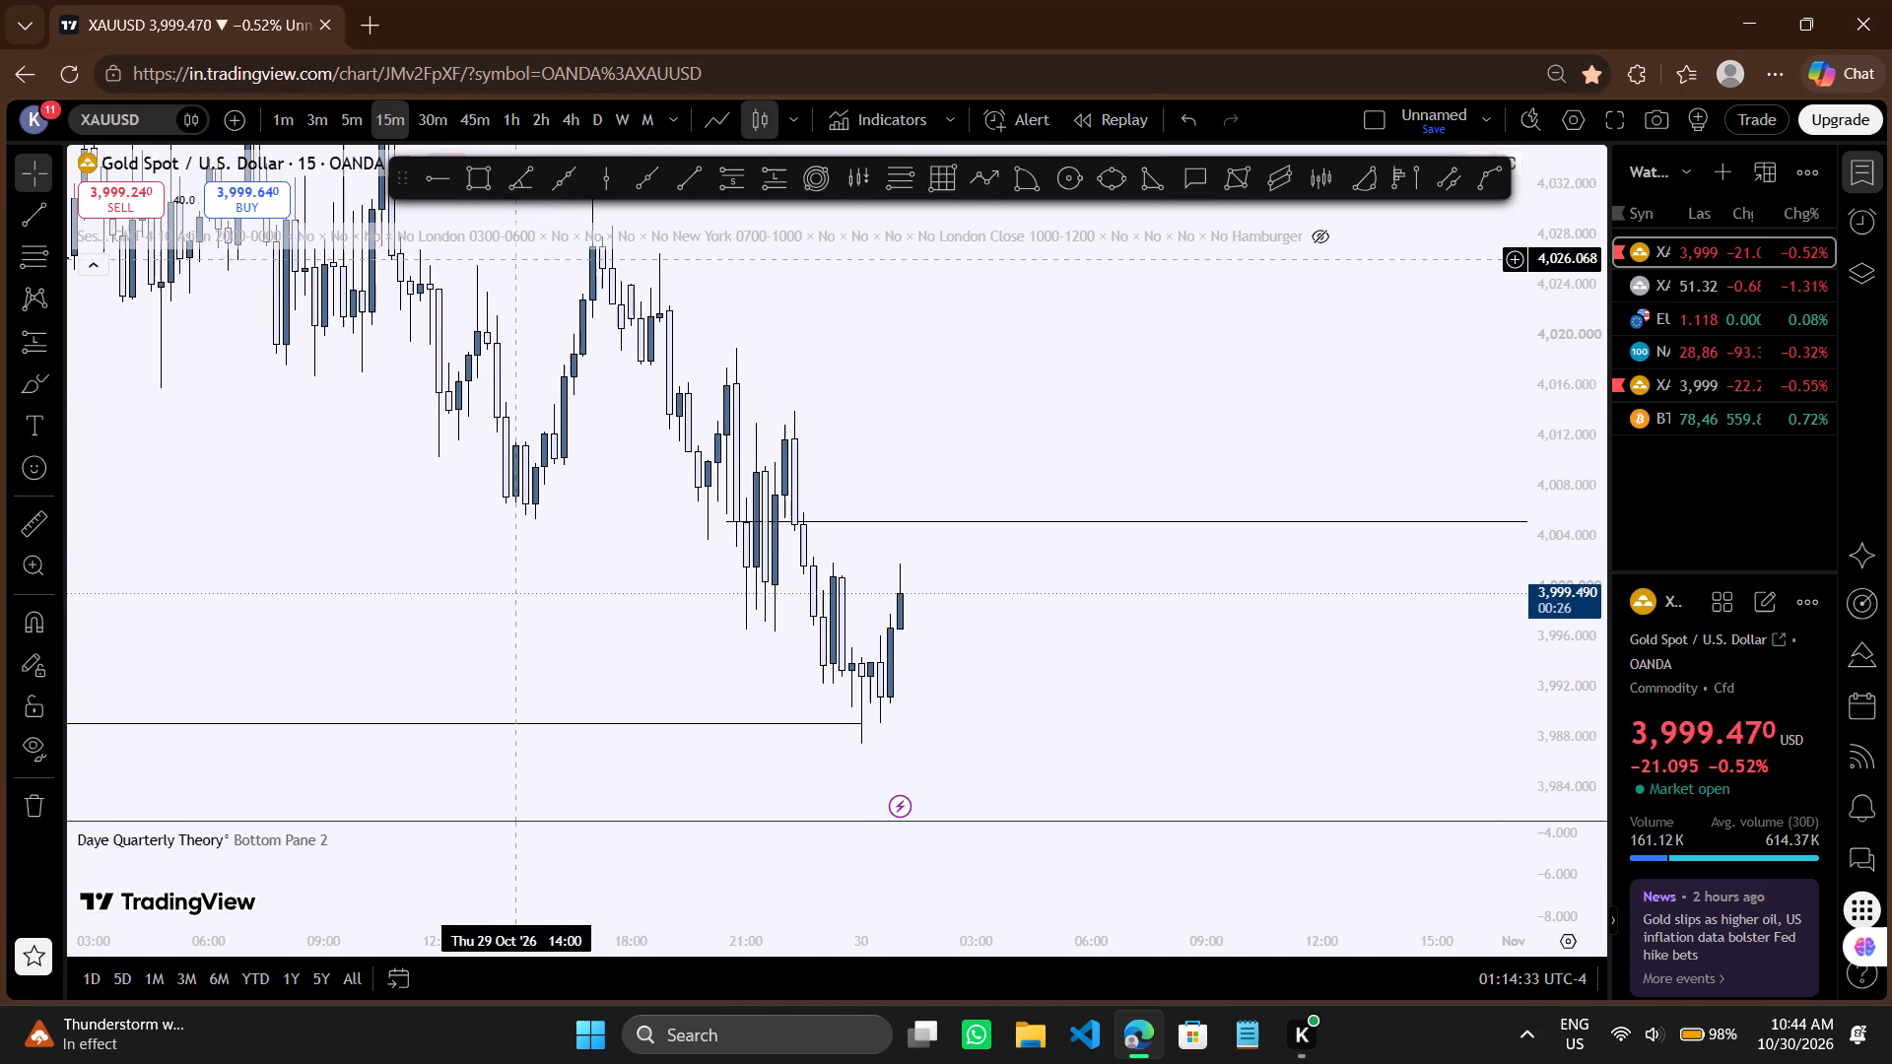
pyautogui.moveTo(1182, 407); pyautogui.dragTo(1152, 401)
pyautogui.scroll(1, 1152, 401)
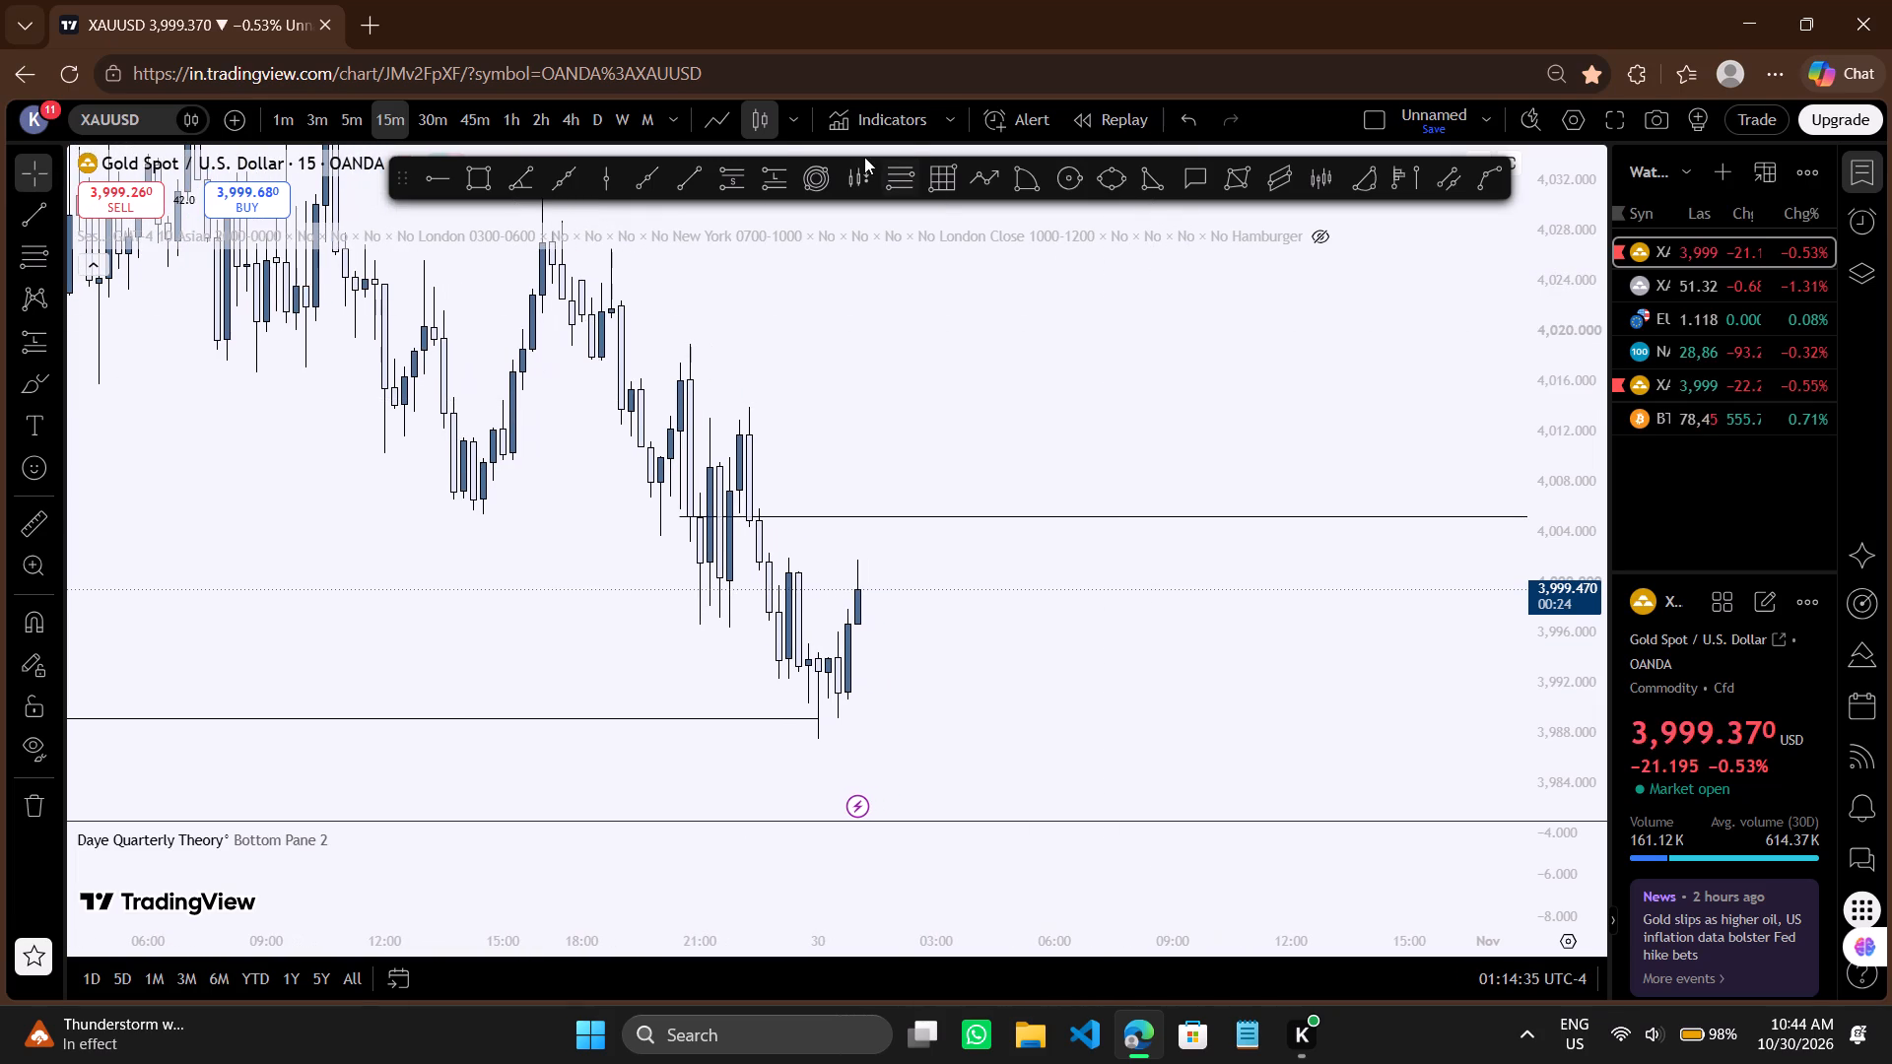
# Preview the 15-minute price as a line chart, and return to candles.
pyautogui.click(737, 113)
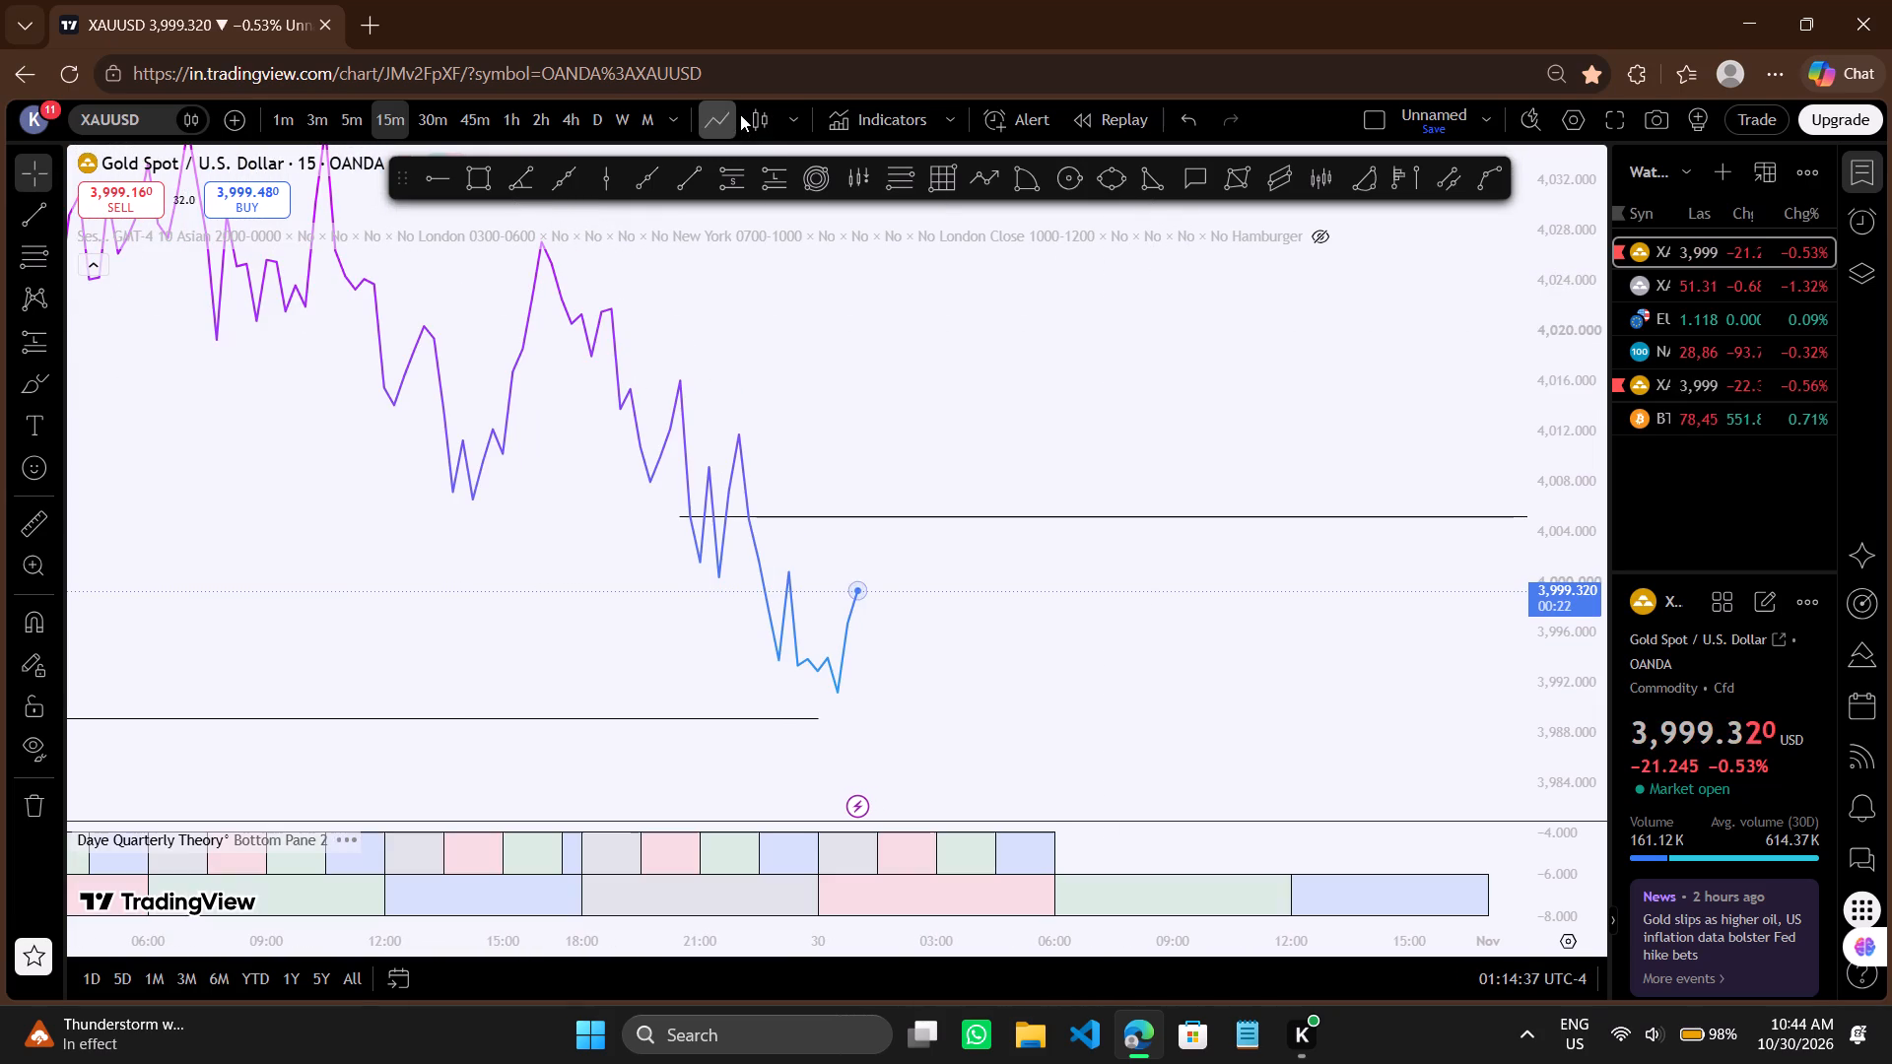
pyautogui.click(755, 117)
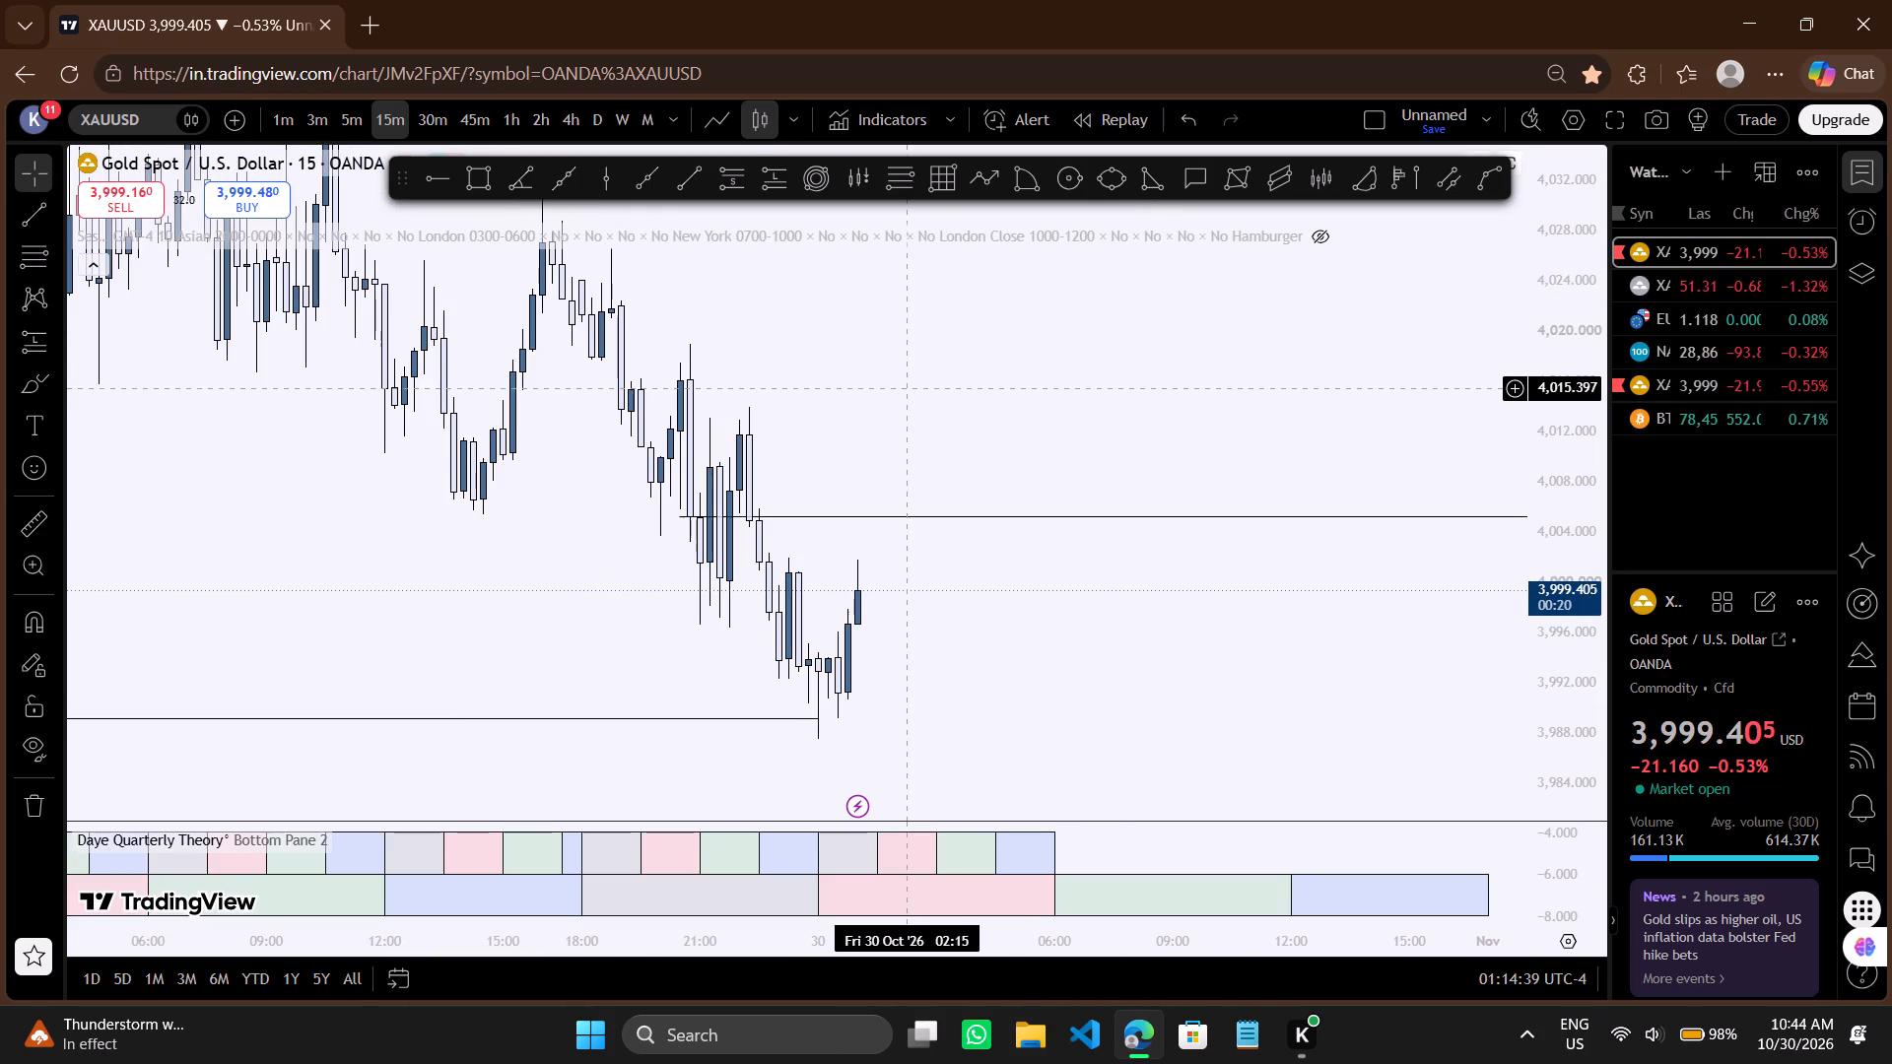
# Move the start of the upper trend line to the 29 Oct 22:15 candle.
pyautogui.click(911, 389)
pyautogui.scroll(1, 911, 381)
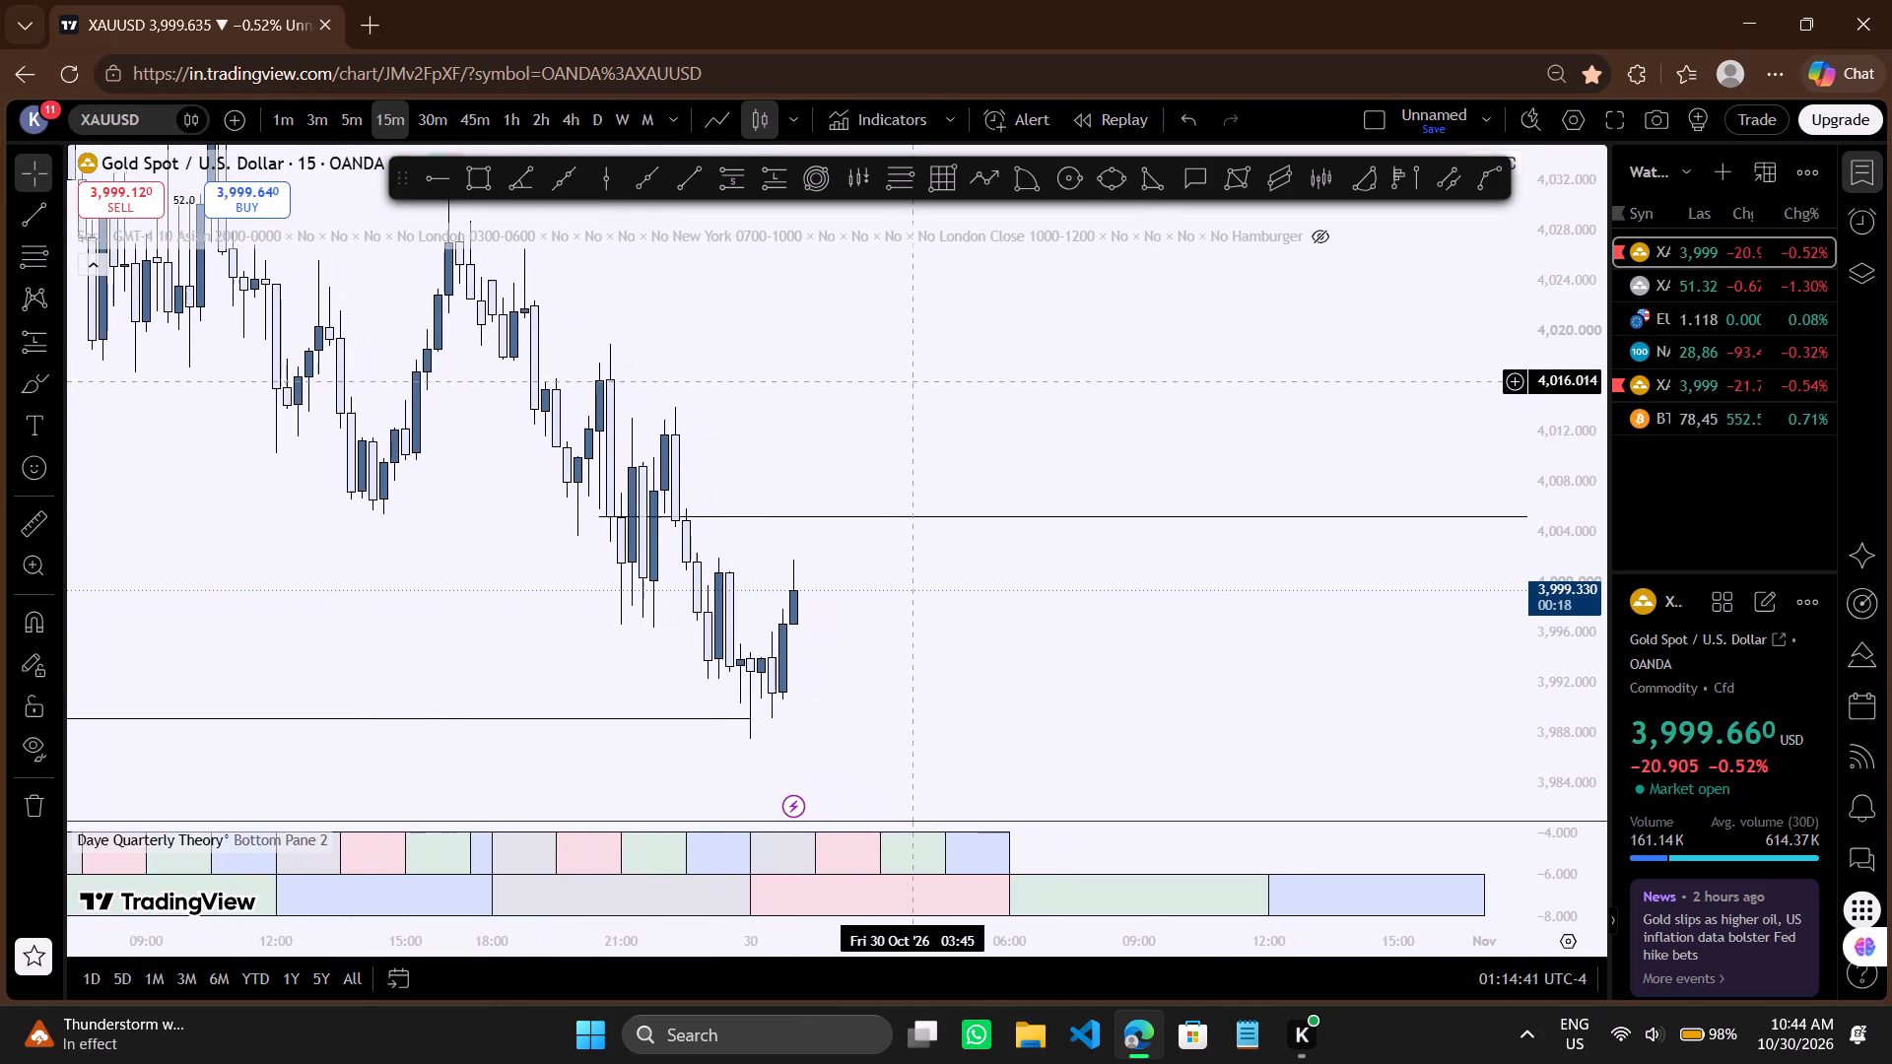
pyautogui.scroll(1, 911, 381)
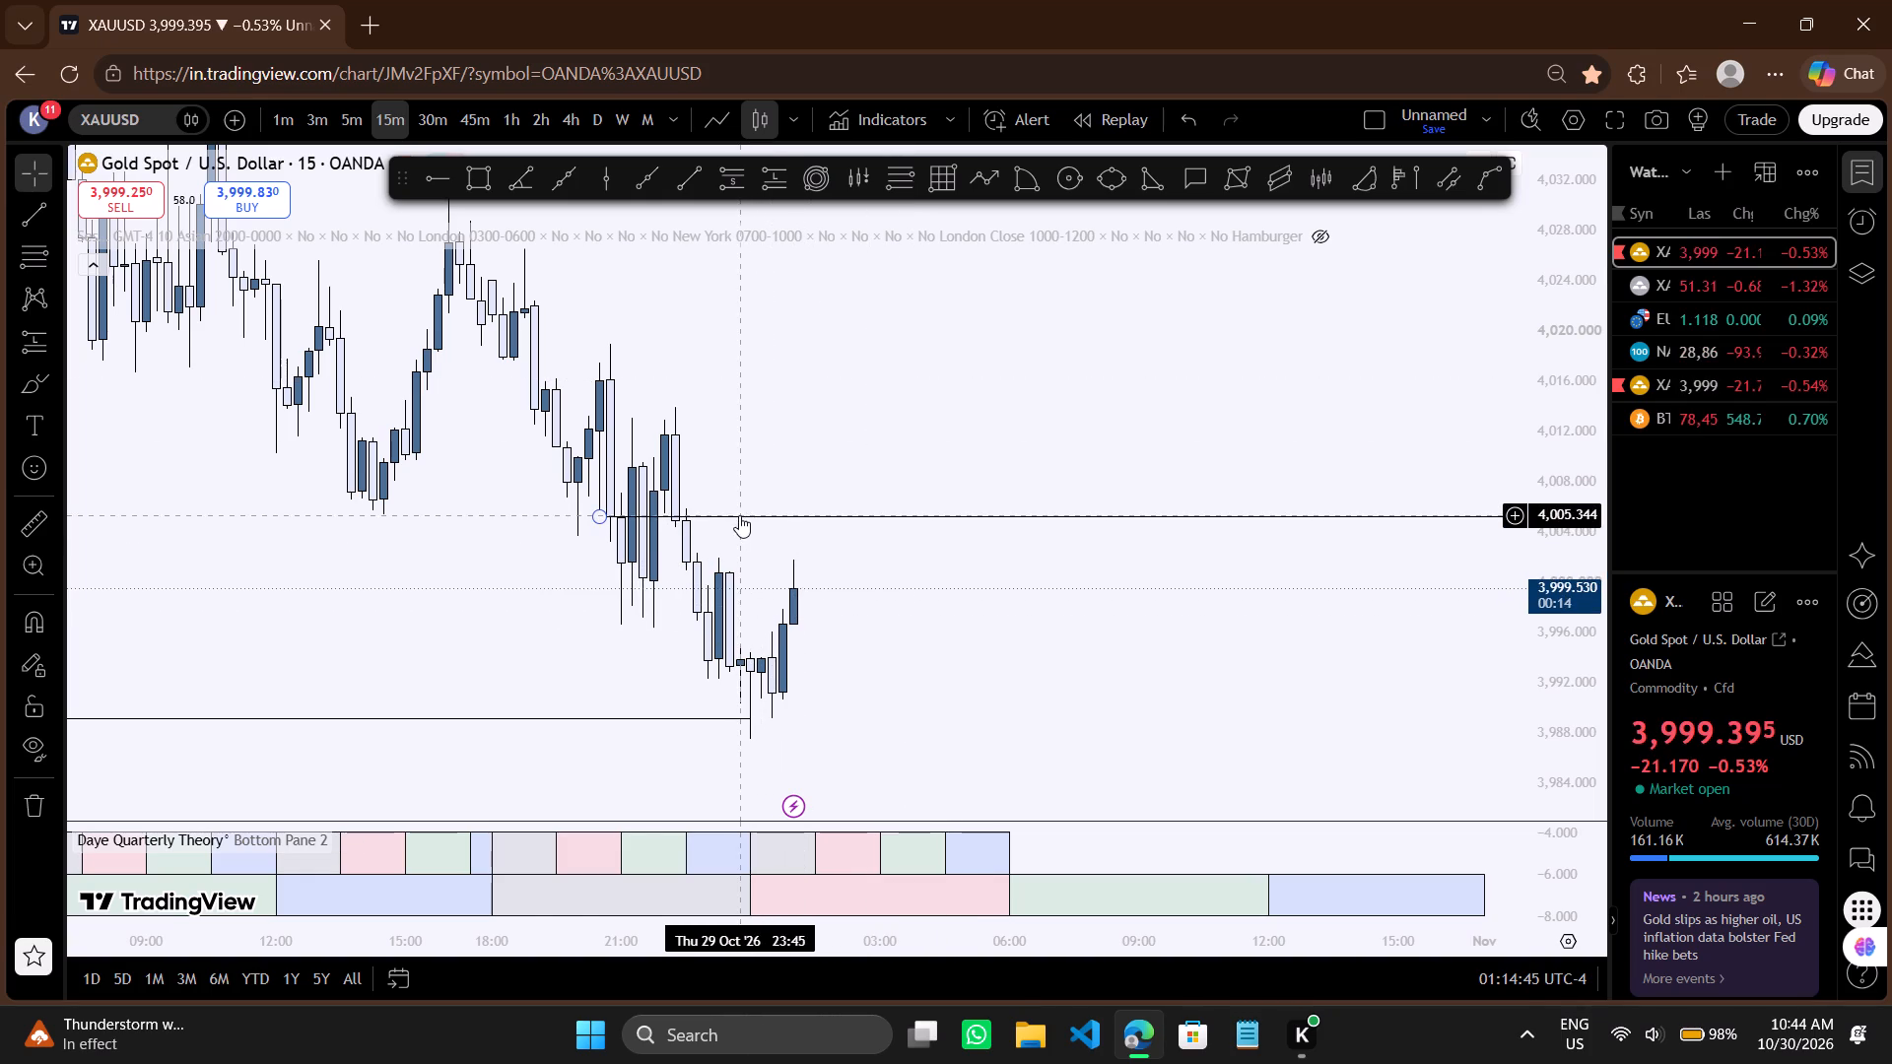
pyautogui.moveTo(600, 512); pyautogui.dragTo(668, 518)
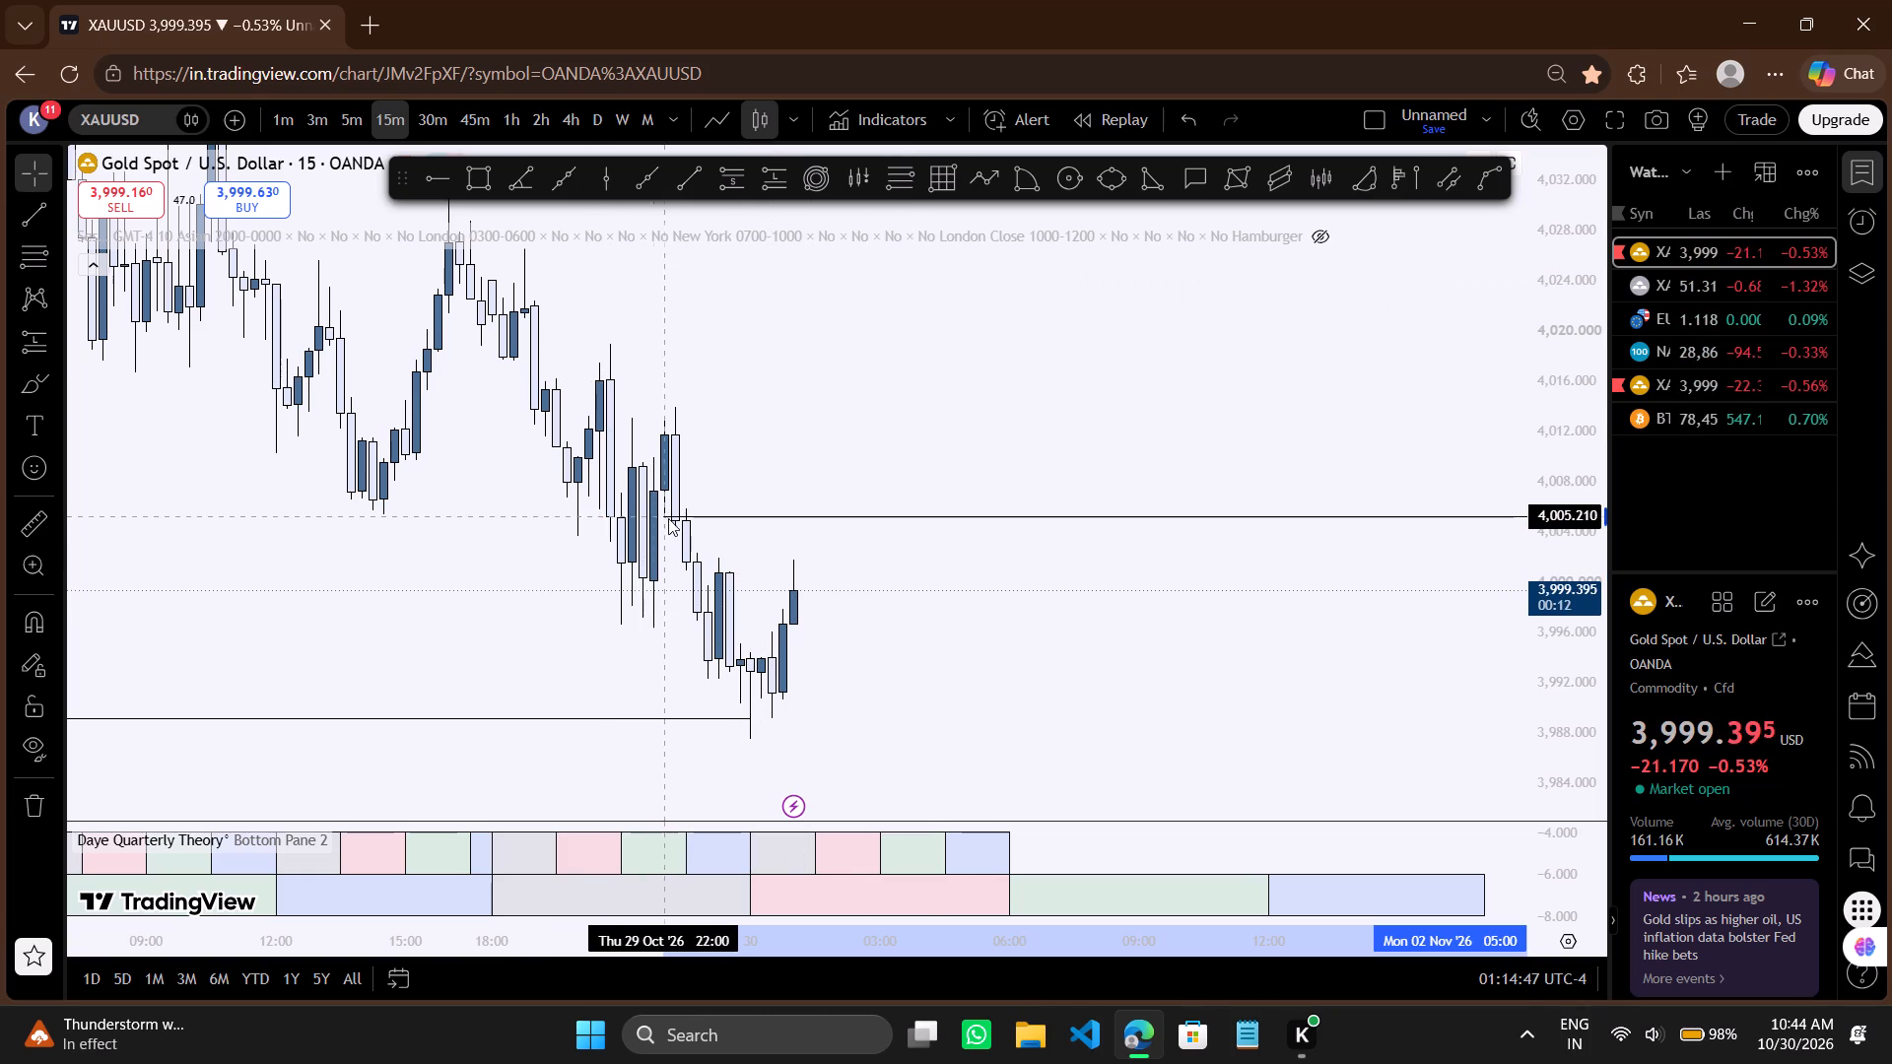
pyautogui.moveTo(668, 518); pyautogui.dragTo(672, 523)
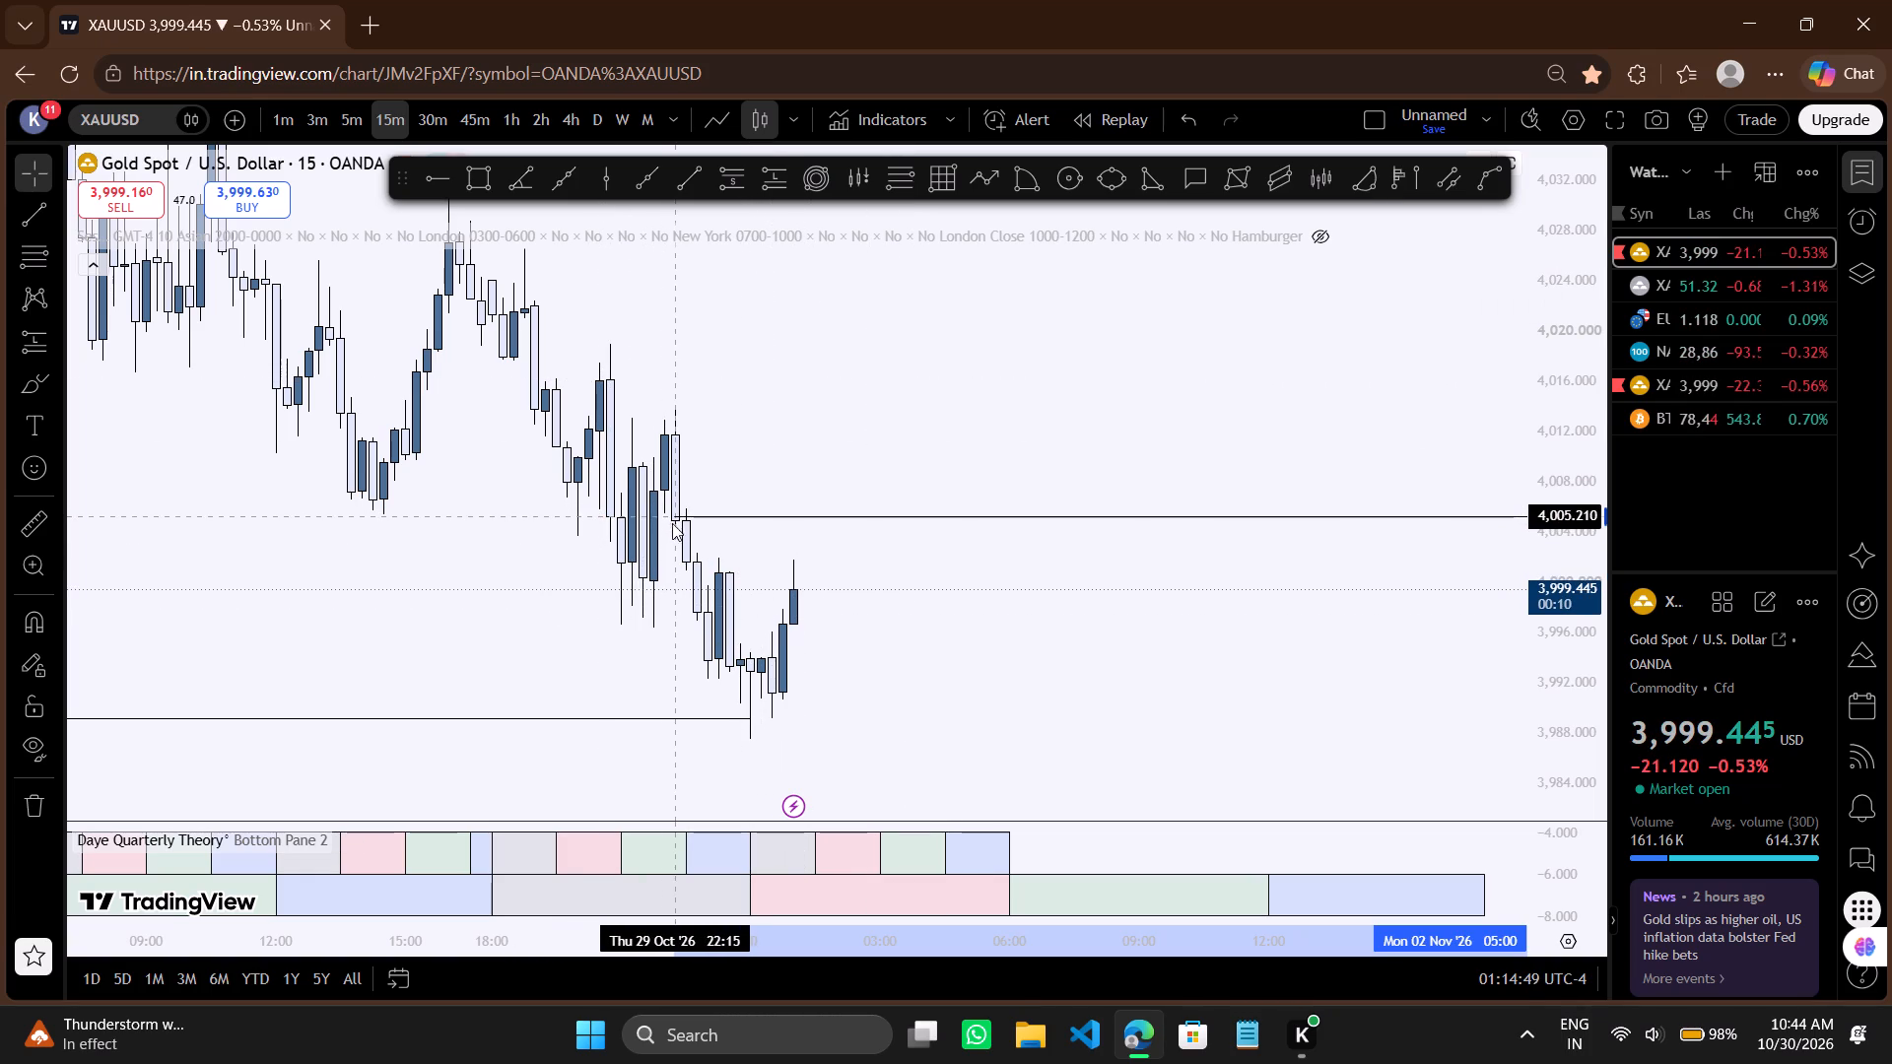
pyautogui.moveTo(672, 523); pyautogui.dragTo(671, 523)
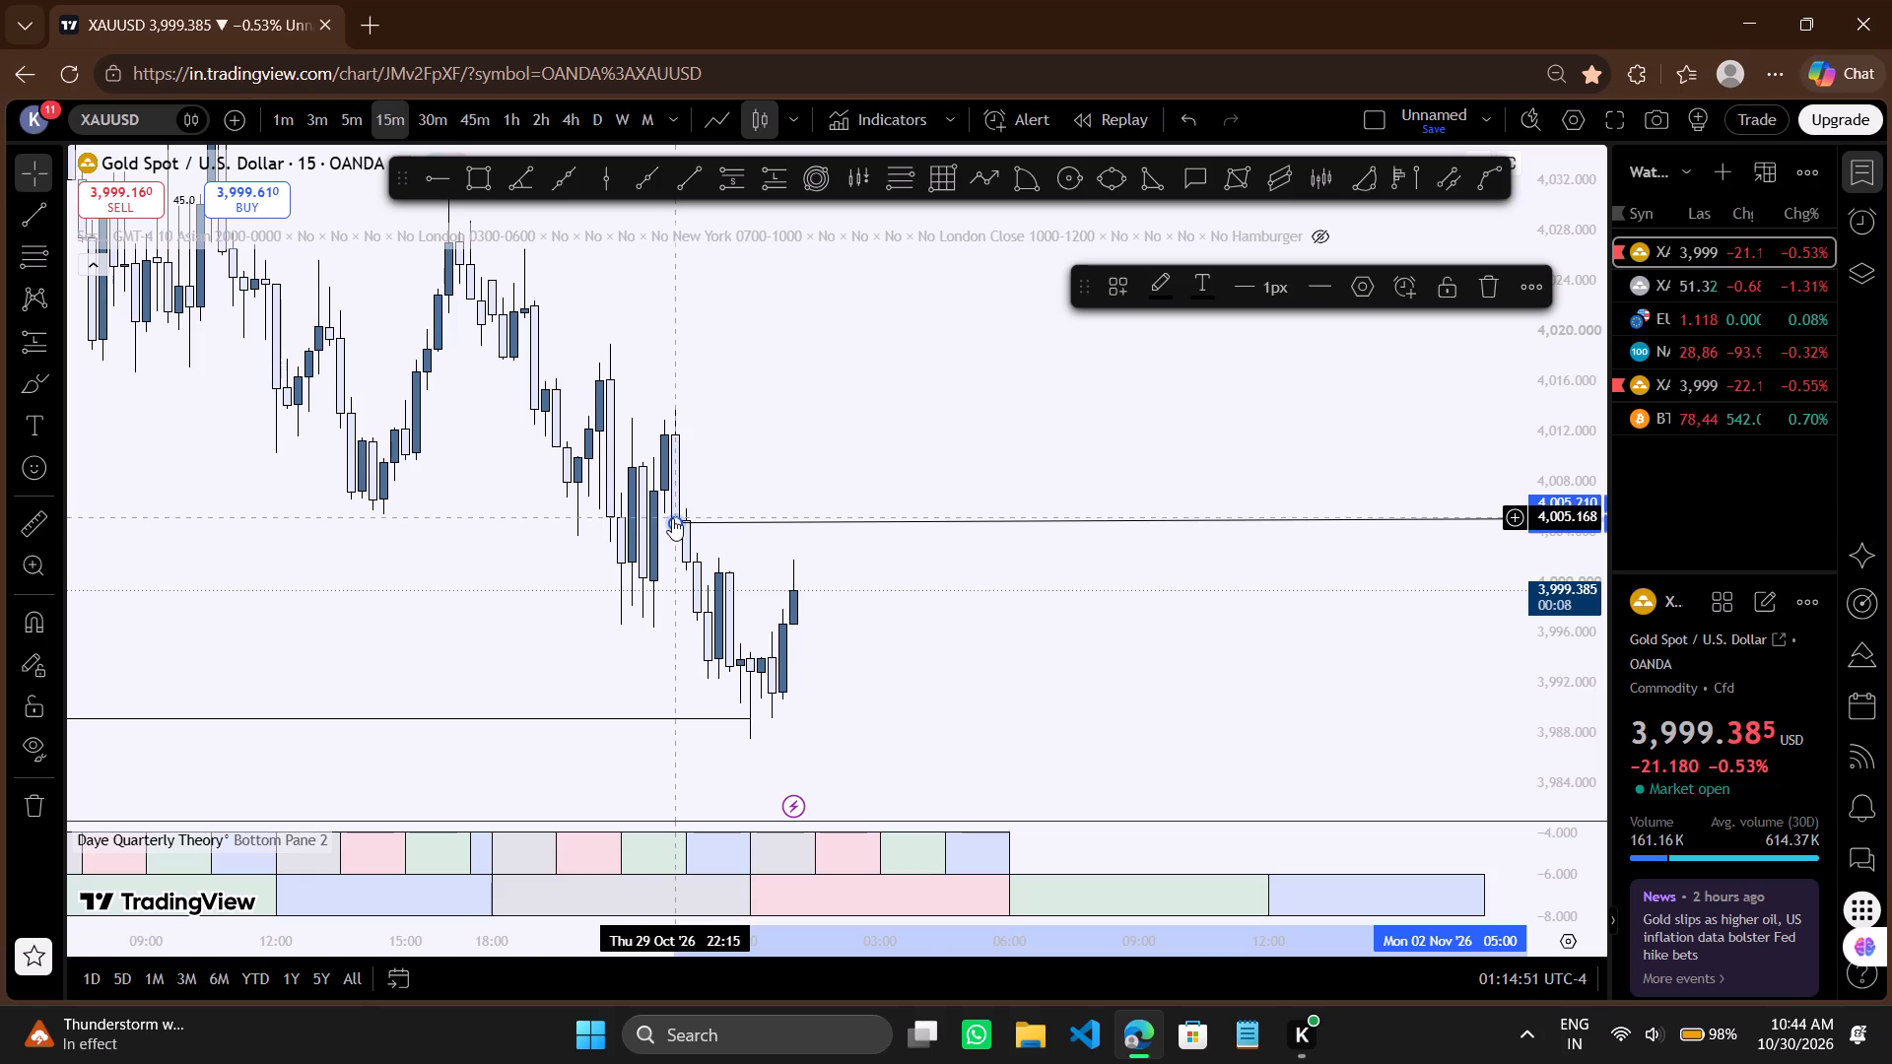
# Shorten the upper trend line to end at 30 Oct 09:45, level with its start at 4,004.727.
pyautogui.moveTo(855, 557); pyautogui.dragTo(480, 529)
pyautogui.scroll(-2, 480, 529)
pyautogui.moveTo(1112, 579); pyautogui.dragTo(620, 547)
pyautogui.scroll(-1, 620, 547)
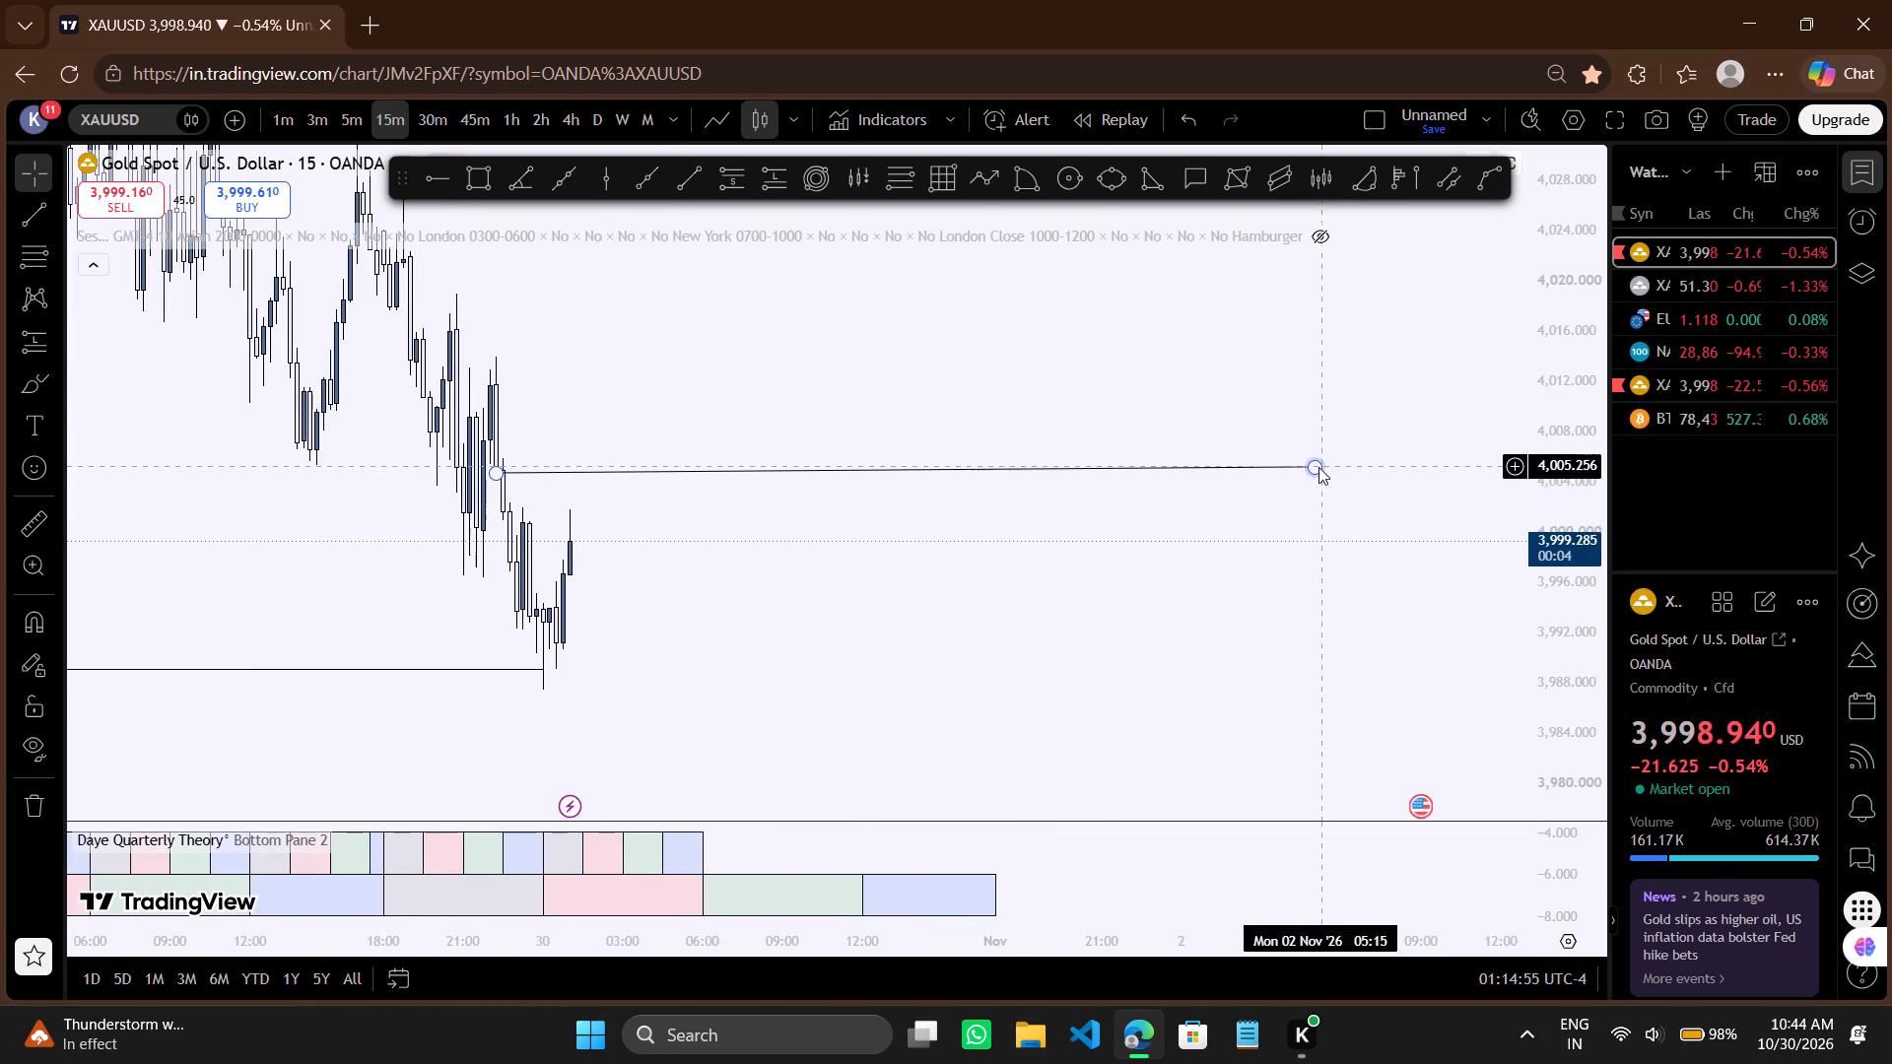
pyautogui.moveTo(1318, 467); pyautogui.dragTo(801, 458)
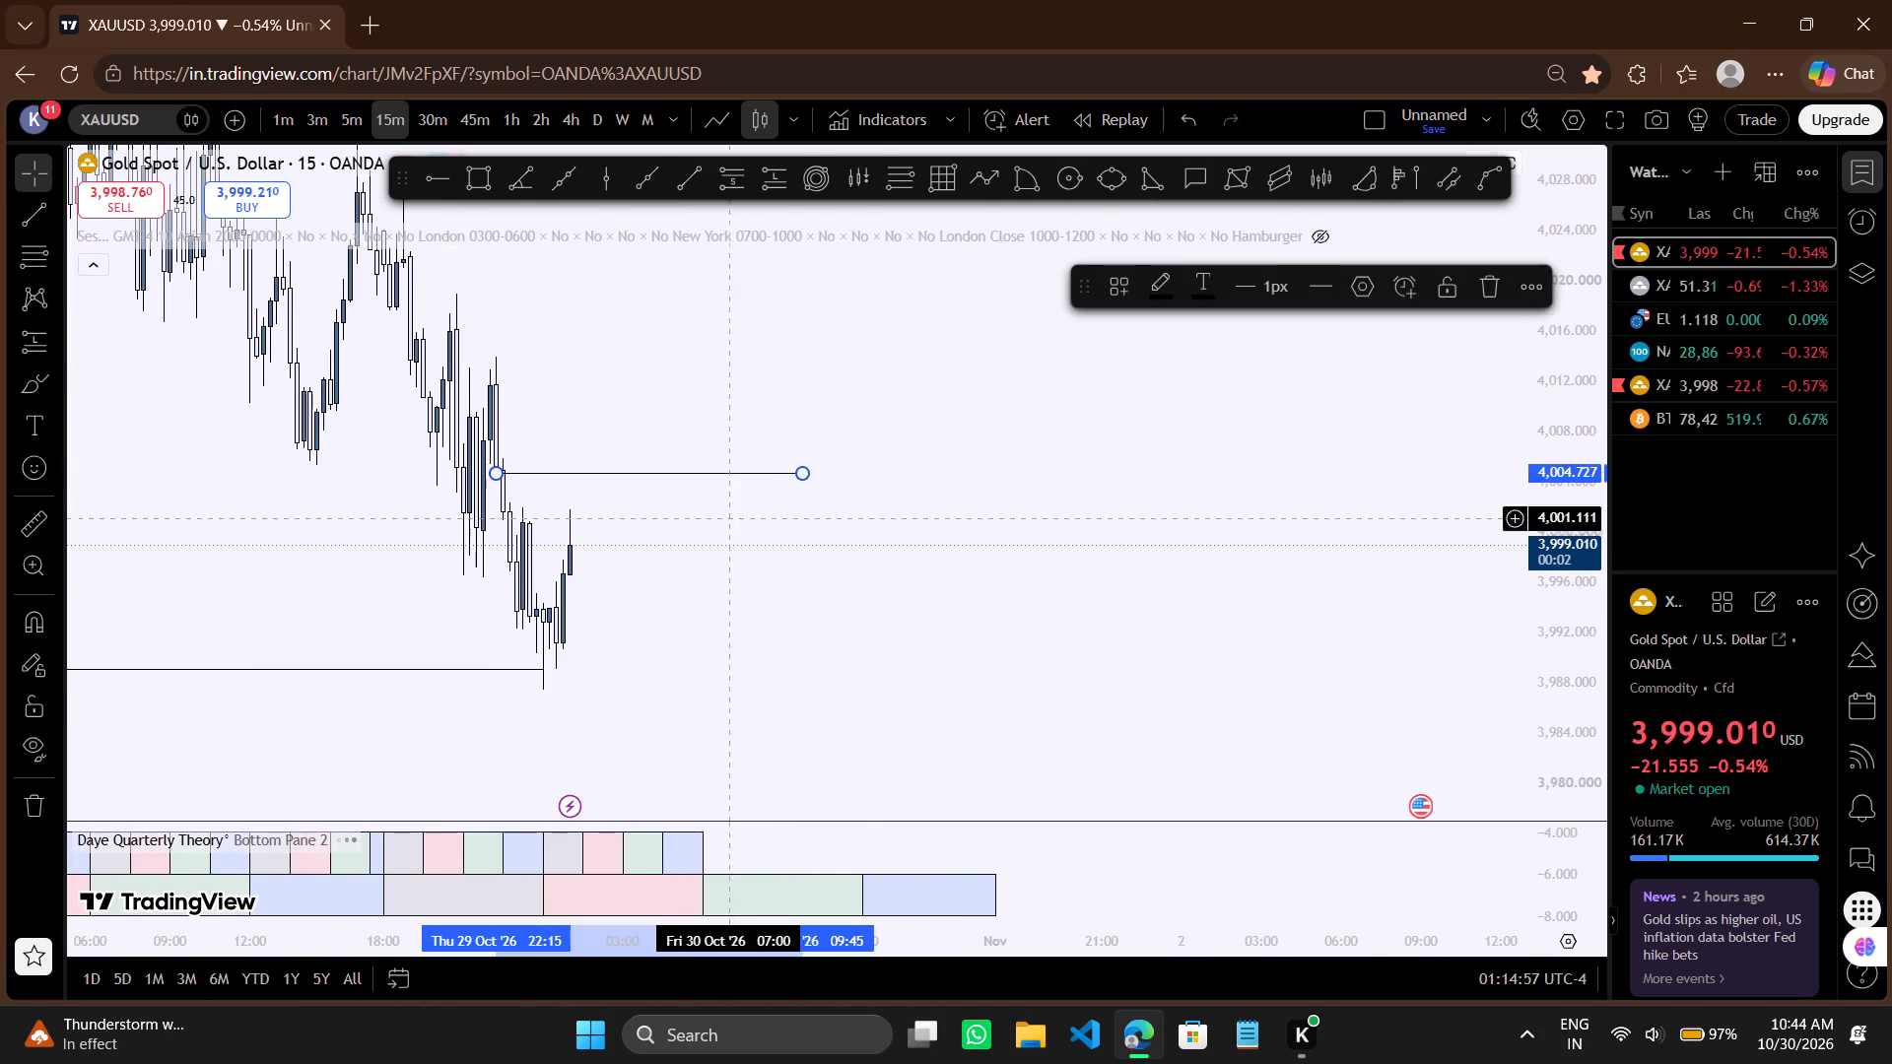
# Draw a horizontal trend line below the upper one at about 4,002.35, from 29 Oct 22:45 to 30 Oct 05:00.
pyautogui.moveTo(633, 581); pyautogui.dragTo(1092, 578)
pyautogui.scroll(2, 1092, 578)
pyautogui.moveTo(920, 560); pyautogui.dragTo(1013, 535)
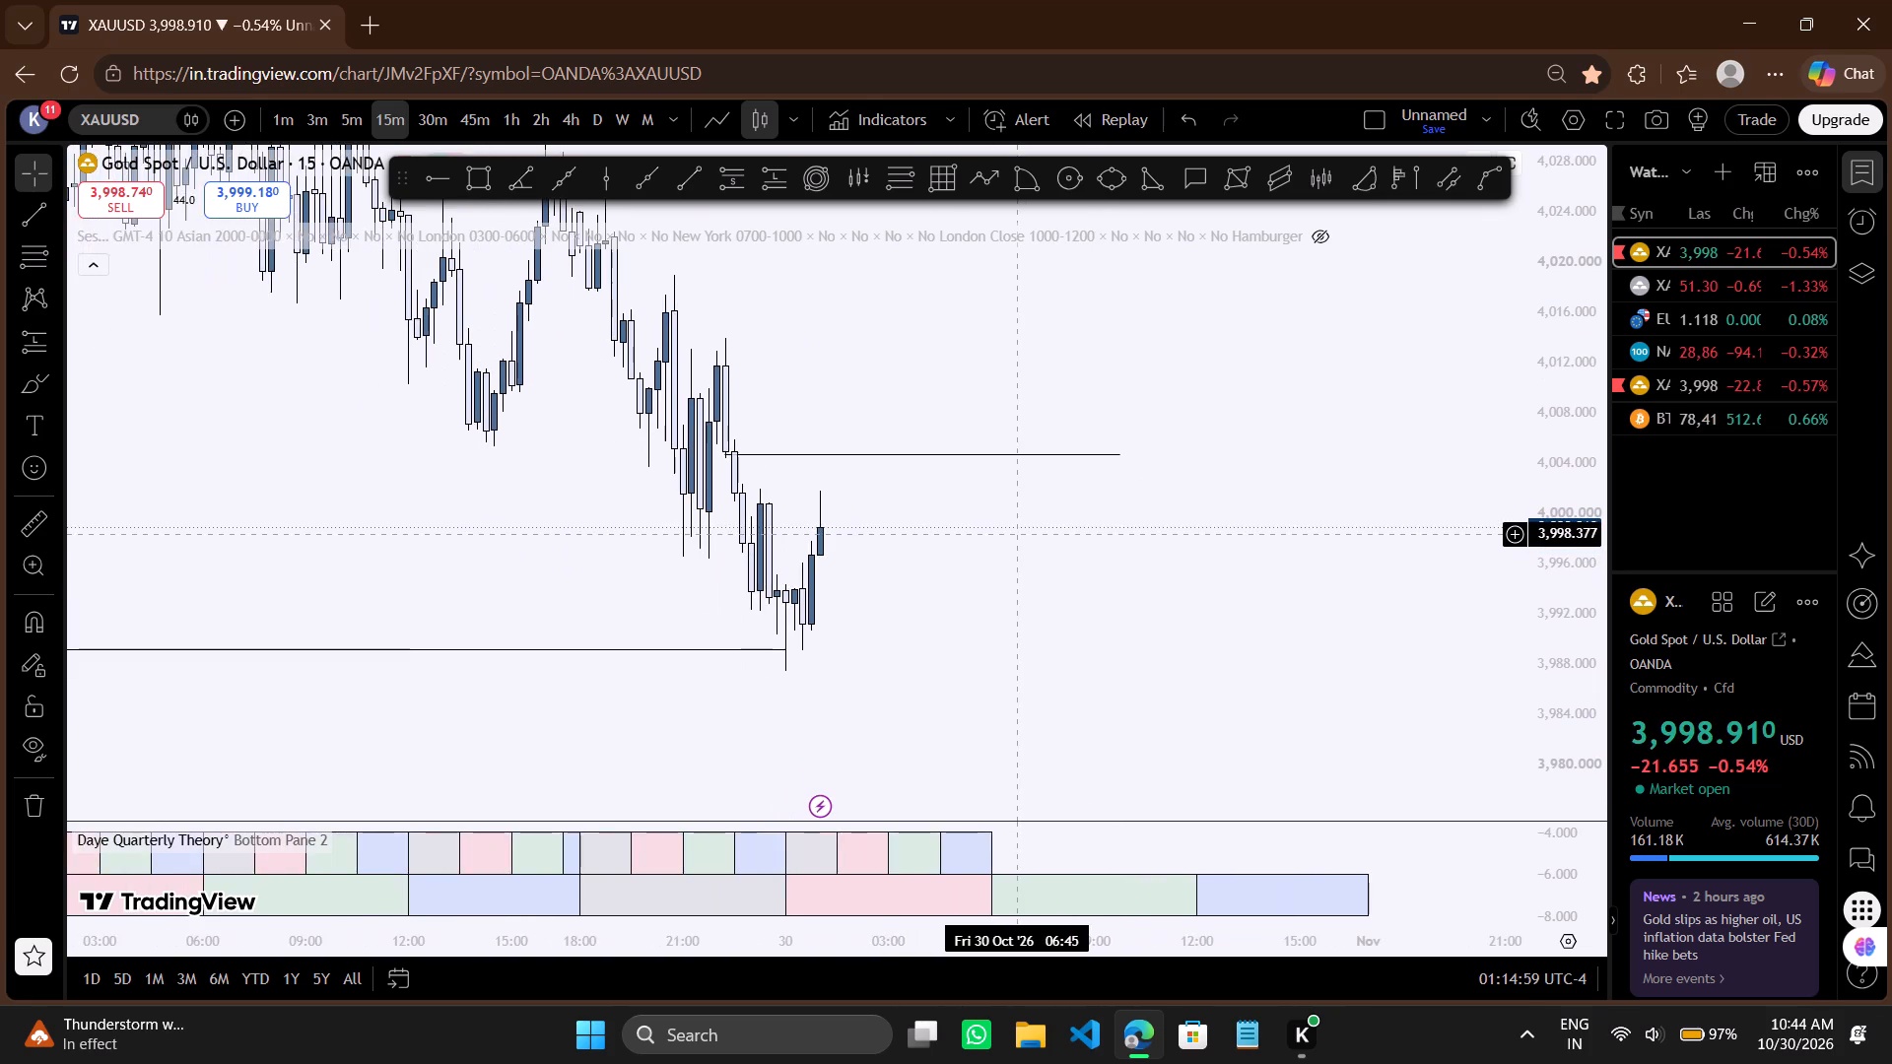
pyautogui.scroll(1, 1013, 535)
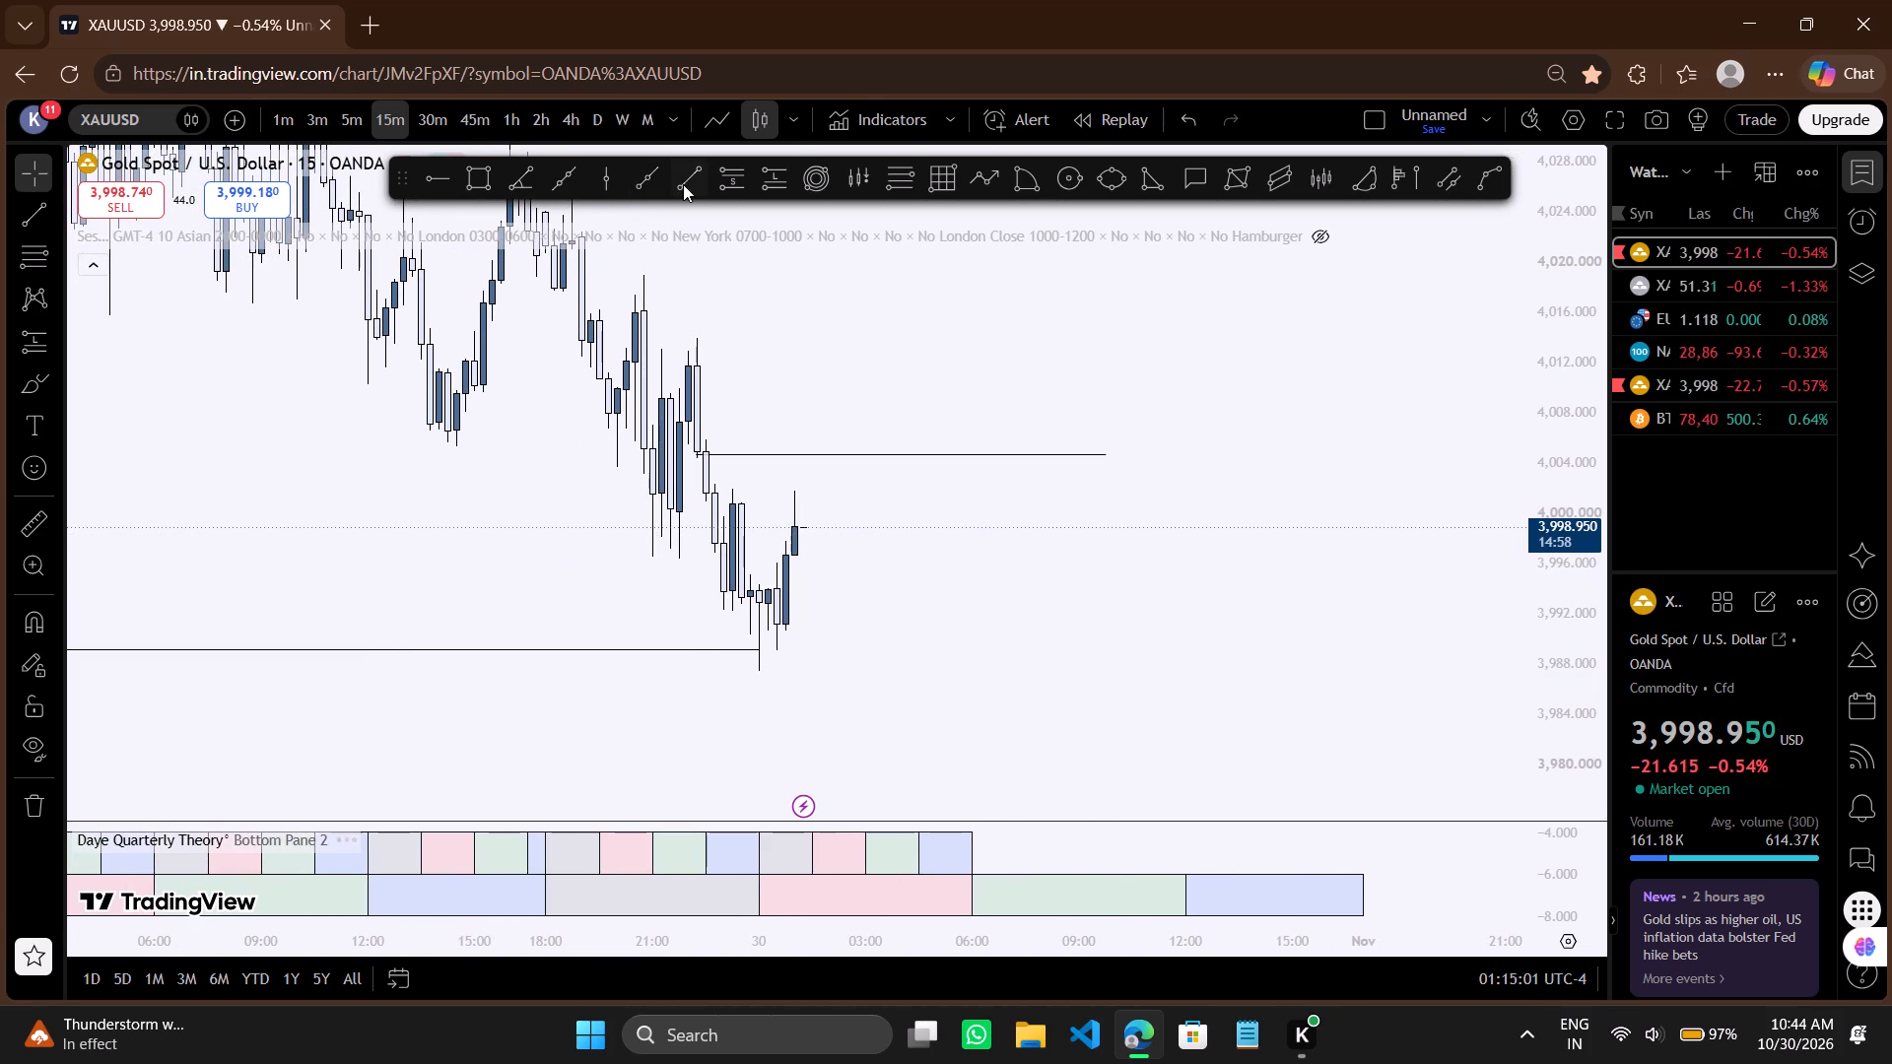
pyautogui.click(683, 184)
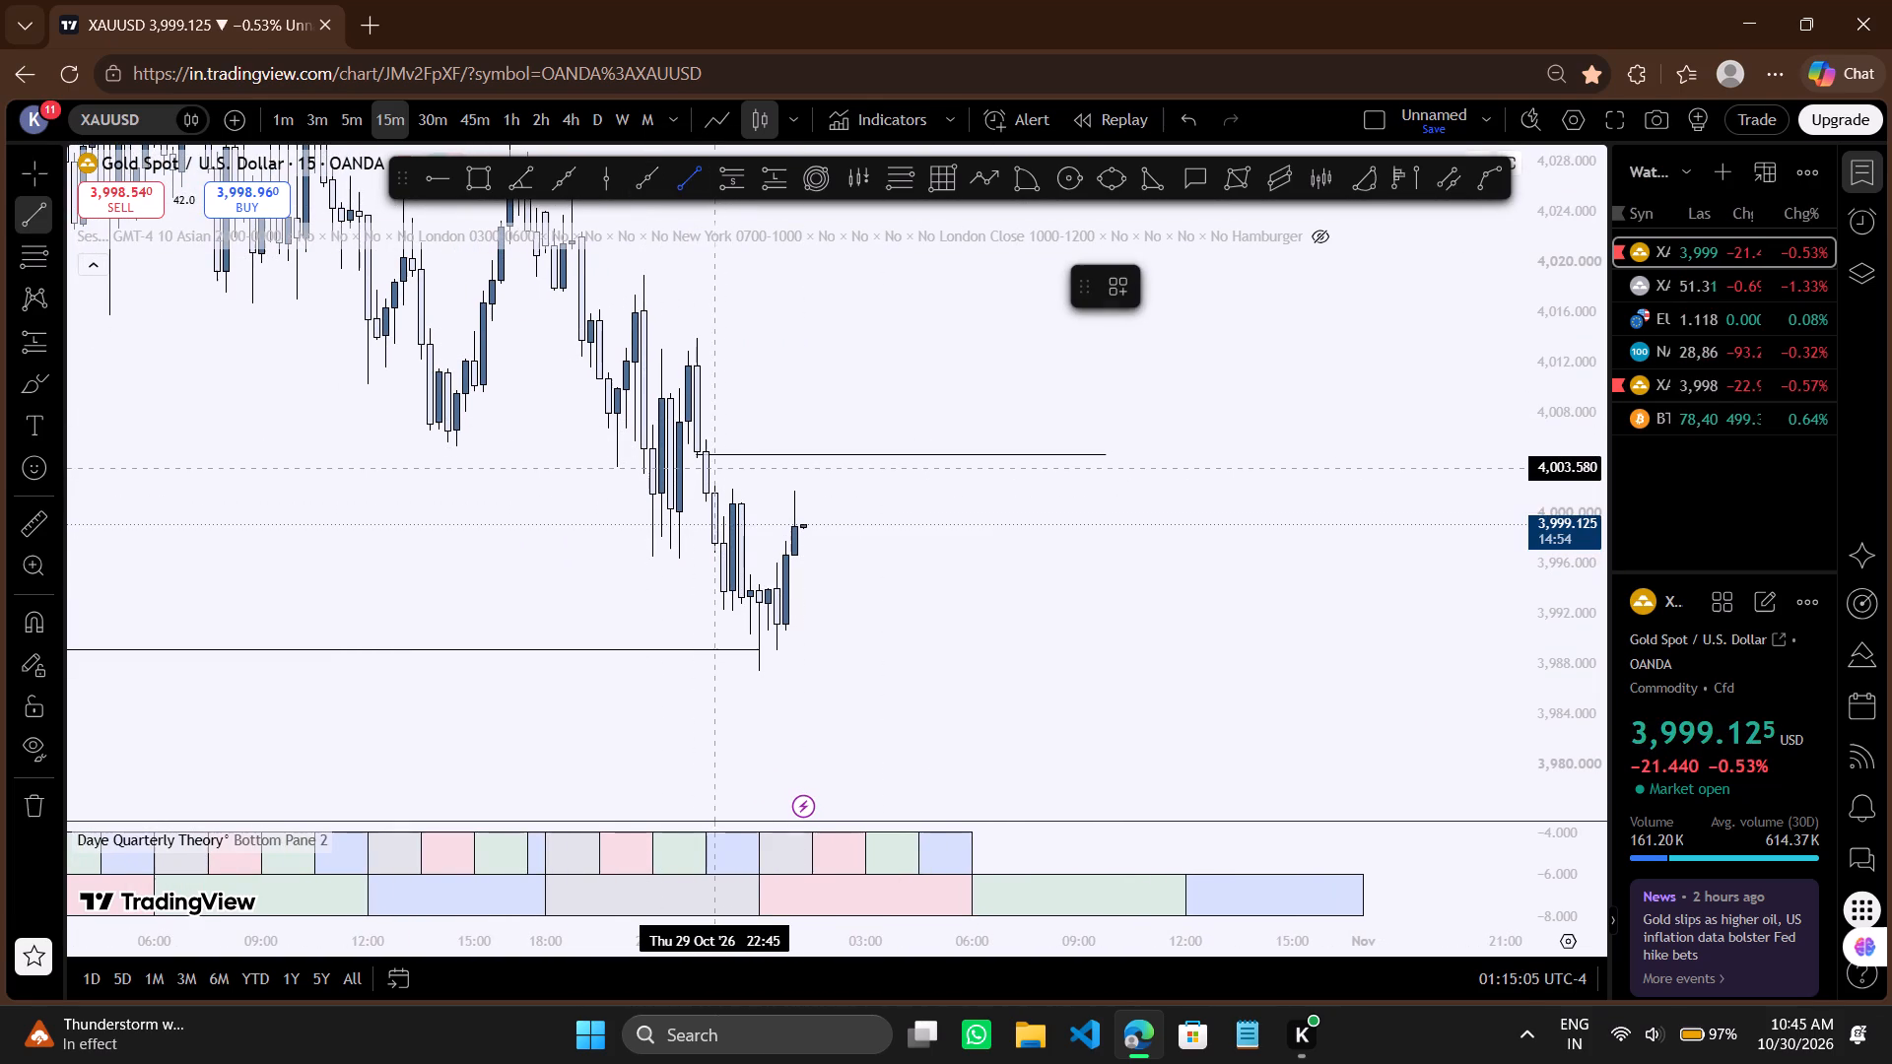
pyautogui.keyDown('ctrl'); pyautogui.click(712, 469); pyautogui.keyUp('ctrl')
pyautogui.keyDown('shift'); pyautogui.click(935, 496); pyautogui.keyUp('shift')
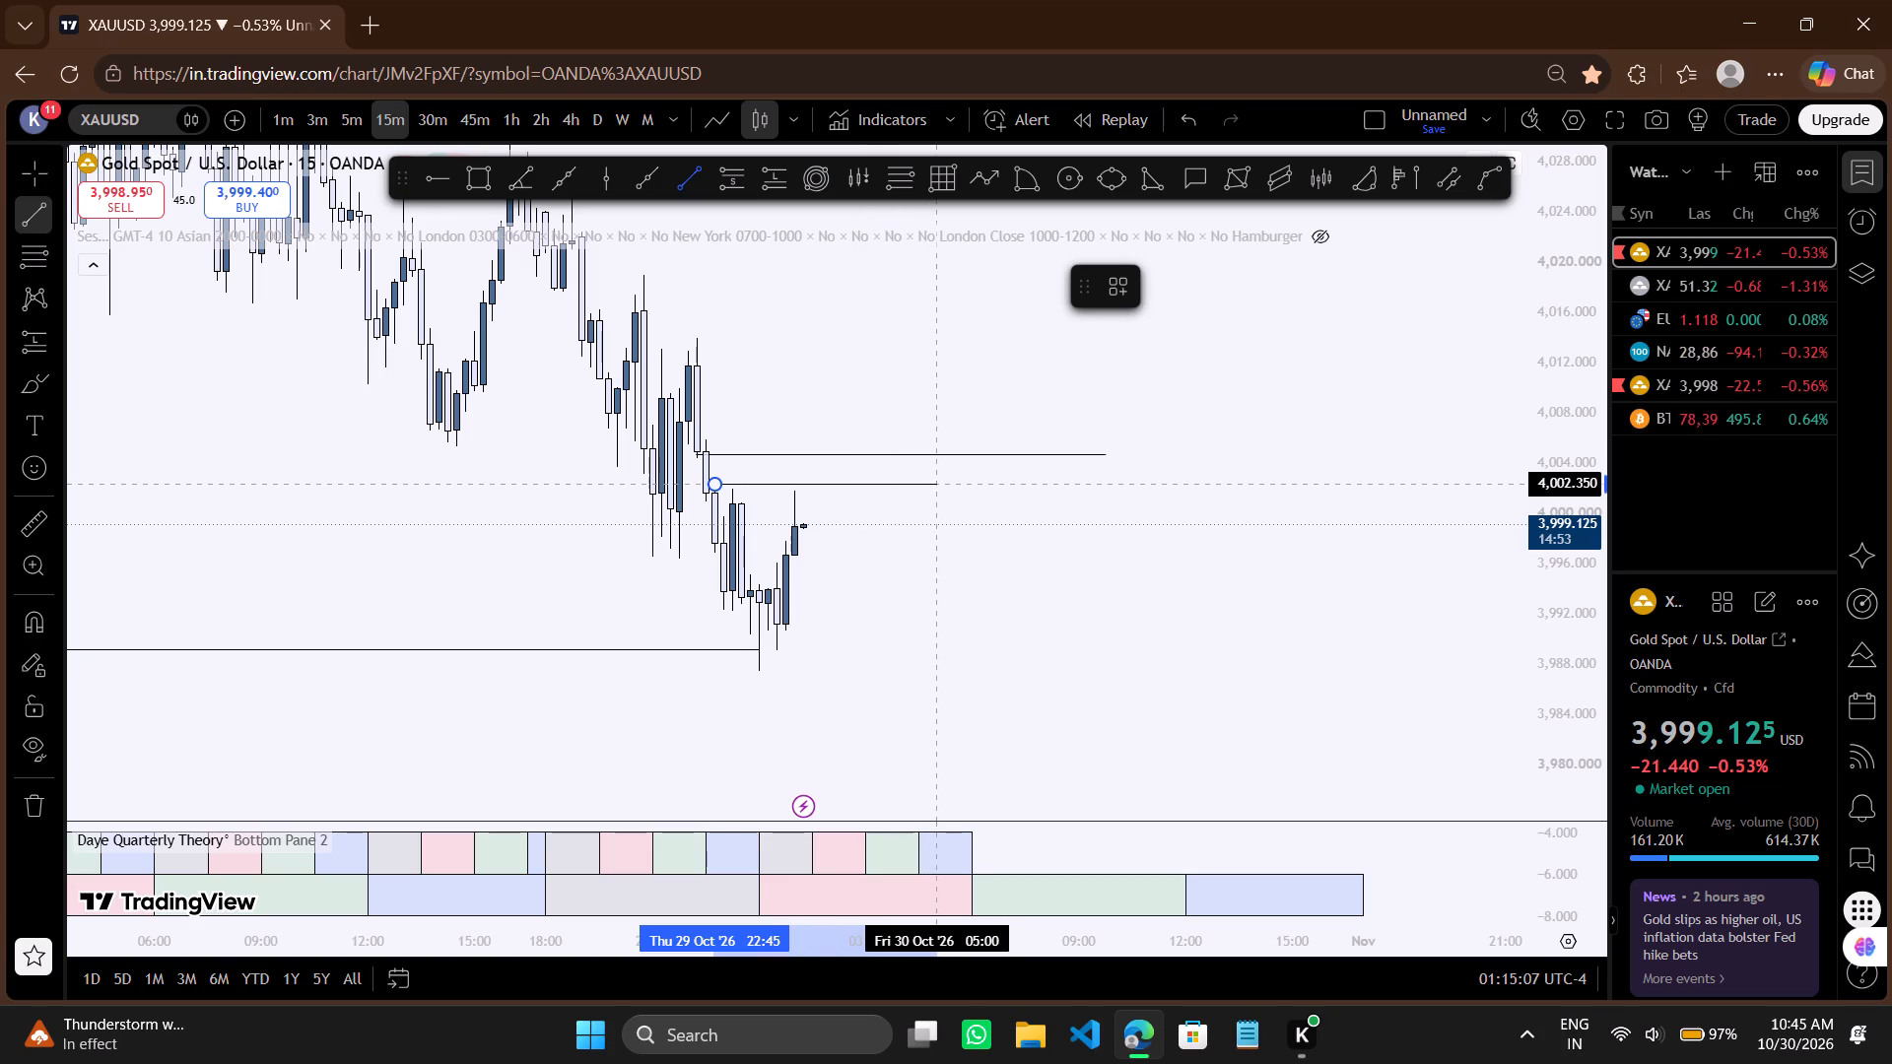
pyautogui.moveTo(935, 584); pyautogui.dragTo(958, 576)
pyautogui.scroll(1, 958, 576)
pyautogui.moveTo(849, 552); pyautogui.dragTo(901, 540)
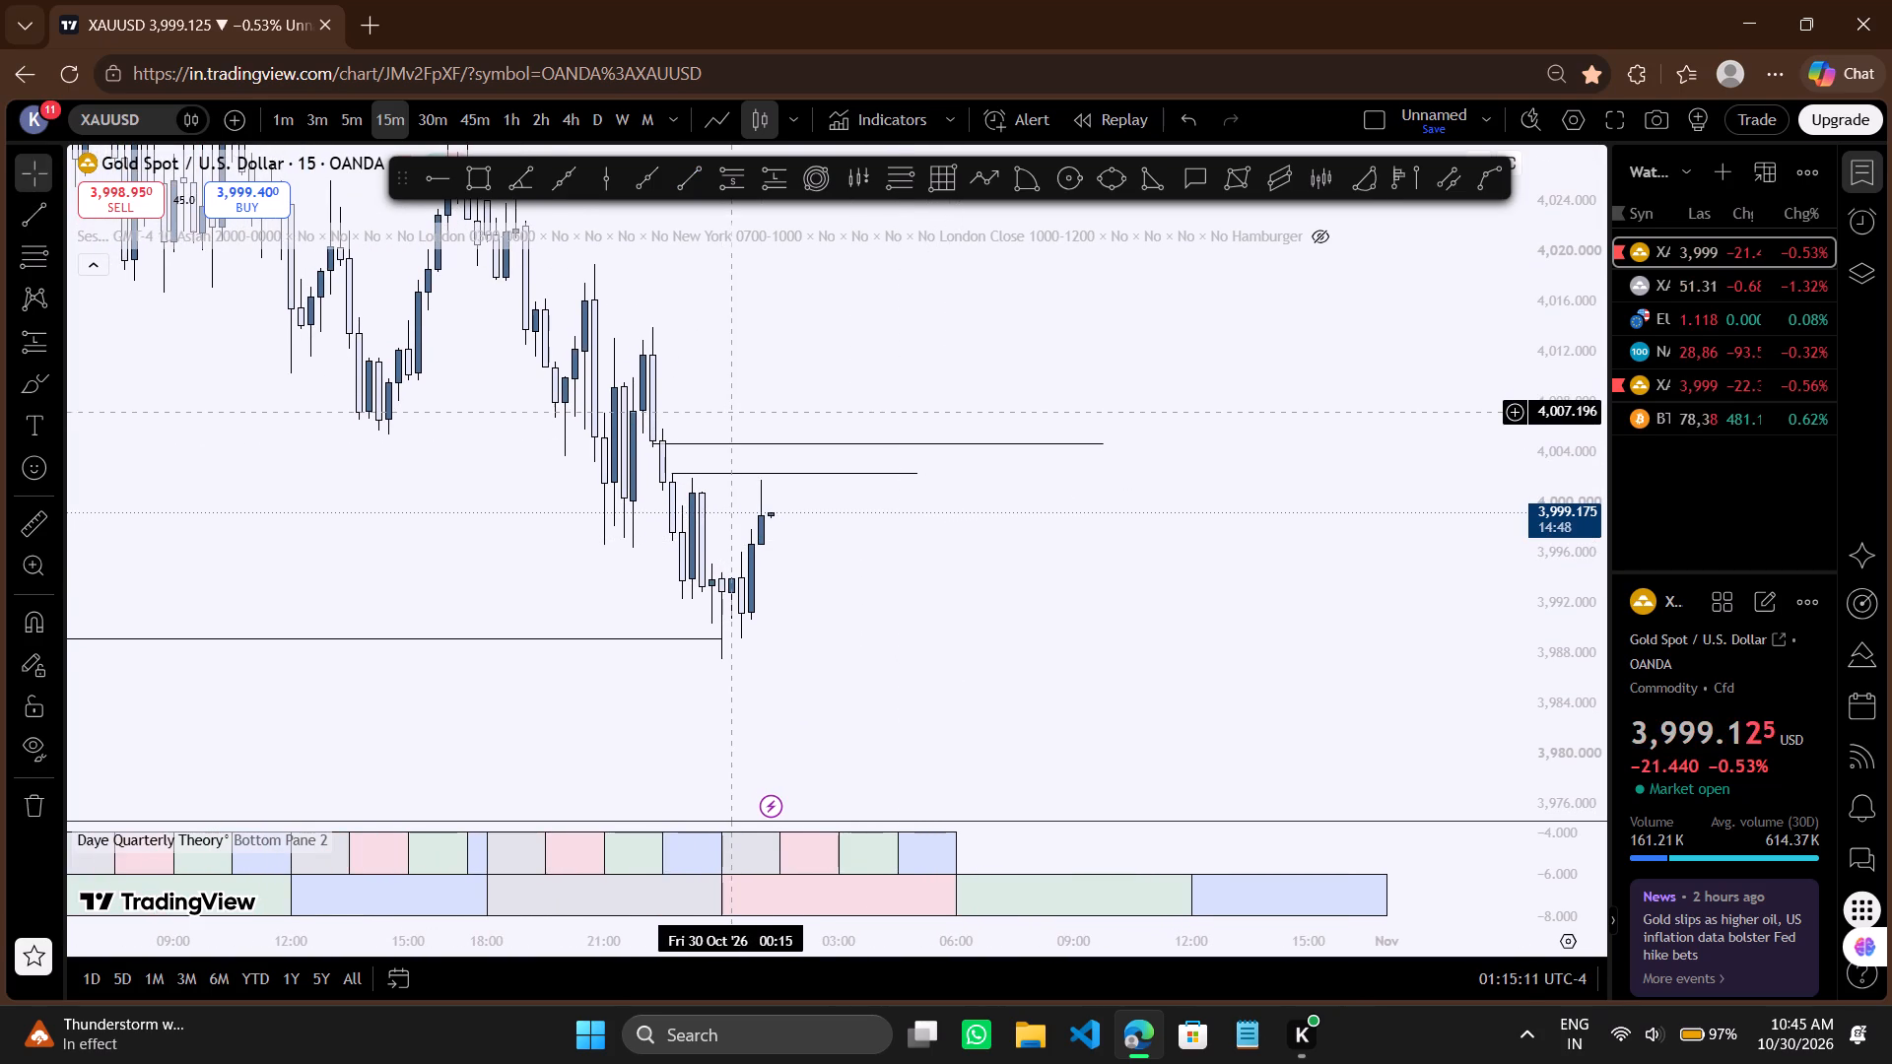
# Draw a horizontal trend line above the other two at about 4,011.74, from 29 Oct 22:00 to 30 Oct 02:00.
pyautogui.moveTo(716, 349); pyautogui.dragTo(723, 388)
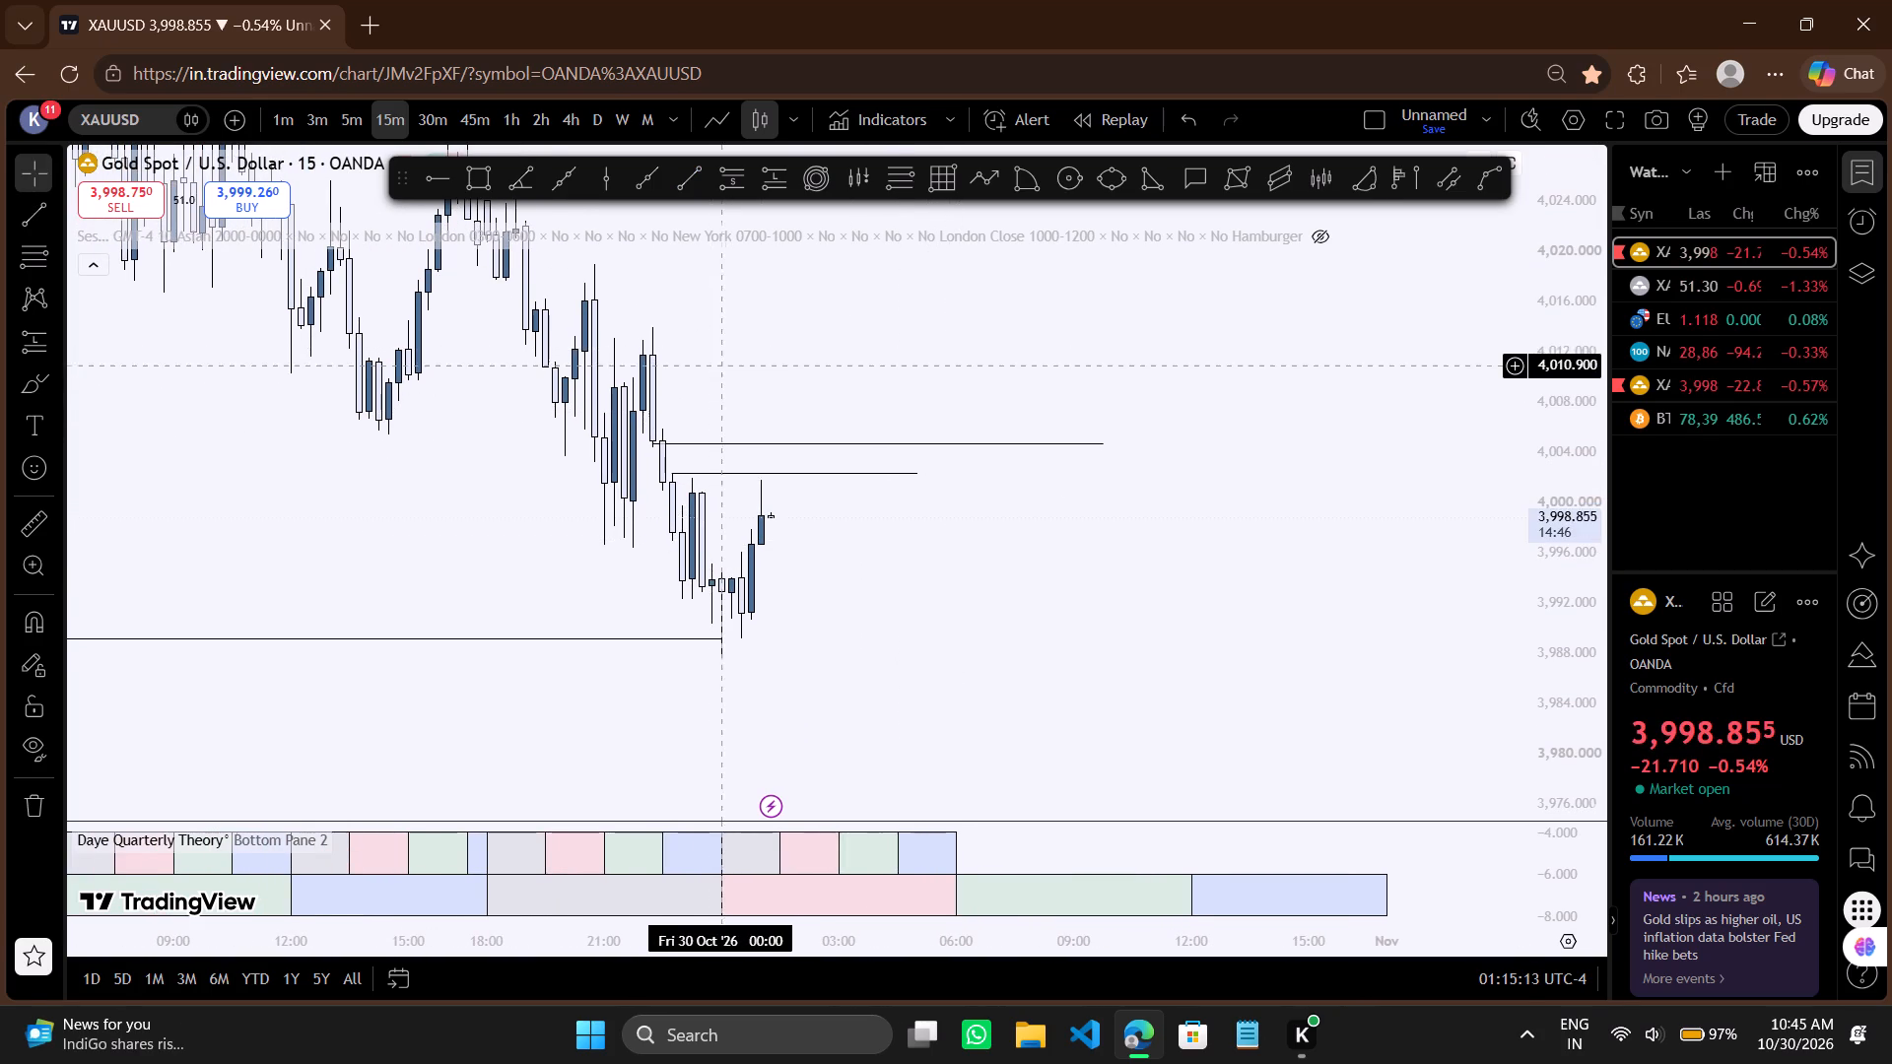
pyautogui.moveTo(723, 388); pyautogui.dragTo(724, 390)
pyautogui.click(697, 183)
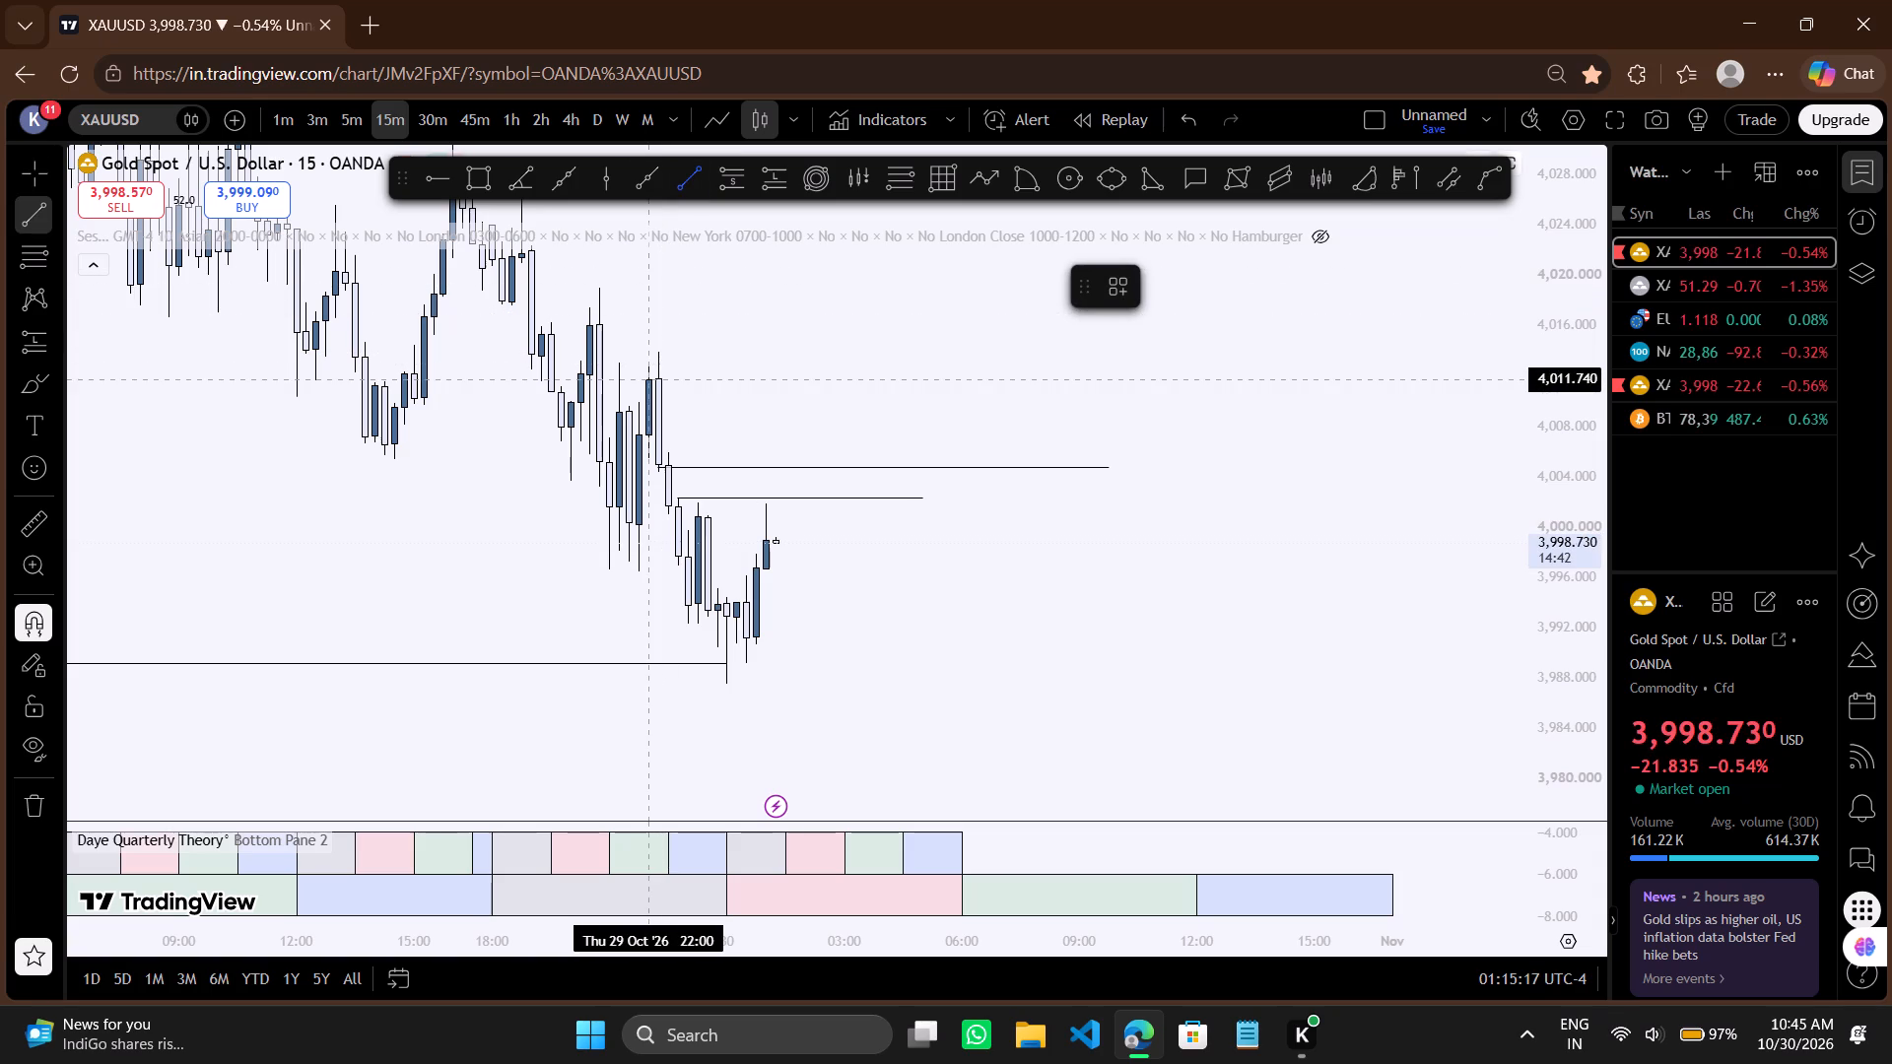
pyautogui.keyDown('ctrl'); pyautogui.moveTo(650, 377); pyautogui.dragTo(809, 390); pyautogui.keyUp('ctrl')
pyautogui.keyDown('shift'); pyautogui.click(809, 390); pyautogui.keyUp('shift')
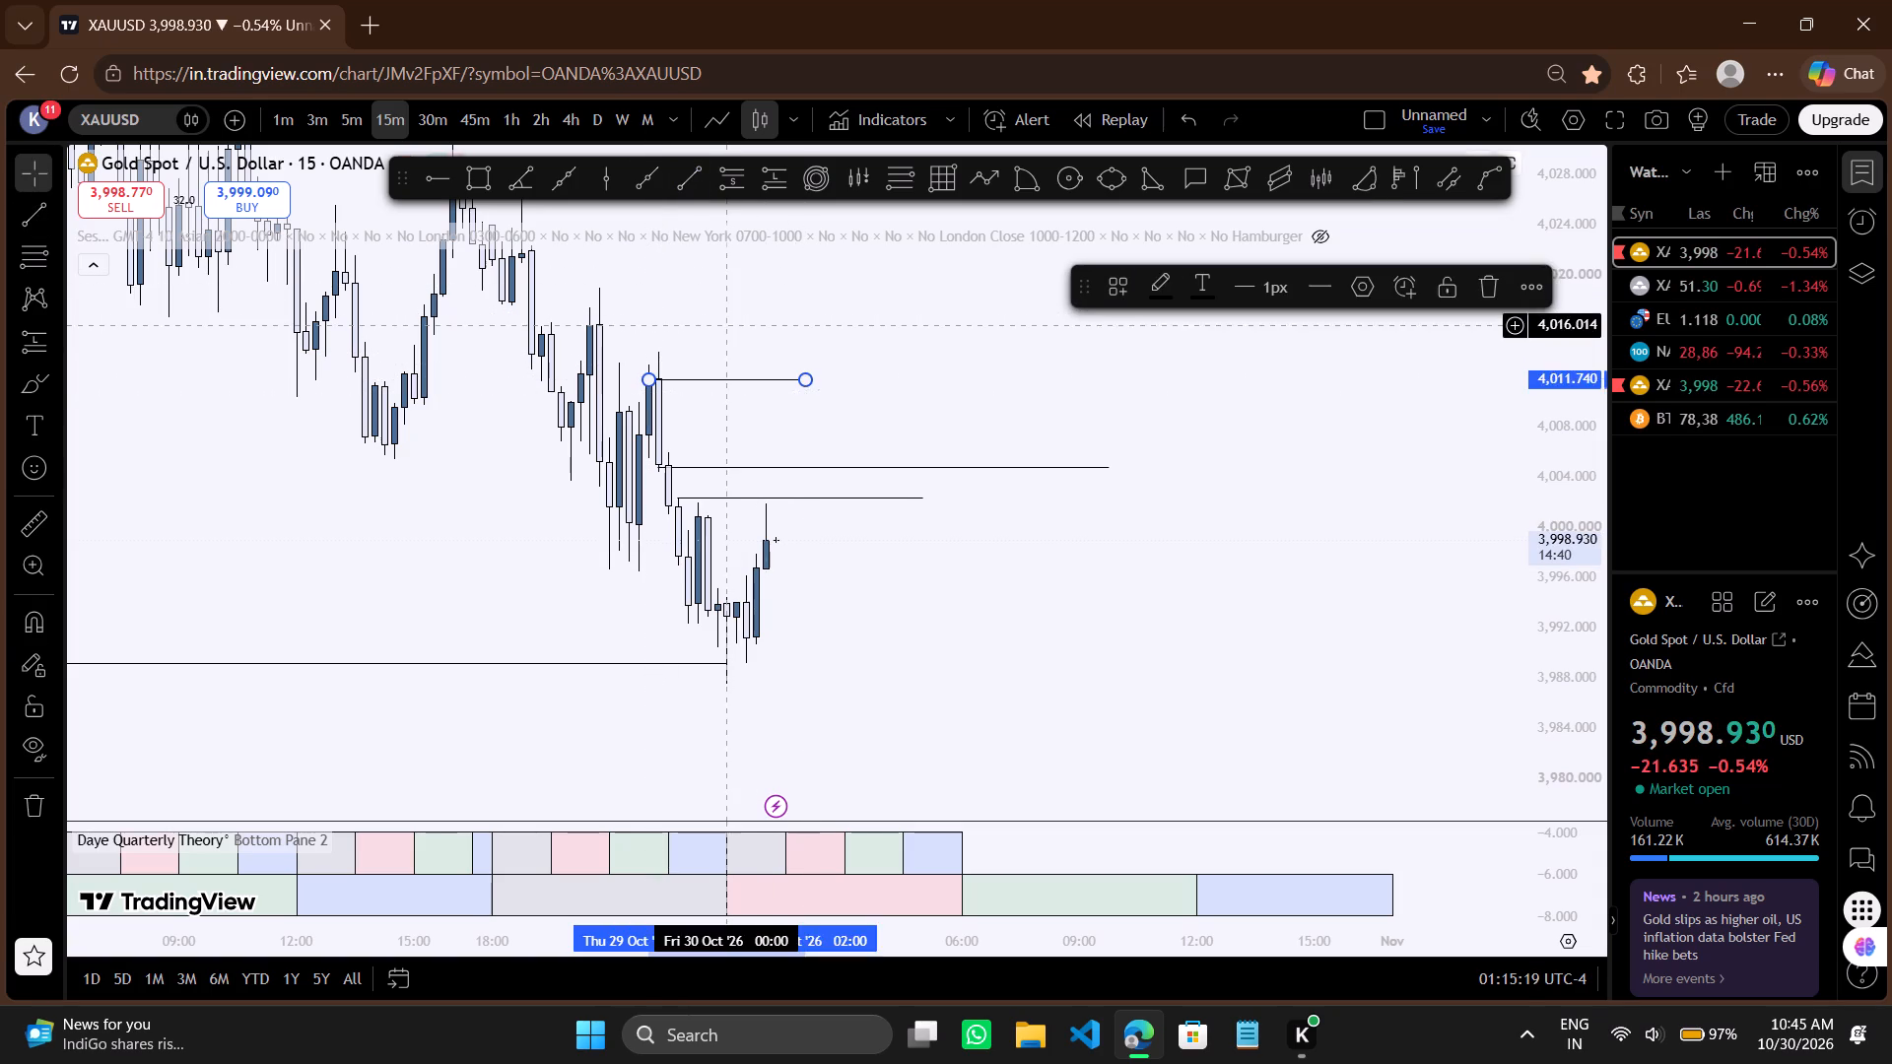
pyautogui.click(723, 326)
# Switch to the 5-minute timeframe and examine recent price action around the marked horizontal levels.
pyautogui.click(361, 121)
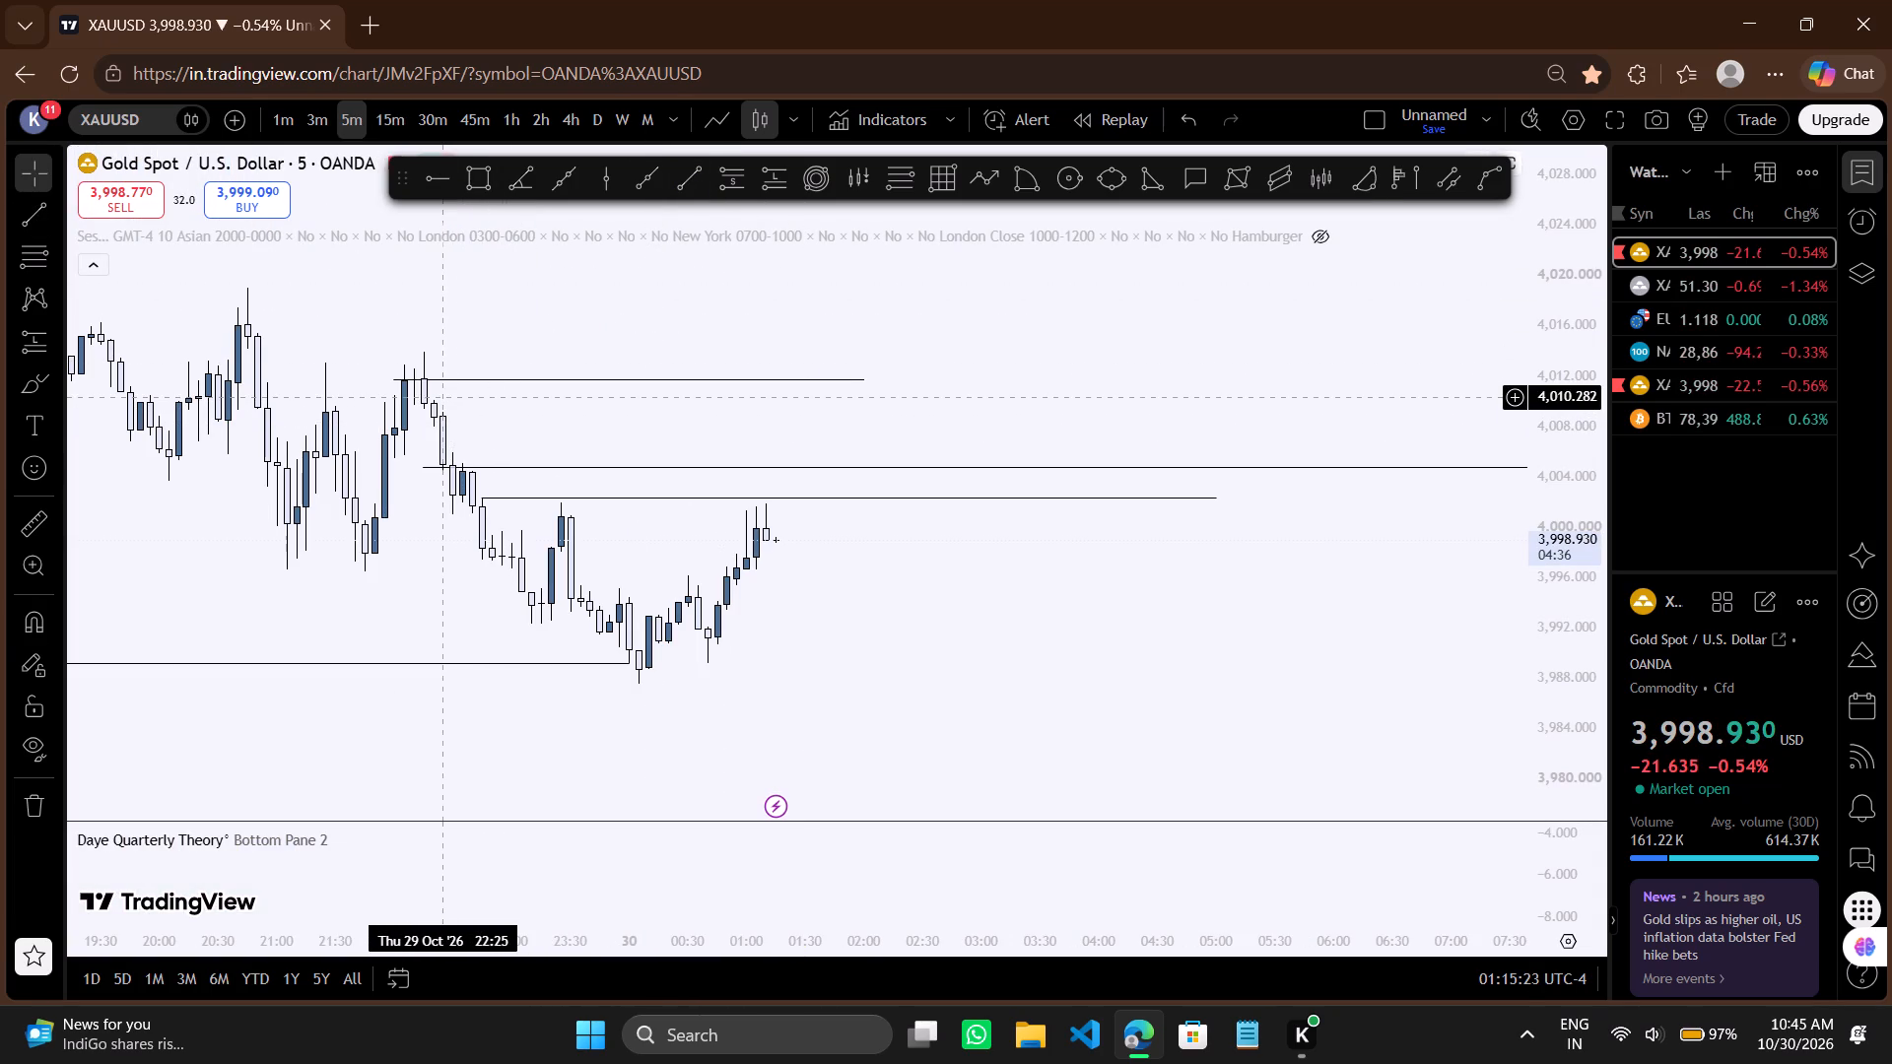
pyautogui.moveTo(581, 328); pyautogui.dragTo(582, 328)
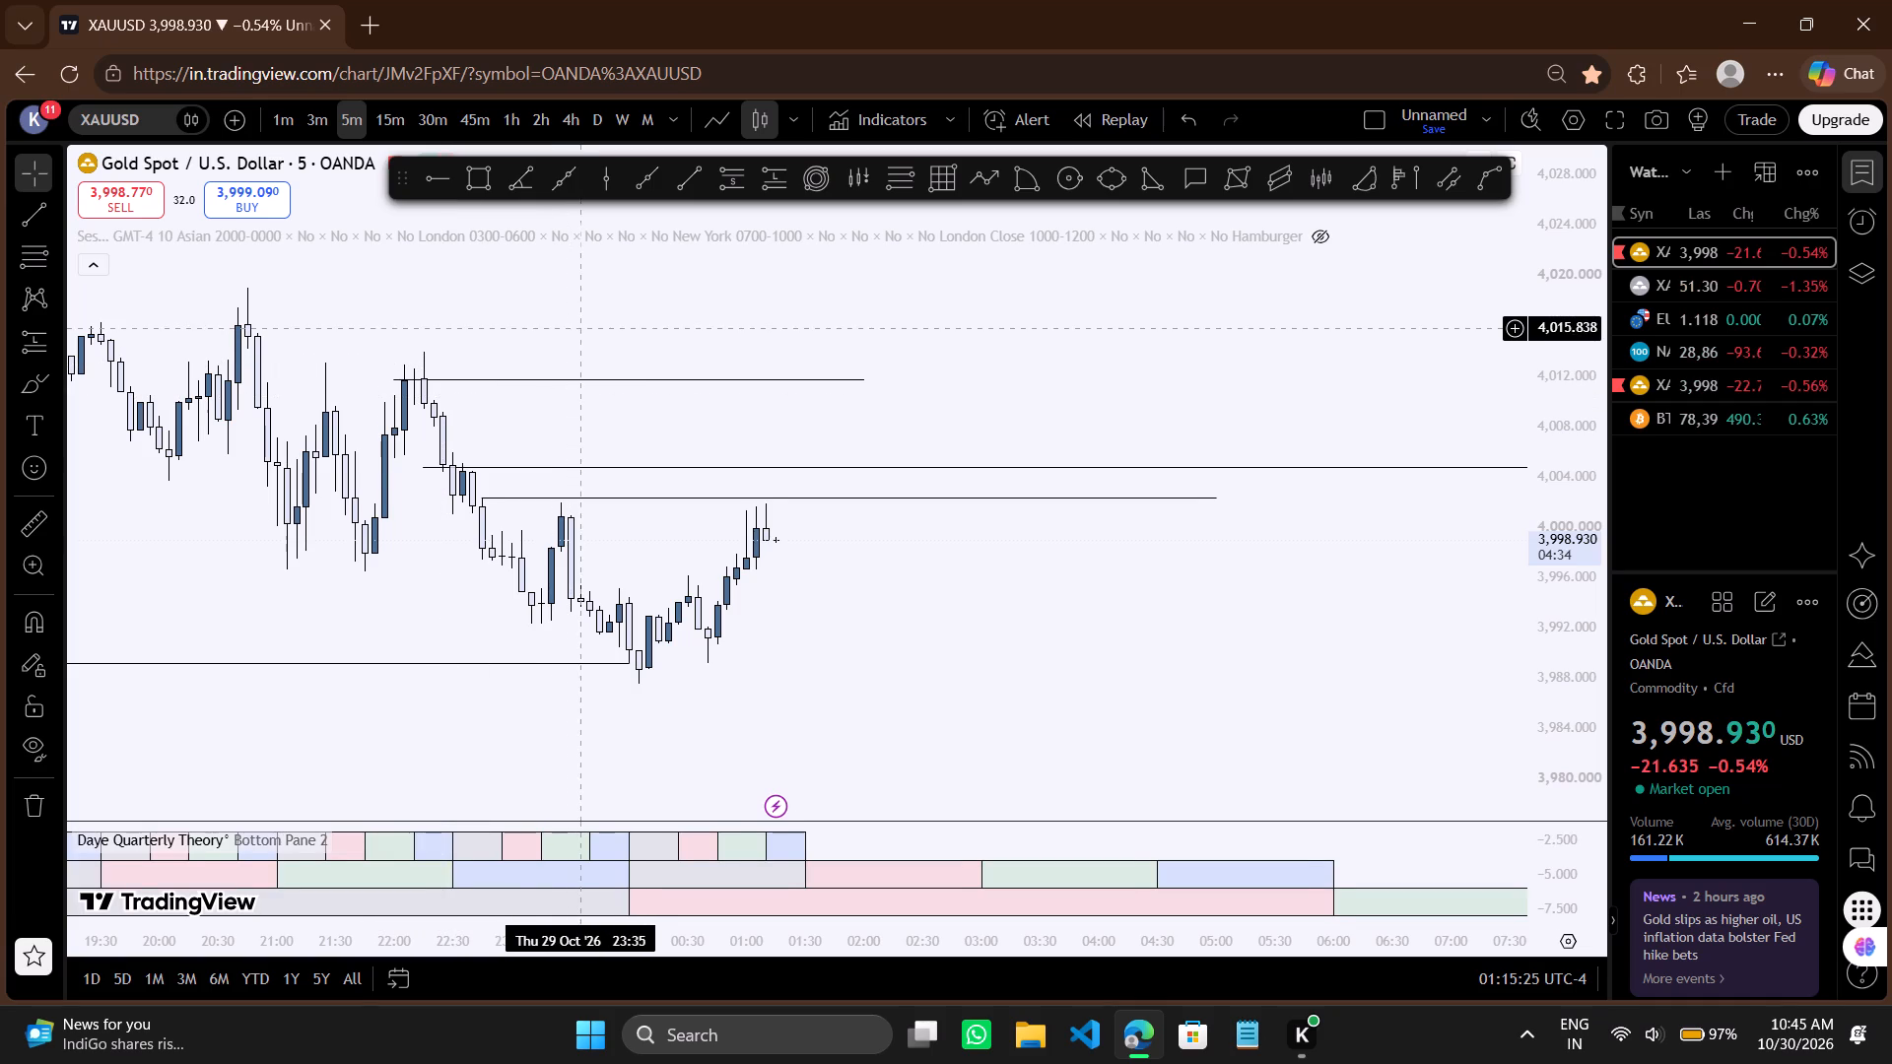
pyautogui.moveTo(582, 328); pyautogui.dragTo(608, 327)
pyautogui.moveTo(570, 334); pyautogui.dragTo(658, 334)
pyautogui.scroll(-1, 658, 334)
pyautogui.moveTo(812, 328); pyautogui.dragTo(758, 313)
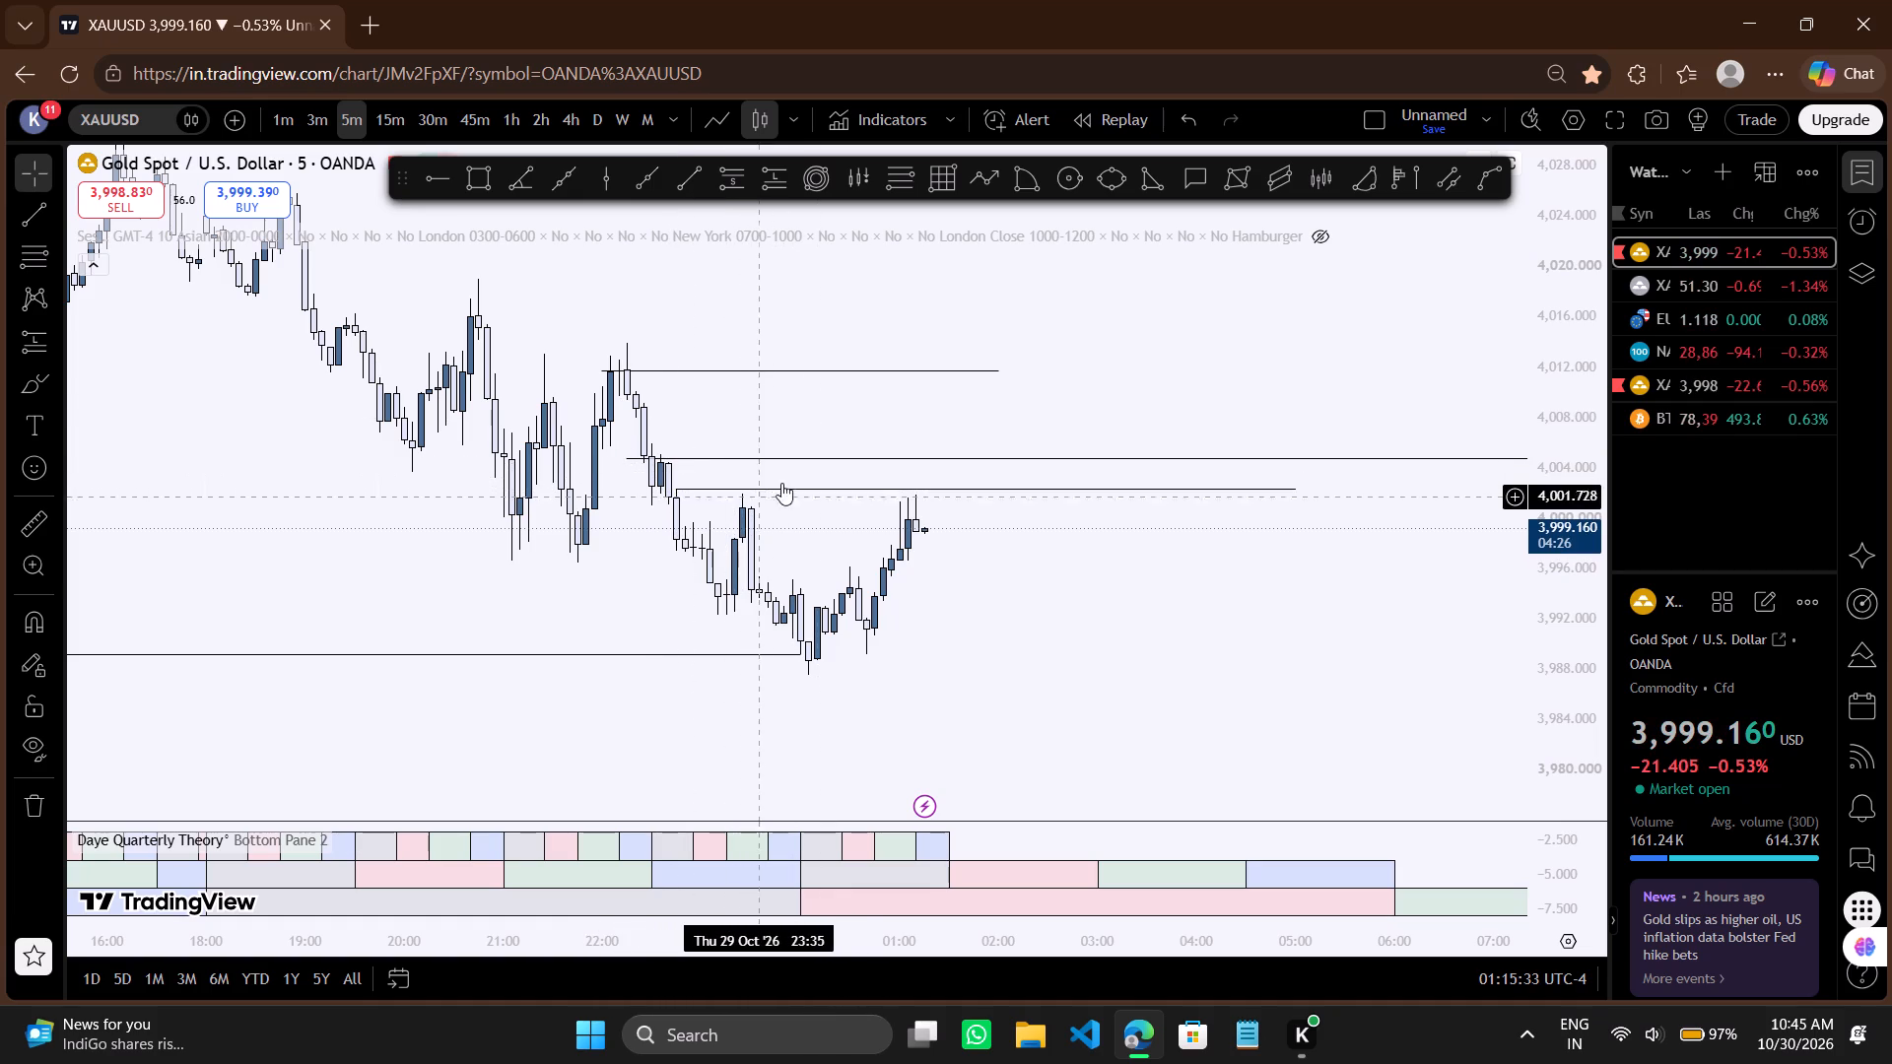
pyautogui.moveTo(788, 417); pyautogui.dragTo(773, 418)
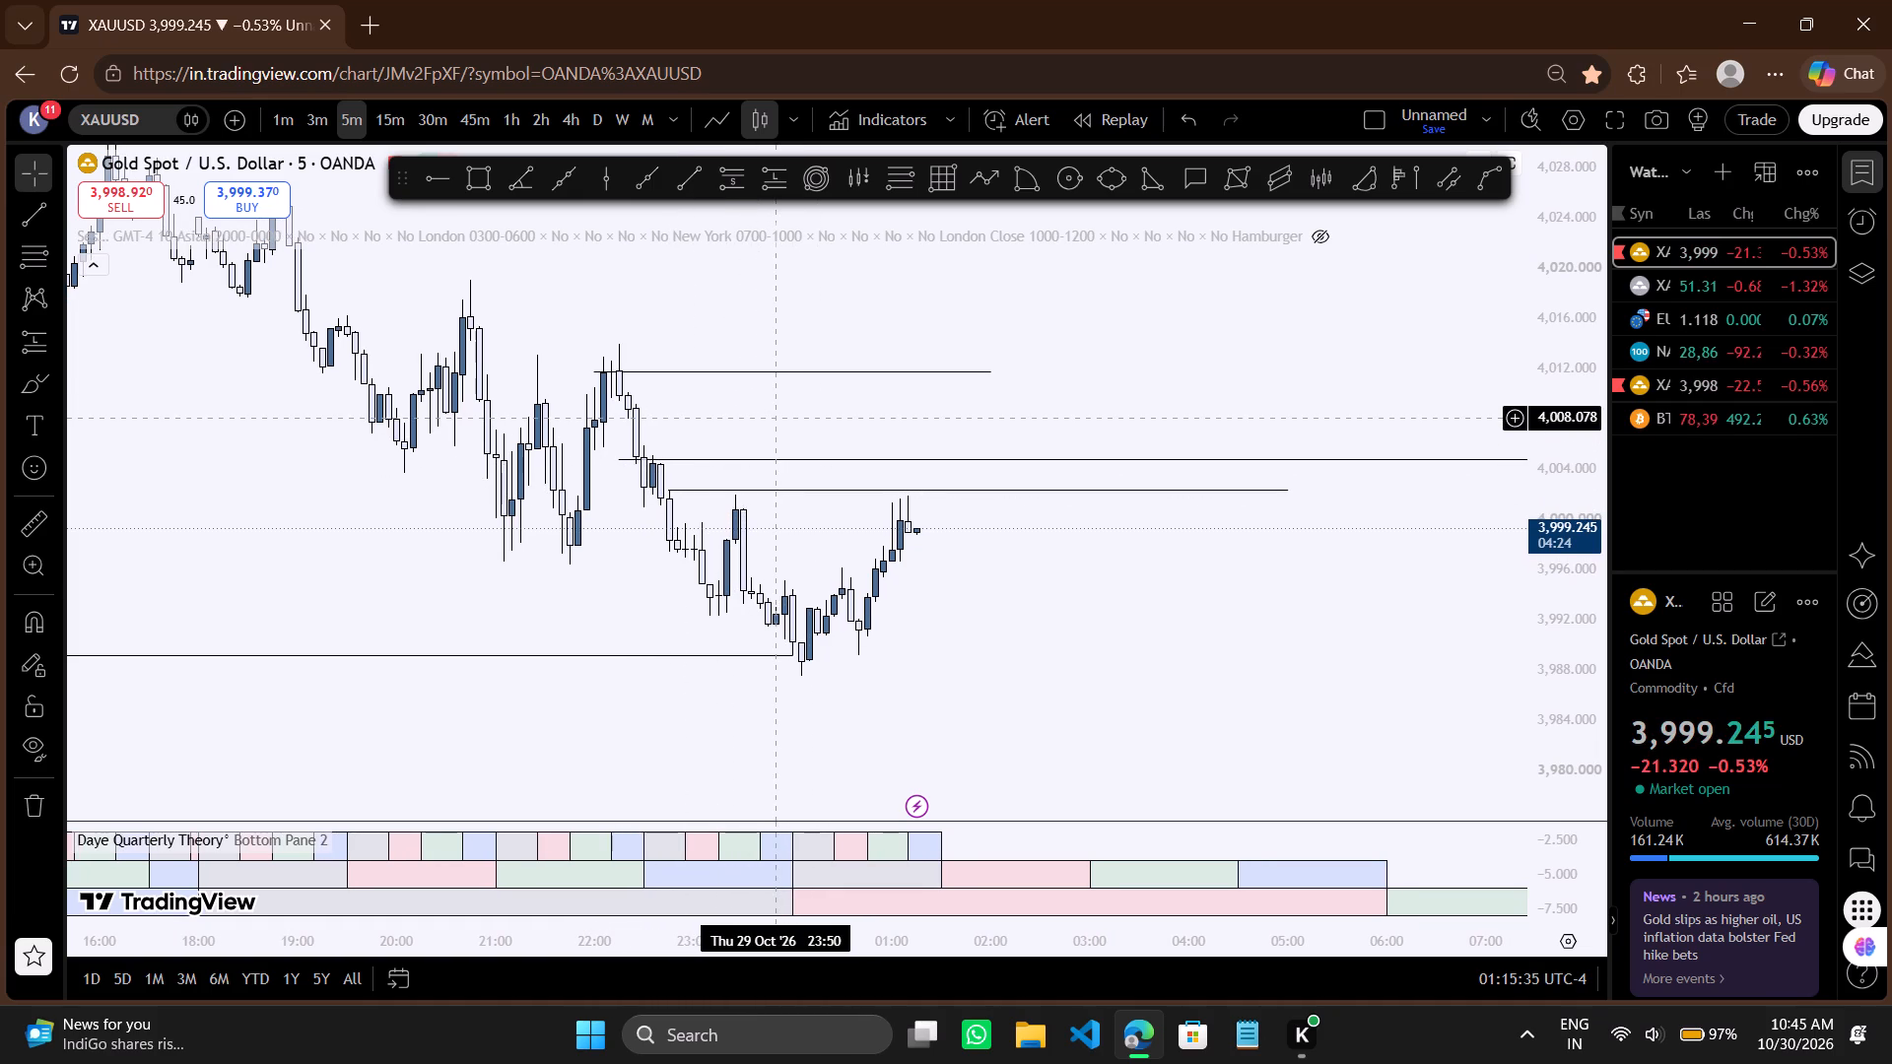
pyautogui.moveTo(773, 418); pyautogui.dragTo(738, 396)
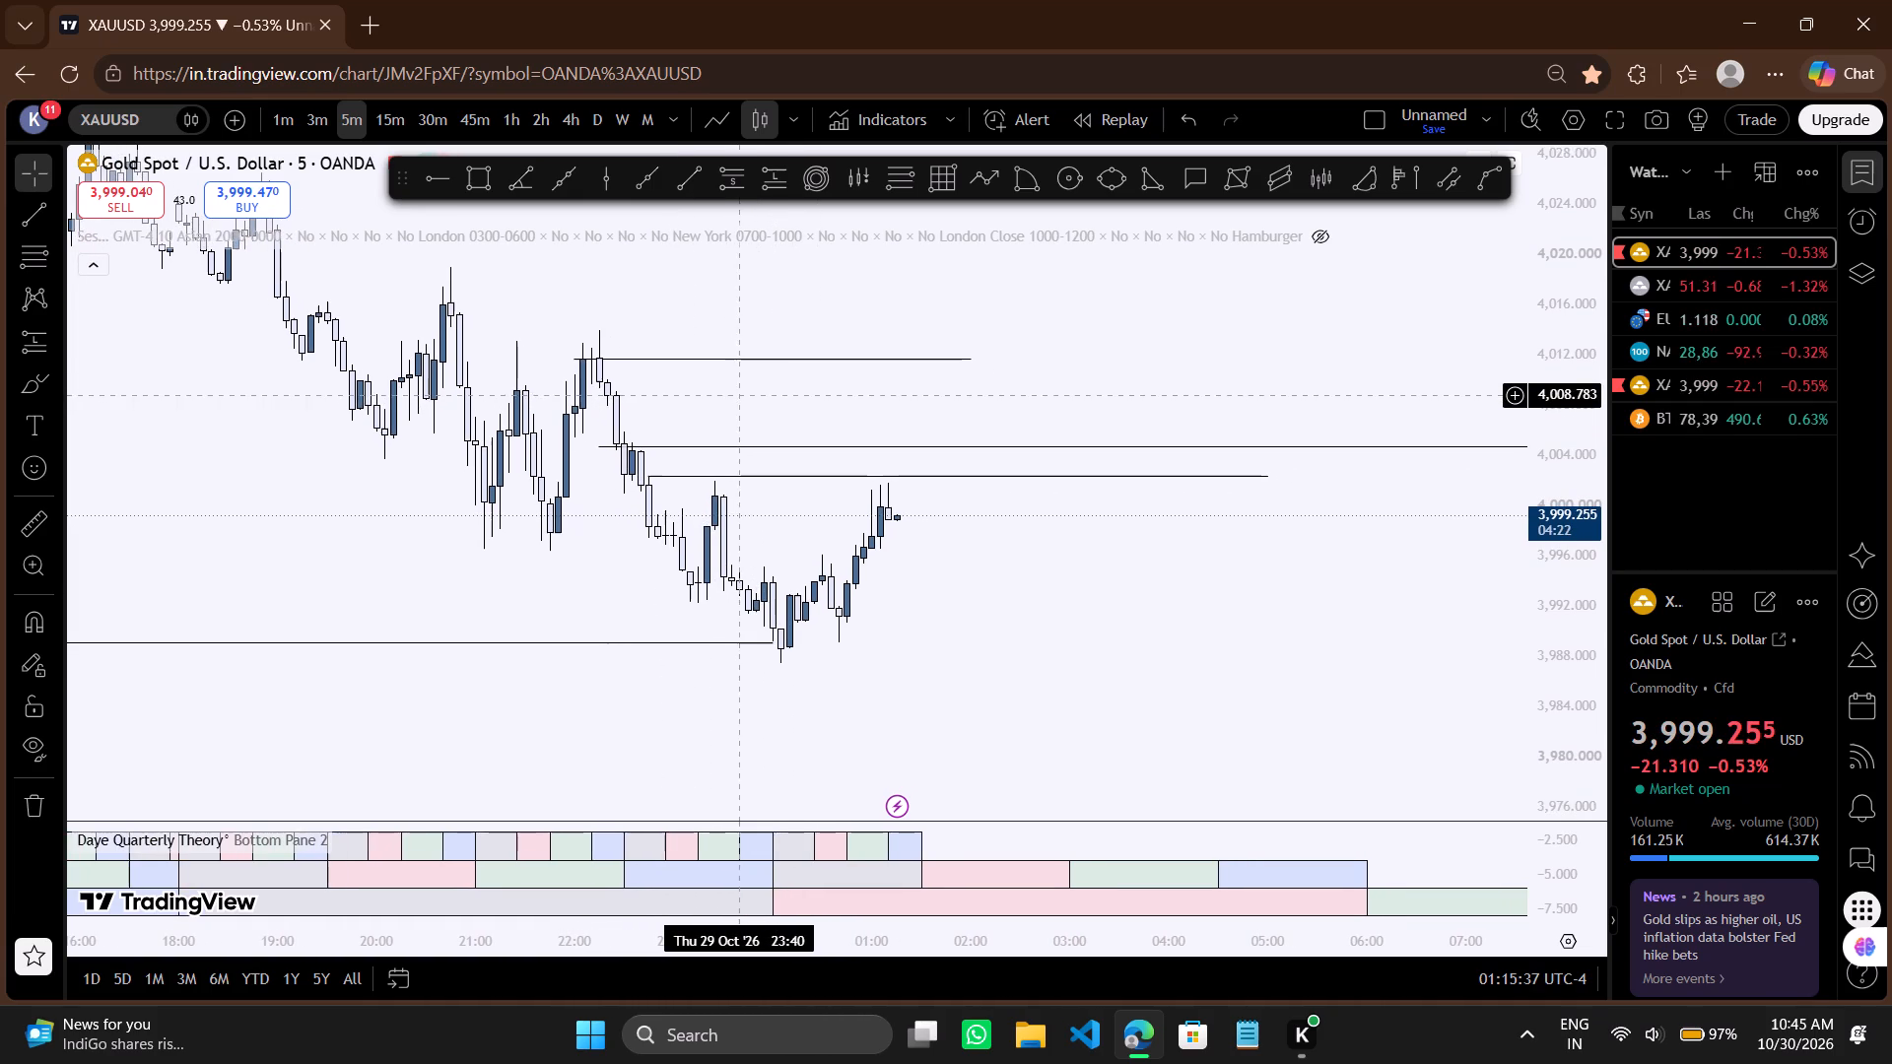
pyautogui.moveTo(775, 395); pyautogui.dragTo(757, 386)
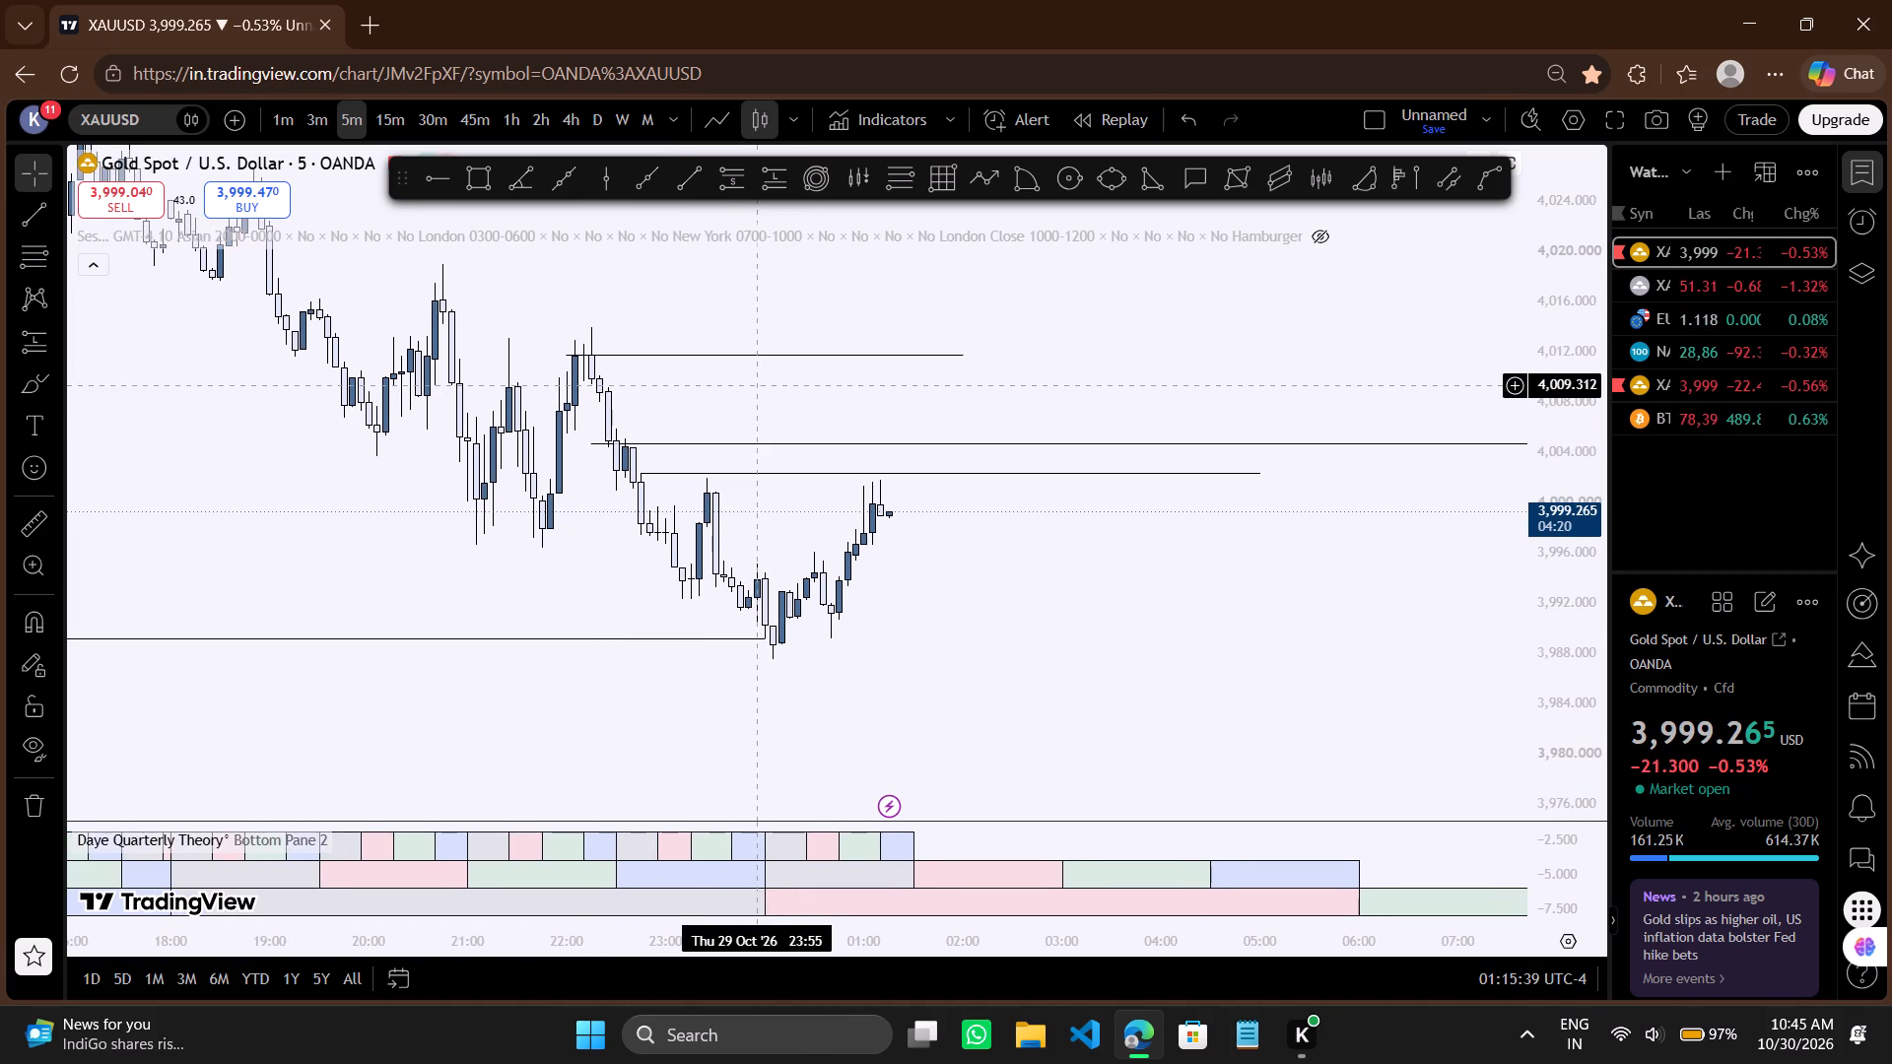
pyautogui.moveTo(1061, 775); pyautogui.dragTo(953, 761)
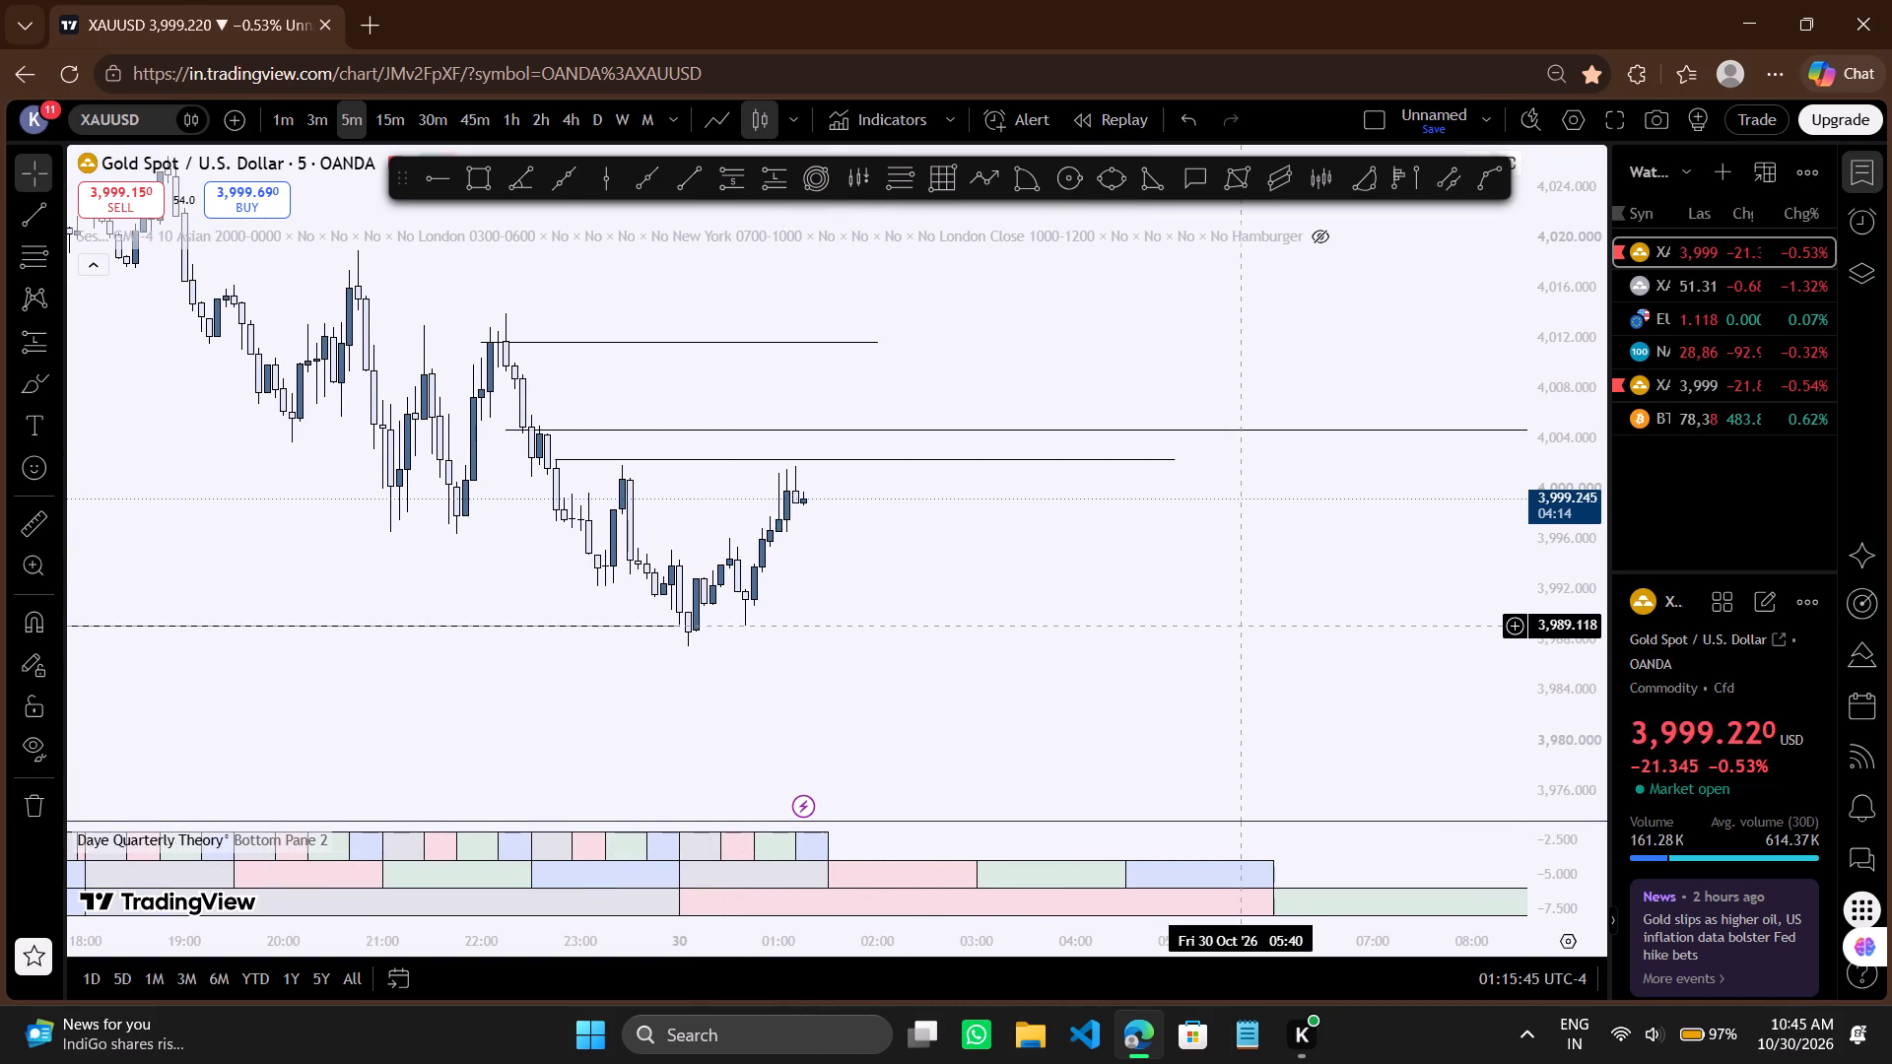
# Shorten the horizontal lines at 4,004.727 and 4,002.350 so both end at 30 Oct 04:25.
pyautogui.moveTo(1244, 627); pyautogui.dragTo(743, 624)
pyautogui.scroll(-1, 743, 624)
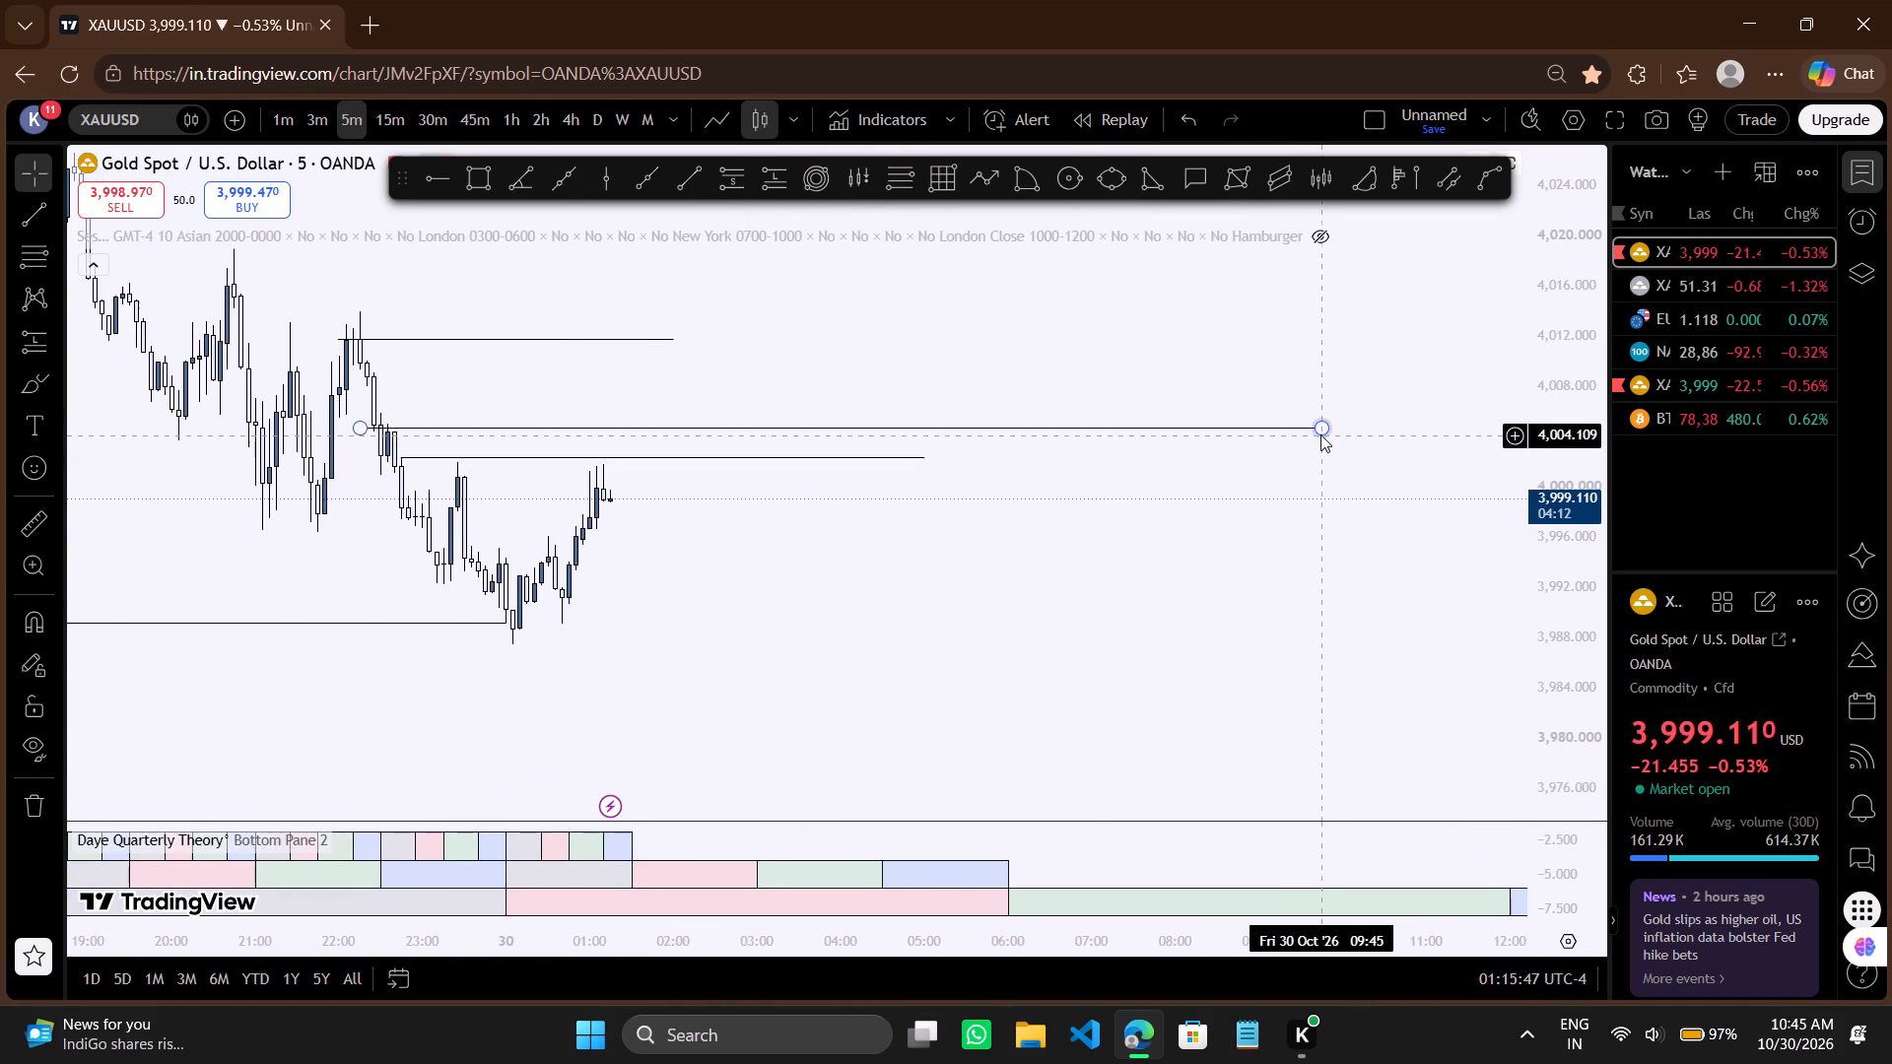
pyautogui.moveTo(1318, 429); pyautogui.dragTo(875, 436)
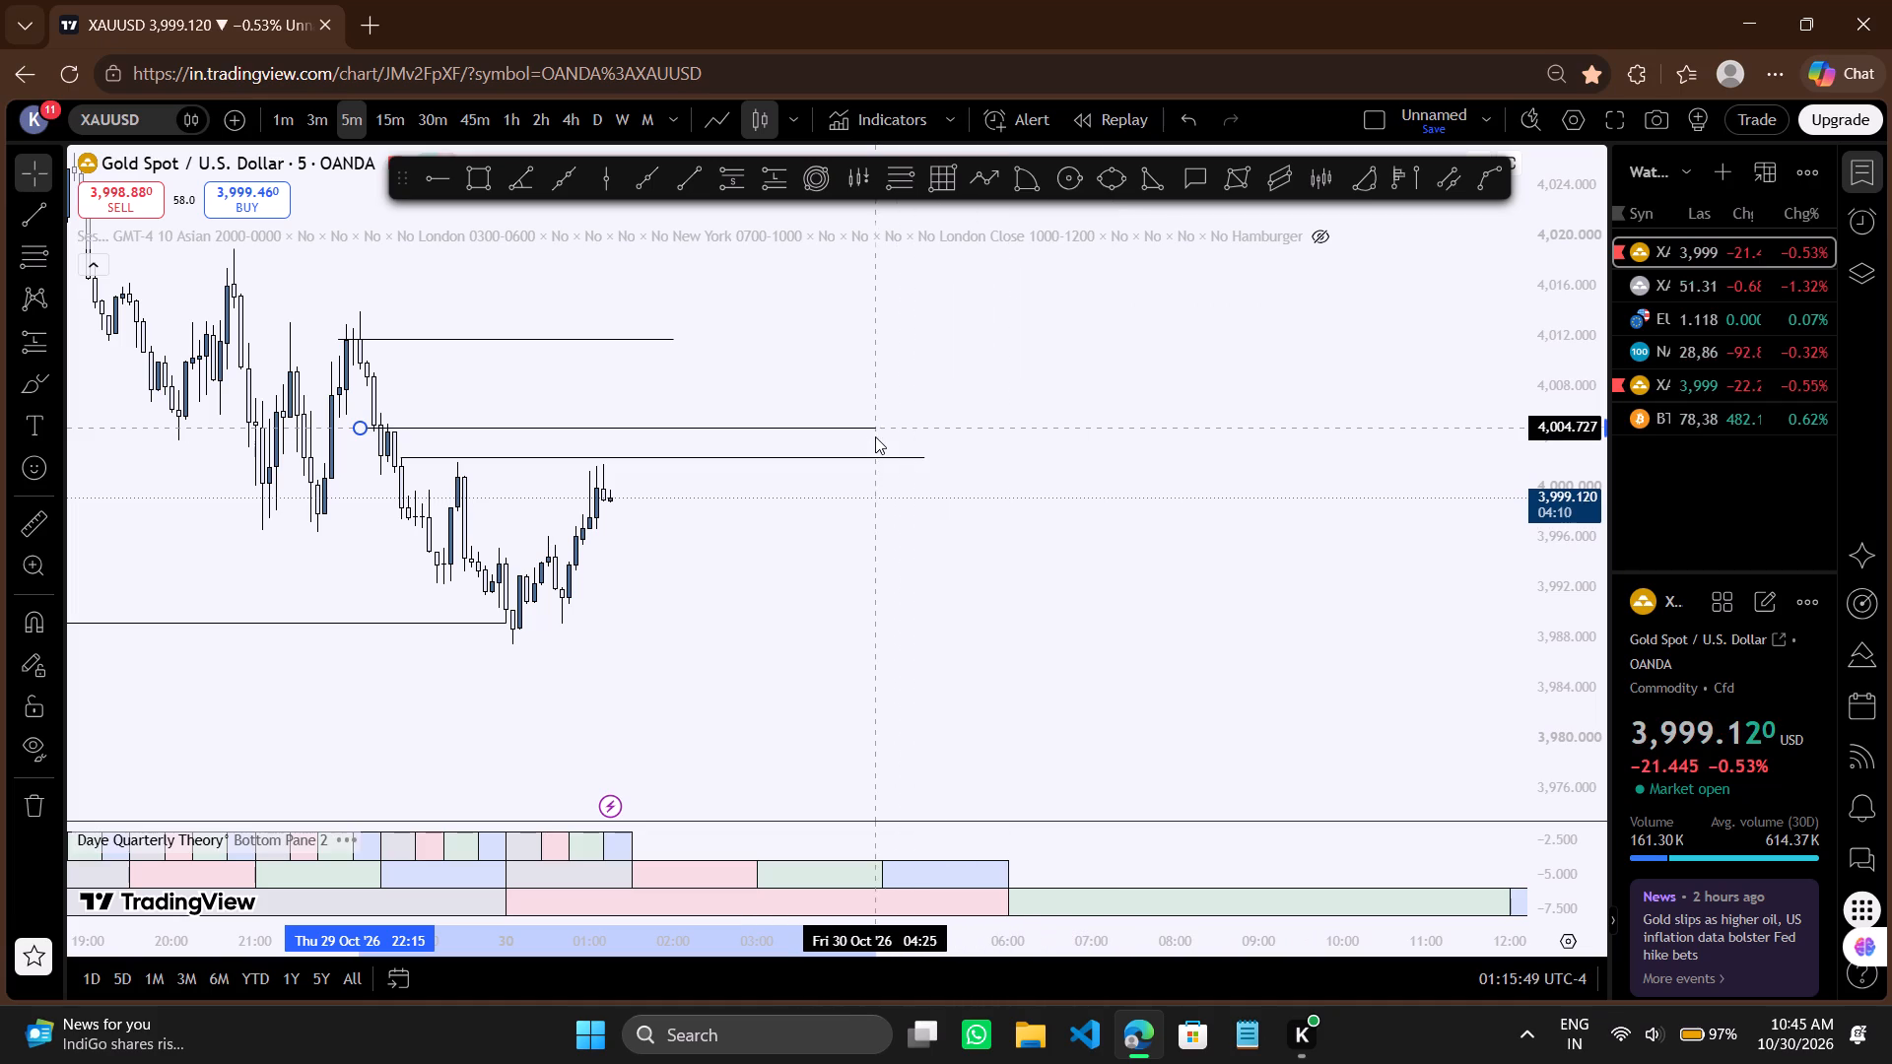
pyautogui.keyDown('shift'); pyautogui.moveTo(925, 458); pyautogui.dragTo(877, 456); pyautogui.keyUp('shift')
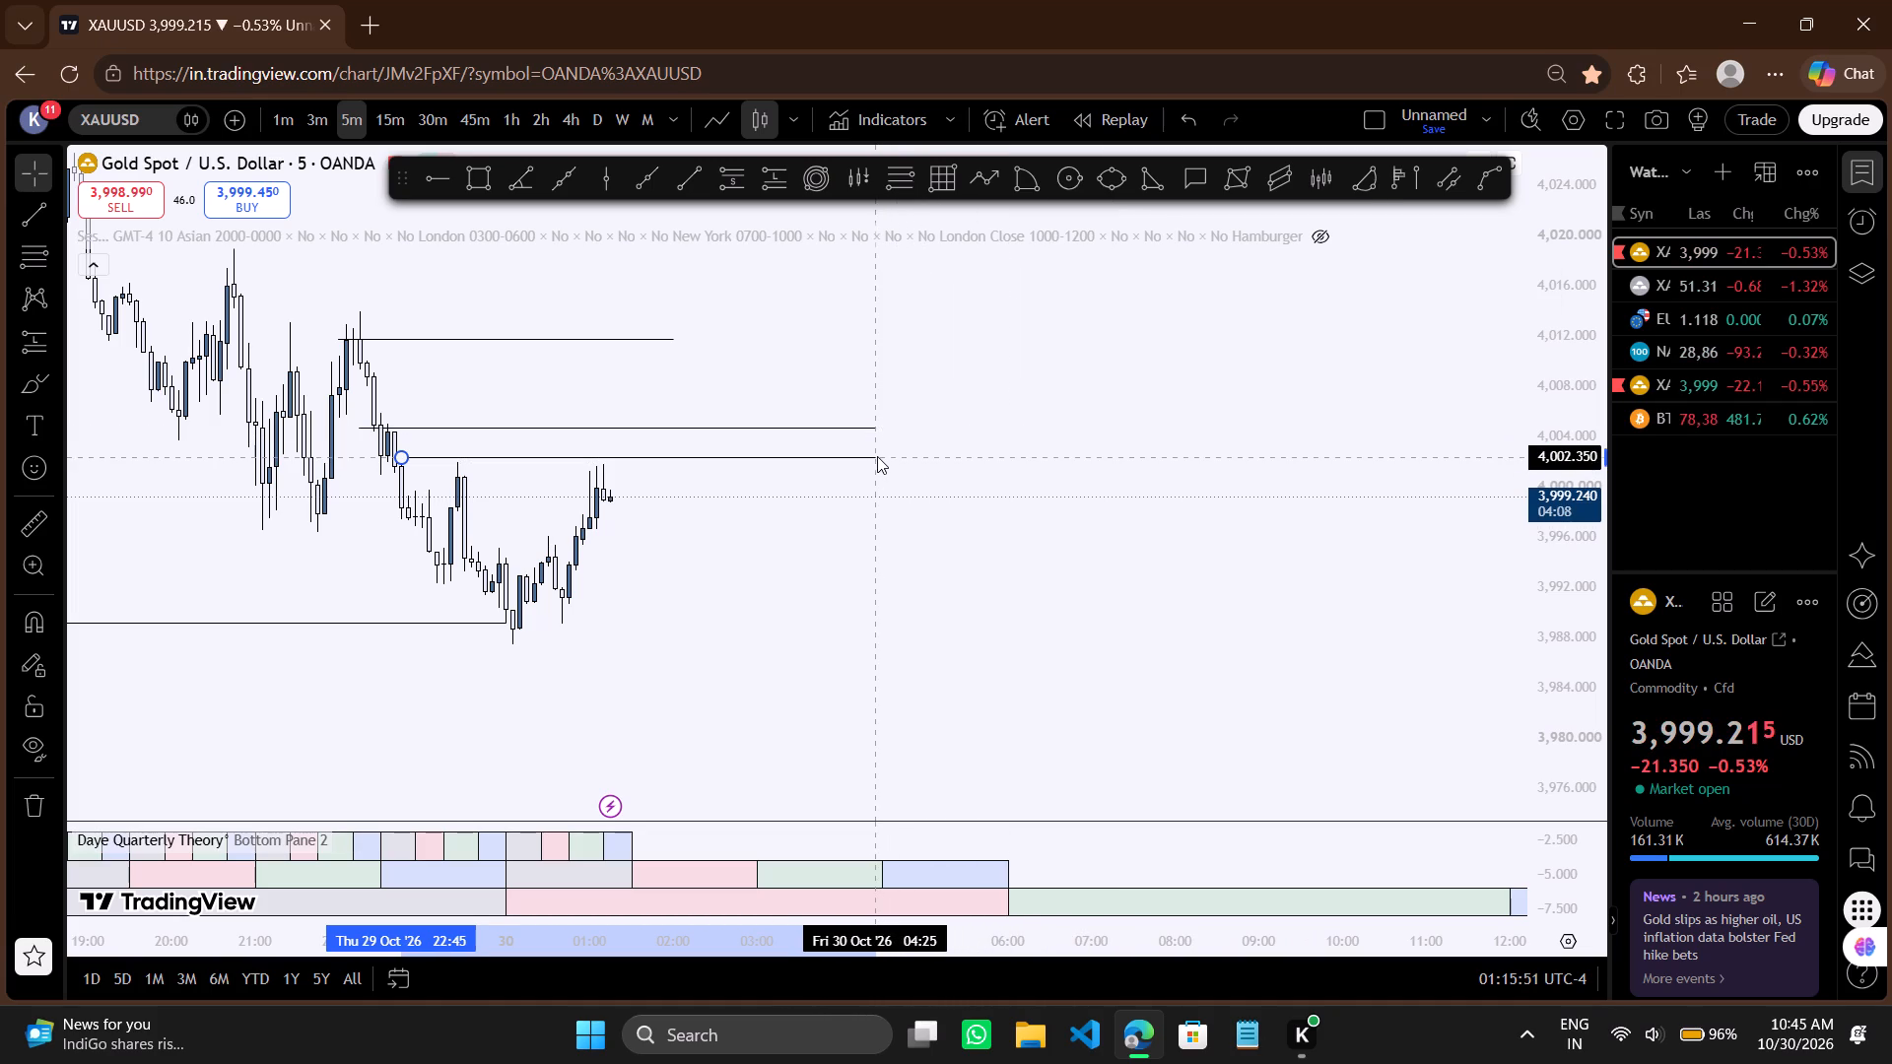
pyautogui.keyDown('shift'); pyautogui.moveTo(877, 456); pyautogui.dragTo(877, 454); pyautogui.keyUp('shift')
# Examine the 29 Oct decline and its swing highs on the 5-minute candles against the marked levels.
pyautogui.moveTo(807, 530); pyautogui.dragTo(1054, 613)
pyautogui.scroll(-1, 1054, 613)
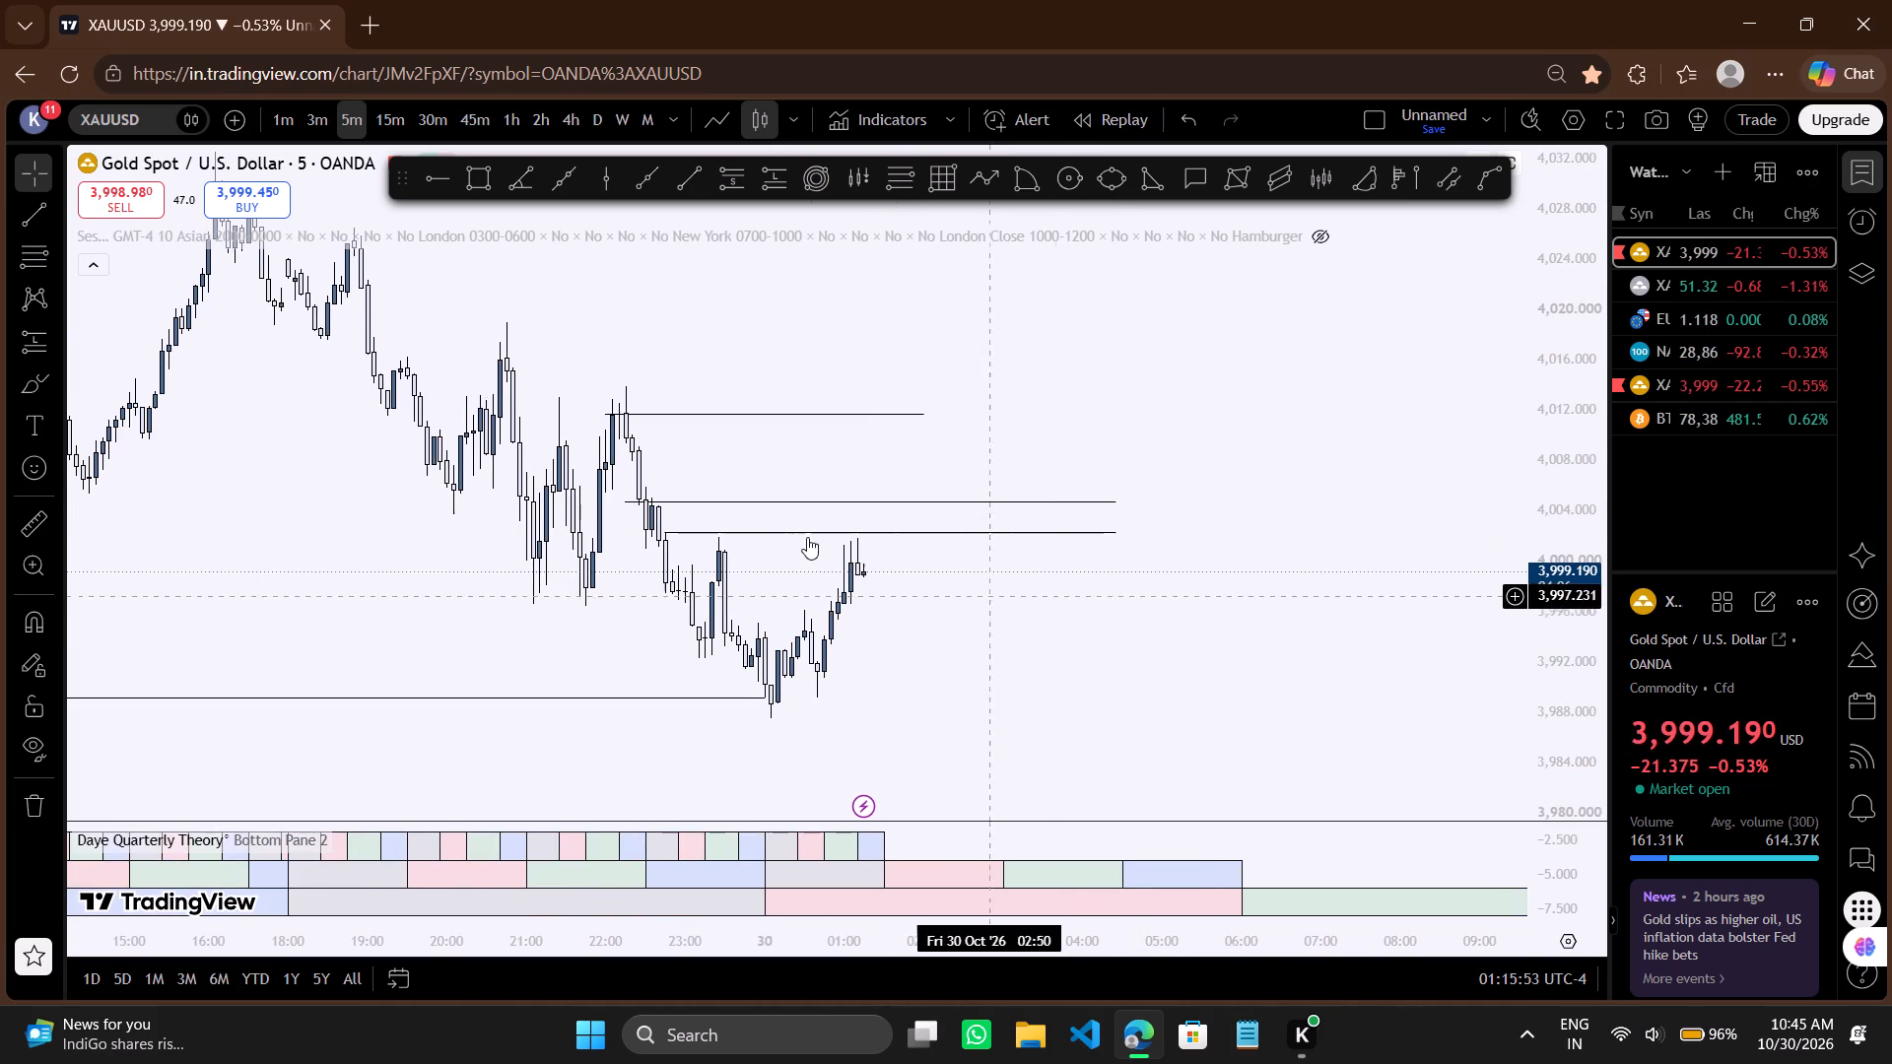
pyautogui.moveTo(717, 477); pyautogui.dragTo(850, 417)
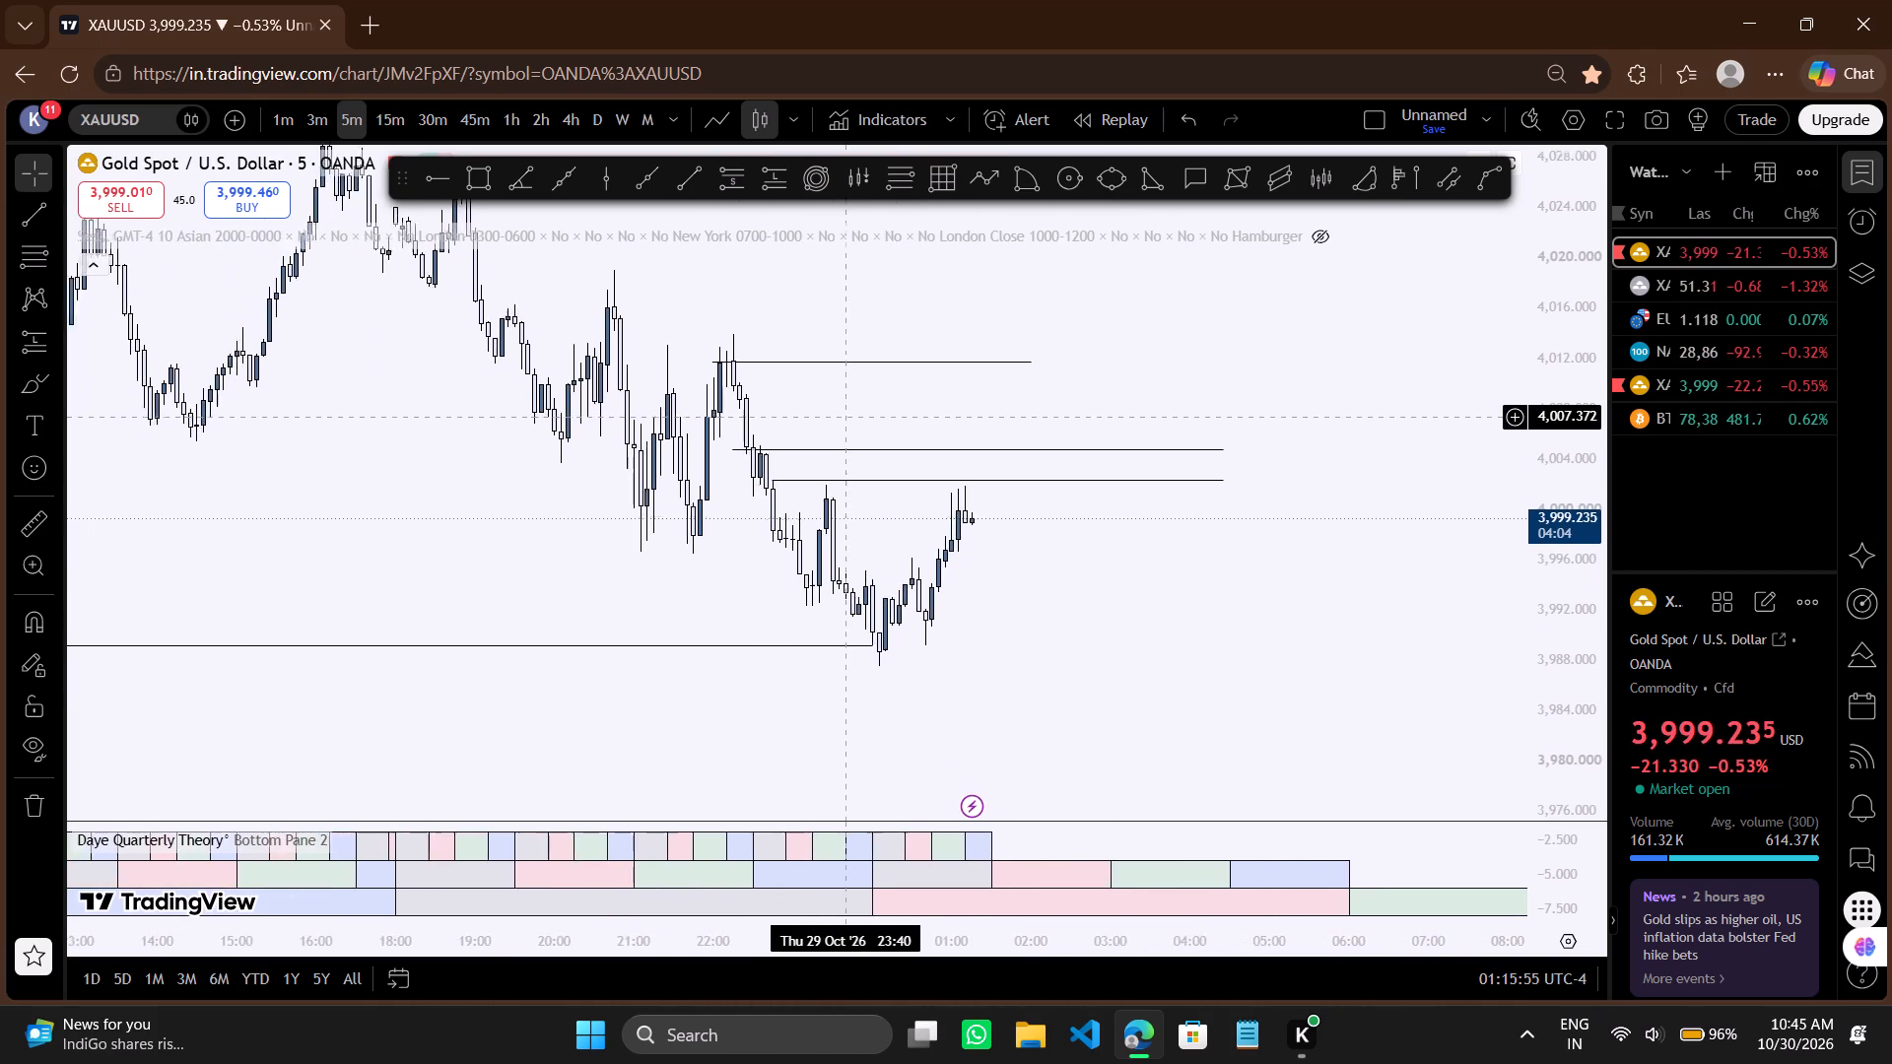
pyautogui.moveTo(850, 417); pyautogui.dragTo(910, 423)
pyautogui.scroll(-3, 910, 423)
pyautogui.scroll(1, 910, 423)
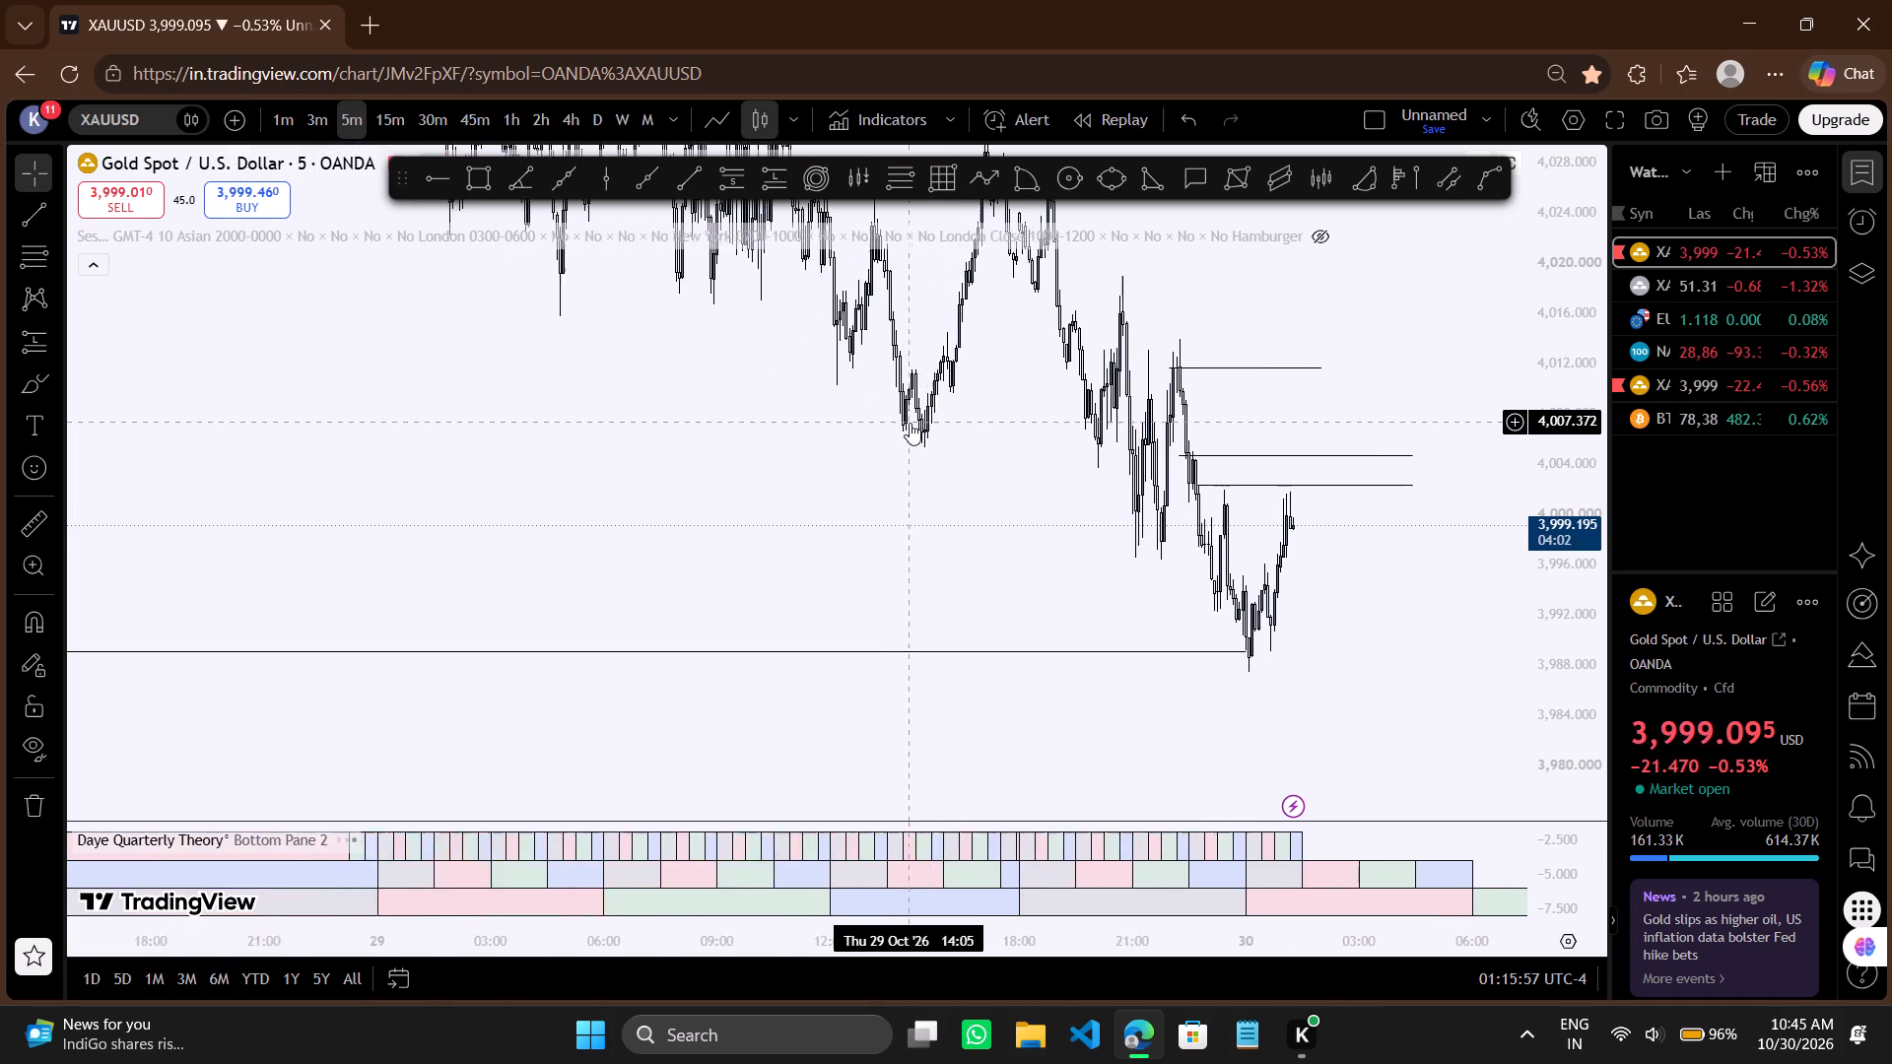
pyautogui.scroll(2, 910, 423)
pyautogui.moveTo(983, 262); pyautogui.dragTo(957, 402)
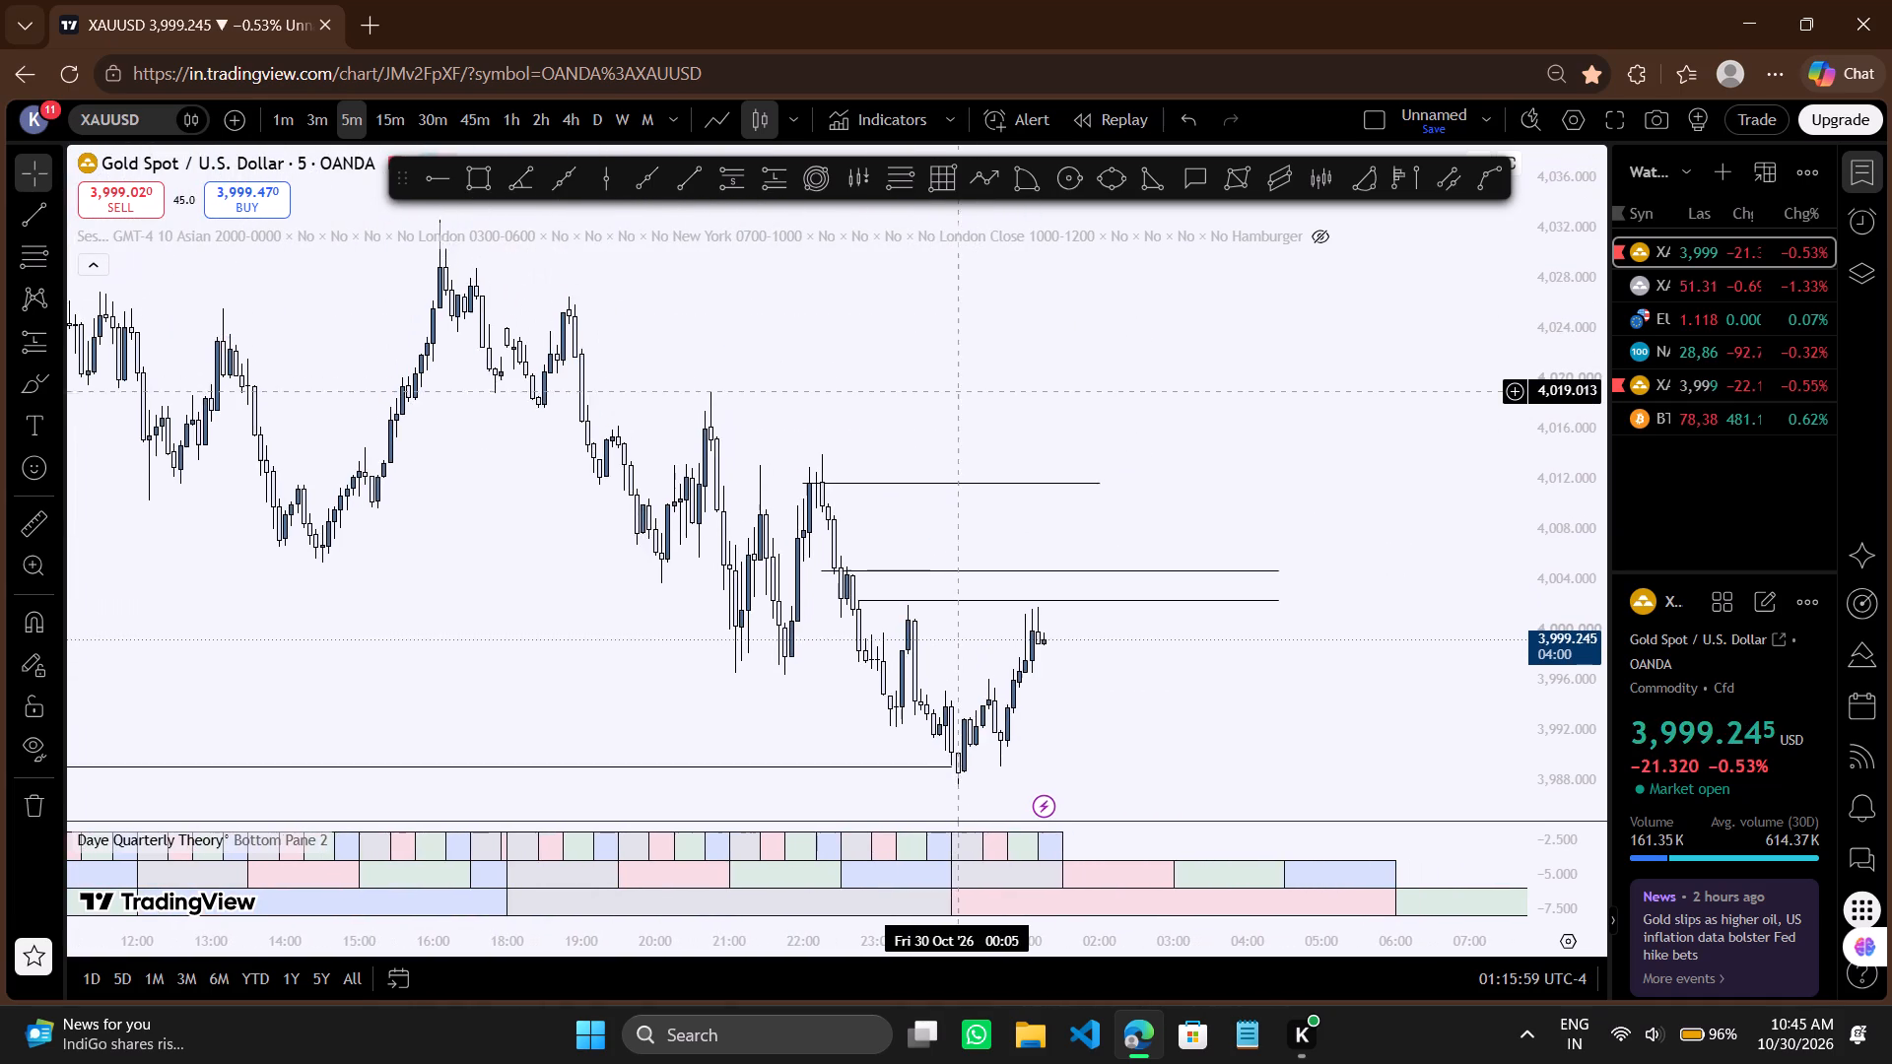
pyautogui.moveTo(957, 402); pyautogui.dragTo(956, 407)
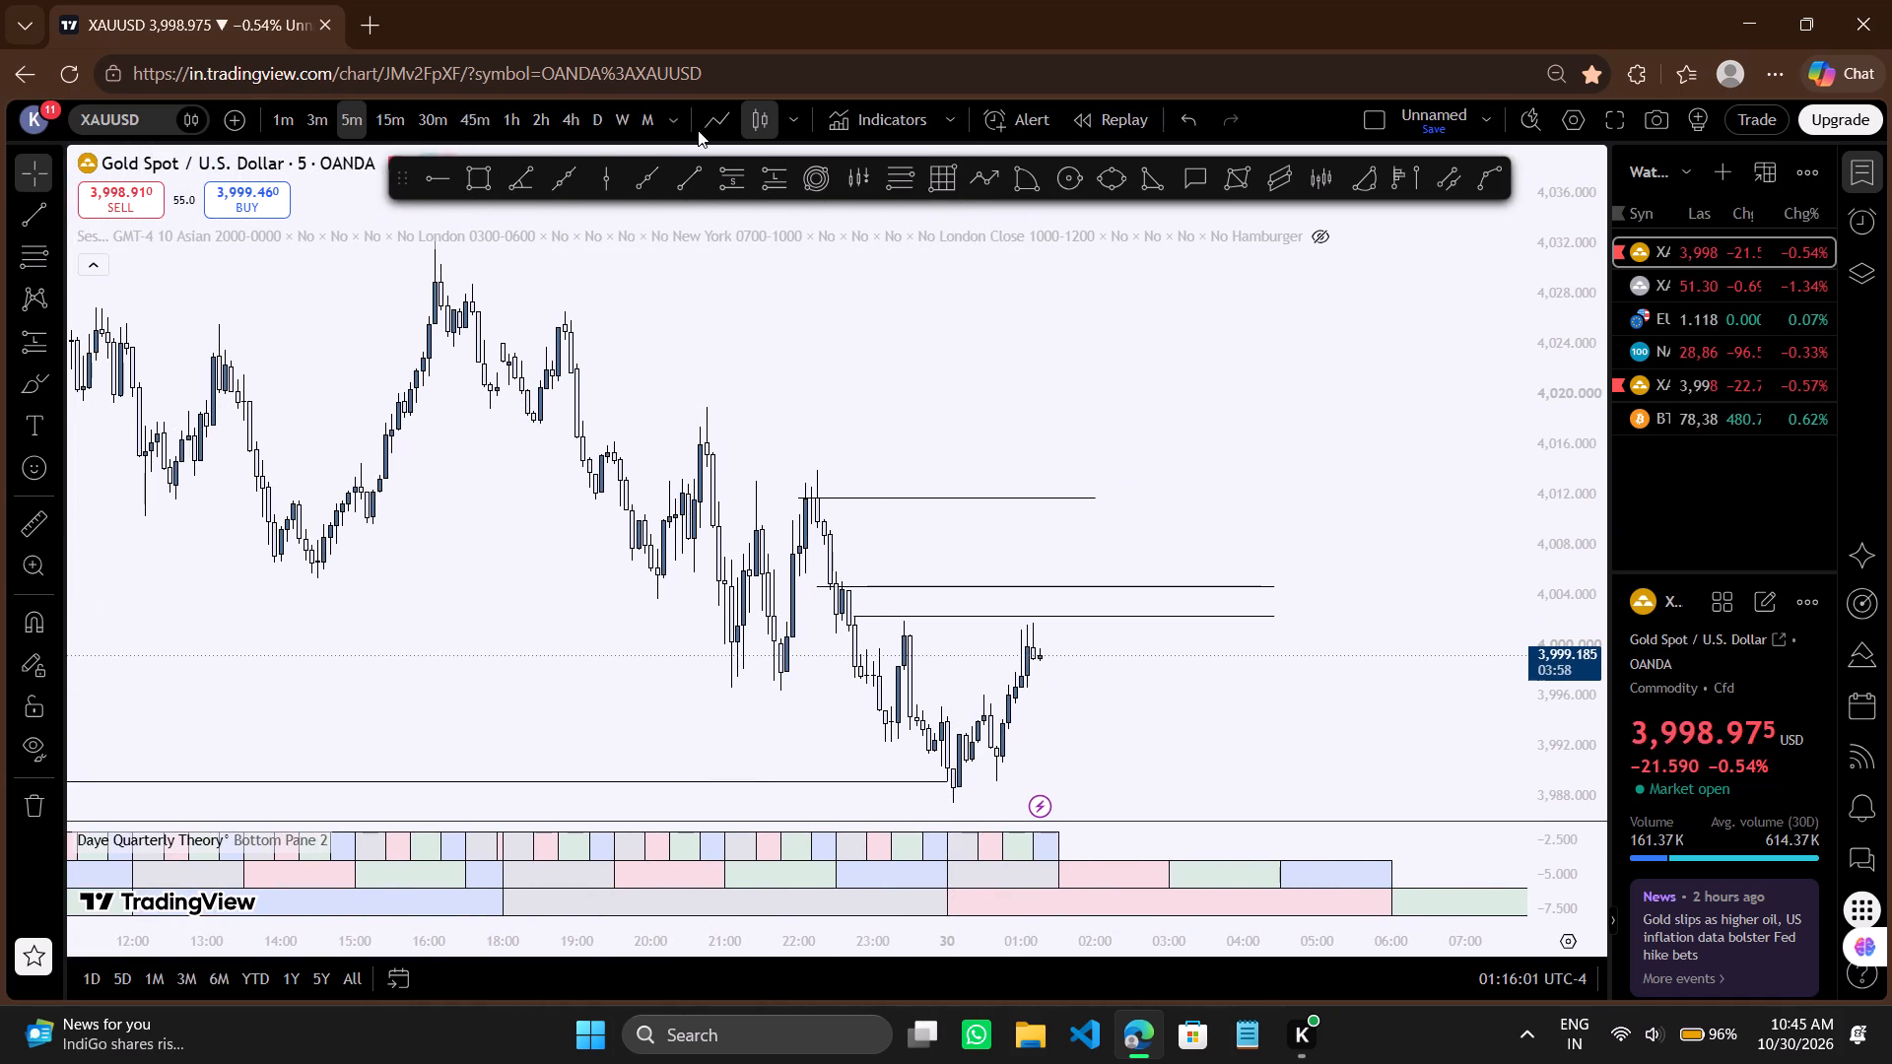
# On a 15-minute line chart, draw a descending ray from the 4,016.030 peak through the 29 Oct 22:00 peak at 4,011.740.
pyautogui.click(715, 121)
pyautogui.click(395, 121)
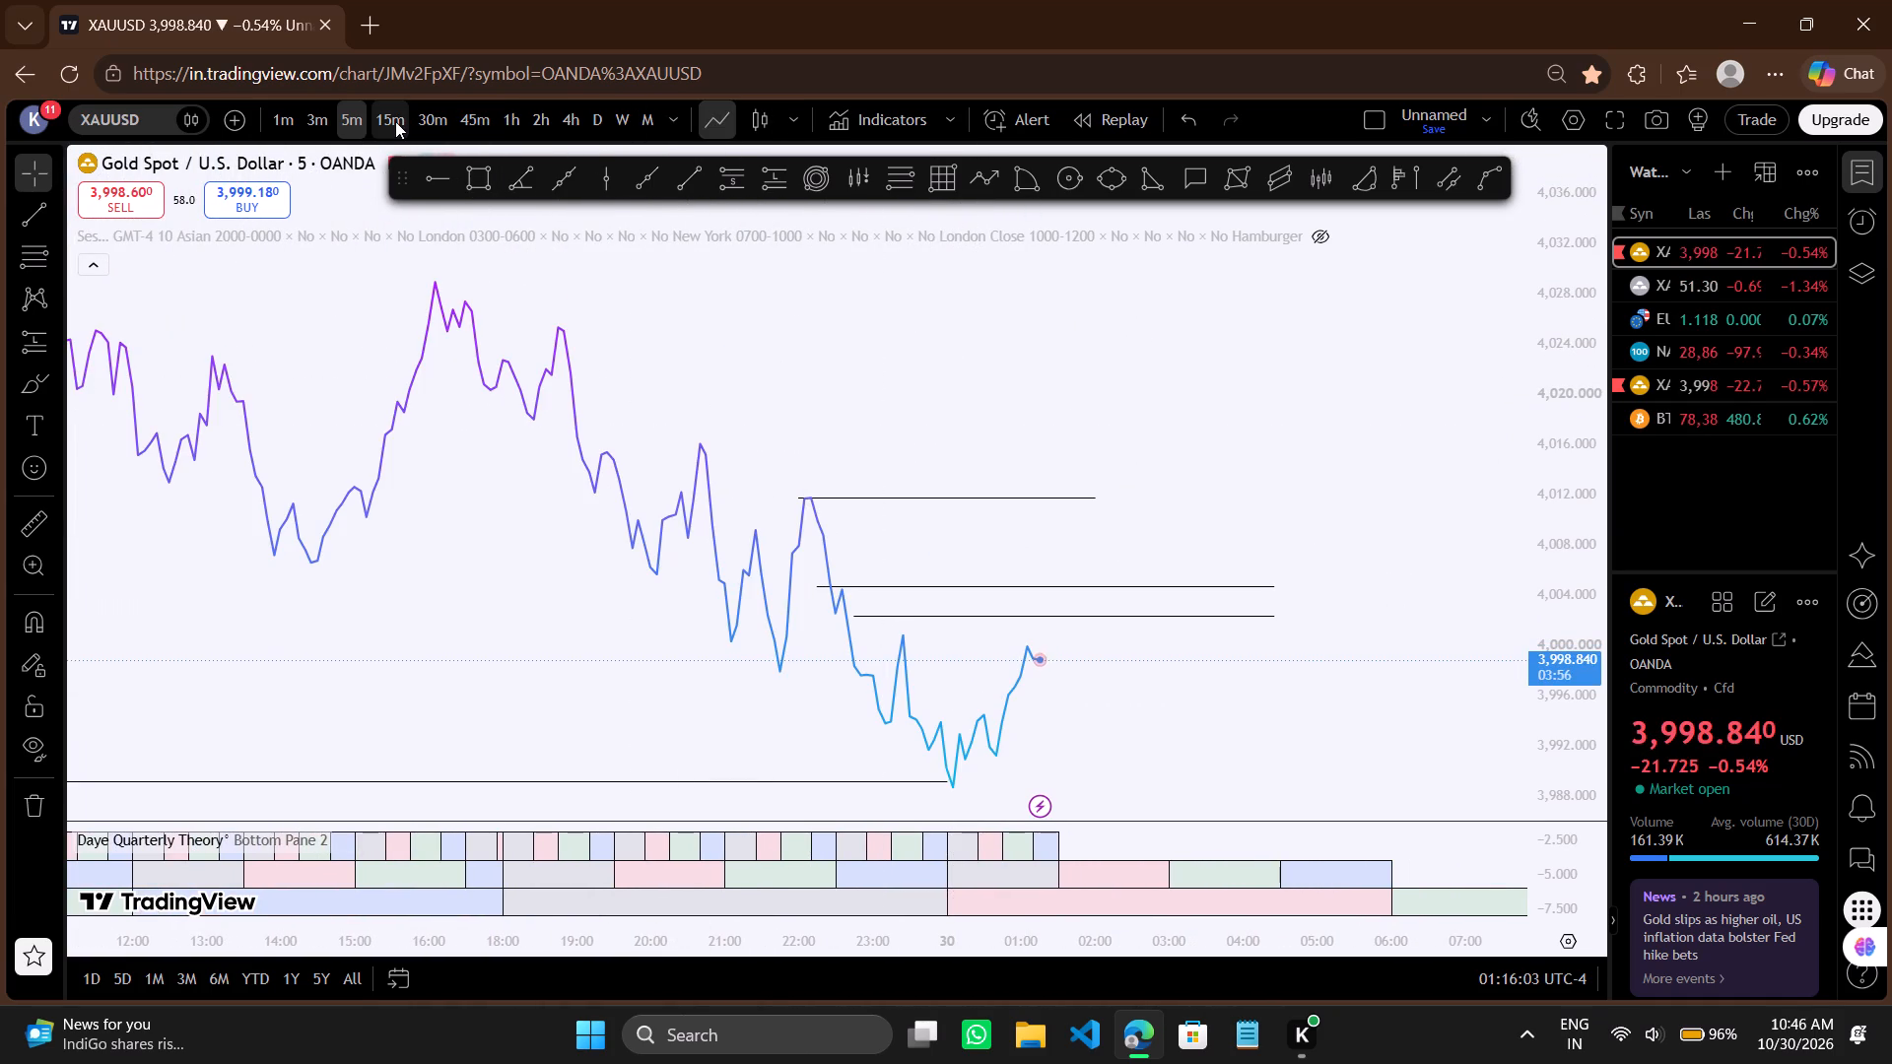
pyautogui.scroll(3, 673, 408)
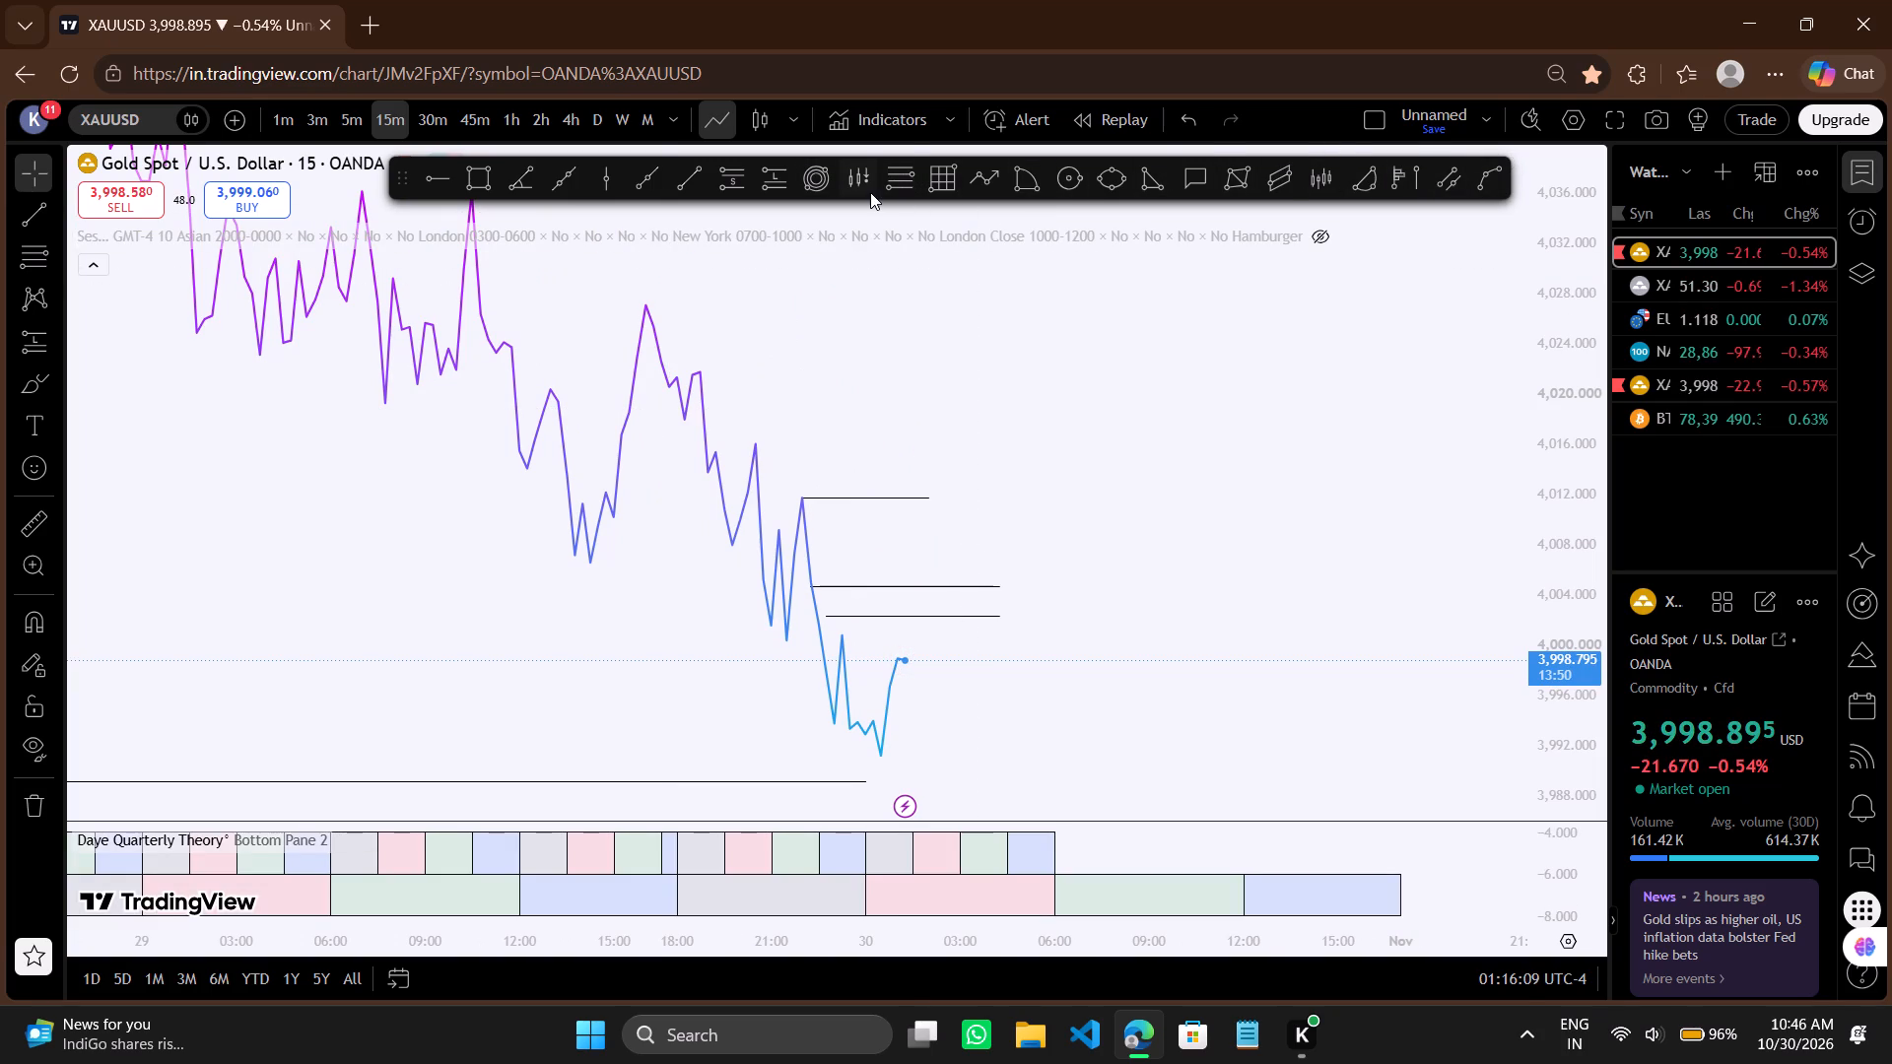
pyautogui.click(645, 177)
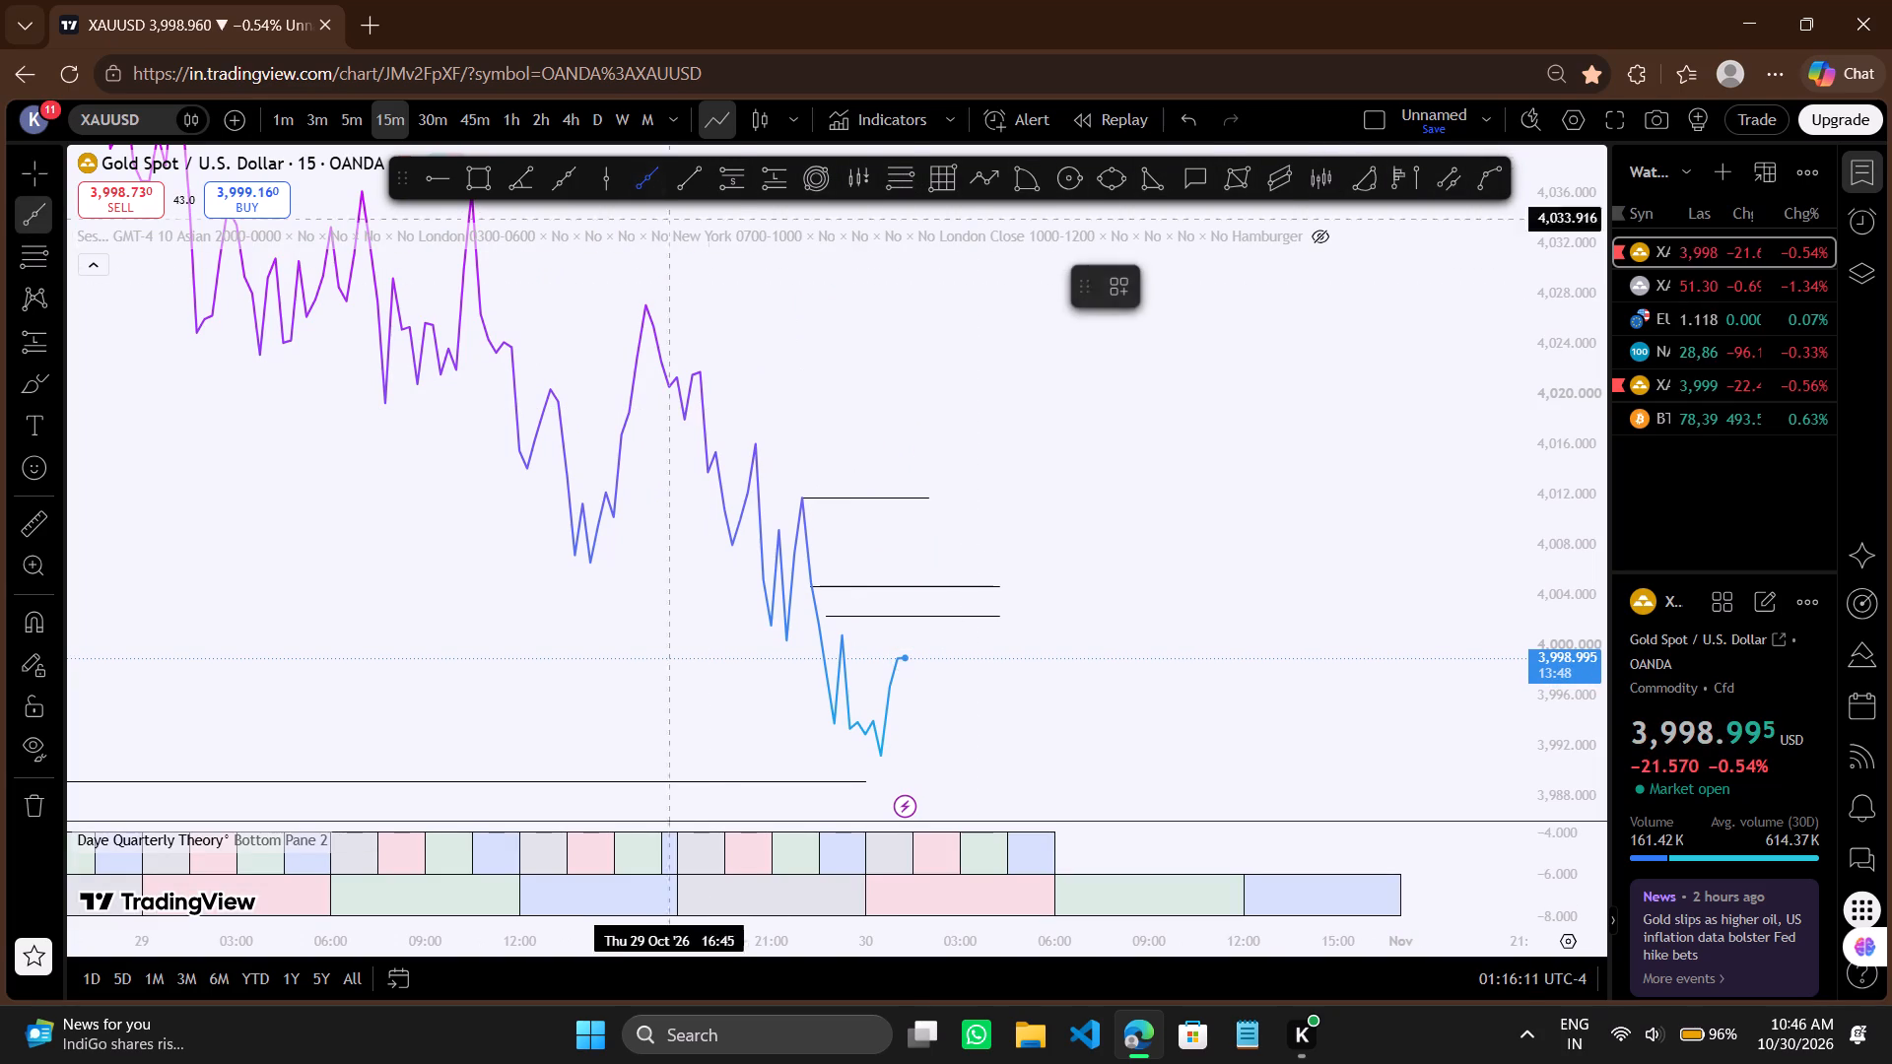
pyautogui.keyDown('ctrl'); pyautogui.click(758, 446); pyautogui.keyUp('ctrl')
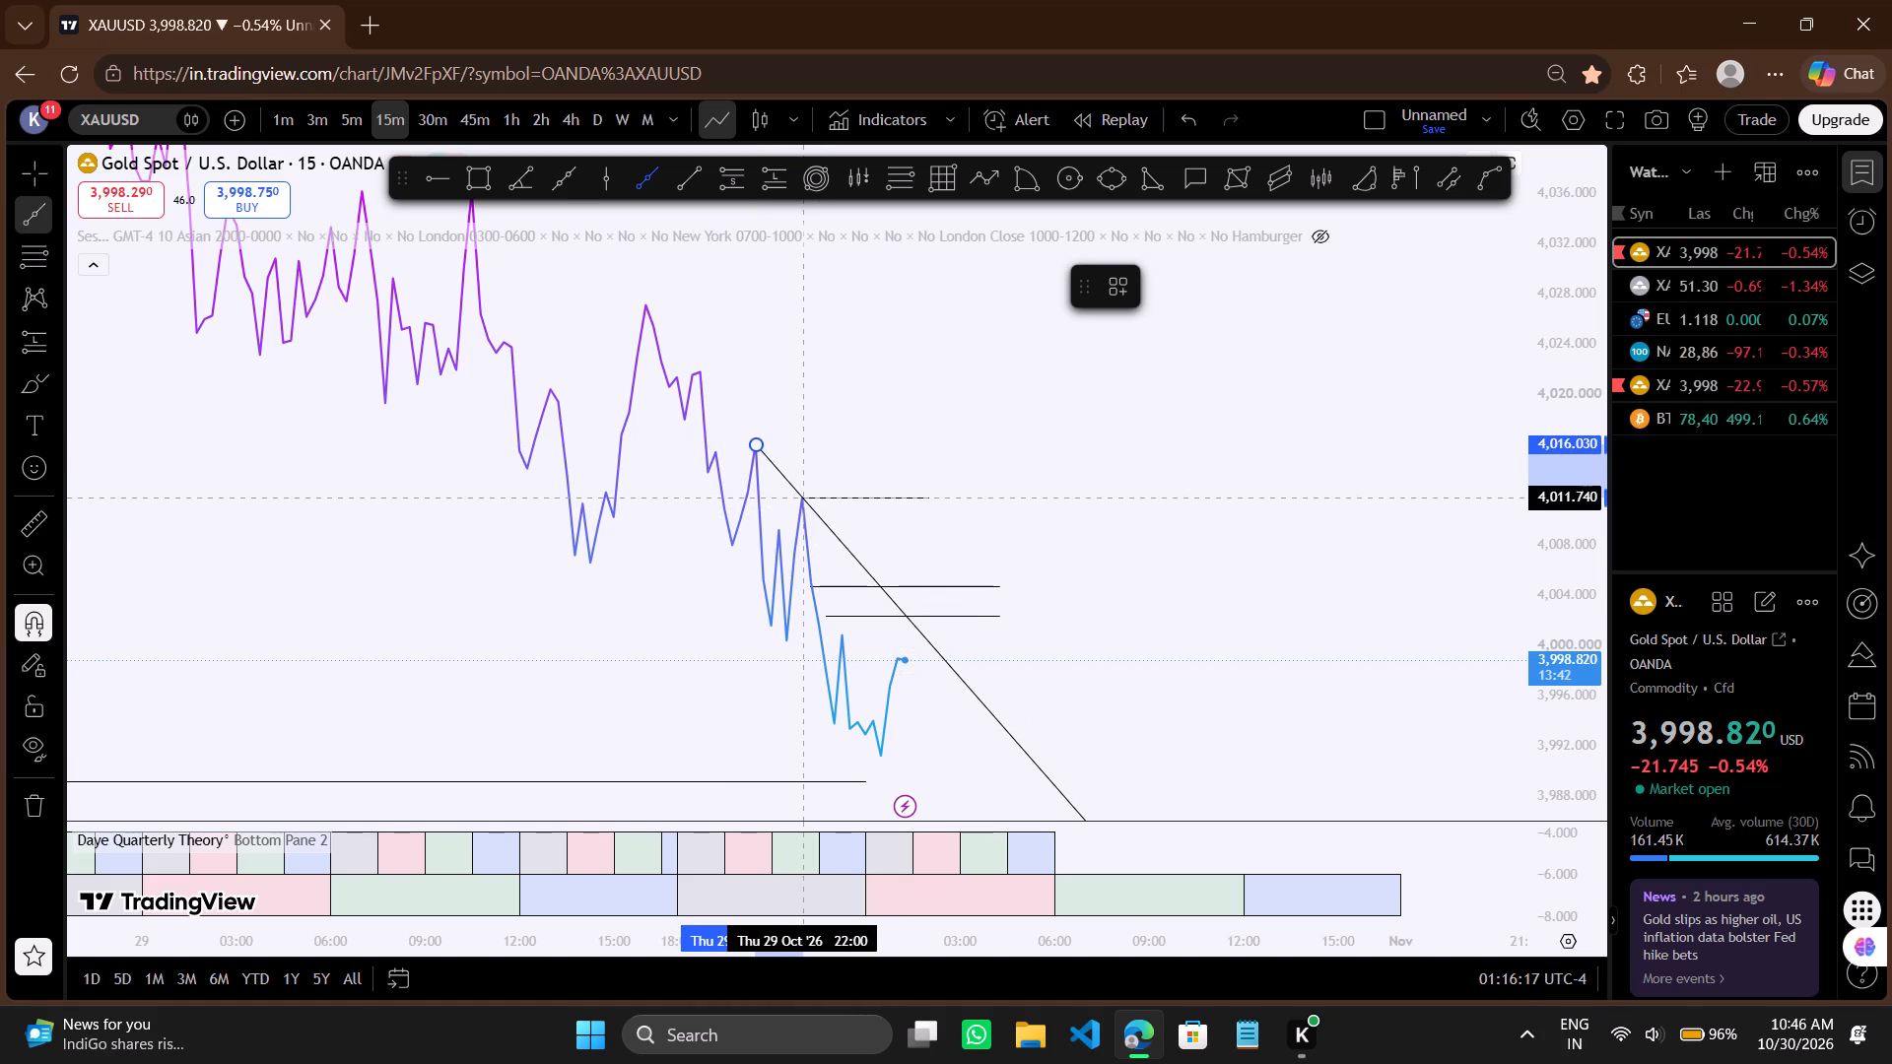
pyautogui.keyDown('ctrl'); pyautogui.click(801, 505); pyautogui.keyUp('ctrl')
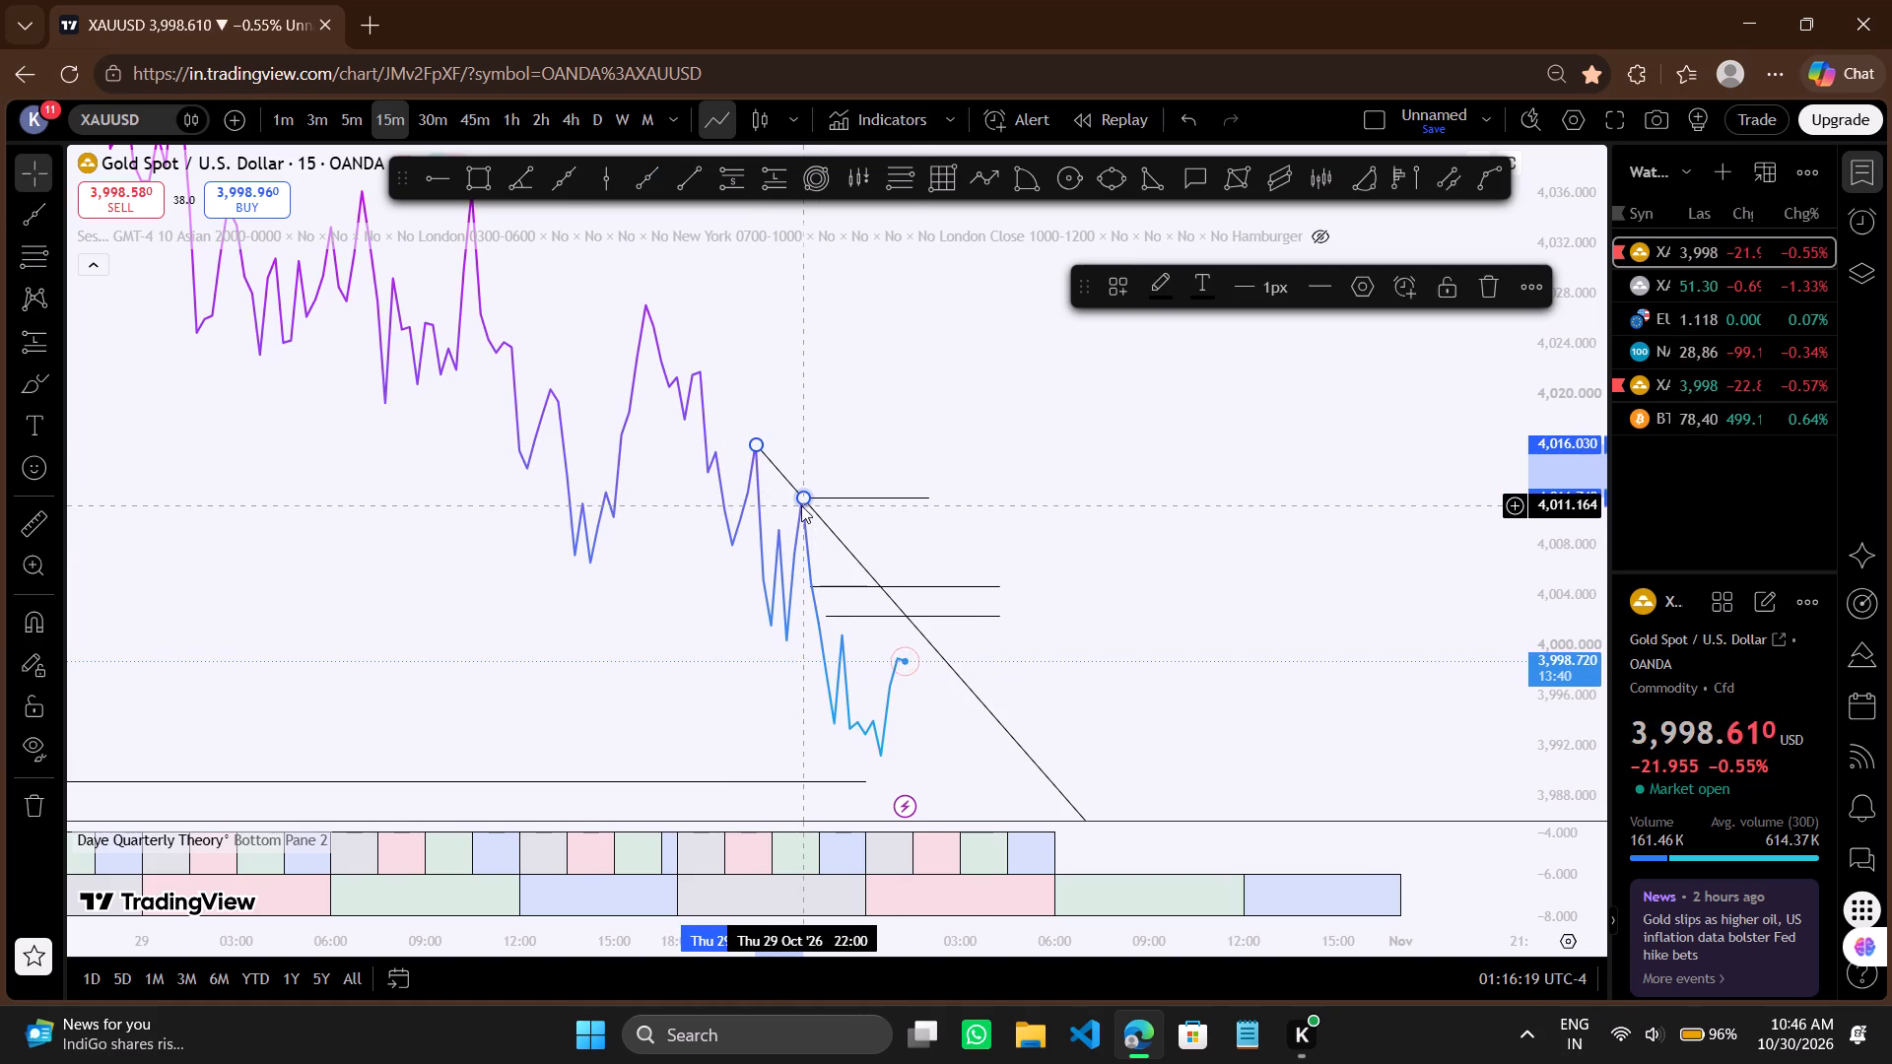
# Return to candles and examine how the descending ray lines up with recent highs and the horizontal levels.
pyautogui.moveTo(913, 461); pyautogui.dragTo(936, 427)
pyautogui.moveTo(936, 427); pyautogui.dragTo(1009, 391)
pyautogui.scroll(2, 1009, 391)
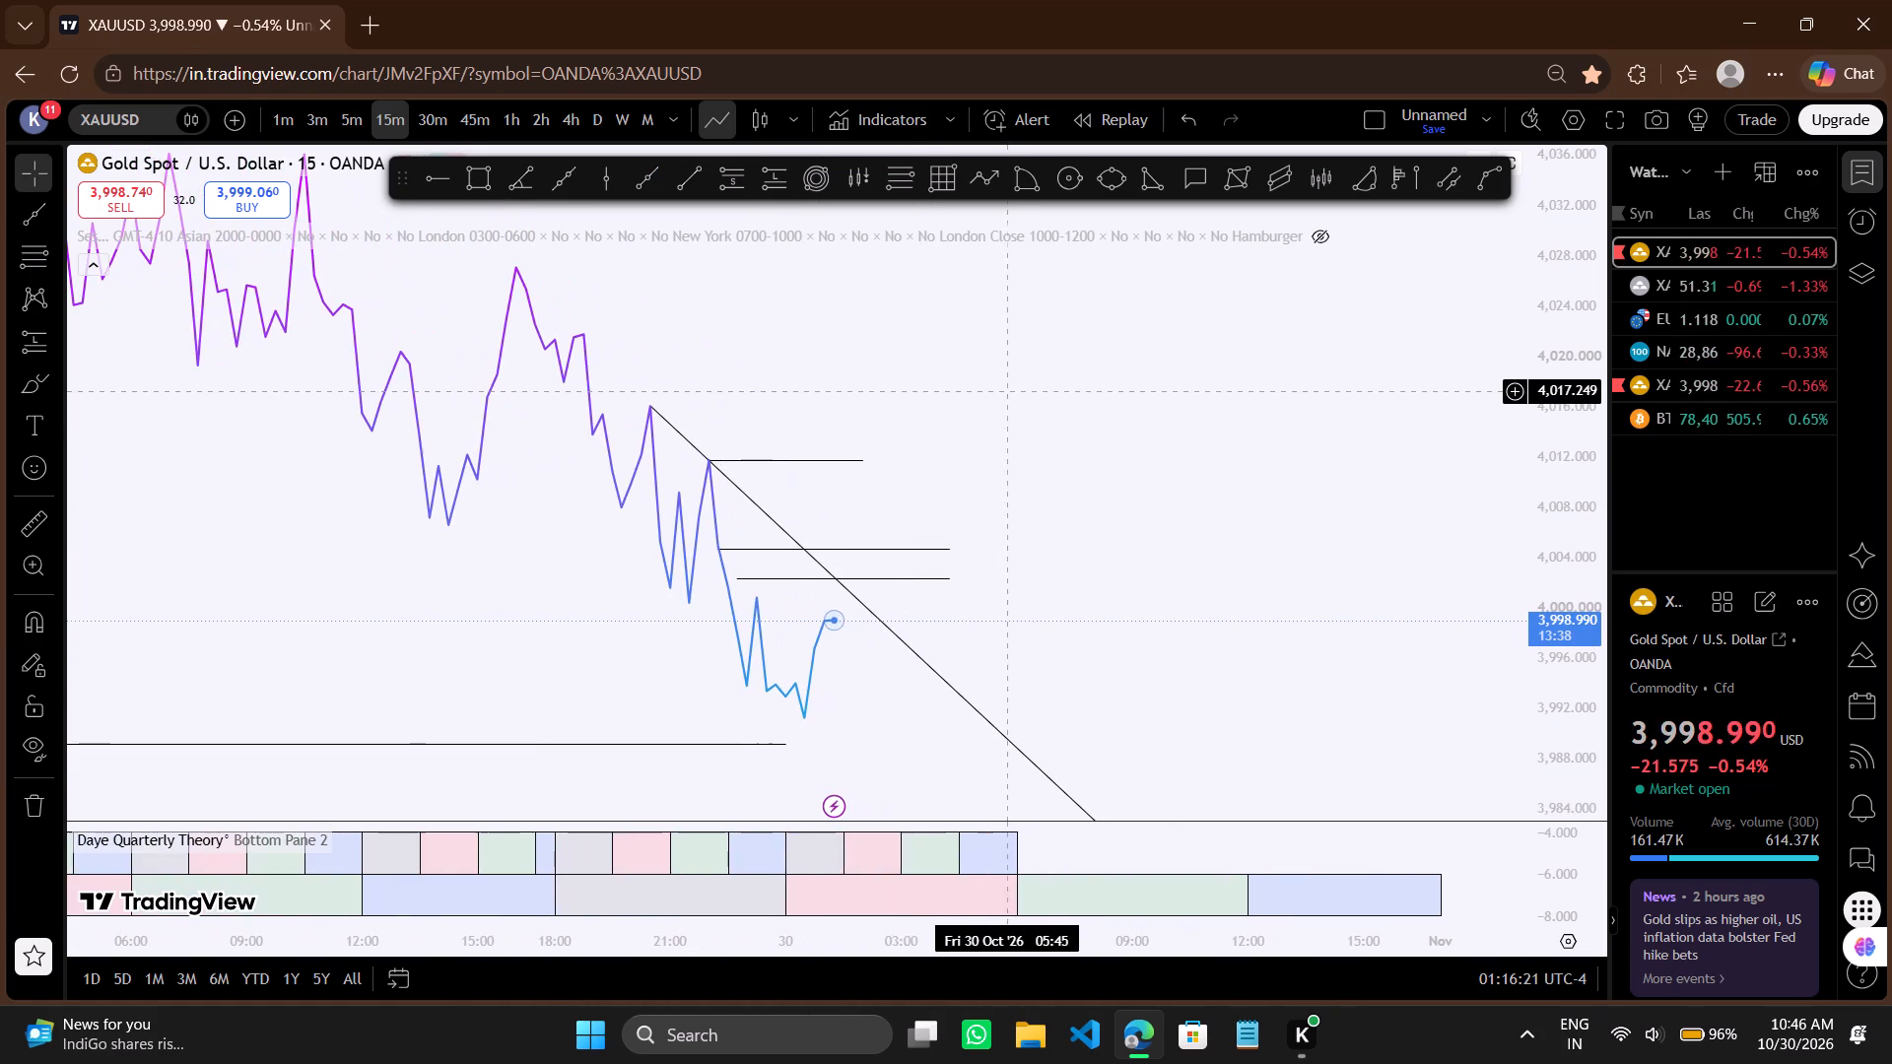
pyautogui.moveTo(894, 379); pyautogui.dragTo(937, 367)
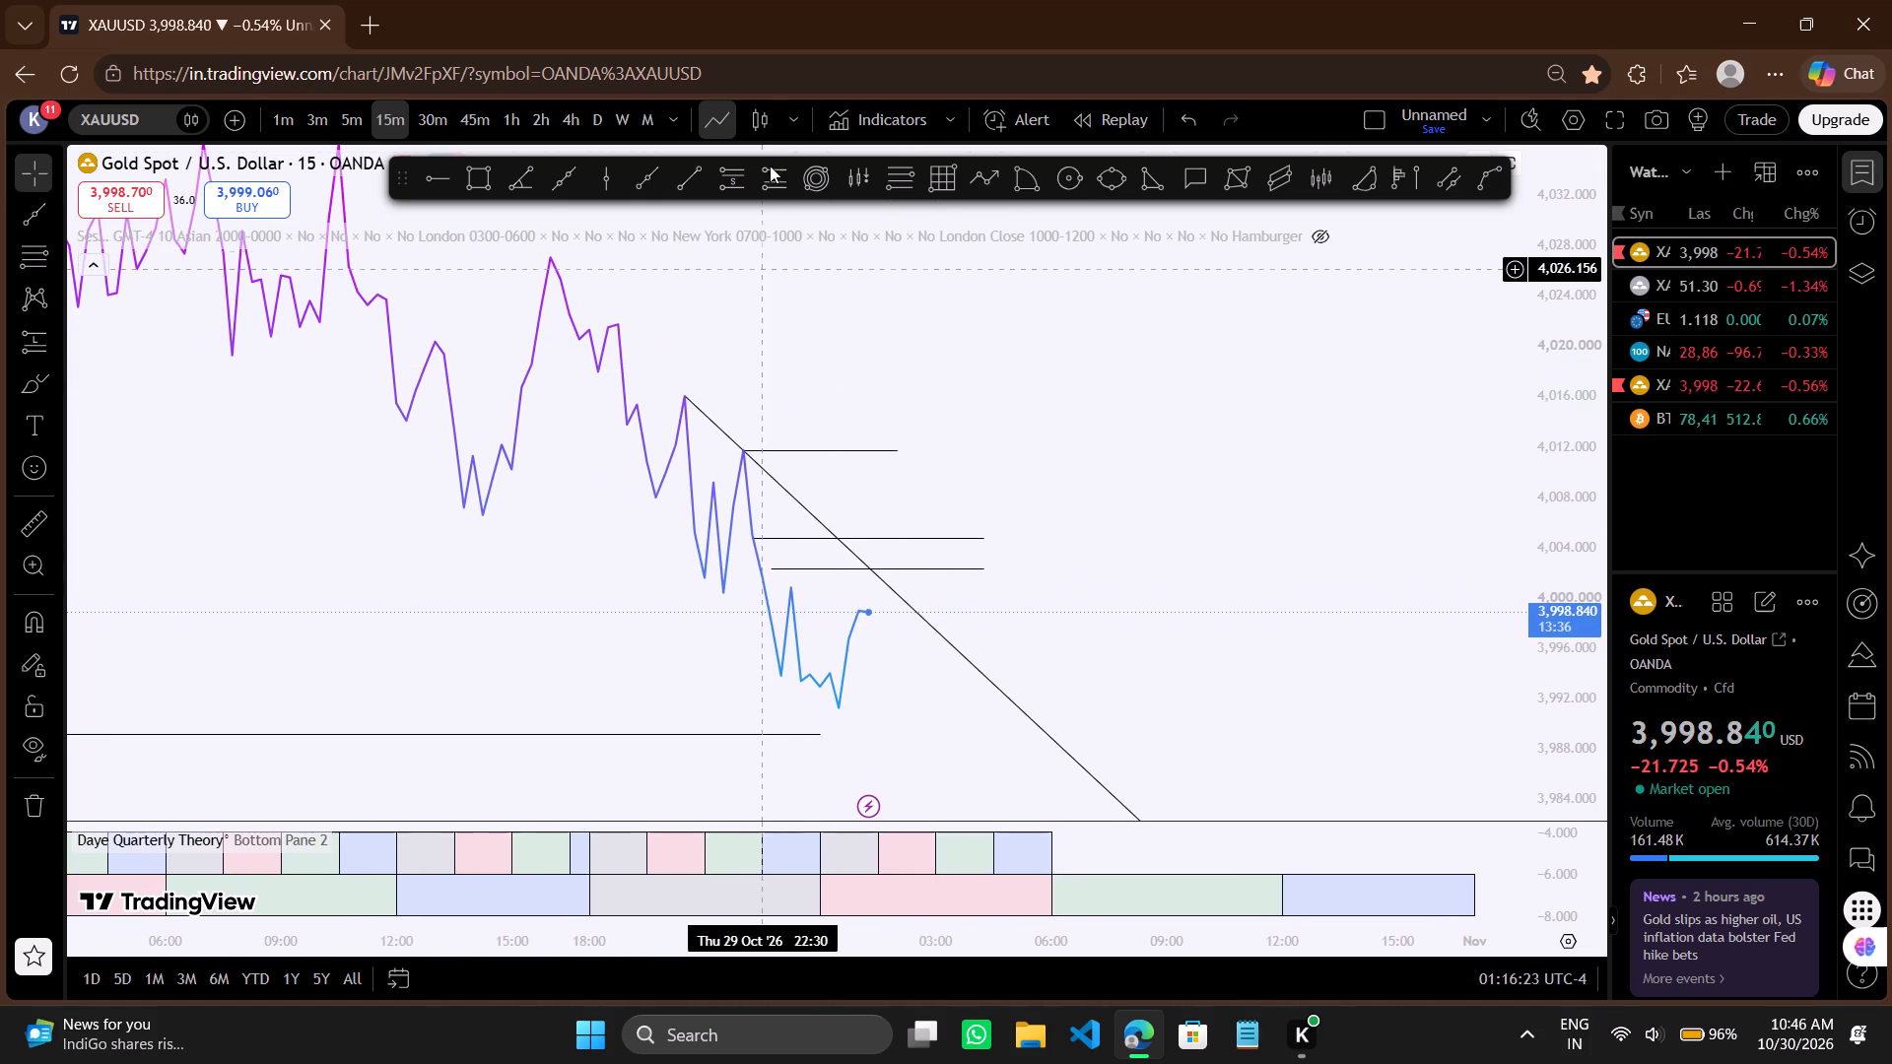
pyautogui.click(756, 105)
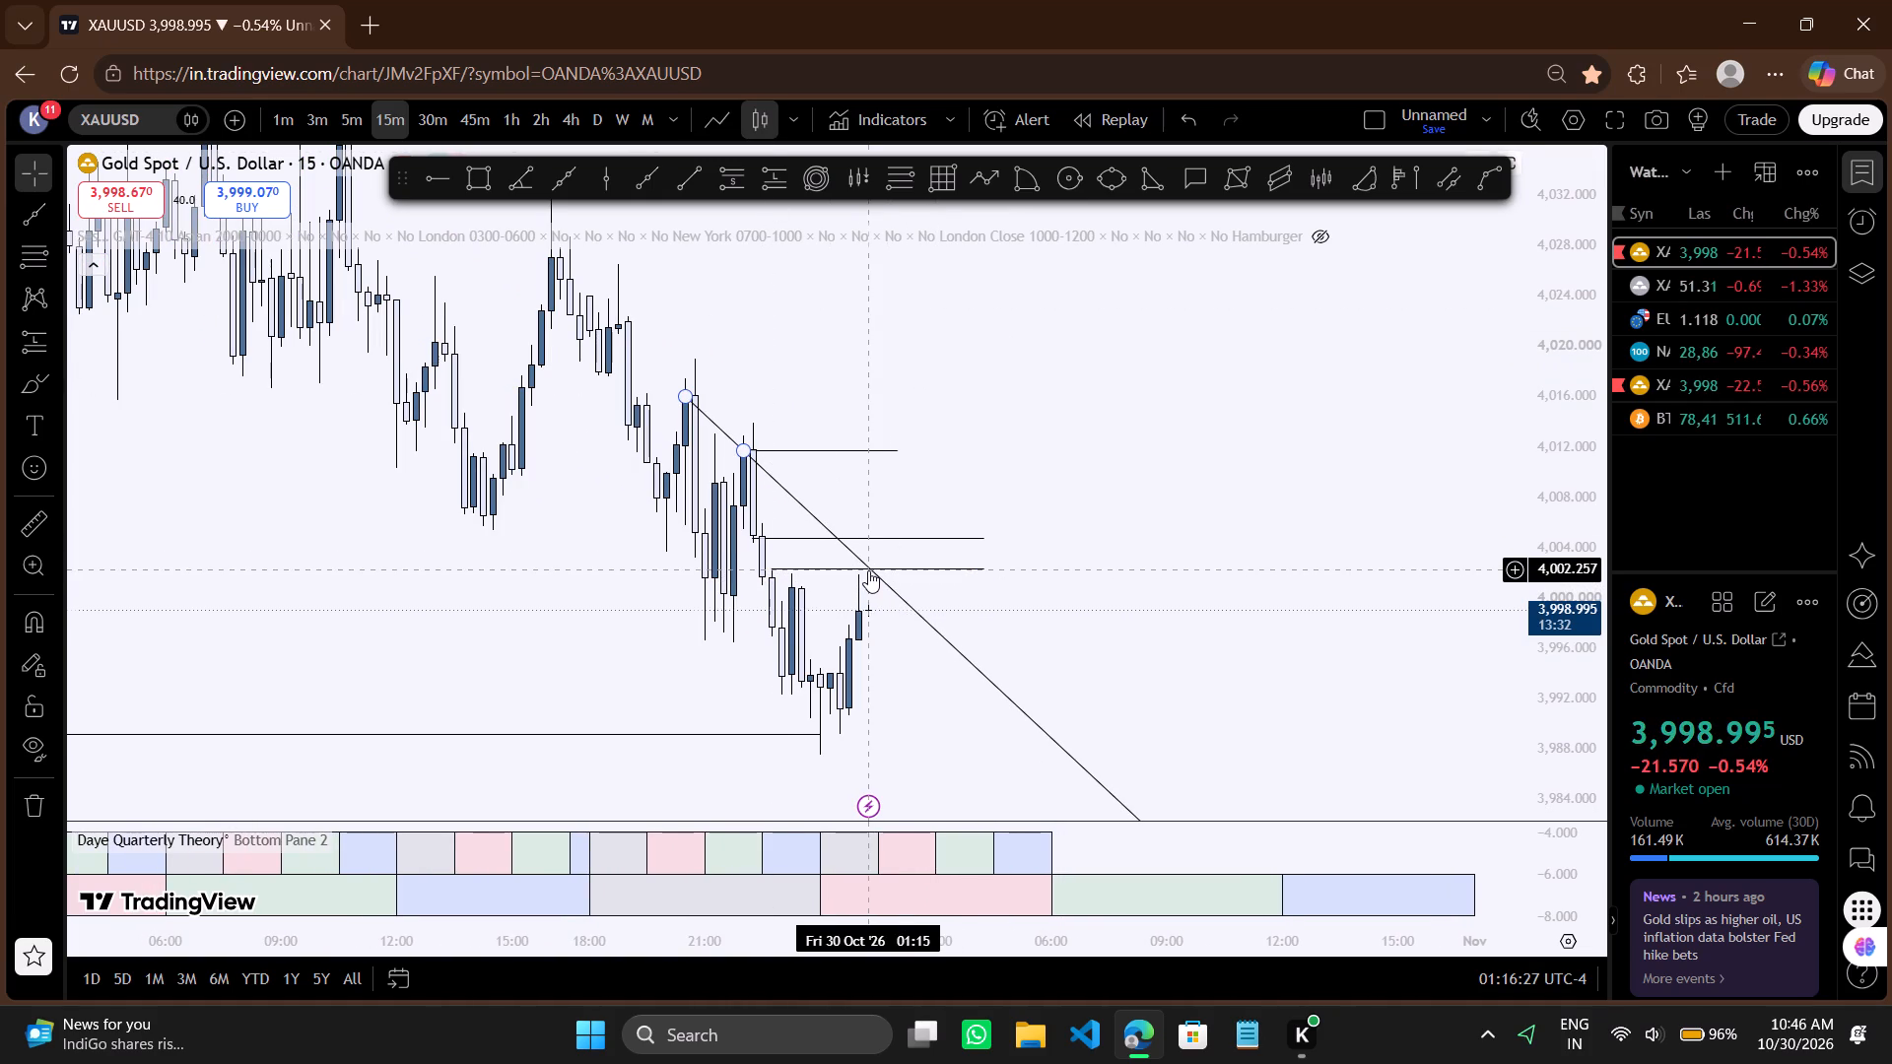
pyautogui.moveTo(988, 471); pyautogui.dragTo(1113, 562)
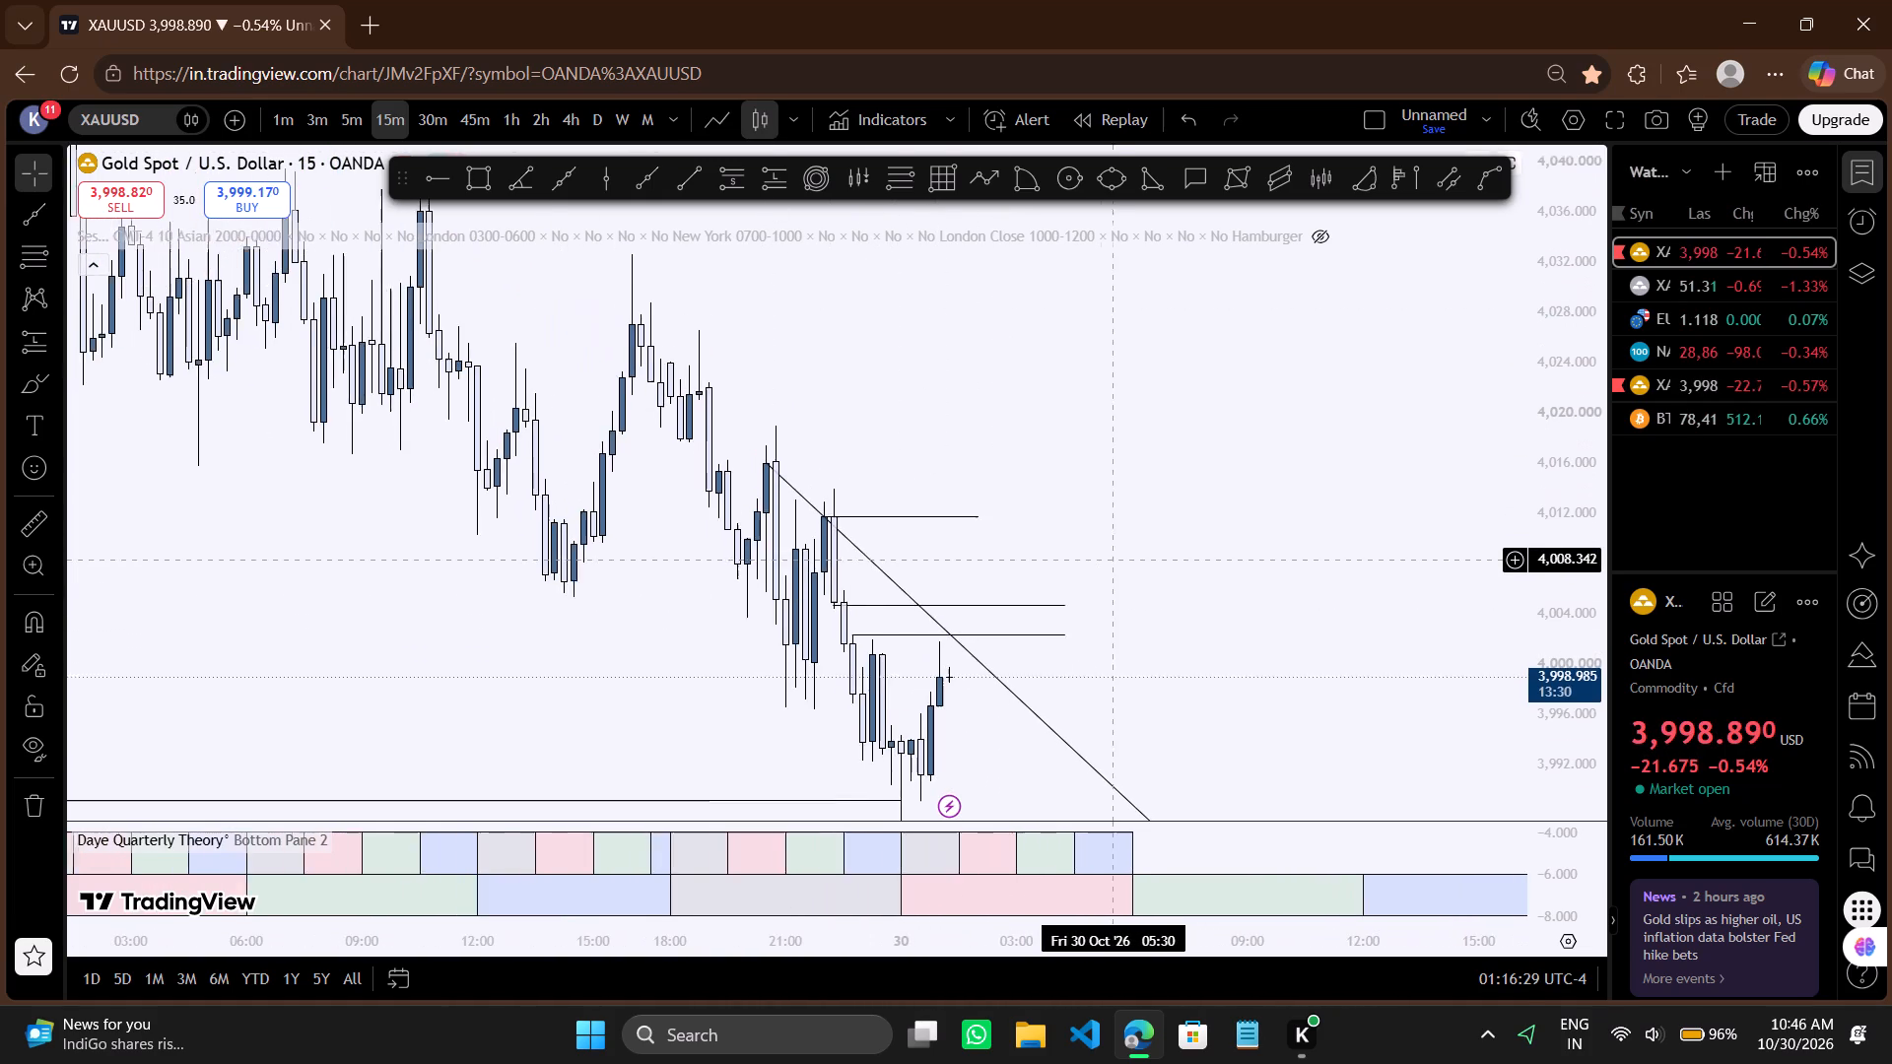
pyautogui.moveTo(1113, 562); pyautogui.dragTo(1117, 568)
pyautogui.moveTo(1561, 612); pyautogui.dragTo(1548, 693)
pyautogui.moveTo(1114, 389); pyautogui.dragTo(1123, 379)
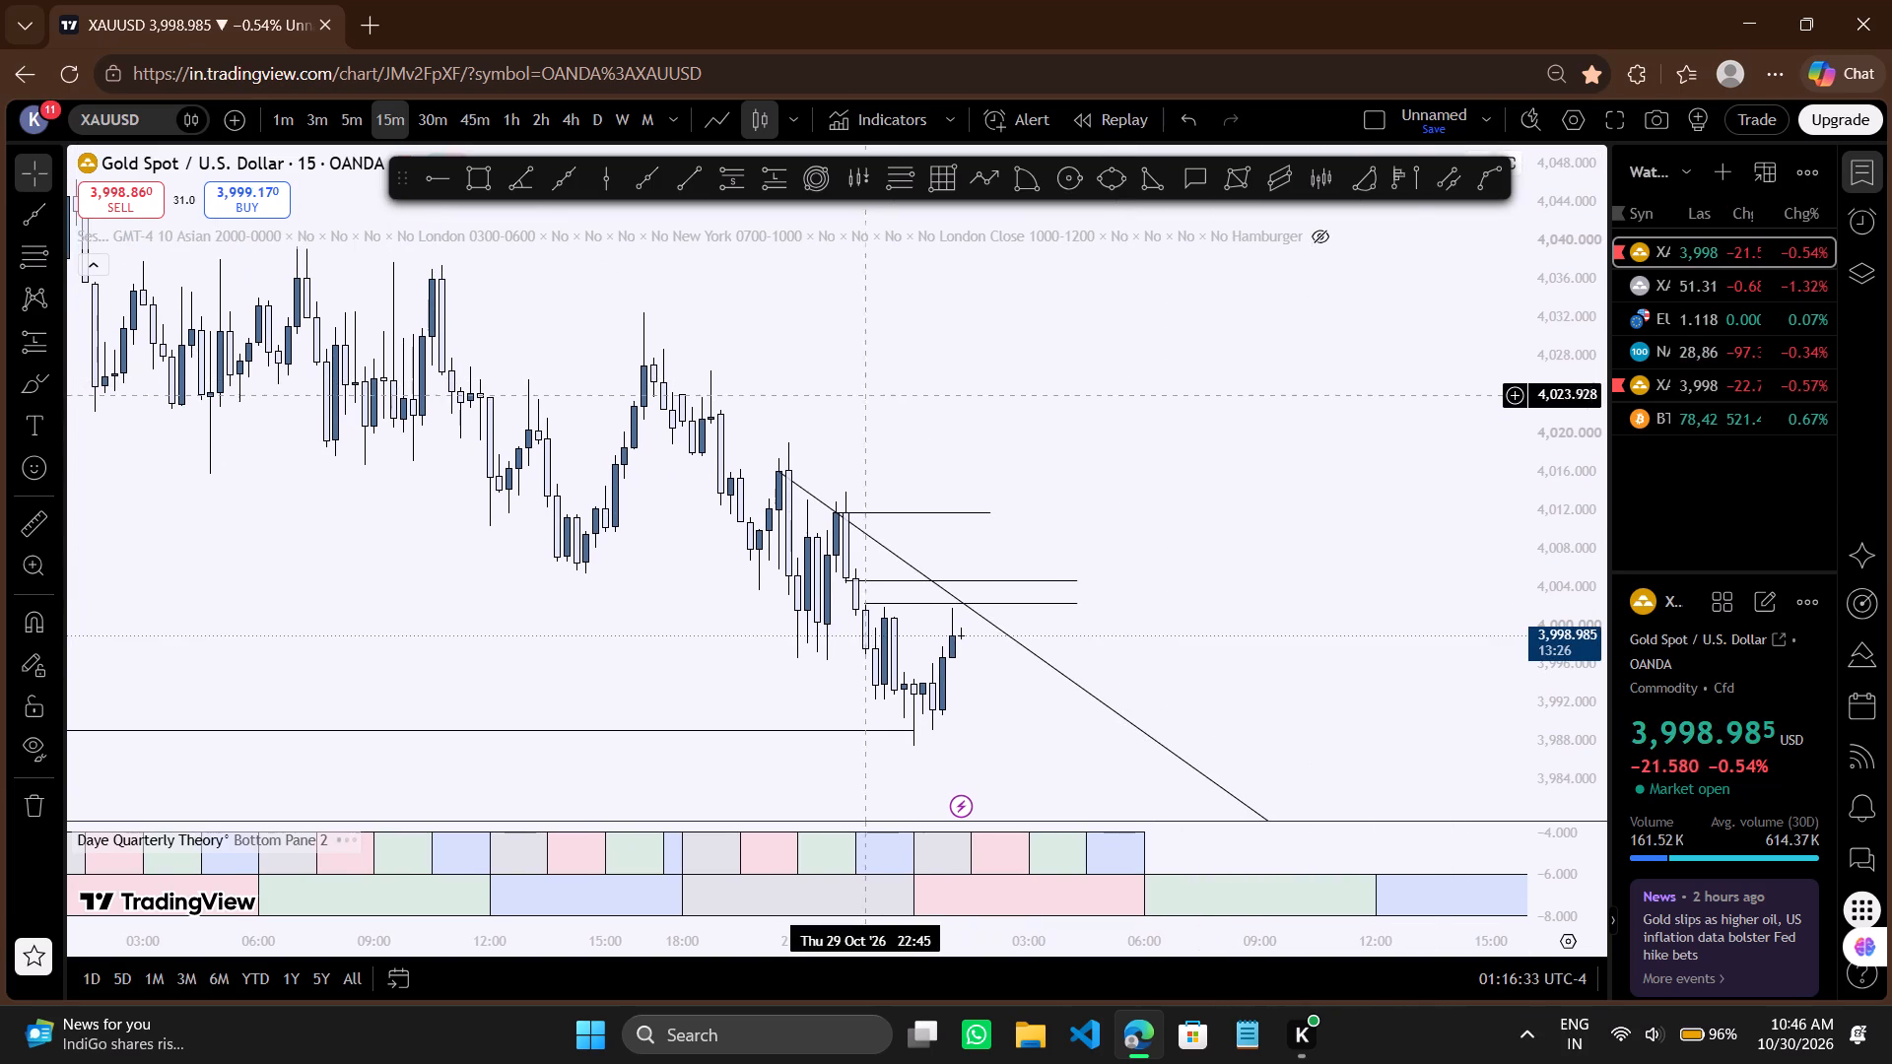
# Show price as a line and move the descending ray's start back to the earlier peak at 4,021.750.
pyautogui.click(717, 122)
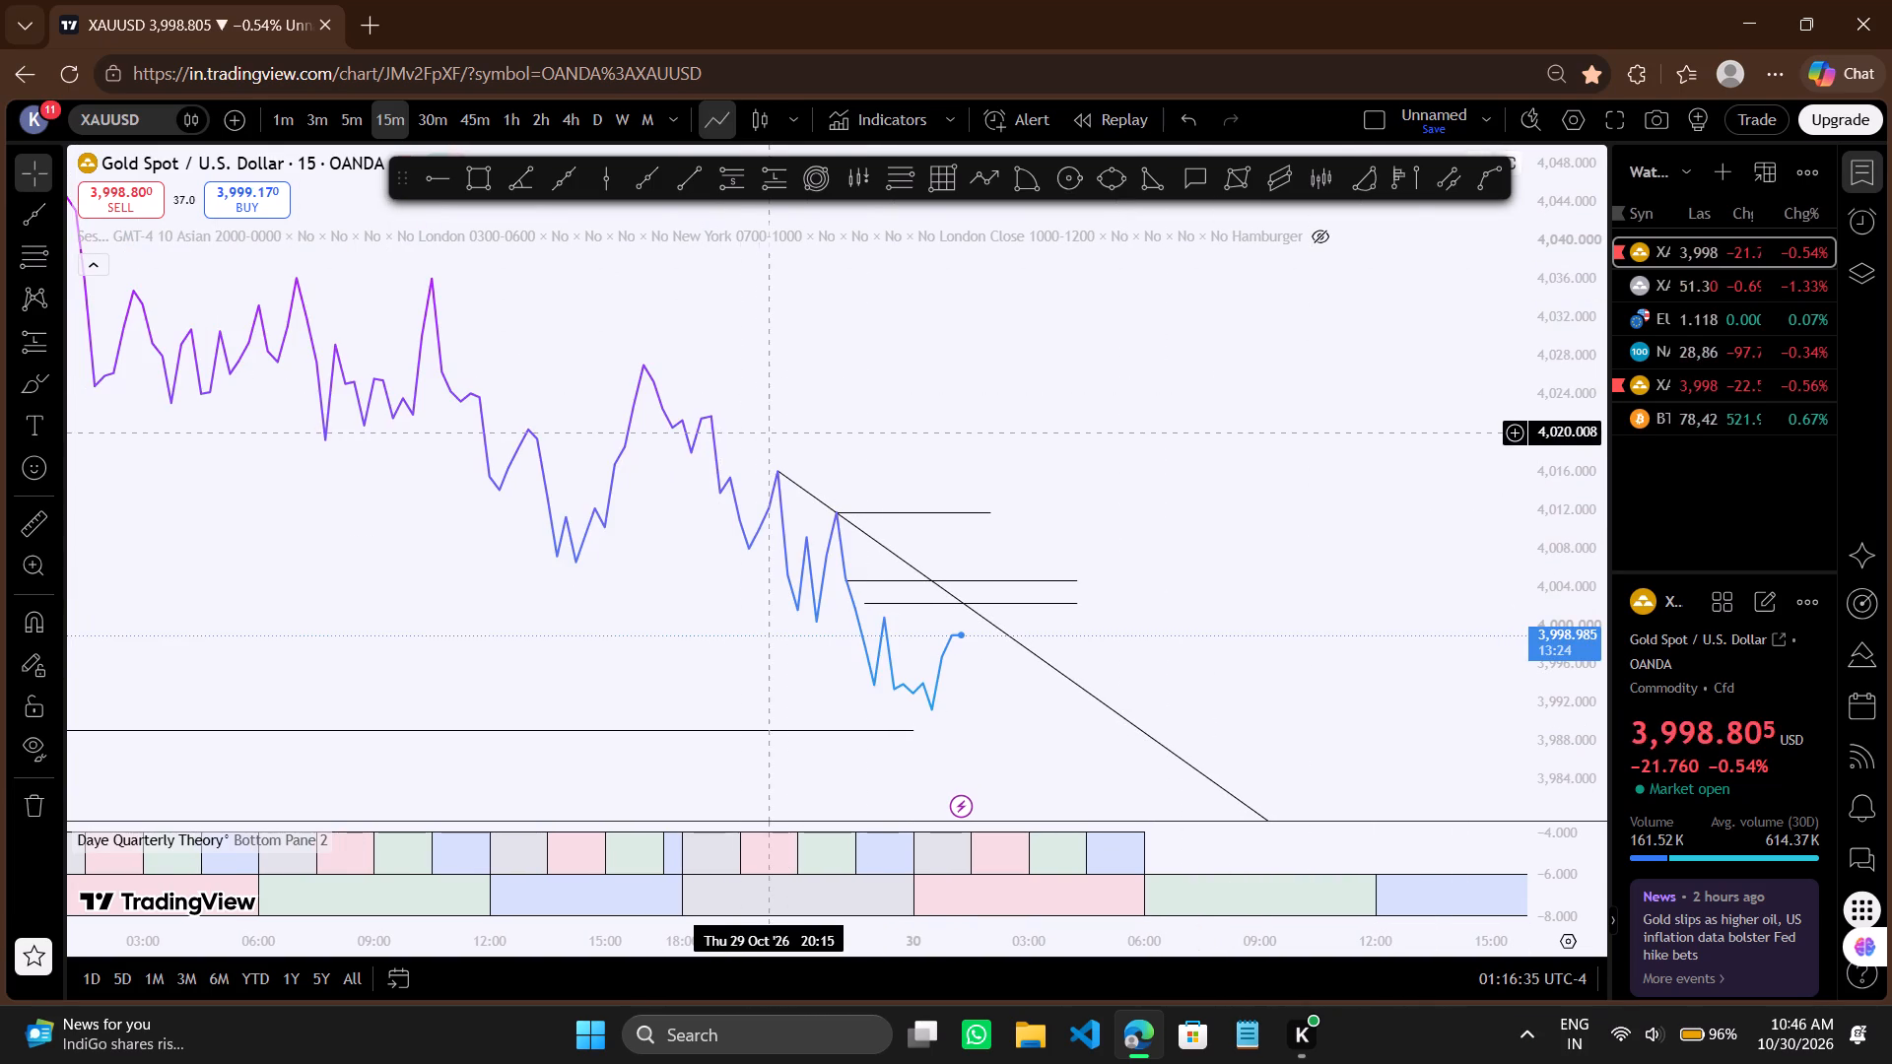
pyautogui.moveTo(781, 473); pyautogui.dragTo(717, 430)
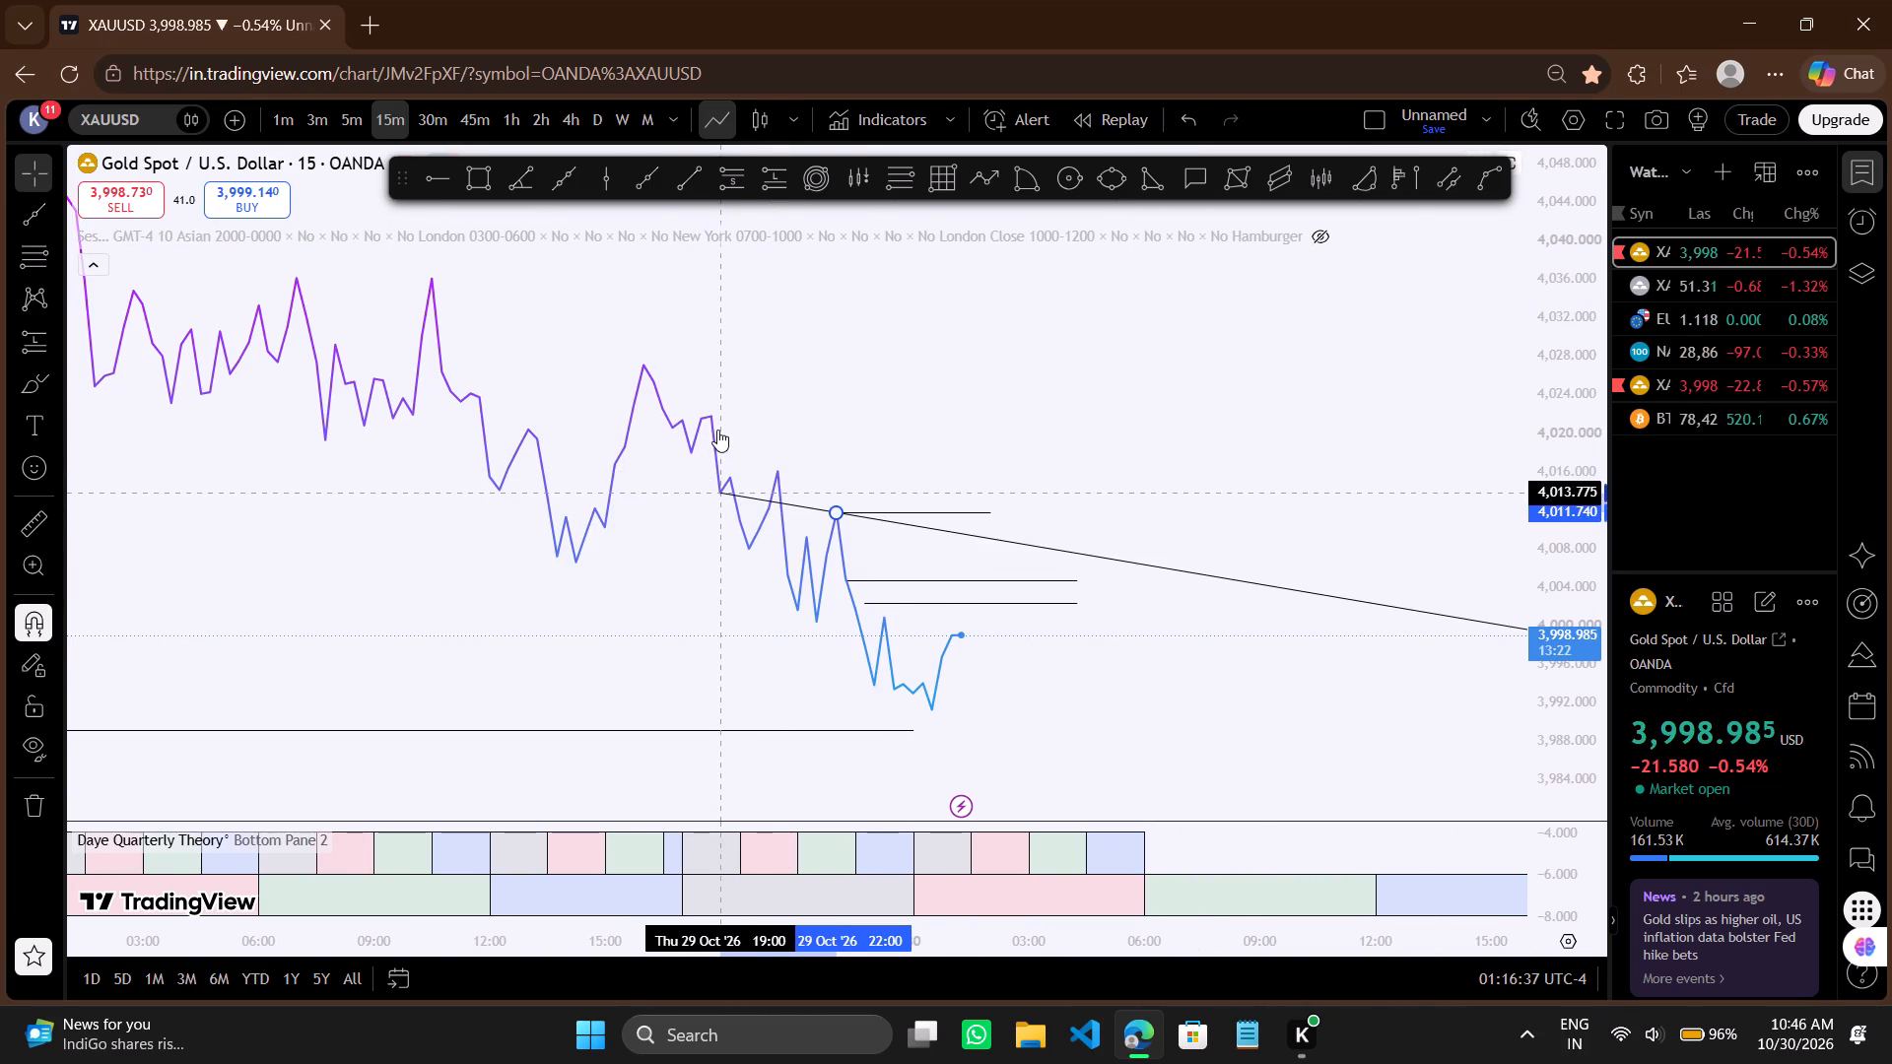
pyautogui.moveTo(717, 430); pyautogui.dragTo(710, 423)
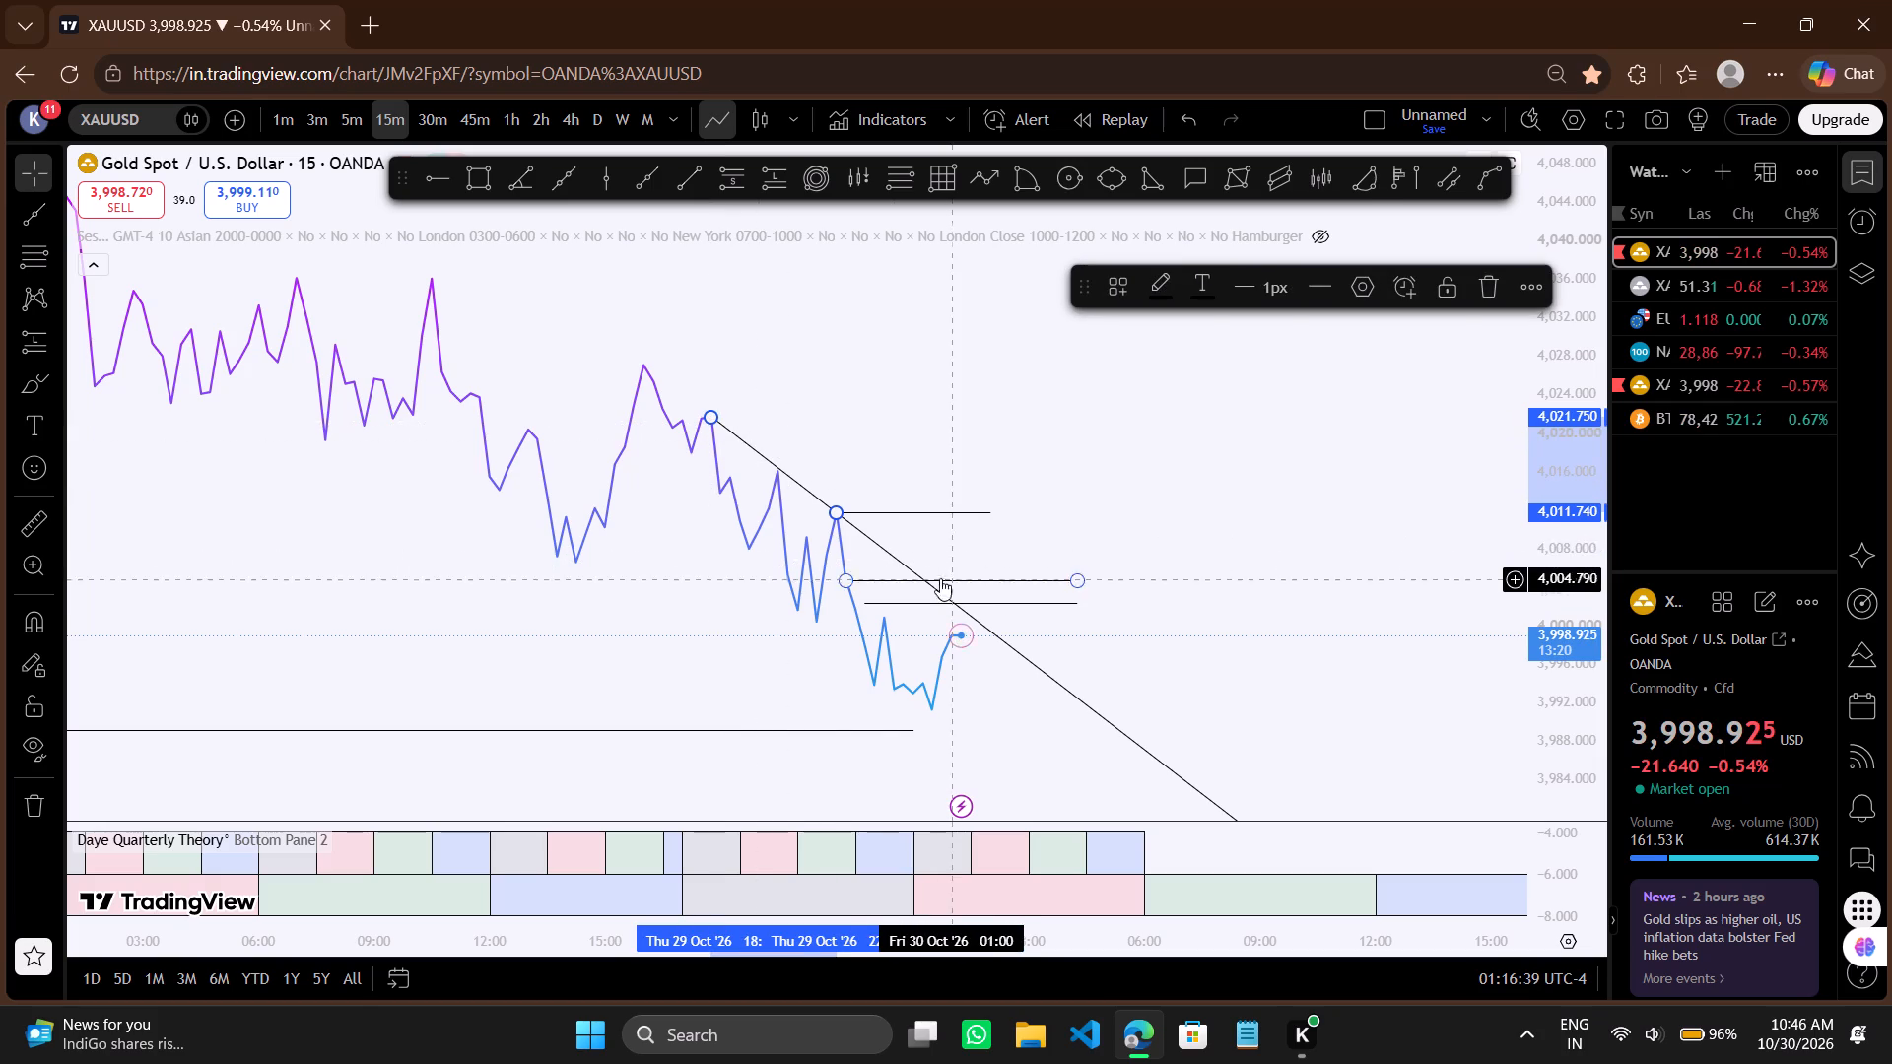
pyautogui.click(834, 511)
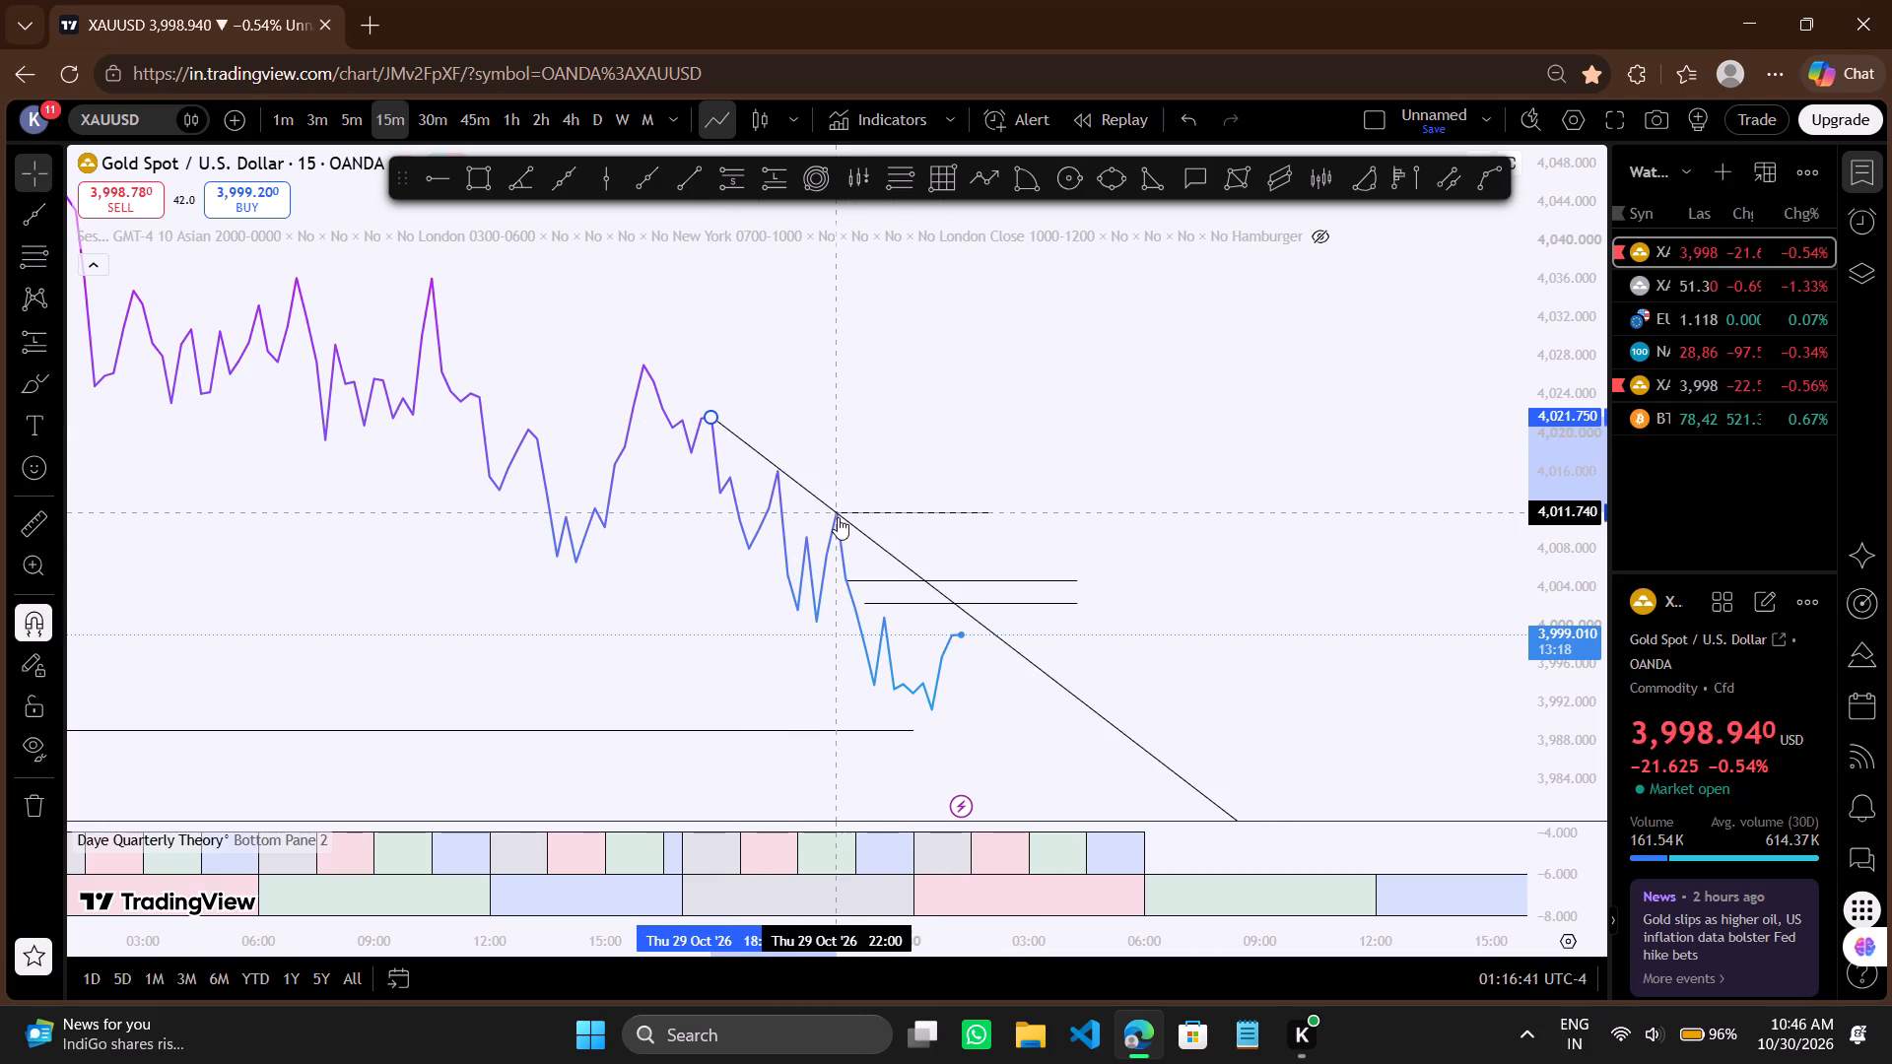
pyautogui.click(911, 437)
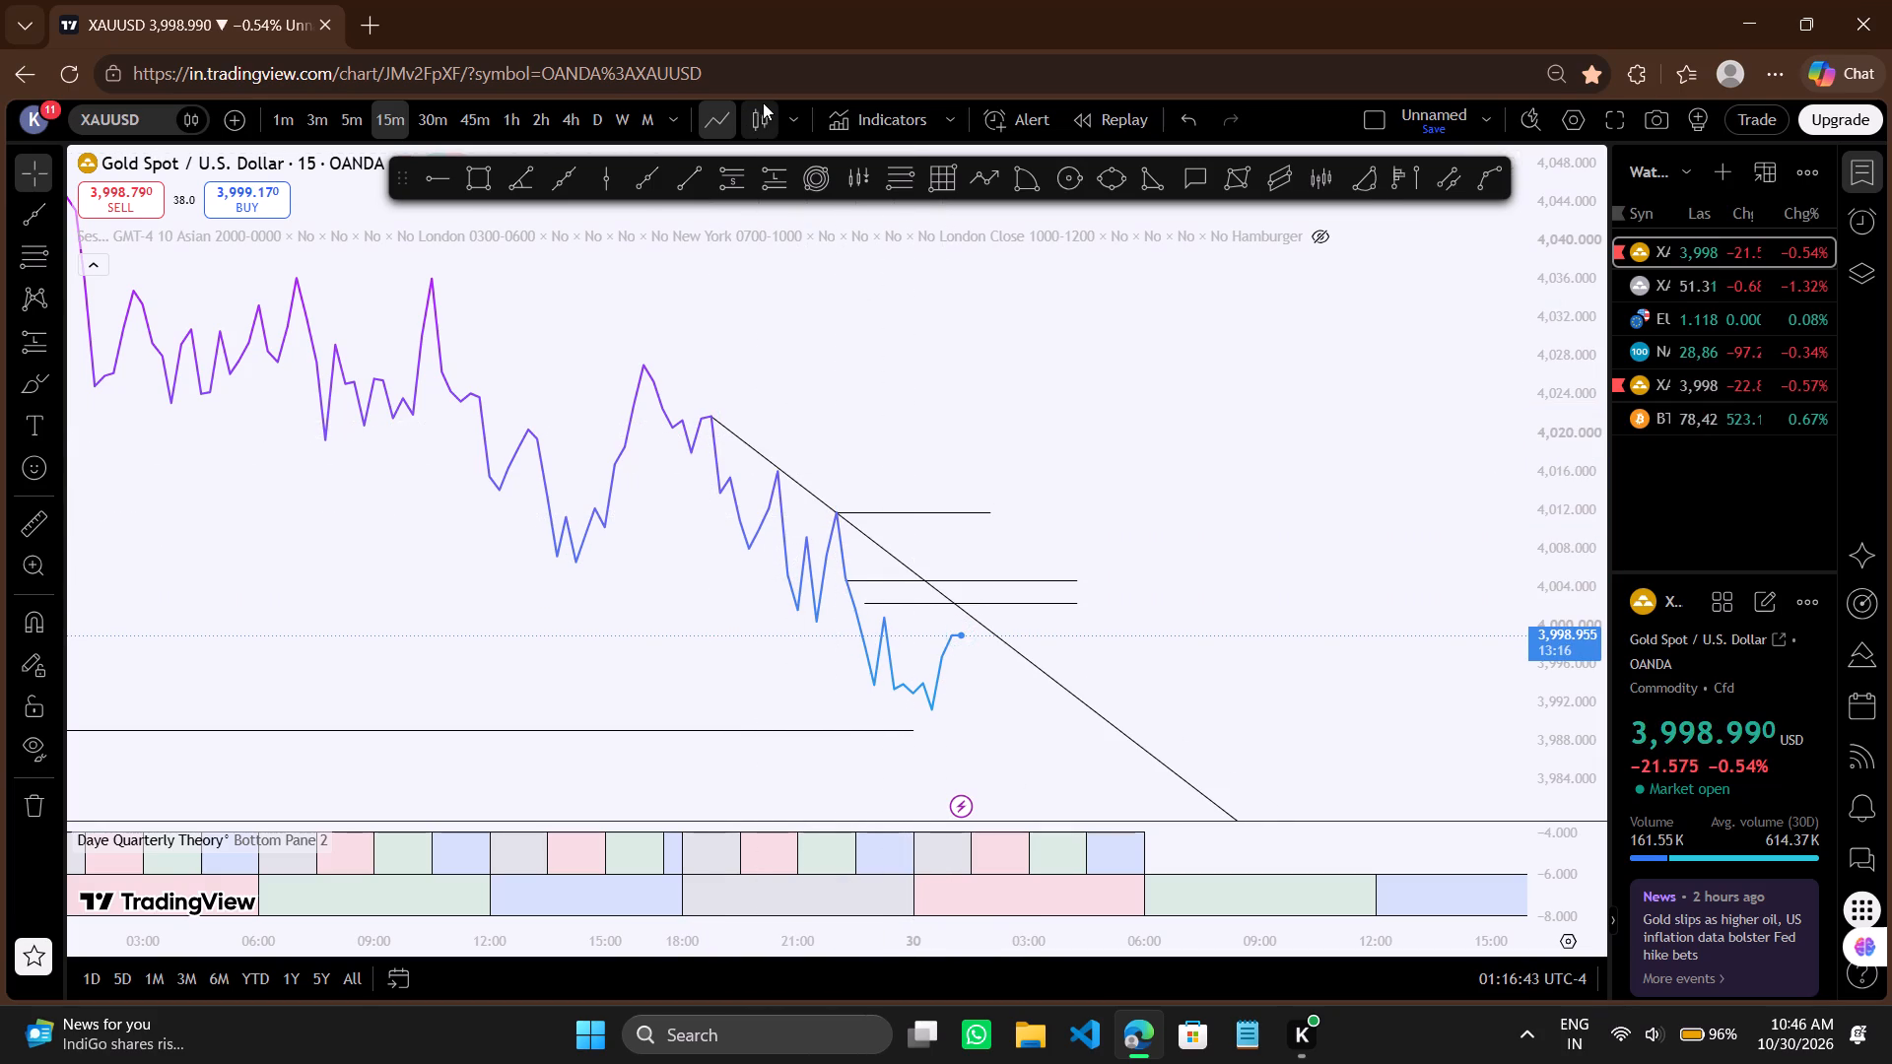
# Switch the 15-minute chart back to candles and view the adjusted ray against recent price.
pyautogui.click(758, 125)
pyautogui.moveTo(963, 444); pyautogui.dragTo(1156, 386)
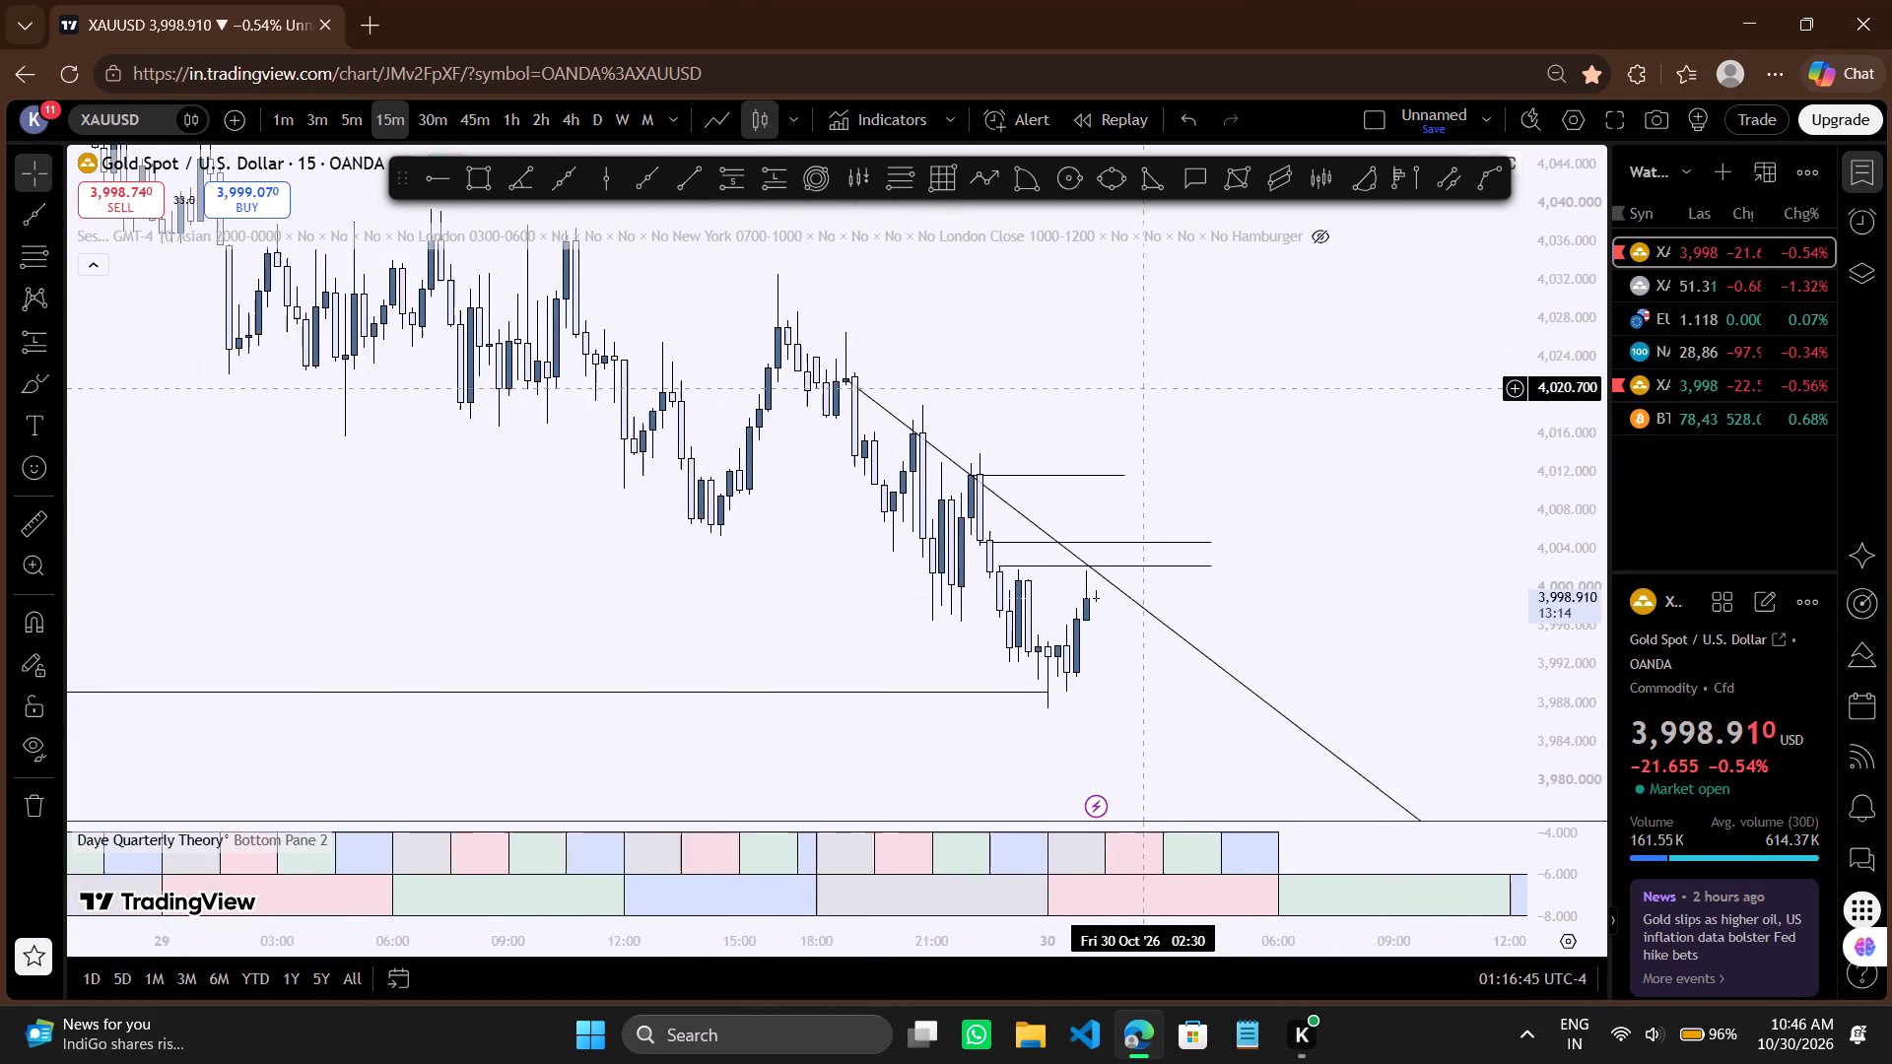
pyautogui.scroll(1, 1156, 386)
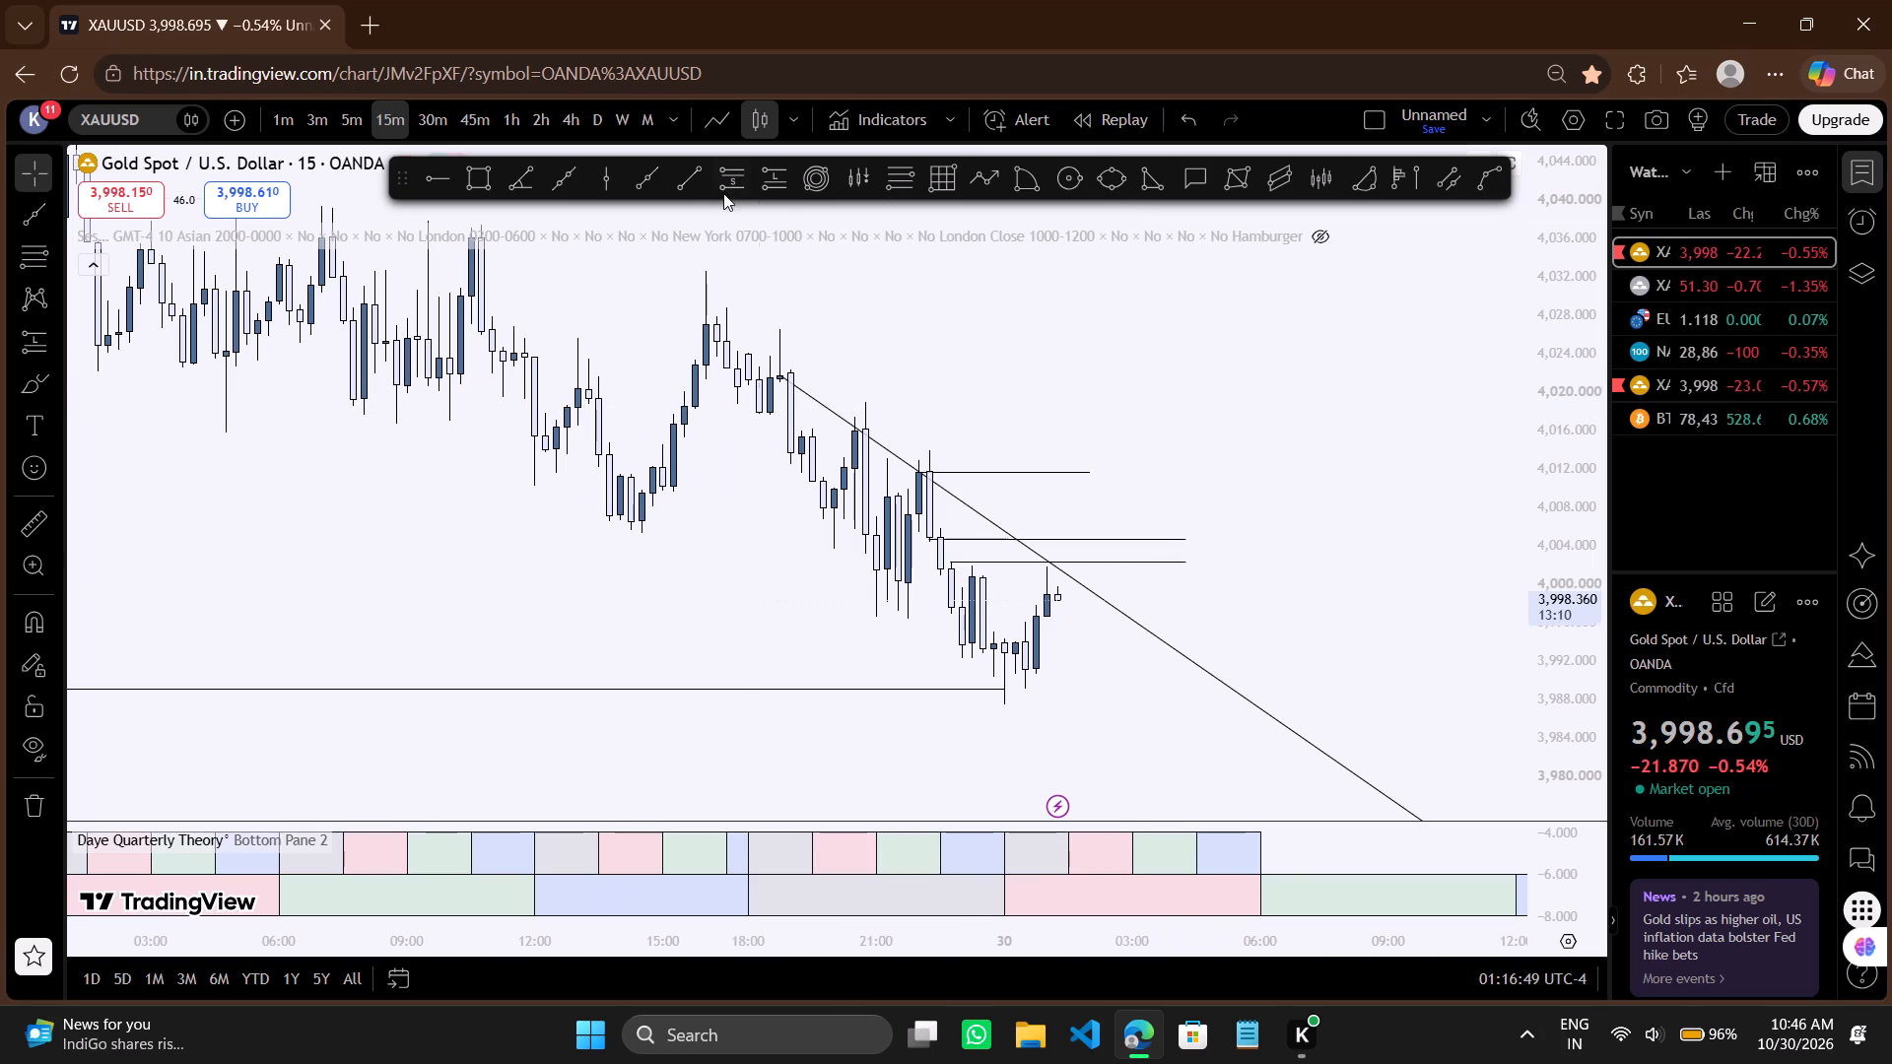
# Draw a level trend line at about 4,018 from 29 Oct 18:15 to 21:45, straightening its end point.
pyautogui.click(678, 178)
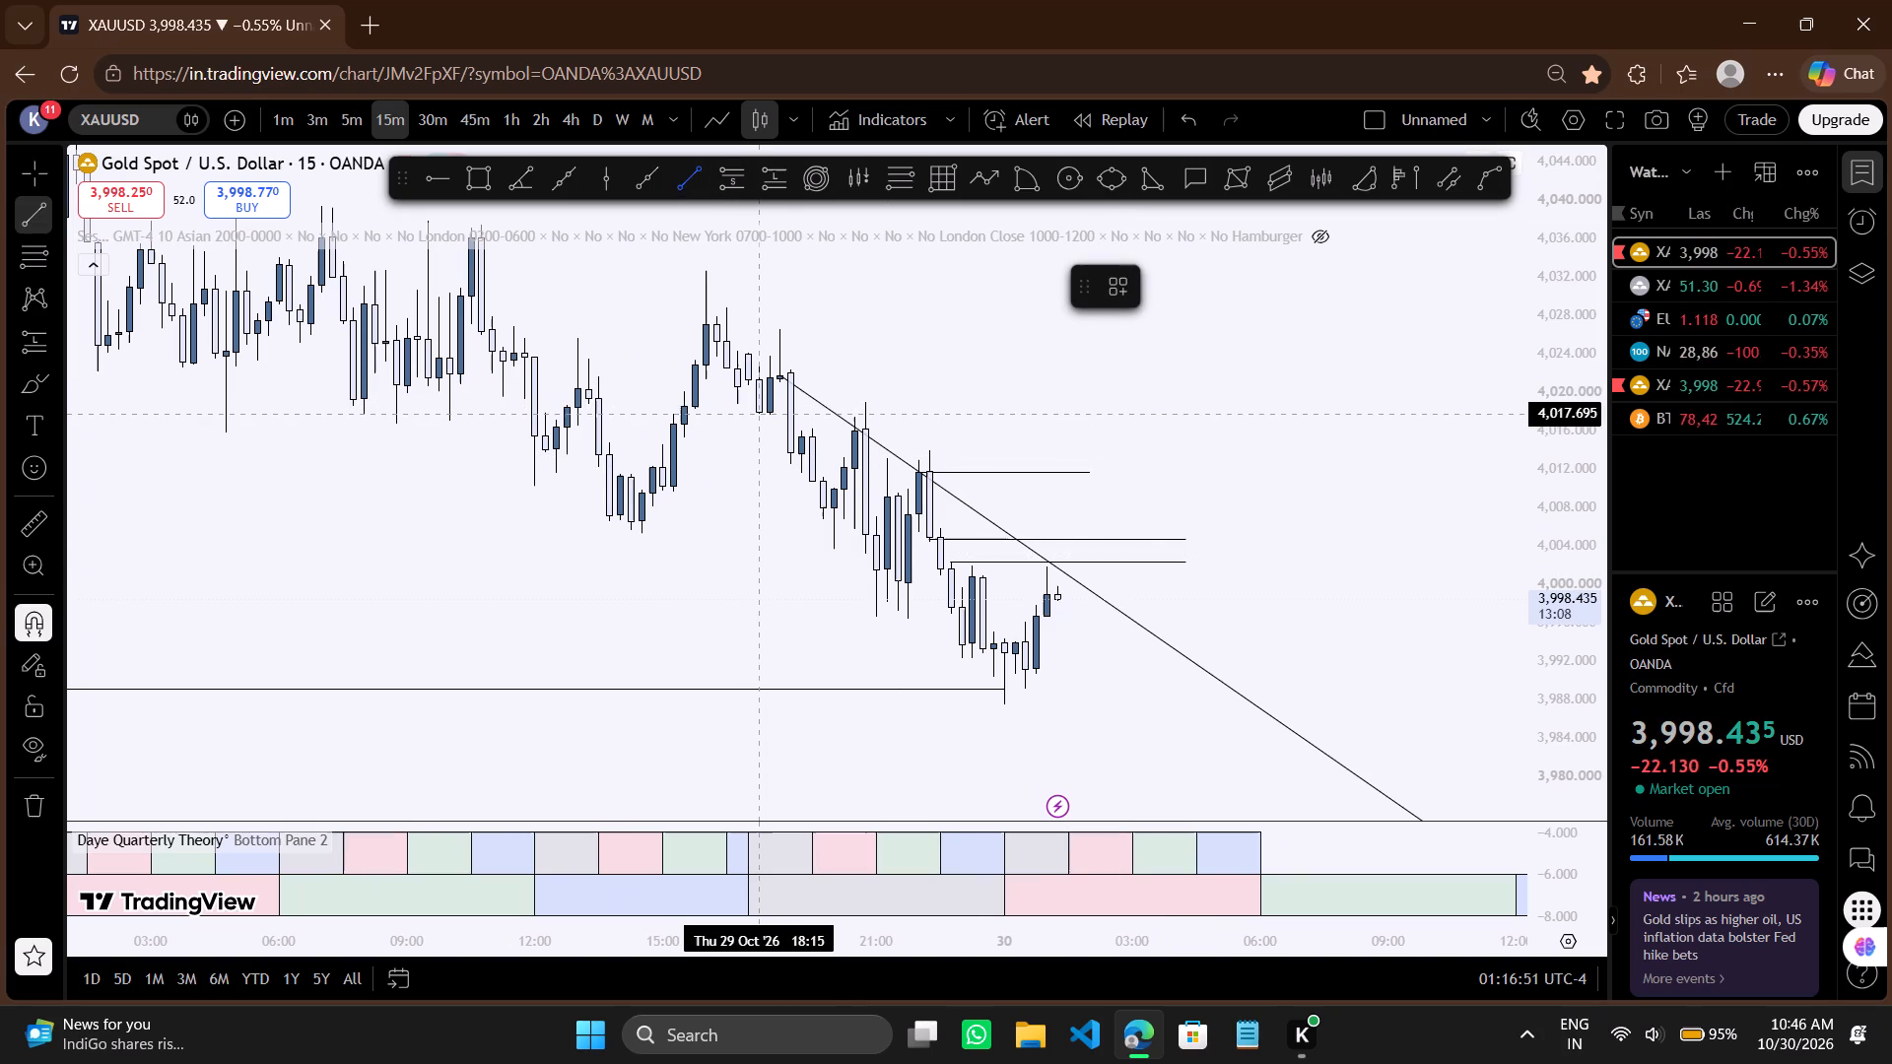
pyautogui.keyDown('ctrl'); pyautogui.click(755, 407); pyautogui.keyUp('ctrl')
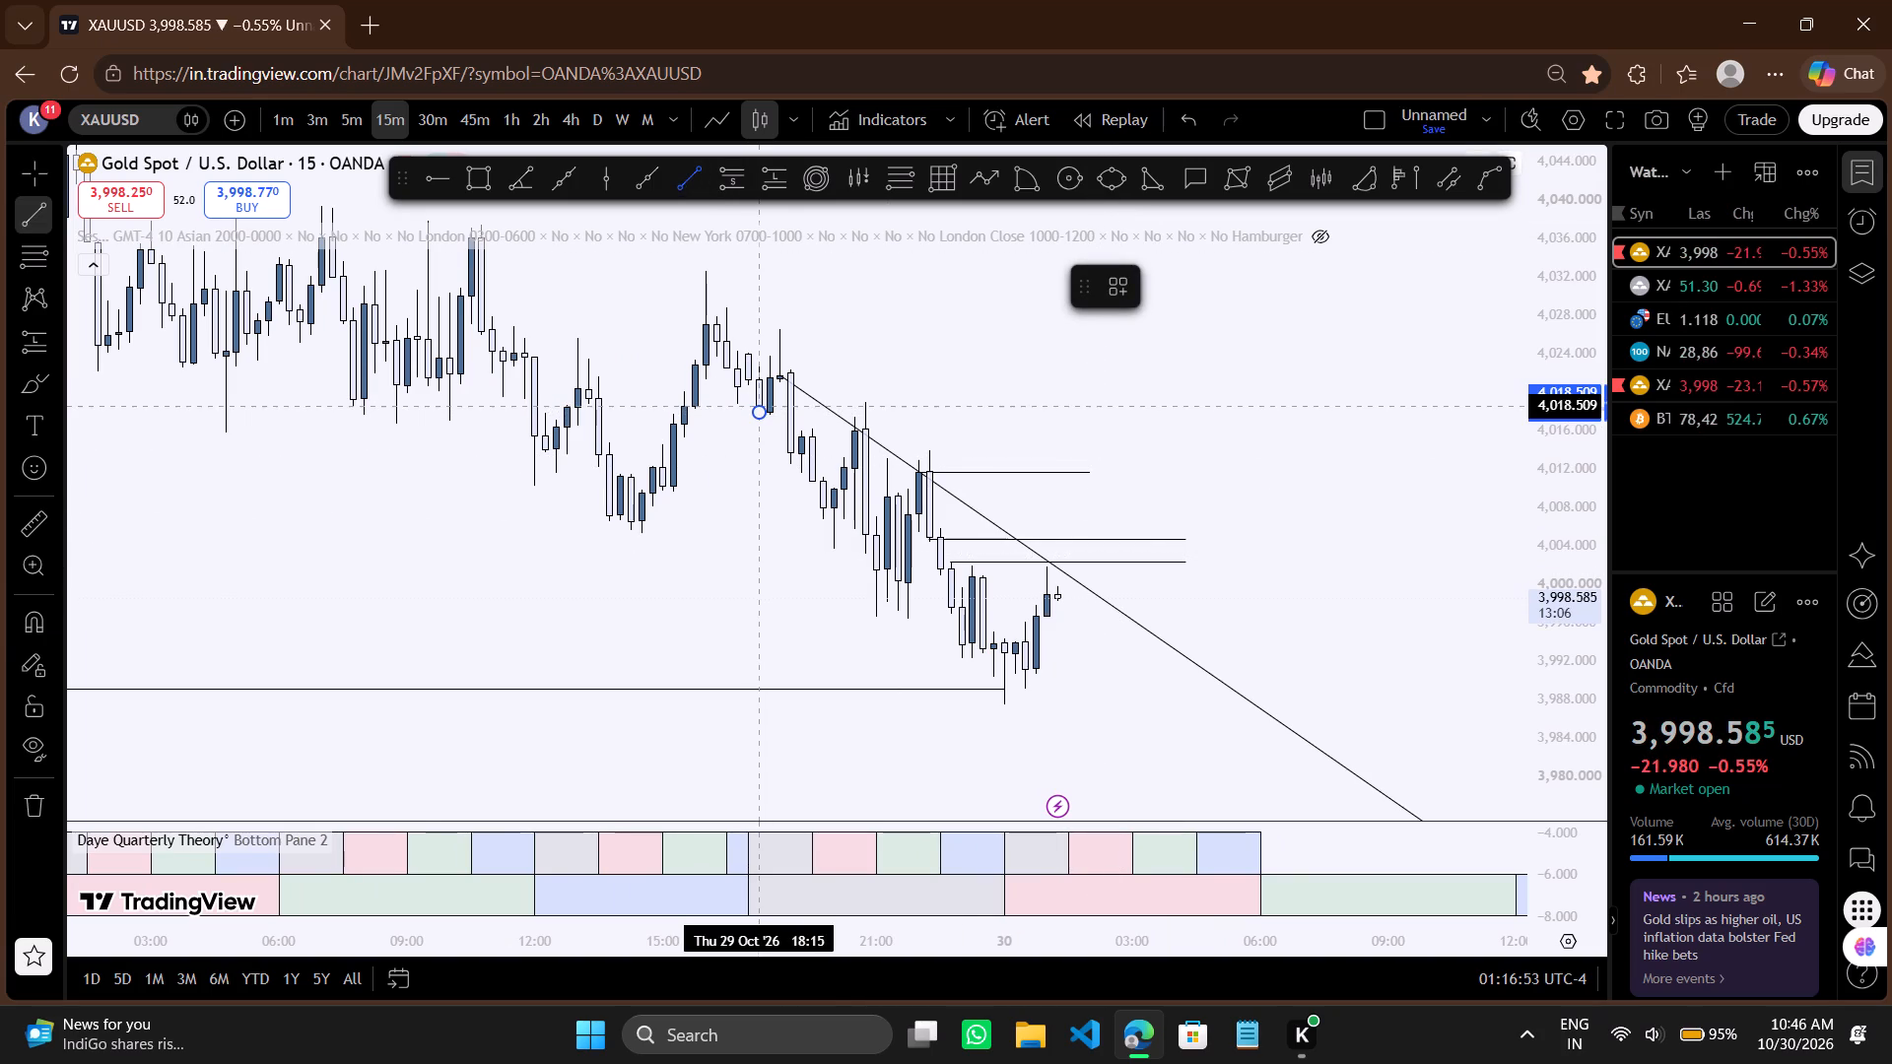
pyautogui.moveTo(905, 405); pyautogui.dragTo(904, 380)
pyautogui.click(904, 380)
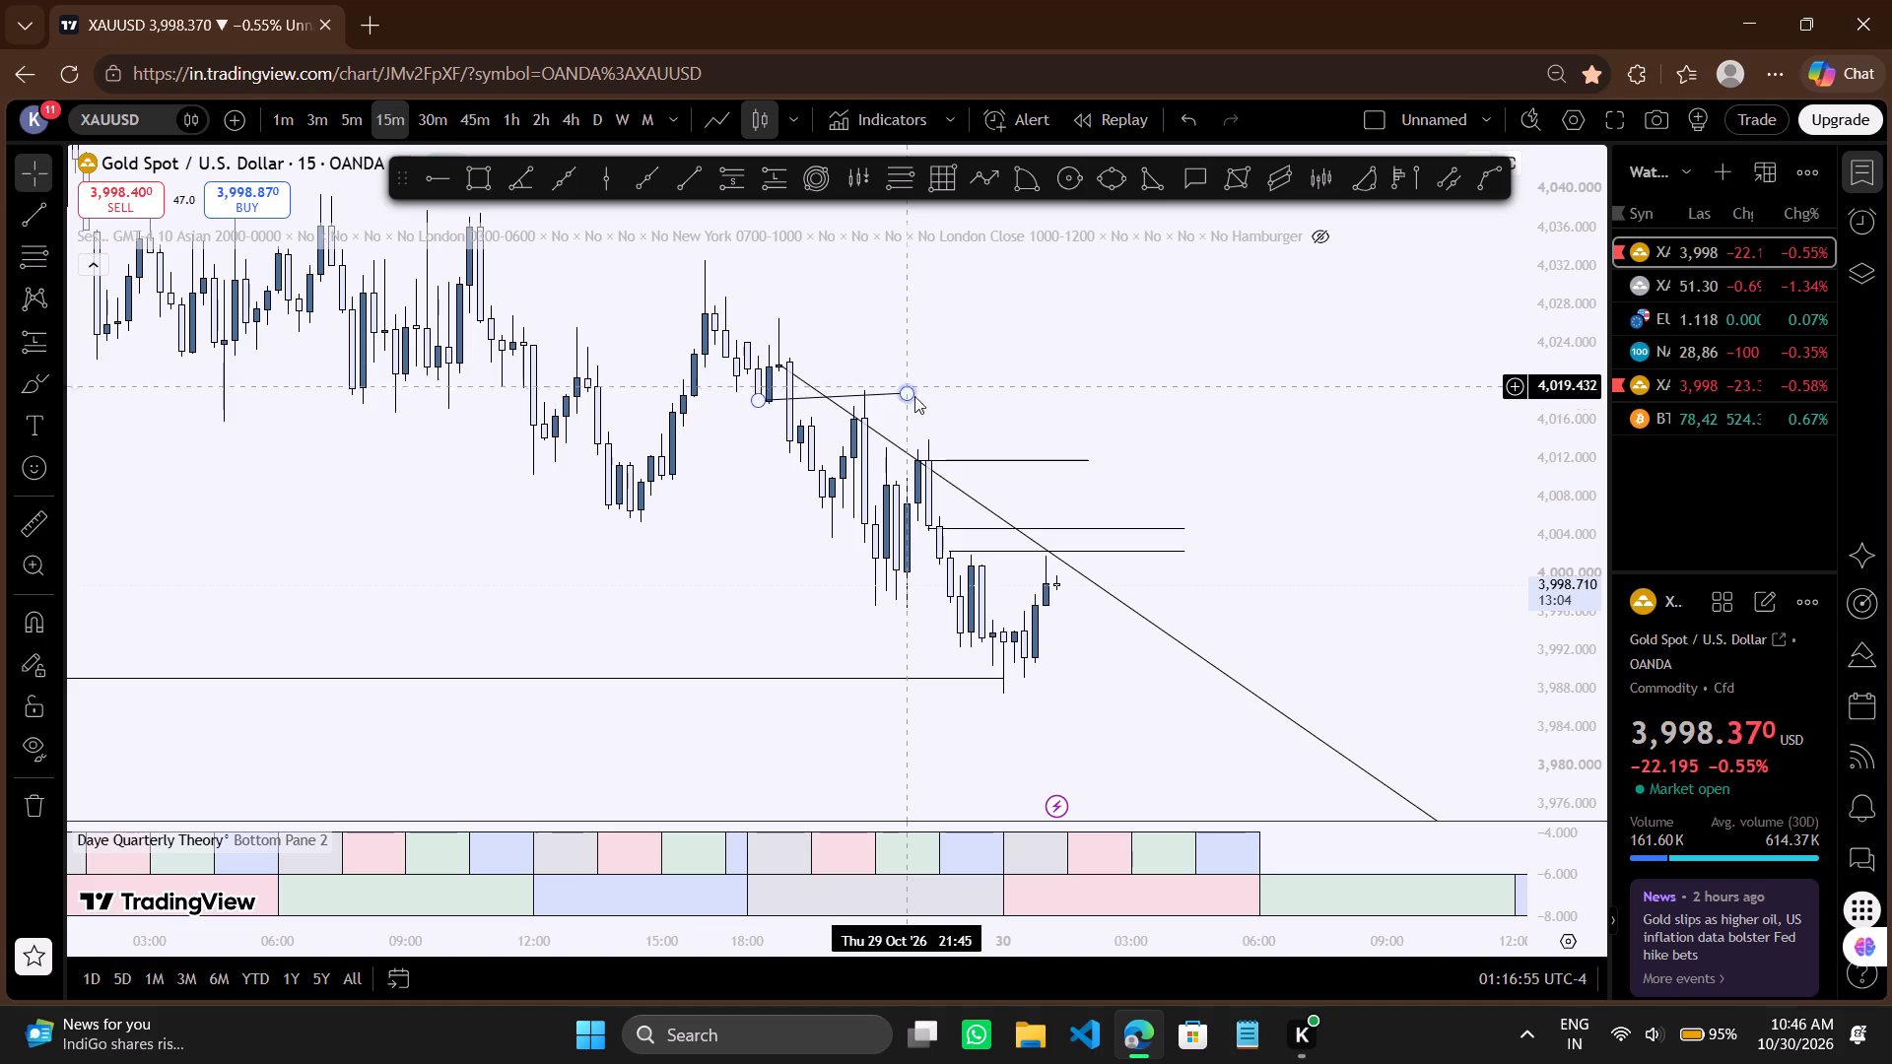
pyautogui.click(910, 392)
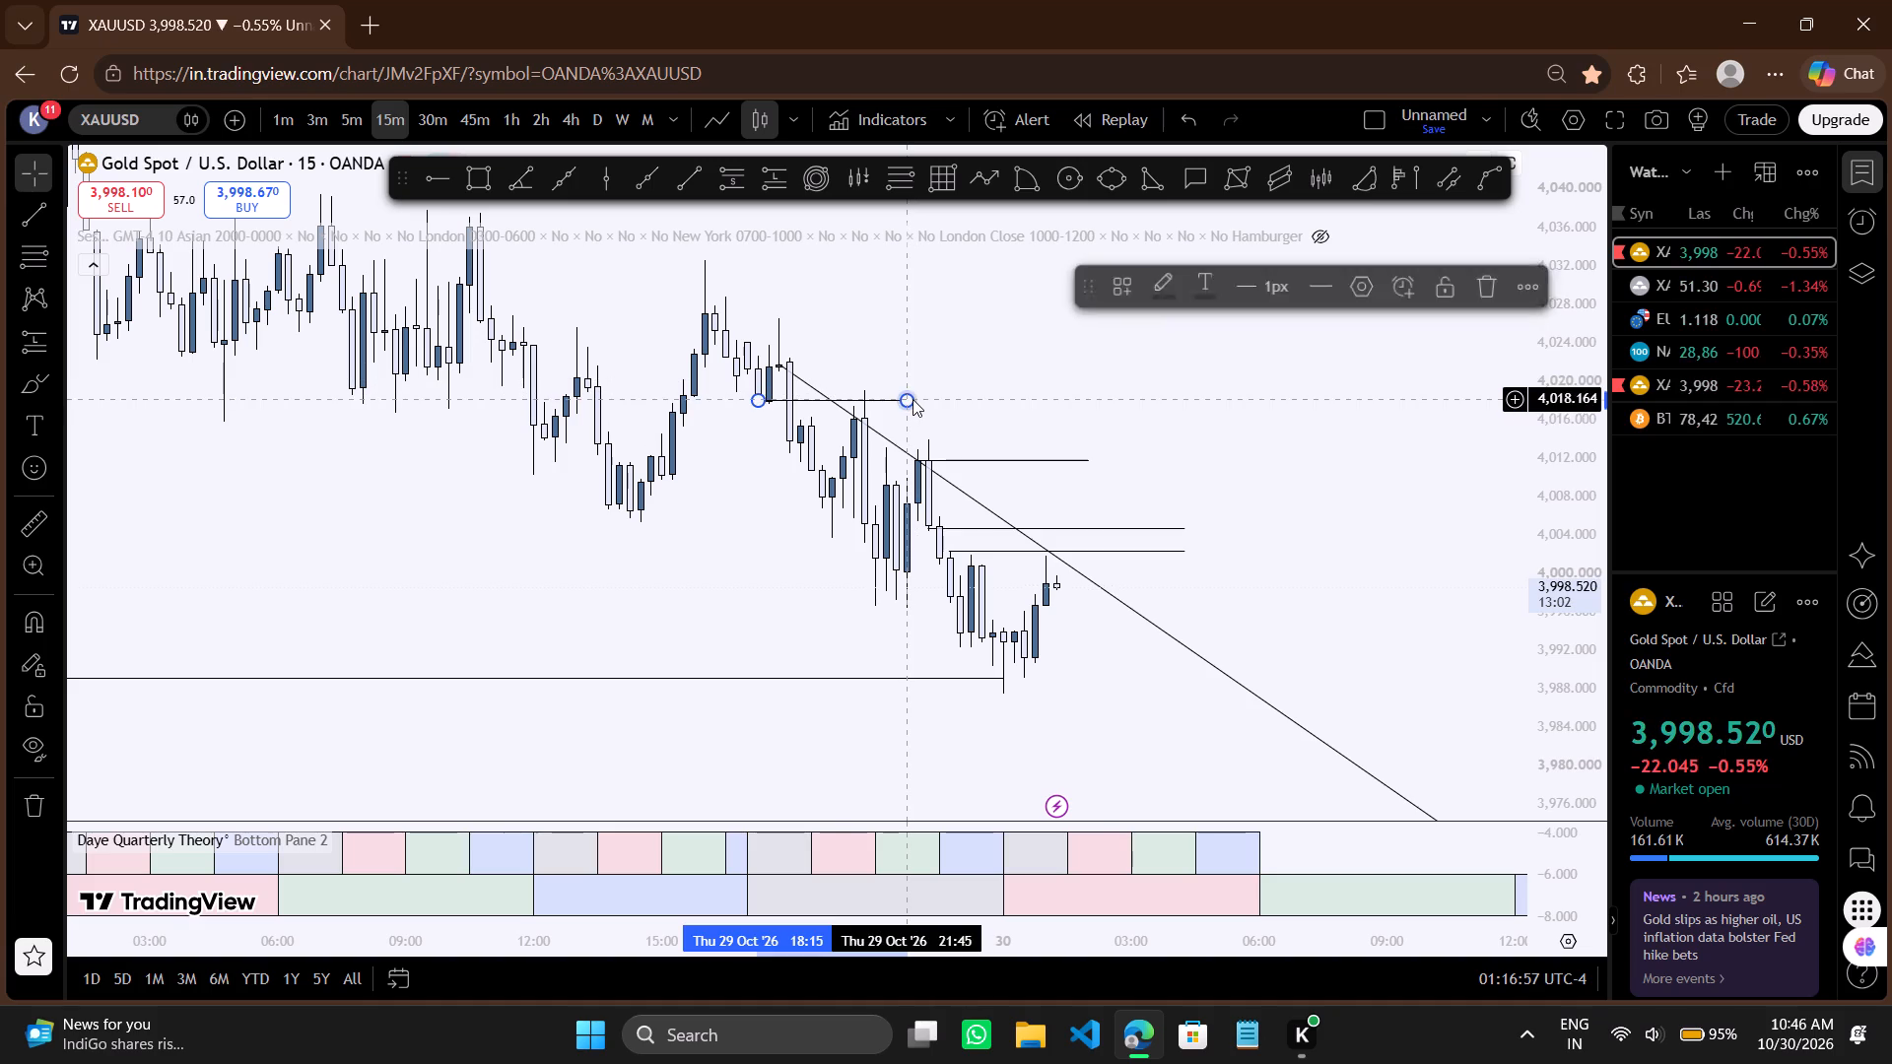
pyautogui.click(876, 370)
pyautogui.moveTo(876, 370); pyautogui.dragTo(865, 369)
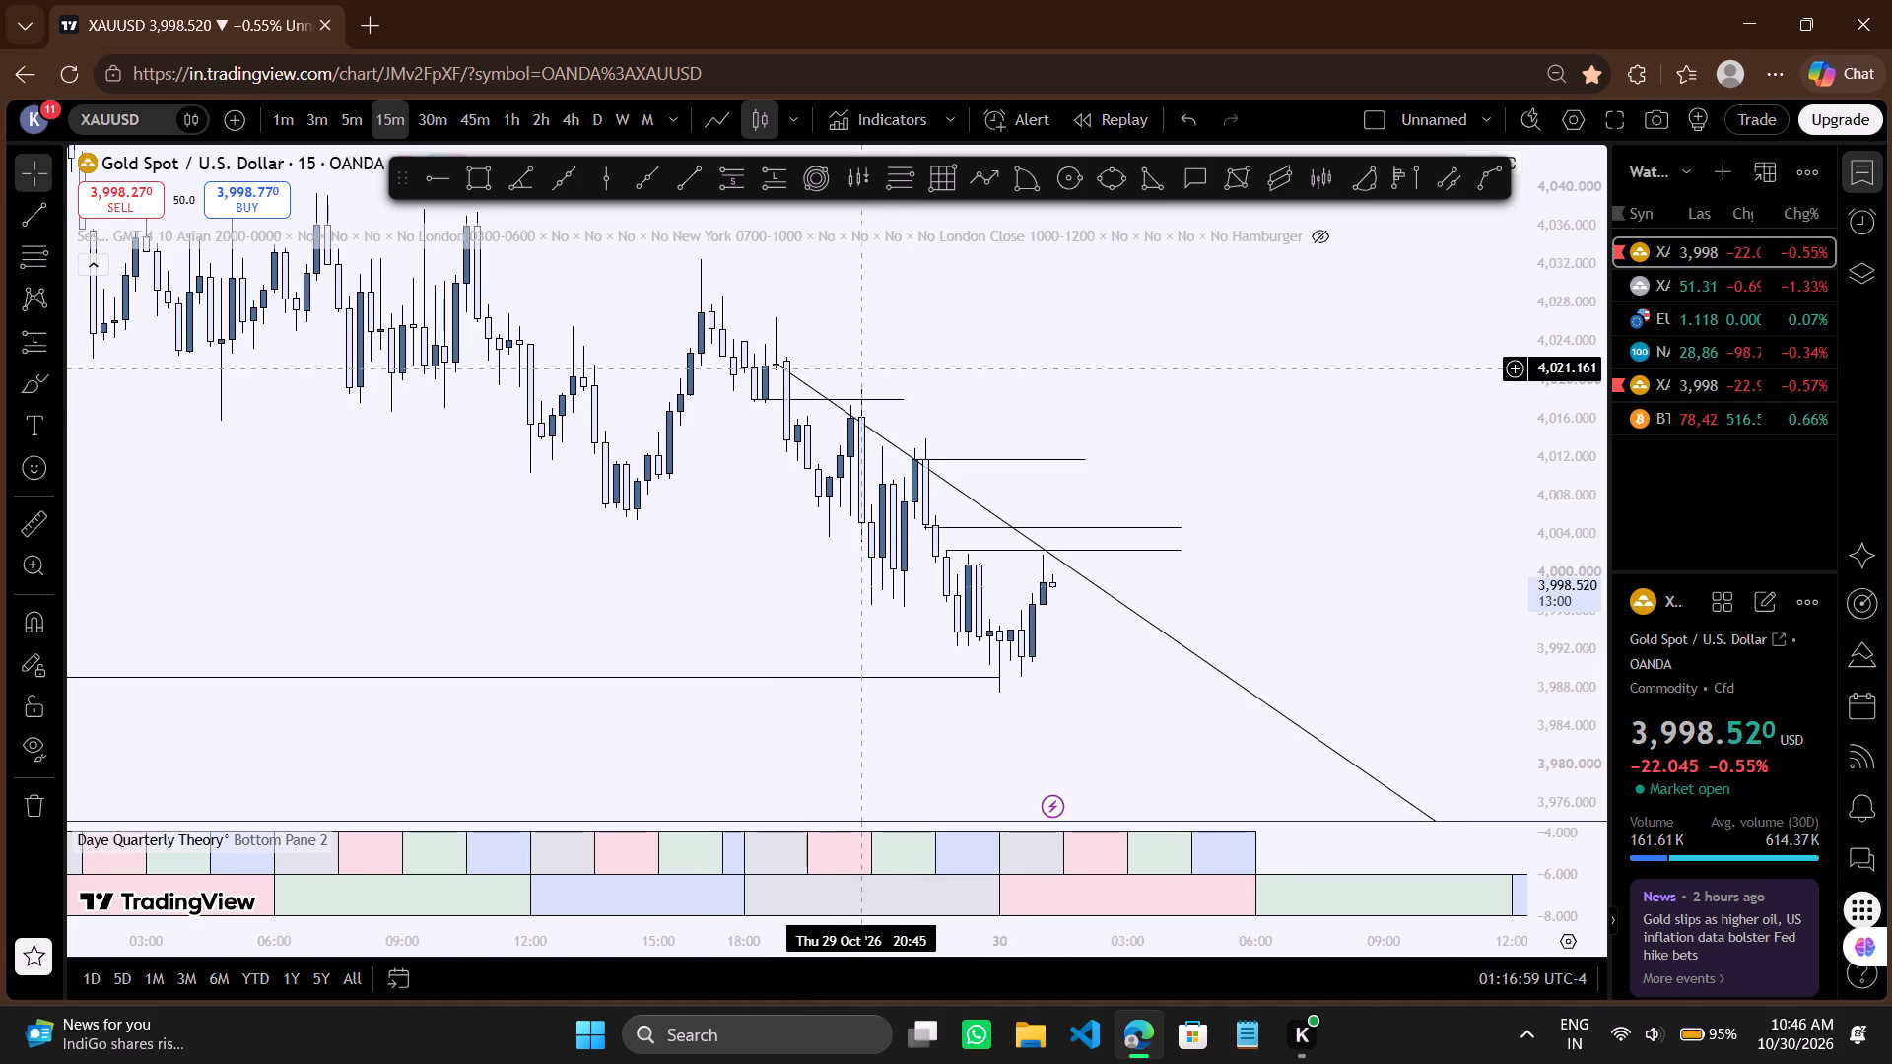
# Briefly show the trading-sessions indicator to check the Asian session against recent price, and hide it again.
pyautogui.click(967, 350)
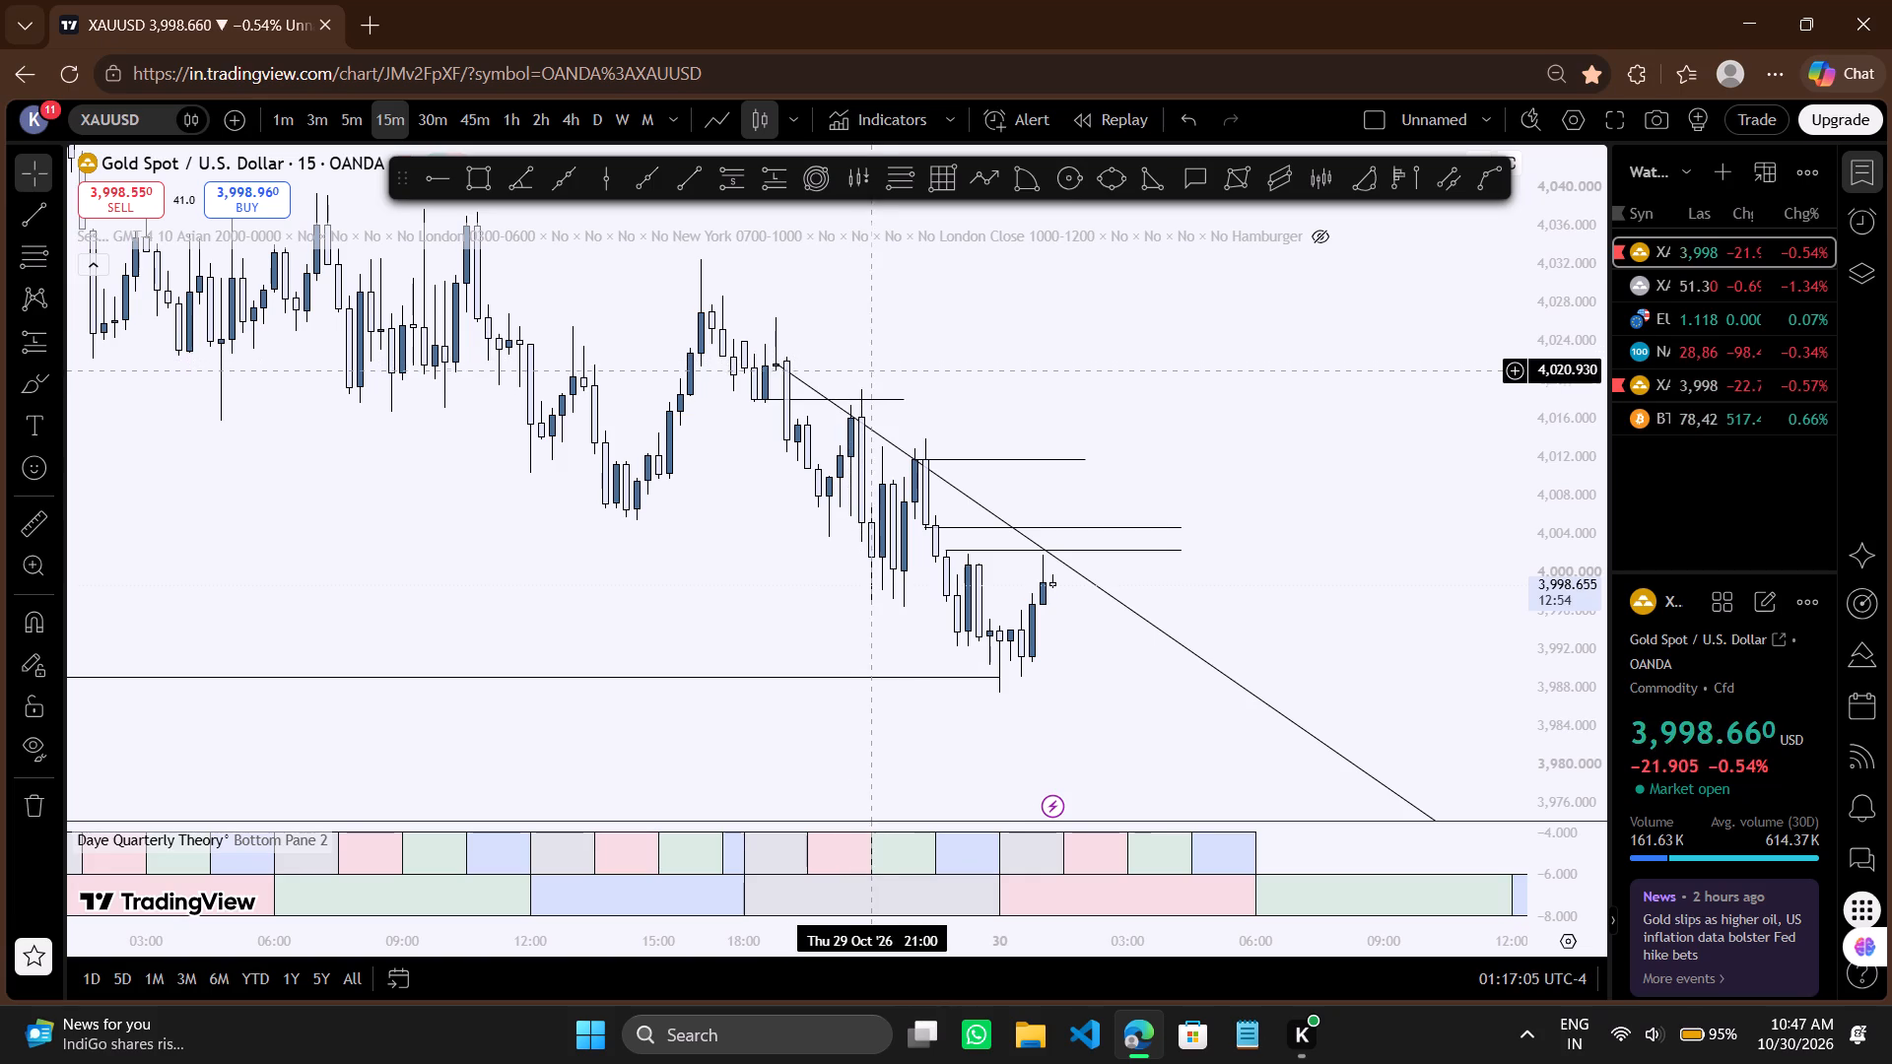
pyautogui.moveTo(930, 342); pyautogui.dragTo(914, 345)
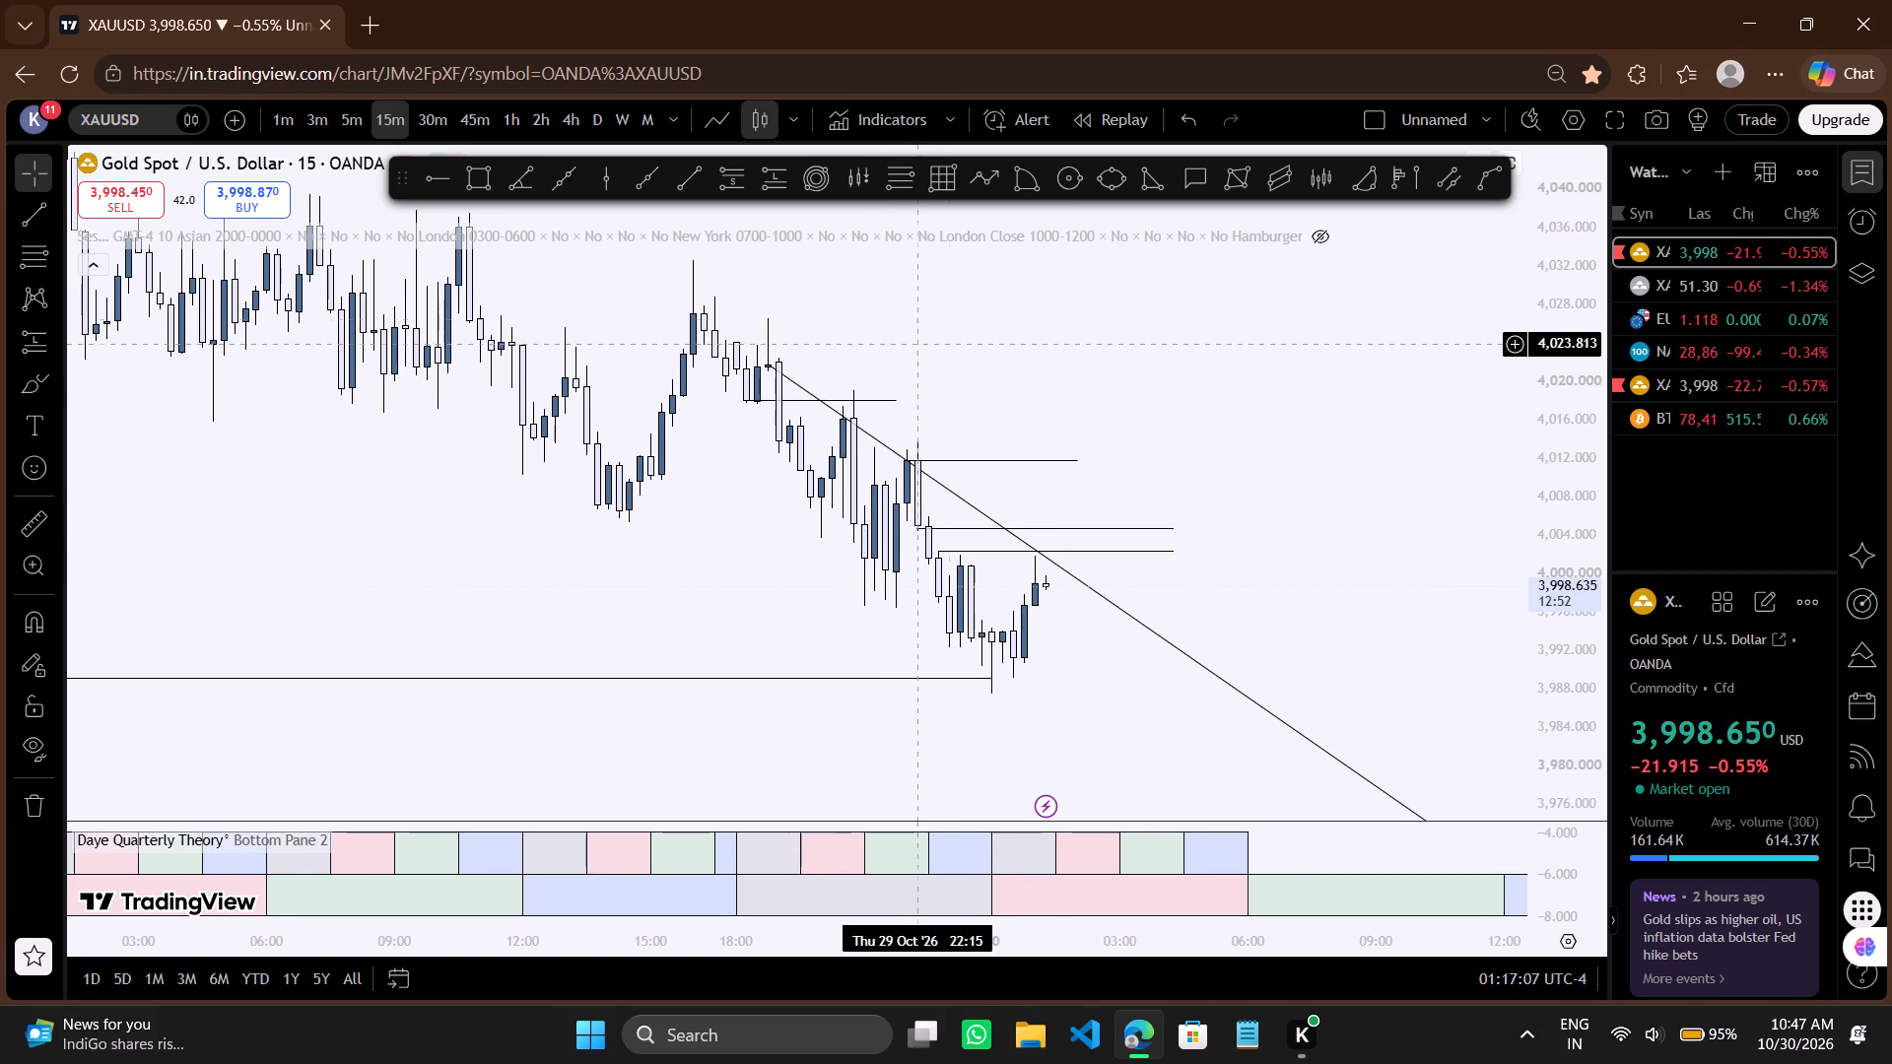
pyautogui.click(1315, 236)
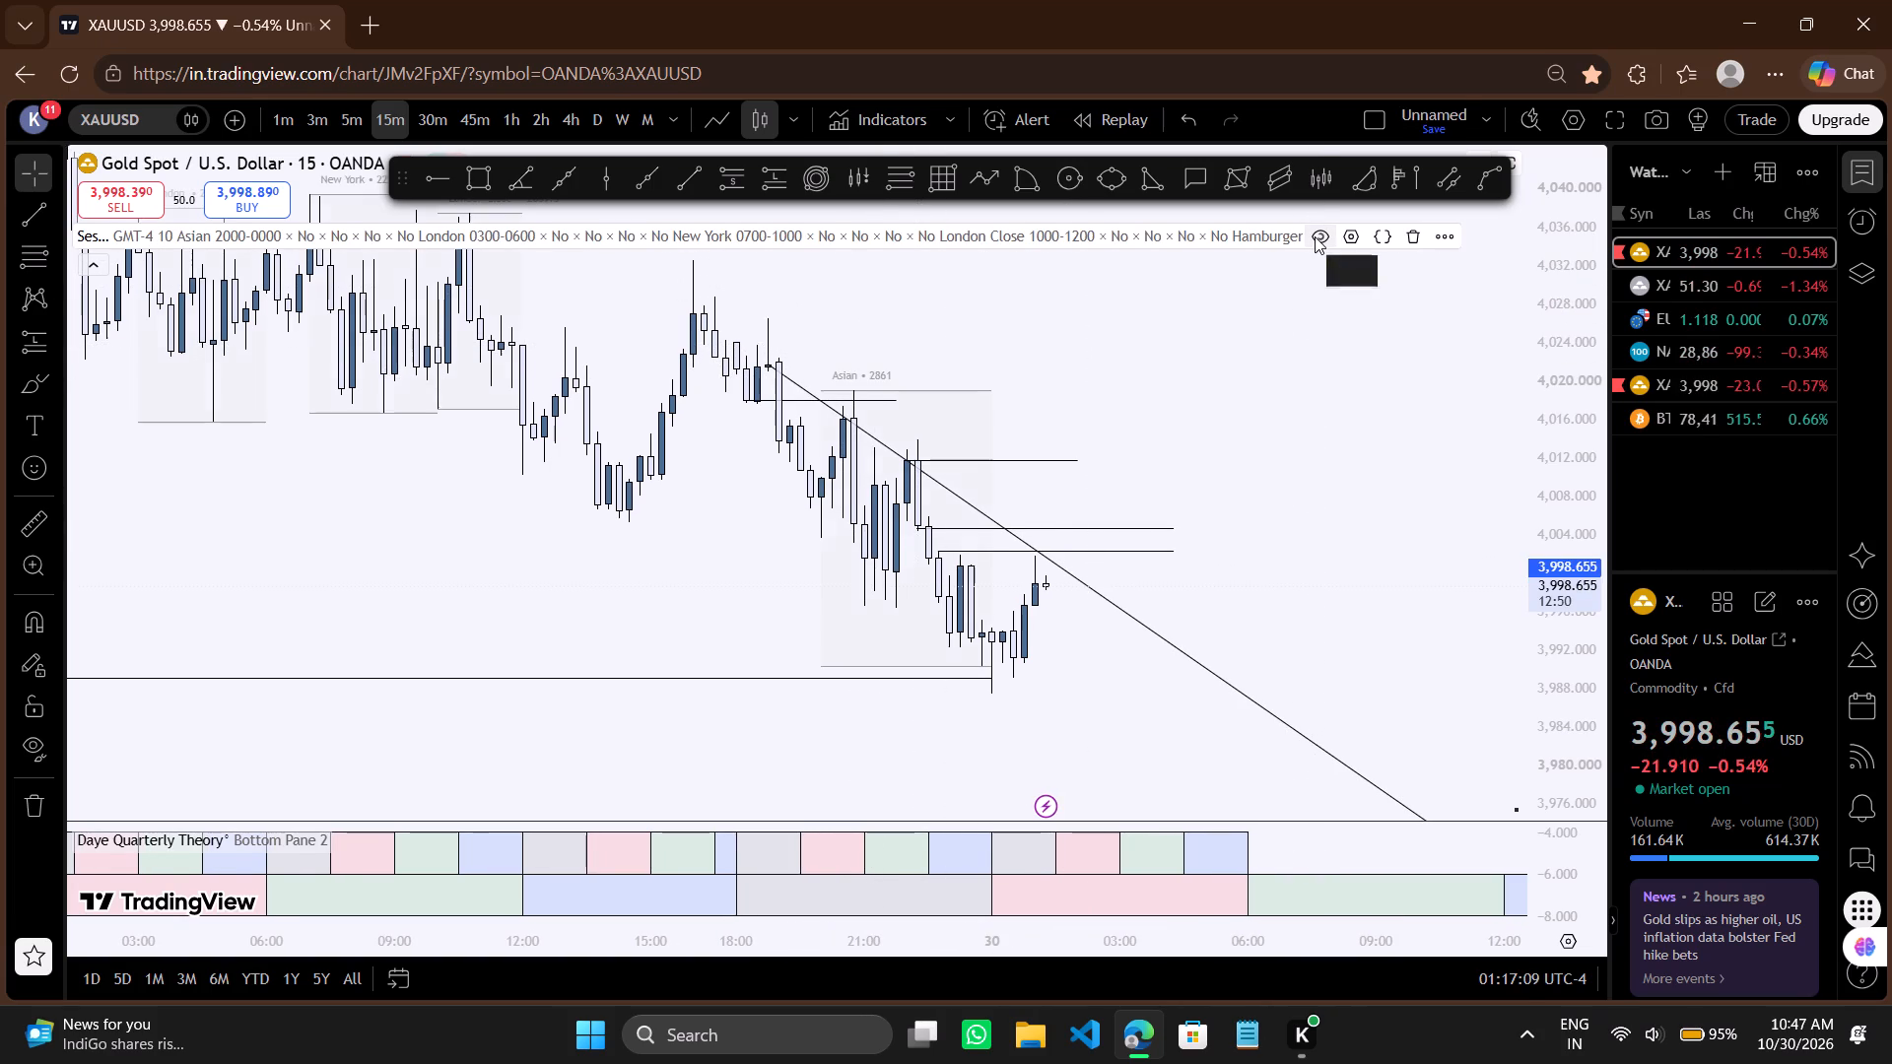
pyautogui.click(1315, 236)
pyautogui.moveTo(1055, 319); pyautogui.dragTo(1024, 322)
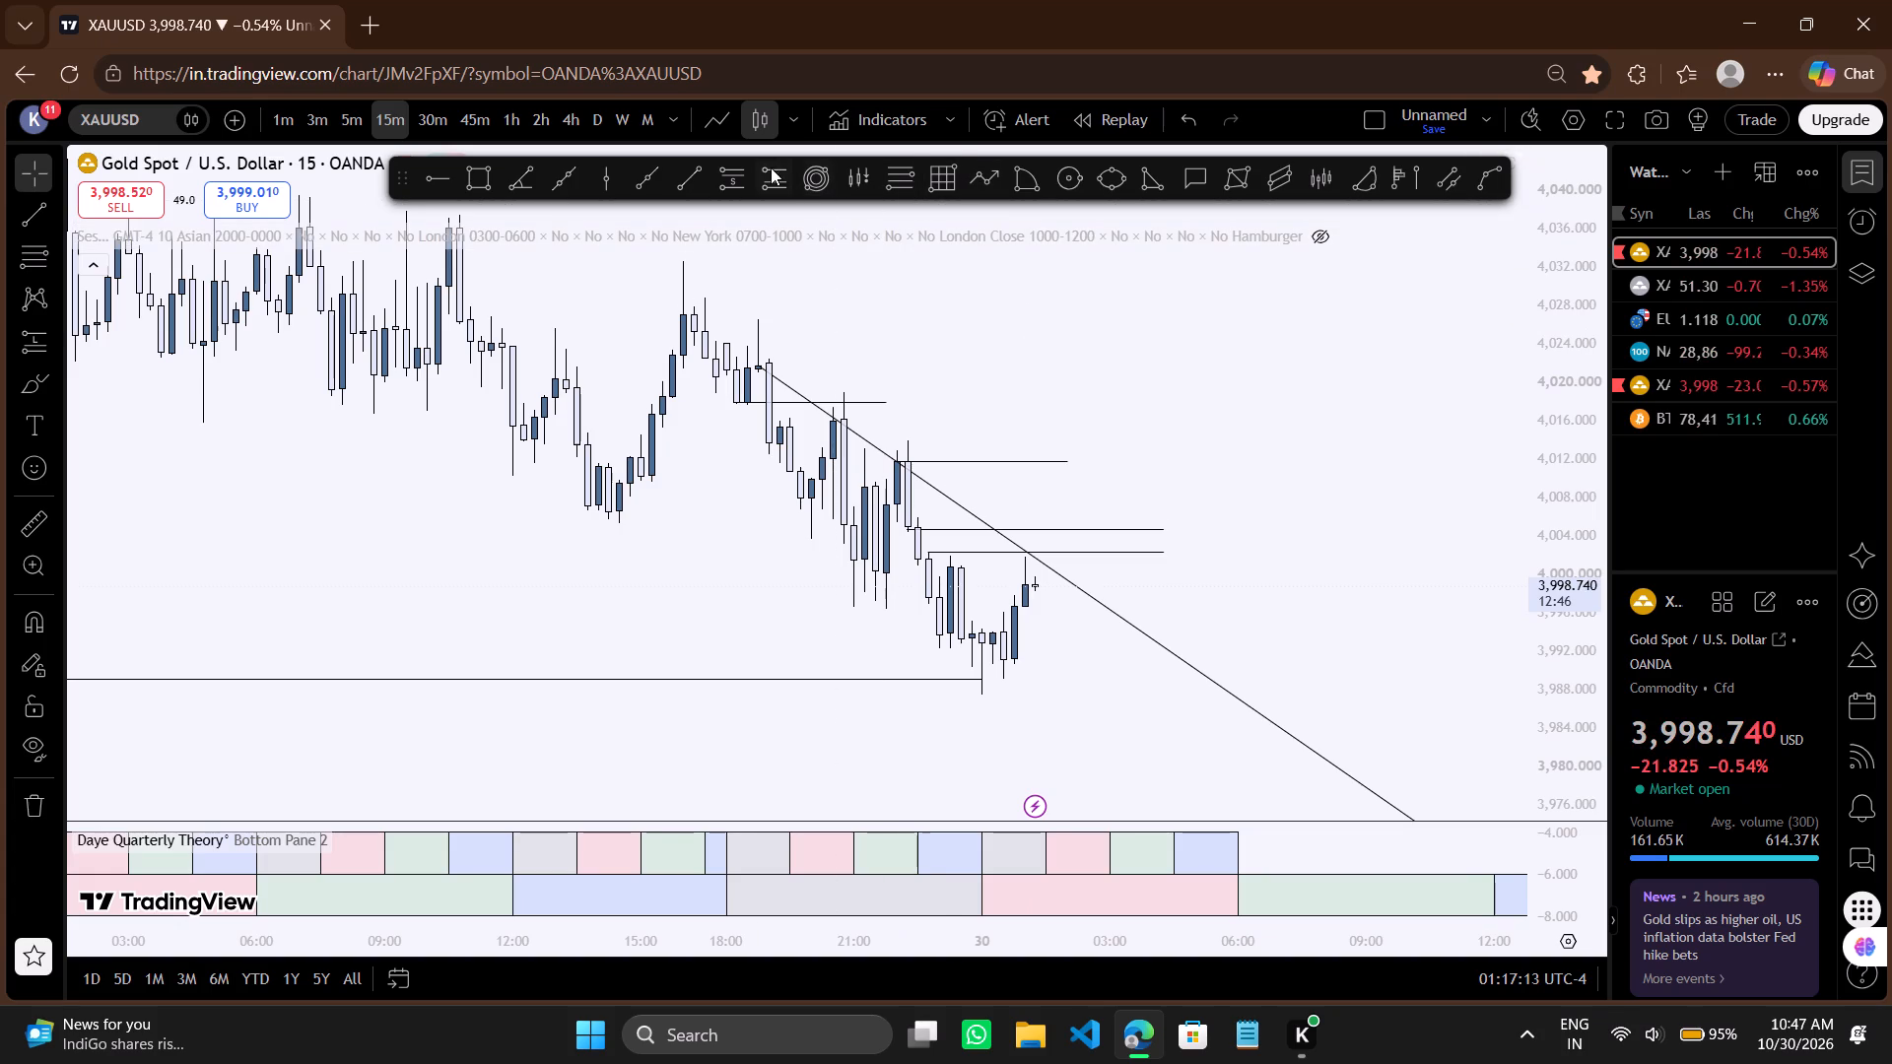
# Place a short position with entry at 4,017.933 on 29 Oct 20:45 and set its stop level to 2500 ticks.
pyautogui.click(744, 173)
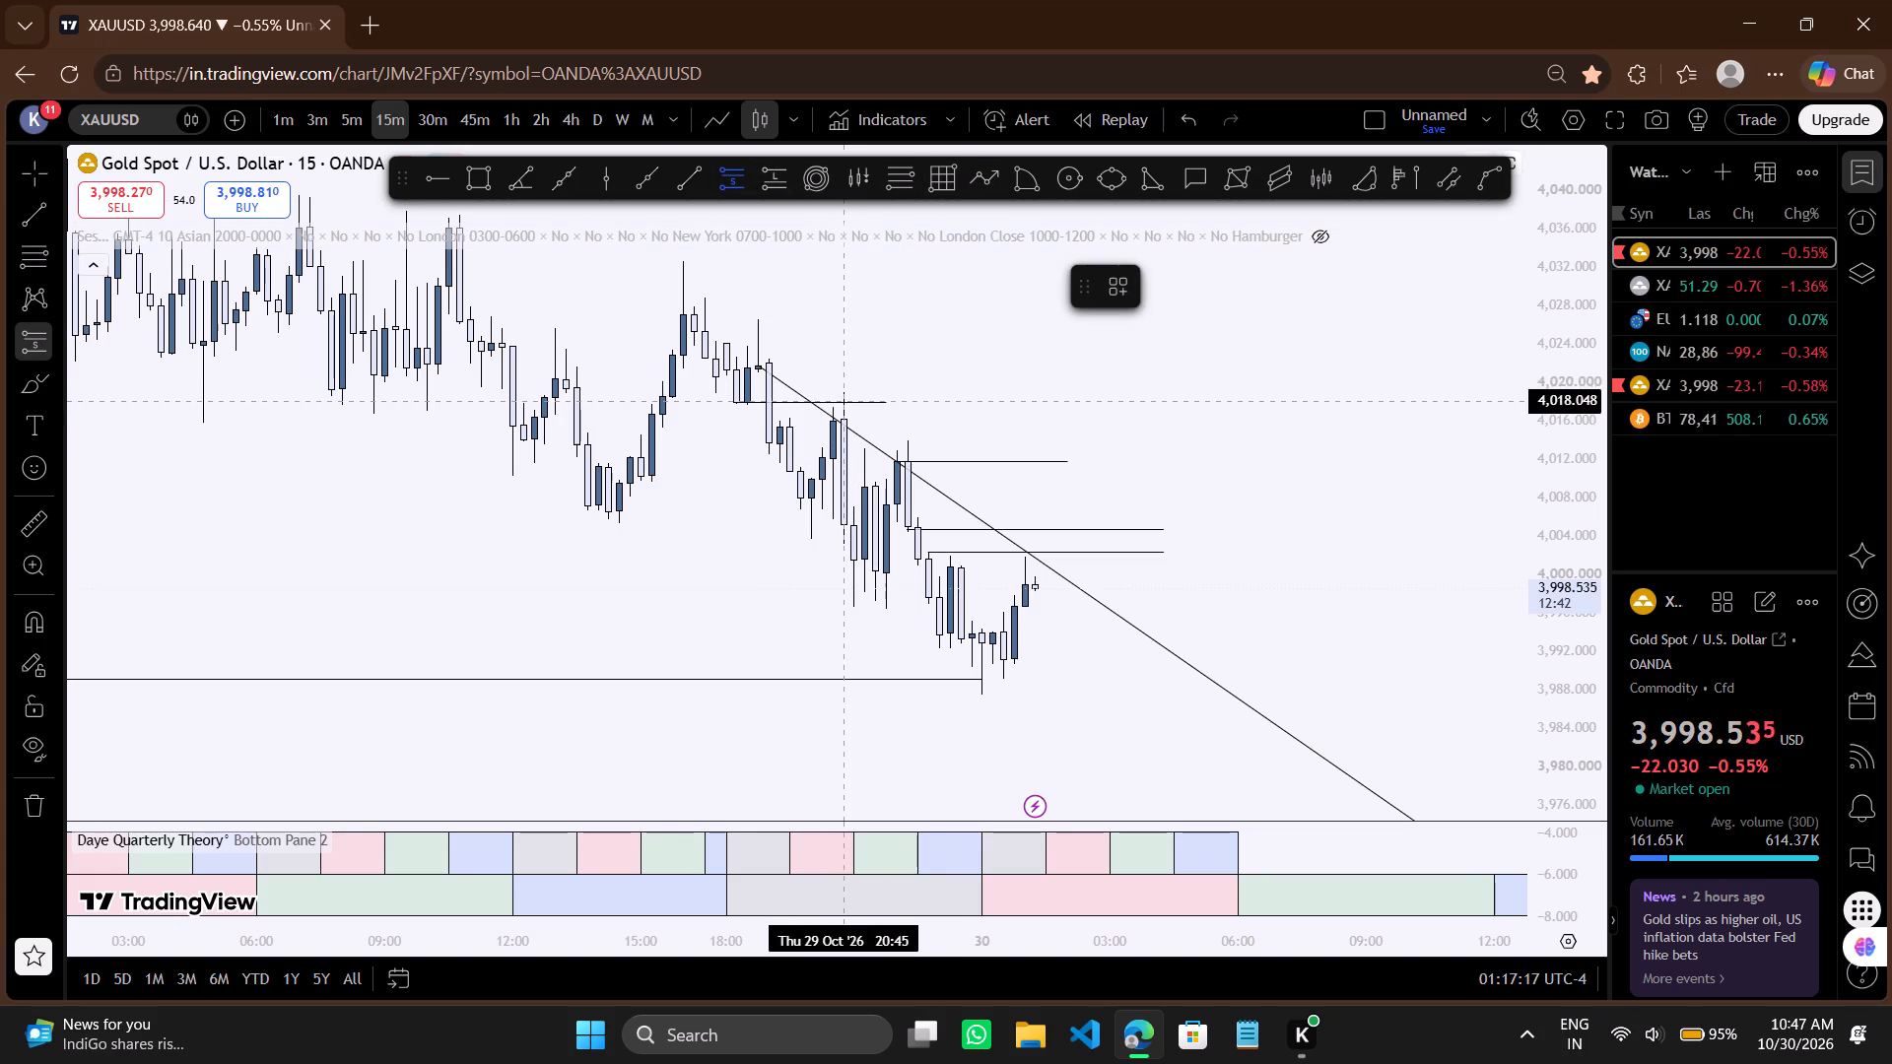
pyautogui.click(844, 403)
pyautogui.doubleClick(895, 343)
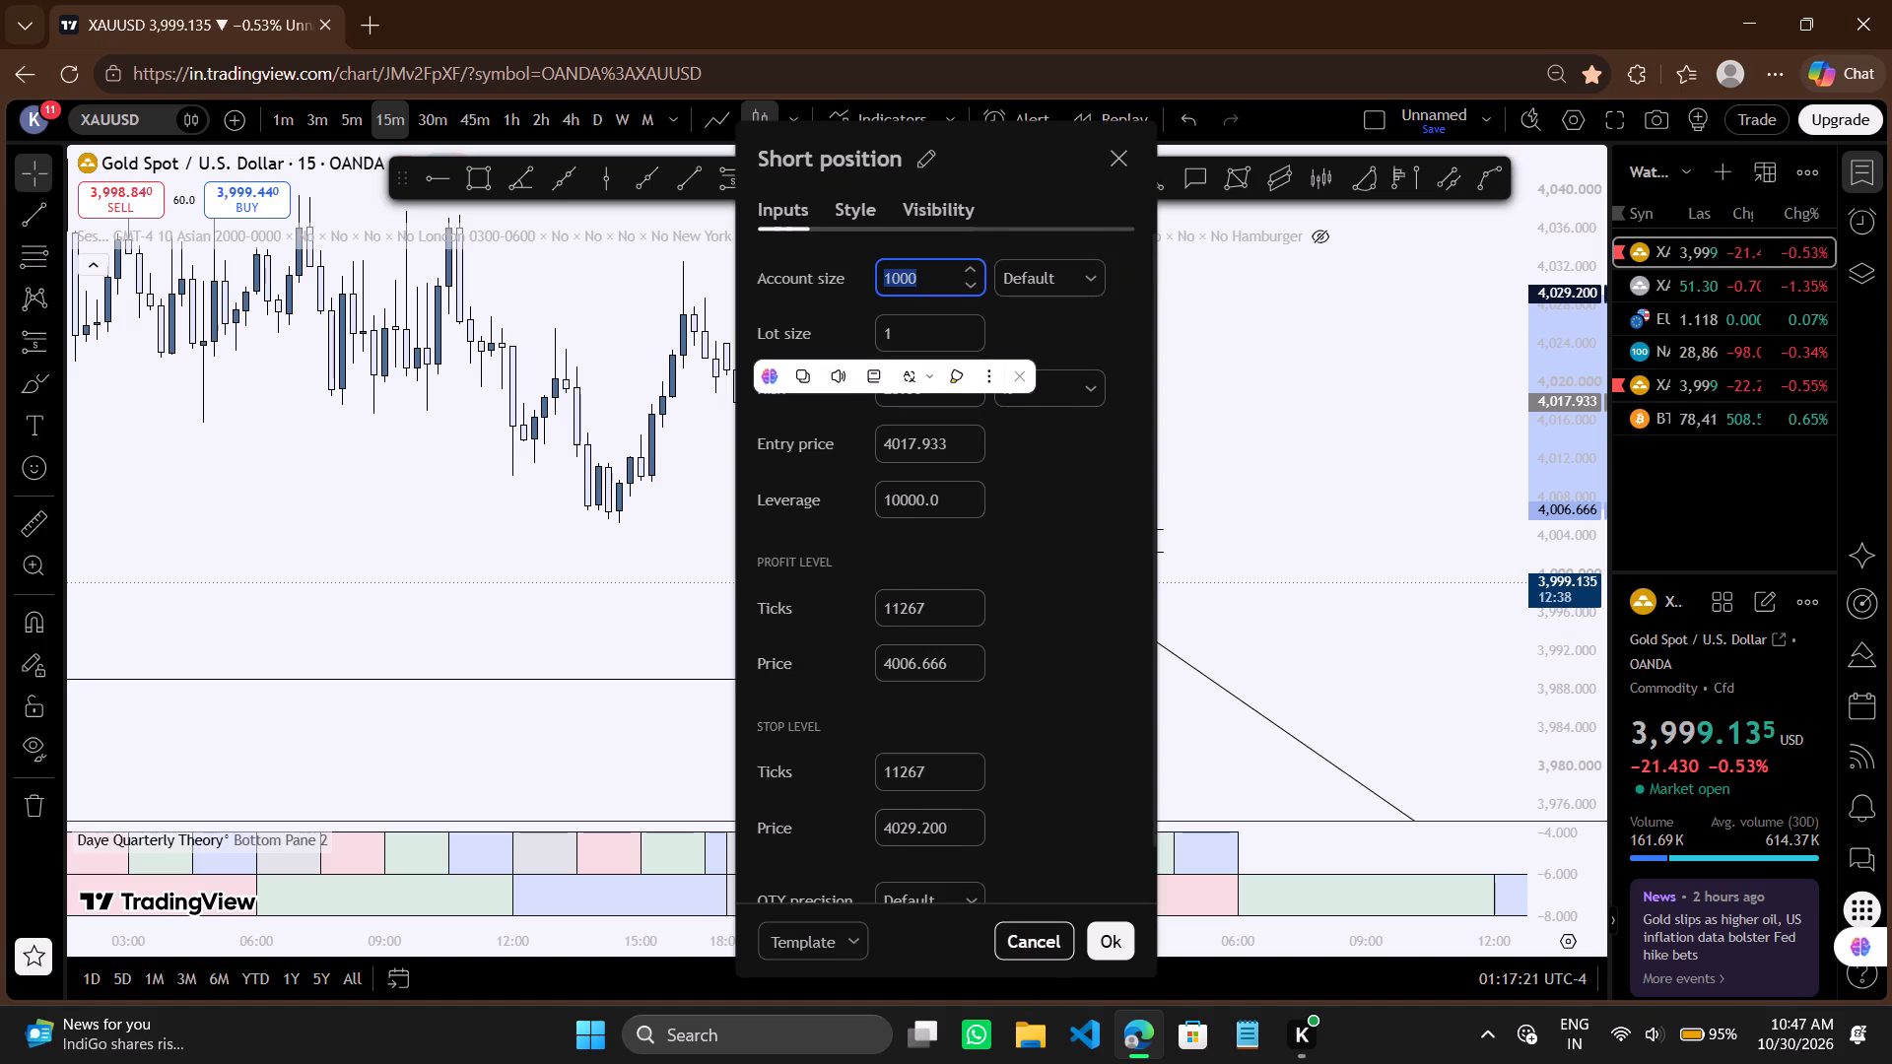
pyautogui.scroll(-6, 904, 813)
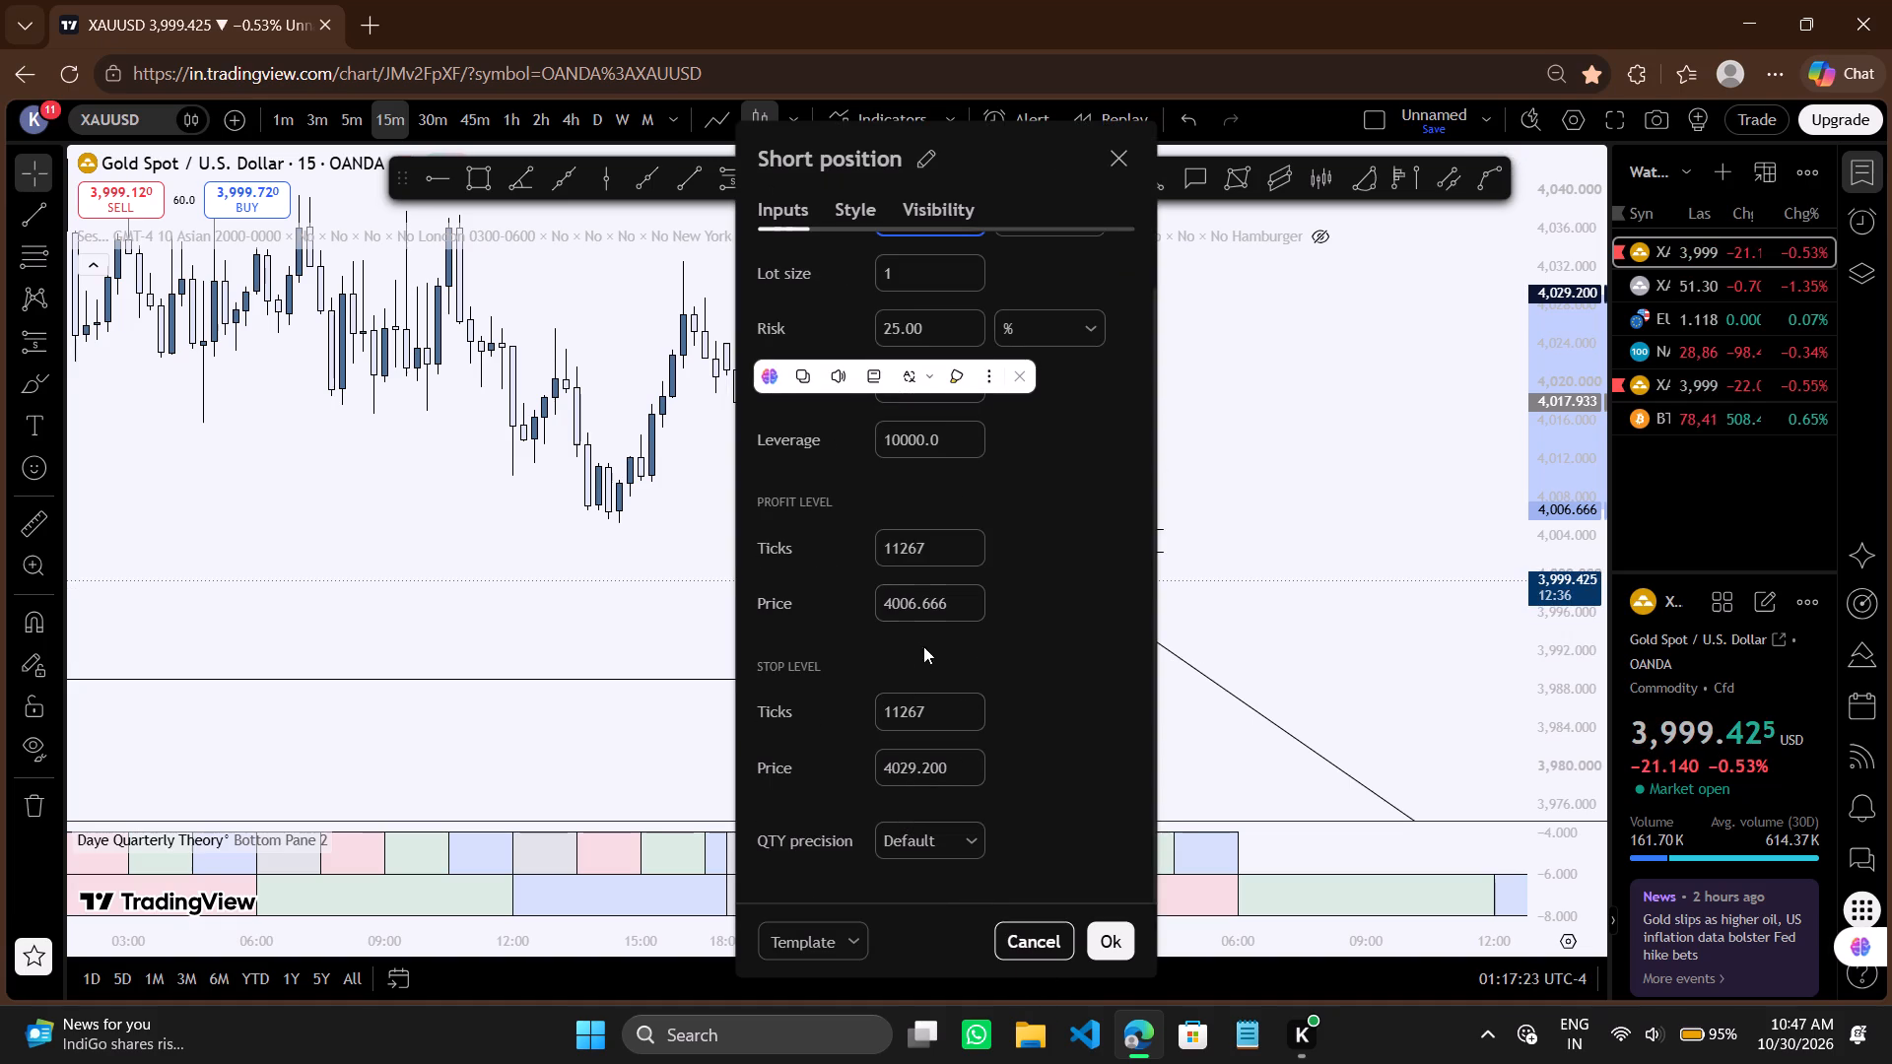
pyautogui.moveTo(935, 699); pyautogui.dragTo(853, 703)
pyautogui.press('BackSpace')
pyautogui.write('2000')
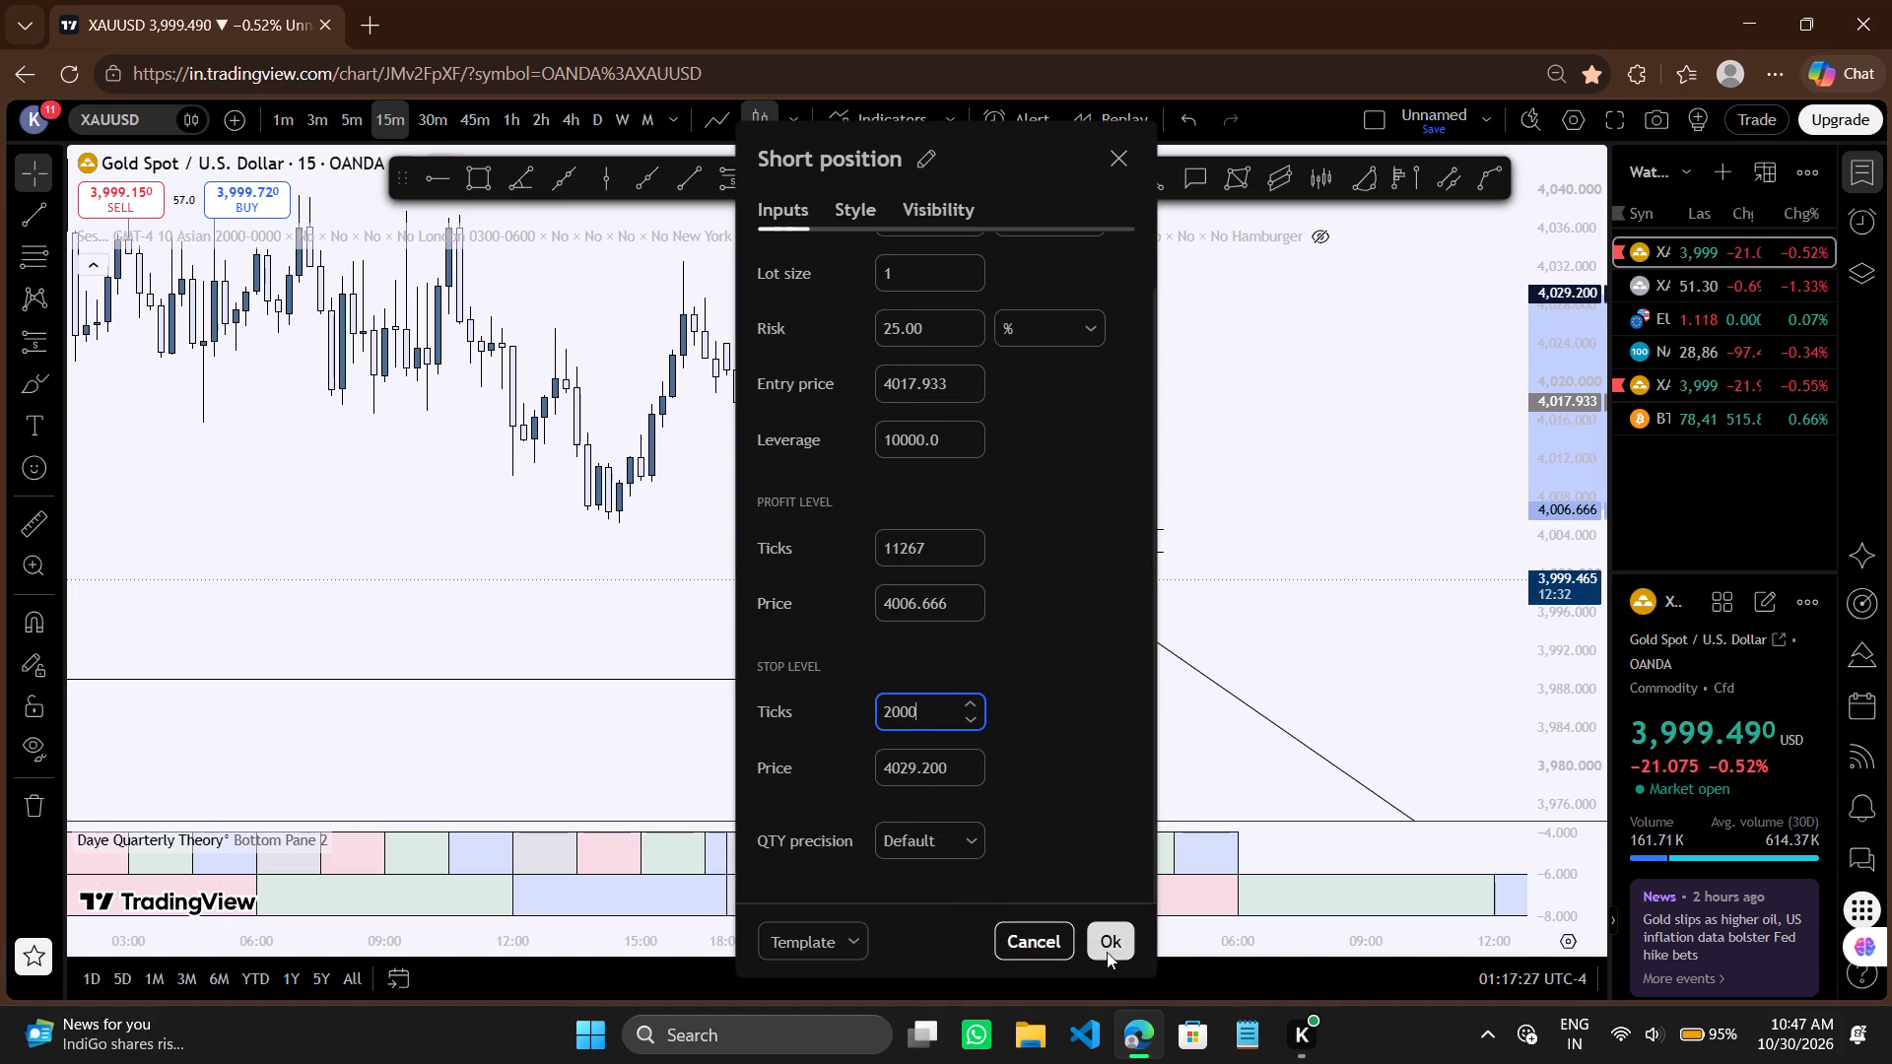
pyautogui.press('BackSpace')
pyautogui.press('BackSpace')
pyautogui.press('BackSpace')
pyautogui.write('500')
pyautogui.click(1108, 936)
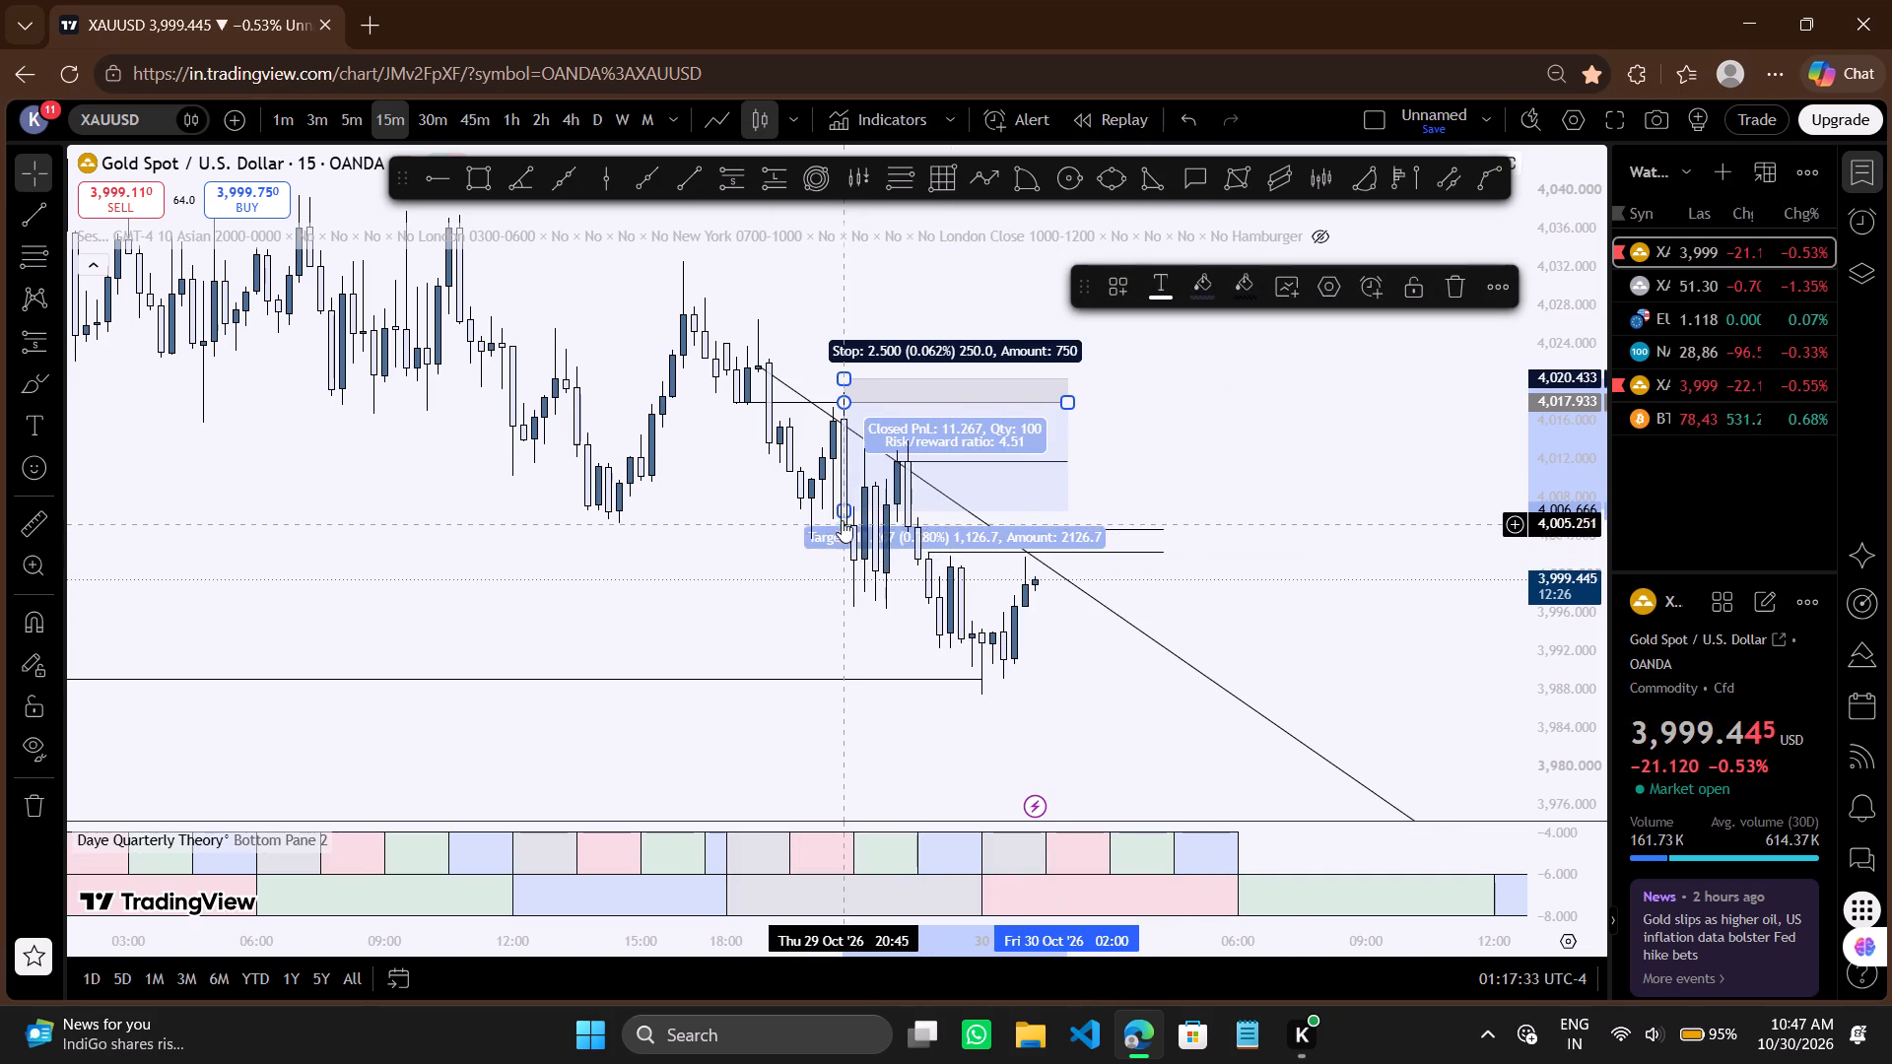
# Extend the short position's target to the lower horizontal level at 3,989.226 and shorten its end to just after 30 Oct 00:00.
pyautogui.moveTo(845, 511); pyautogui.dragTo(831, 660)
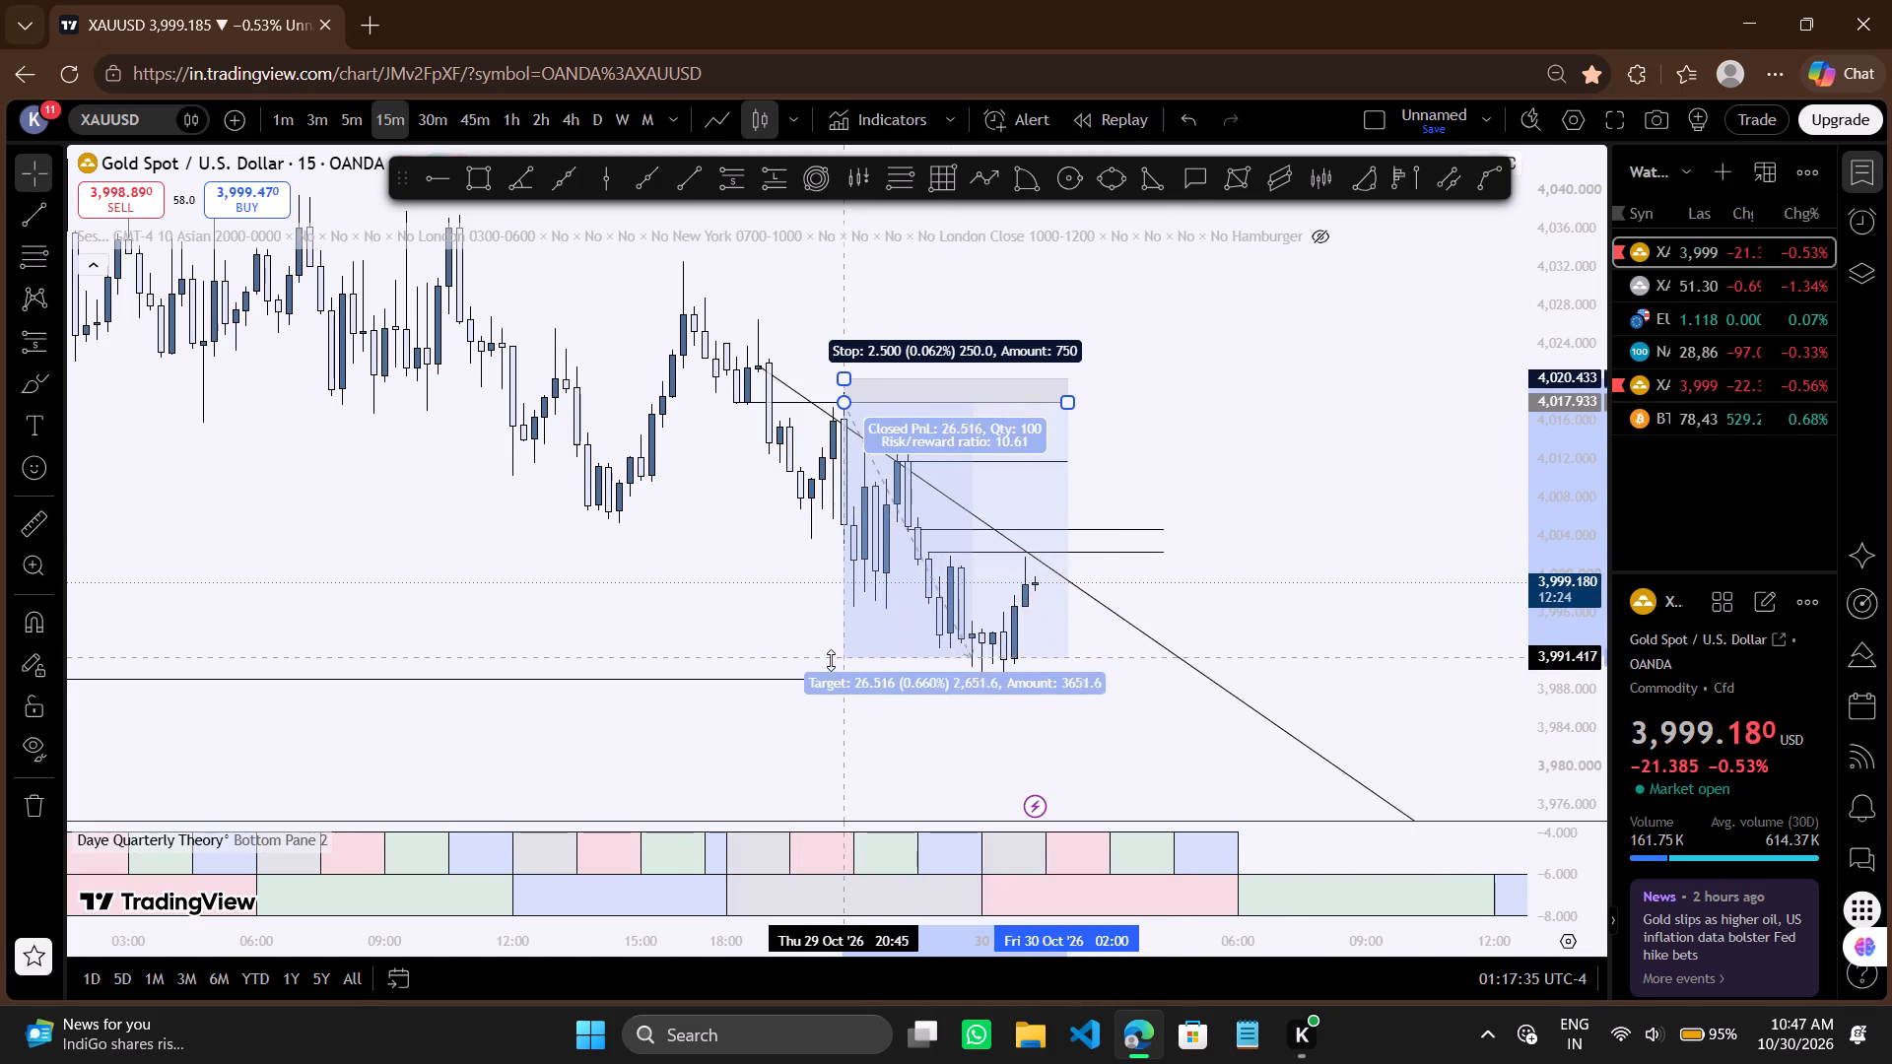
pyautogui.moveTo(831, 660); pyautogui.dragTo(824, 679)
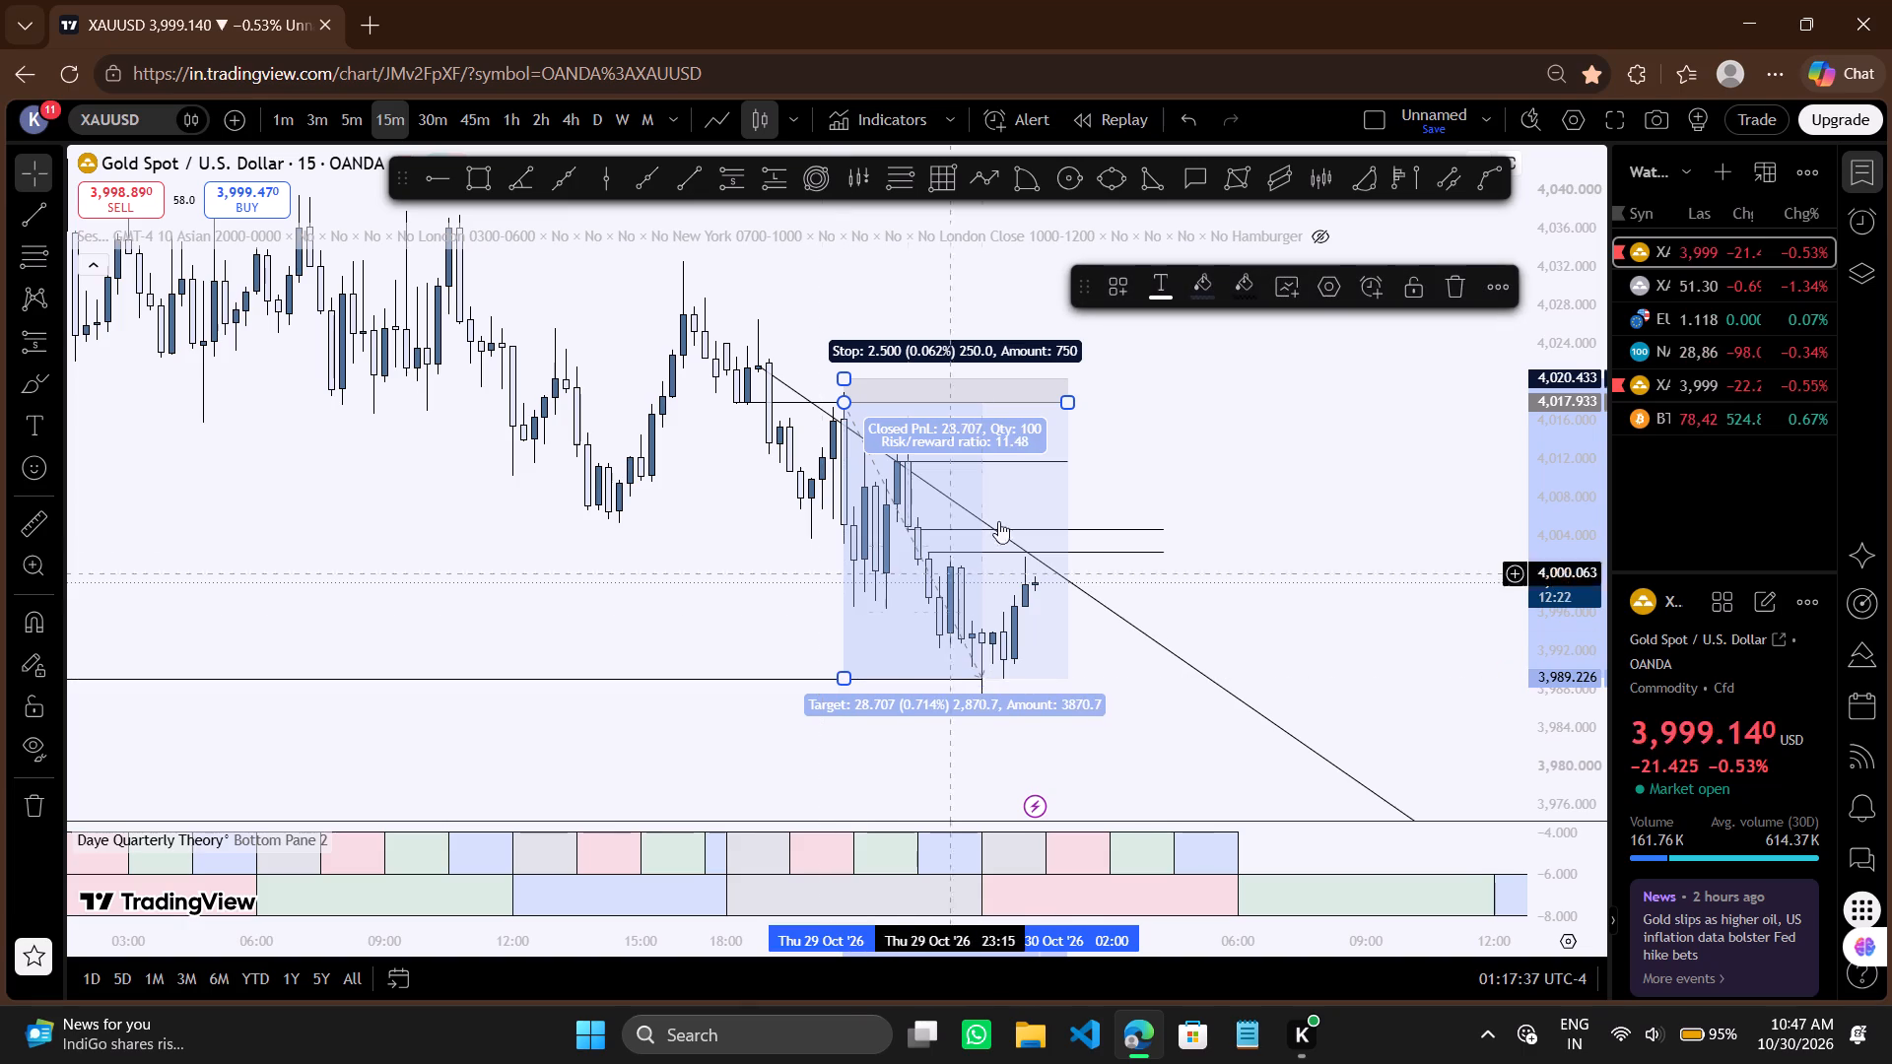
pyautogui.moveTo(1066, 409); pyautogui.dragTo(984, 425)
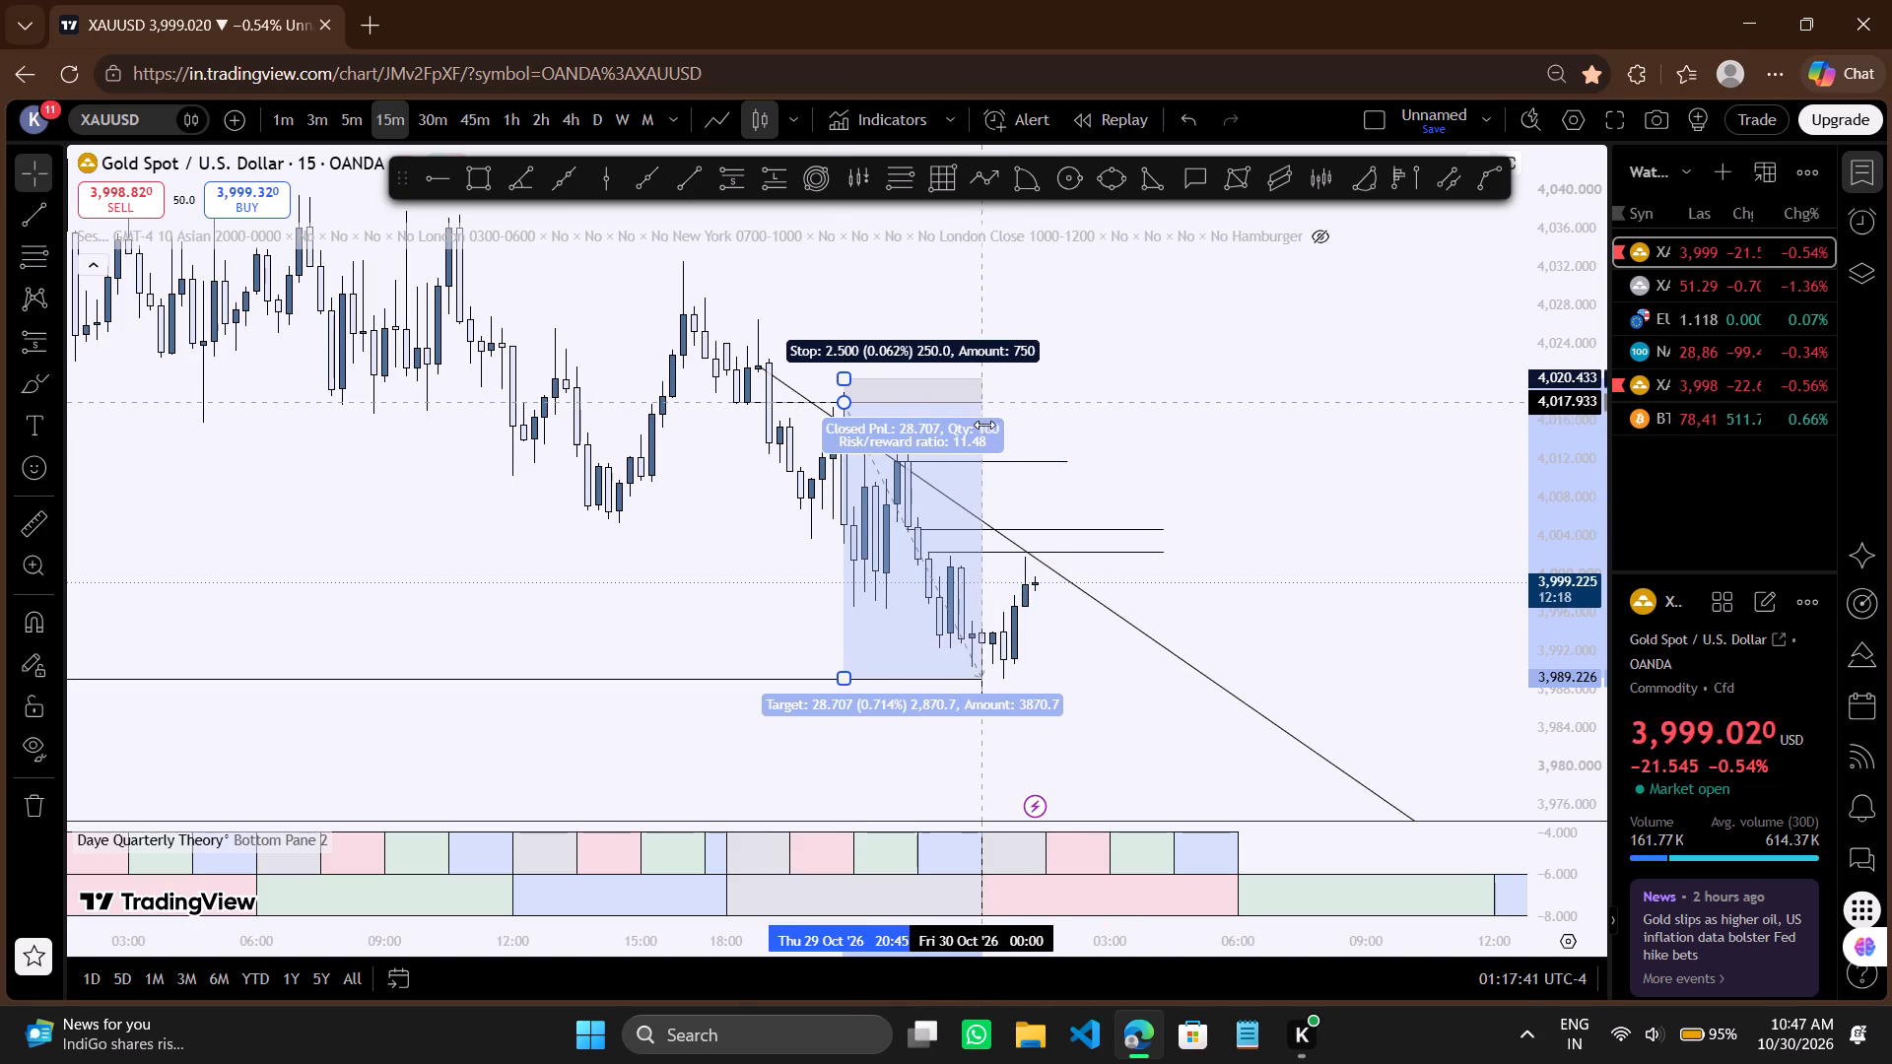
pyautogui.moveTo(984, 425); pyautogui.dragTo(988, 425)
pyautogui.click(1167, 393)
pyautogui.moveTo(1167, 393); pyautogui.dragTo(1158, 393)
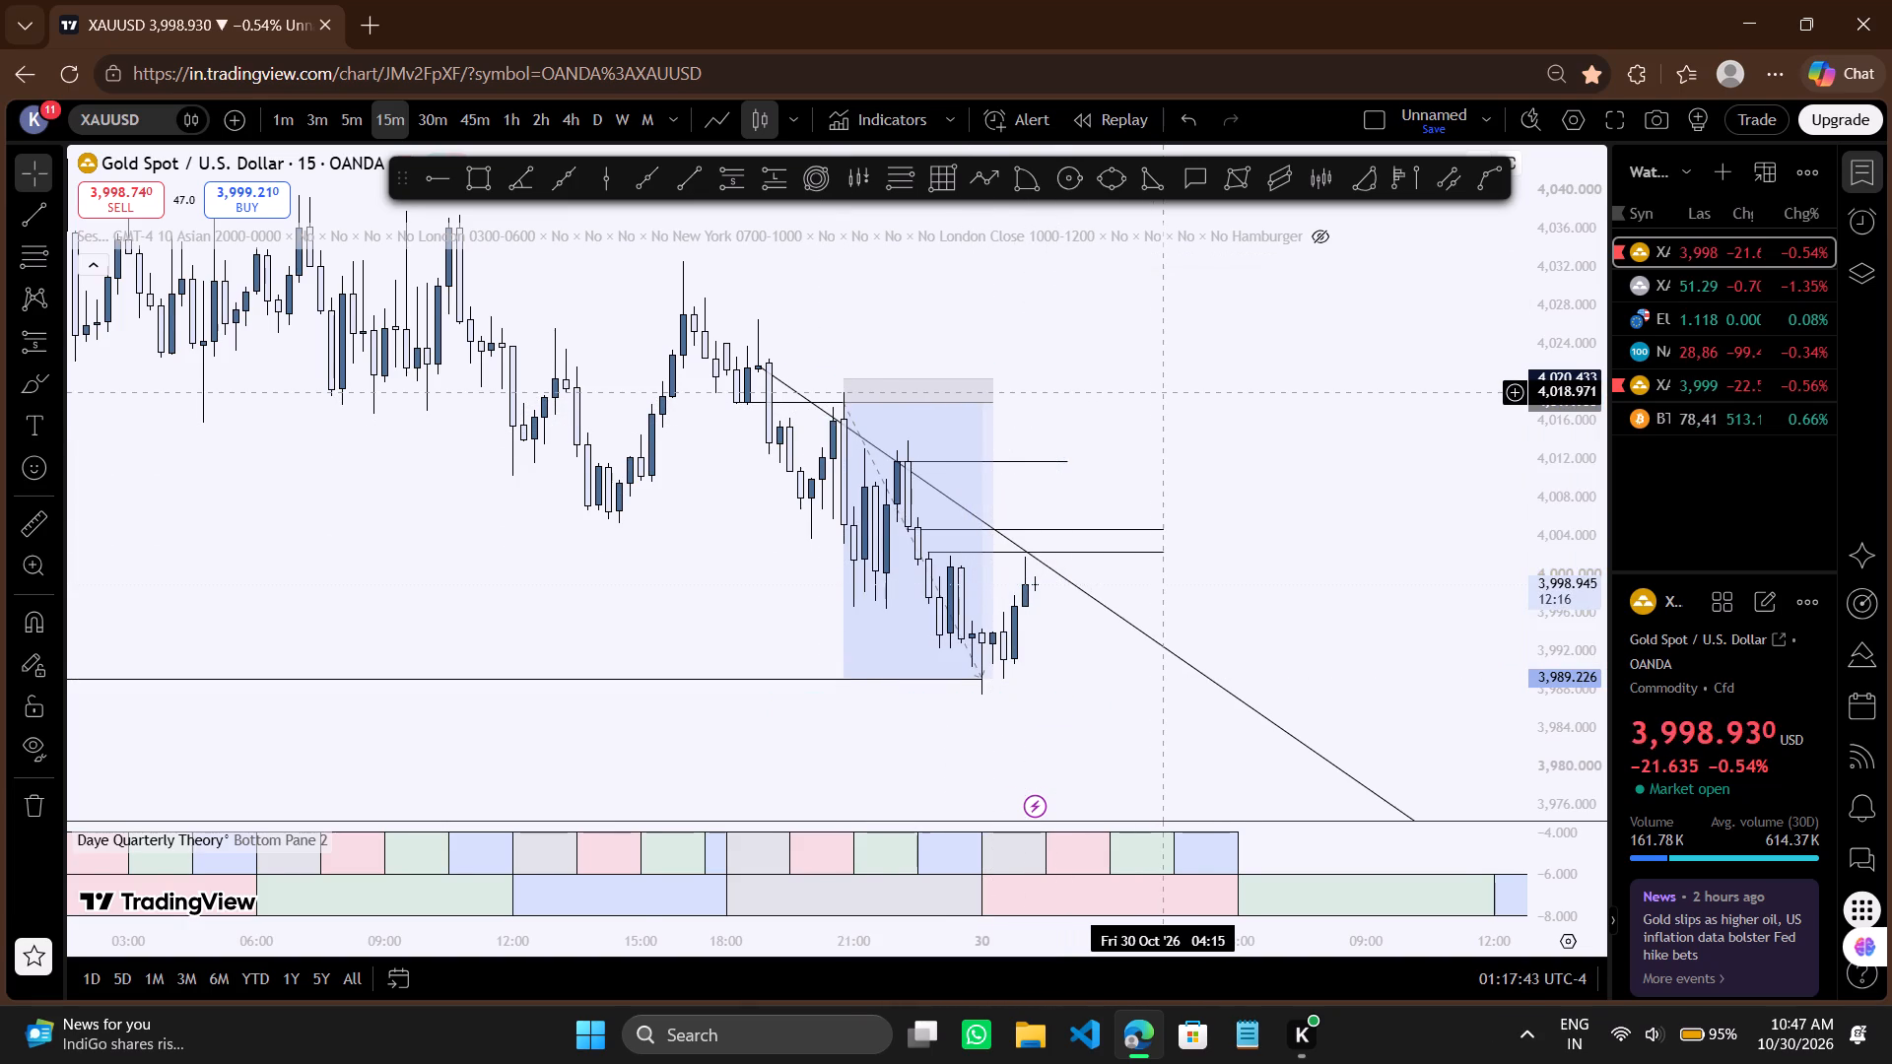
# Examine the short position and marked levels on the 15-minute chart, compare with the 30-minute view, and return to 15 minutes.
pyautogui.moveTo(1158, 393); pyautogui.dragTo(1130, 389)
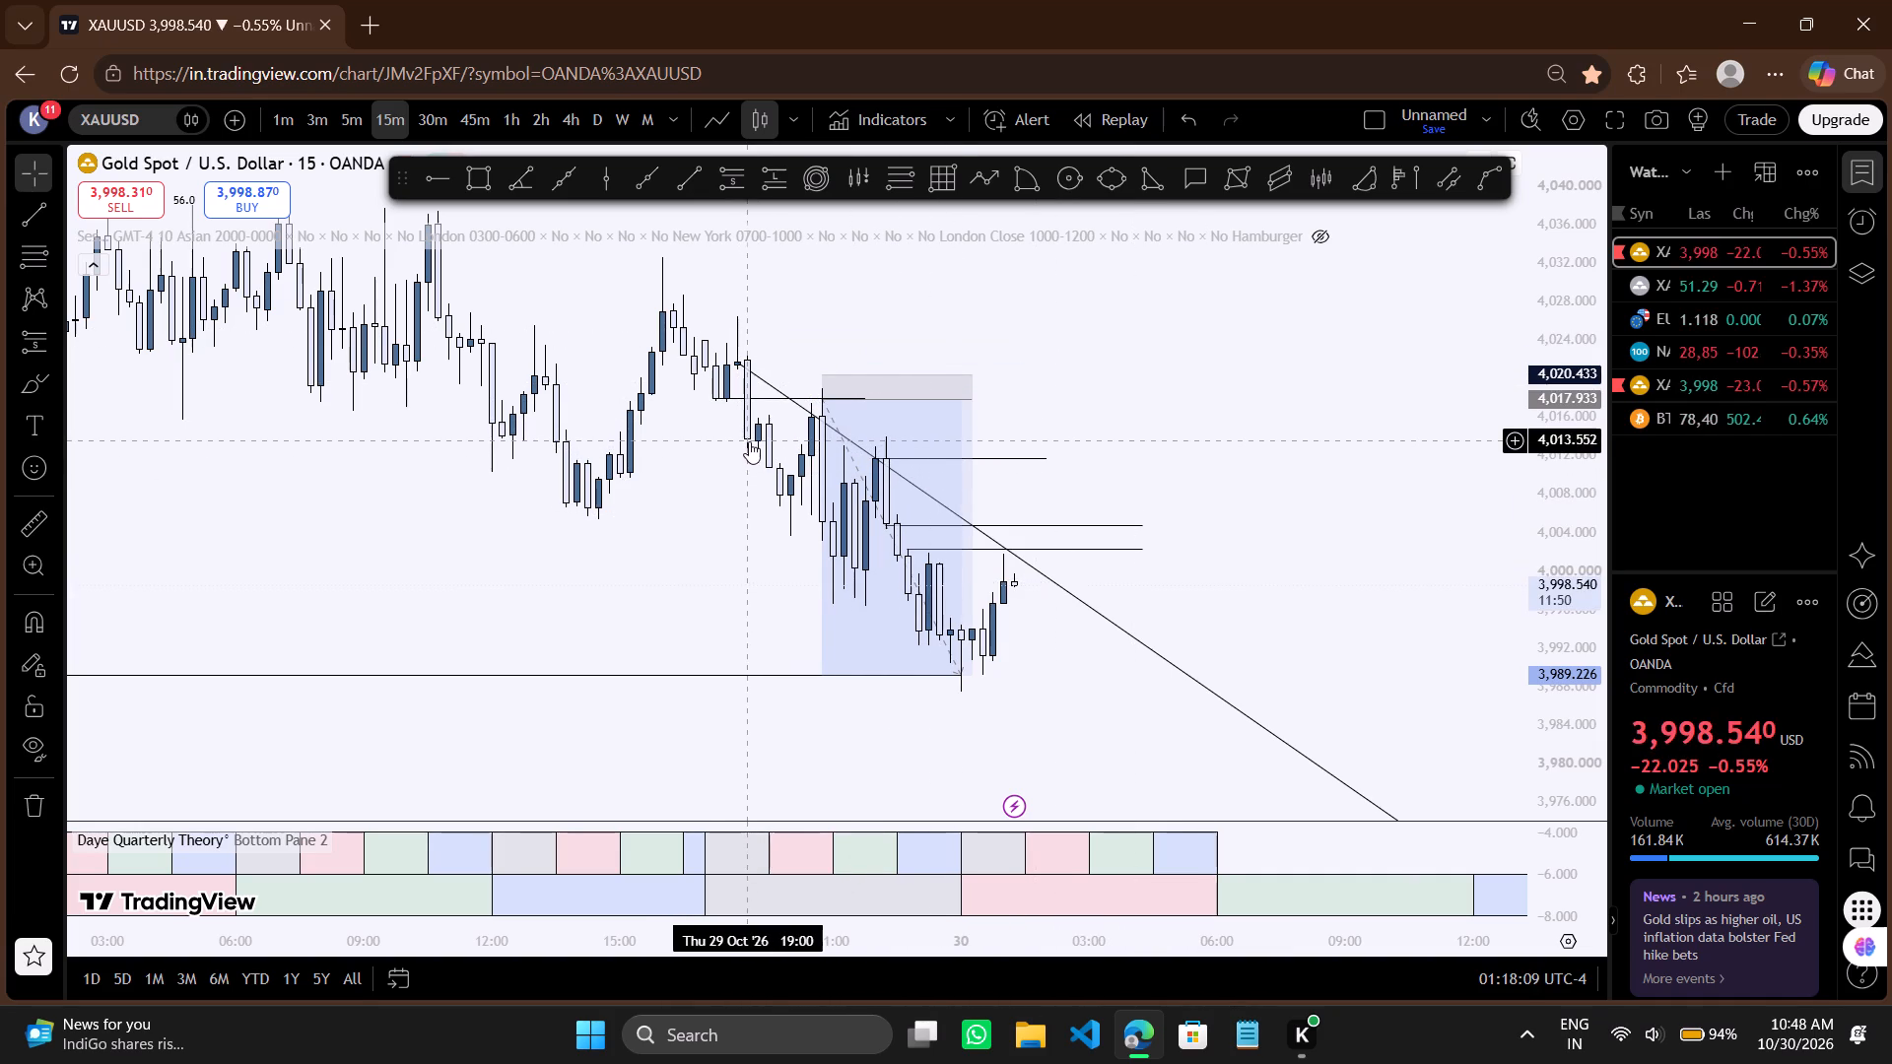
pyautogui.moveTo(1324, 445); pyautogui.dragTo(1297, 416)
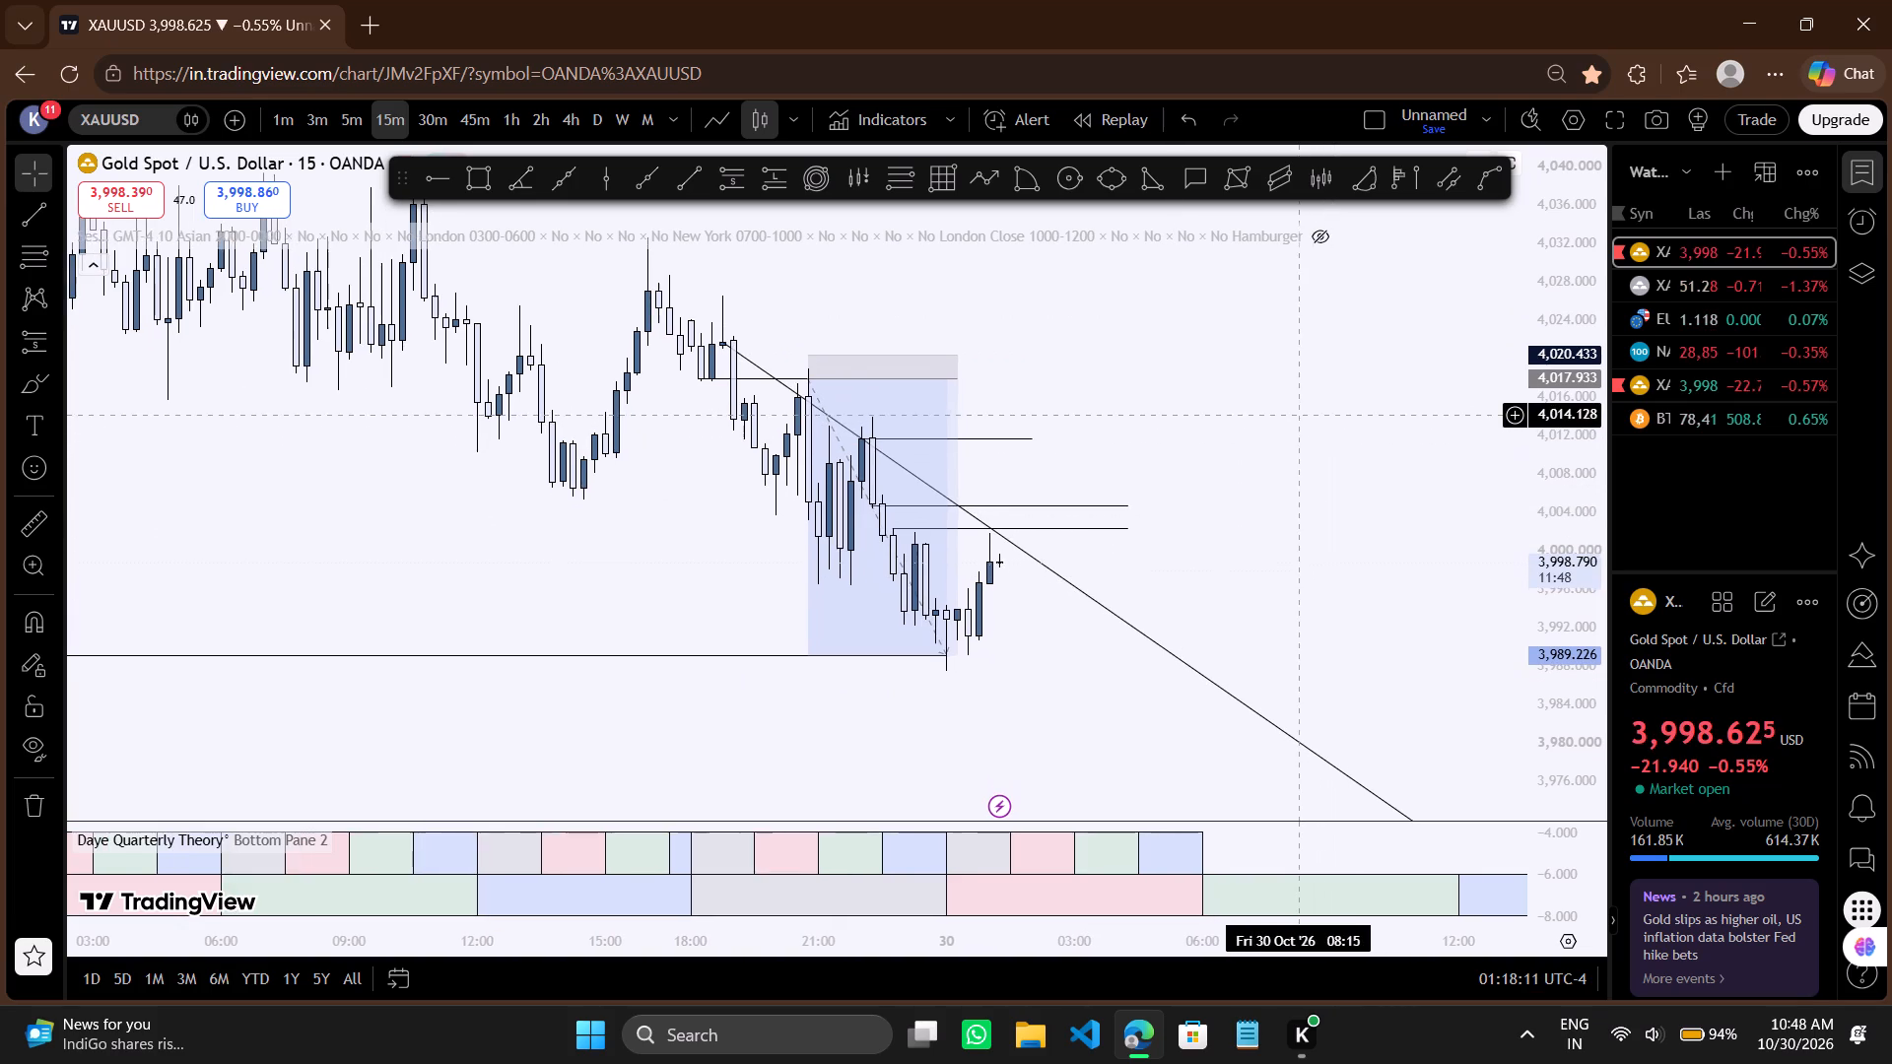
pyautogui.scroll(-1, 1297, 416)
pyautogui.moveTo(1331, 438); pyautogui.dragTo(1305, 432)
pyautogui.moveTo(1305, 432); pyautogui.dragTo(1297, 432)
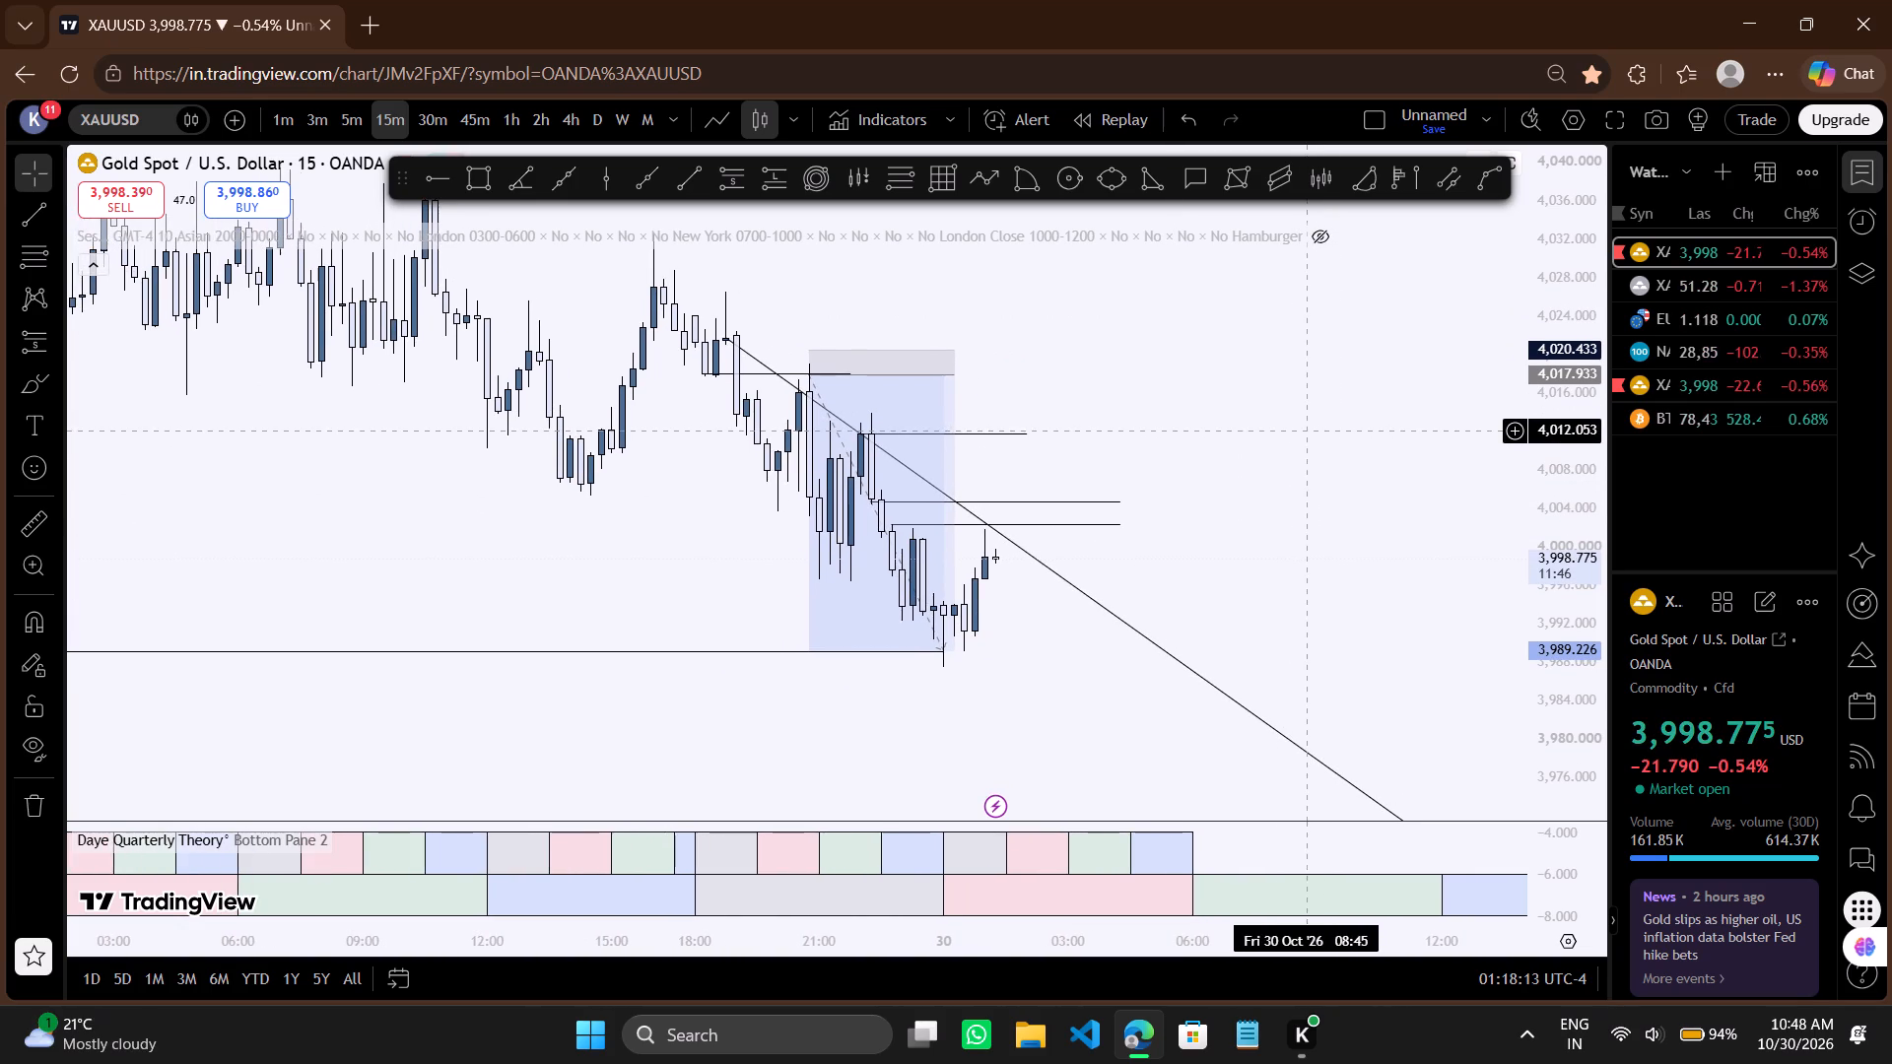
pyautogui.moveTo(1297, 432); pyautogui.dragTo(1281, 432)
pyautogui.click(1281, 432)
pyautogui.moveTo(1281, 432); pyautogui.dragTo(1270, 432)
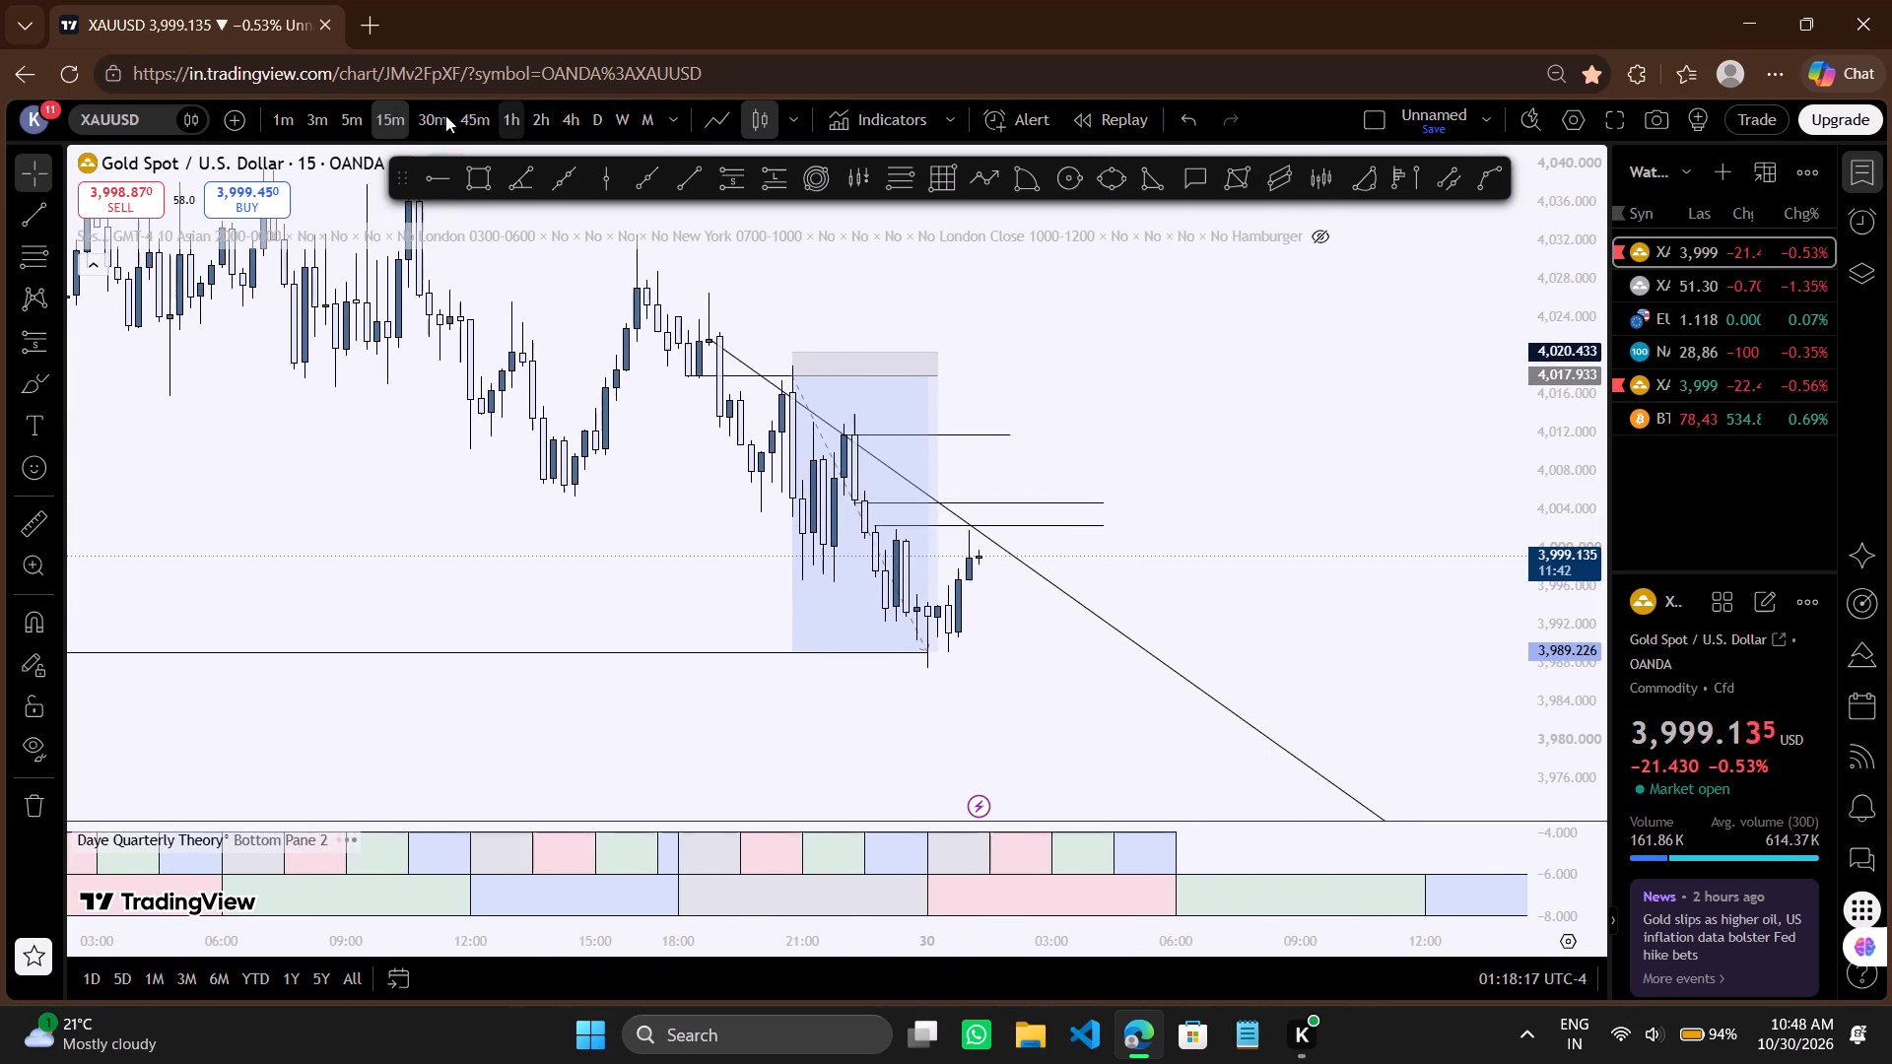
pyautogui.click(416, 113)
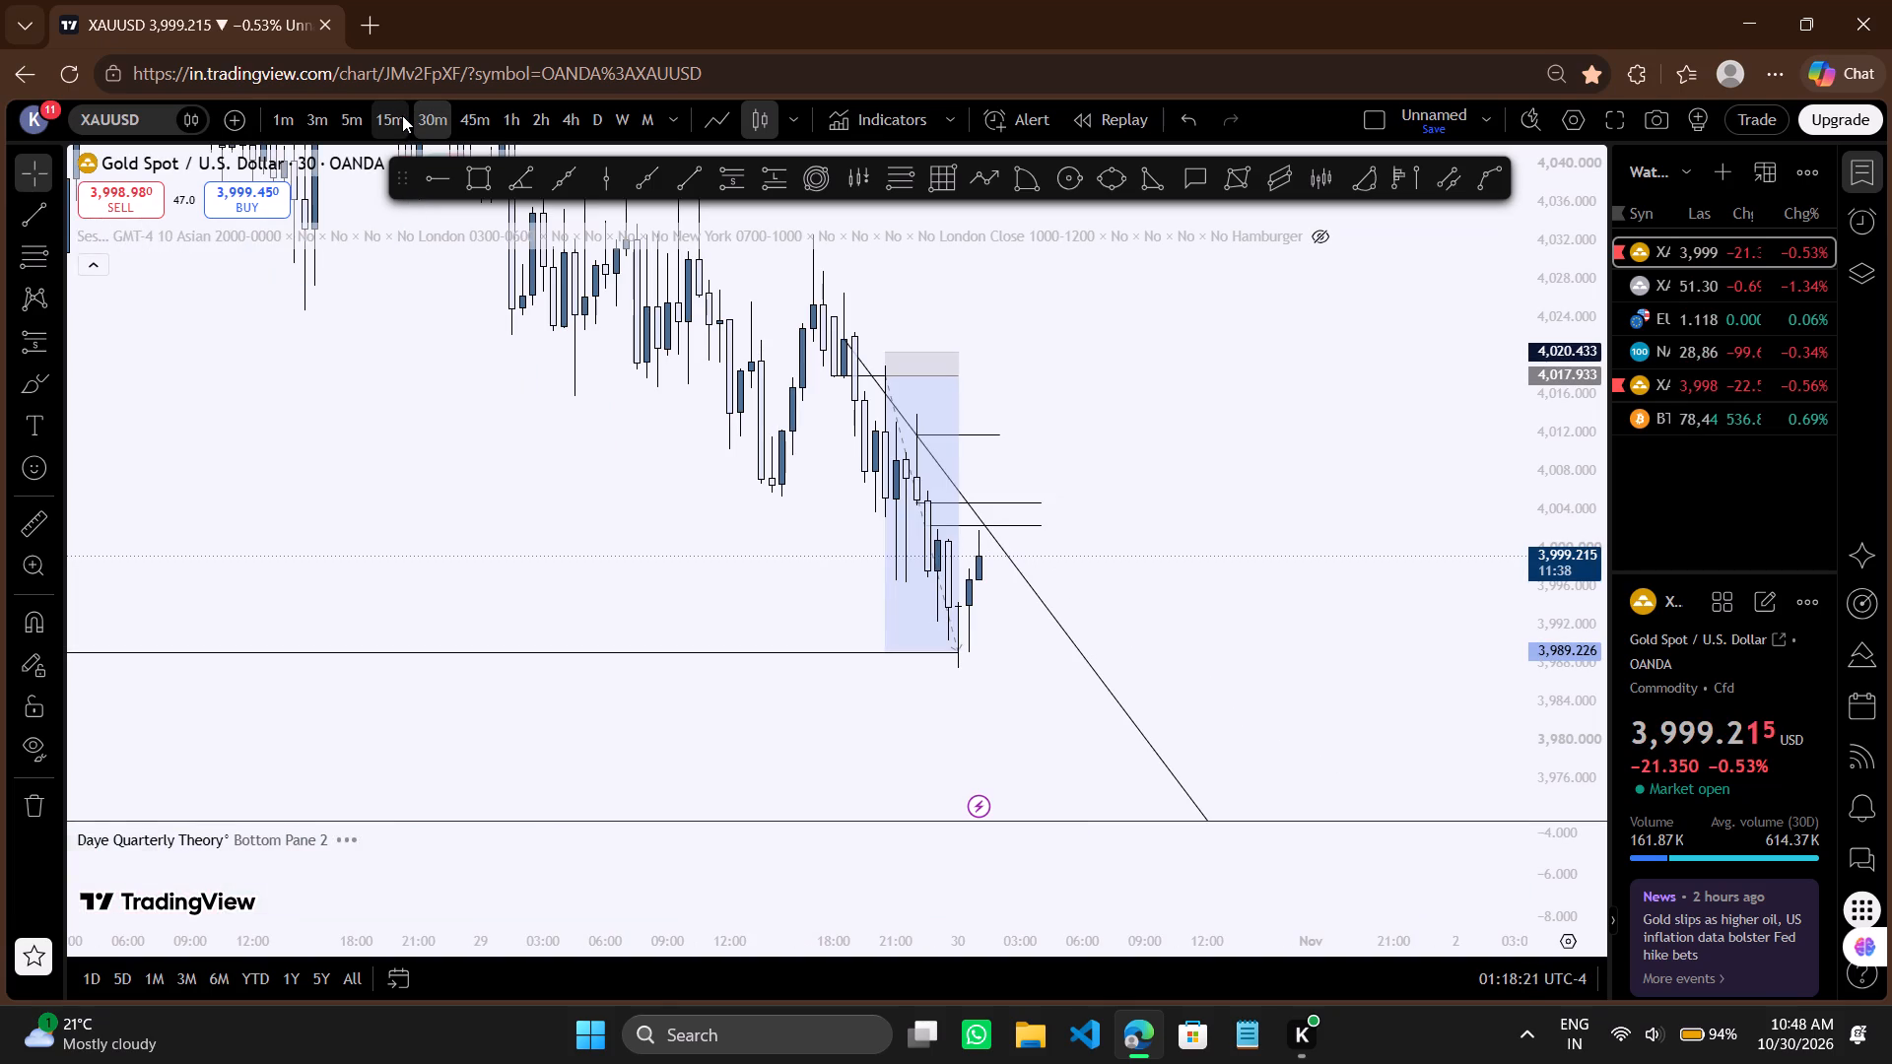
pyautogui.click(399, 116)
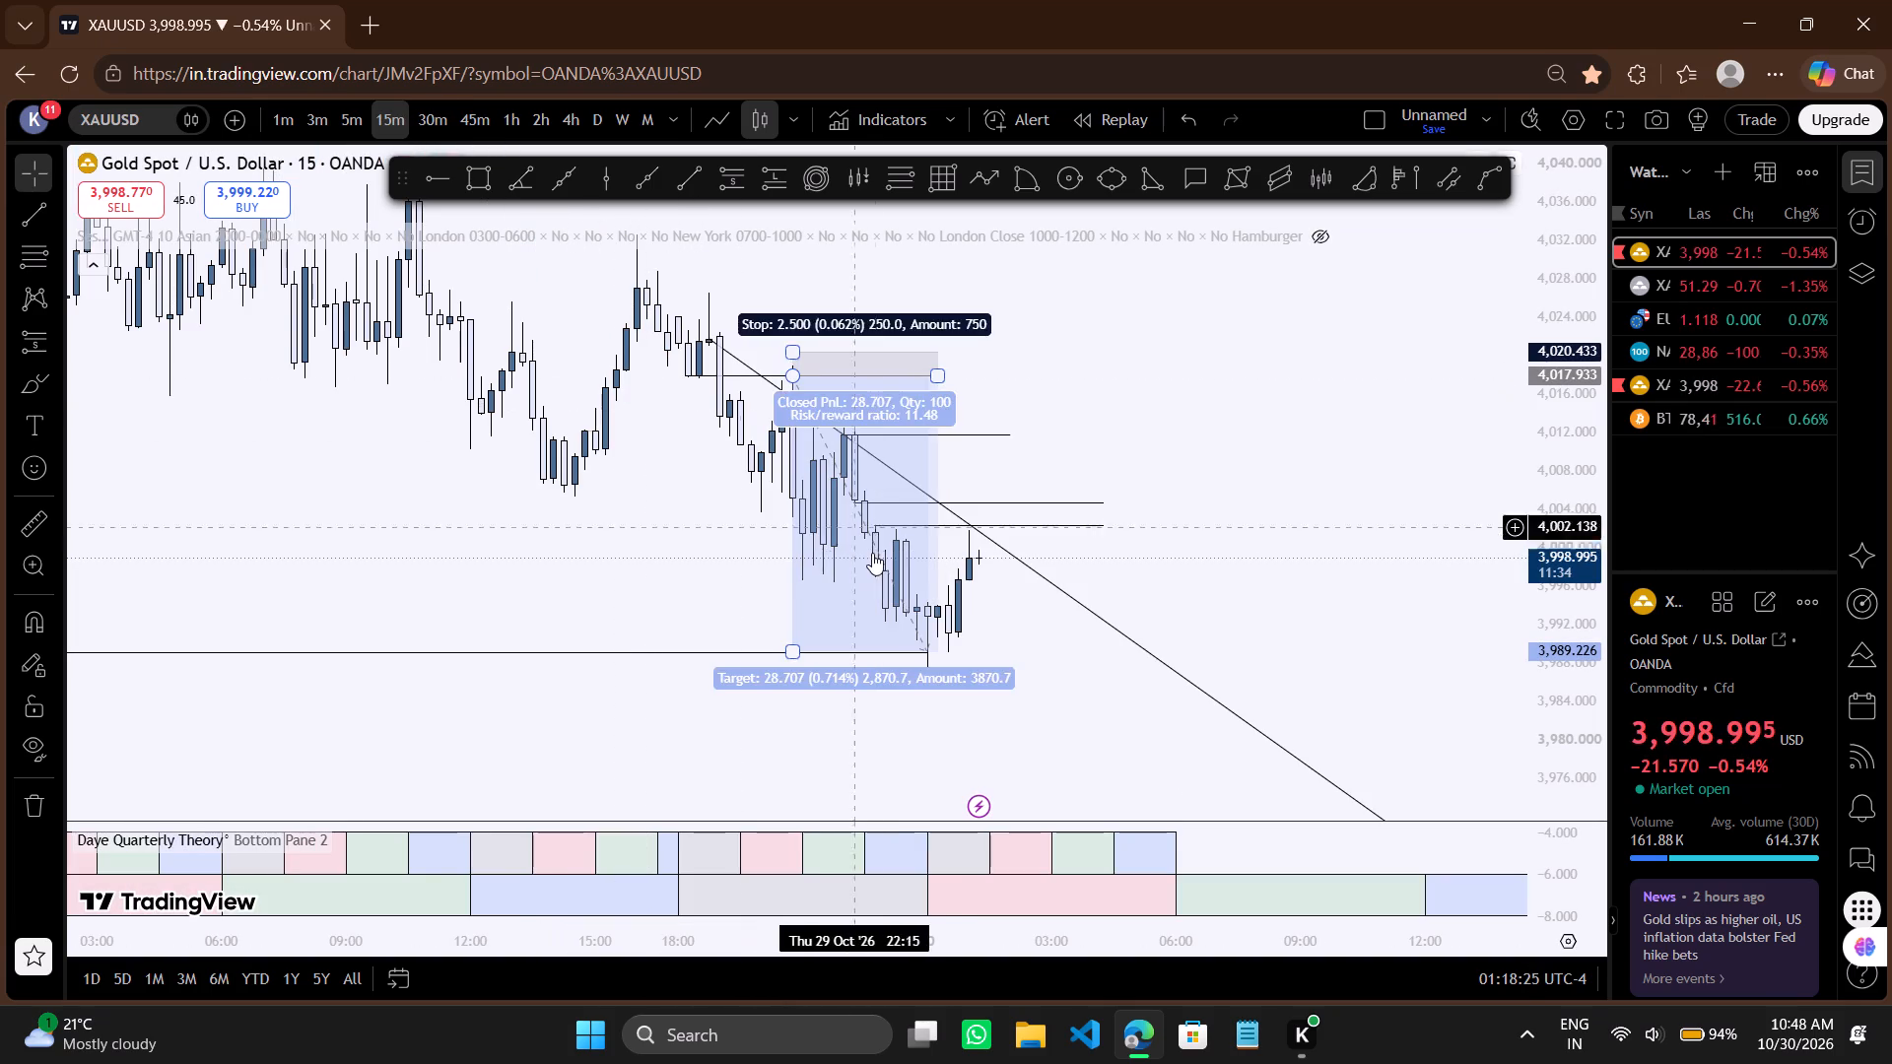
# Re-anchor the middle horizontal level at 4,004.970 from 29 Oct 22:15 and shorten its level end to about 30 Oct 03:30.
pyautogui.moveTo(854, 507); pyautogui.dragTo(856, 498)
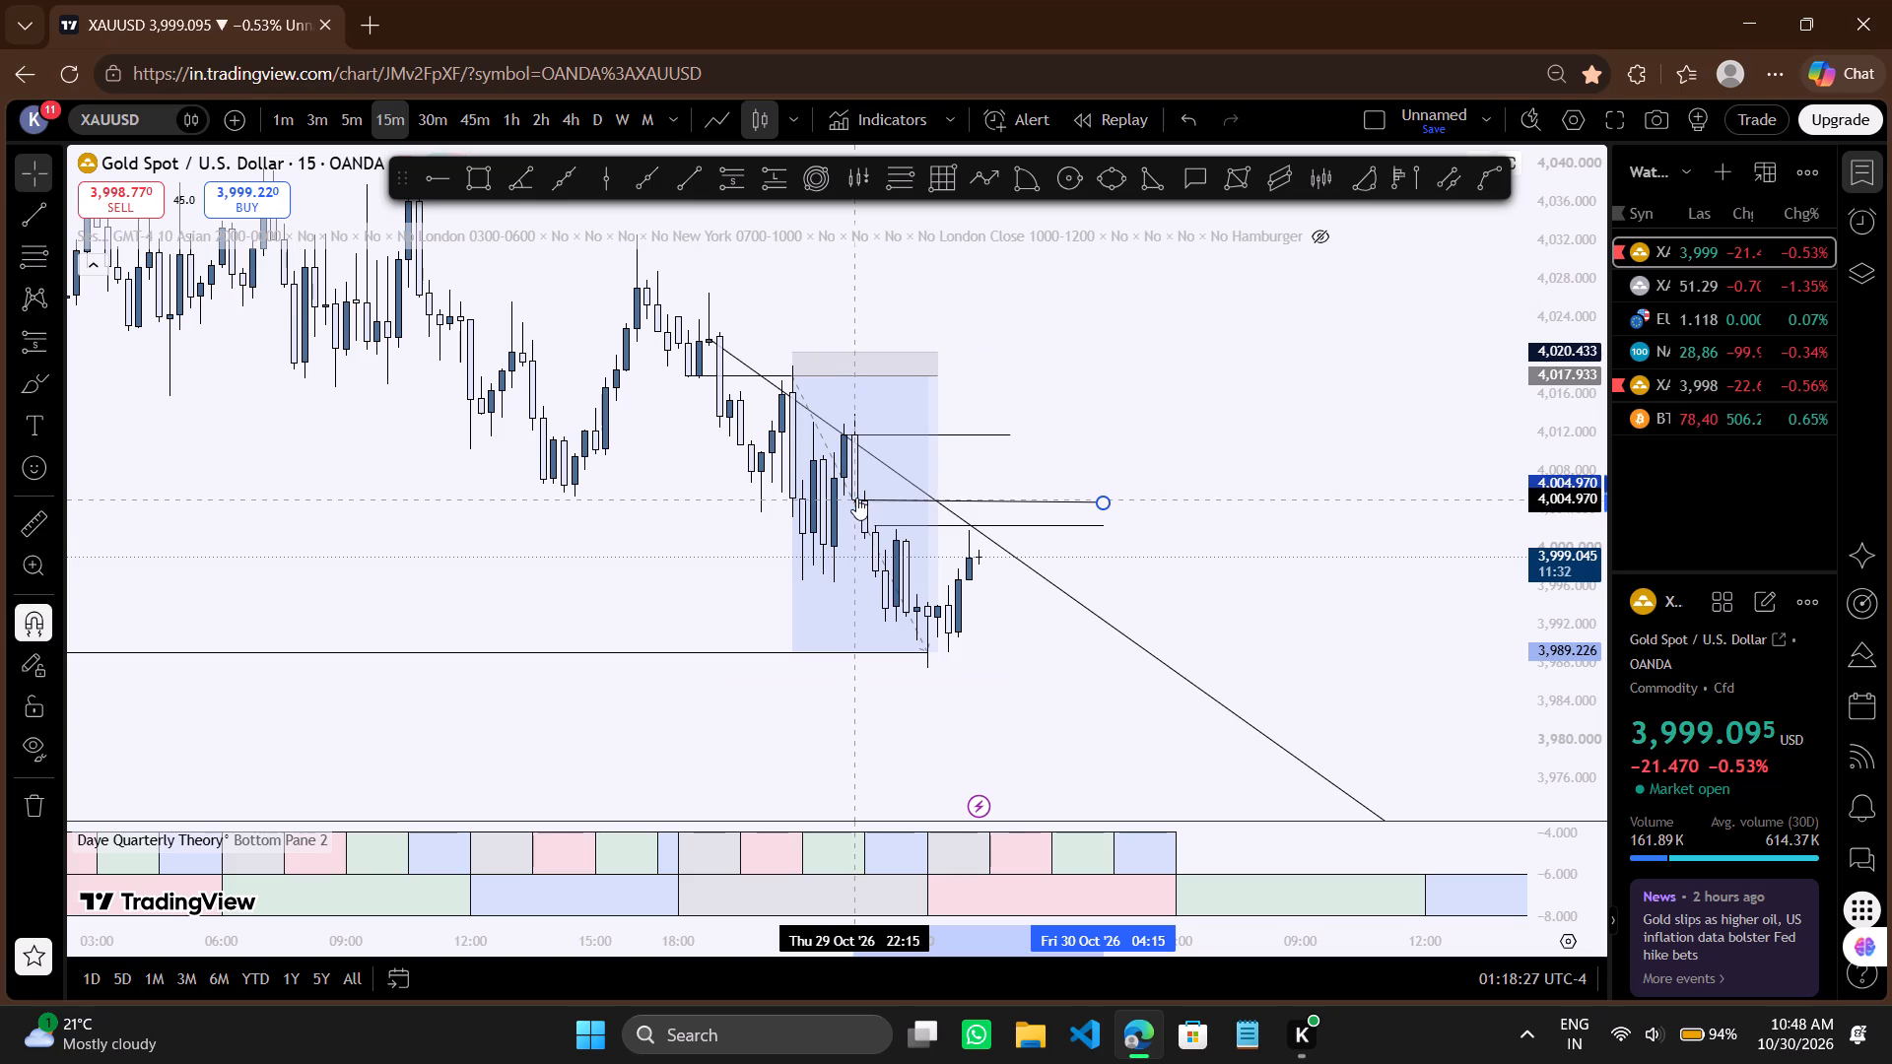
pyautogui.moveTo(856, 498); pyautogui.dragTo(856, 497)
pyautogui.moveTo(1106, 506); pyautogui.dragTo(1075, 498)
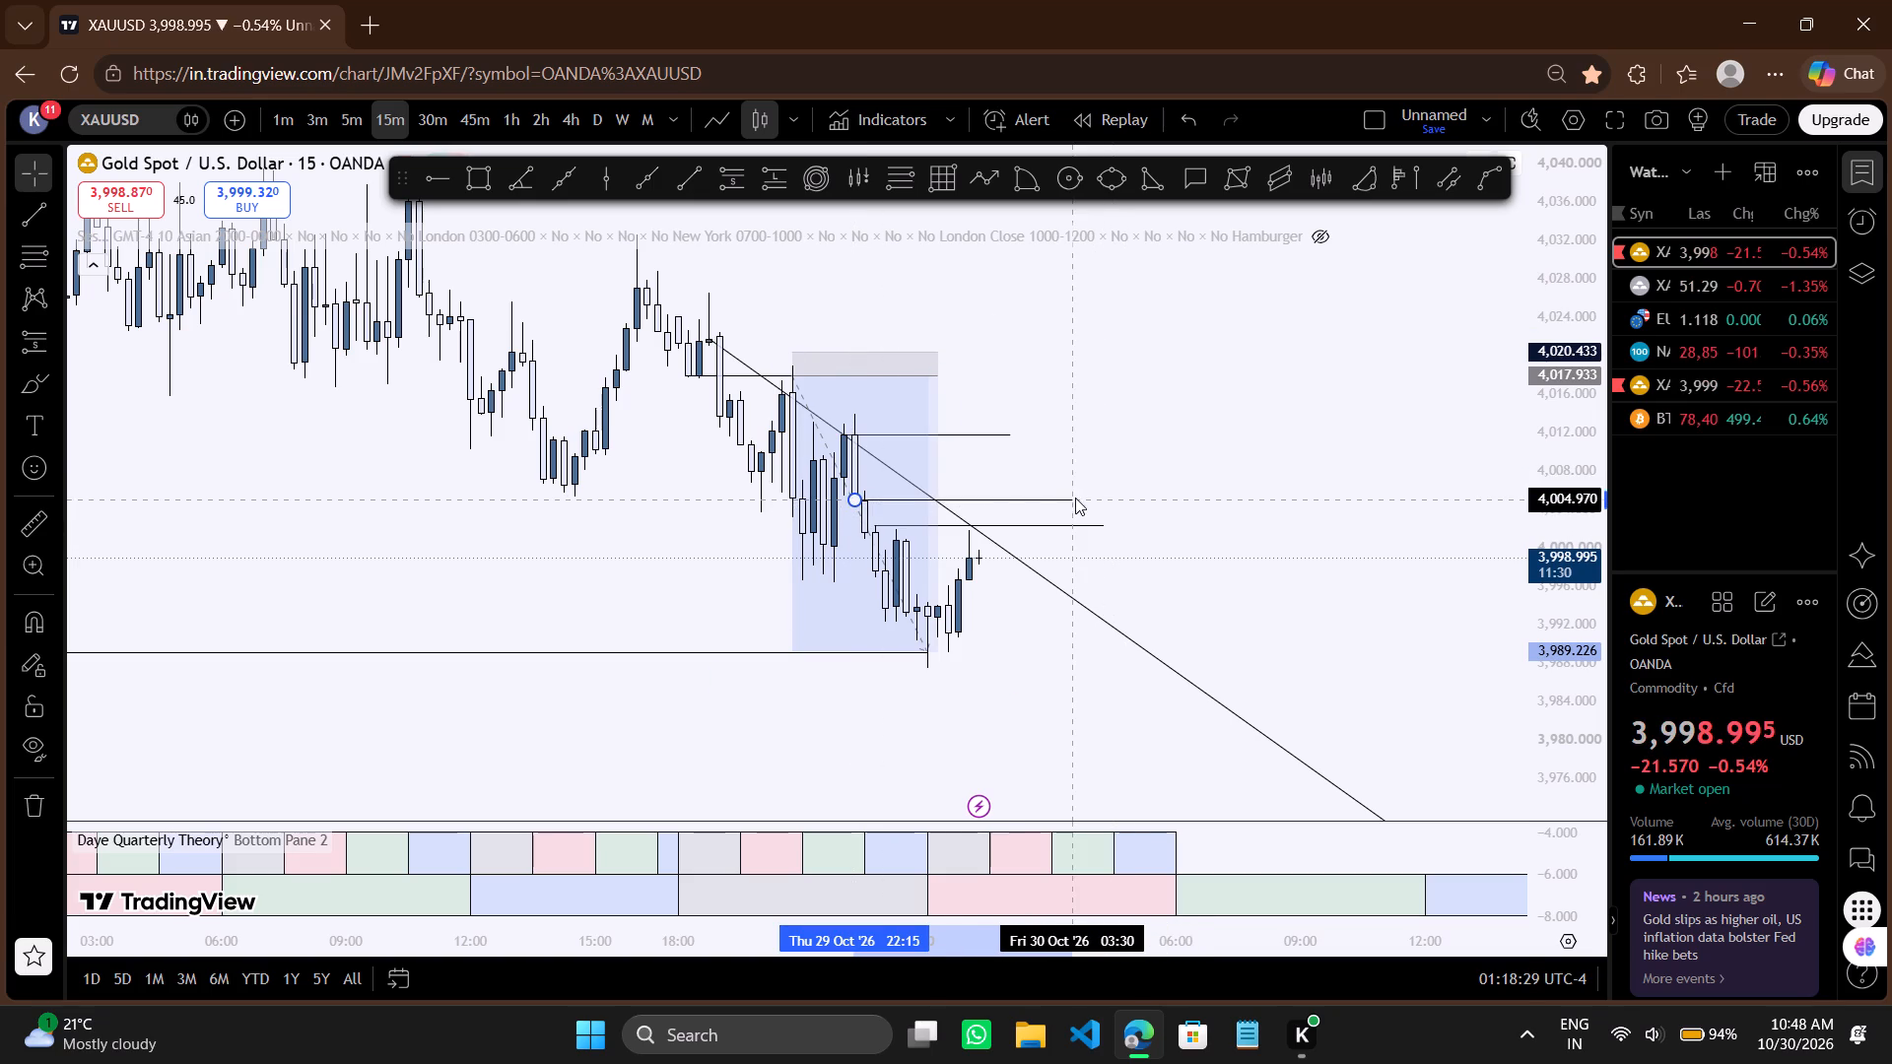
pyautogui.moveTo(1075, 498); pyautogui.dragTo(1079, 496)
# Examine the short position and price levels against the wider 15-minute history back to the 27 October low.
pyautogui.moveTo(1261, 550); pyautogui.dragTo(1268, 482)
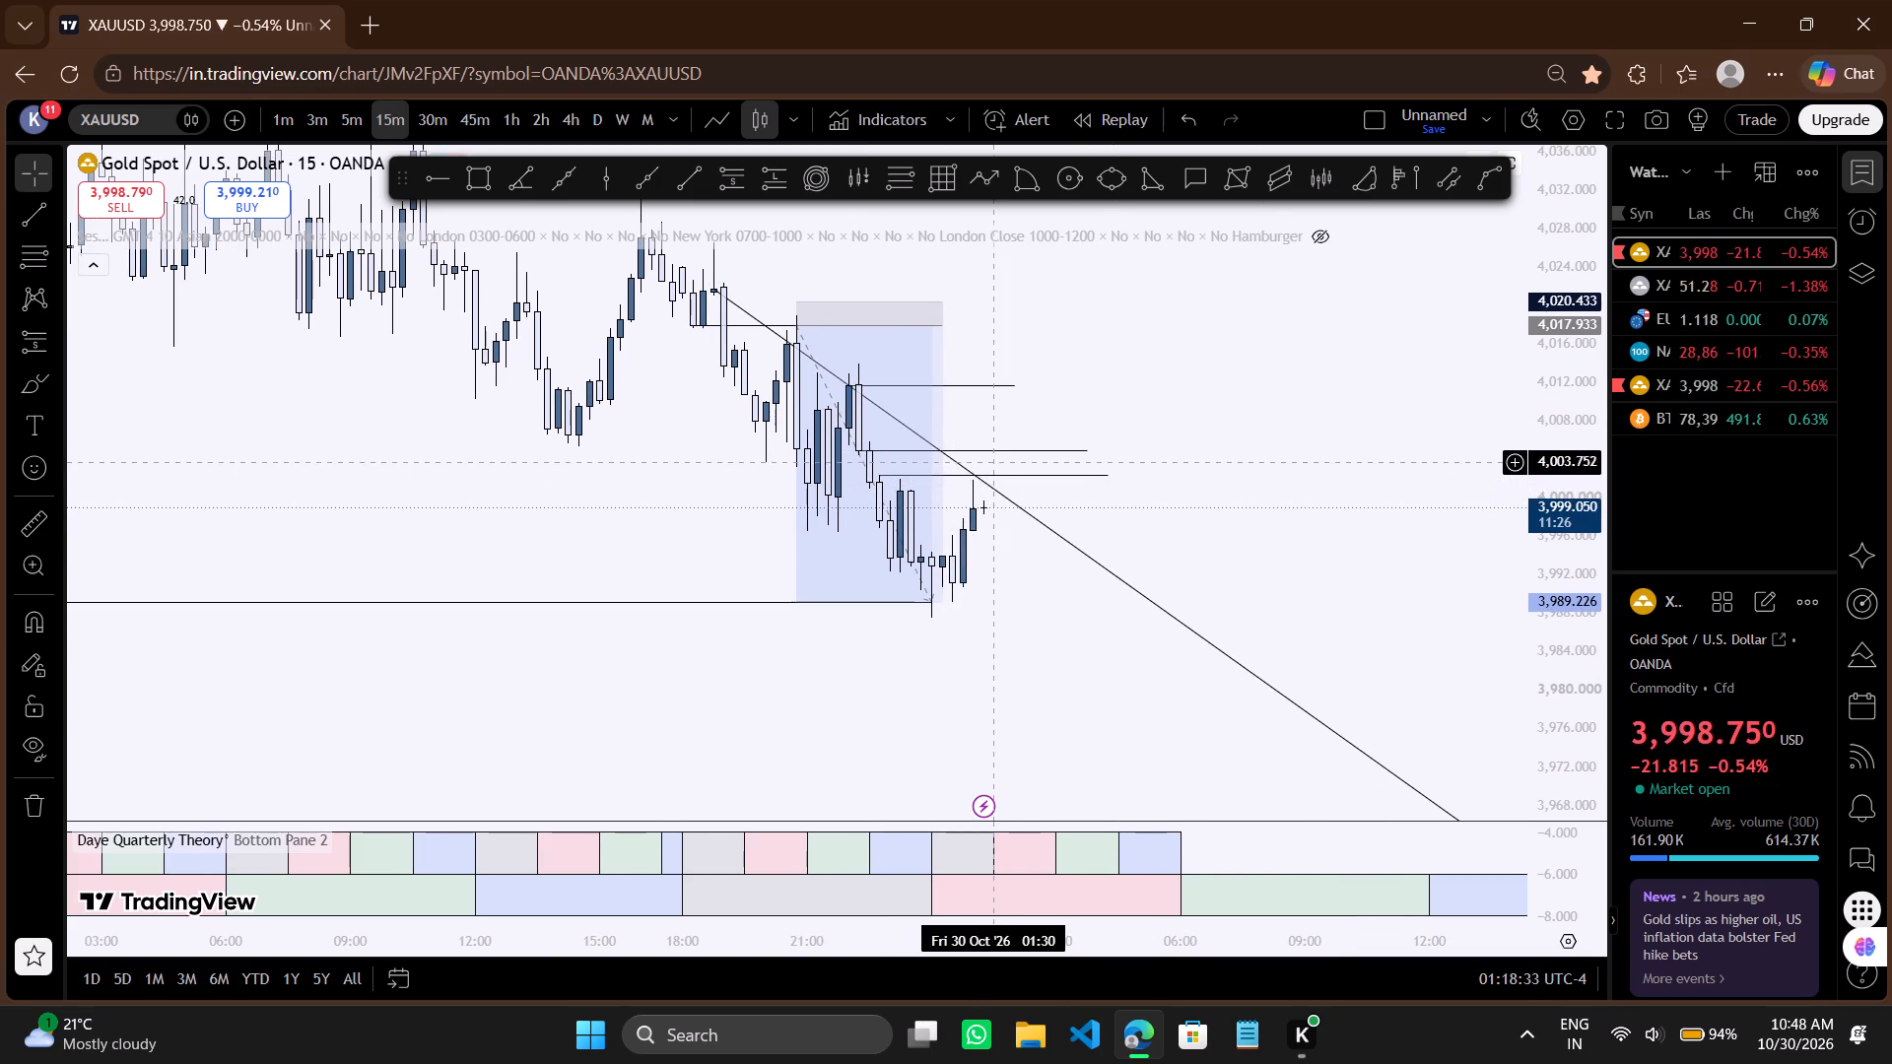
pyautogui.click(1170, 395)
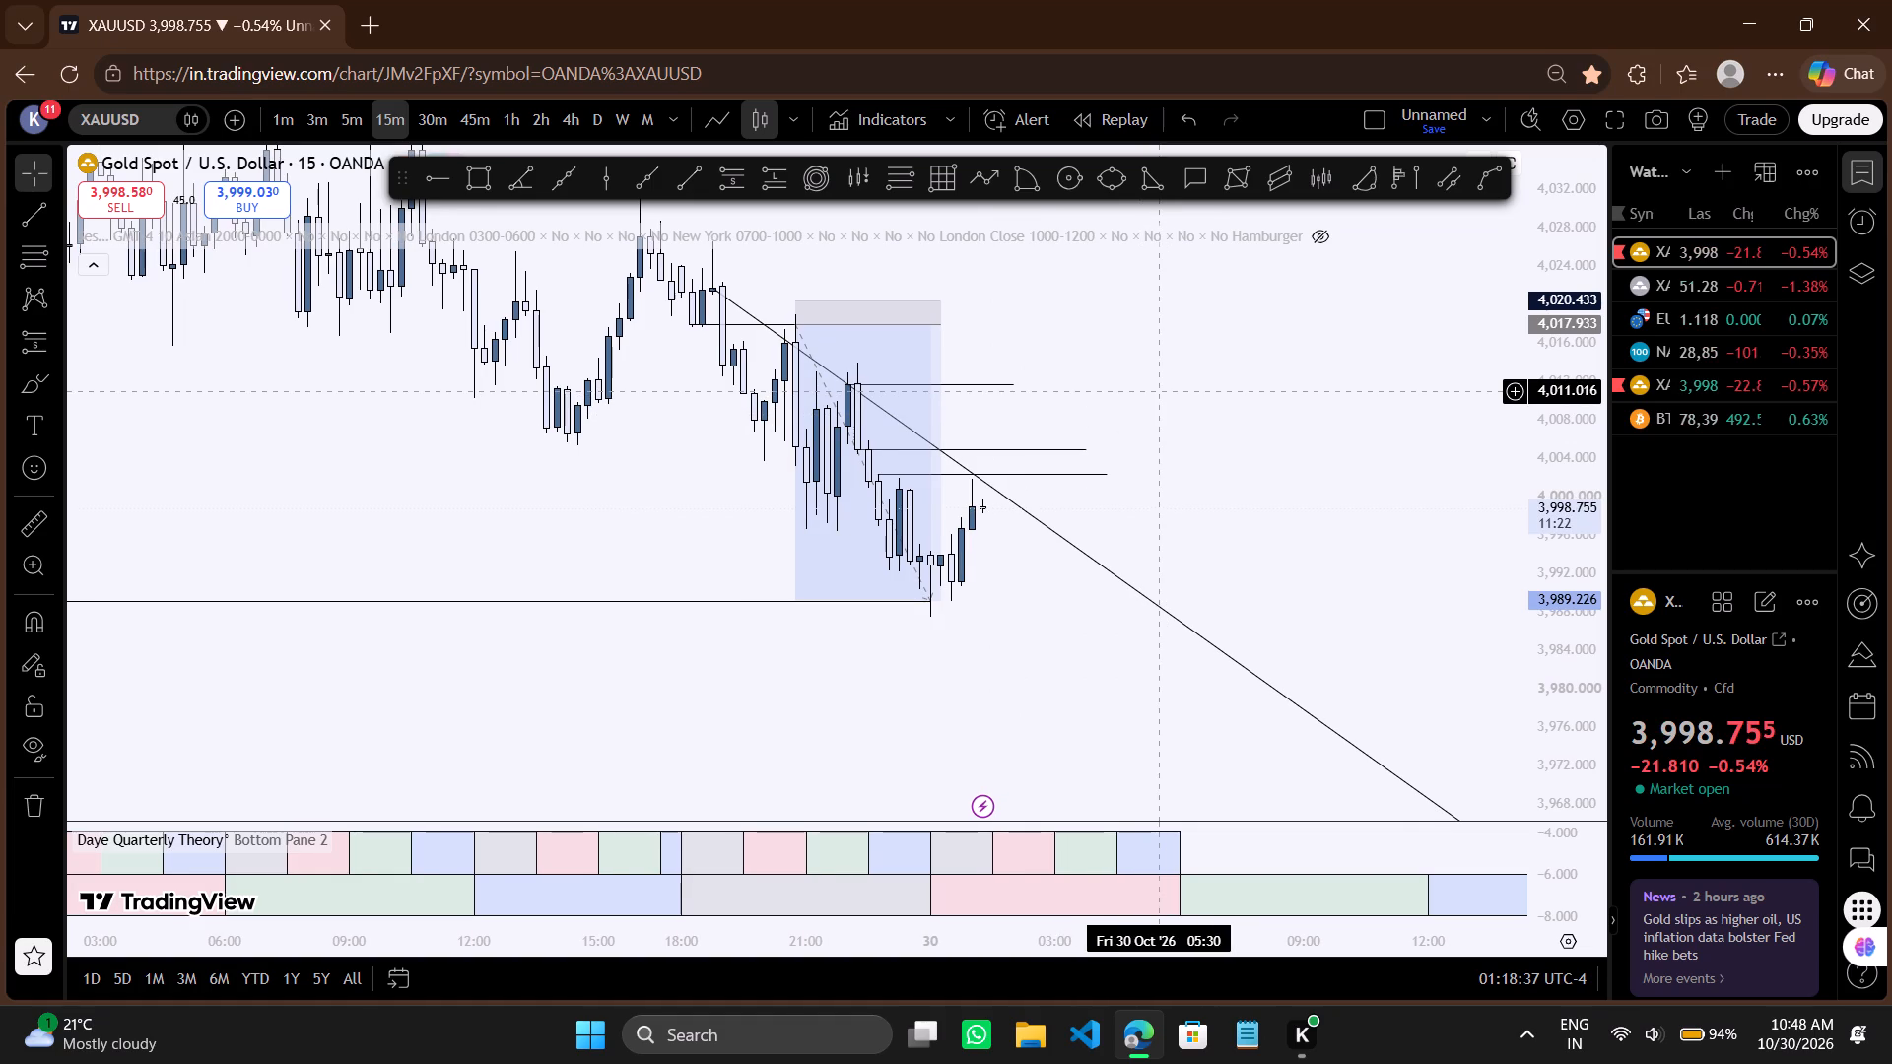
pyautogui.scroll(-5, 1041, 671)
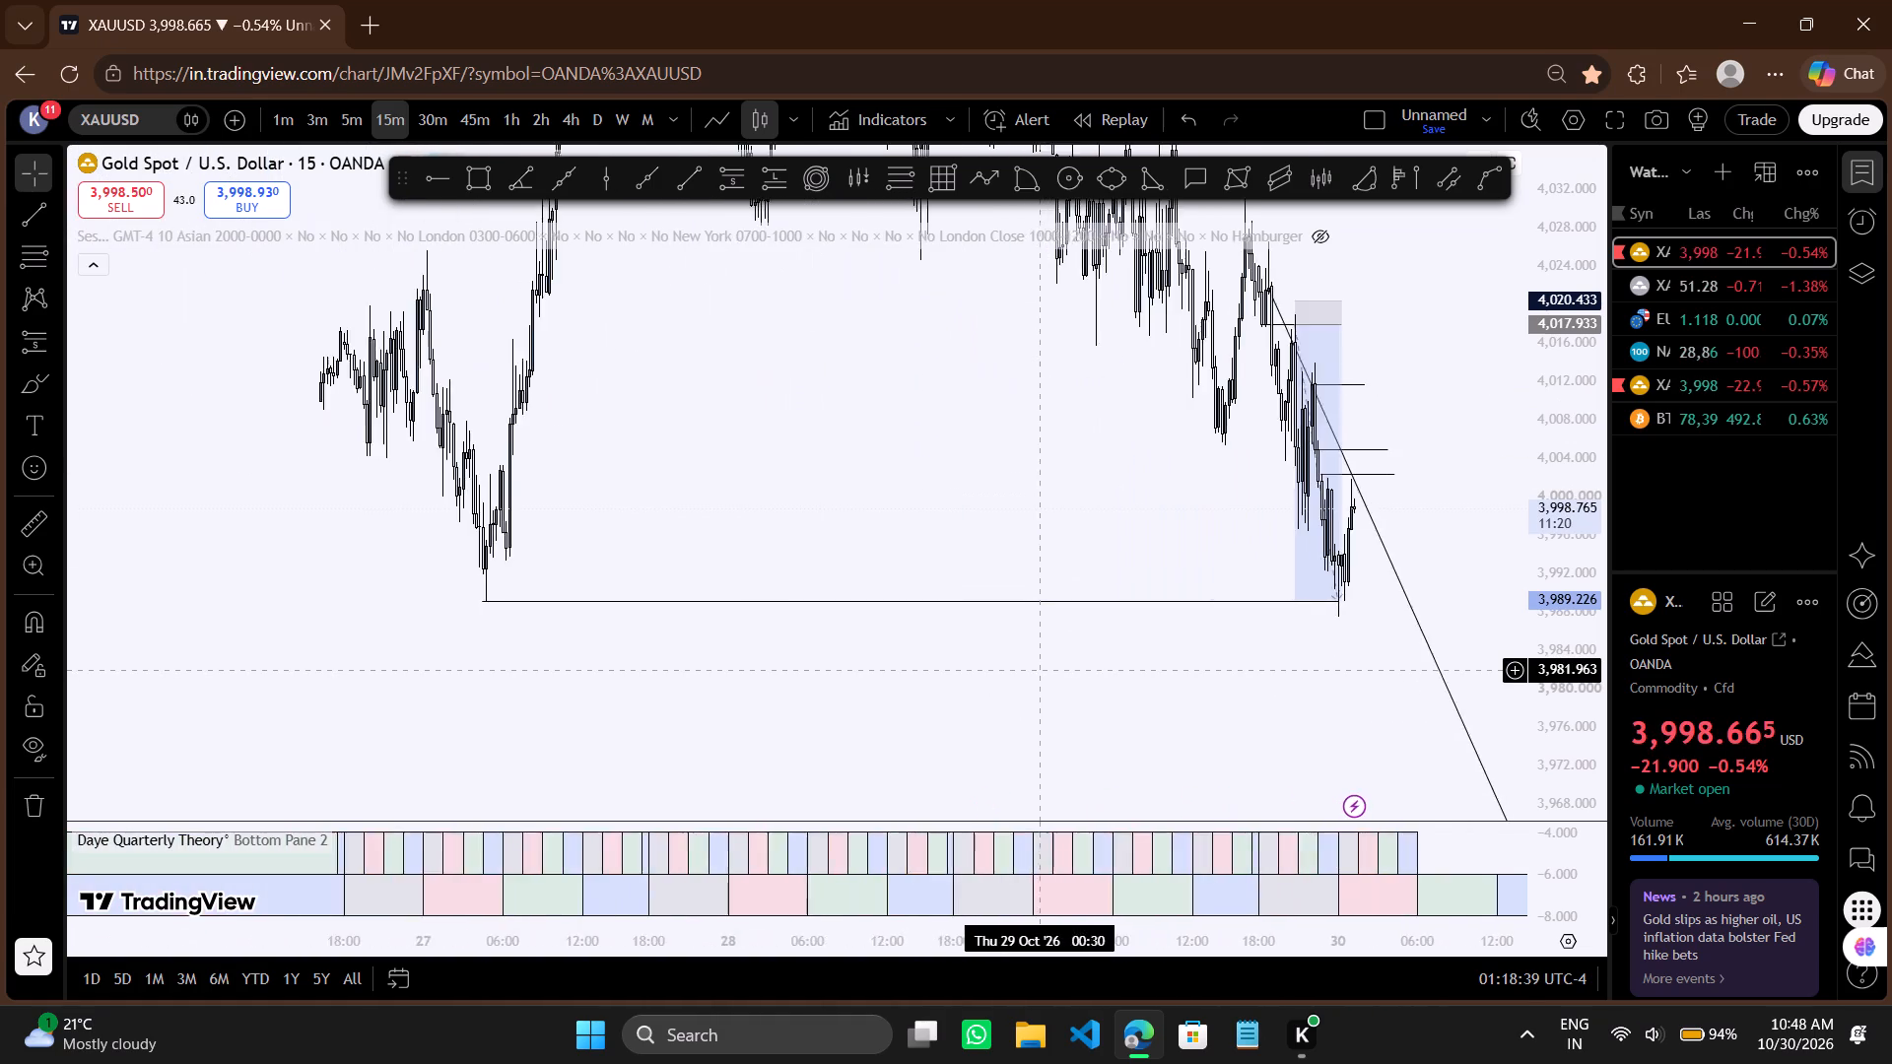
pyautogui.scroll(-2, 1041, 671)
pyautogui.scroll(1, 1041, 671)
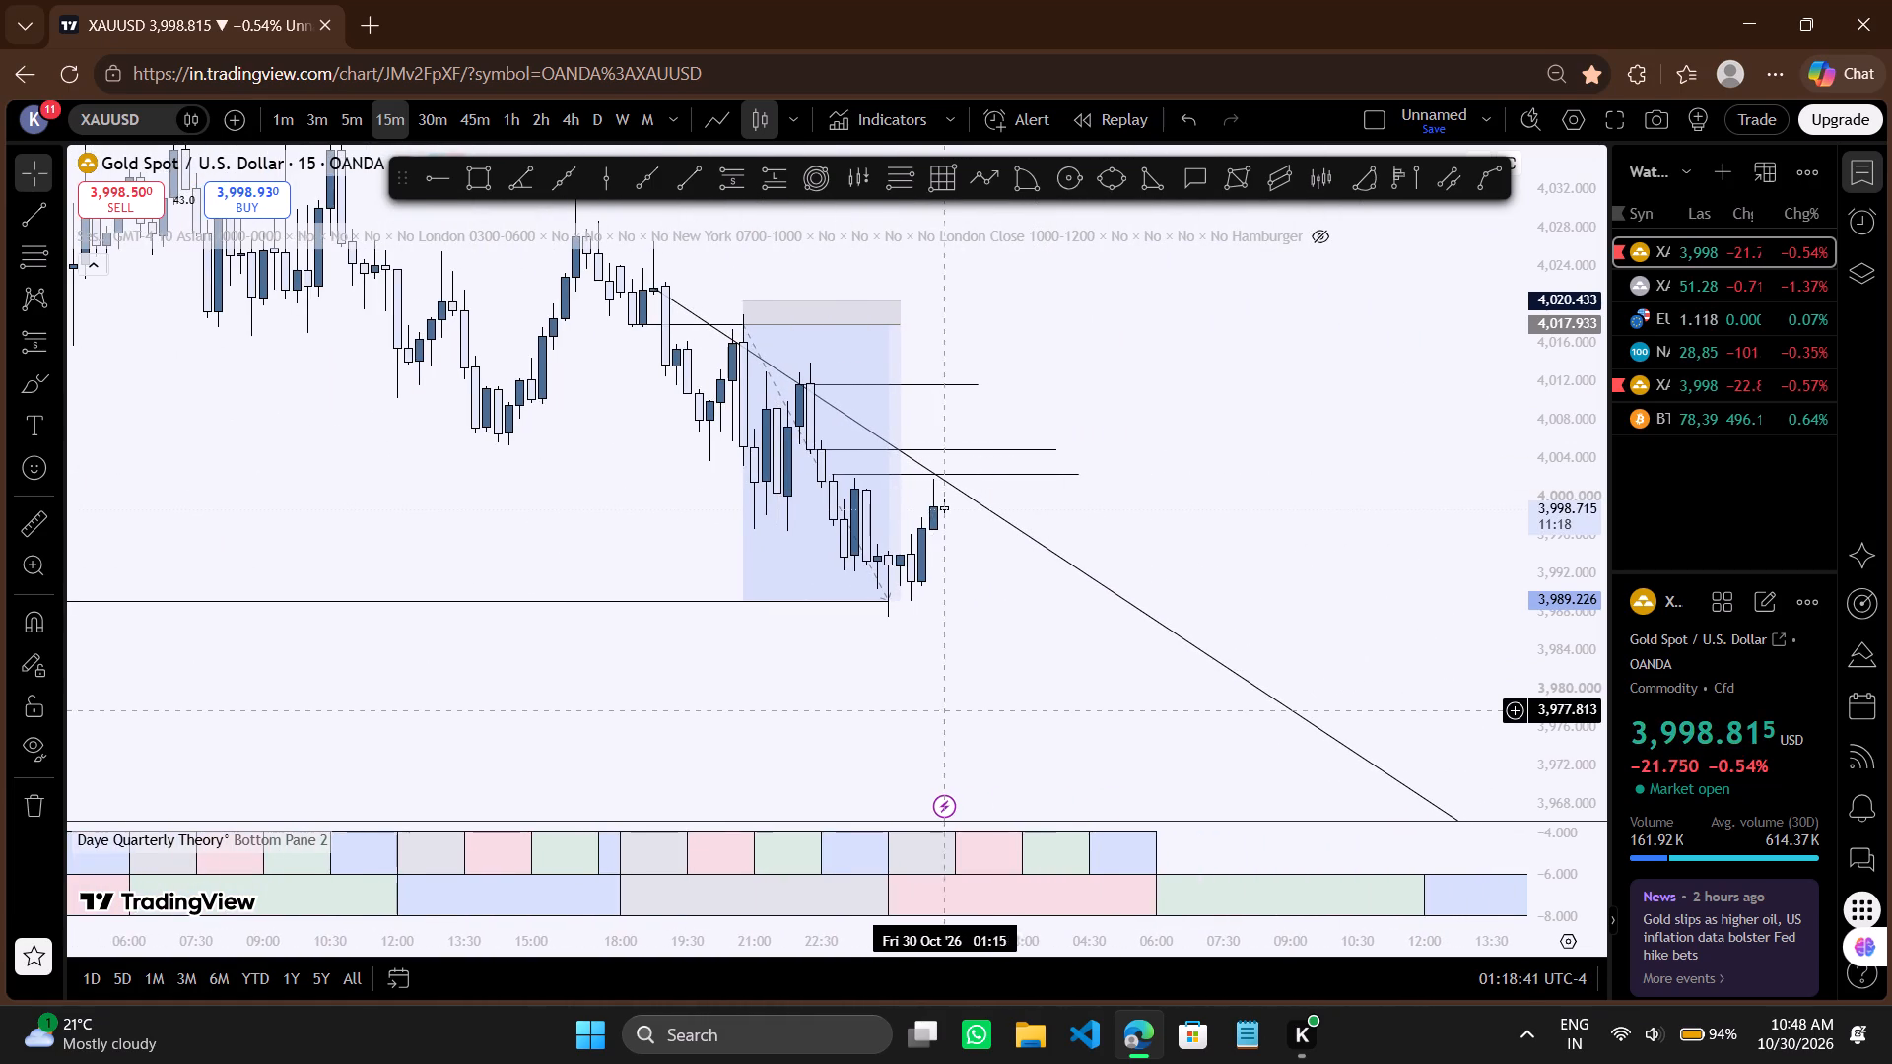
pyautogui.moveTo(938, 710); pyautogui.dragTo(961, 697)
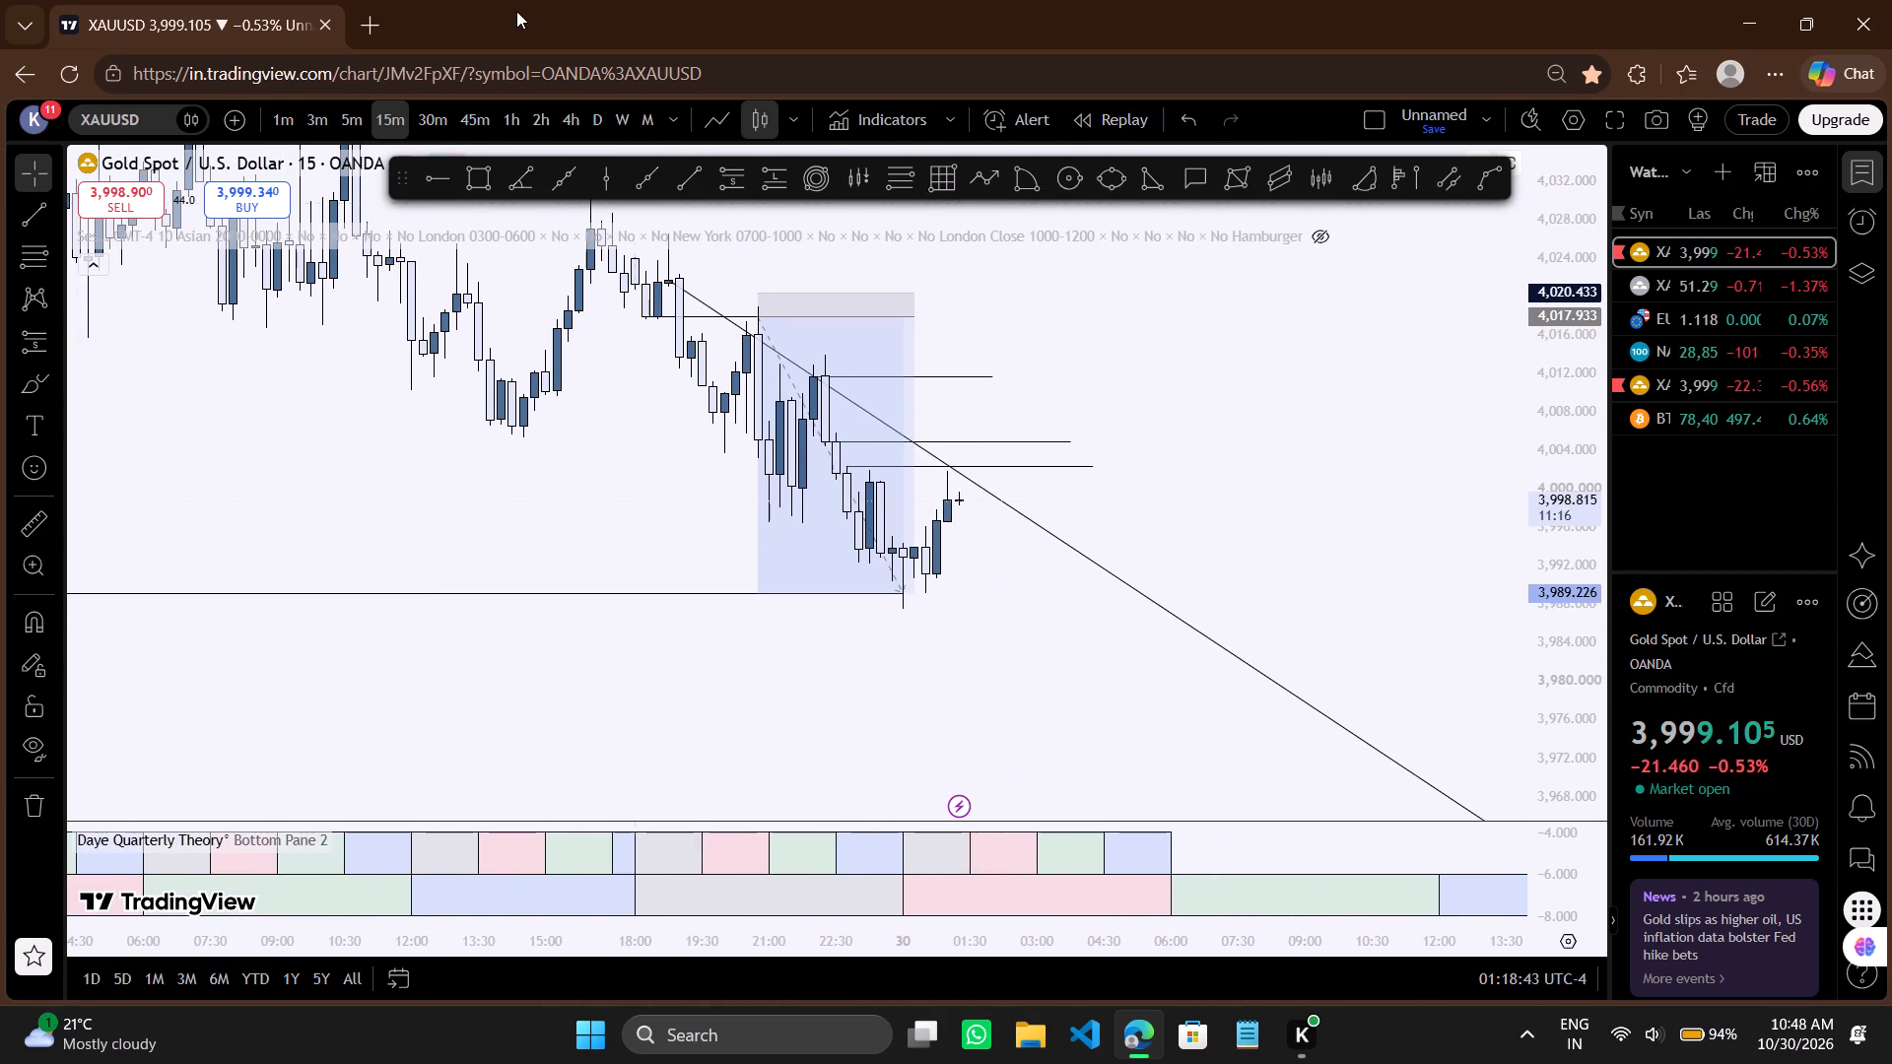
# Examine the short position, price levels and descending ray on the 4-hour chart against the late-October price action.
pyautogui.click(557, 113)
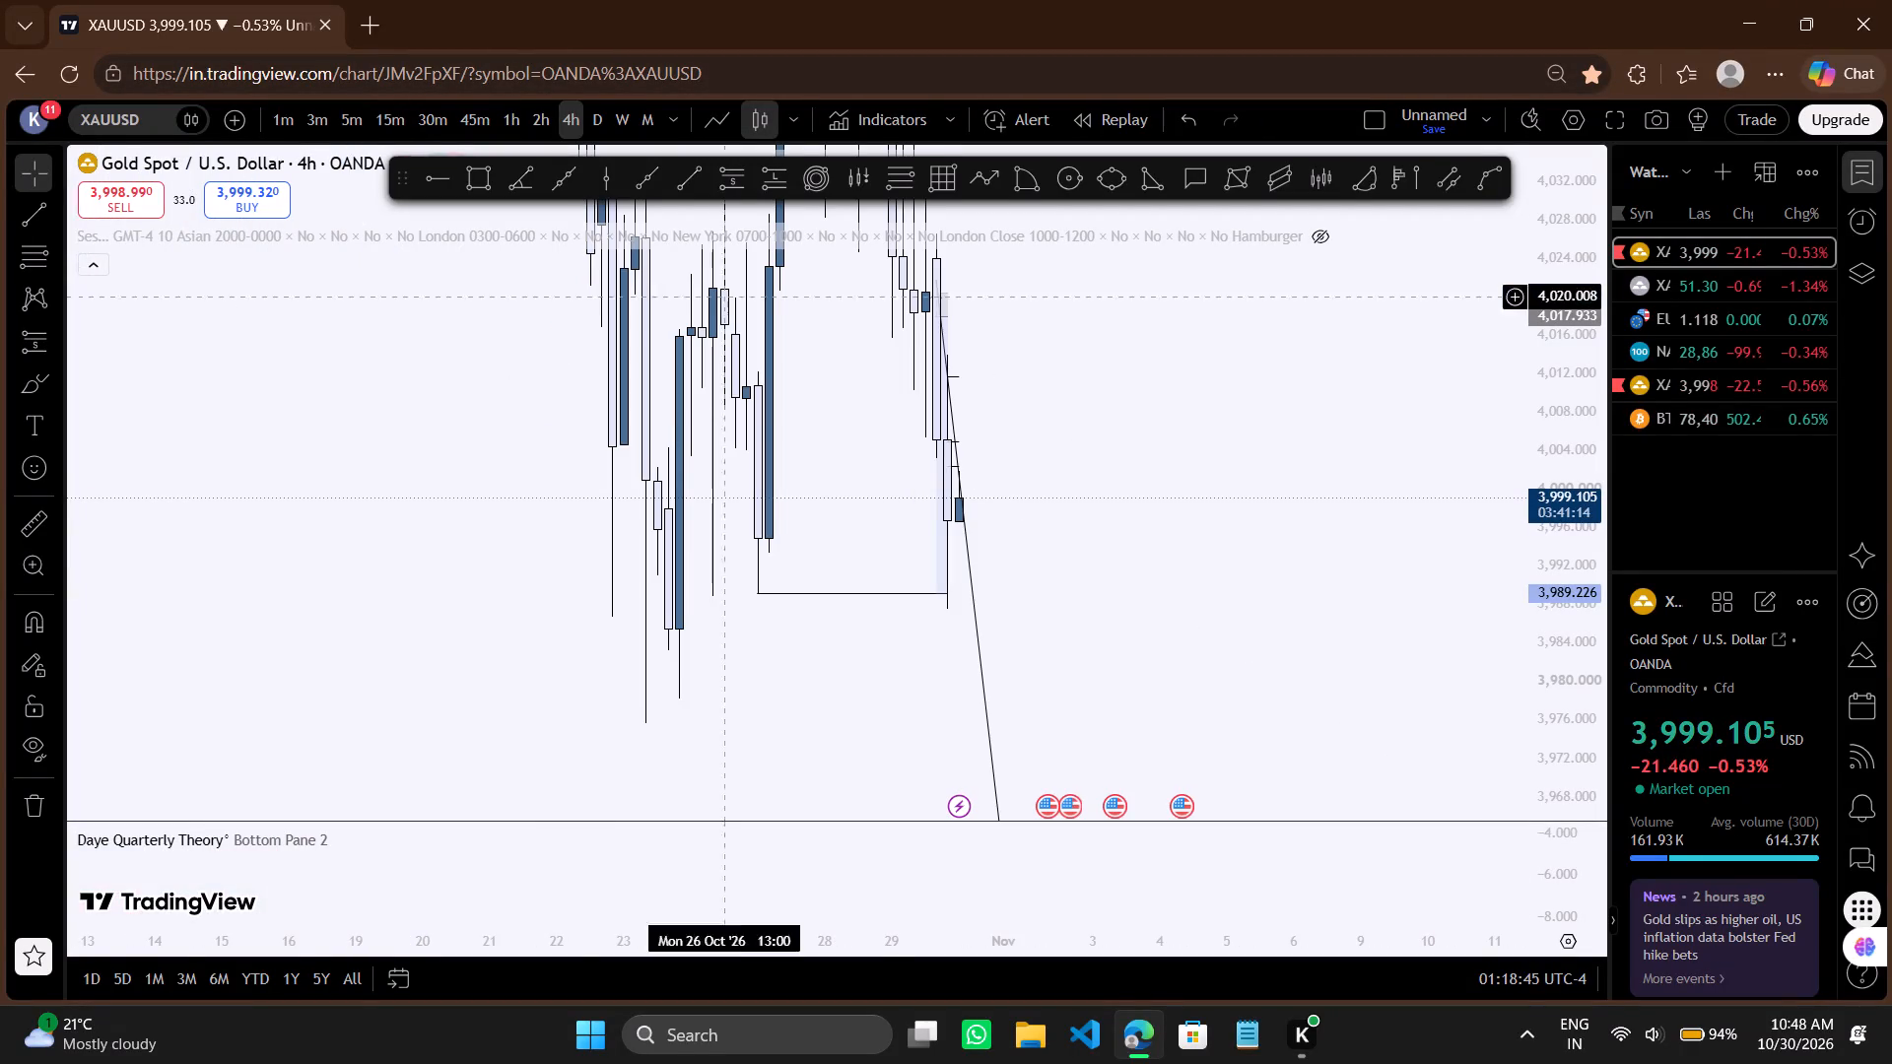
pyautogui.scroll(4, 821, 424)
pyautogui.moveTo(1019, 570); pyautogui.dragTo(1300, 535)
pyautogui.scroll(2, 1300, 535)
pyautogui.moveTo(1077, 564); pyautogui.dragTo(1213, 595)
pyautogui.scroll(1, 1213, 595)
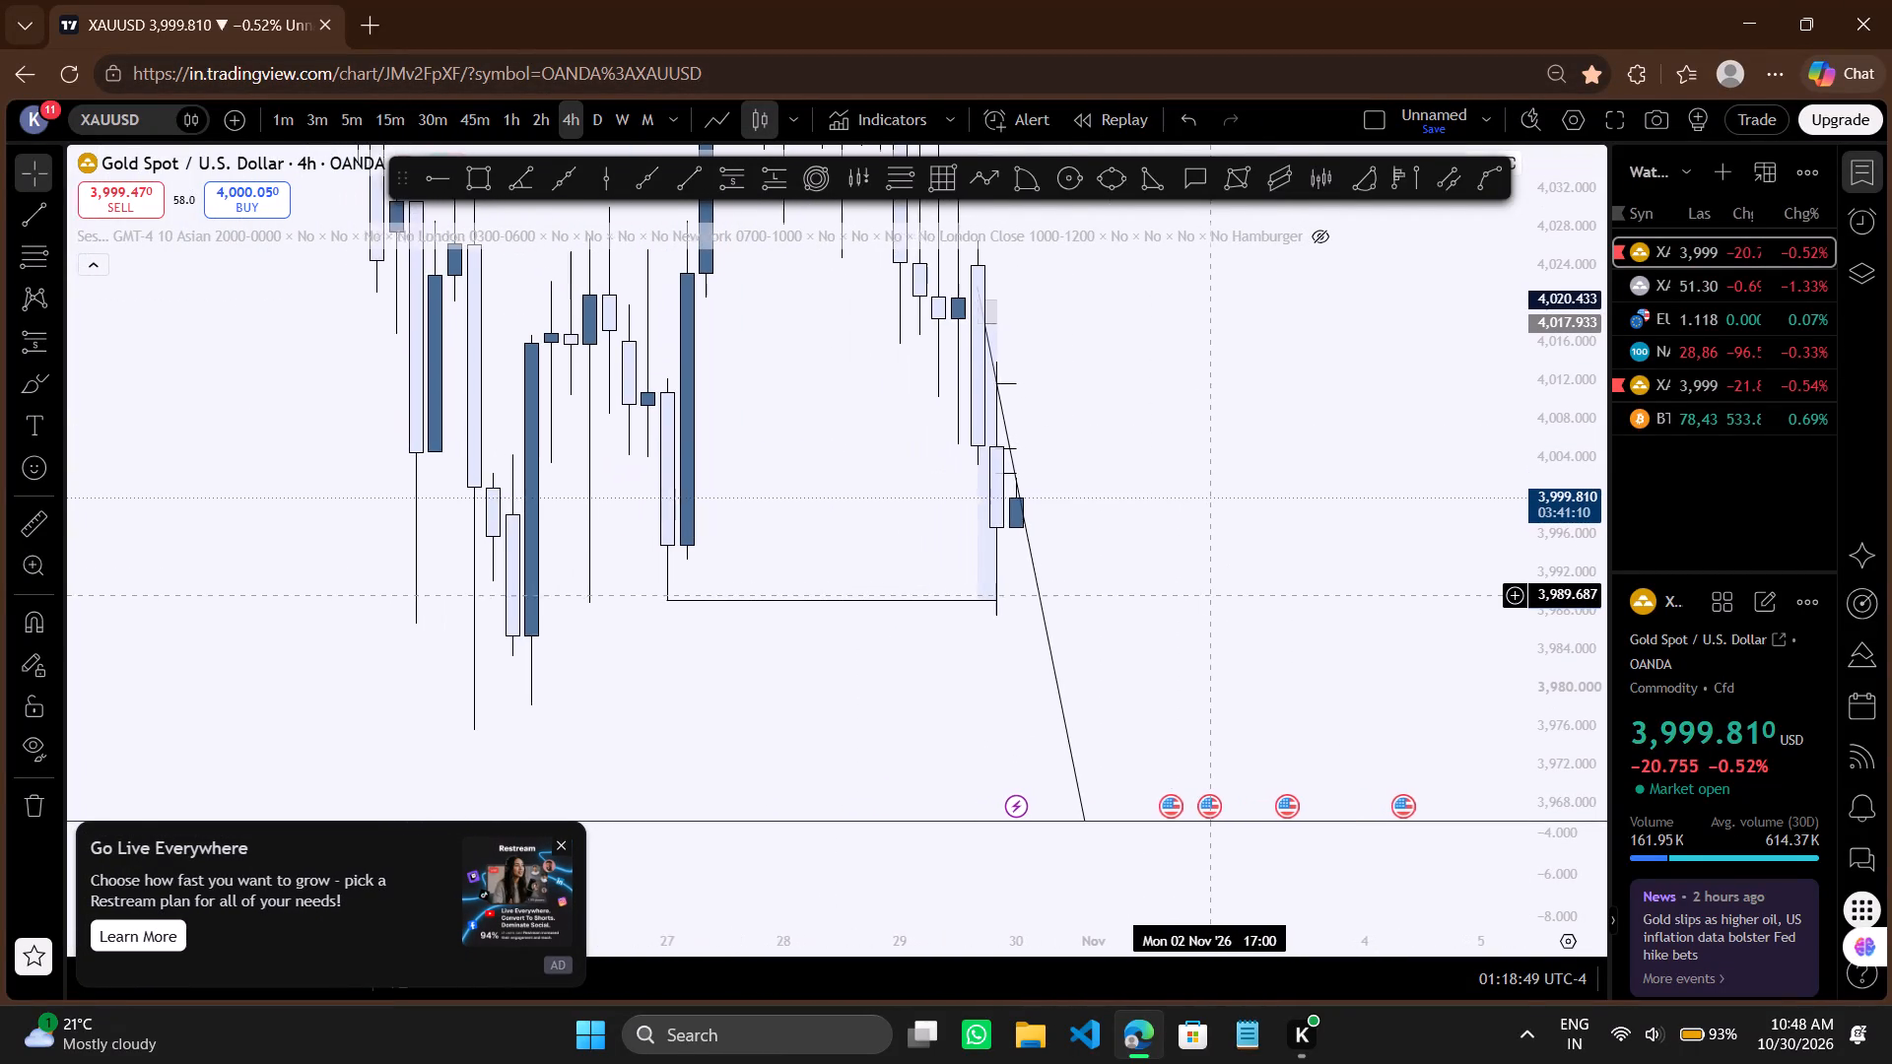
pyautogui.scroll(2, 1213, 595)
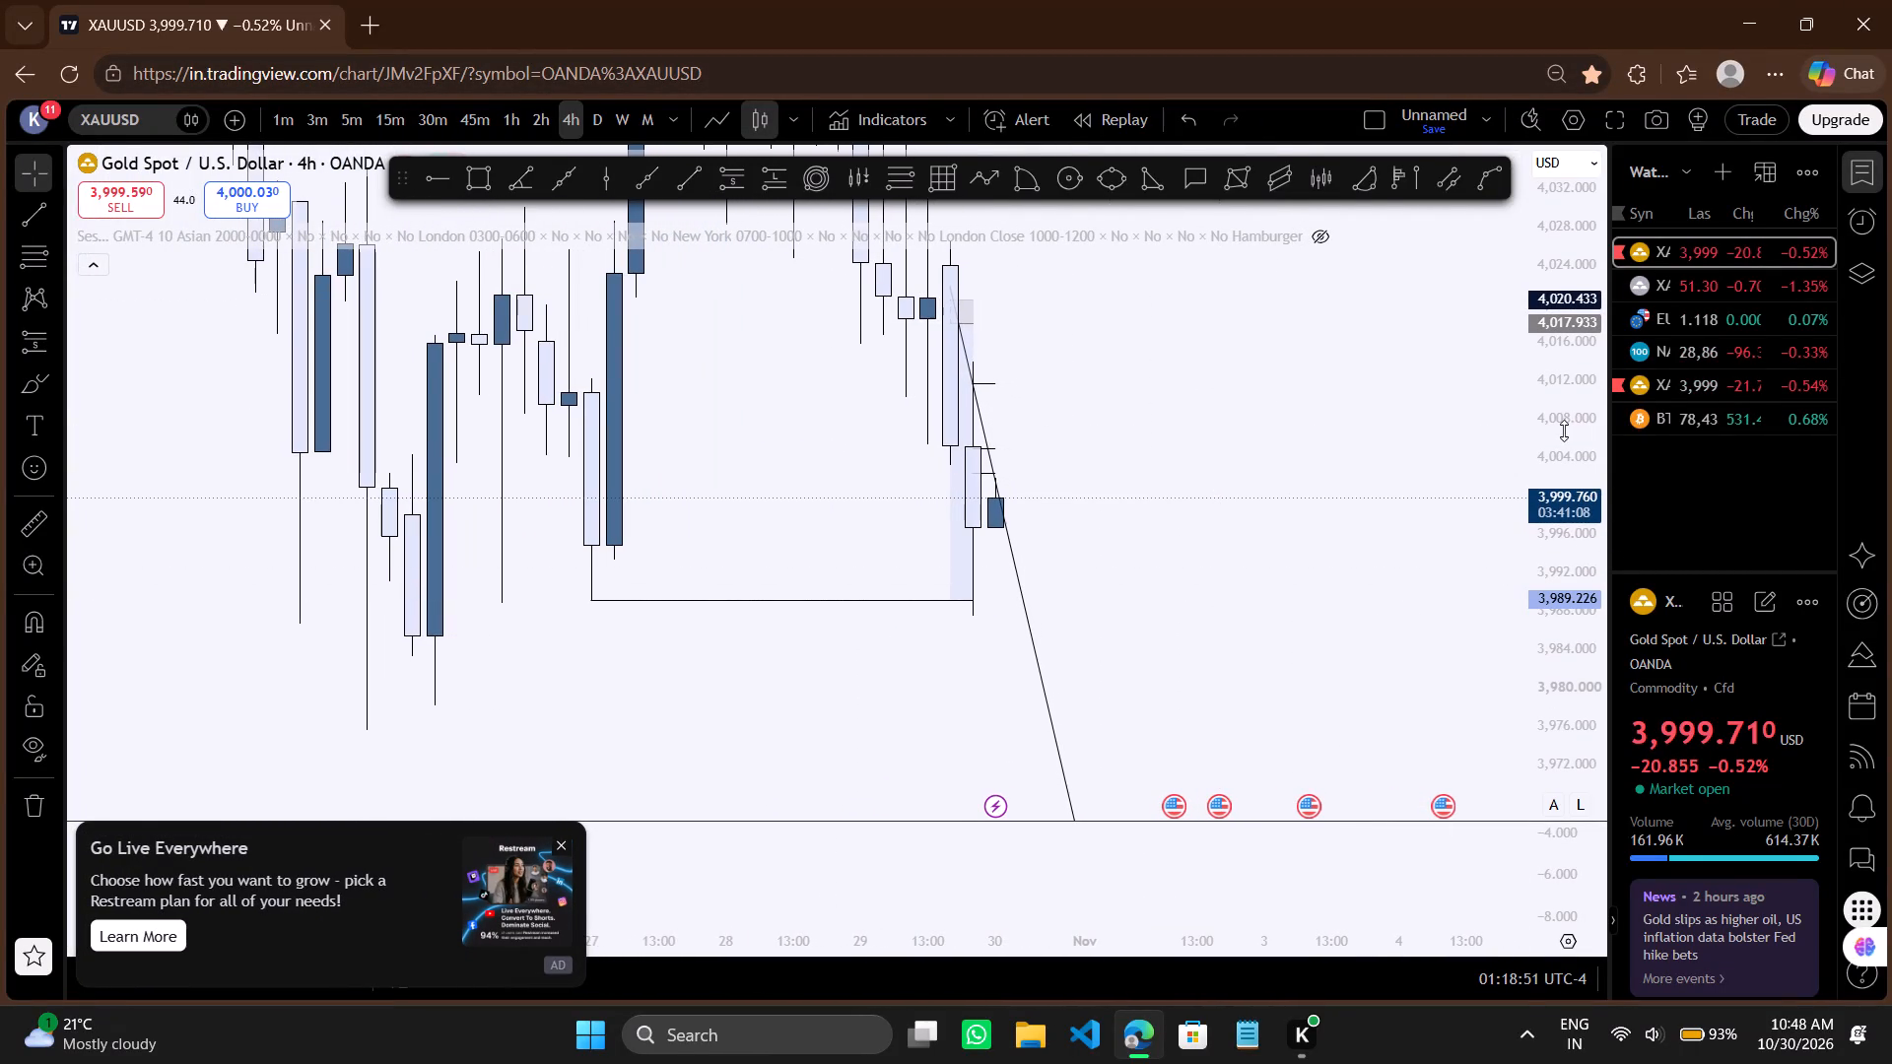
pyautogui.moveTo(1564, 431); pyautogui.dragTo(1561, 627)
pyautogui.moveTo(1059, 443); pyautogui.dragTo(1140, 444)
pyautogui.scroll(1, 1140, 444)
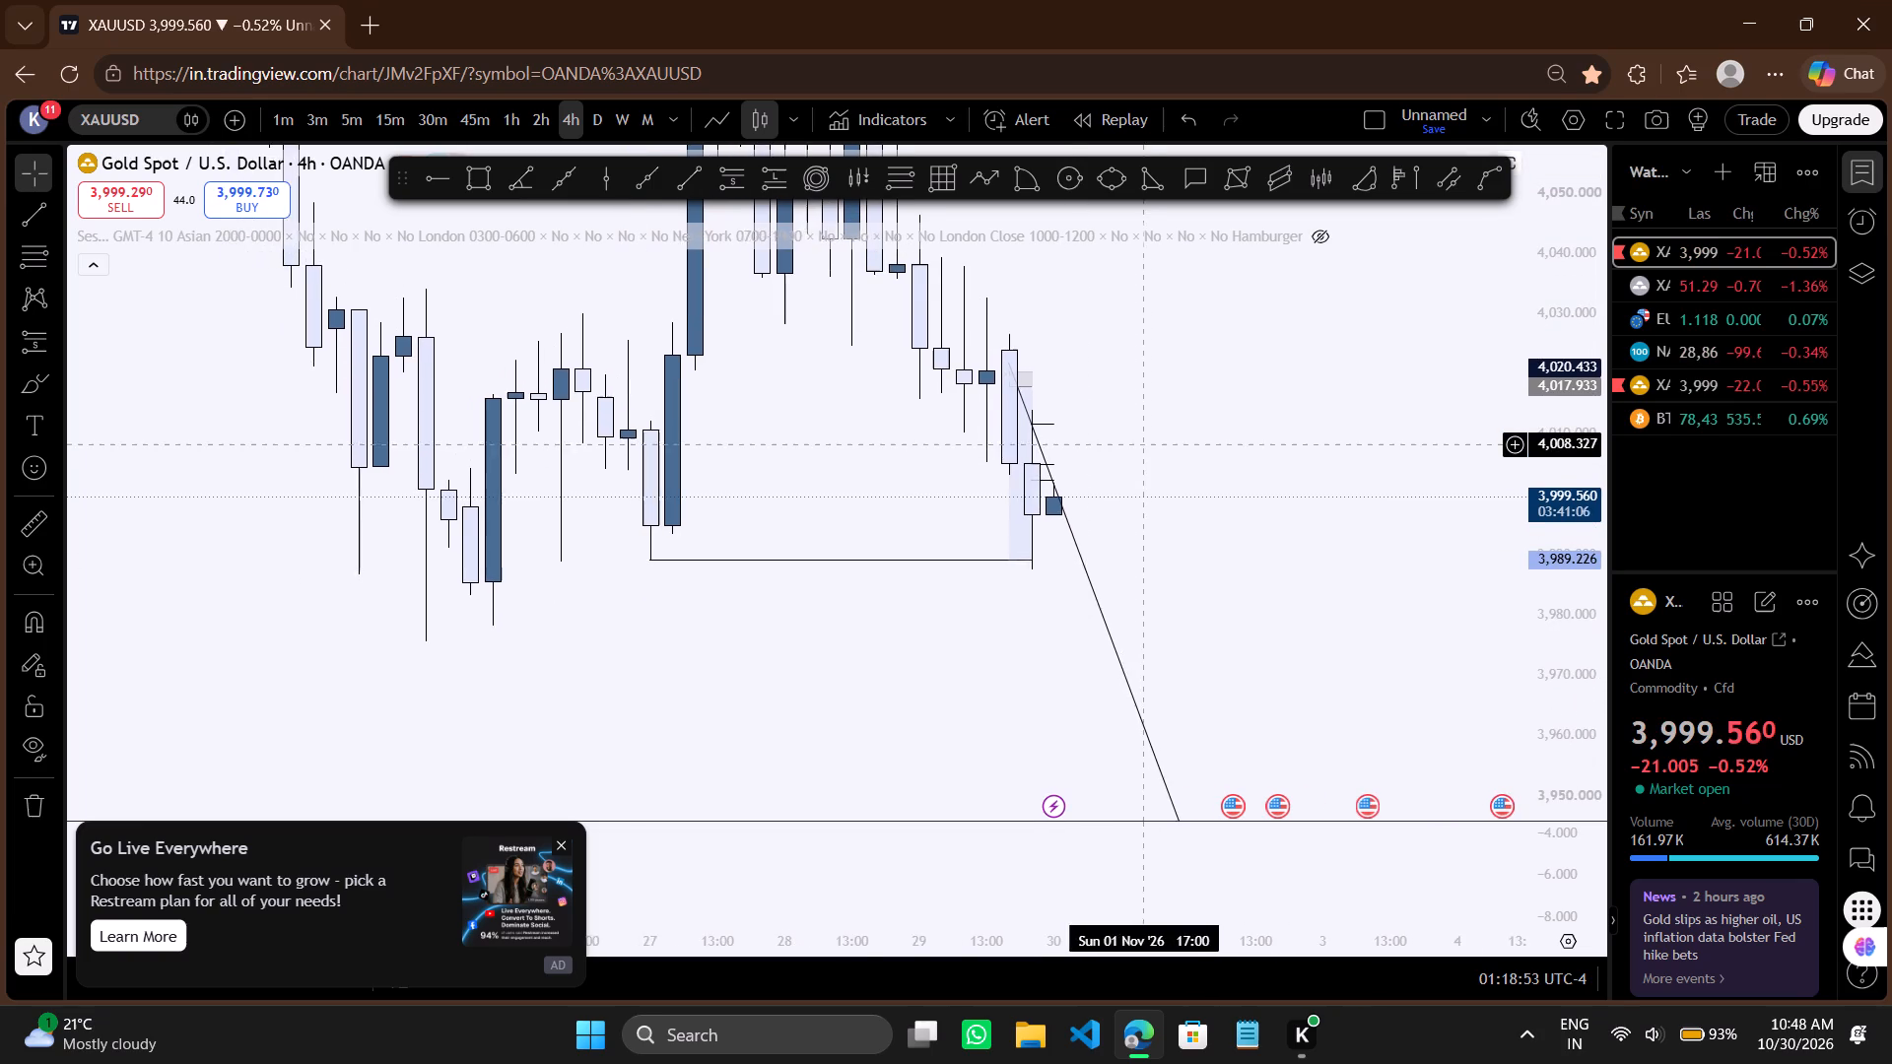
pyautogui.scroll(1, 1140, 444)
pyautogui.click(563, 844)
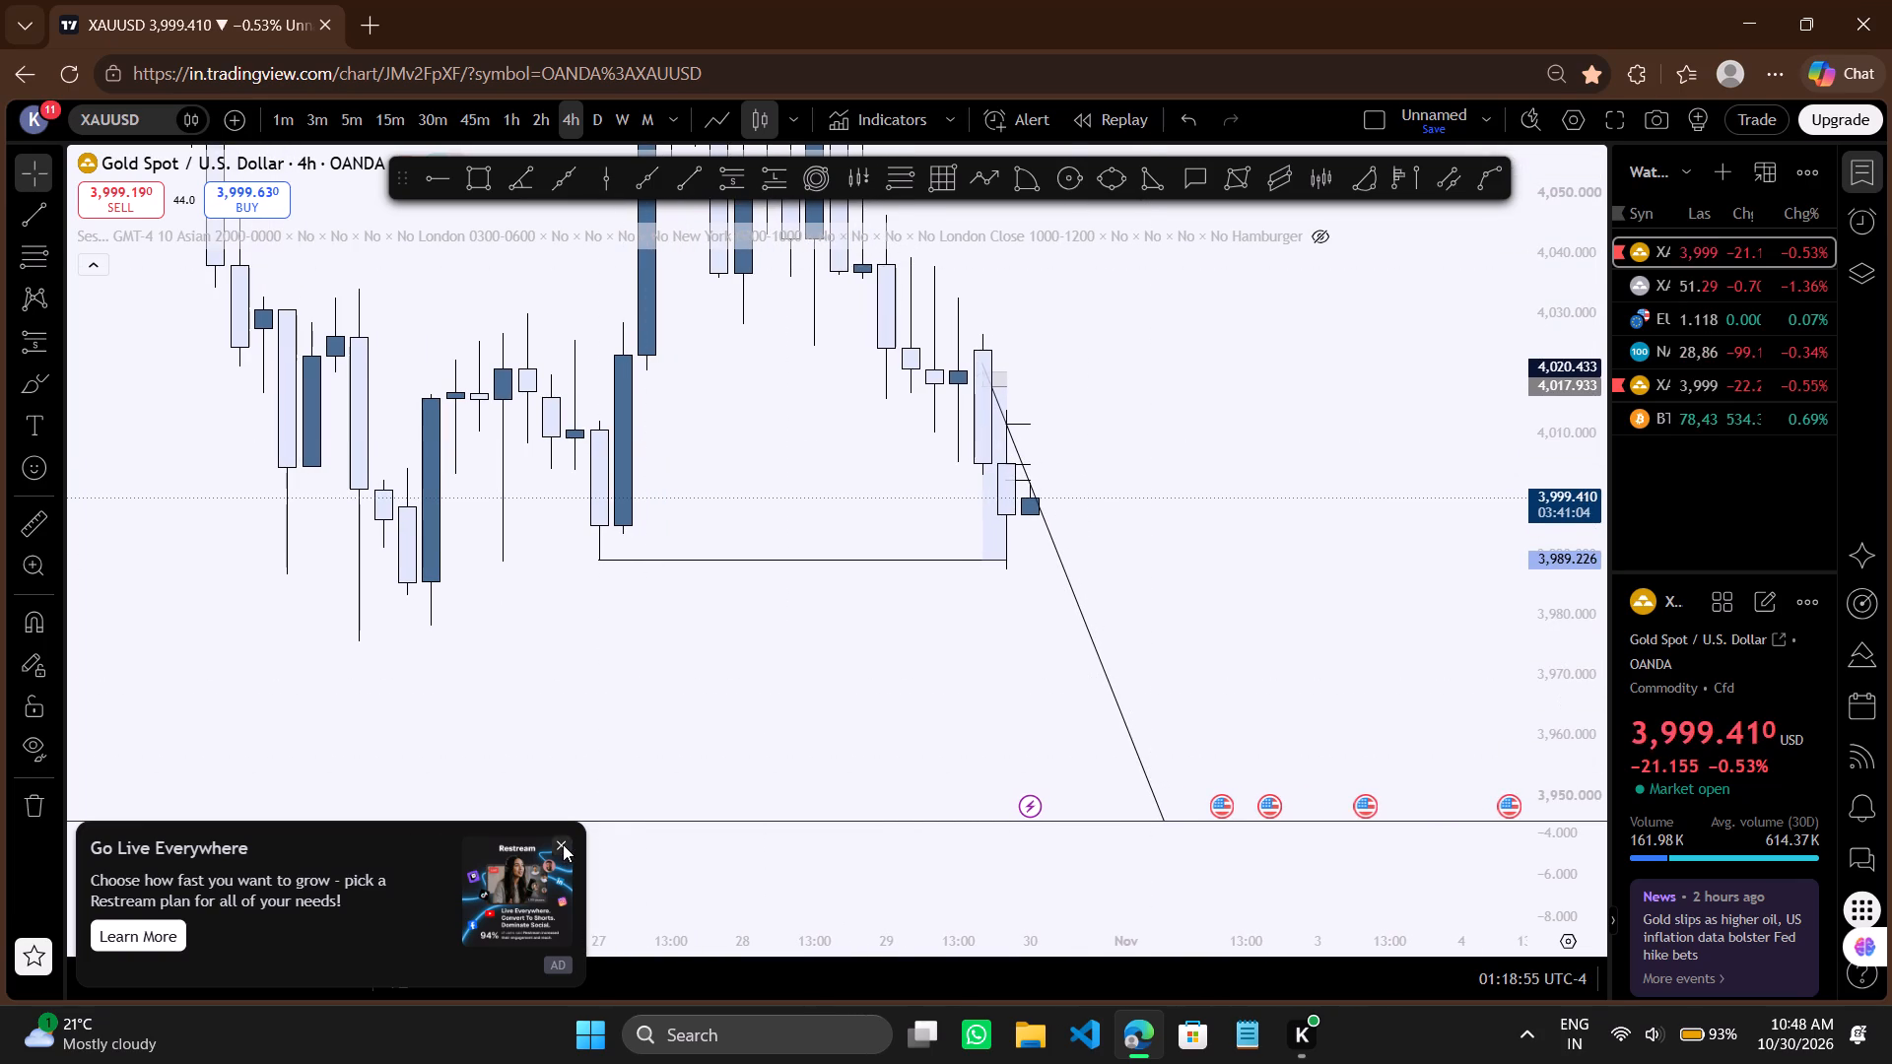
pyautogui.moveTo(634, 657); pyautogui.dragTo(631, 595)
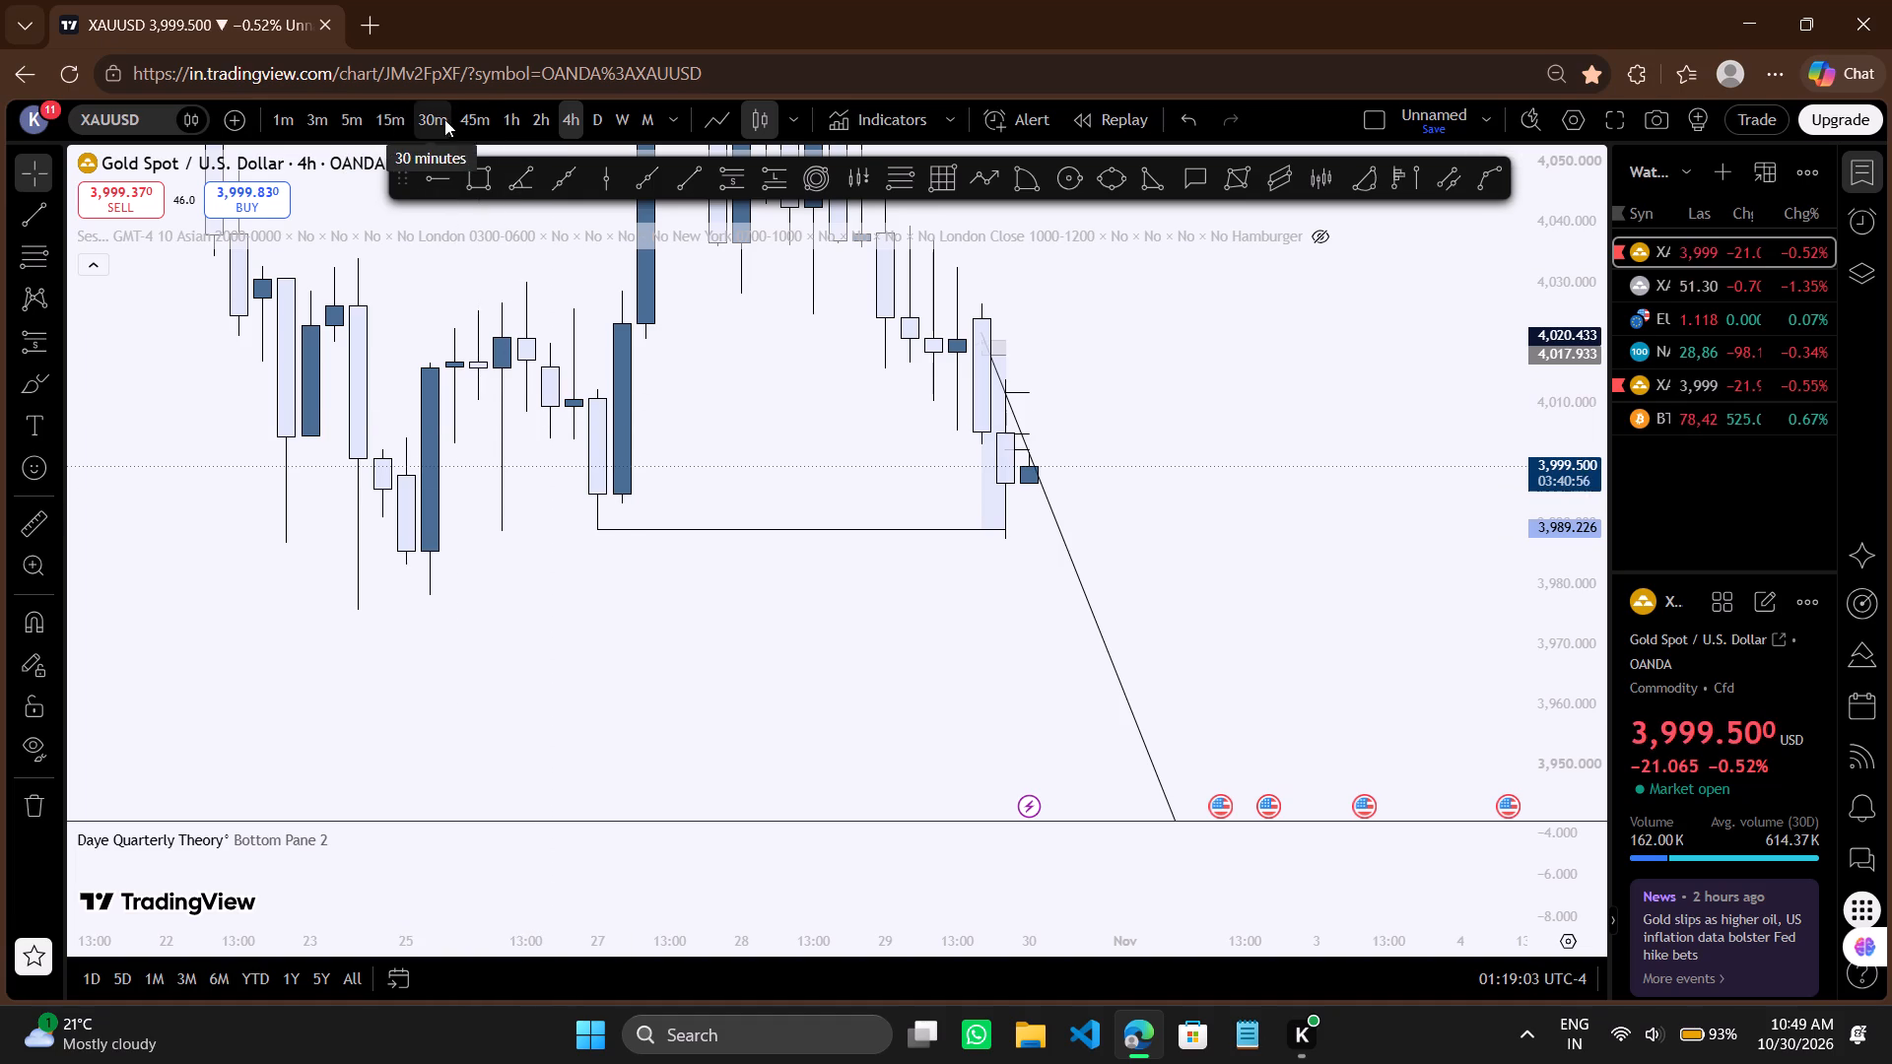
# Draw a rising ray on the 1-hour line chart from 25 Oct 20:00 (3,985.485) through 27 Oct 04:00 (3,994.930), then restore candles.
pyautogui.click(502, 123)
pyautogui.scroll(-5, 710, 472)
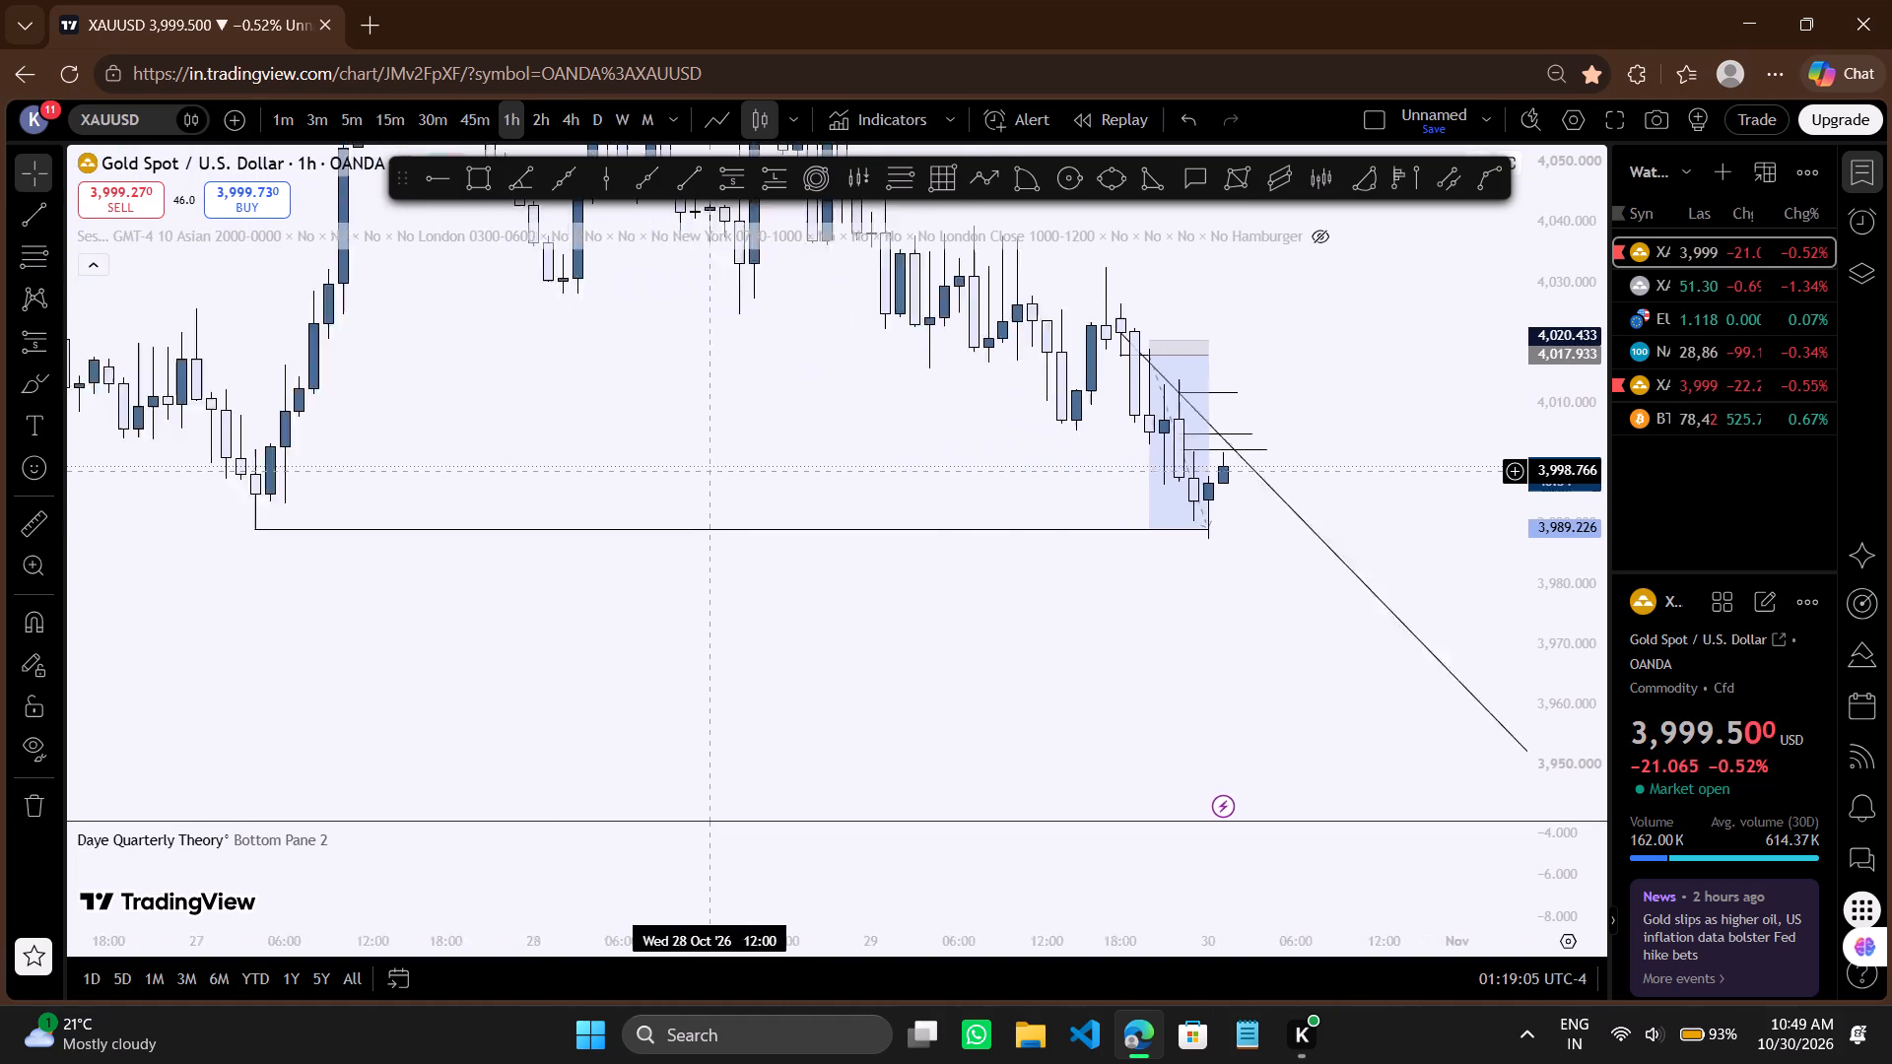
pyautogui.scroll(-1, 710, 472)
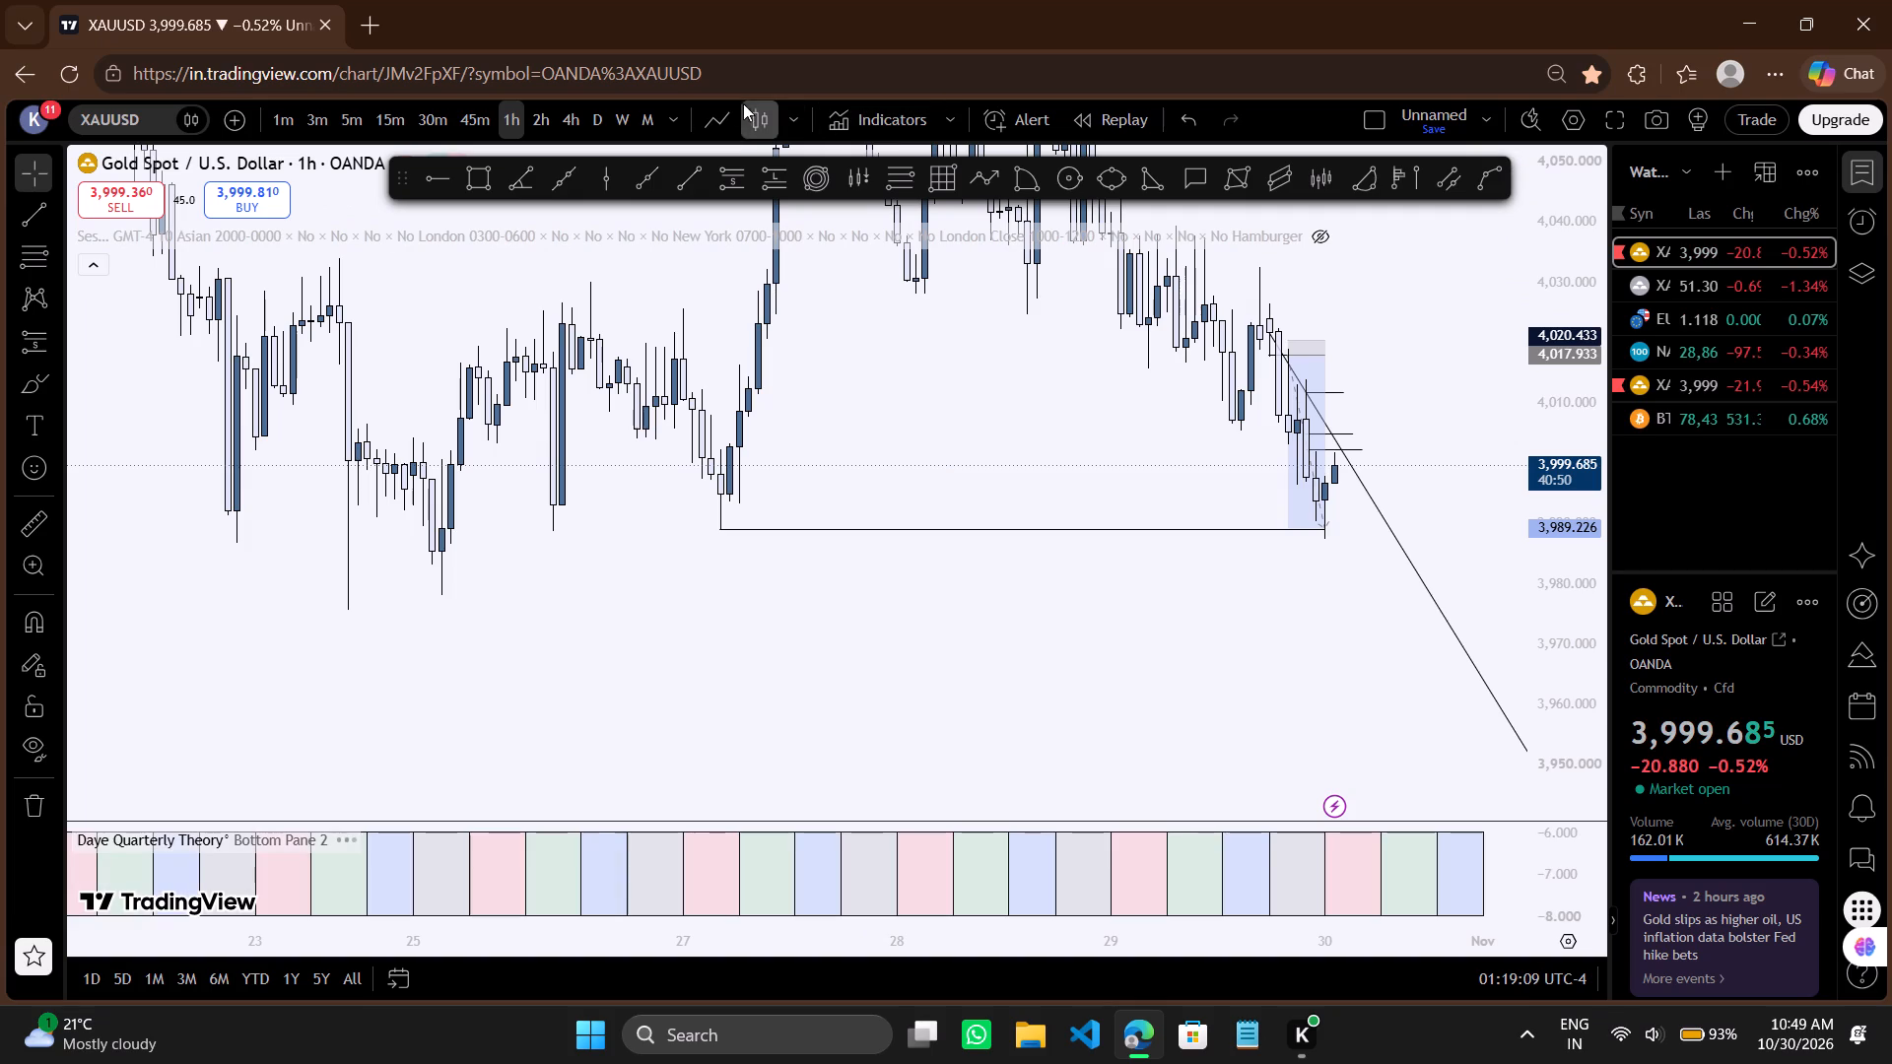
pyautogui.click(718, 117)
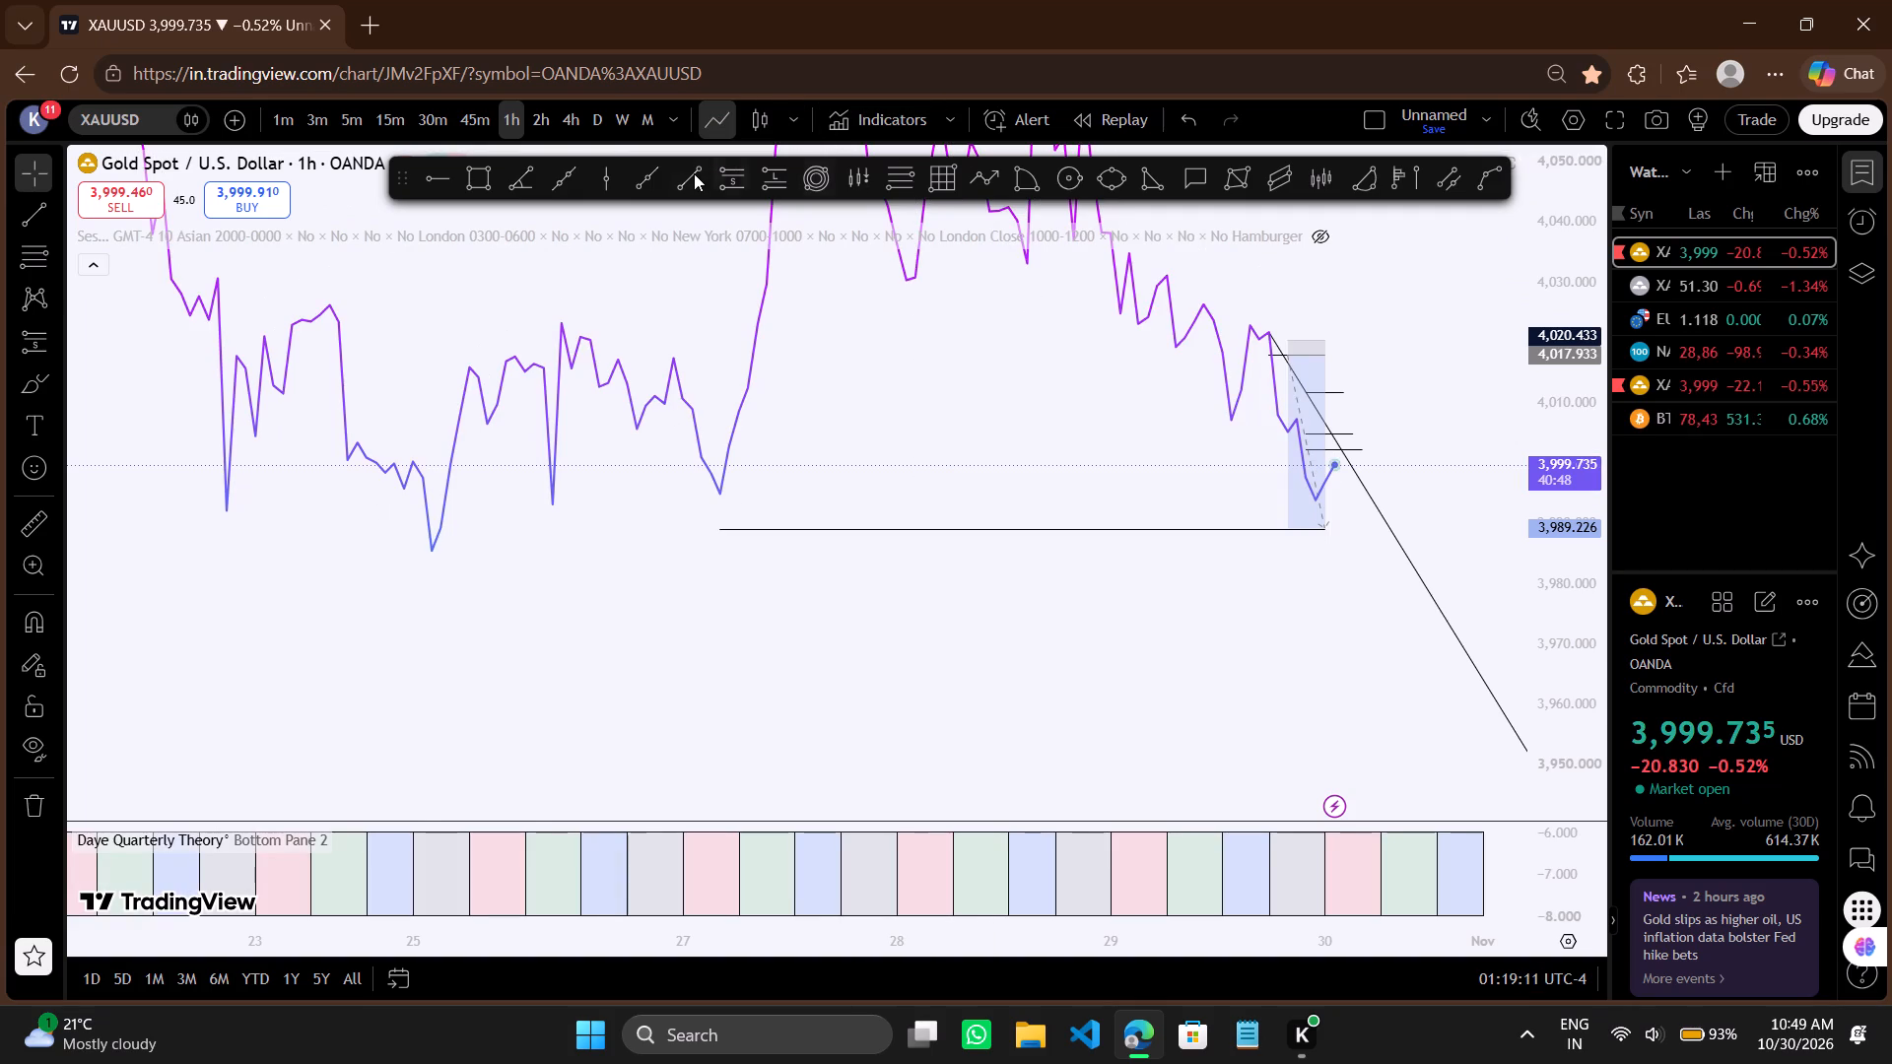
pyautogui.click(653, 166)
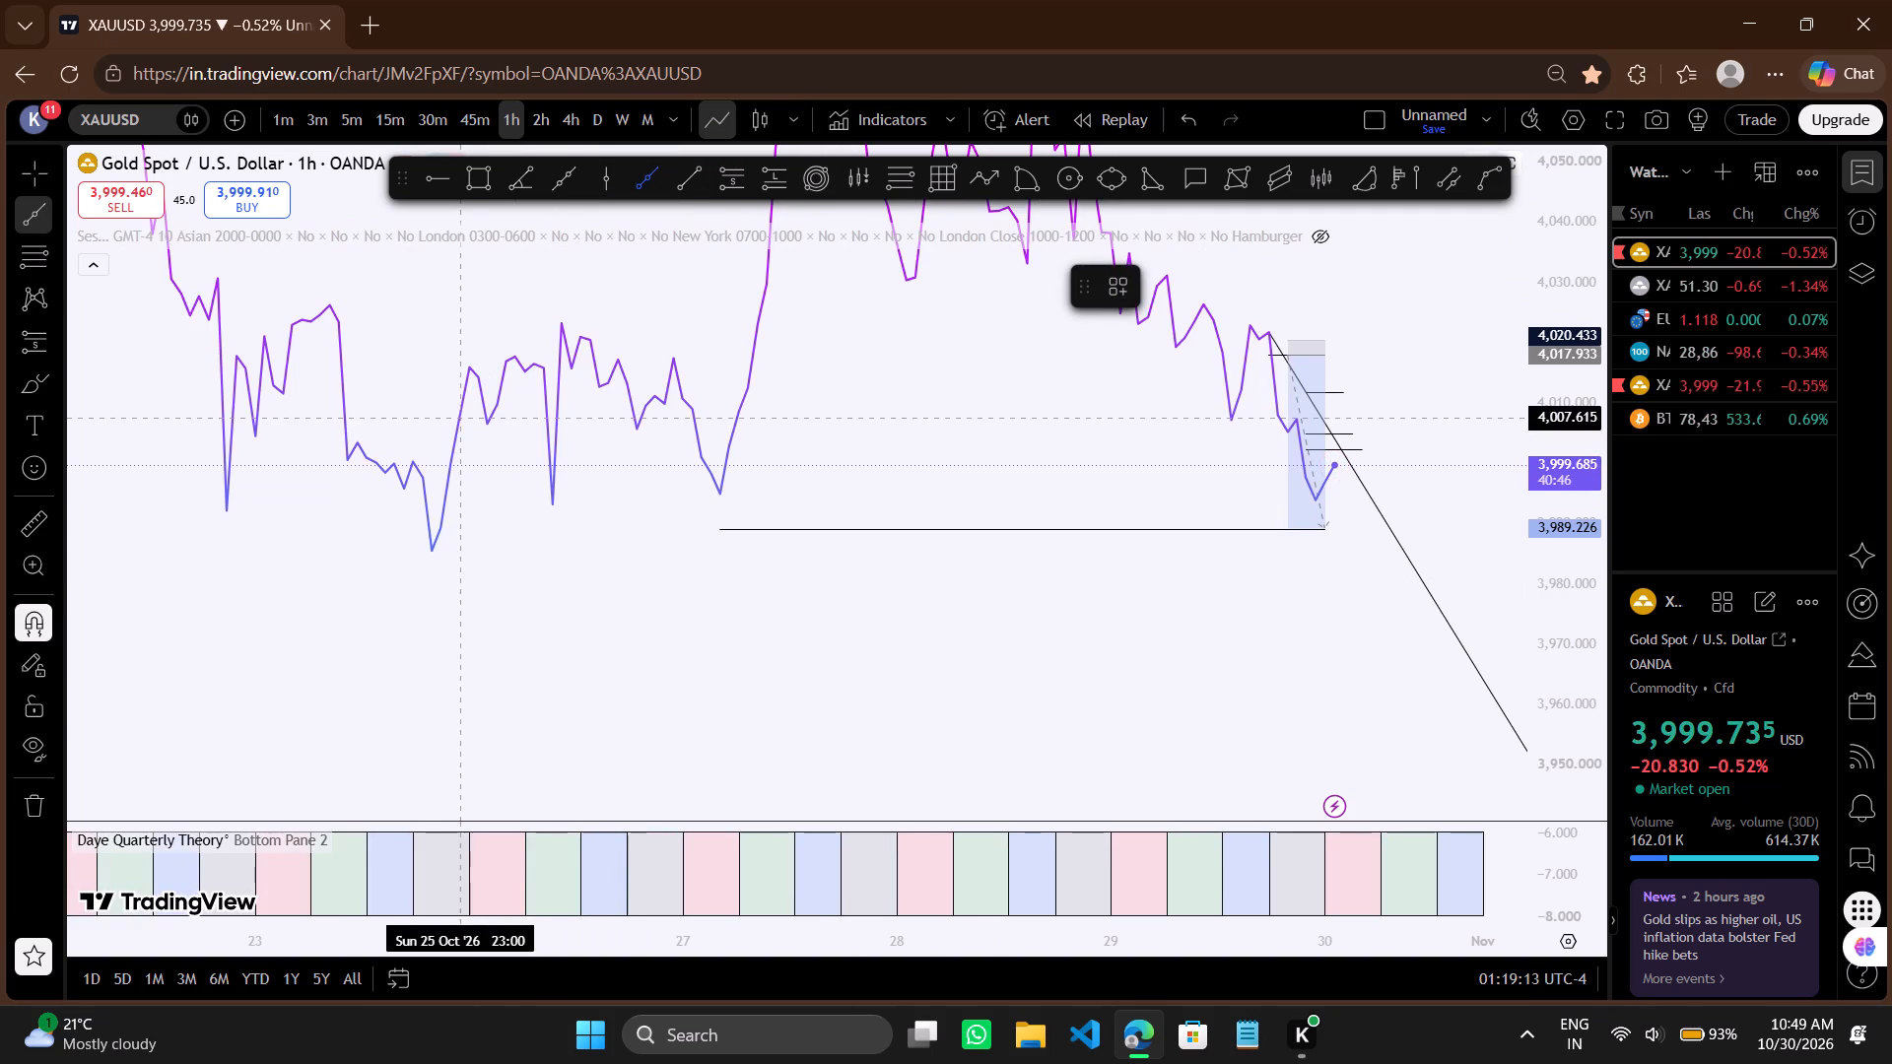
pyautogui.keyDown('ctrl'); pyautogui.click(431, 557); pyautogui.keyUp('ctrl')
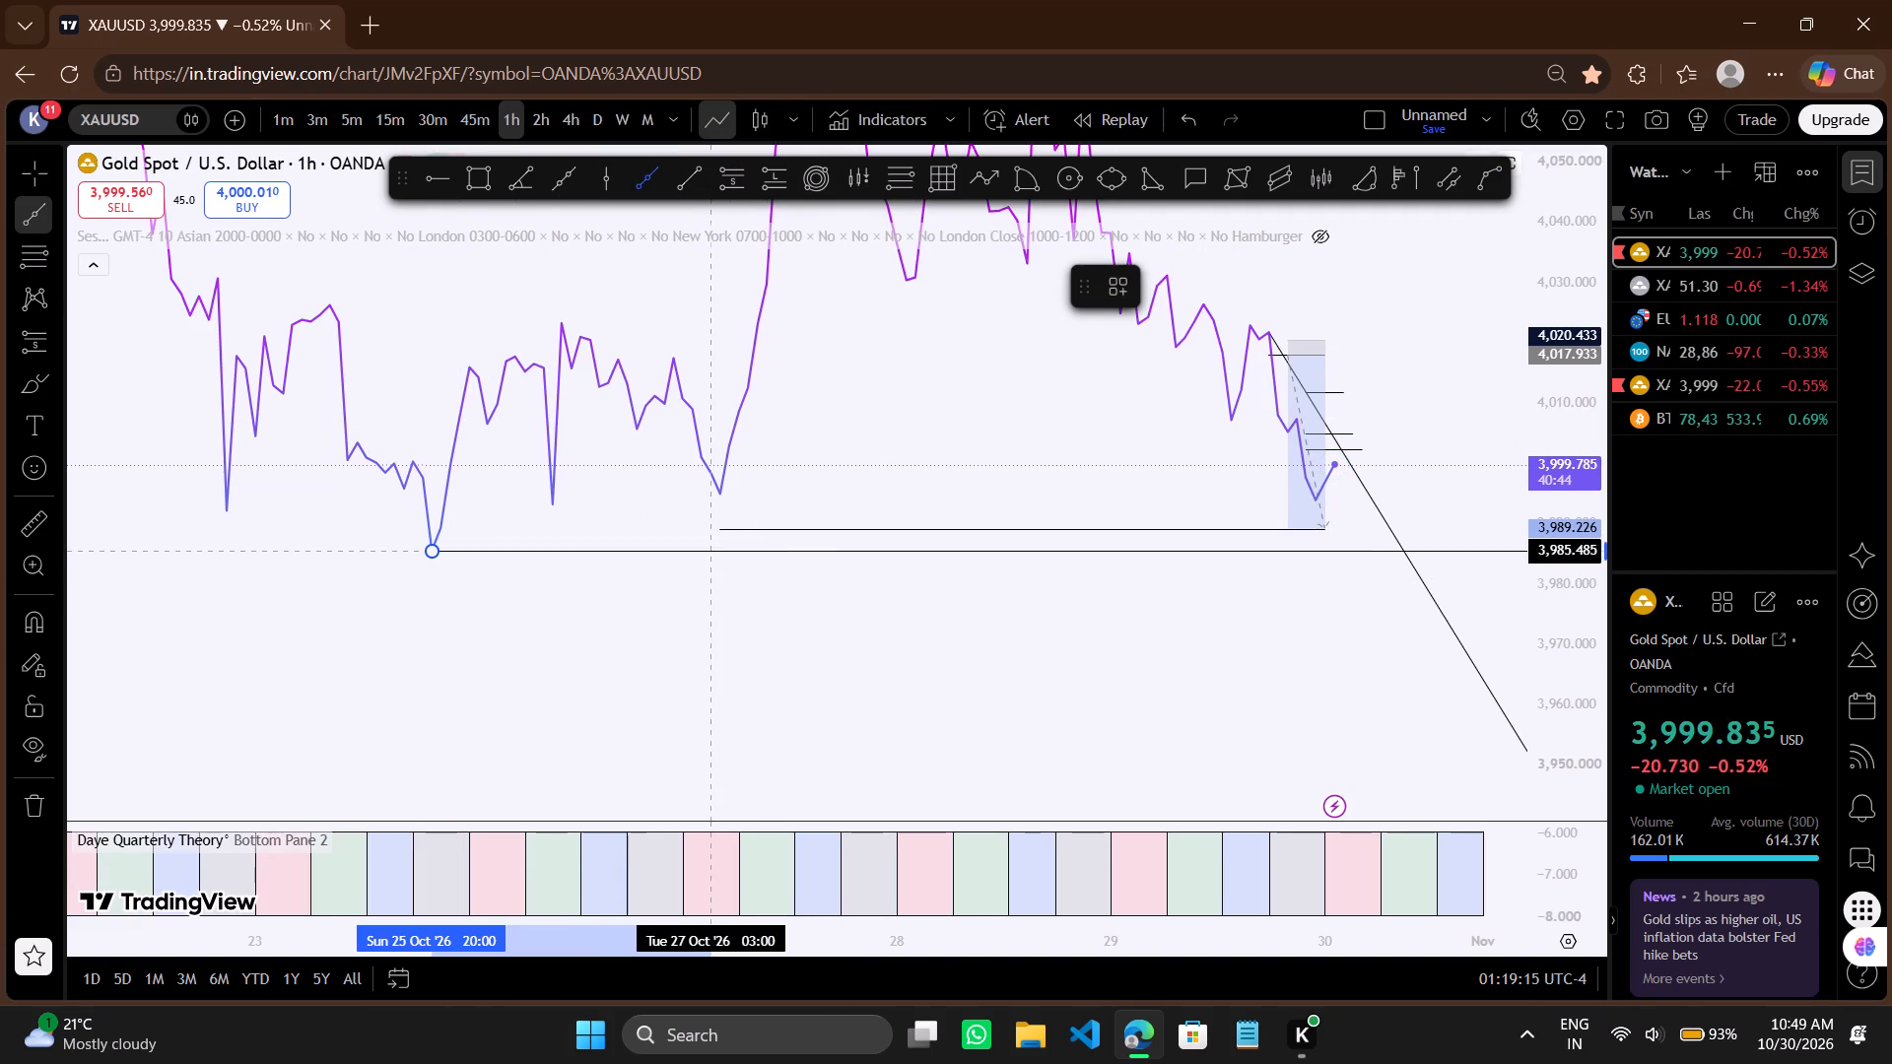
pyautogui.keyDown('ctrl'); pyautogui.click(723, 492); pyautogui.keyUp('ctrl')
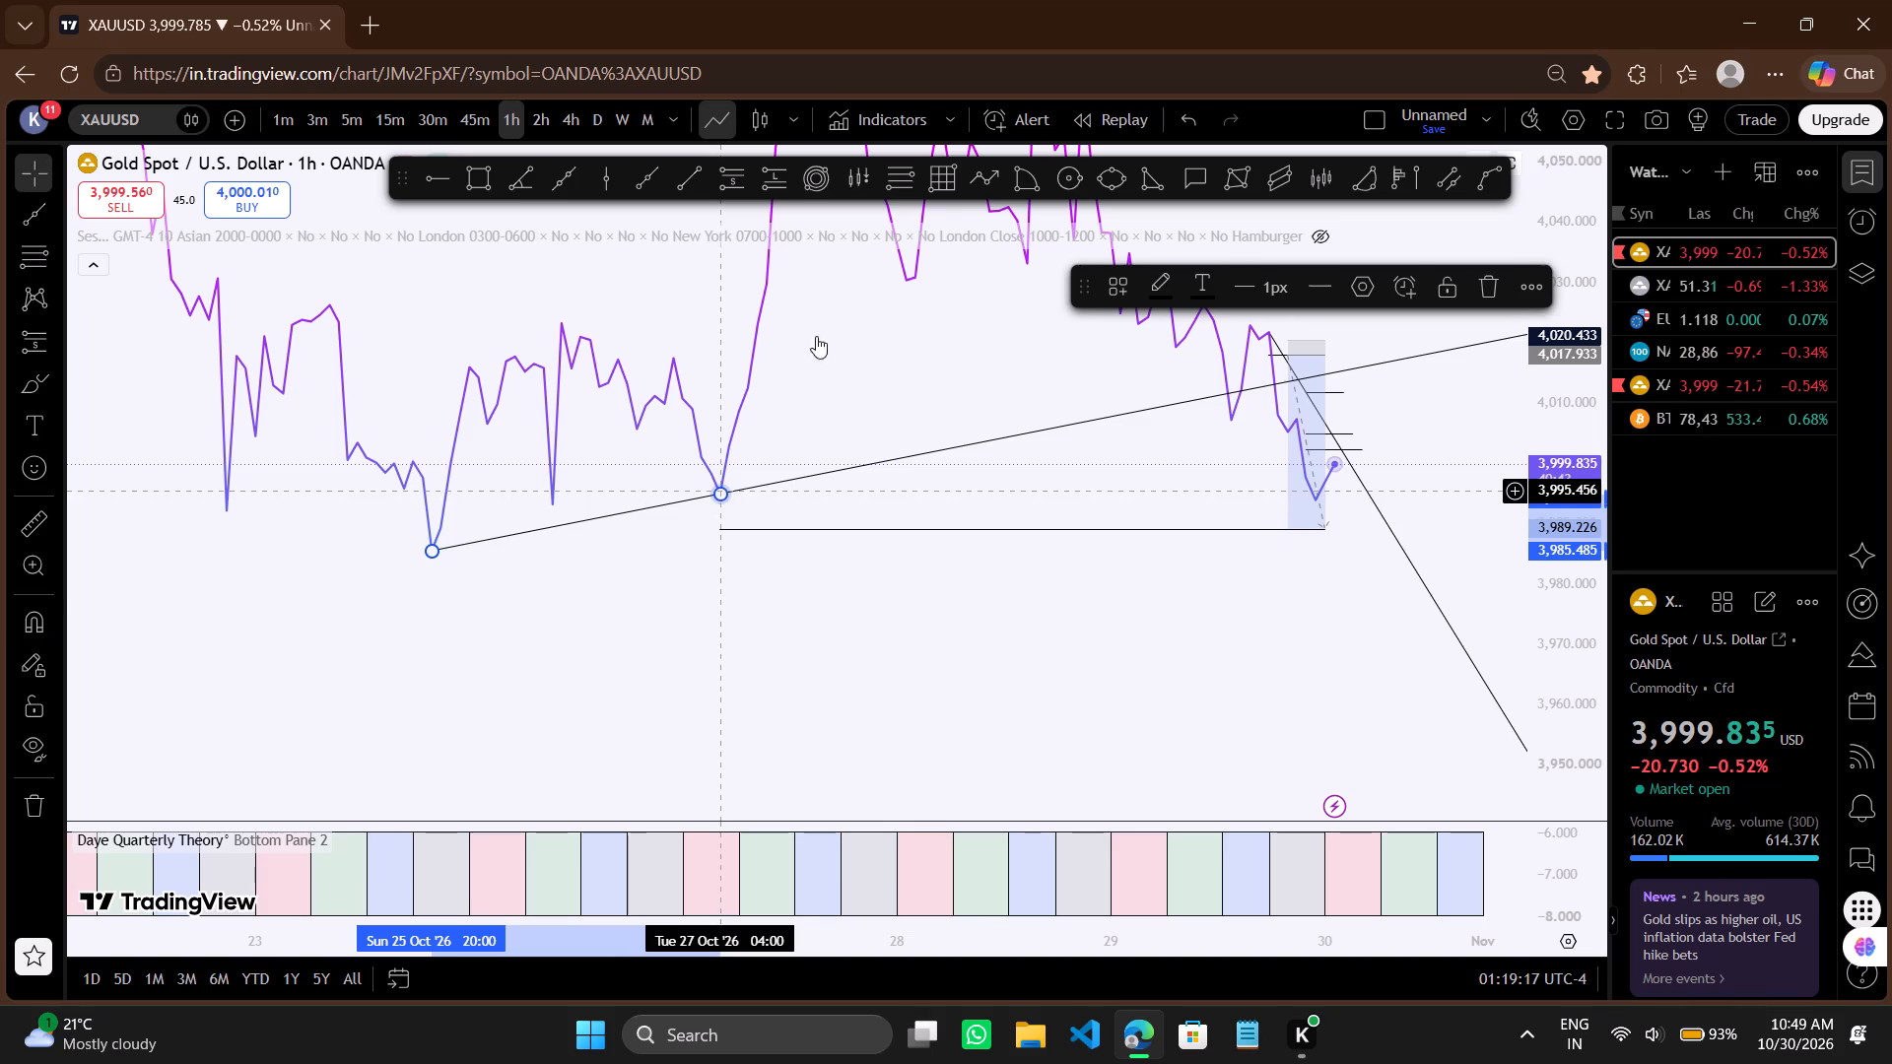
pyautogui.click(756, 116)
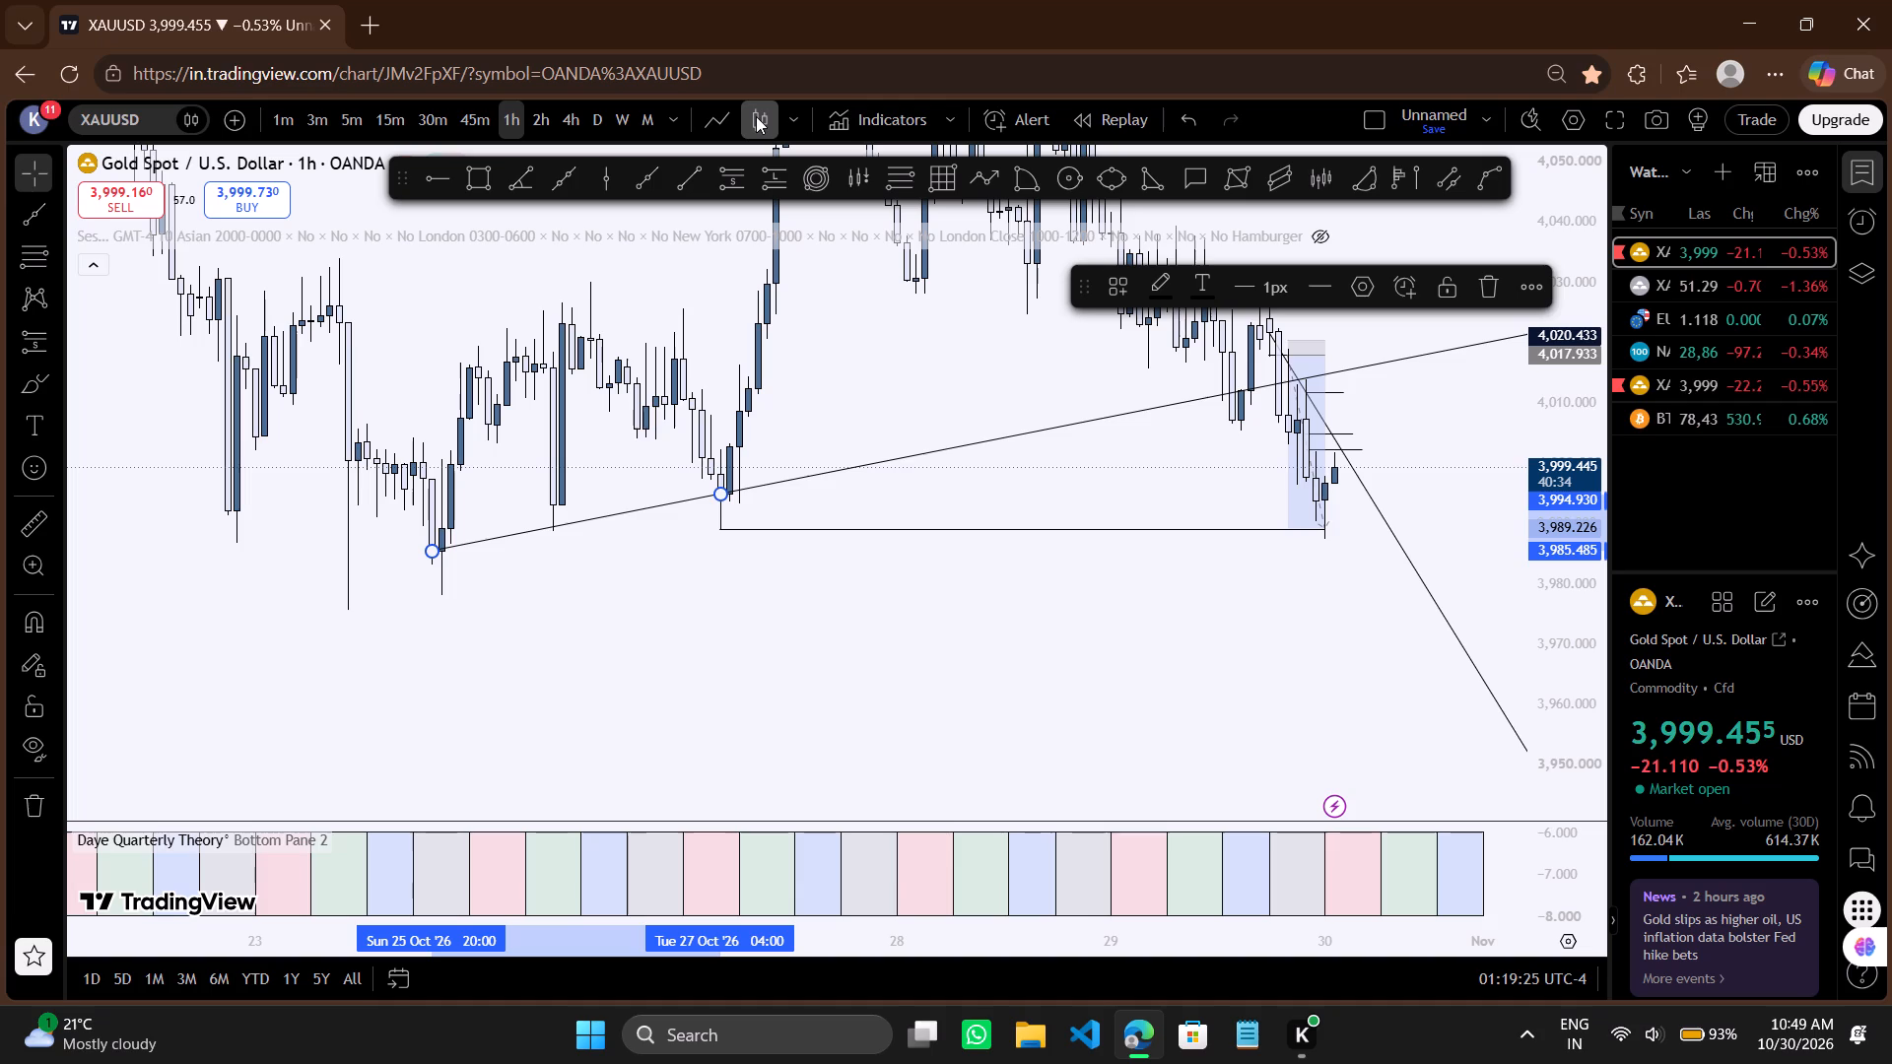
# Examine the rising ray against recent candles and the short position on the 1-hour and 15-minute charts.
pyautogui.moveTo(1080, 624); pyautogui.dragTo(963, 650)
pyautogui.scroll(1, 963, 650)
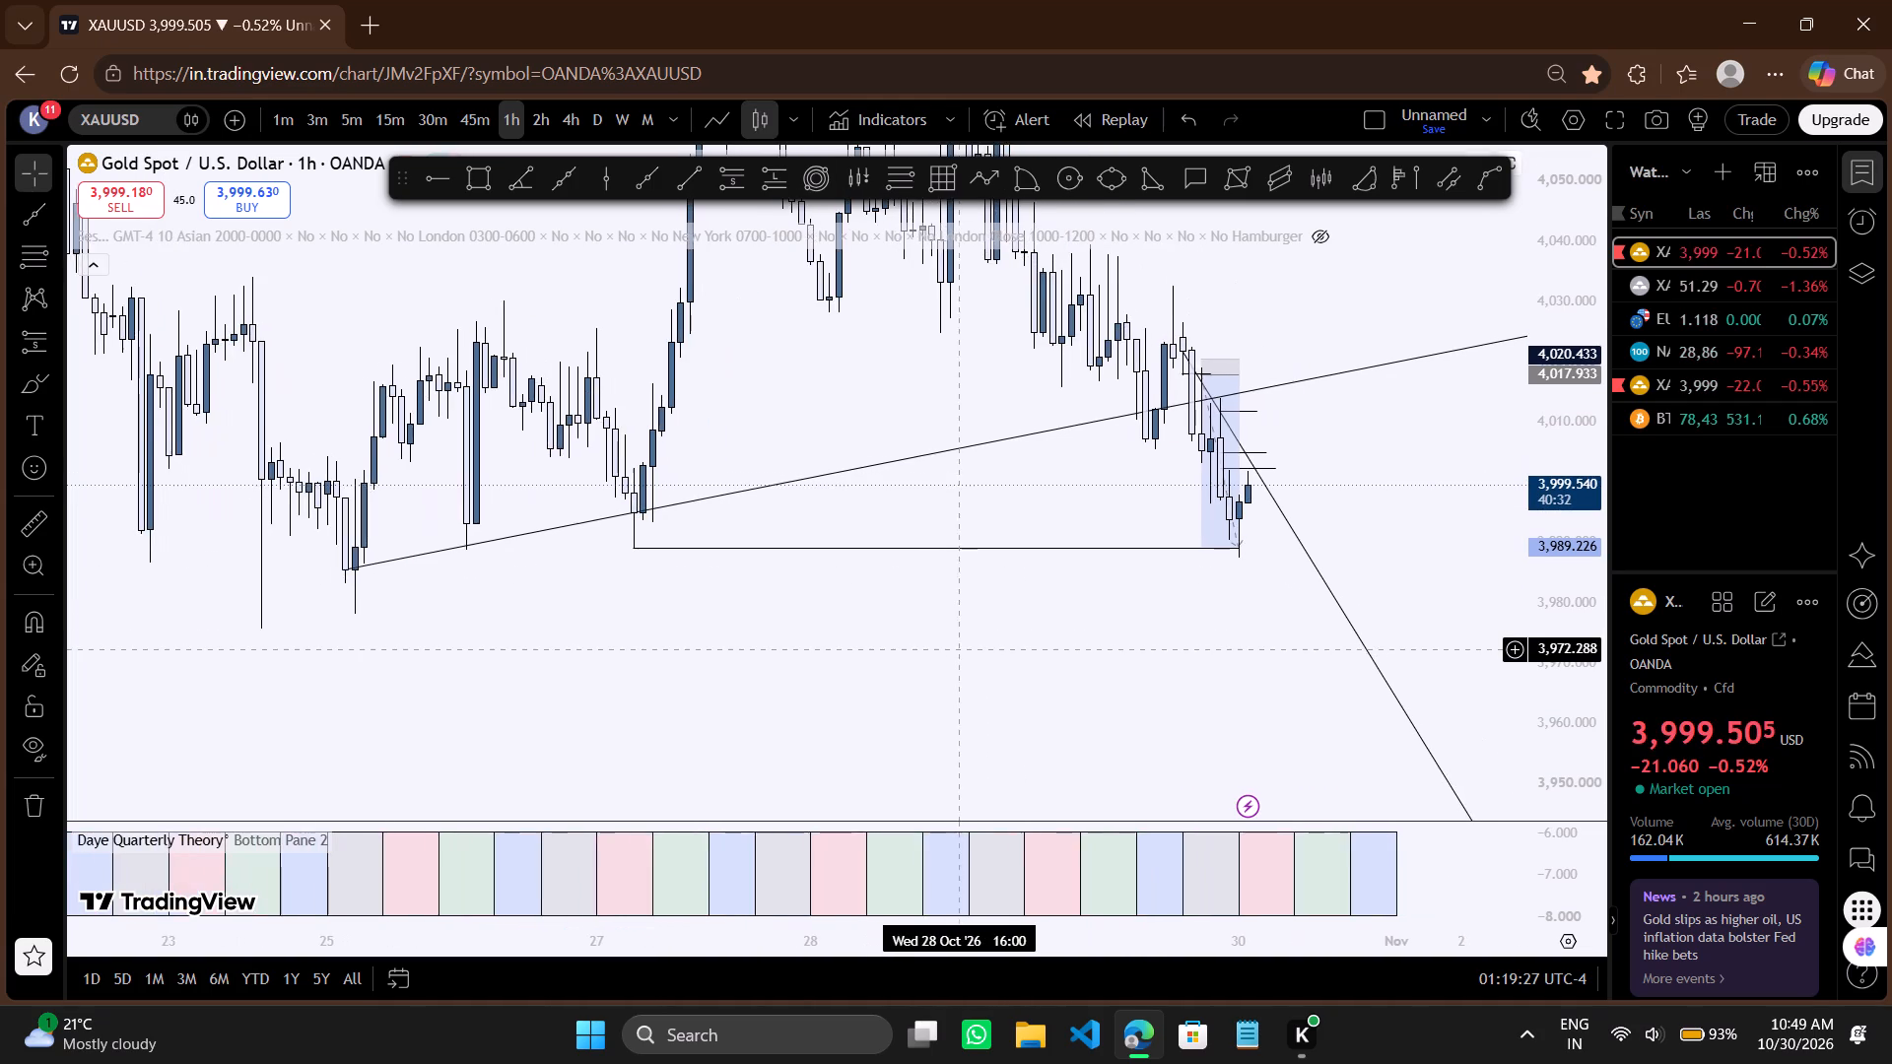
pyautogui.scroll(1, 963, 650)
pyautogui.moveTo(1073, 675); pyautogui.dragTo(1057, 669)
pyautogui.click(1057, 669)
pyautogui.scroll(1, 1051, 669)
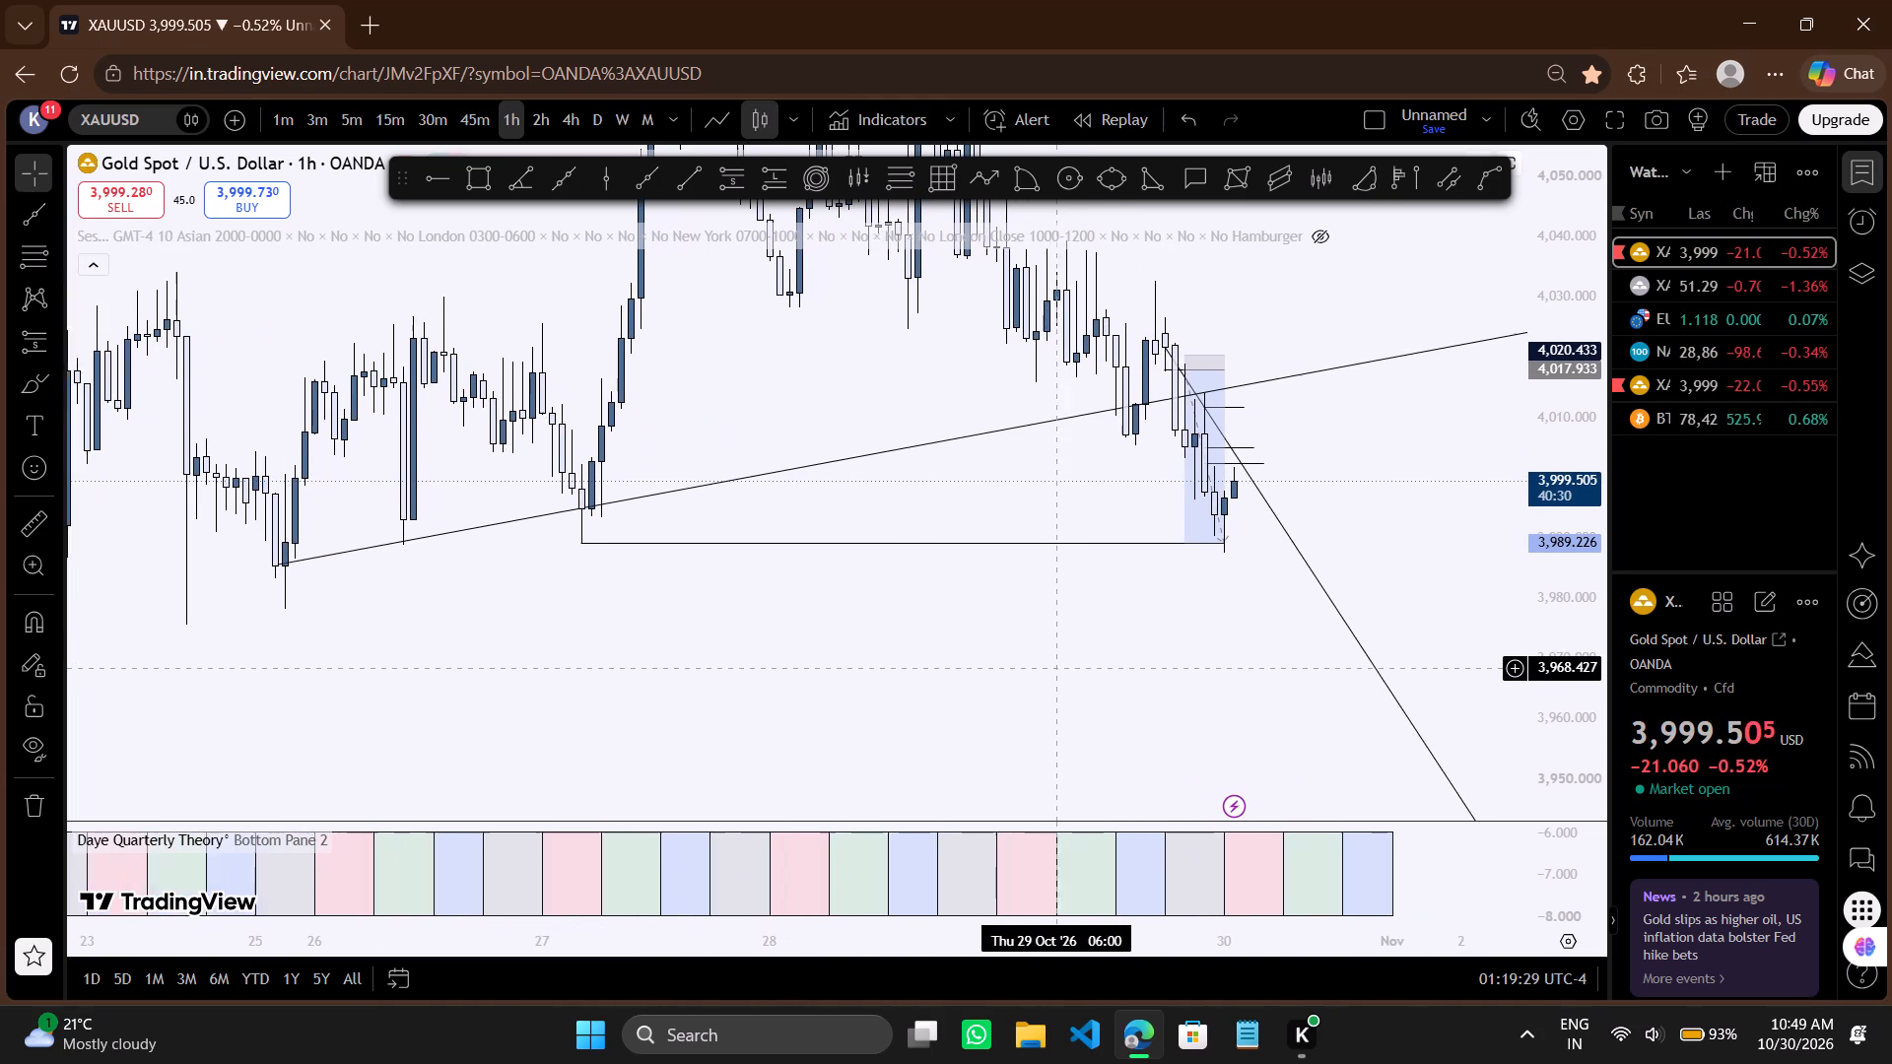
pyautogui.moveTo(1109, 683); pyautogui.dragTo(1086, 657)
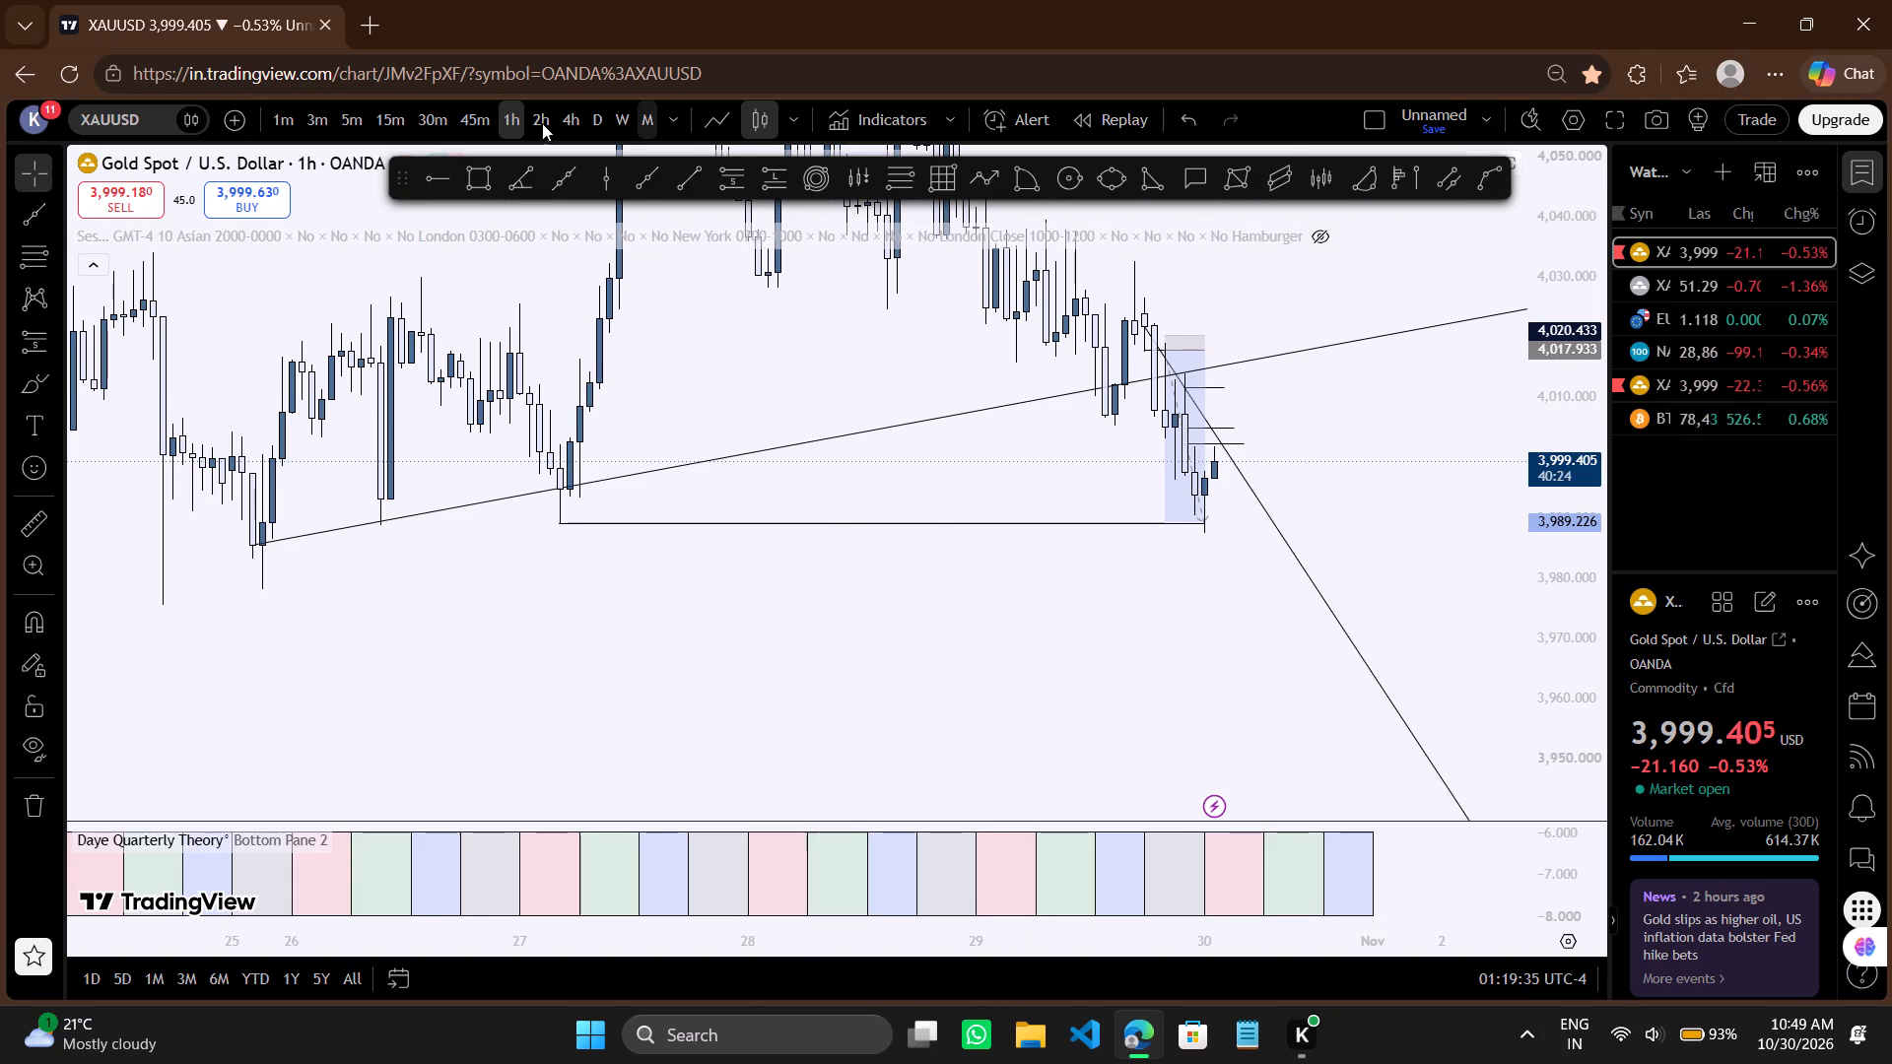
pyautogui.click(397, 108)
pyautogui.scroll(-2, 937, 606)
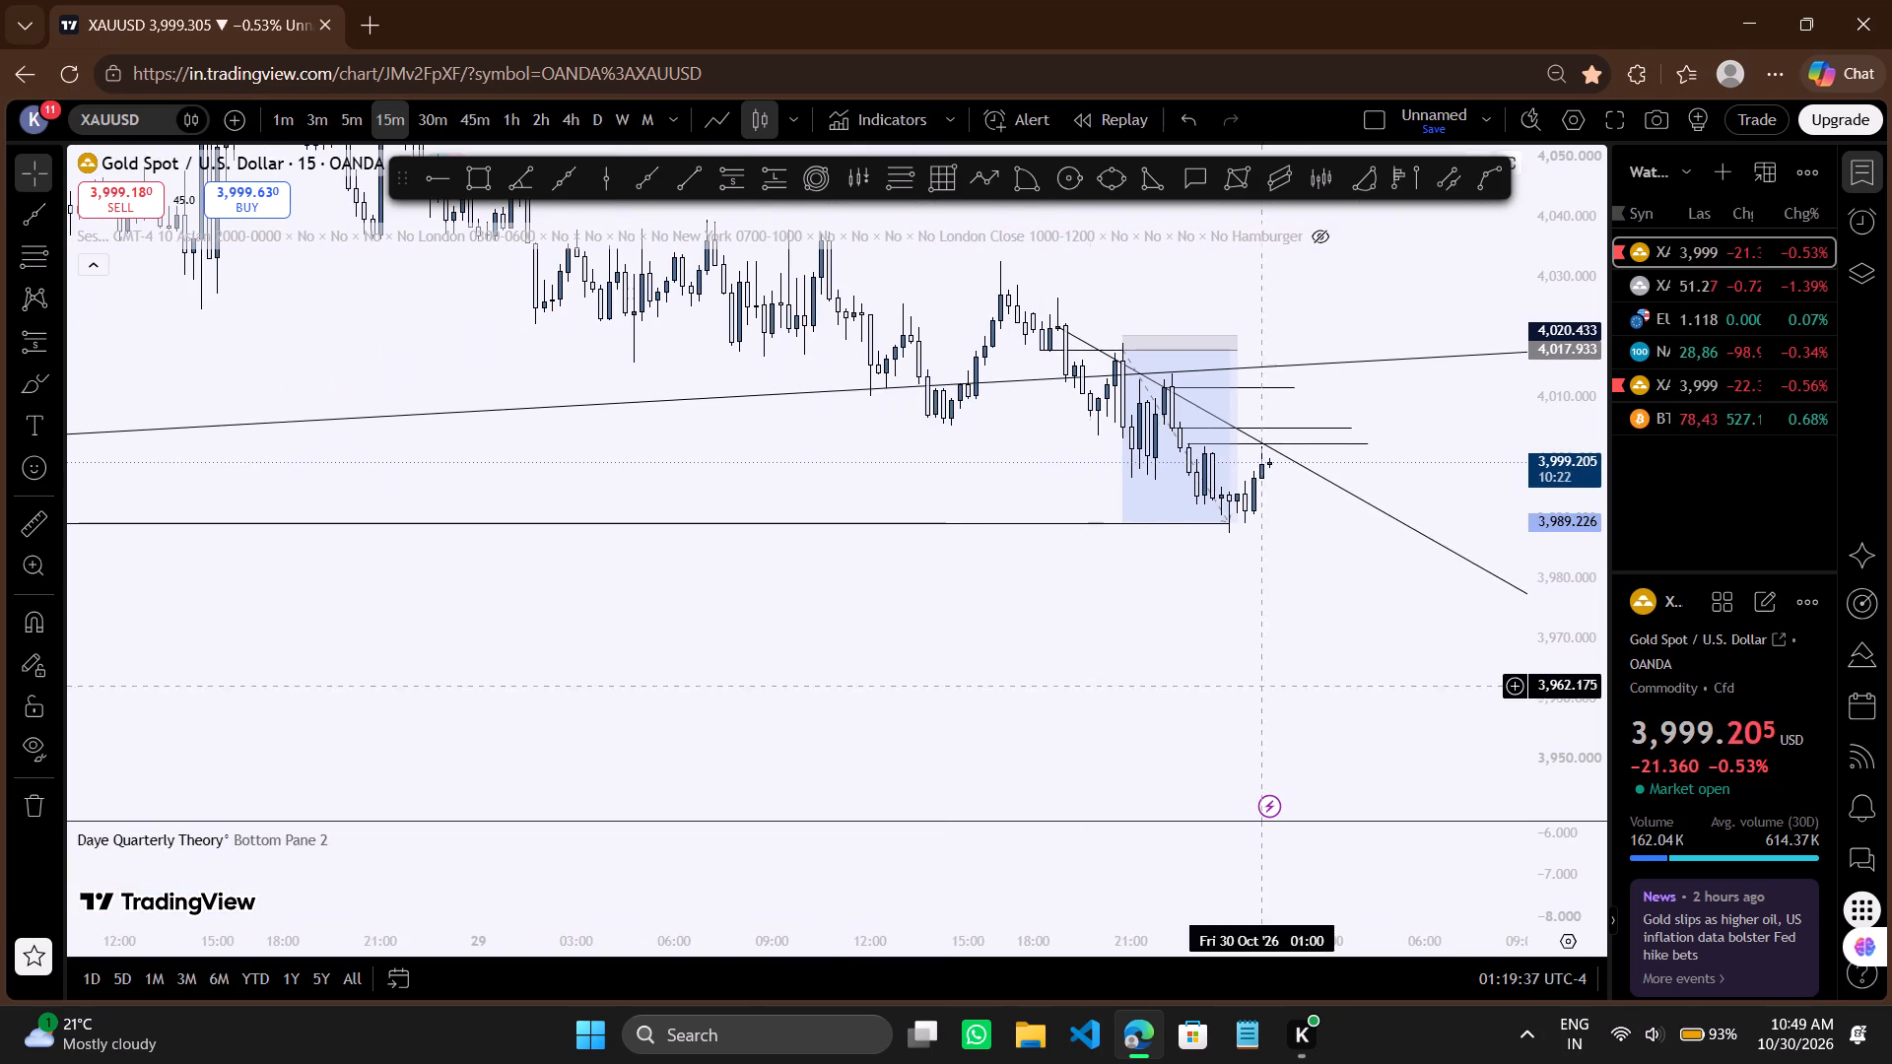
pyautogui.moveTo(1357, 727); pyautogui.dragTo(1028, 735)
pyautogui.moveTo(1572, 604); pyautogui.dragTo(1488, 274)
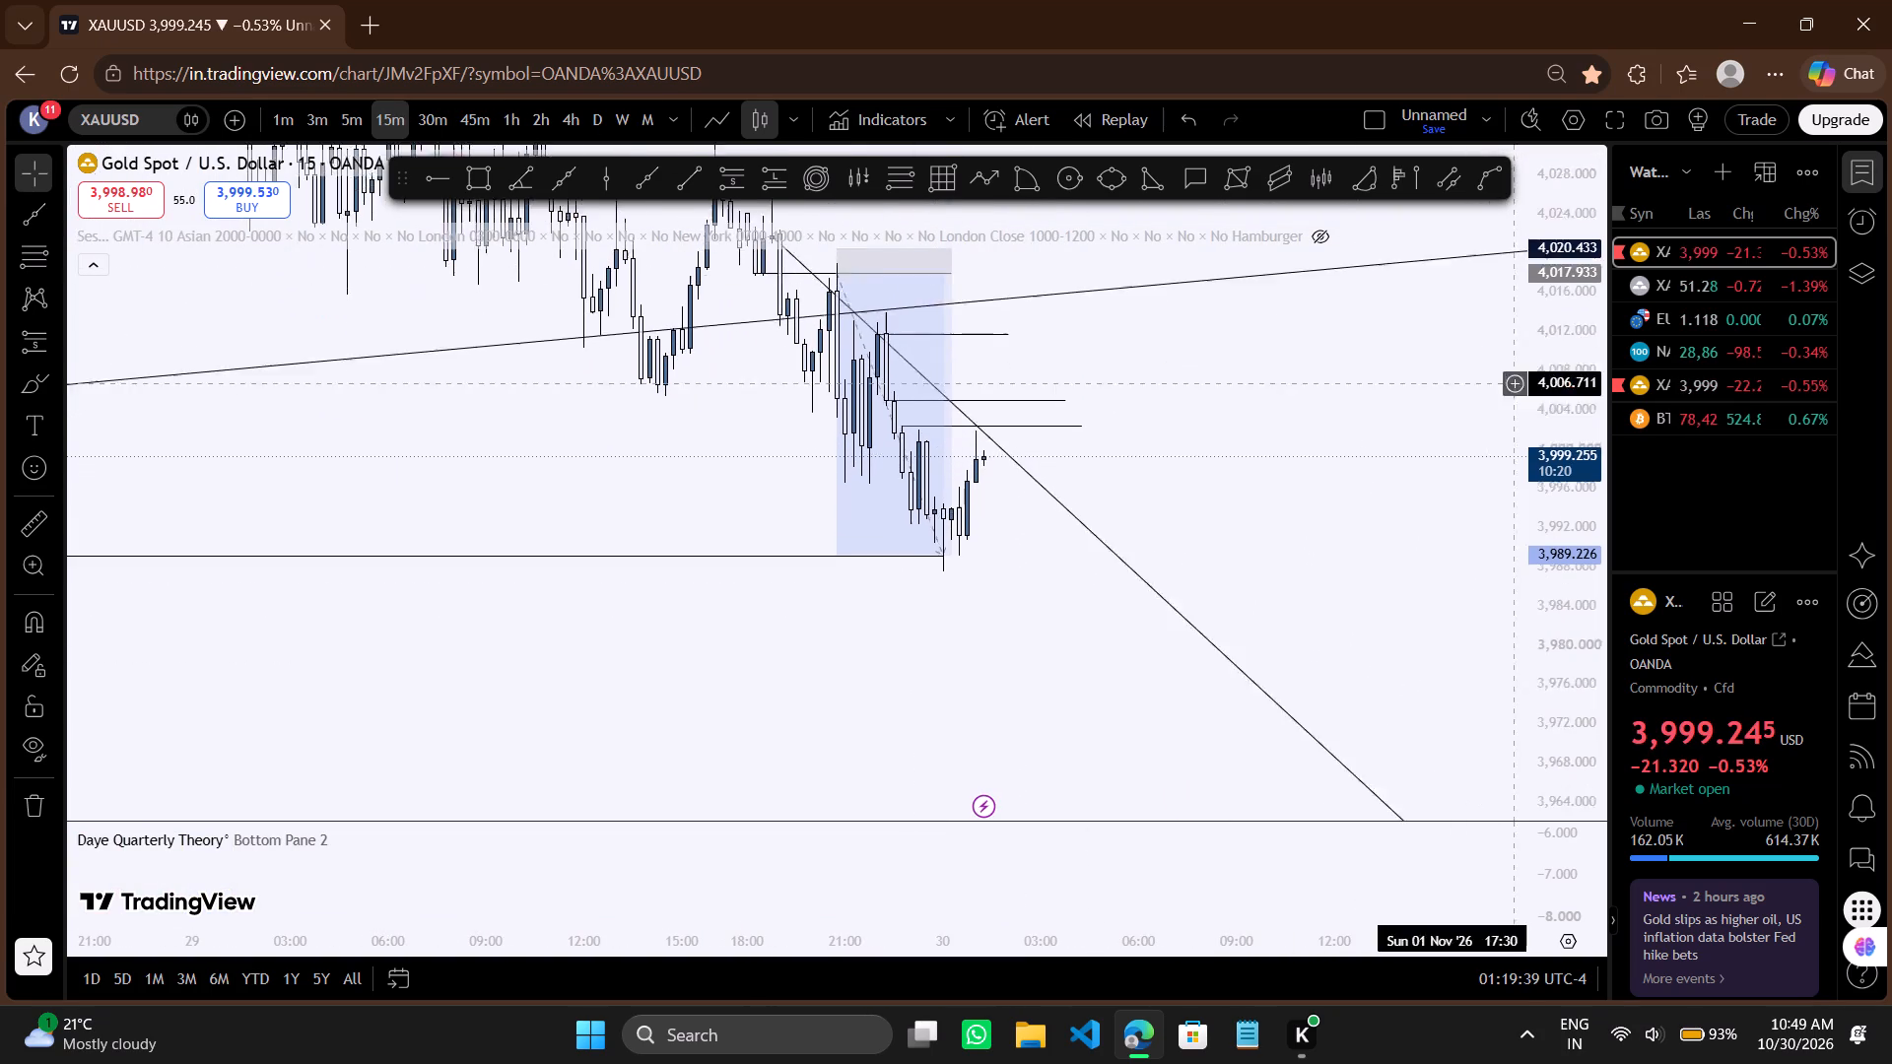
pyautogui.moveTo(1488, 274); pyautogui.dragTo(1482, 258)
pyautogui.moveTo(1232, 368); pyautogui.dragTo(1357, 581)
pyautogui.scroll(1, 1357, 581)
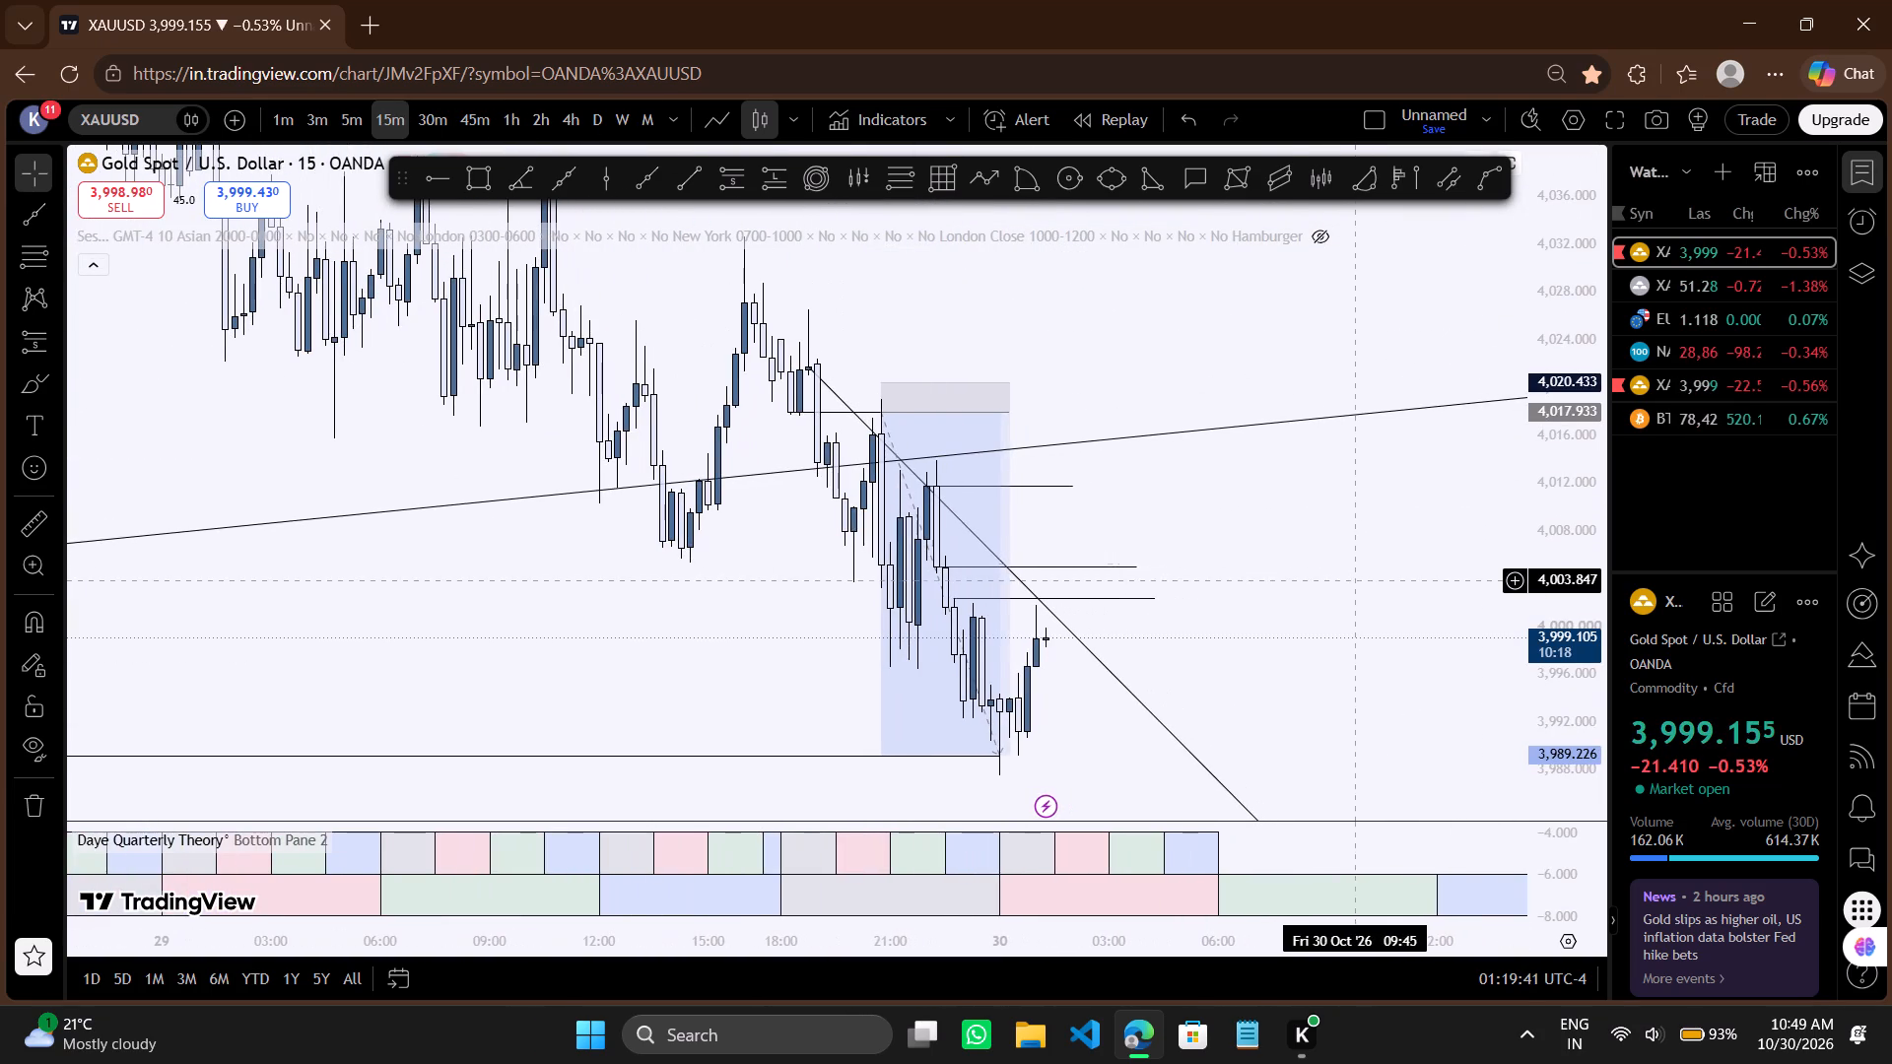
pyautogui.moveTo(1288, 498); pyautogui.dragTo(1284, 483)
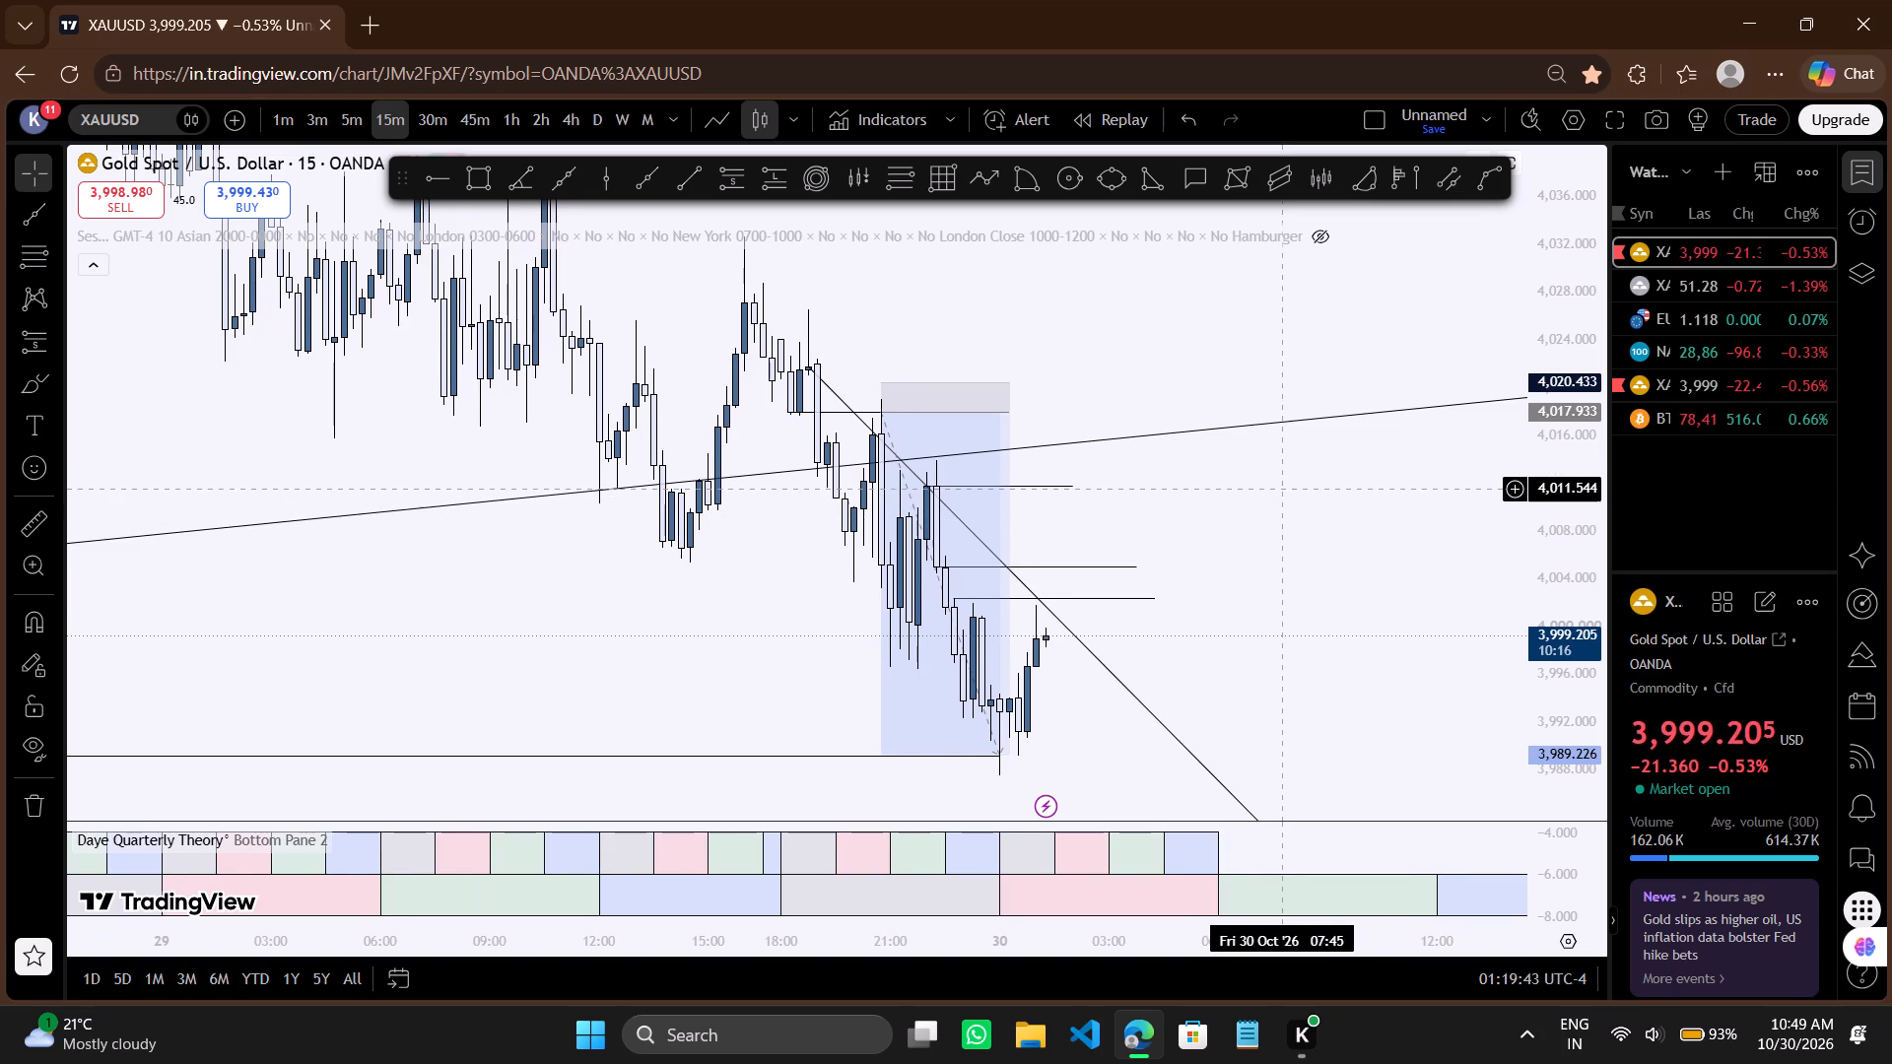
pyautogui.moveTo(1284, 483); pyautogui.dragTo(1282, 480)
pyautogui.moveTo(1277, 479); pyautogui.dragTo(1273, 469)
pyautogui.scroll(-2, 1273, 469)
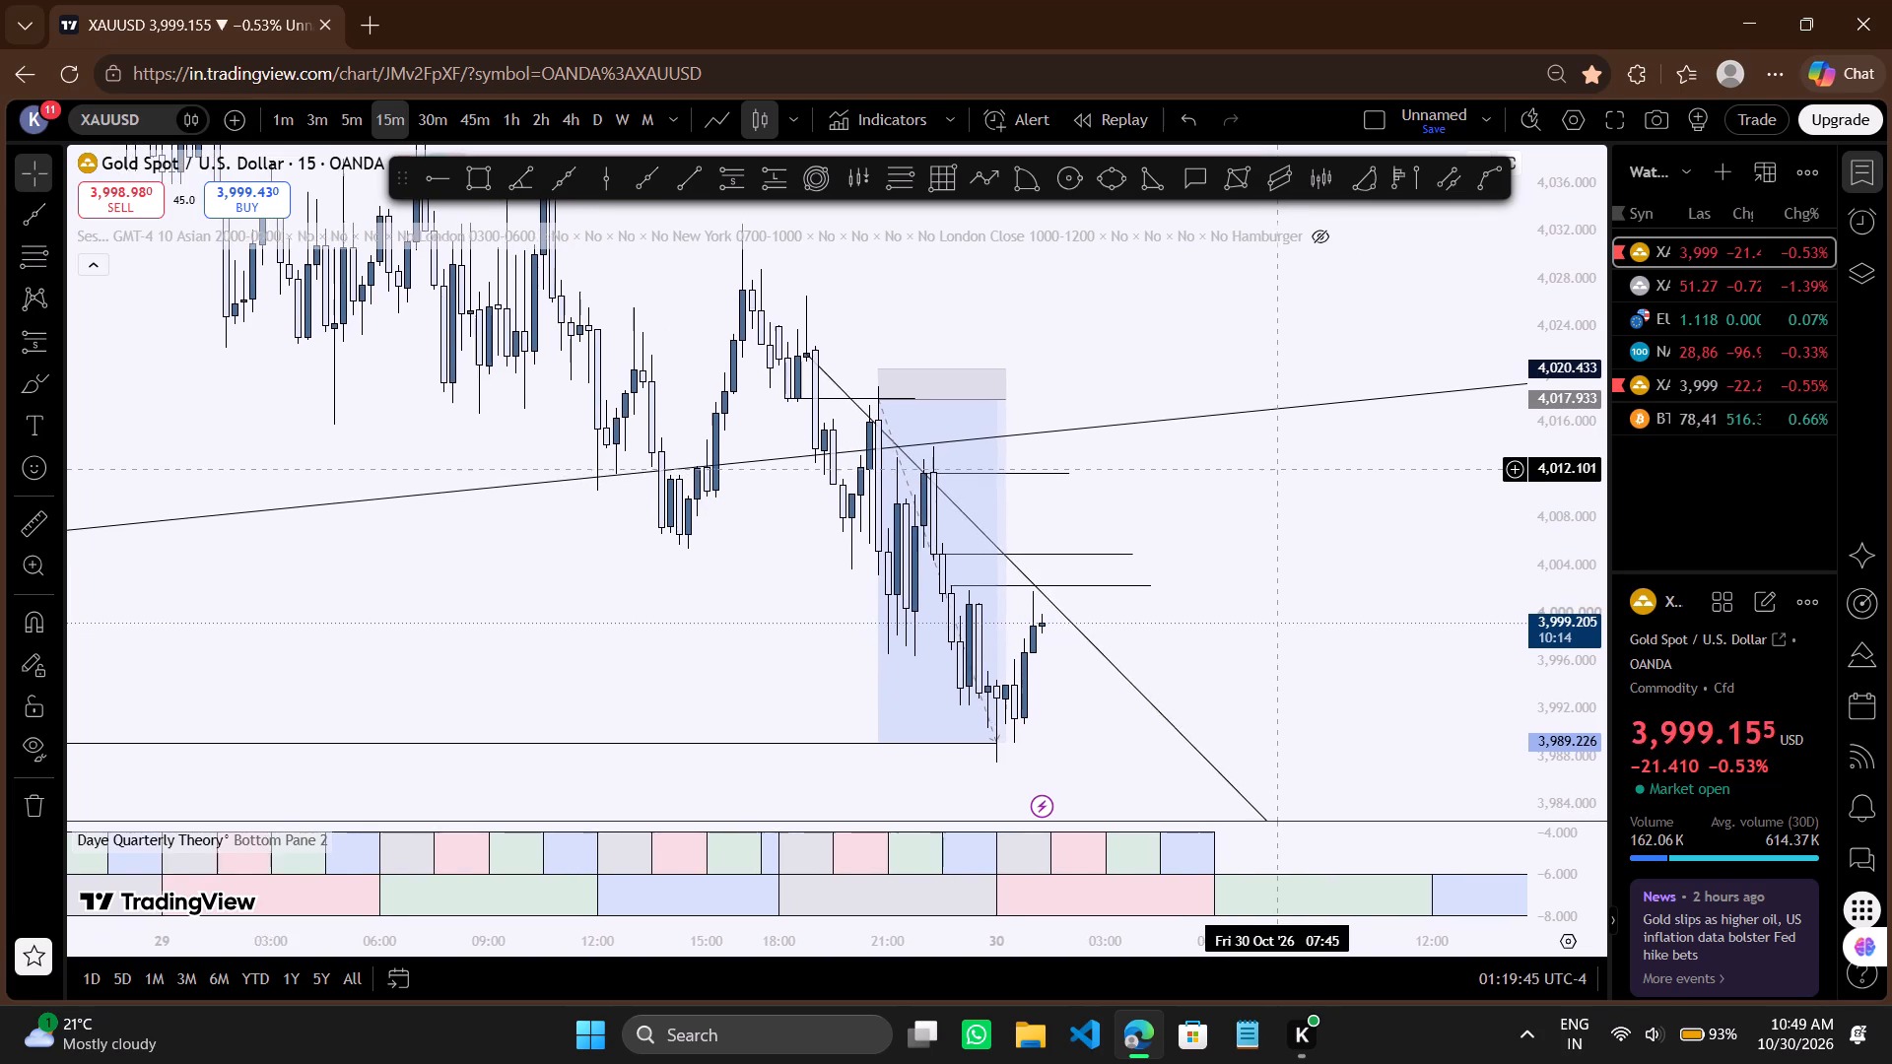
pyautogui.scroll(-4, 1273, 469)
pyautogui.scroll(1, 1273, 469)
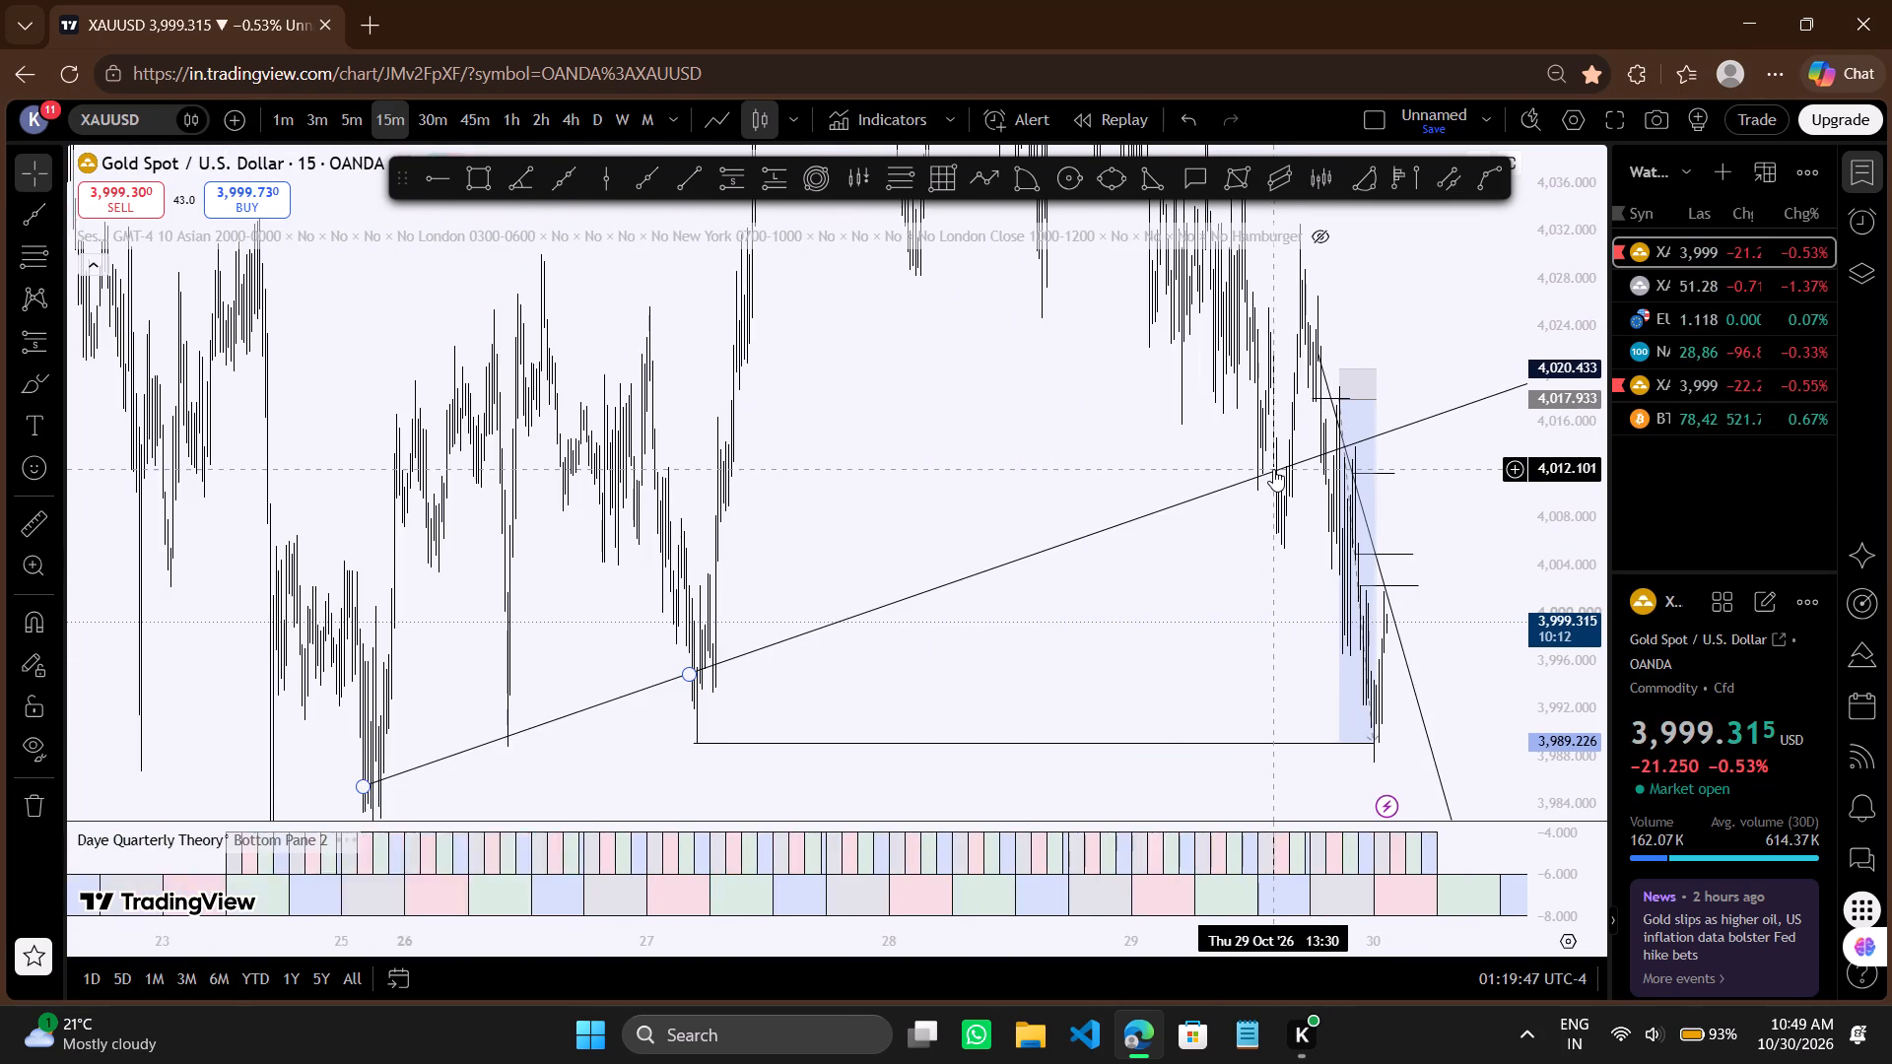
pyautogui.scroll(3, 1273, 469)
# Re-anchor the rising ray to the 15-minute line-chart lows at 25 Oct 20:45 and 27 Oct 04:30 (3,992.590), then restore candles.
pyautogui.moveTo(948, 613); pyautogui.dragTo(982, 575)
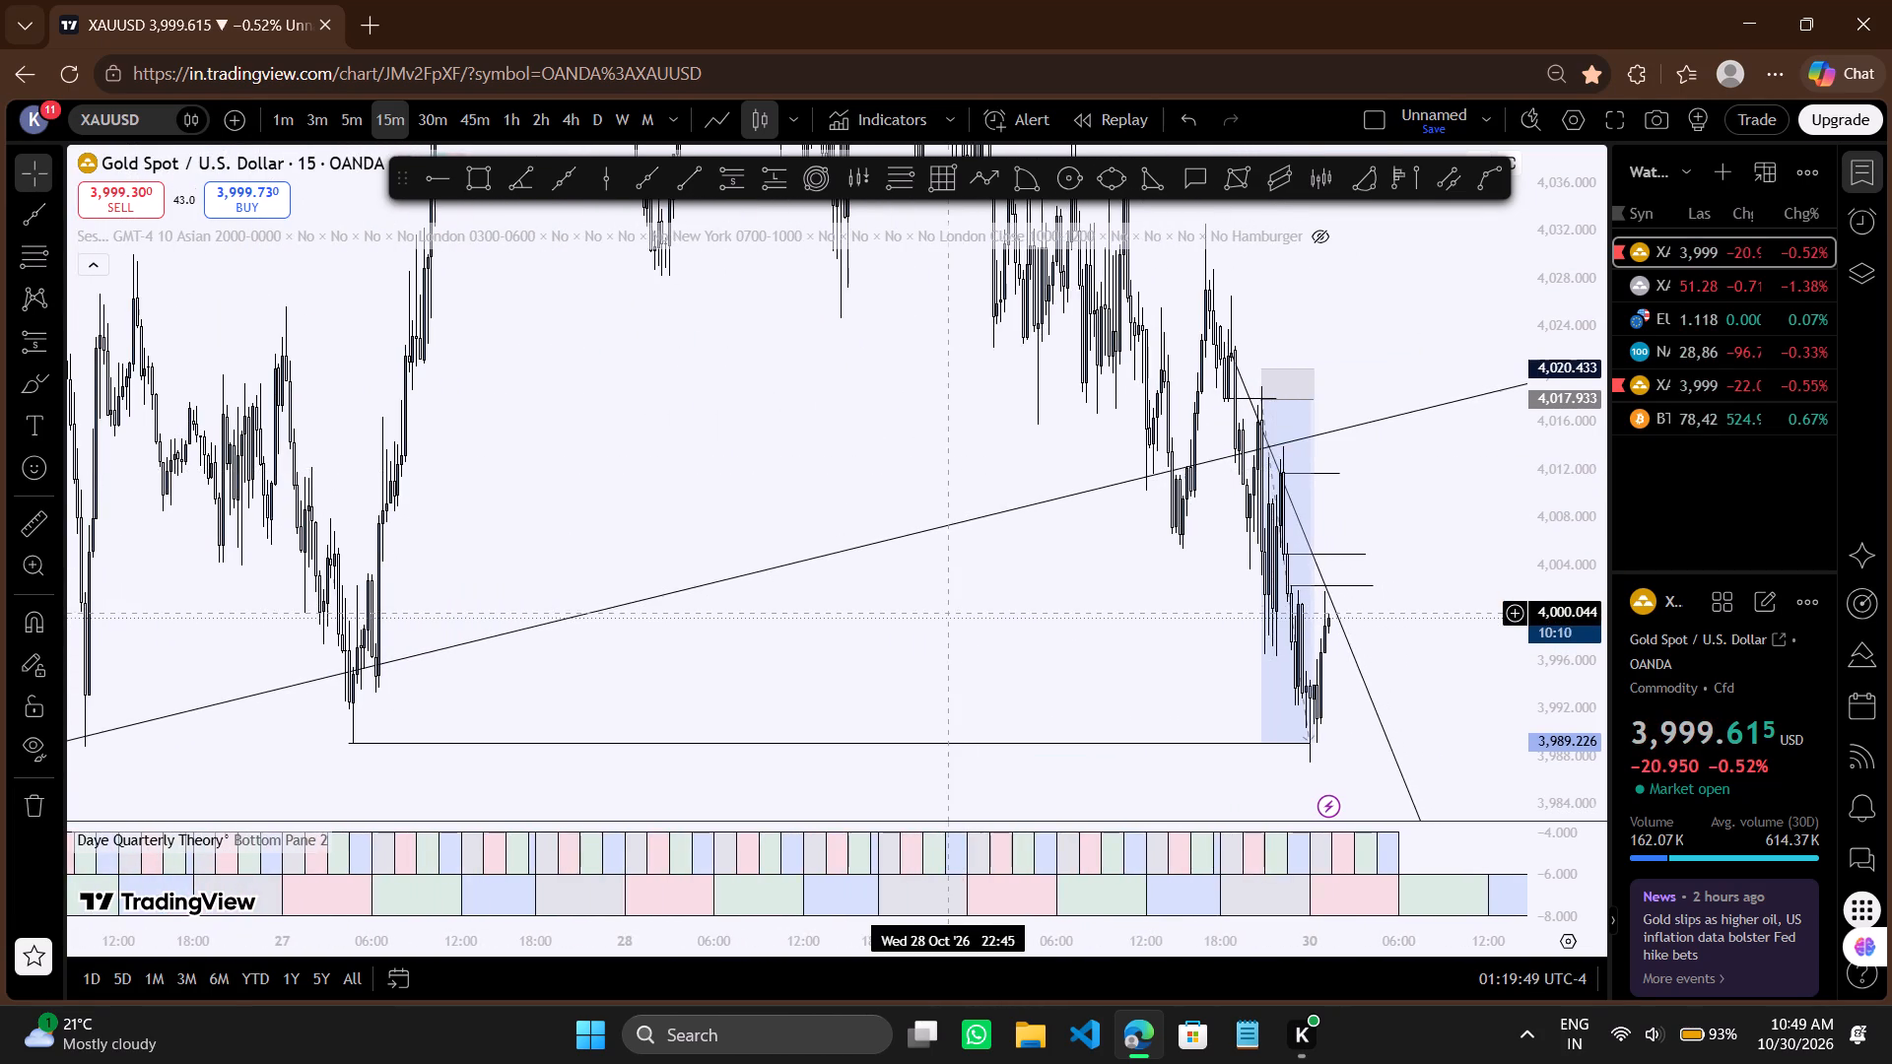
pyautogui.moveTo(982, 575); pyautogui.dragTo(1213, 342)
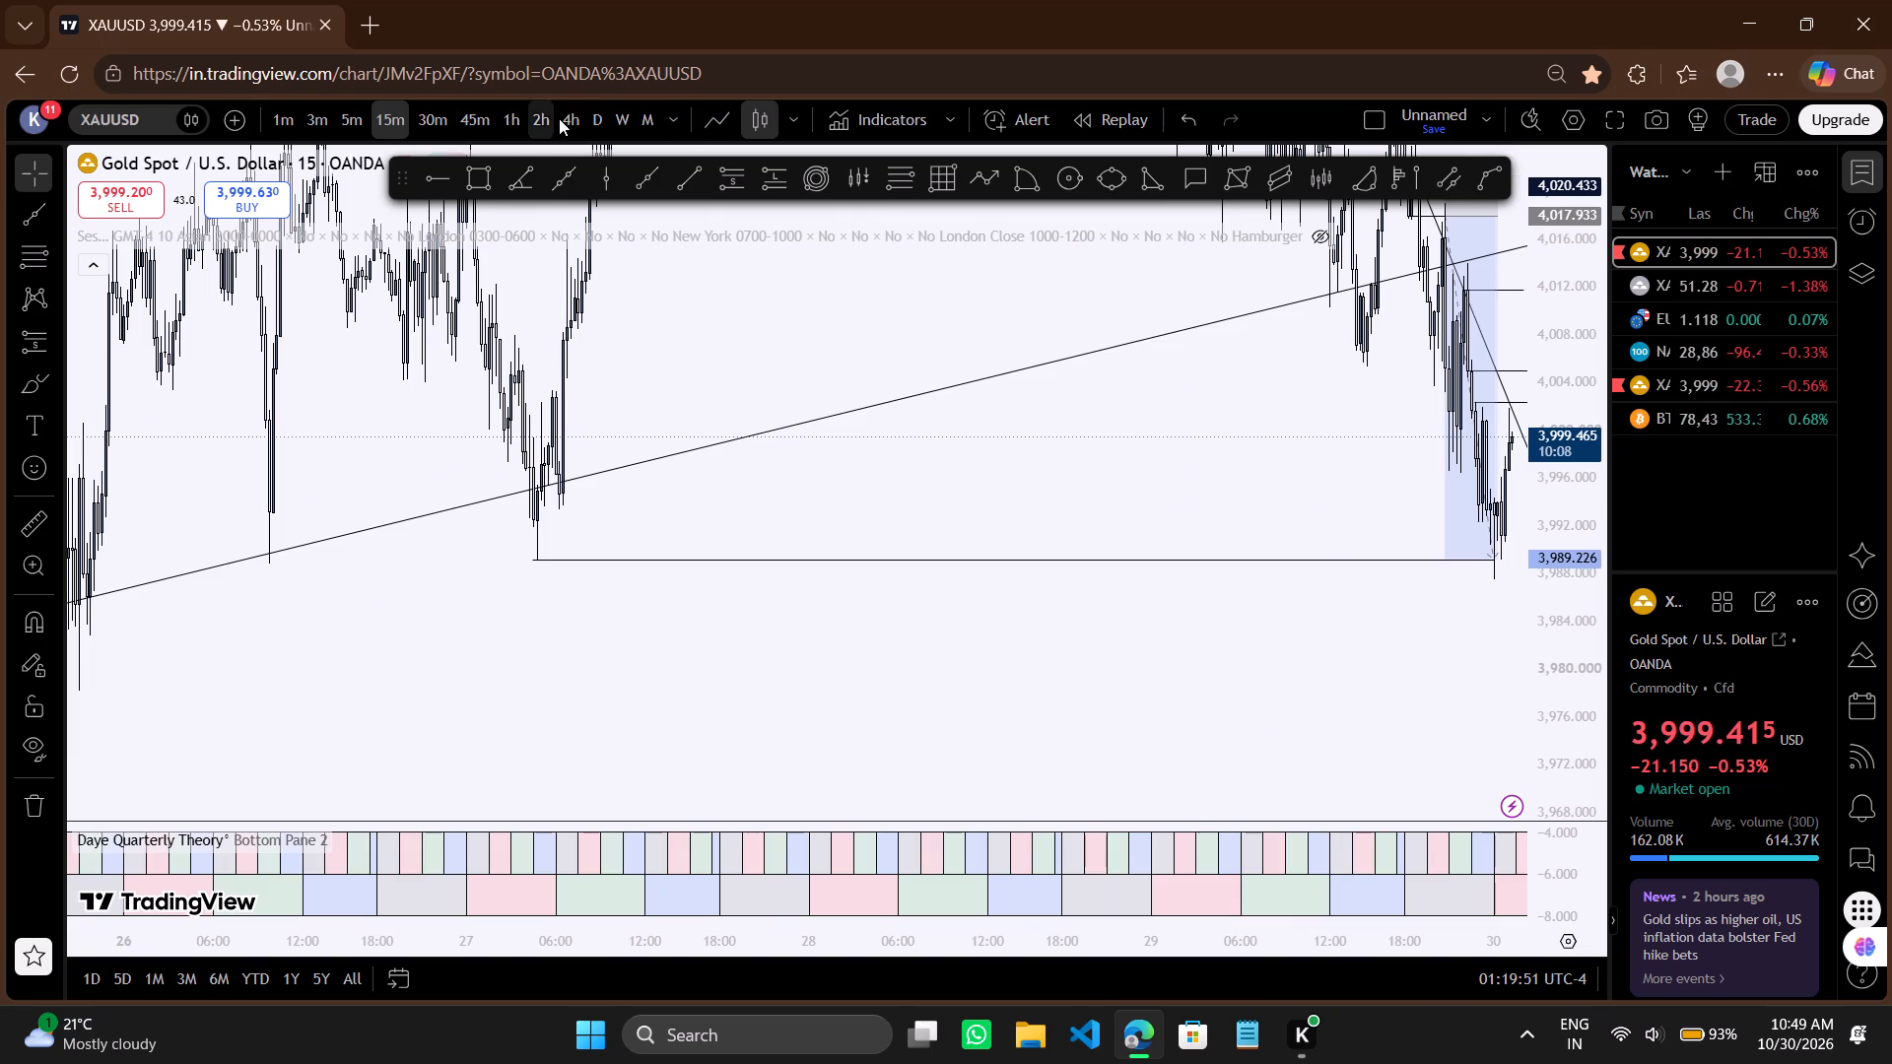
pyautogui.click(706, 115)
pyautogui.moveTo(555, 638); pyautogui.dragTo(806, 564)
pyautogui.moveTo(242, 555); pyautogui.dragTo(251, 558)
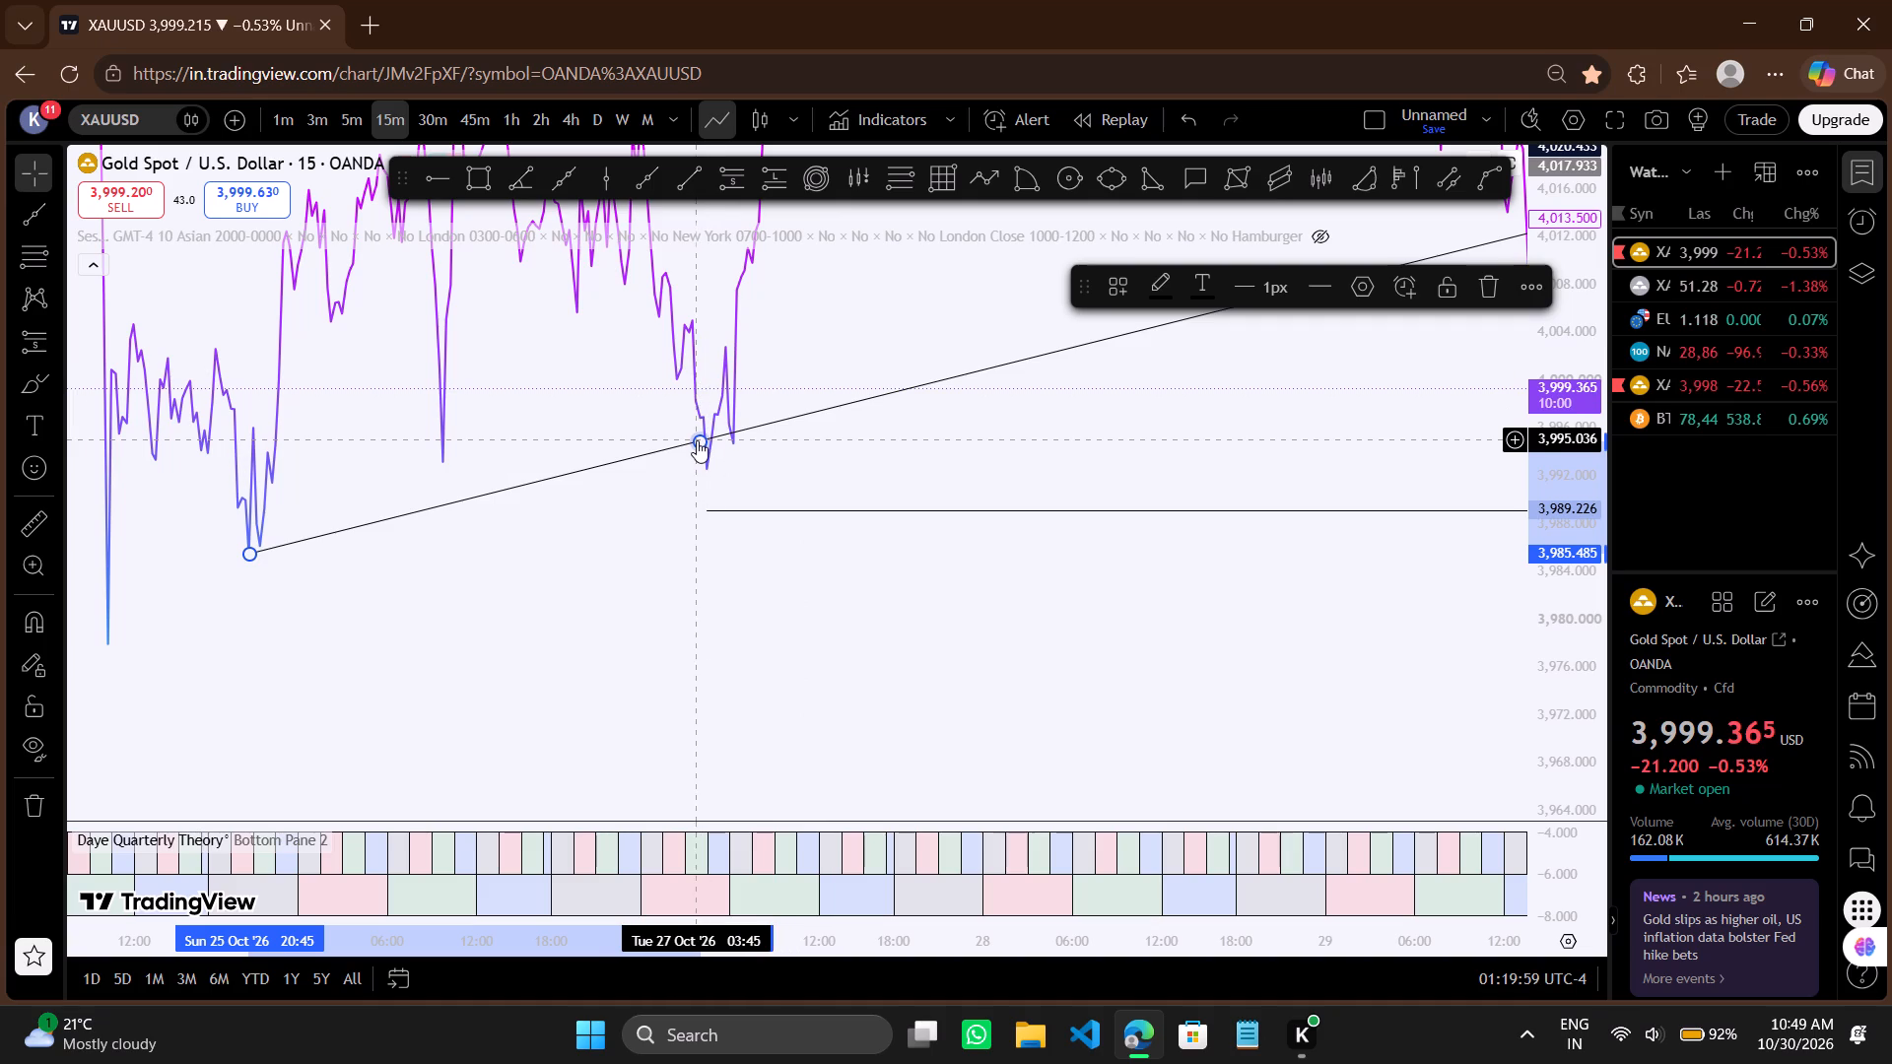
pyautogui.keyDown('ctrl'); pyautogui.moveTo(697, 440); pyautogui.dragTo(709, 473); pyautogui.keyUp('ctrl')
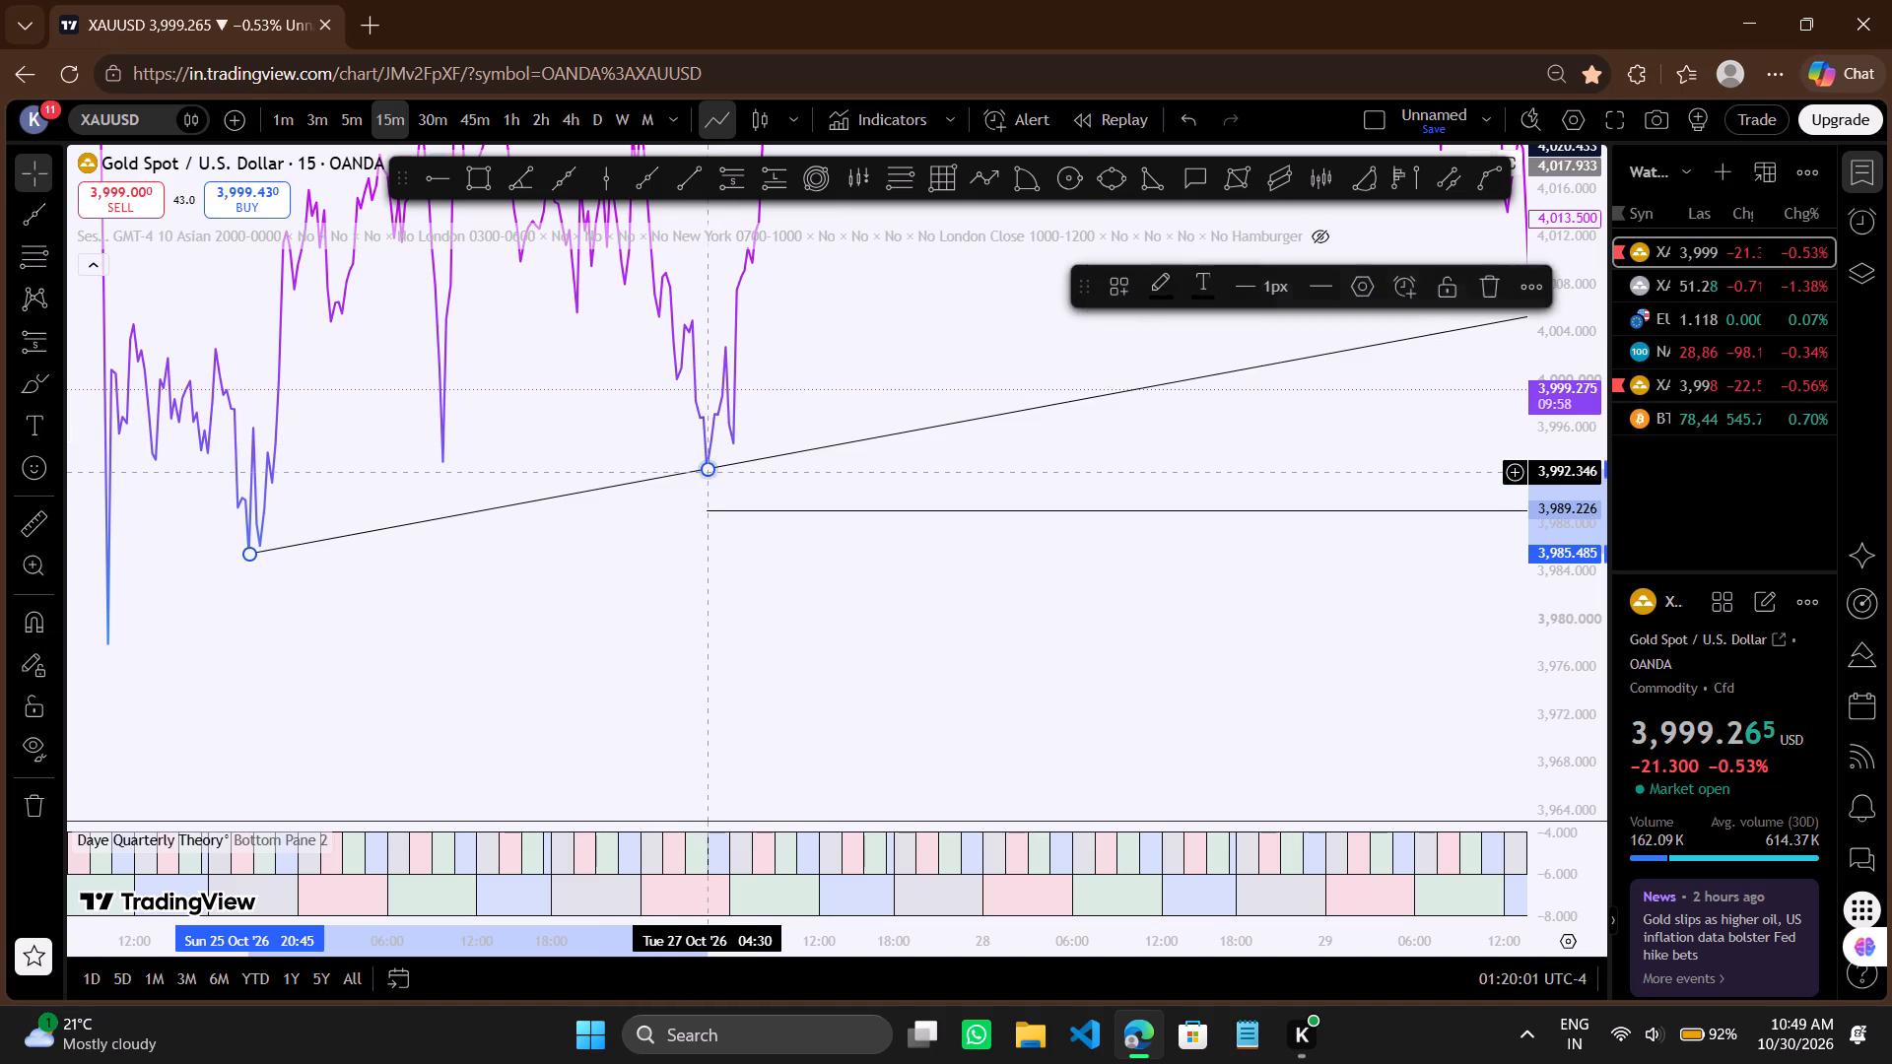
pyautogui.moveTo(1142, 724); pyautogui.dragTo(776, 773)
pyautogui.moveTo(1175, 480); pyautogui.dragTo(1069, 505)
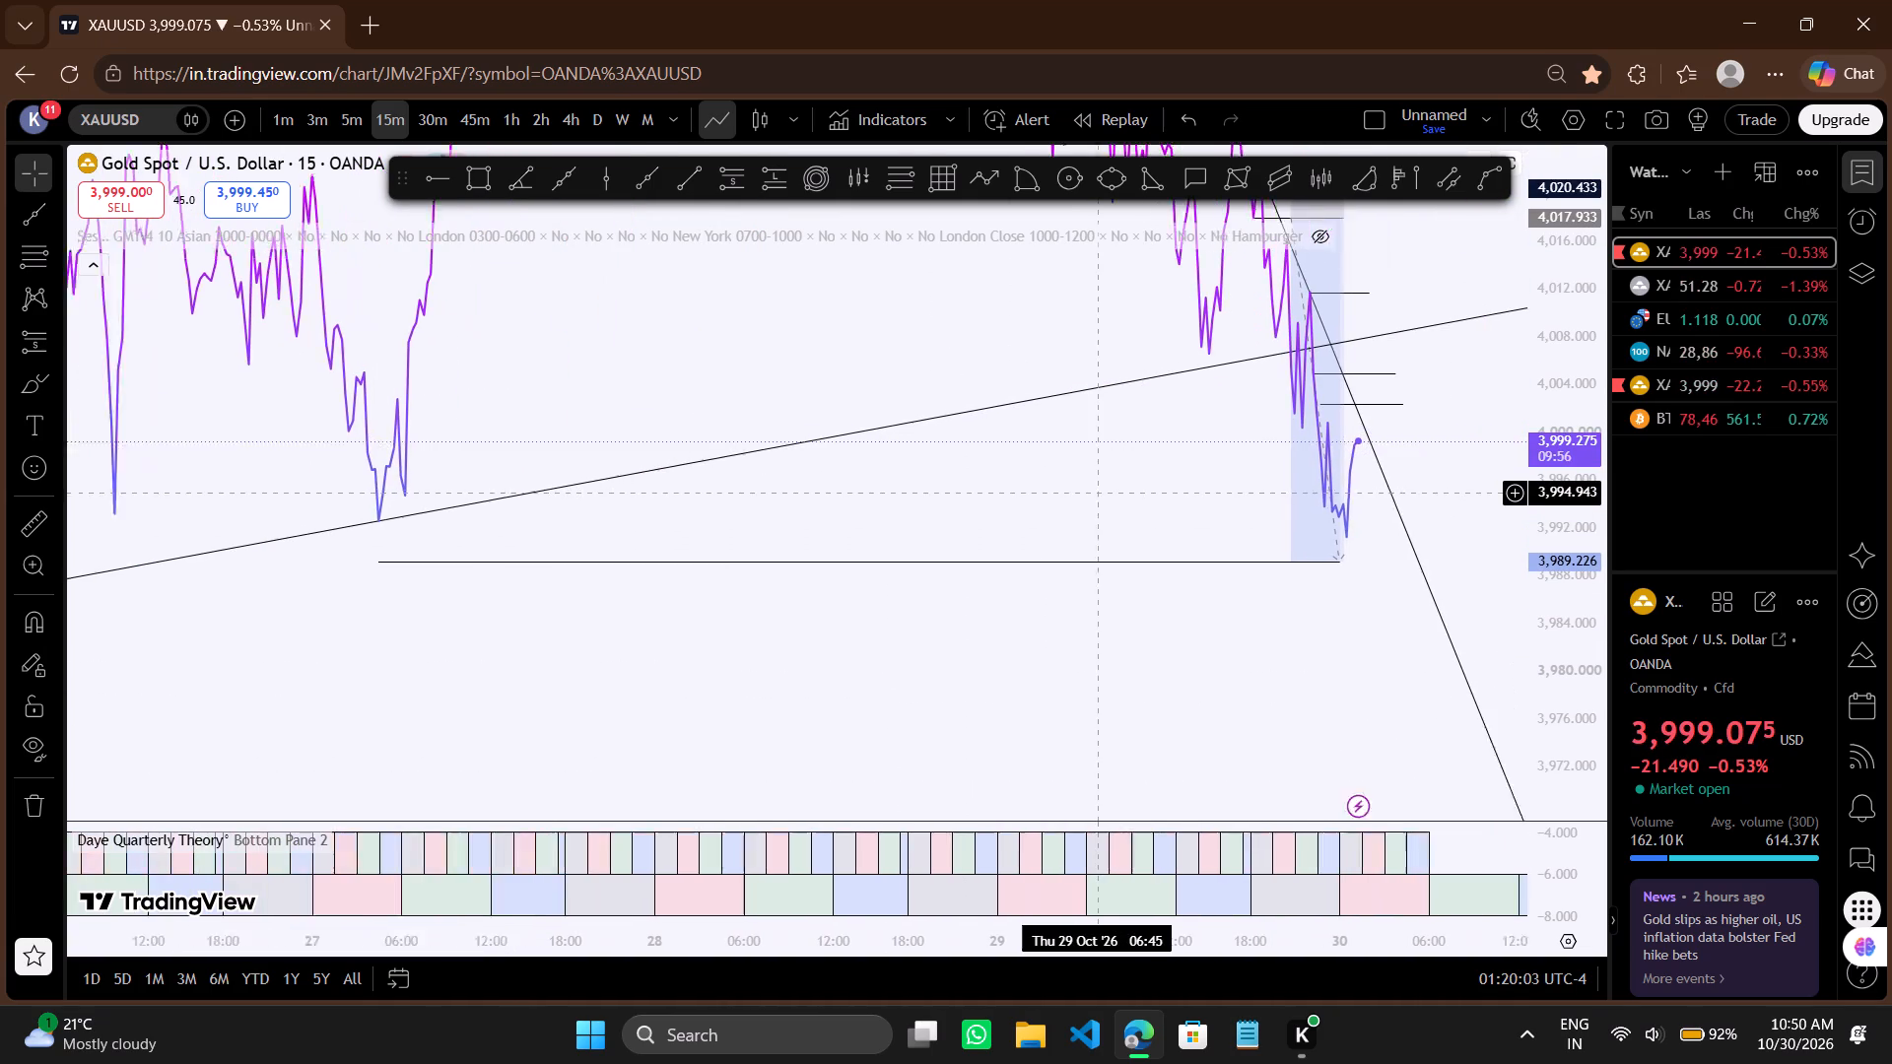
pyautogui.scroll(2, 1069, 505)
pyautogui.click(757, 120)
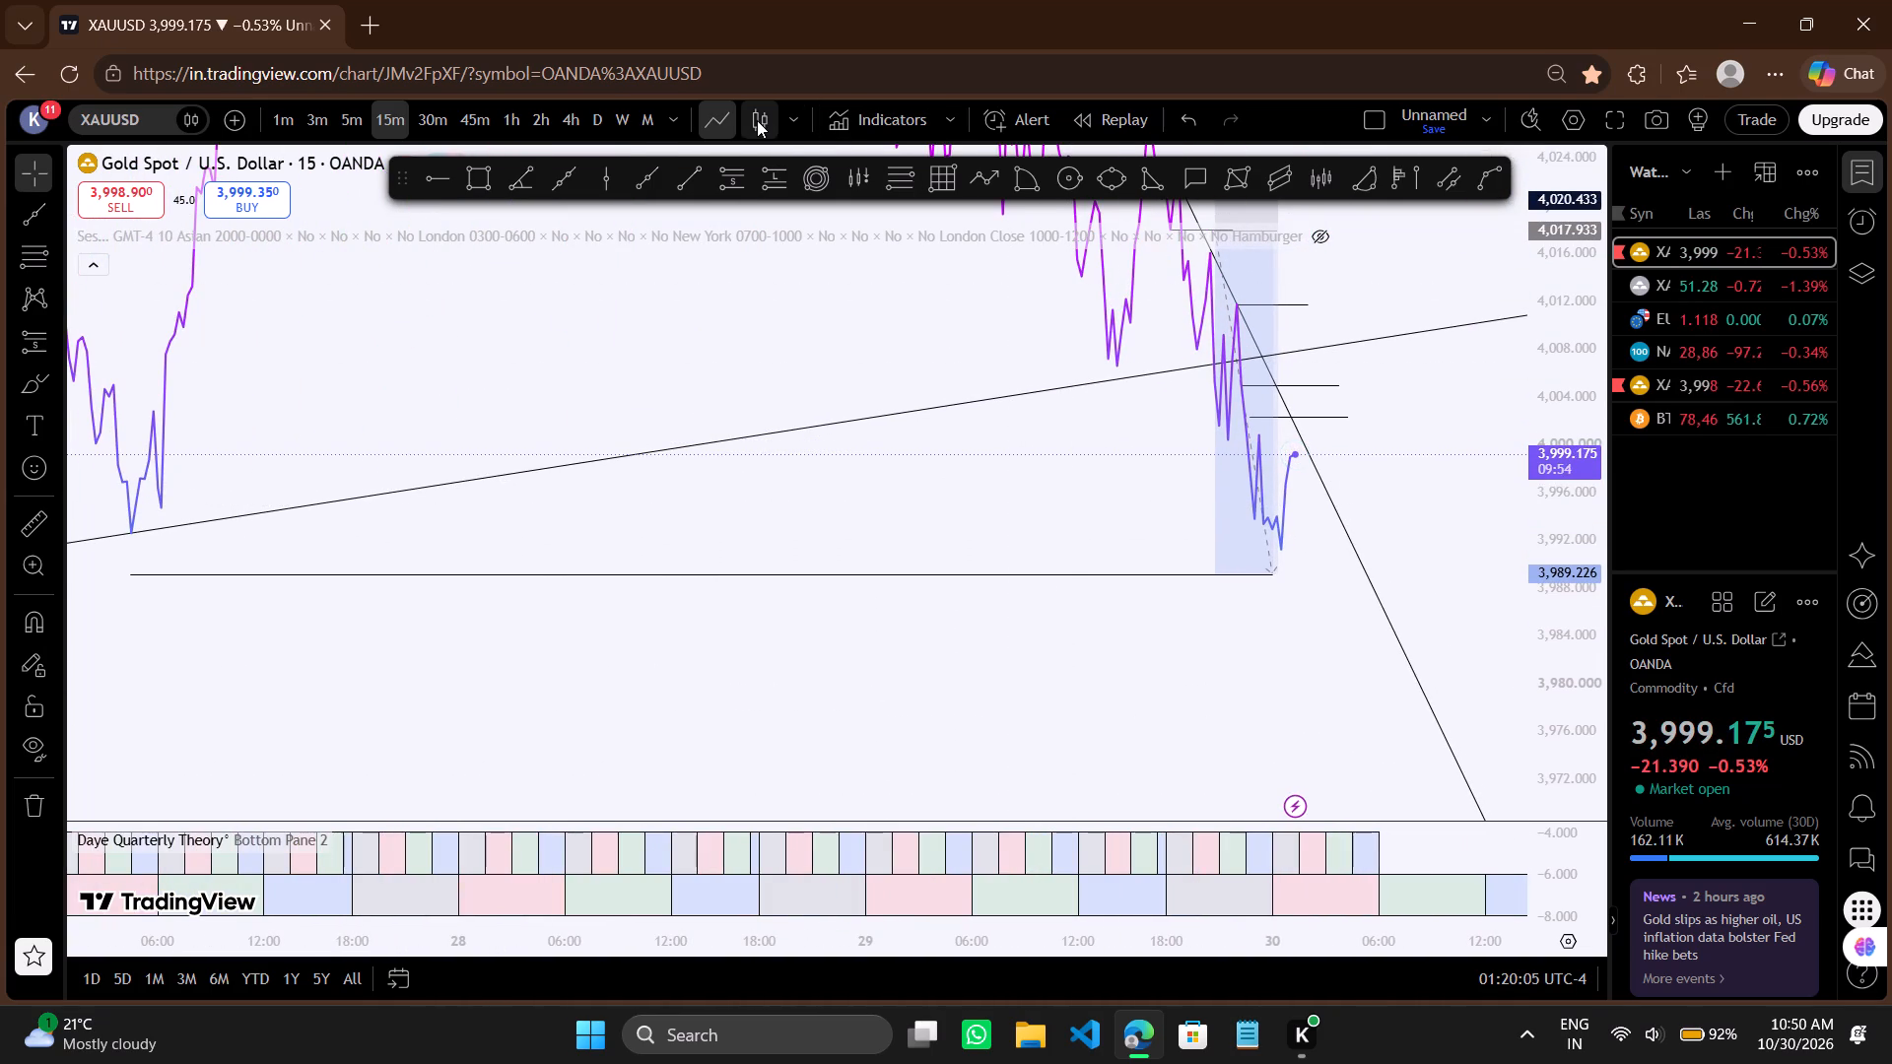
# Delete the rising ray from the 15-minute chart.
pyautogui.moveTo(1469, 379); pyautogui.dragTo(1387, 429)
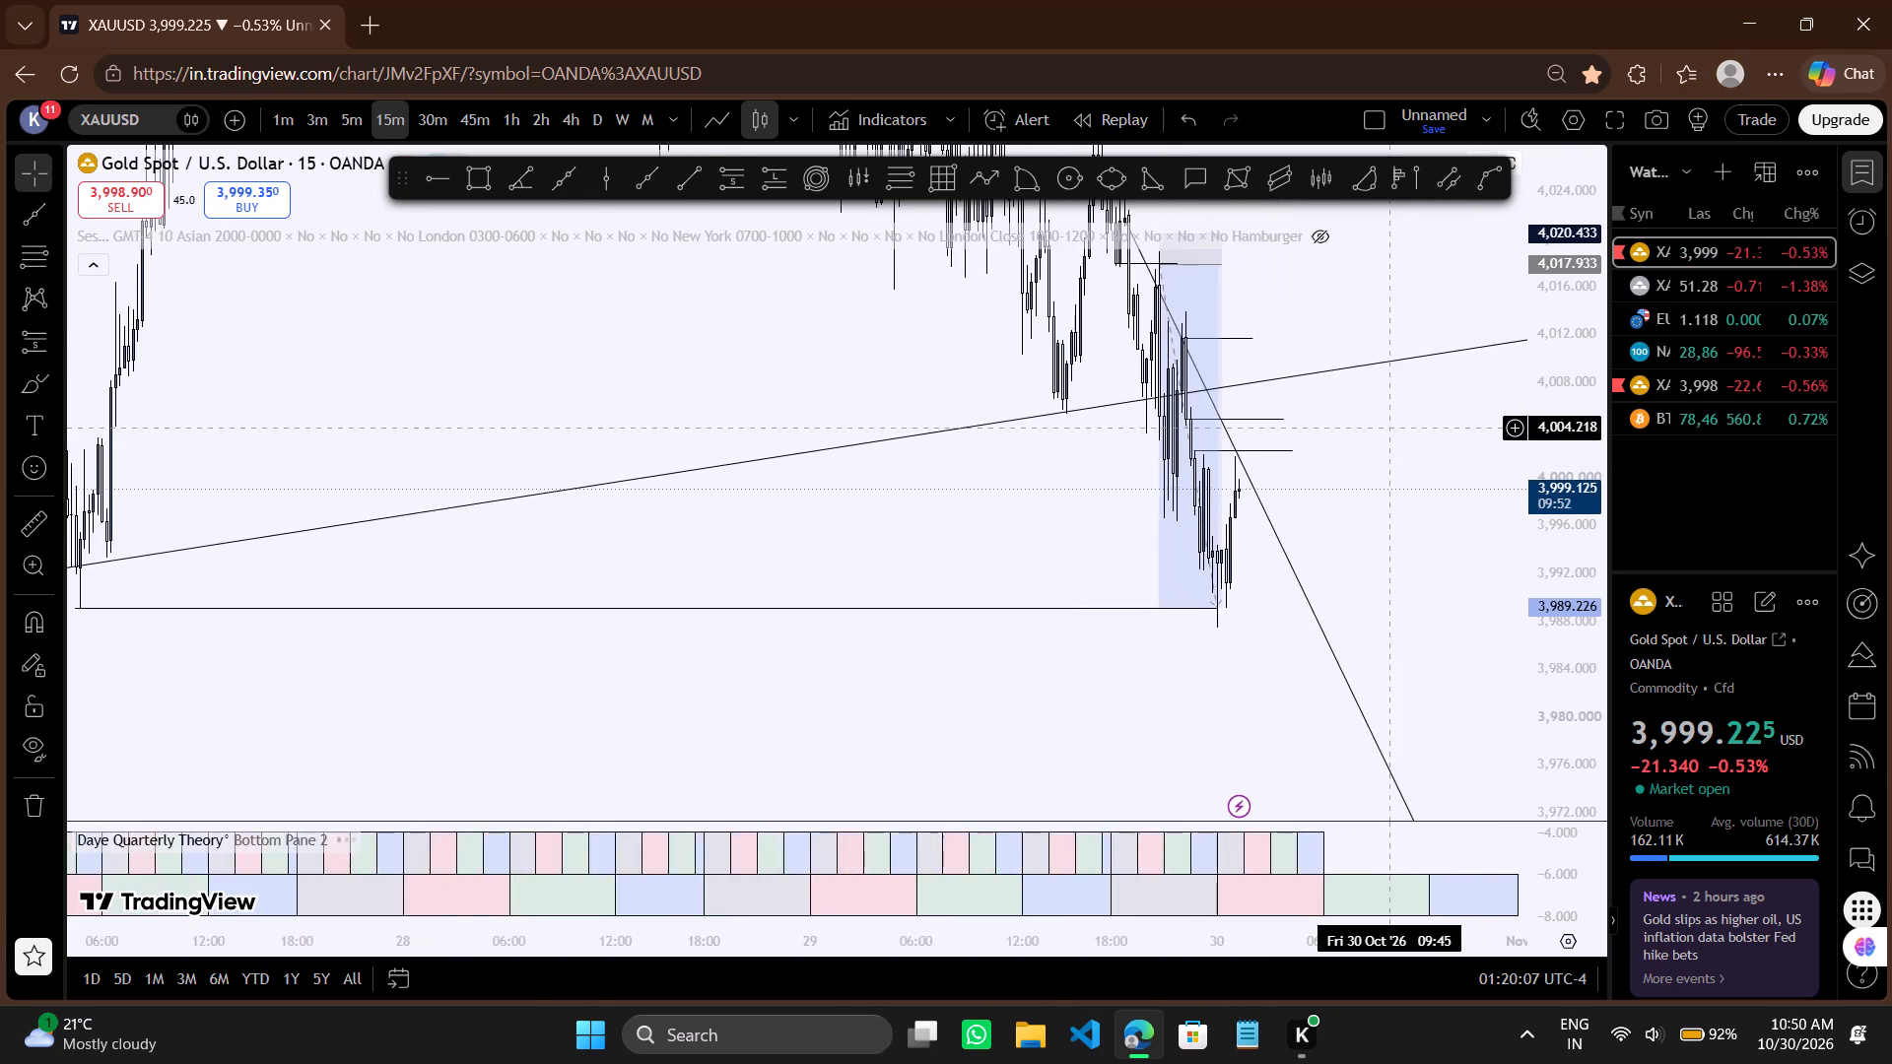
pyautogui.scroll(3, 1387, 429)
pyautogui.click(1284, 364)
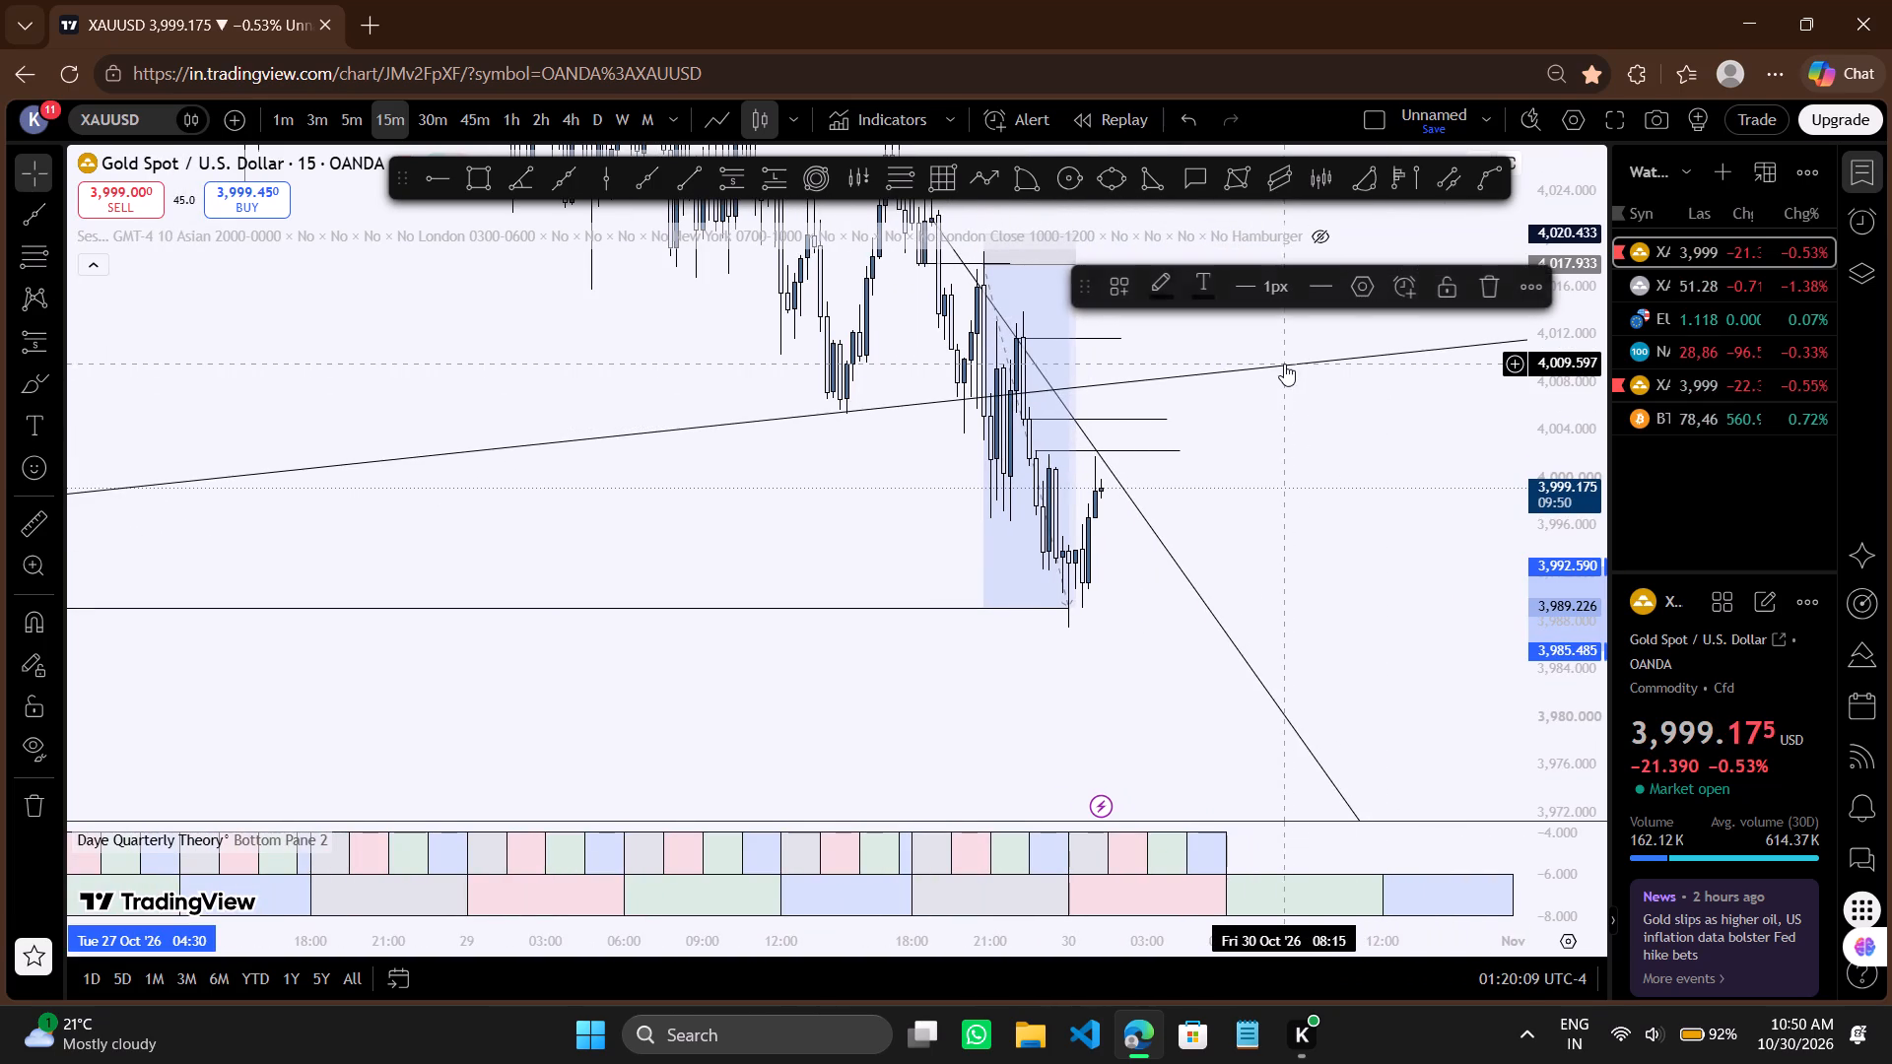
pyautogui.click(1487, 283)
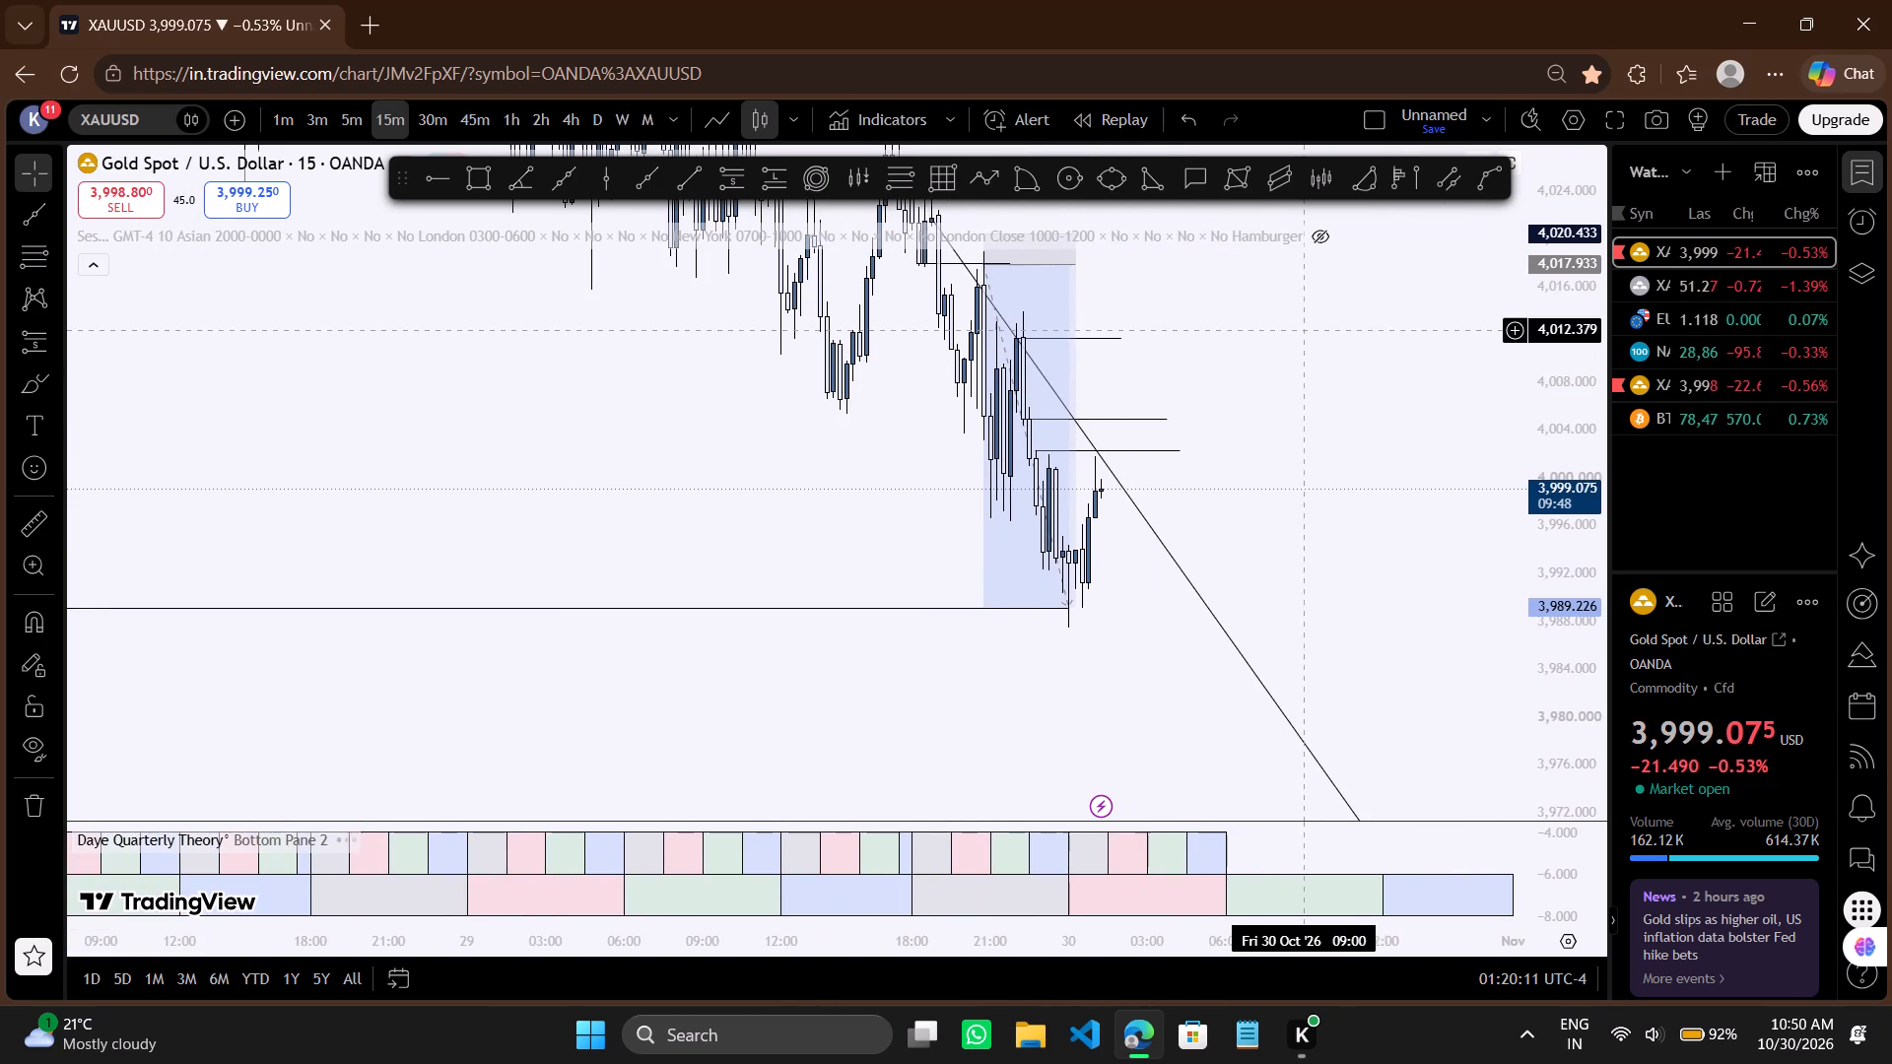
# Examine the short position, horizontal levels and descending ray on the 15-minute chart and then the 30-minute chart.
pyautogui.moveTo(1291, 331); pyautogui.dragTo(1367, 598)
pyautogui.scroll(1, 1367, 598)
pyautogui.moveTo(1593, 498); pyautogui.dragTo(1585, 629)
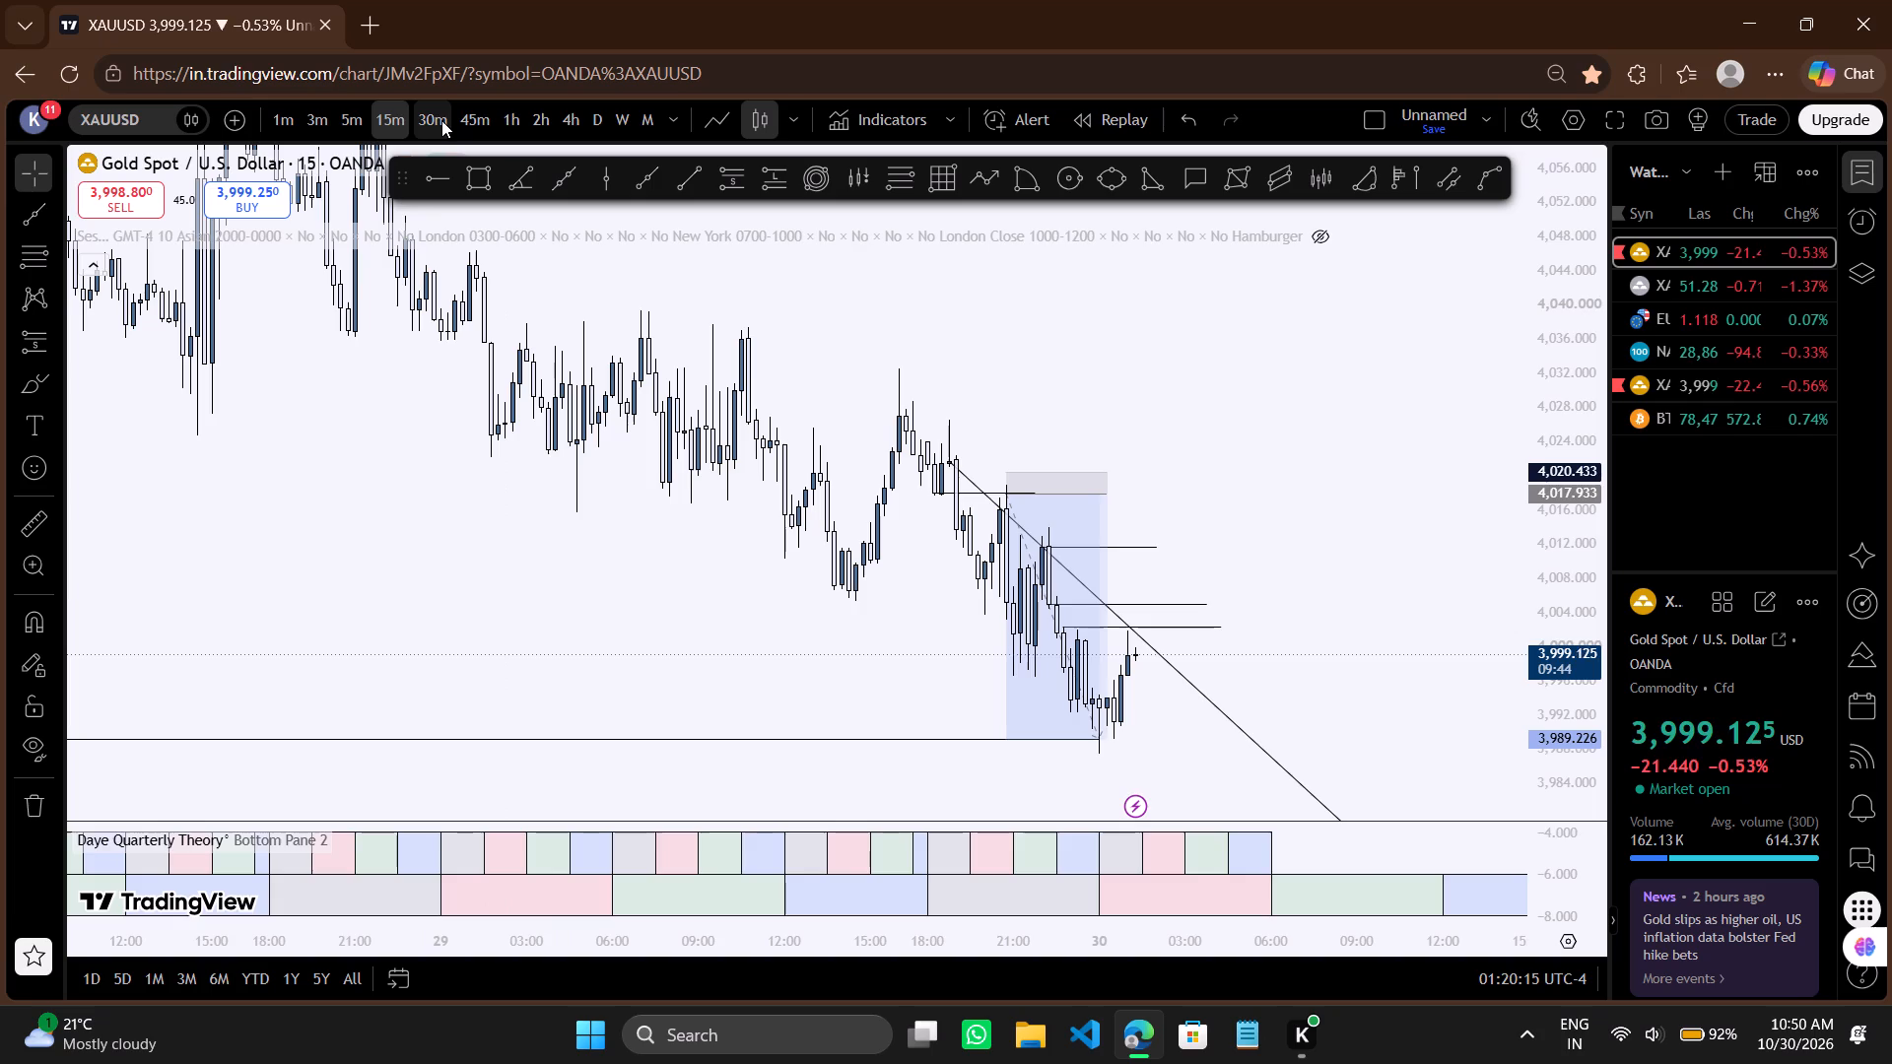
pyautogui.click(441, 120)
pyautogui.moveTo(1384, 491); pyautogui.dragTo(1362, 380)
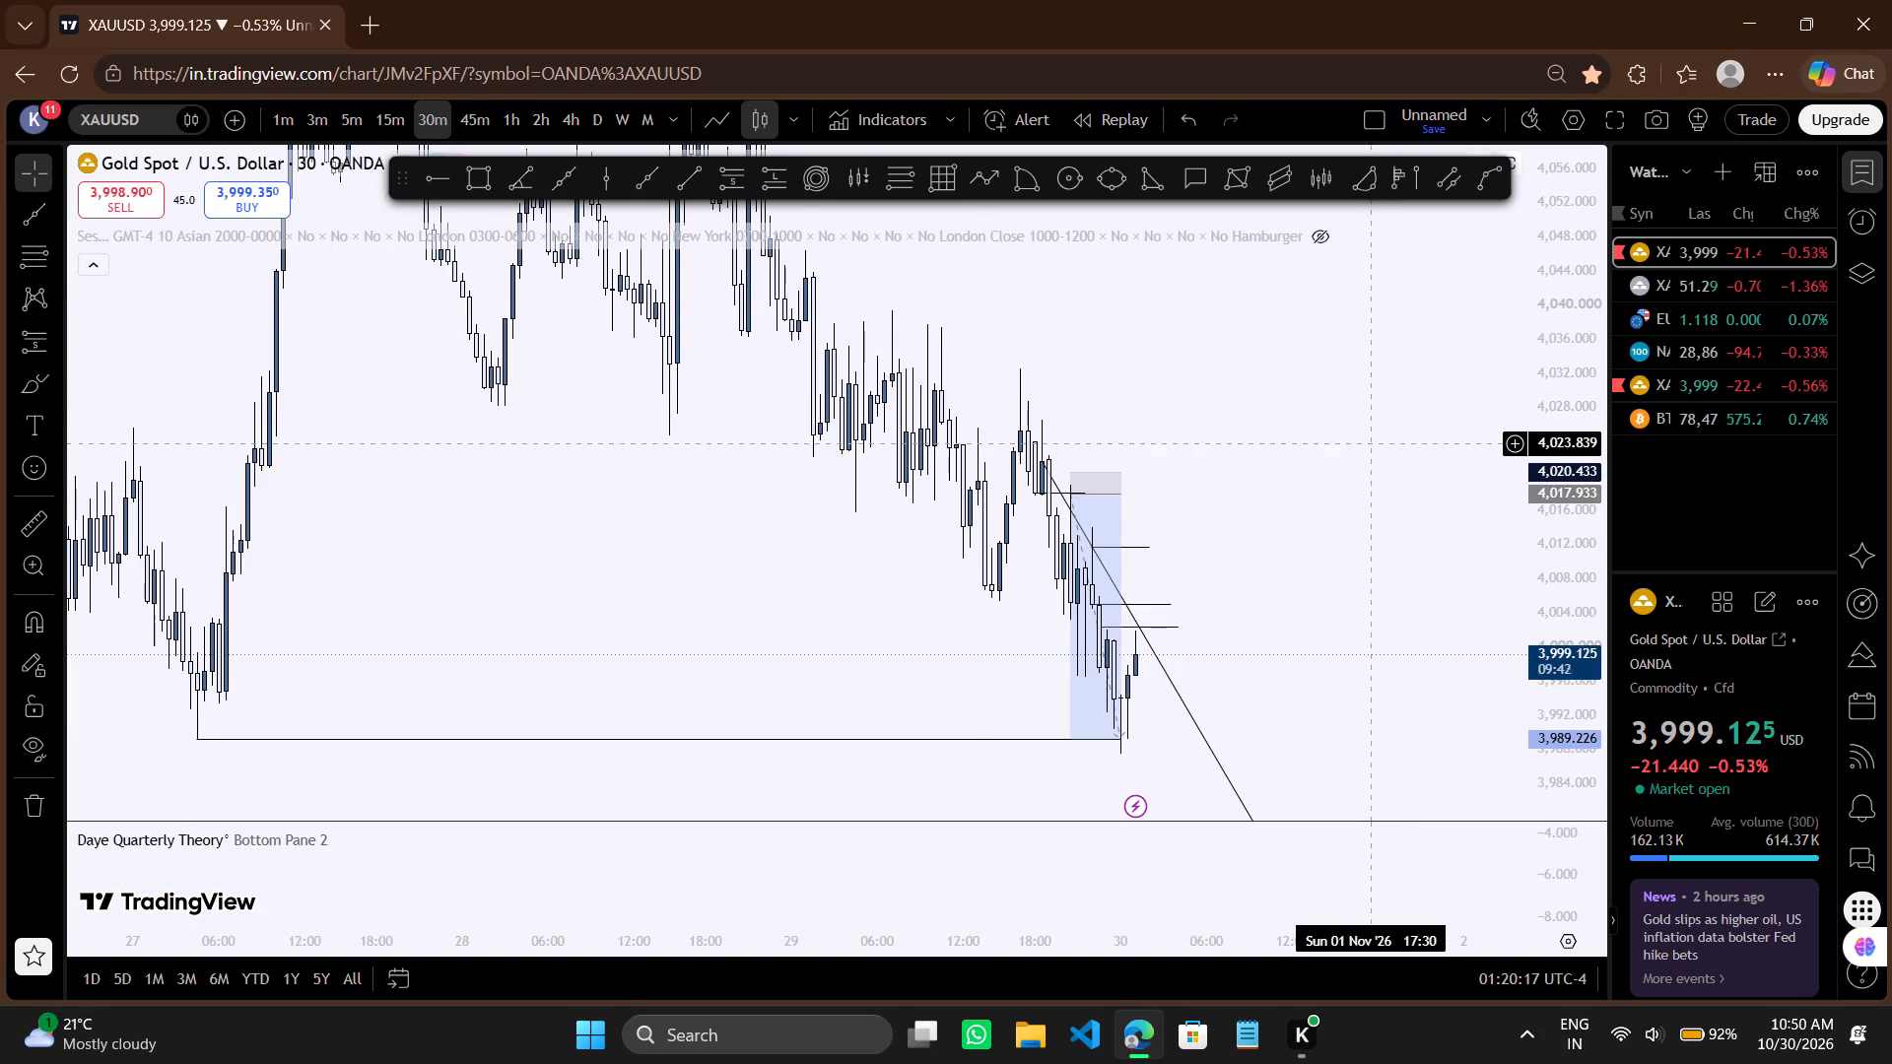
pyautogui.moveTo(1362, 380); pyautogui.dragTo(1362, 378)
pyautogui.scroll(2, 1362, 378)
pyautogui.moveTo(1248, 396); pyautogui.dragTo(1196, 475)
pyautogui.scroll(1, 1196, 475)
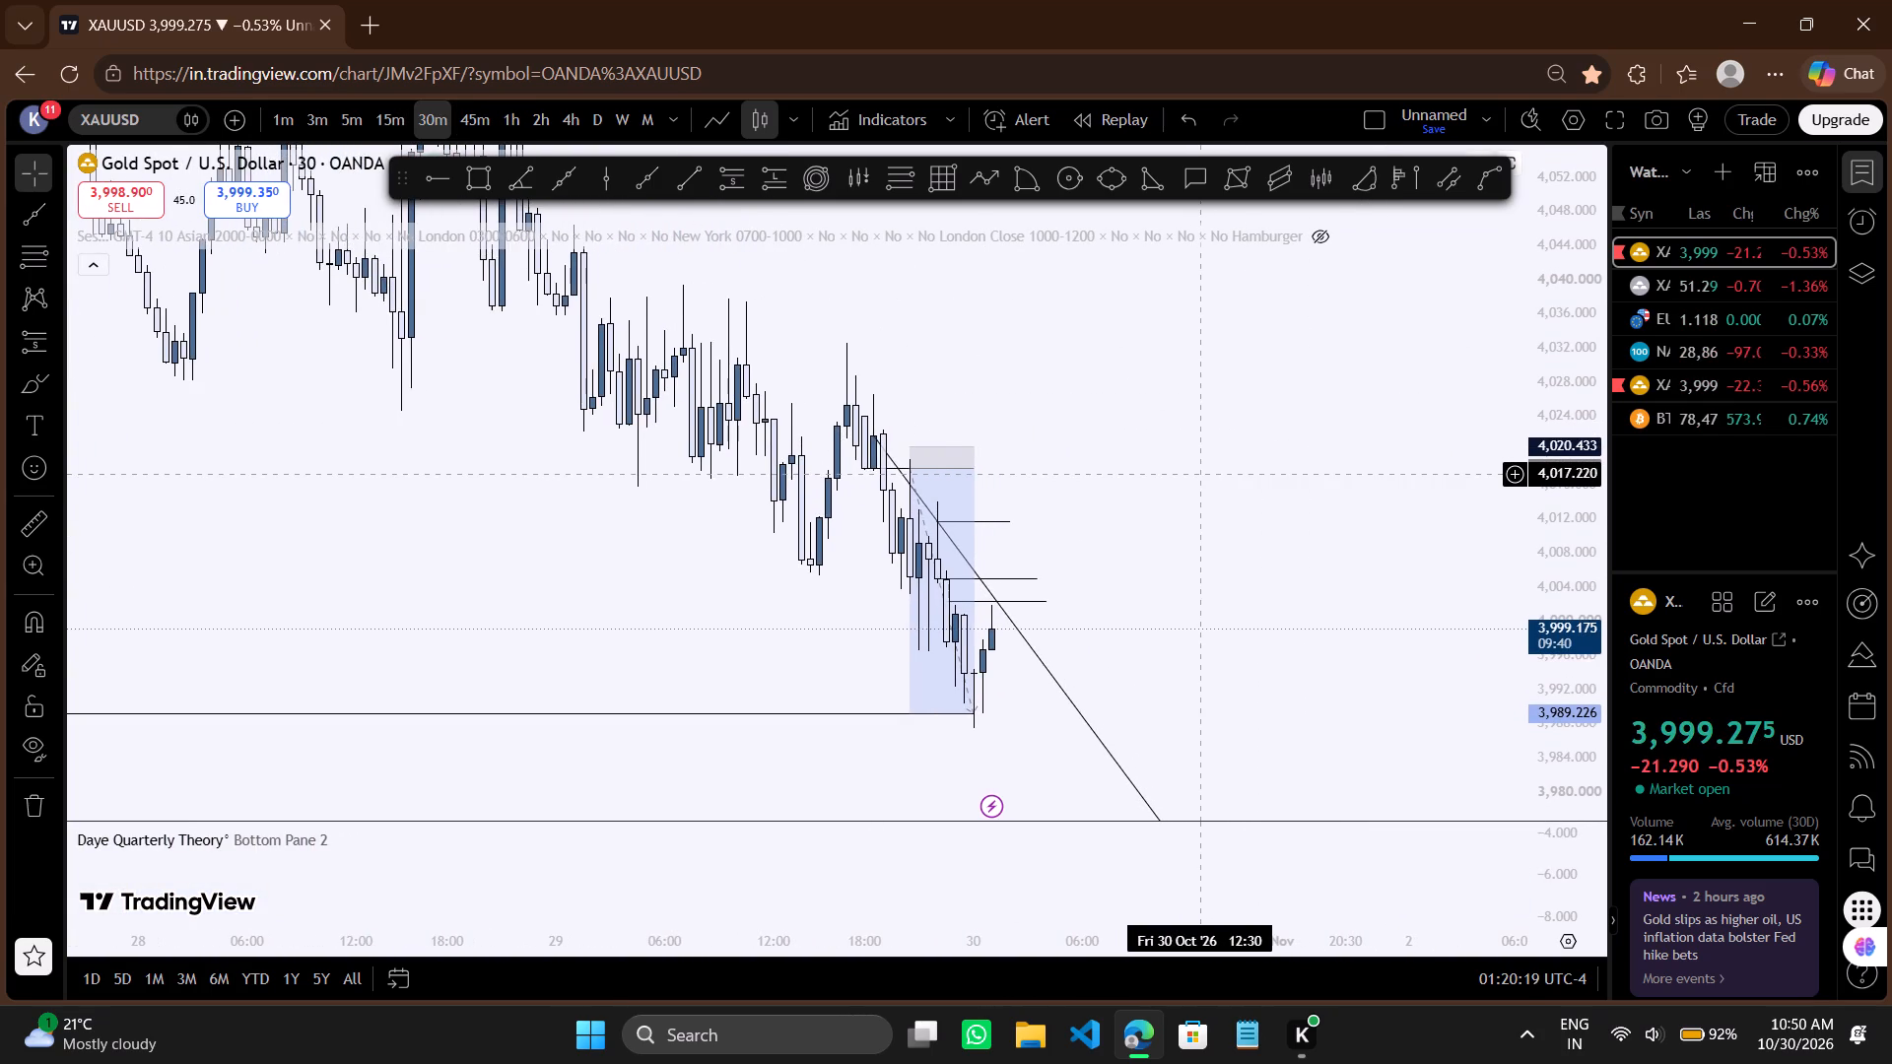
pyautogui.moveTo(1196, 475); pyautogui.dragTo(1180, 486)
pyautogui.click(1180, 486)
pyautogui.moveTo(1172, 483); pyautogui.dragTo(1275, 408)
pyautogui.scroll(1, 1275, 408)
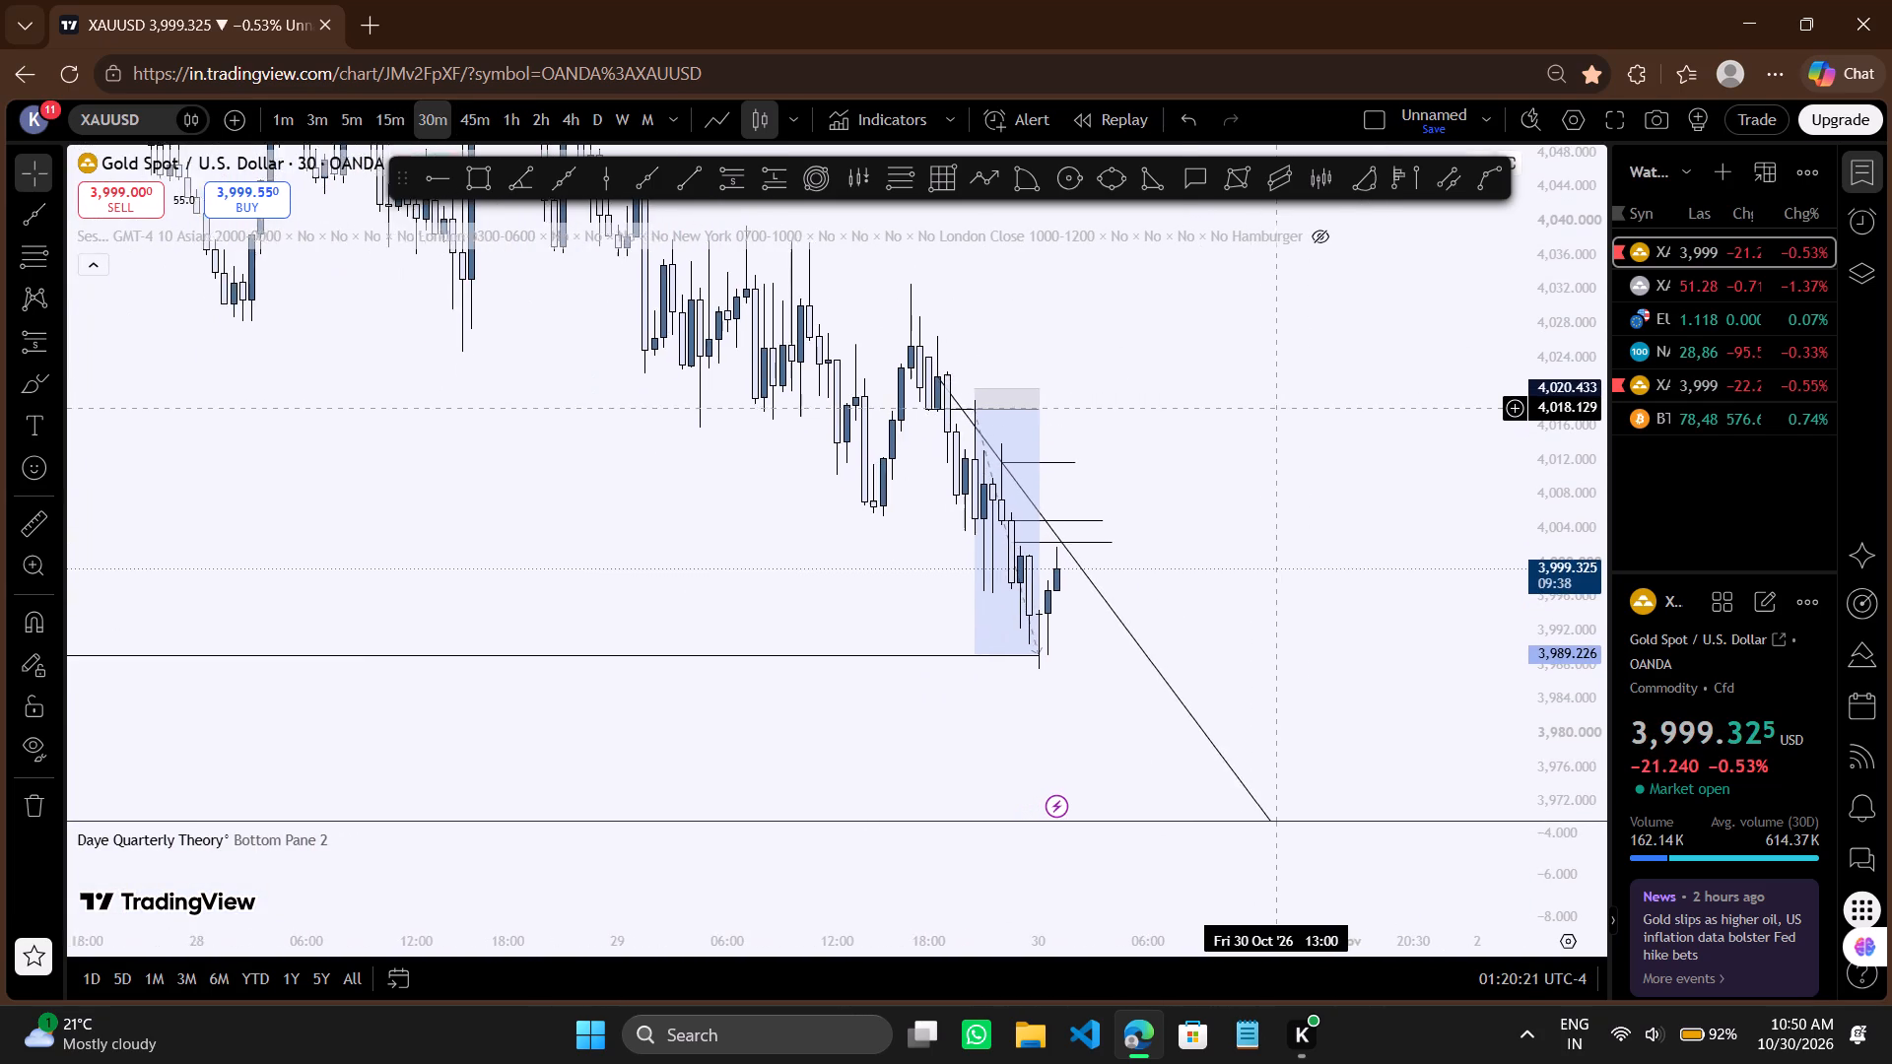
# Examine the short position, descending ray and horizontal levels on the 30-minute chart, then against the wider price history on the 1-hour chart.
pyautogui.scroll(2, 1275, 408)
pyautogui.moveTo(1230, 410); pyautogui.dragTo(1222, 374)
pyautogui.moveTo(1183, 366); pyautogui.dragTo(1203, 337)
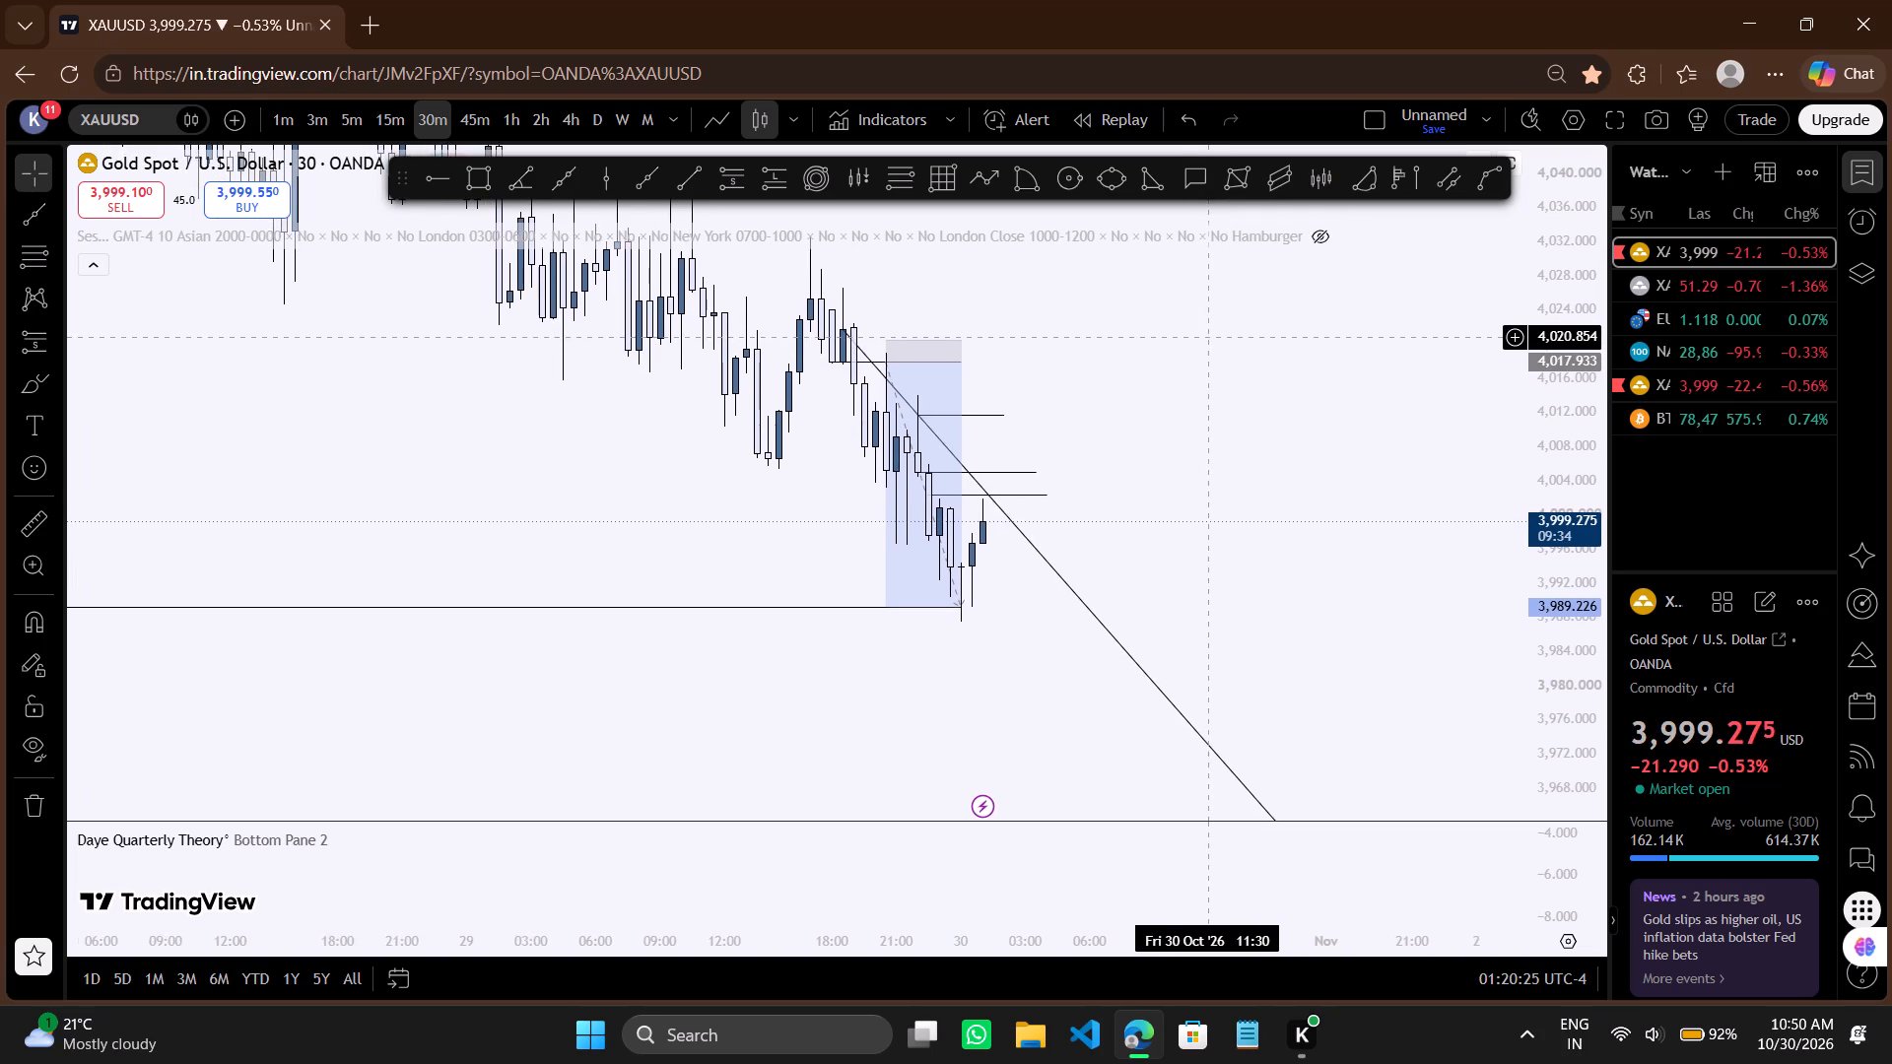
pyautogui.scroll(1, 1203, 337)
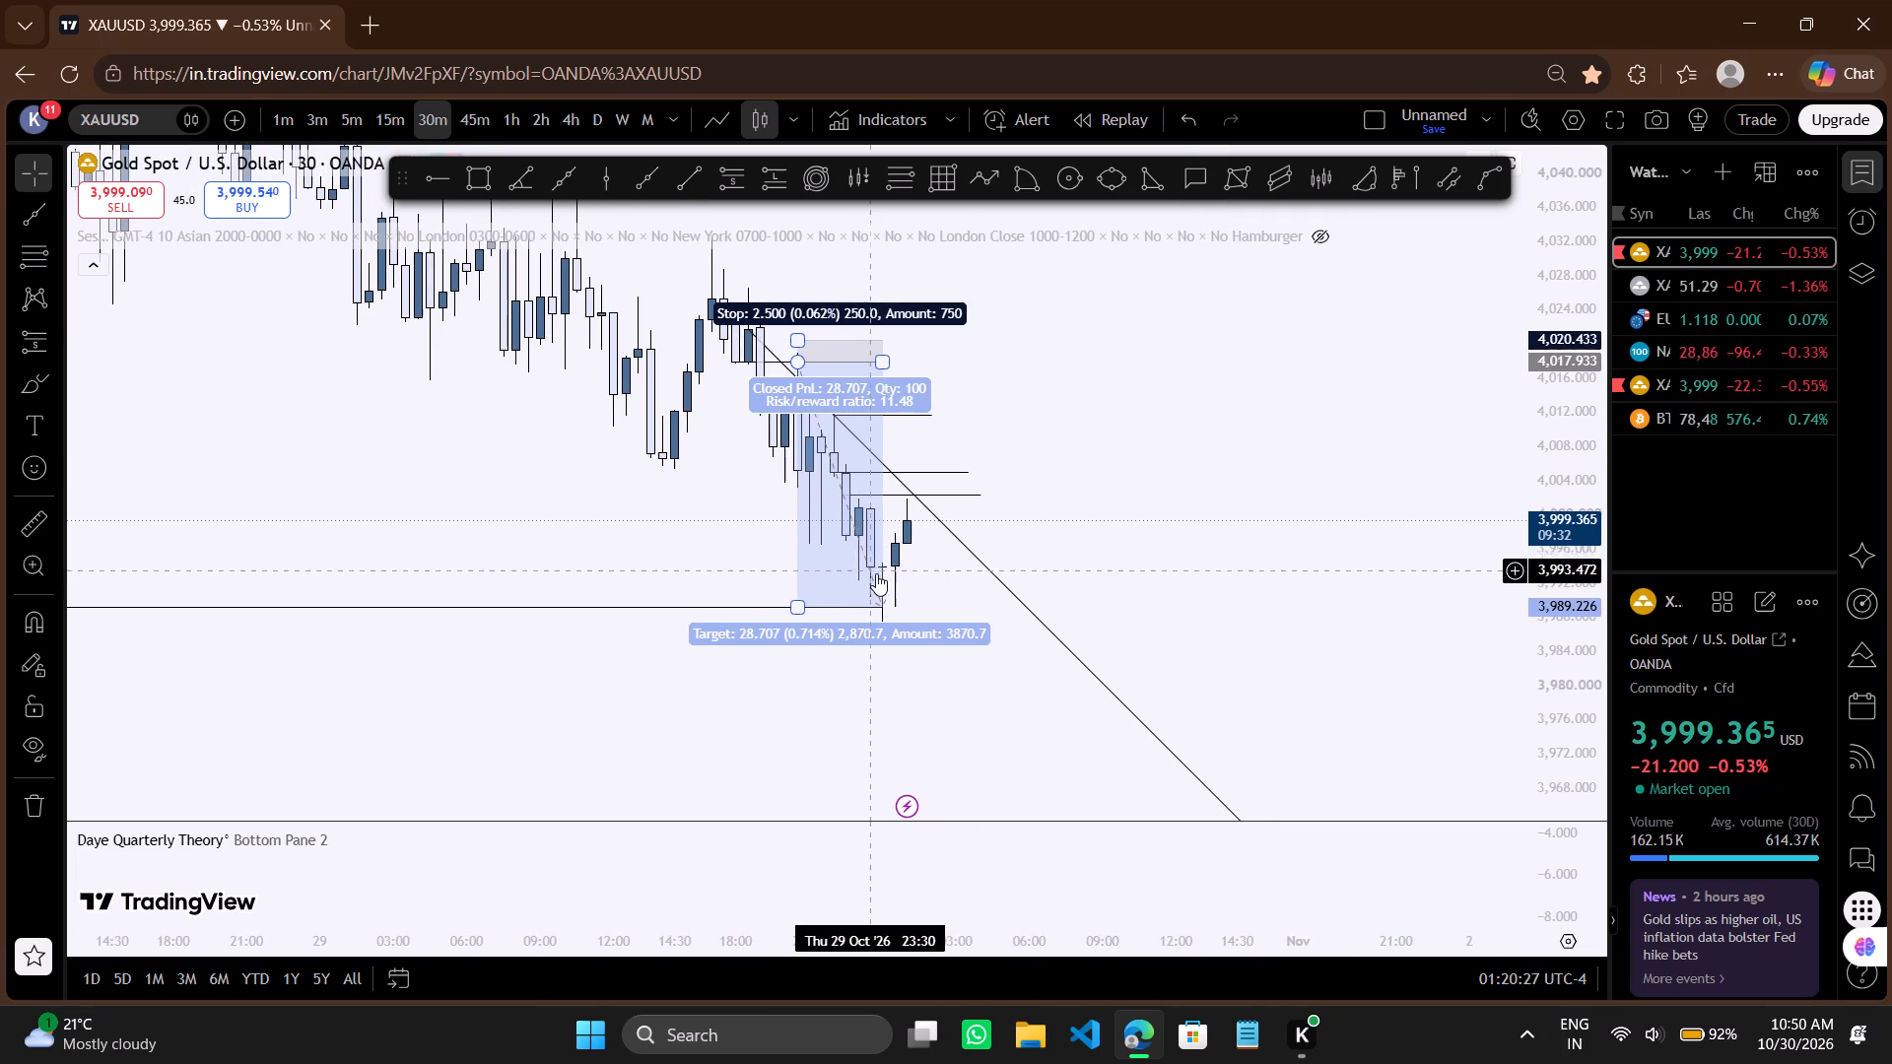
pyautogui.click(513, 127)
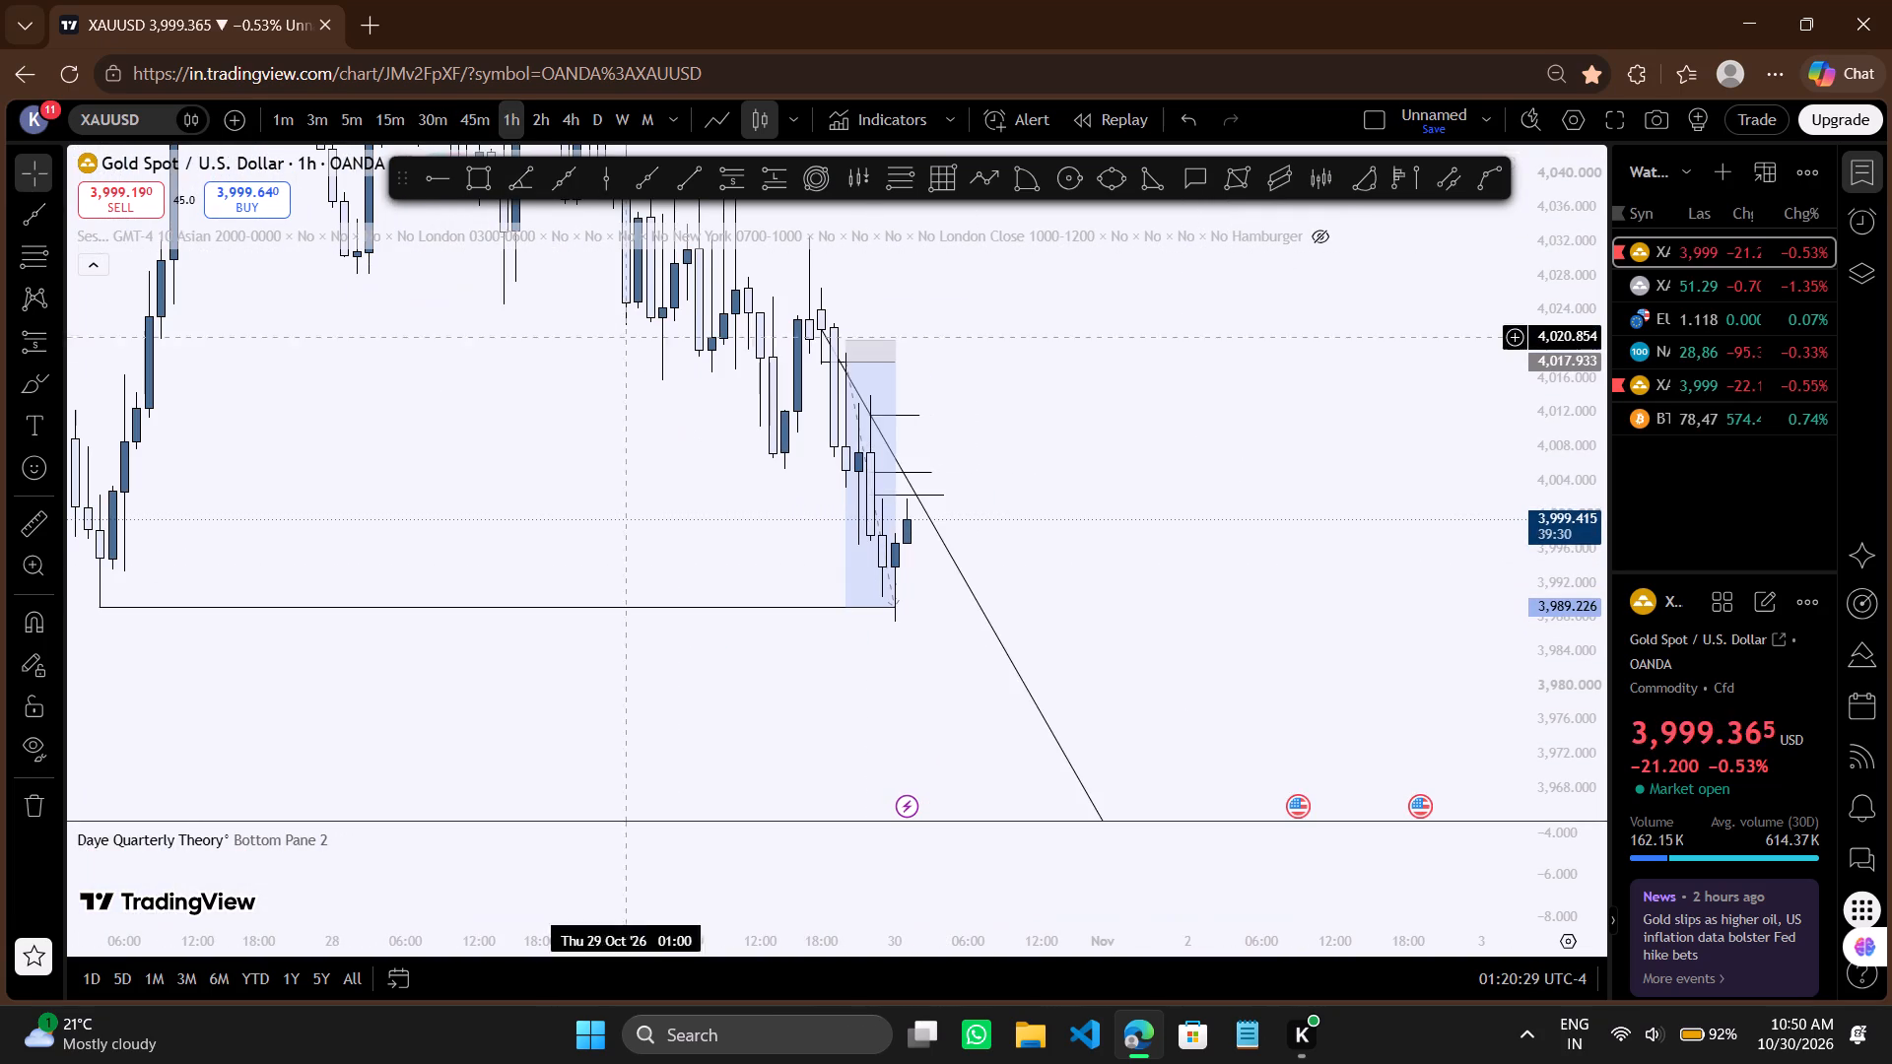
pyautogui.scroll(2, 742, 524)
pyautogui.moveTo(1214, 548); pyautogui.dragTo(1316, 526)
pyautogui.scroll(1, 1316, 526)
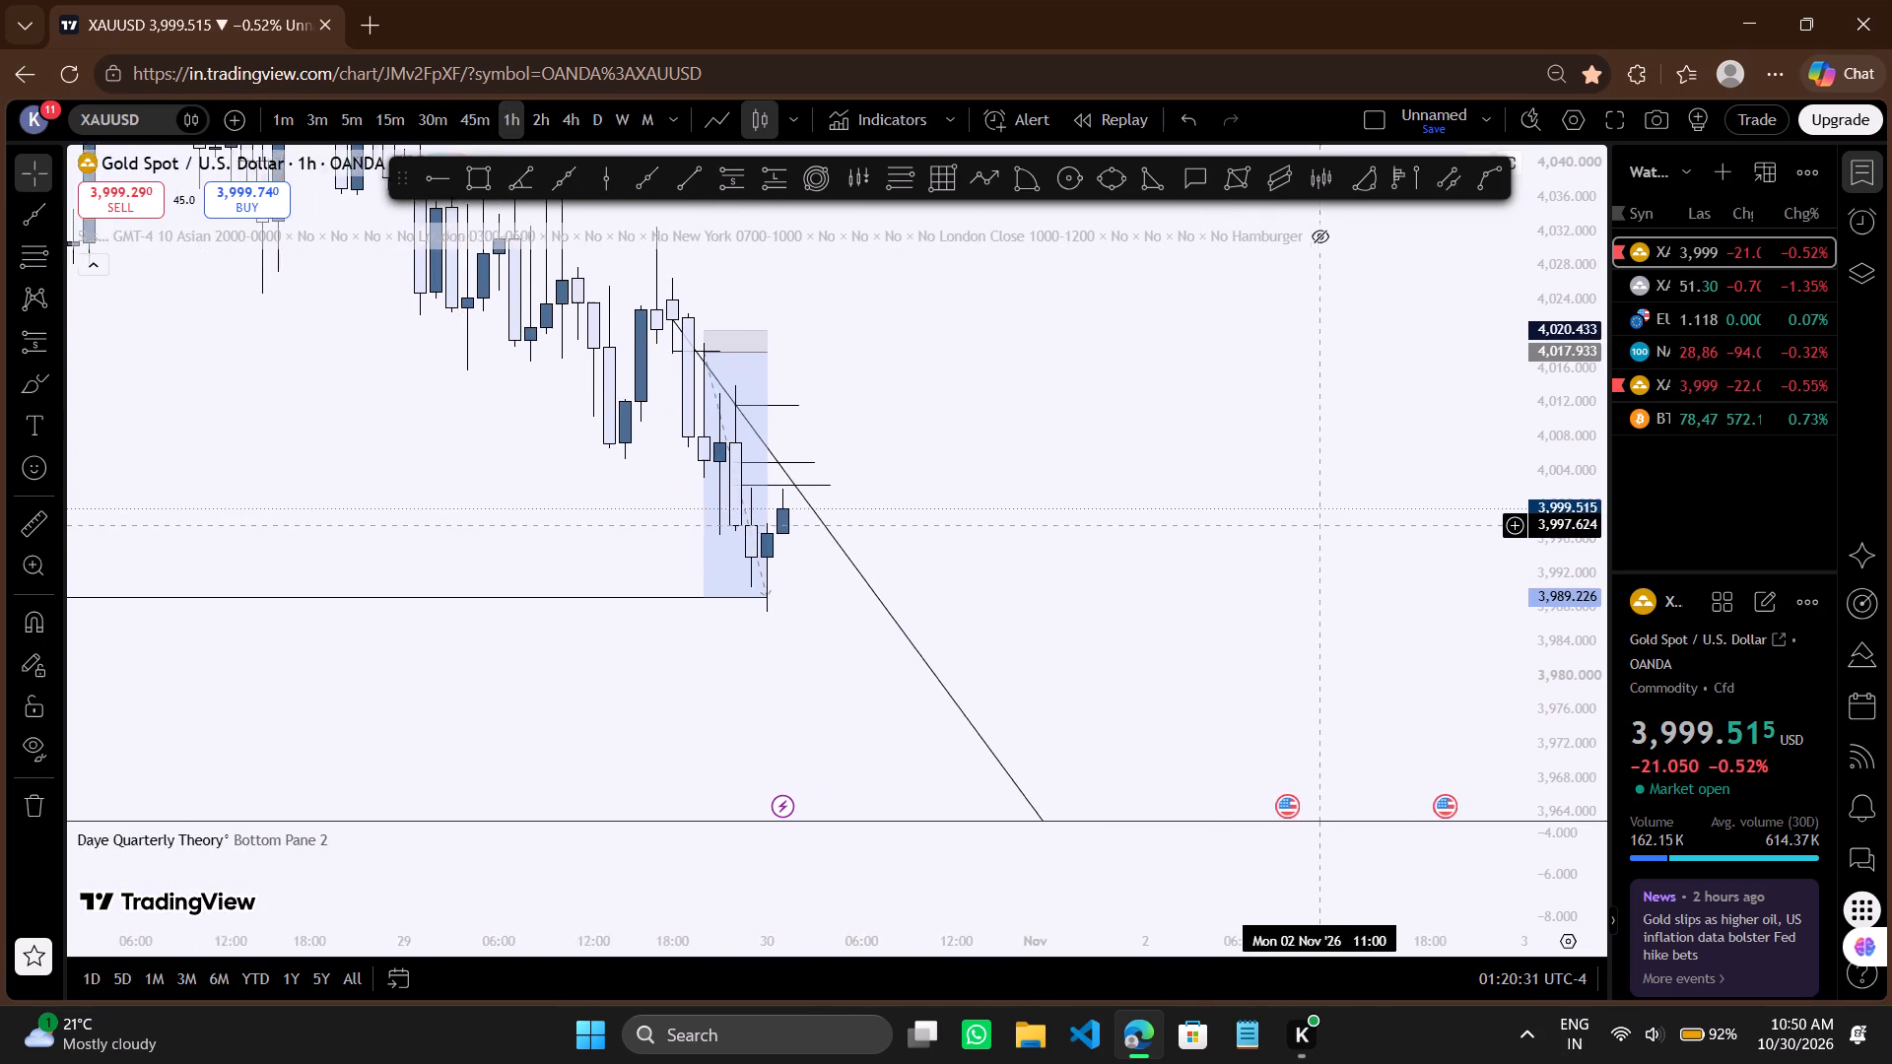
pyautogui.moveTo(1563, 410); pyautogui.dragTo(1583, 495)
pyautogui.moveTo(1354, 370); pyautogui.dragTo(1334, 352)
pyautogui.scroll(-1, 1334, 352)
pyautogui.moveTo(1182, 324); pyautogui.dragTo(1405, 629)
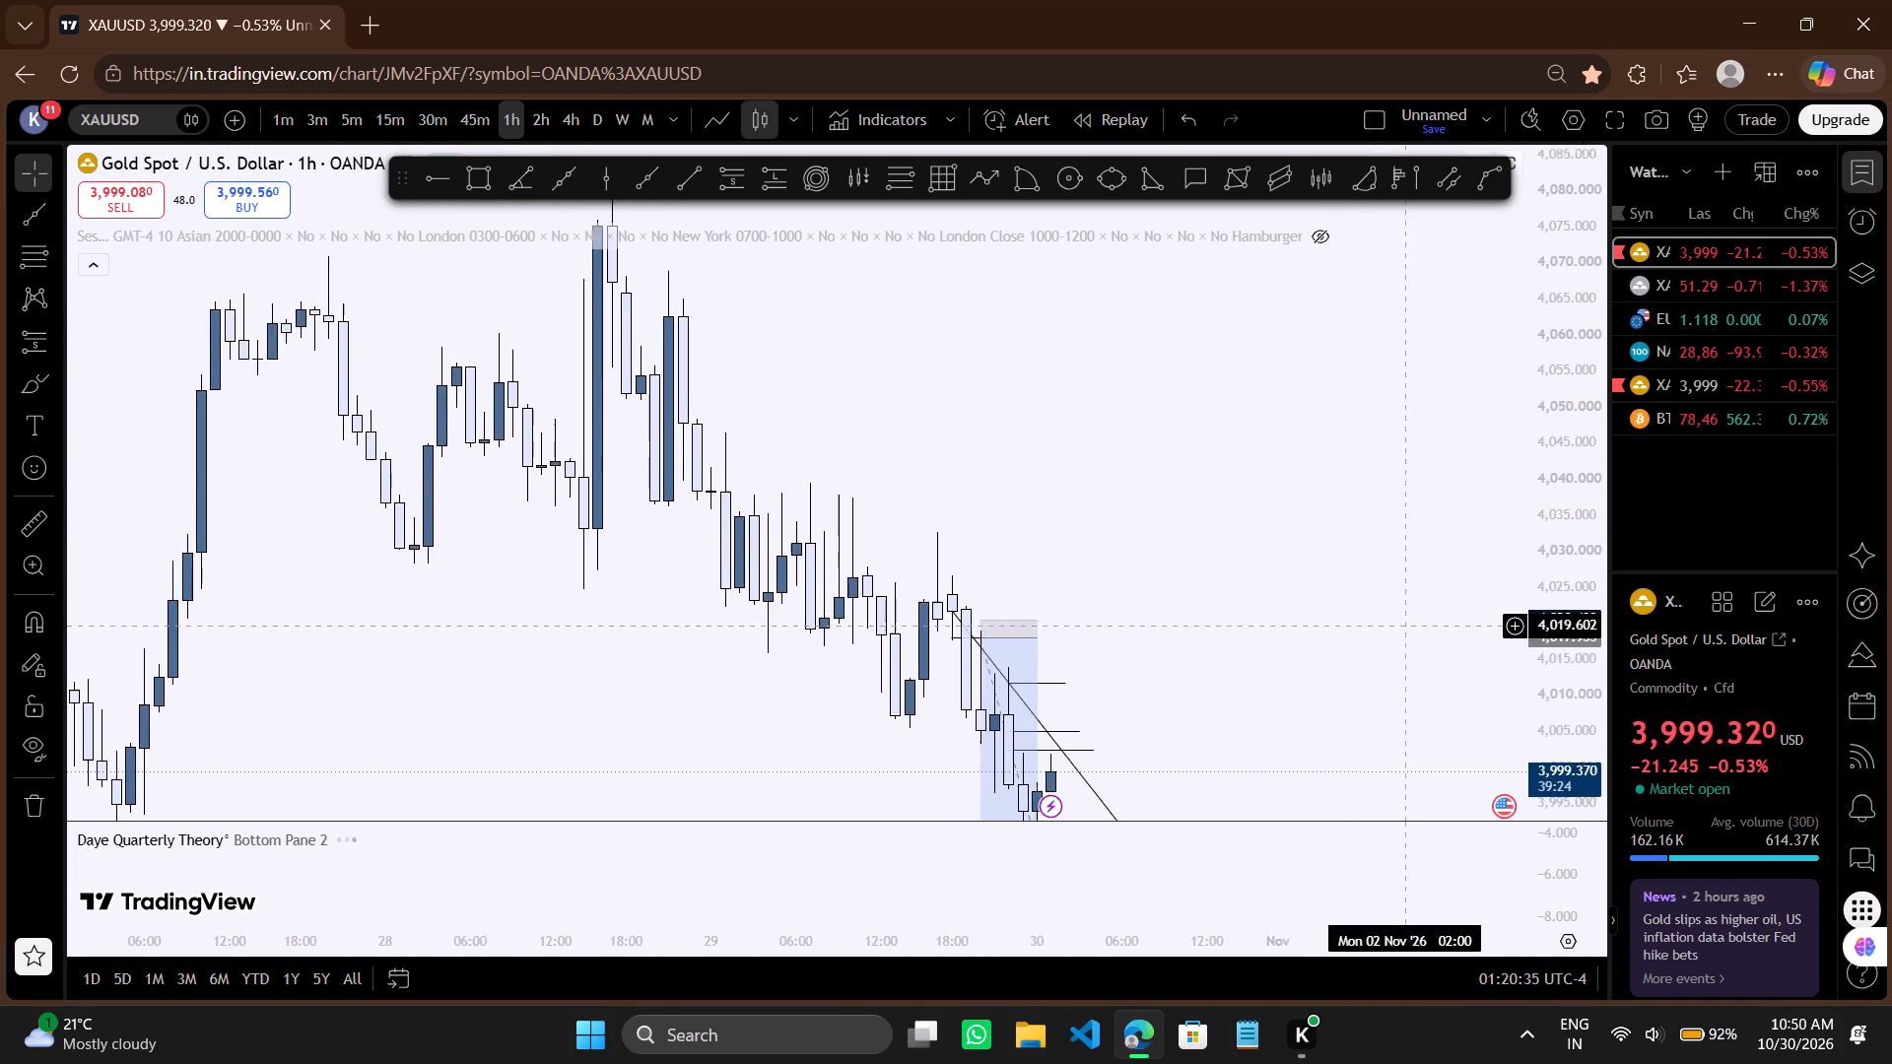
pyautogui.moveTo(1405, 629); pyautogui.dragTo(1417, 495)
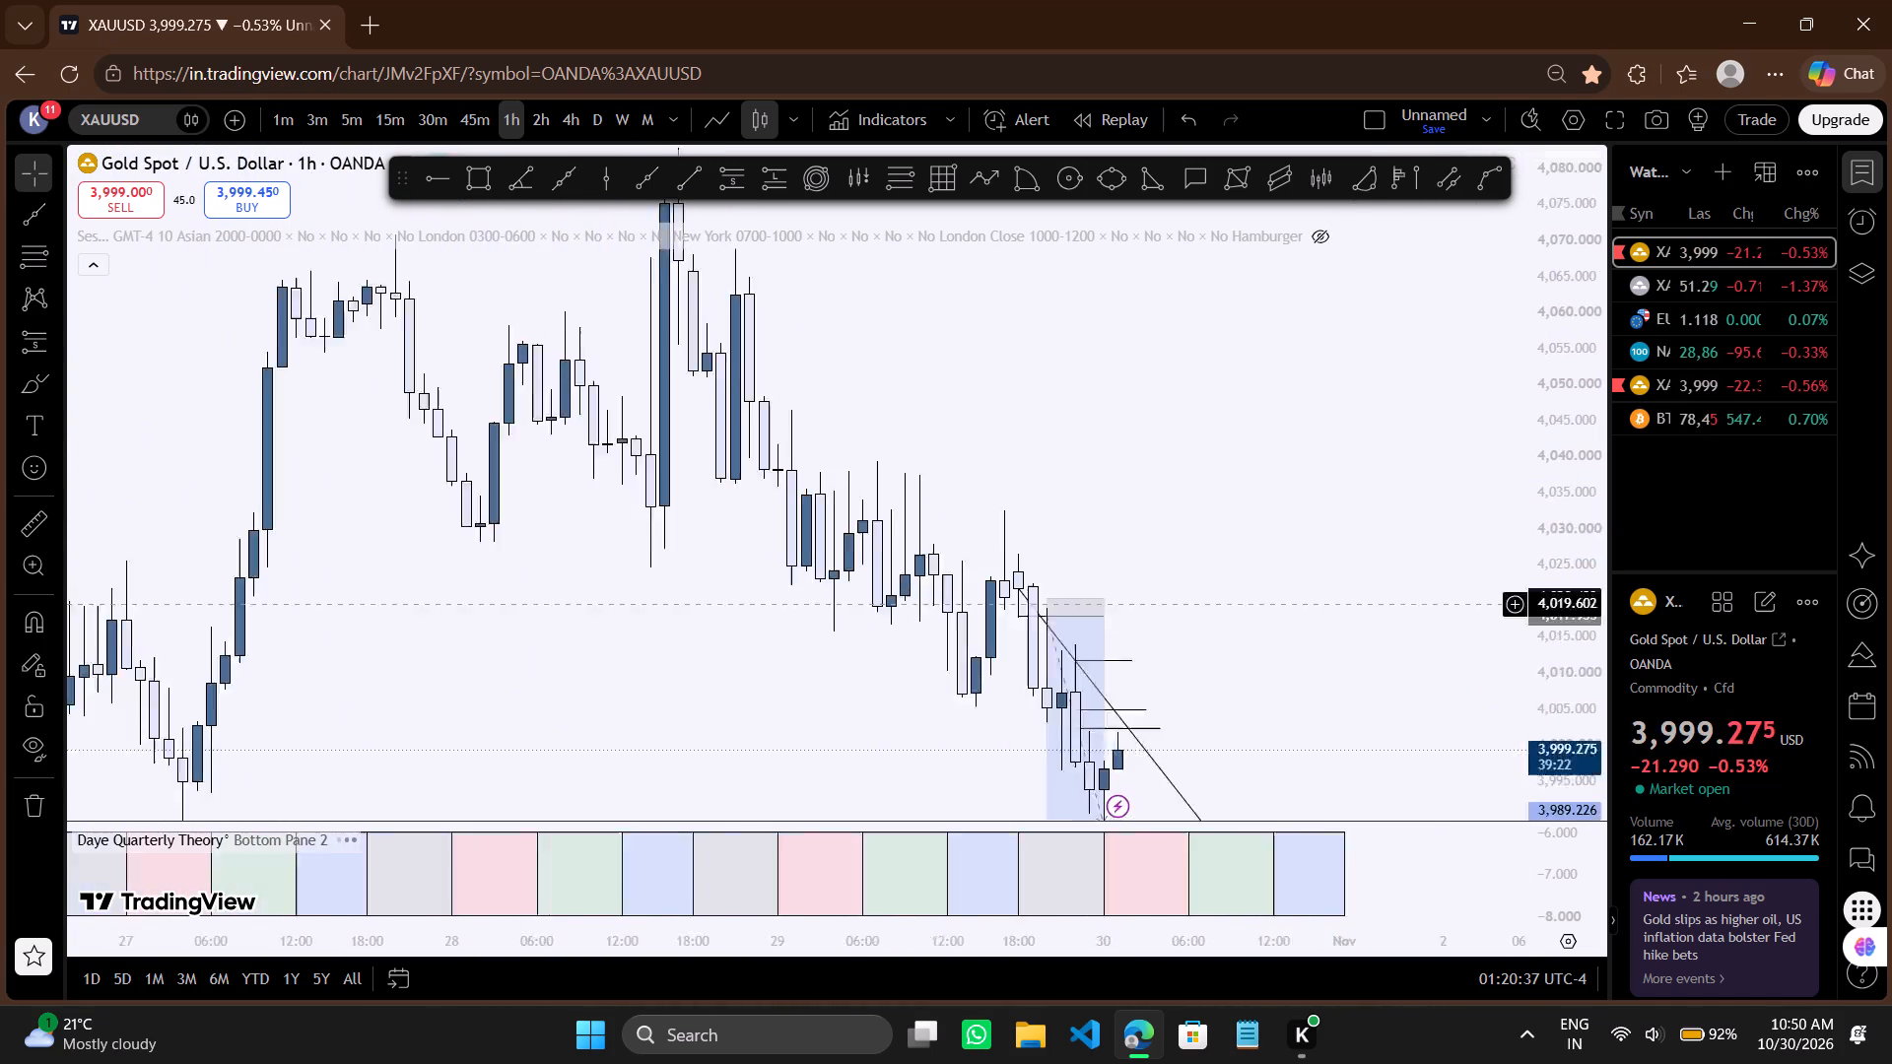
pyautogui.moveTo(1417, 495); pyautogui.dragTo(1396, 458)
pyautogui.scroll(-1, 1279, 420)
pyautogui.moveTo(1291, 388); pyautogui.dragTo(1291, 421)
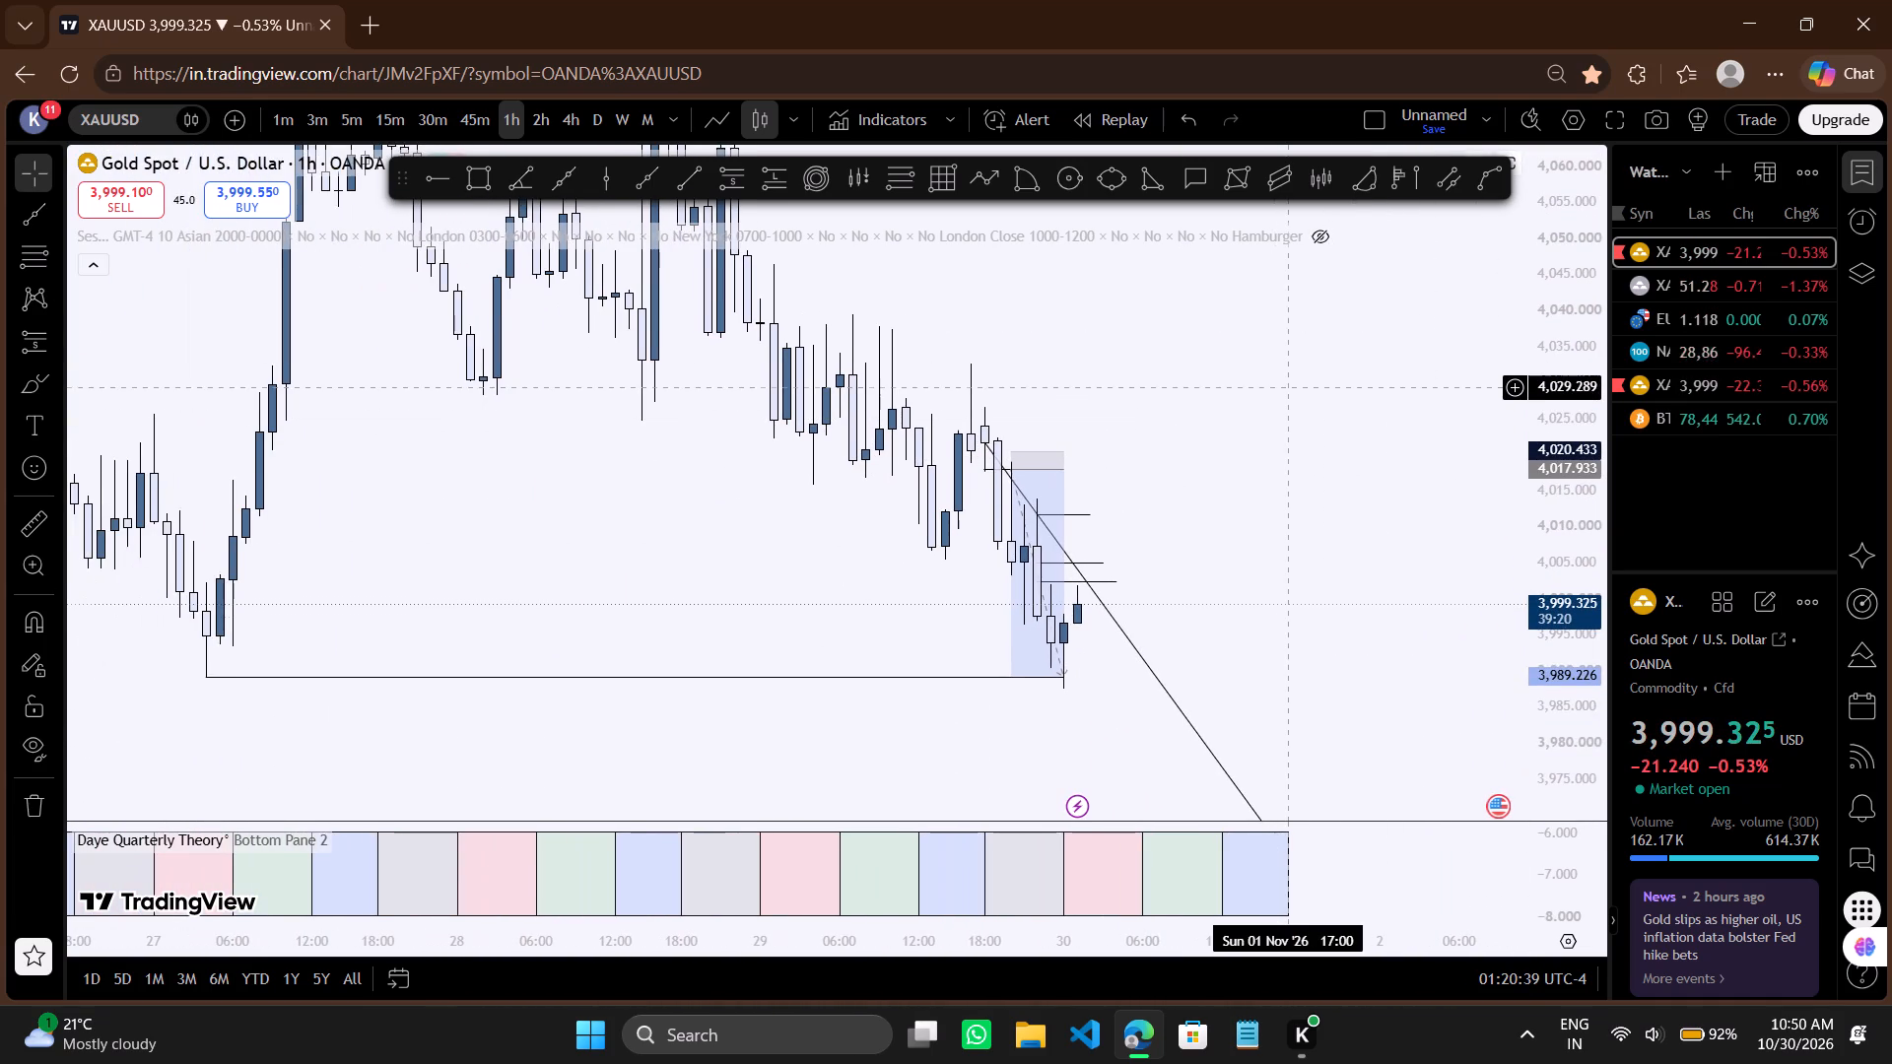
pyautogui.moveTo(1291, 421); pyautogui.dragTo(1292, 450)
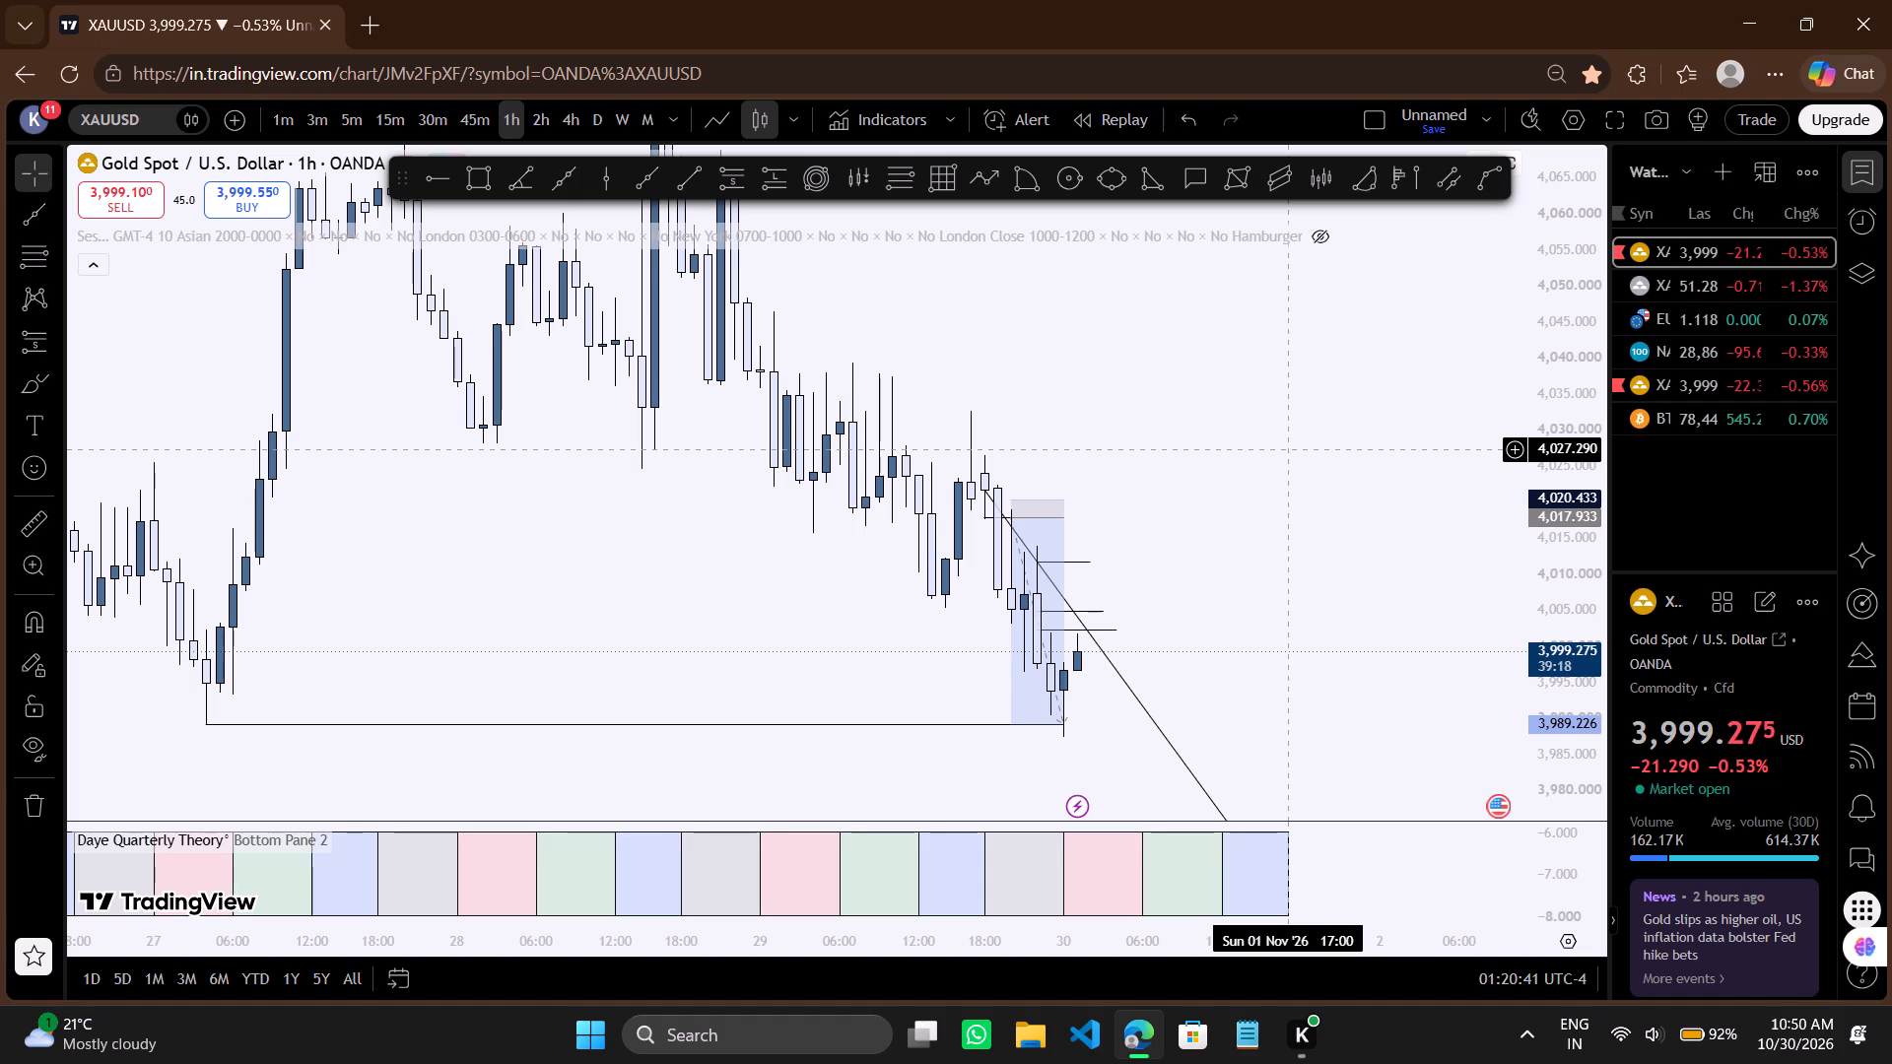
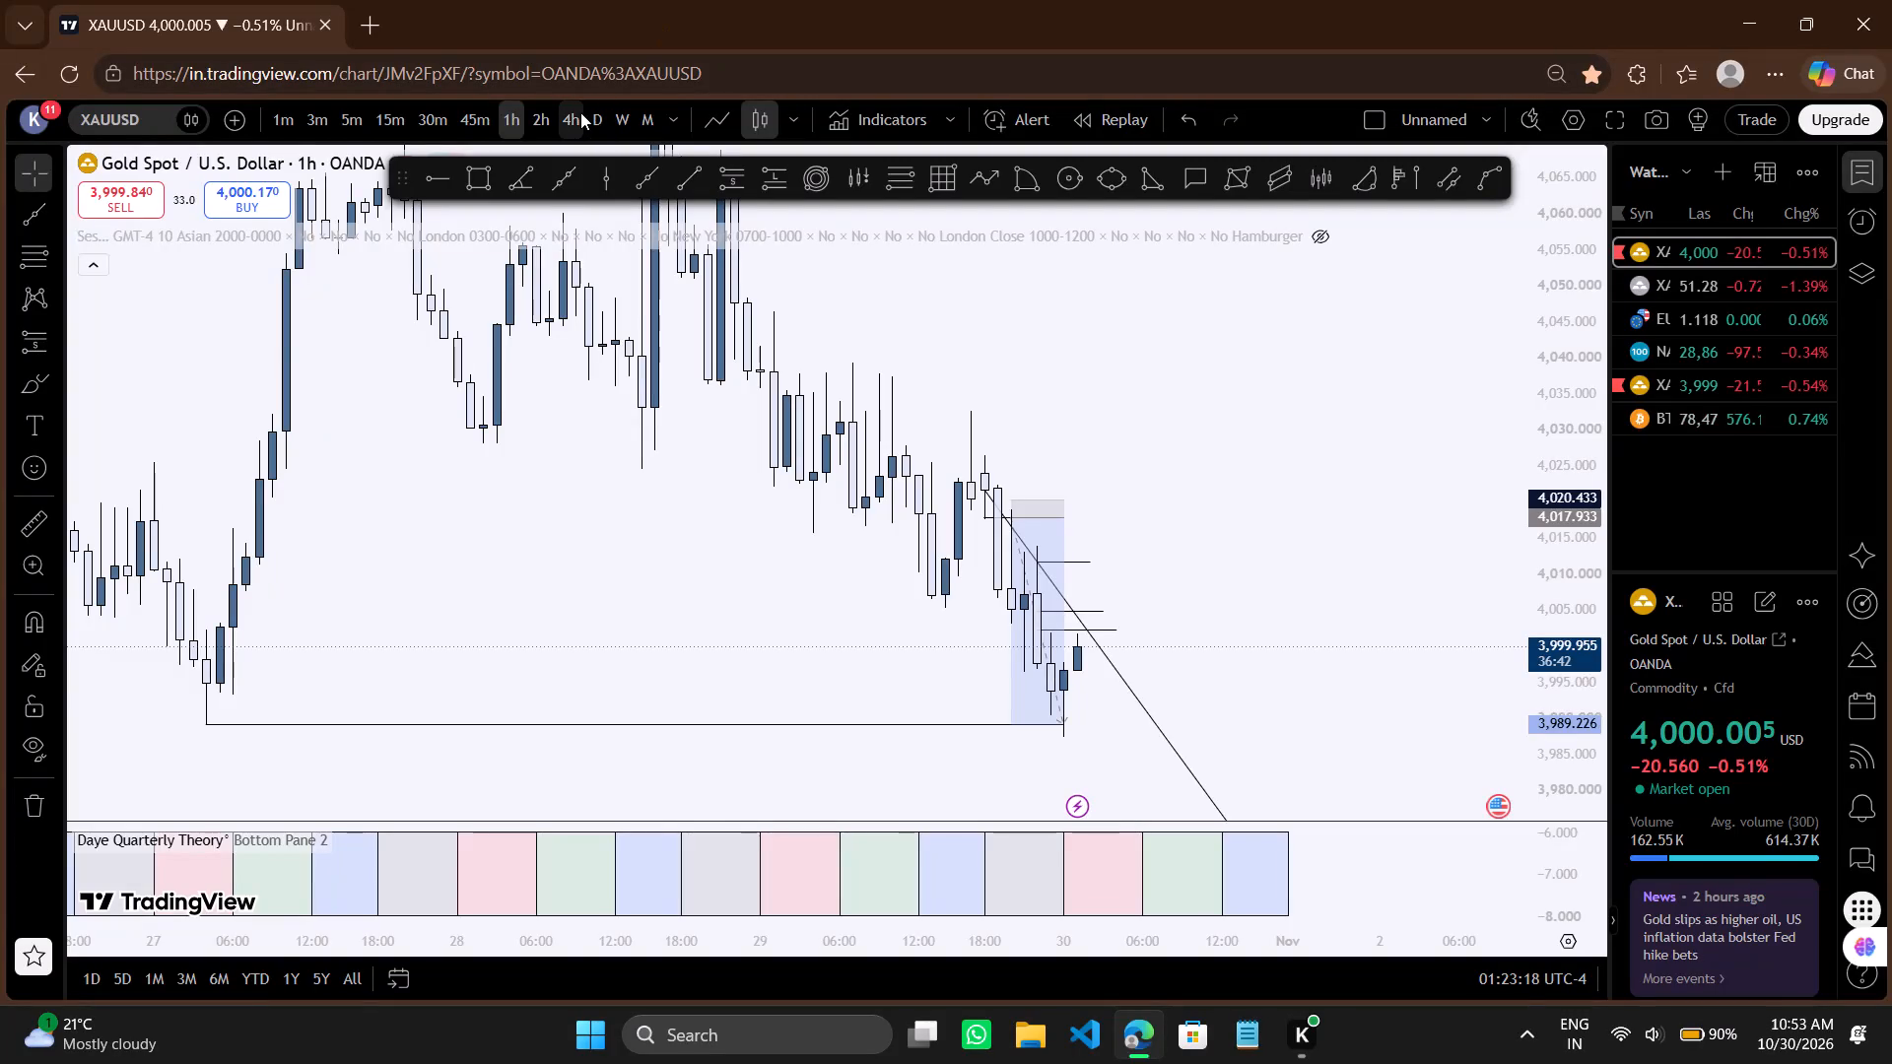
# On the 4-hour chart, stretch the short horizontal level near 4,005 to run from 29 Oct 17:00 to 30 Oct 09:00 at 4,005.210.
pyautogui.click(580, 112)
pyautogui.scroll(2, 793, 516)
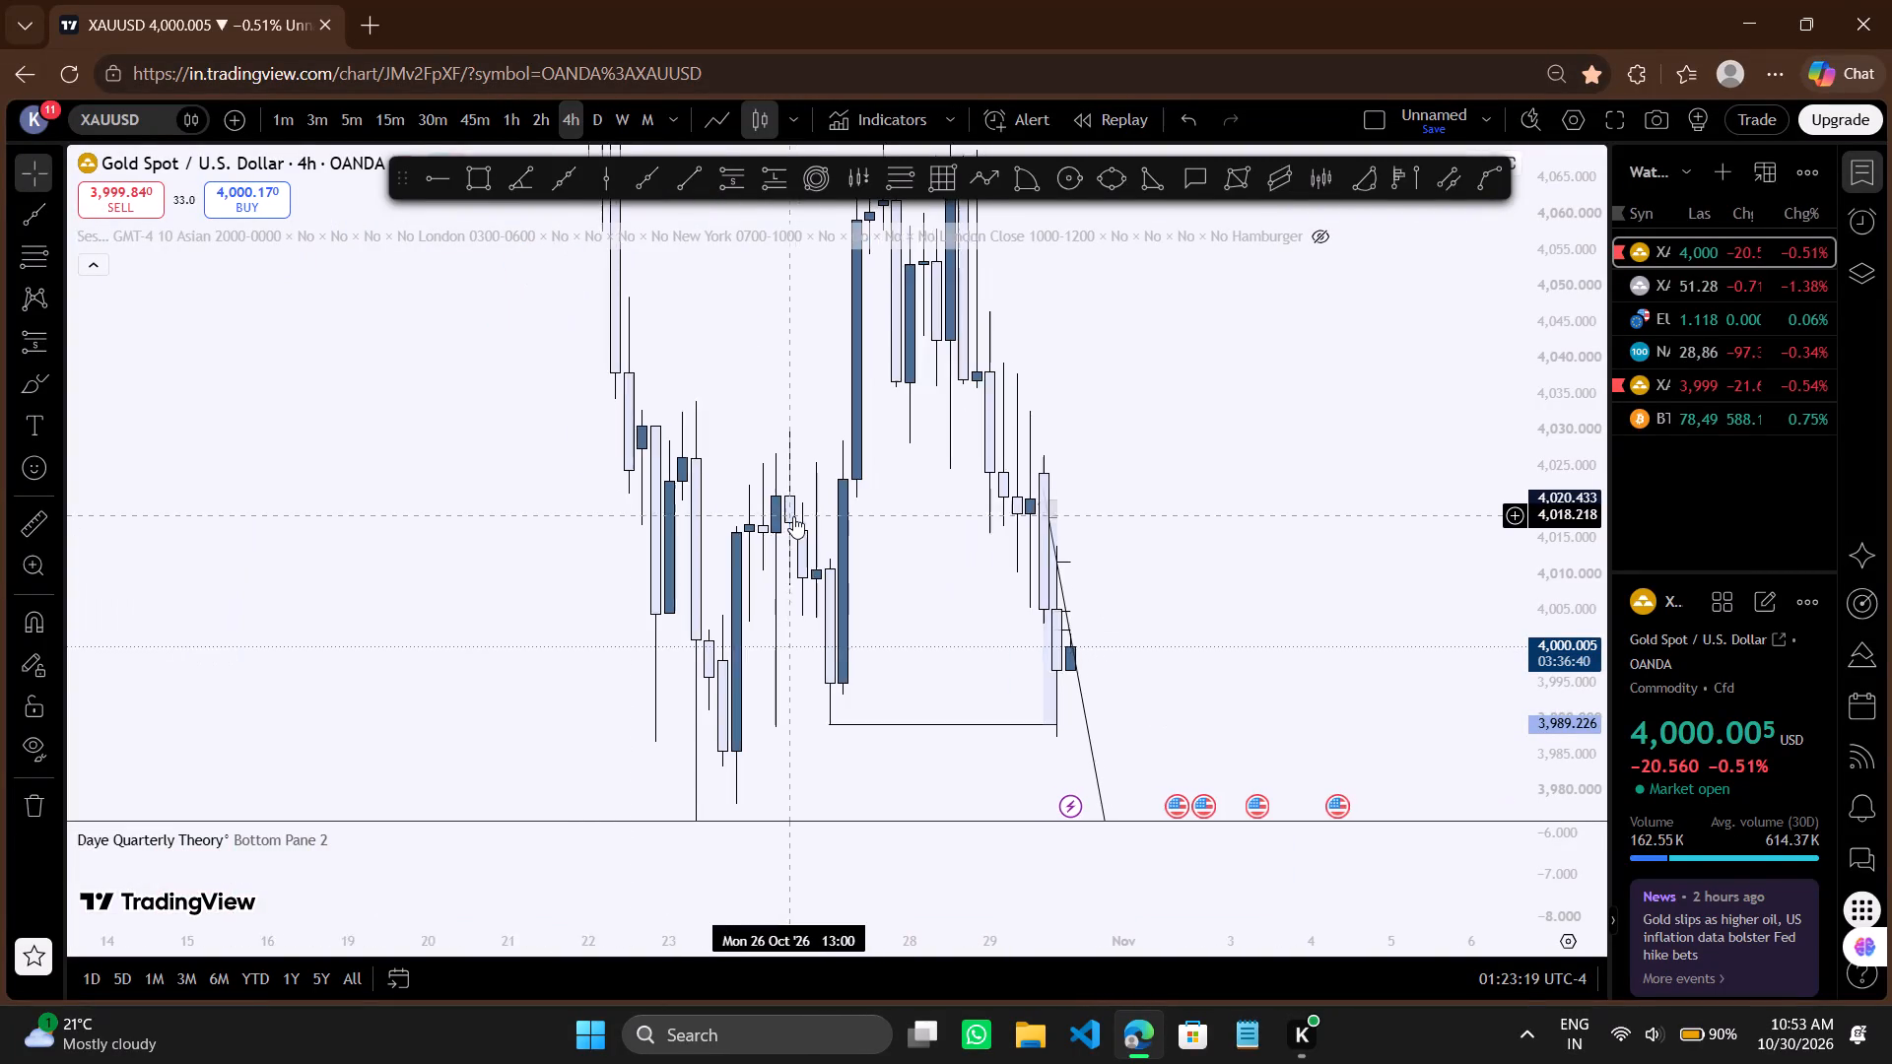
pyautogui.scroll(7, 793, 516)
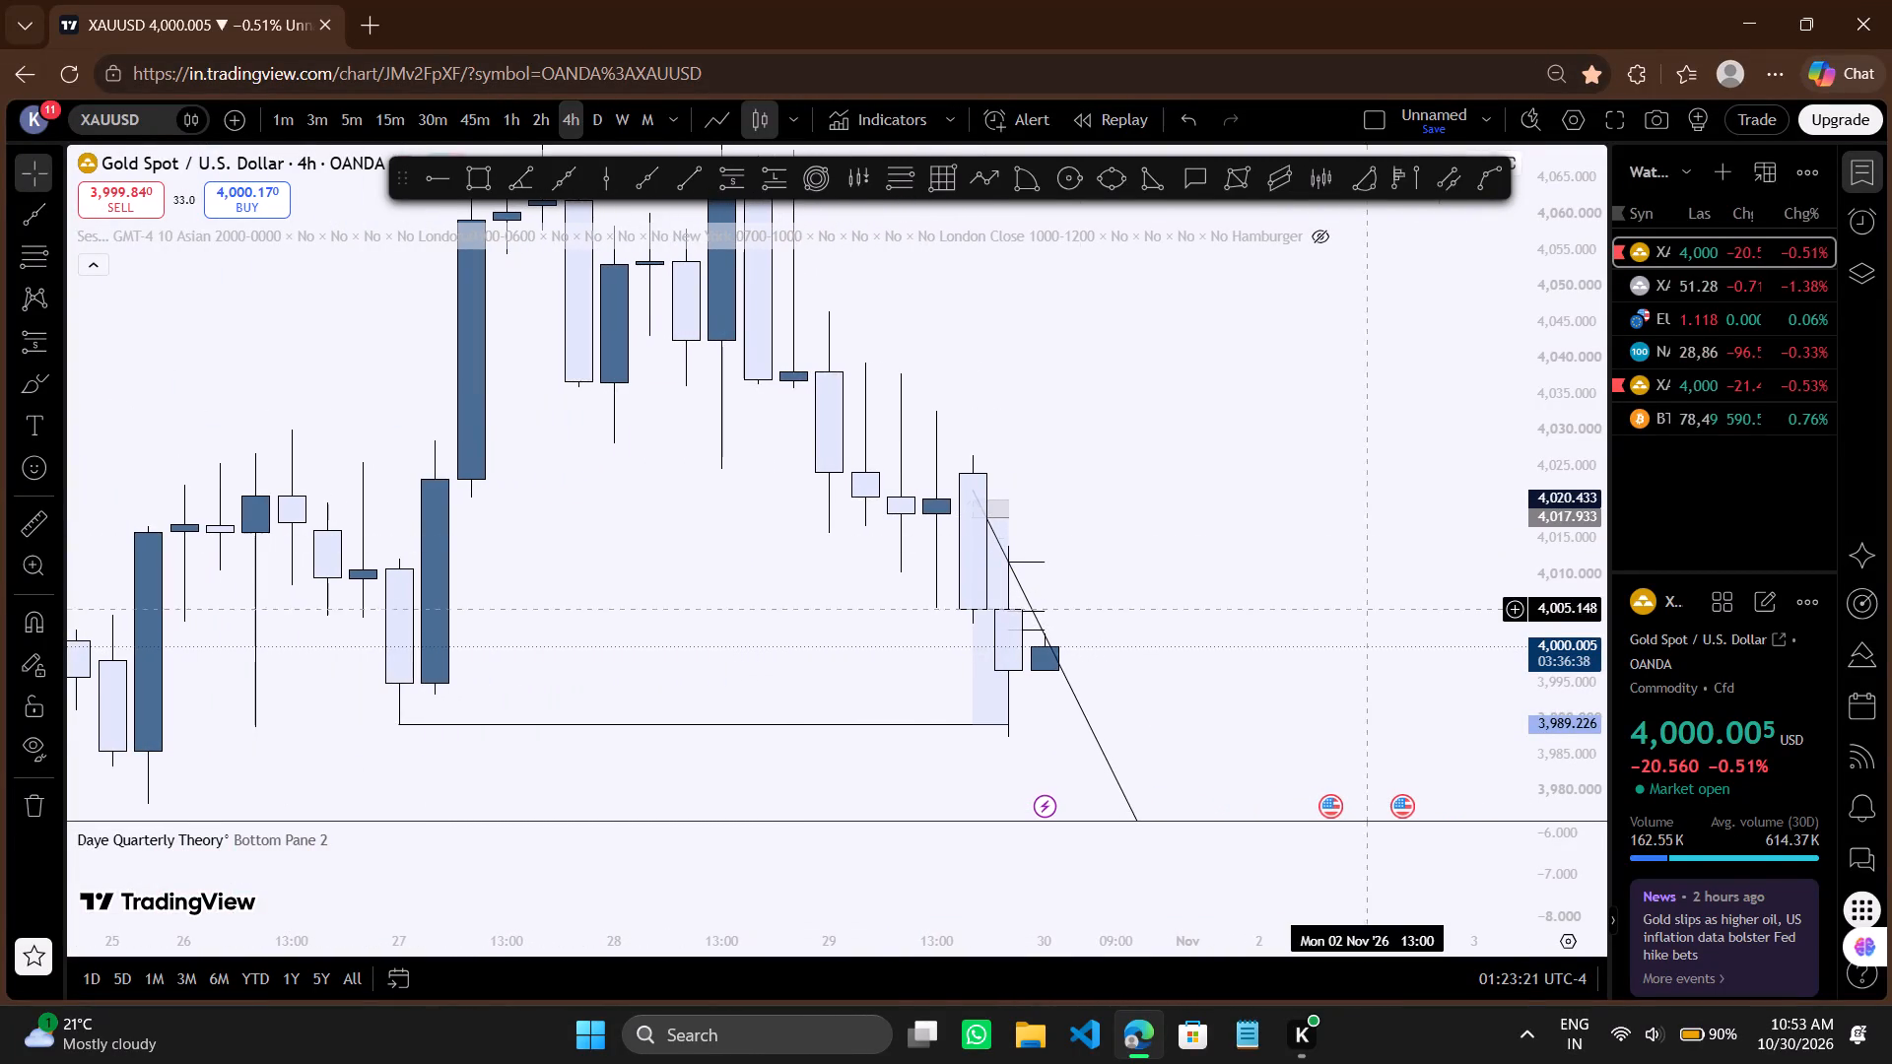
pyautogui.moveTo(1435, 622); pyautogui.dragTo(1201, 486)
pyautogui.moveTo(1582, 605); pyautogui.dragTo(1524, 481)
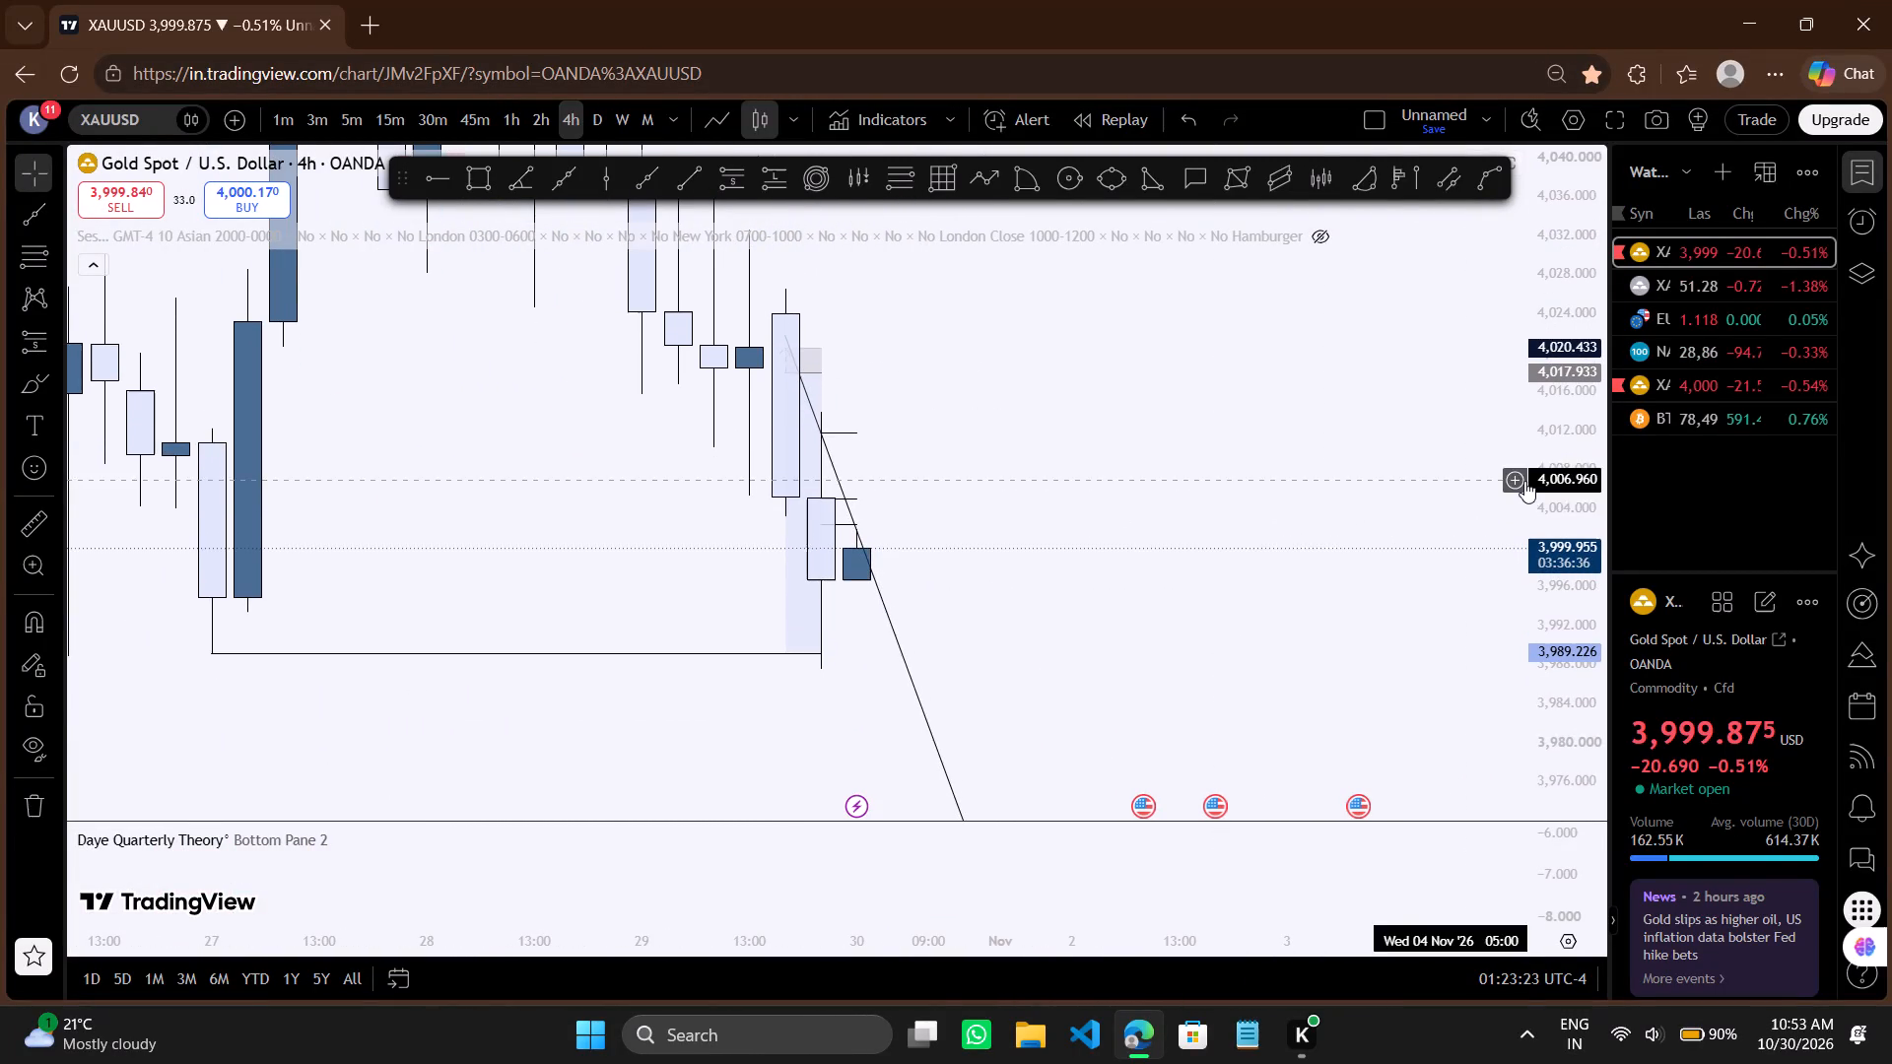
pyautogui.moveTo(1311, 511); pyautogui.dragTo(1414, 512)
pyautogui.scroll(-1, 1414, 512)
pyautogui.moveTo(1358, 527); pyautogui.dragTo(1348, 528)
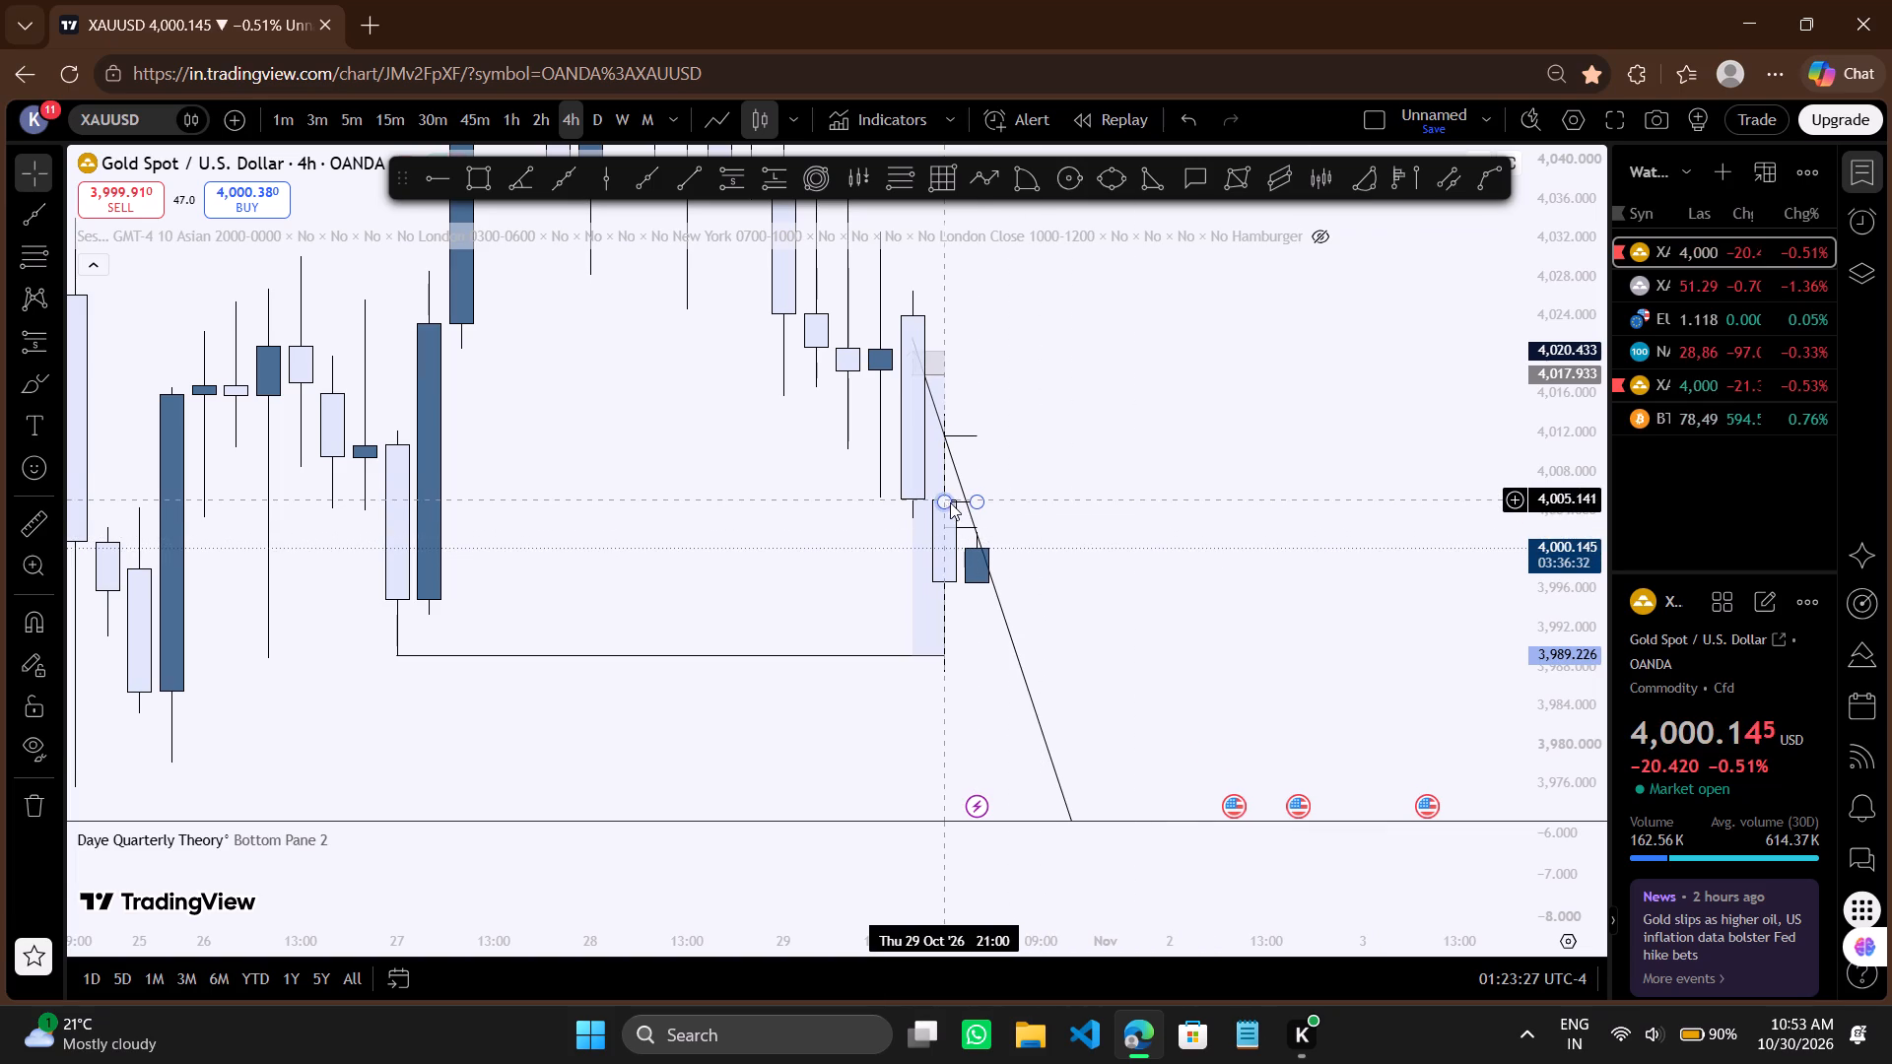
pyautogui.moveTo(948, 503); pyautogui.dragTo(912, 504)
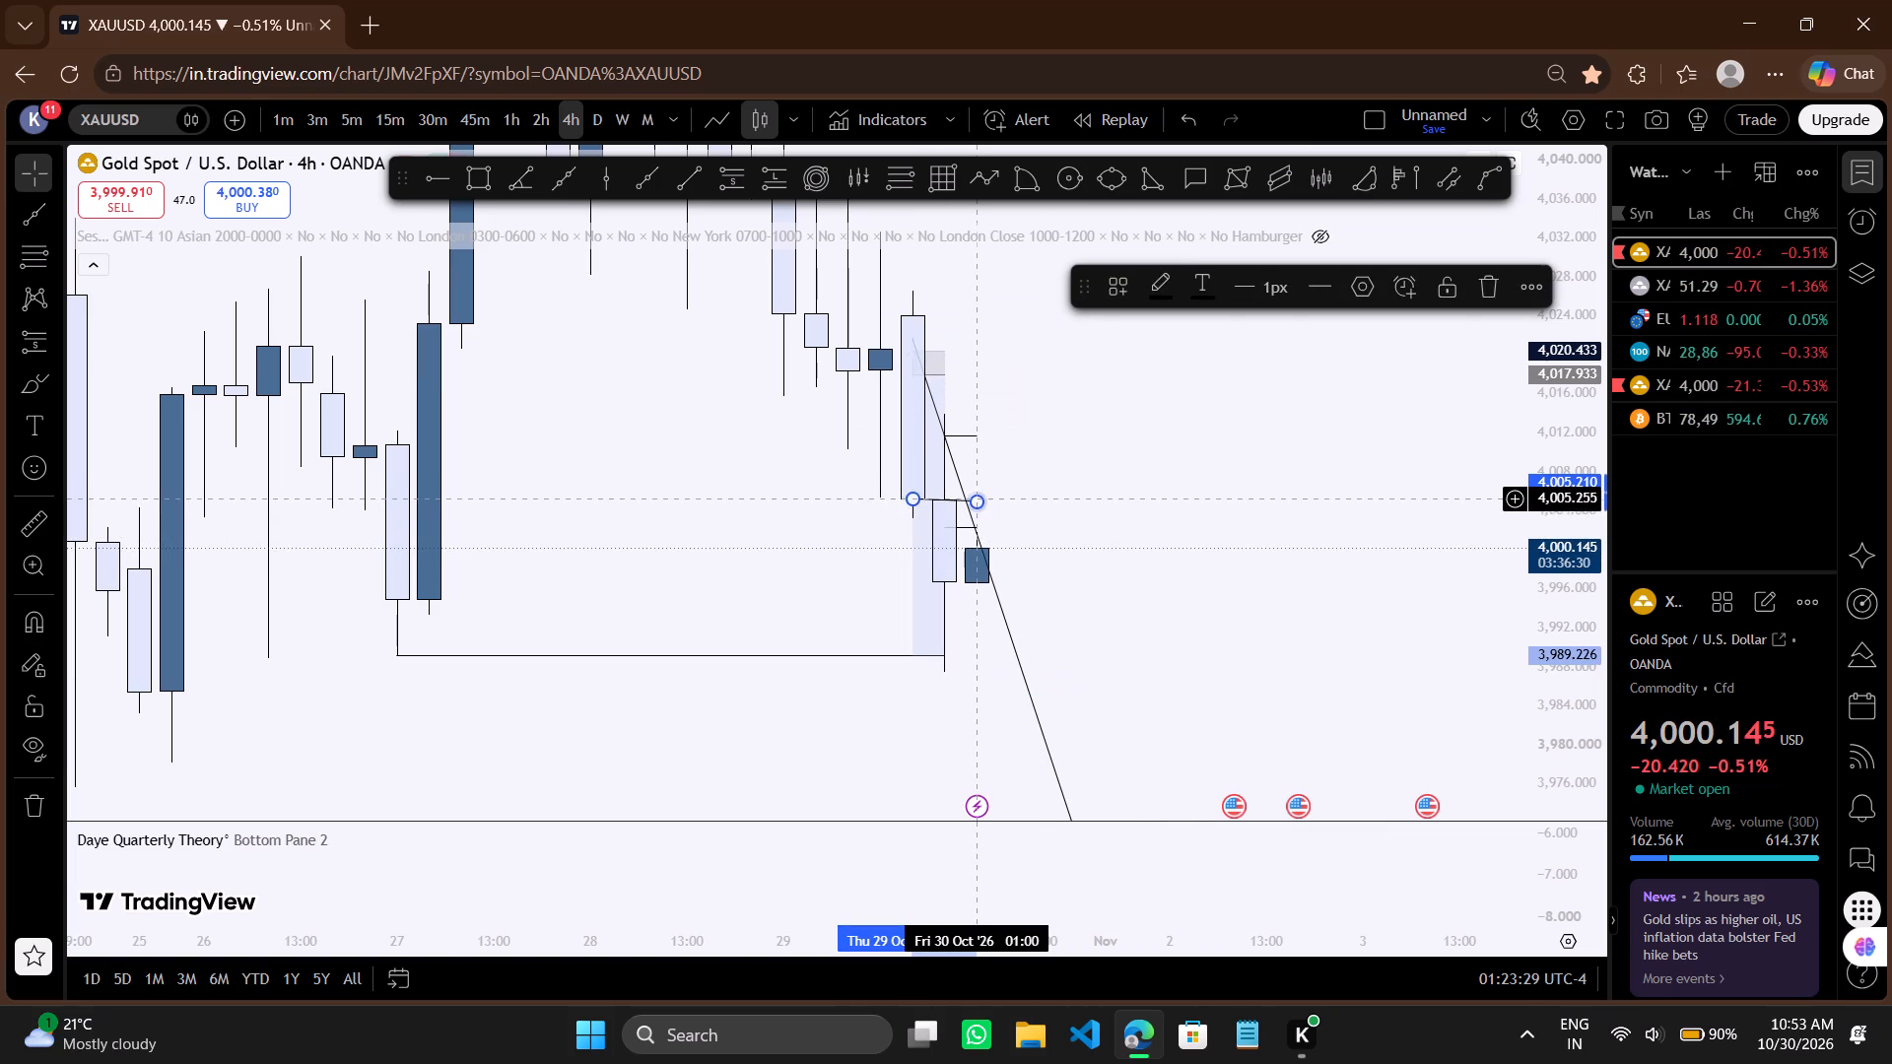
pyautogui.moveTo(977, 504); pyautogui.dragTo(1157, 488)
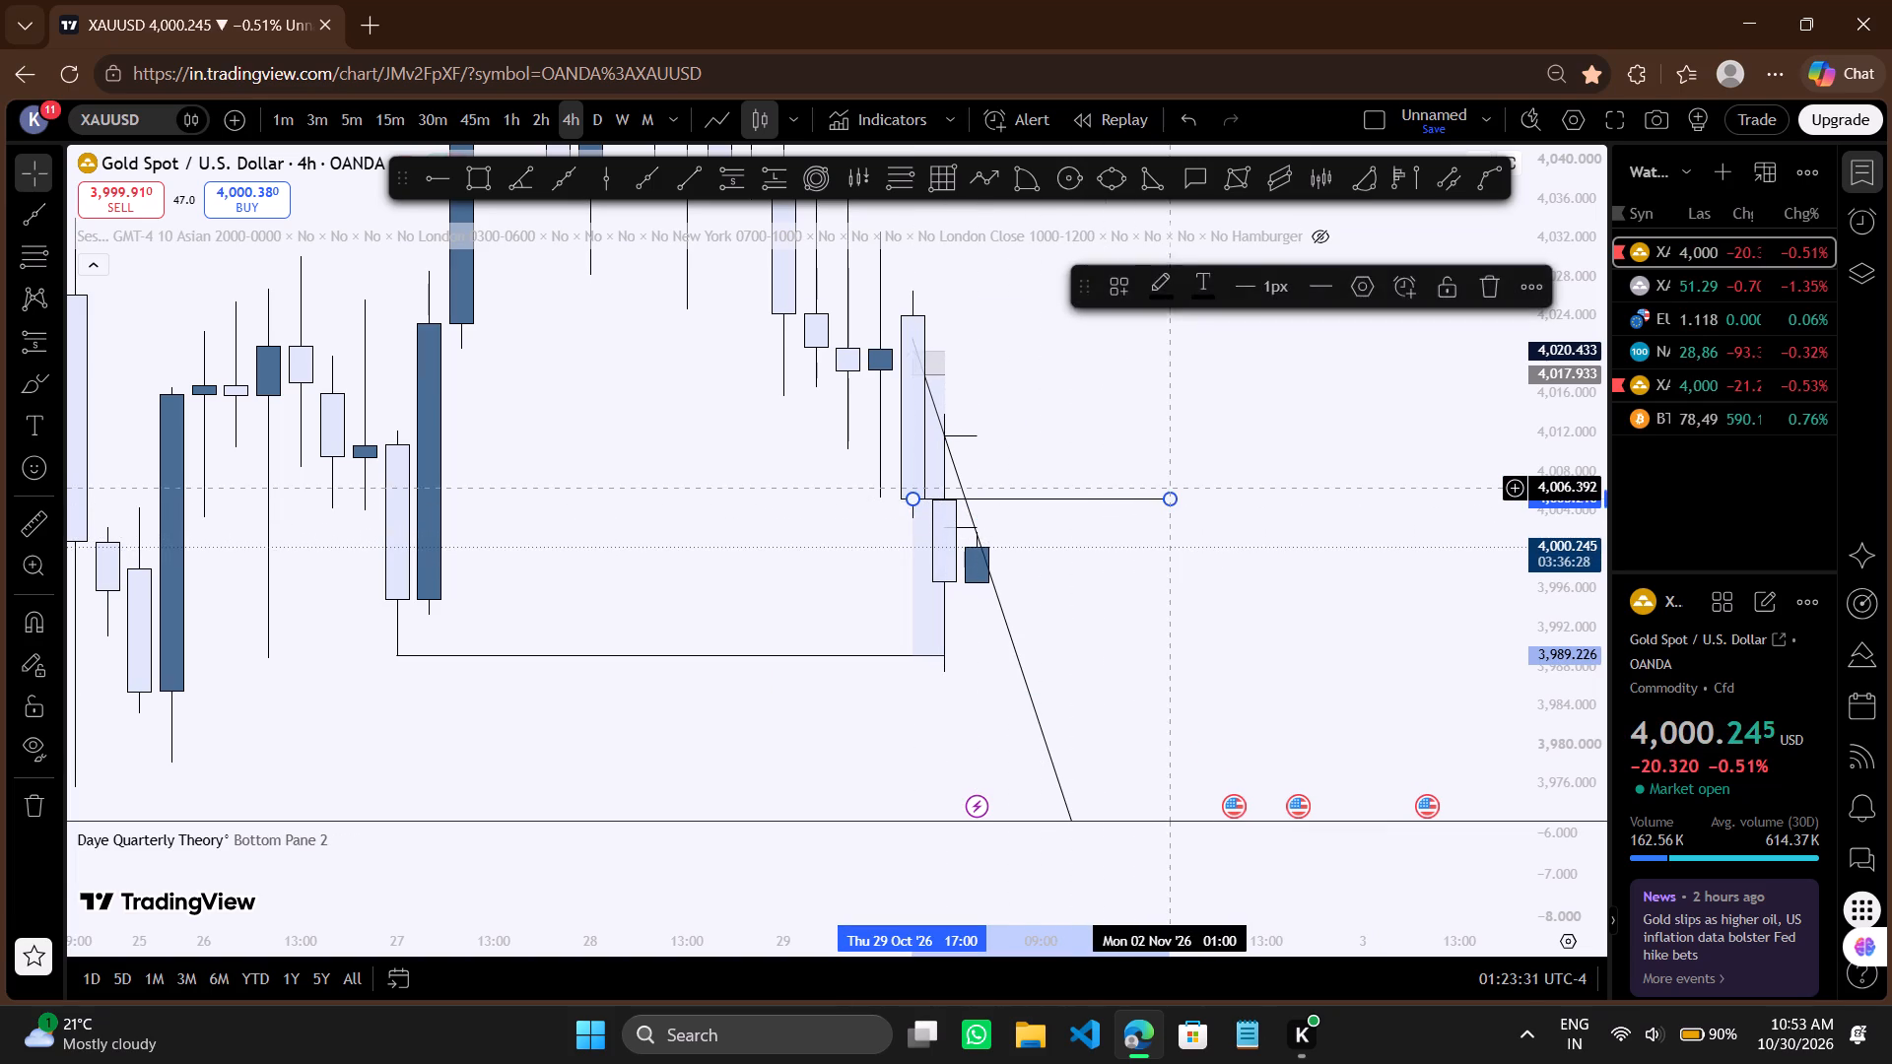
pyautogui.click(1125, 458)
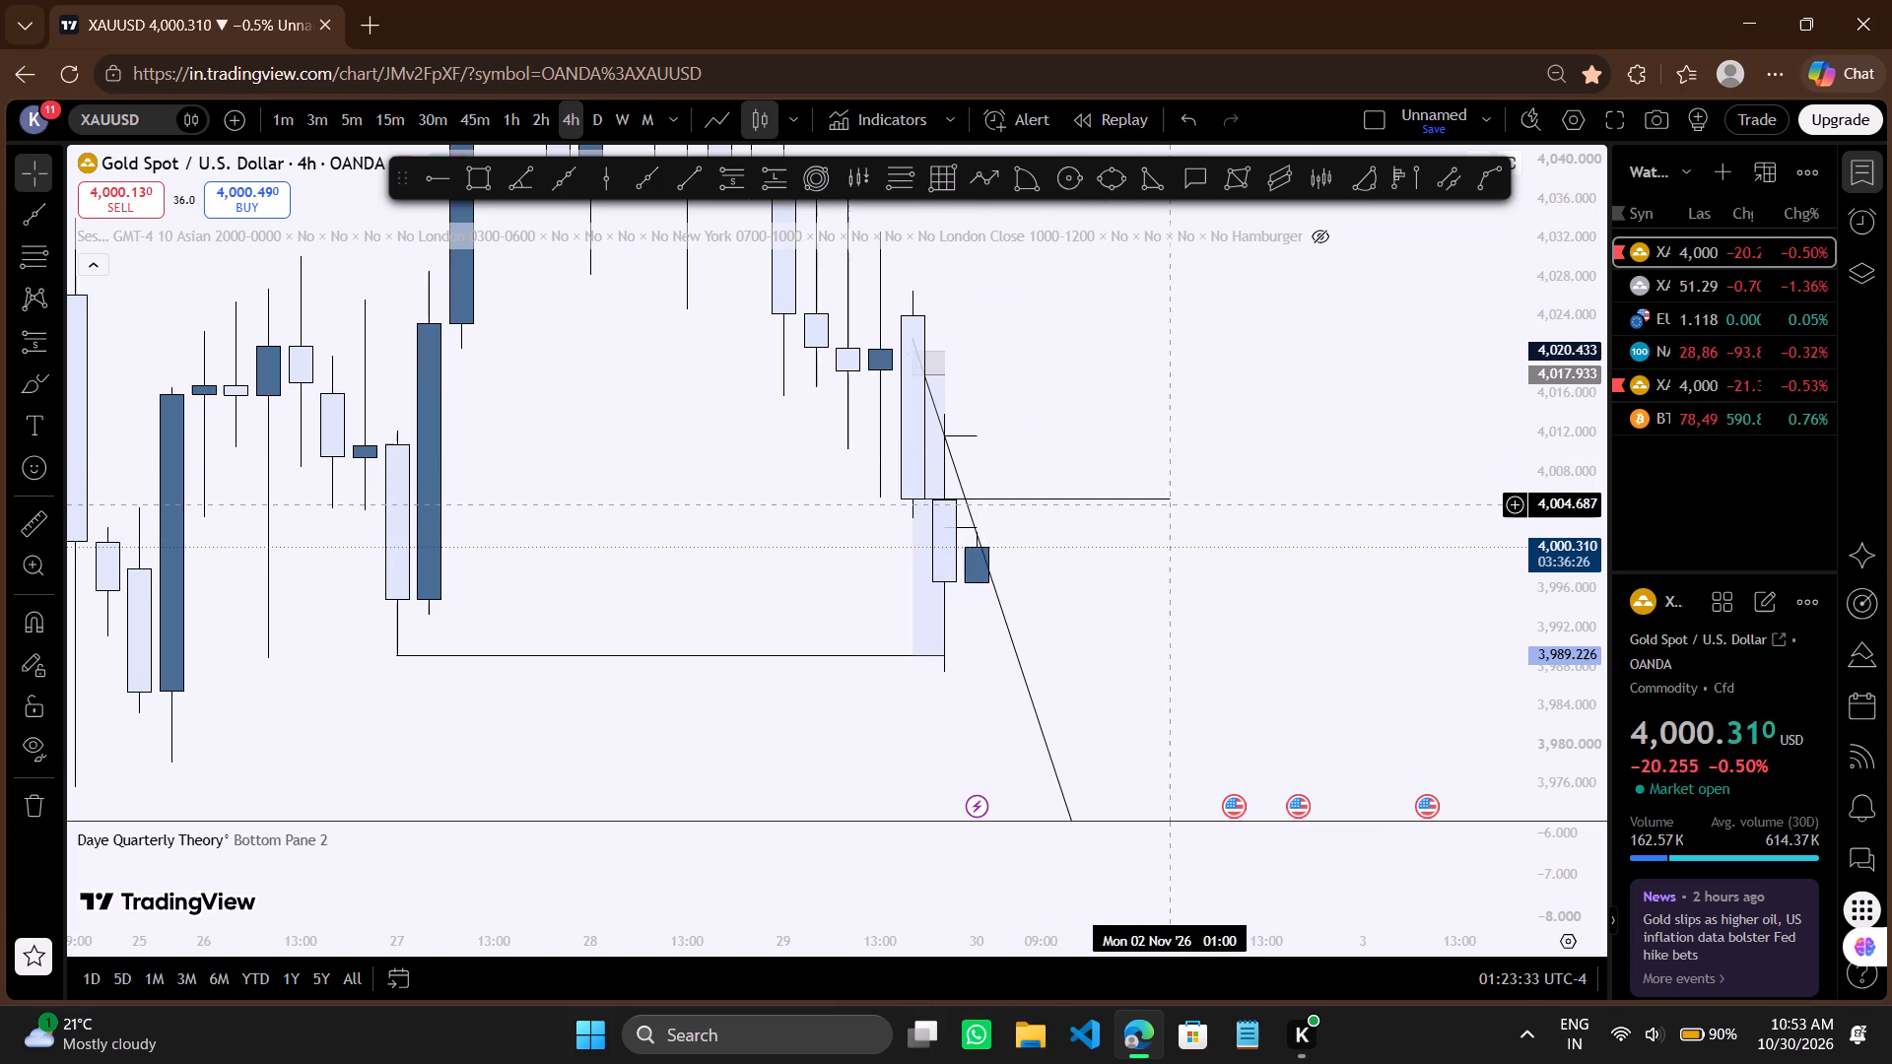
pyautogui.moveTo(1172, 501); pyautogui.dragTo(1092, 505)
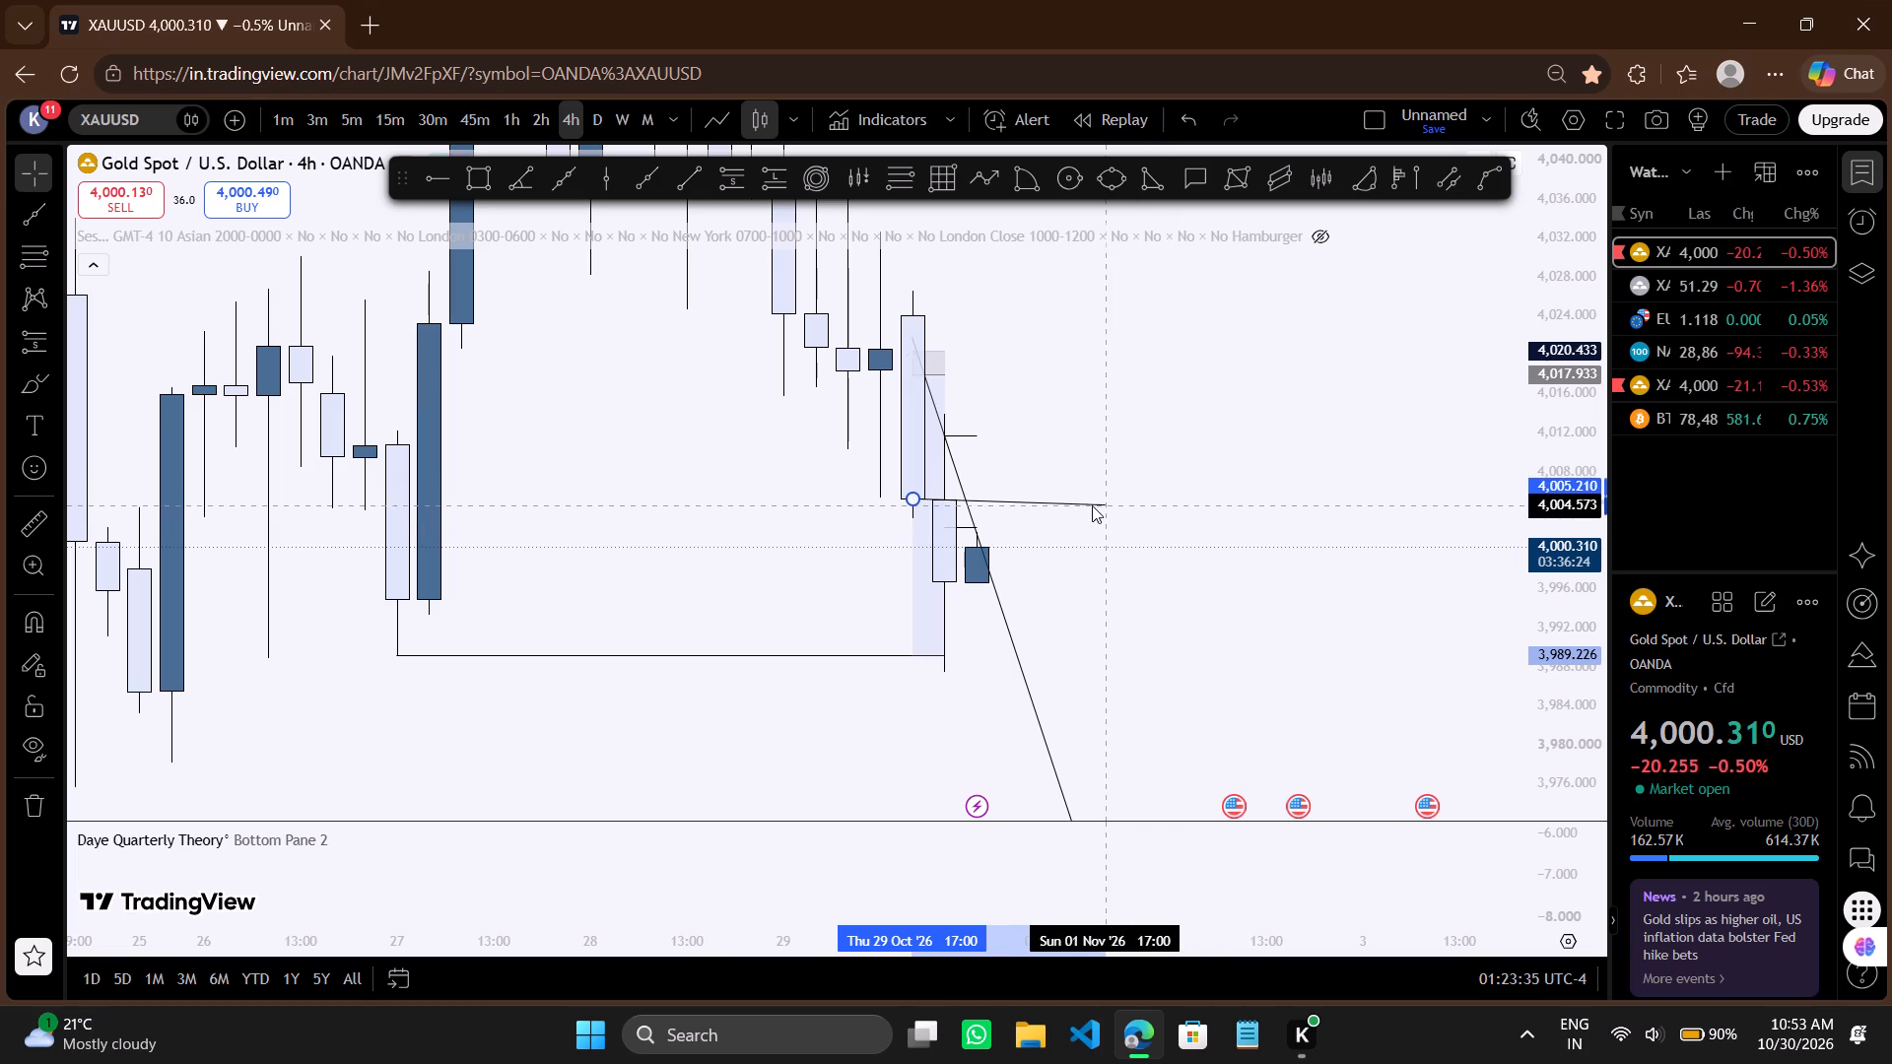
pyautogui.moveTo(1092, 505); pyautogui.dragTo(1057, 503)
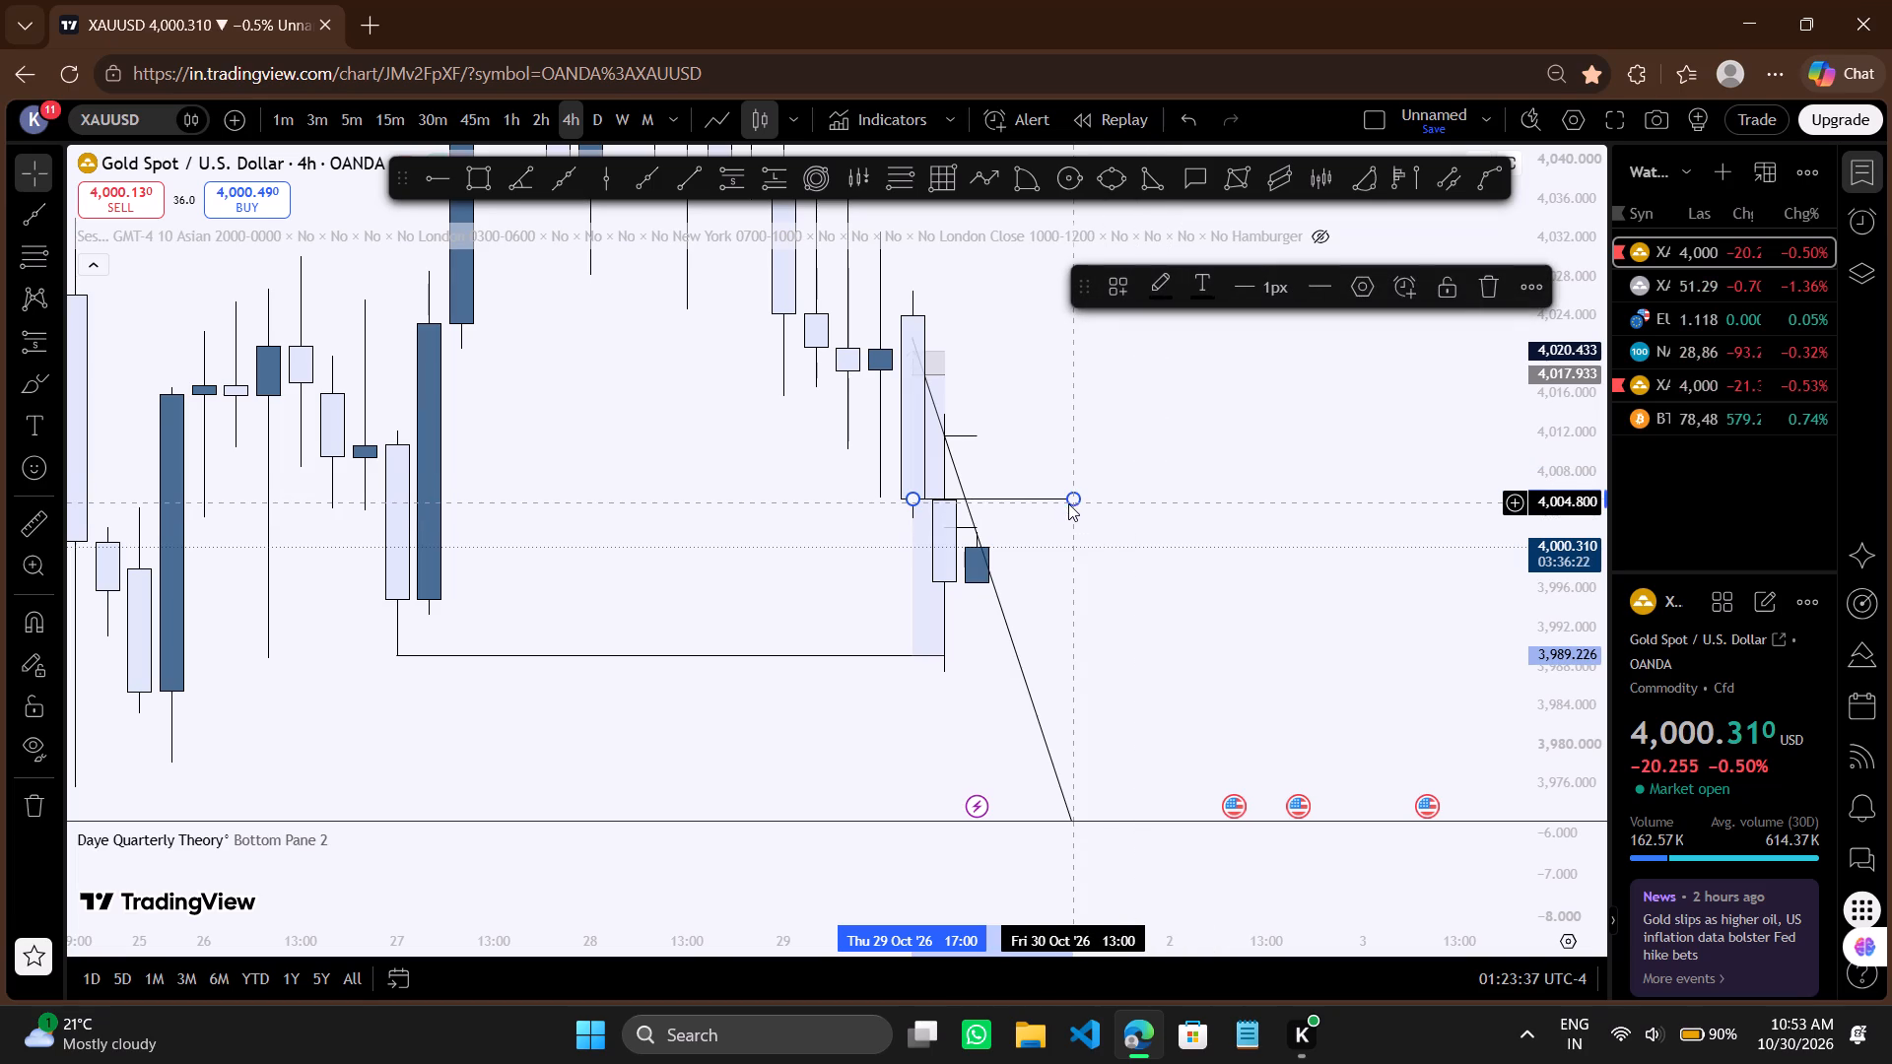
pyautogui.keyDown('shift'); pyautogui.moveTo(1077, 503); pyautogui.dragTo(1042, 510); pyautogui.keyUp('shift')
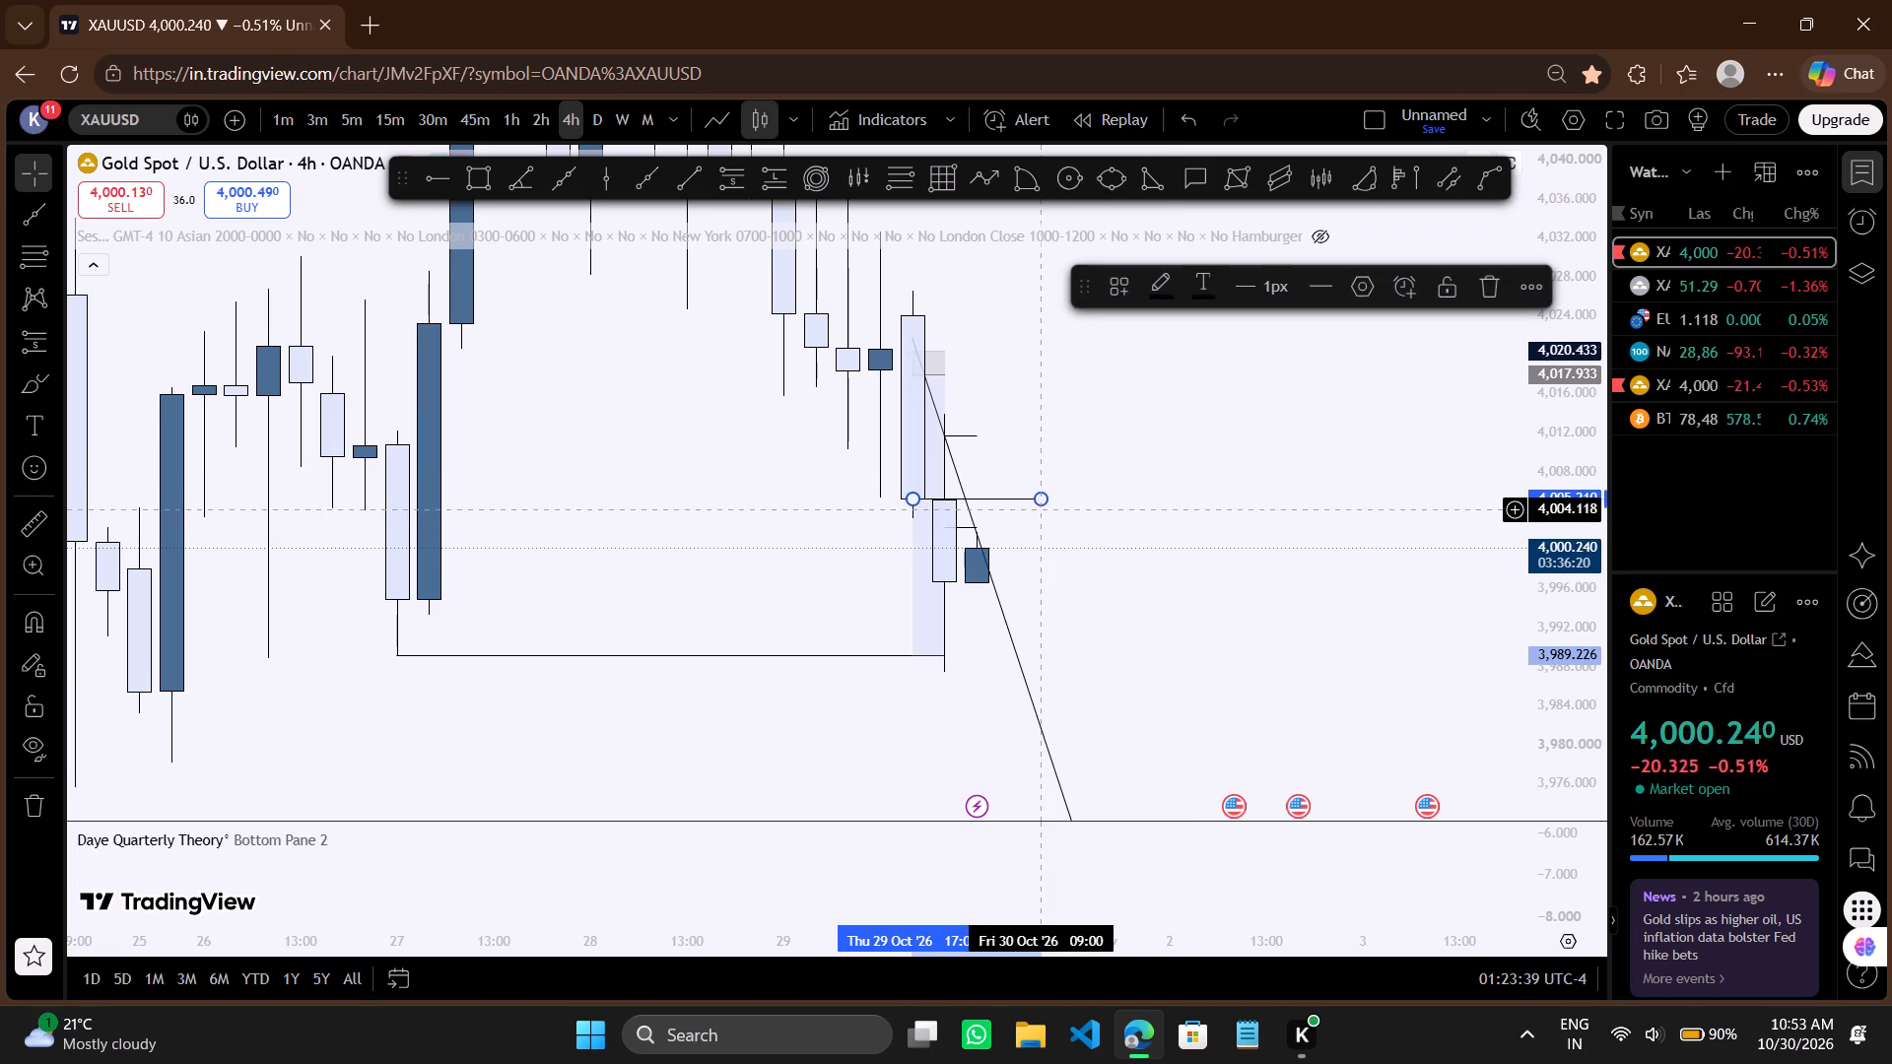
pyautogui.keyDown('shift'); pyautogui.click(1039, 499); pyautogui.keyUp('shift')
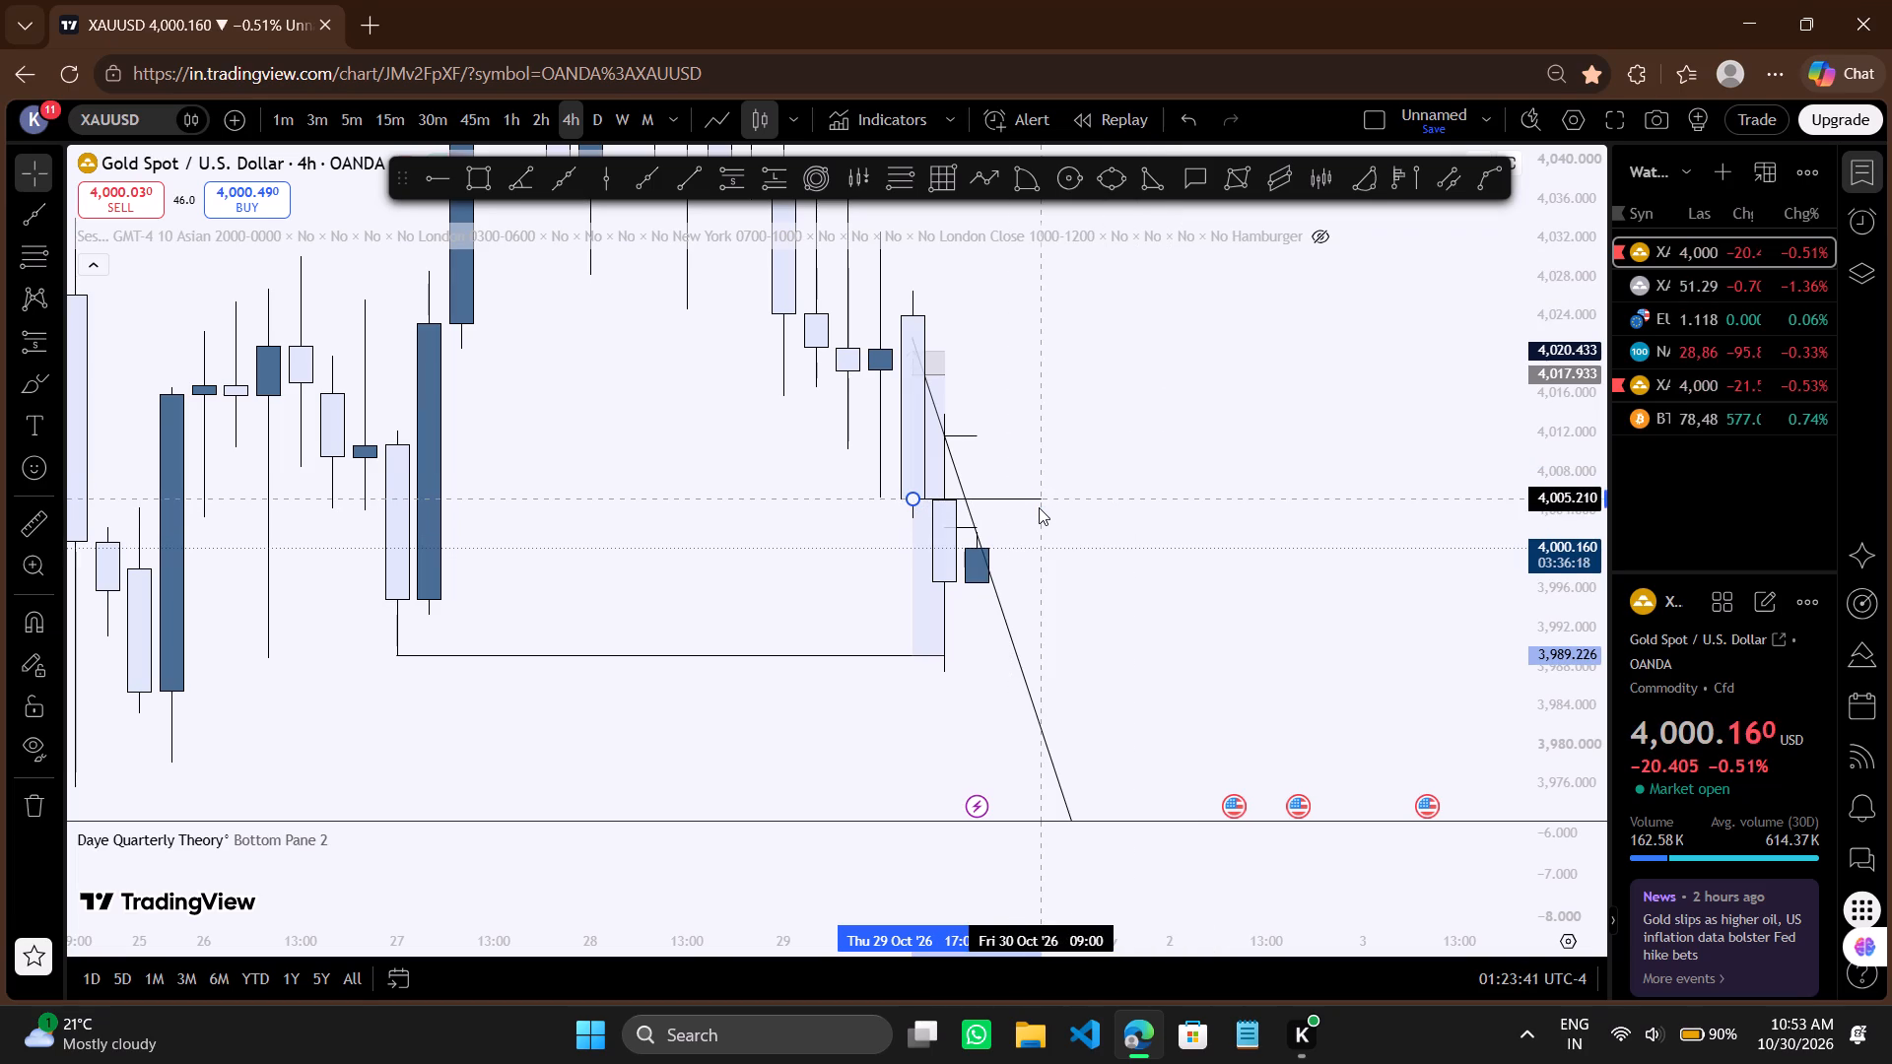
# Label the 4,005.210 horizontal level with the text "4H [OCL]".
pyautogui.click(1013, 499)
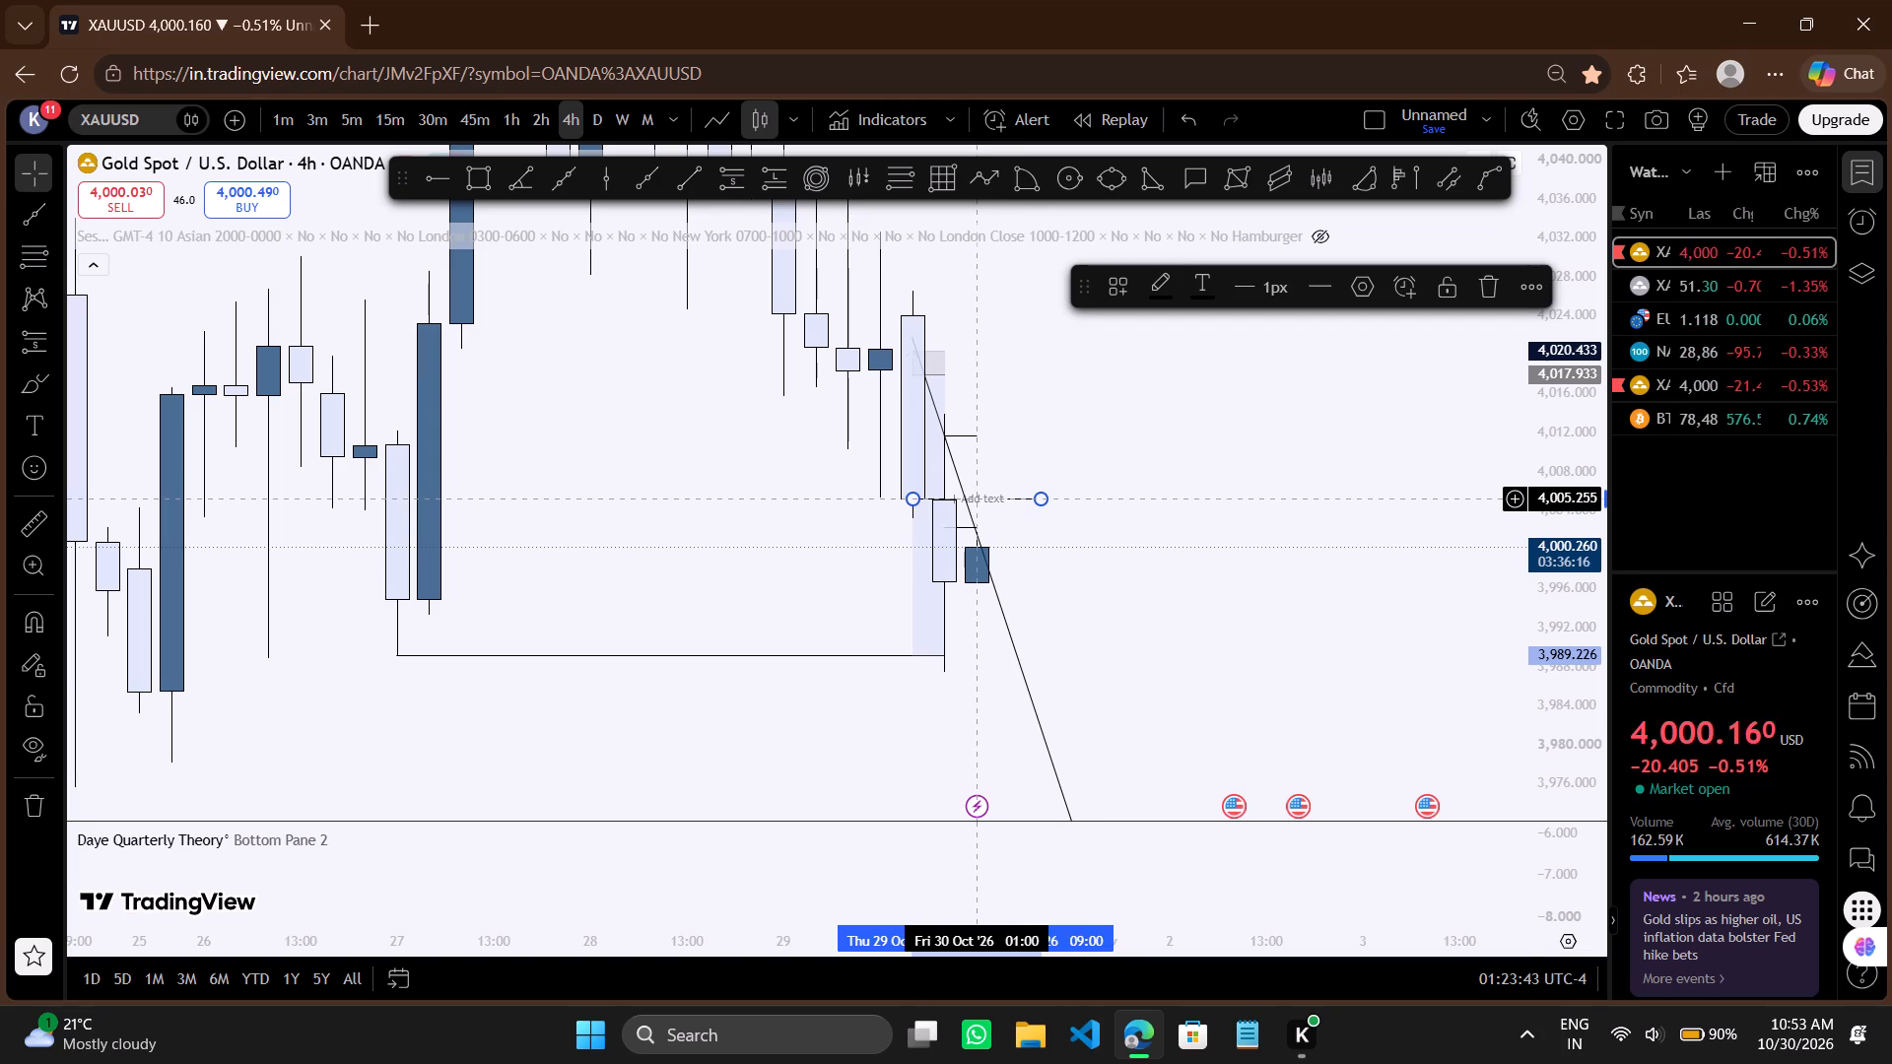
pyautogui.click(983, 499)
pyautogui.write('$H')
pyautogui.press('BackSpace')
pyautogui.press('BackSpace')
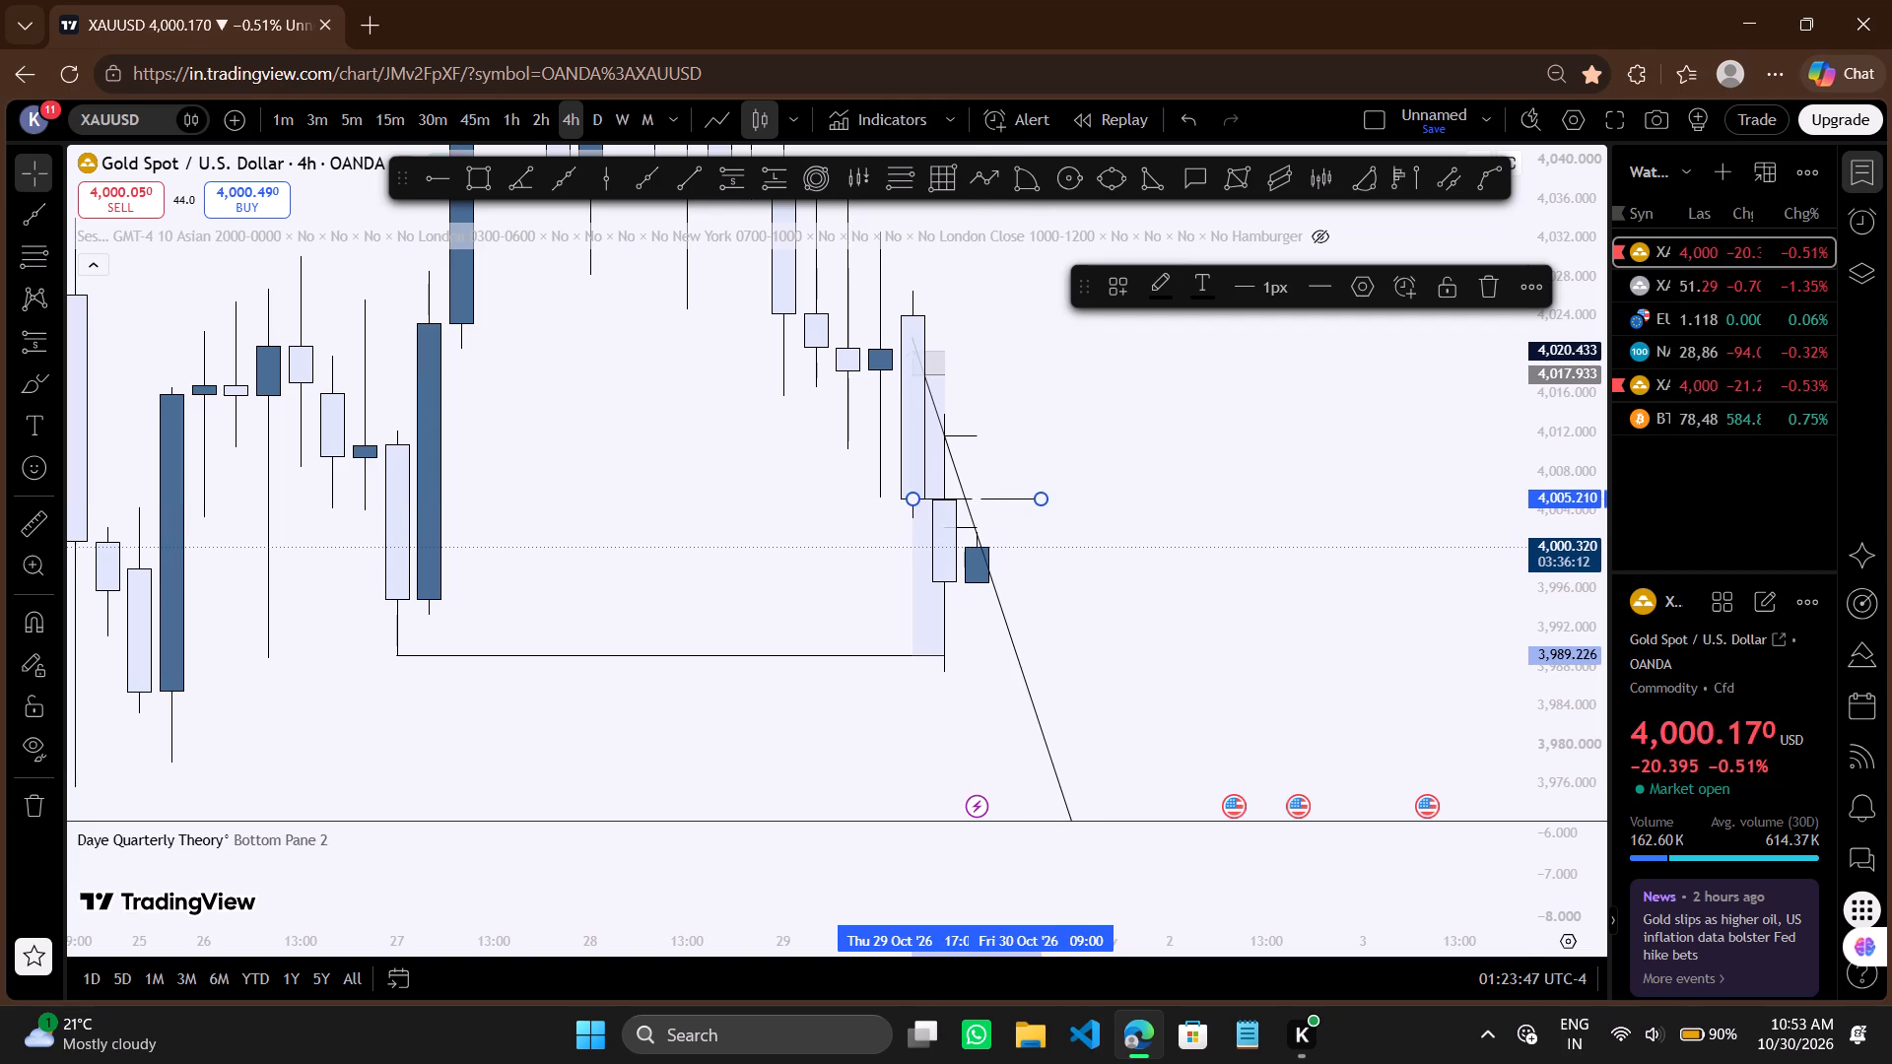
pyautogui.write('4H')
pyautogui.press('space')
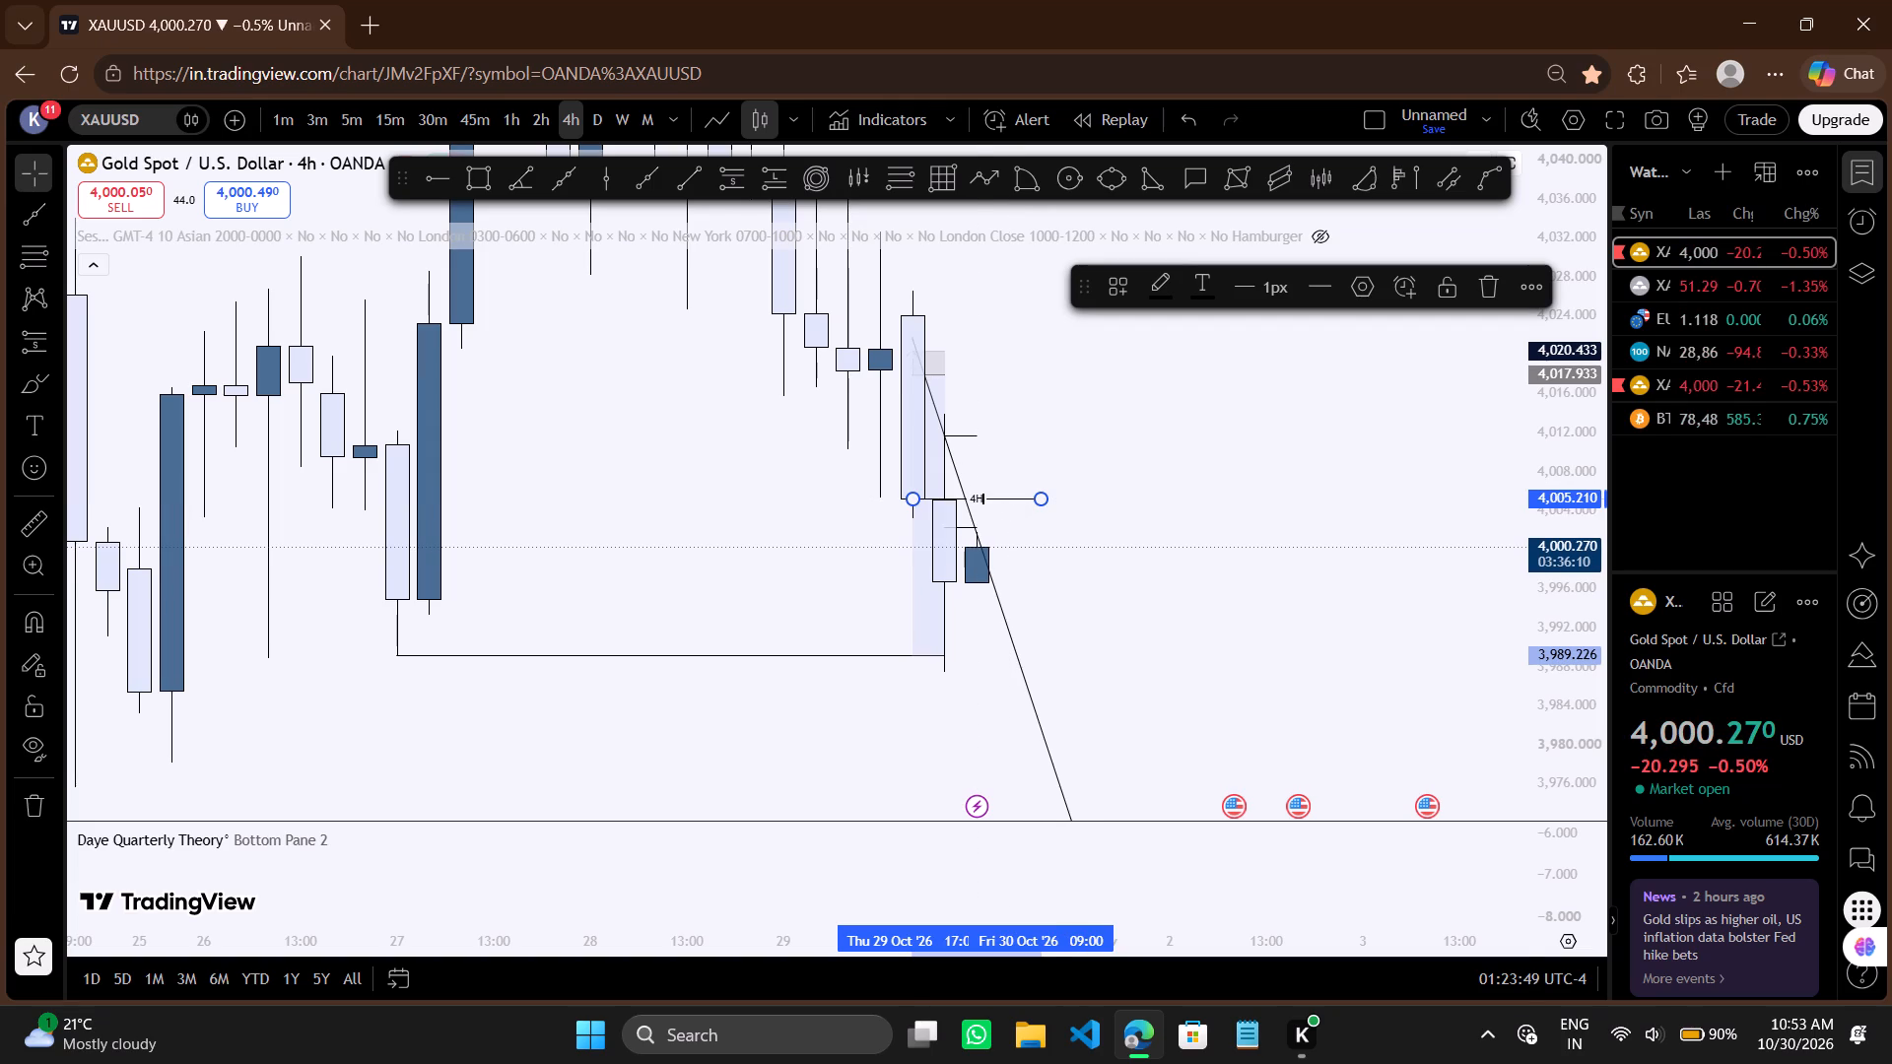
pyautogui.write('[]')
pyautogui.press('Left')
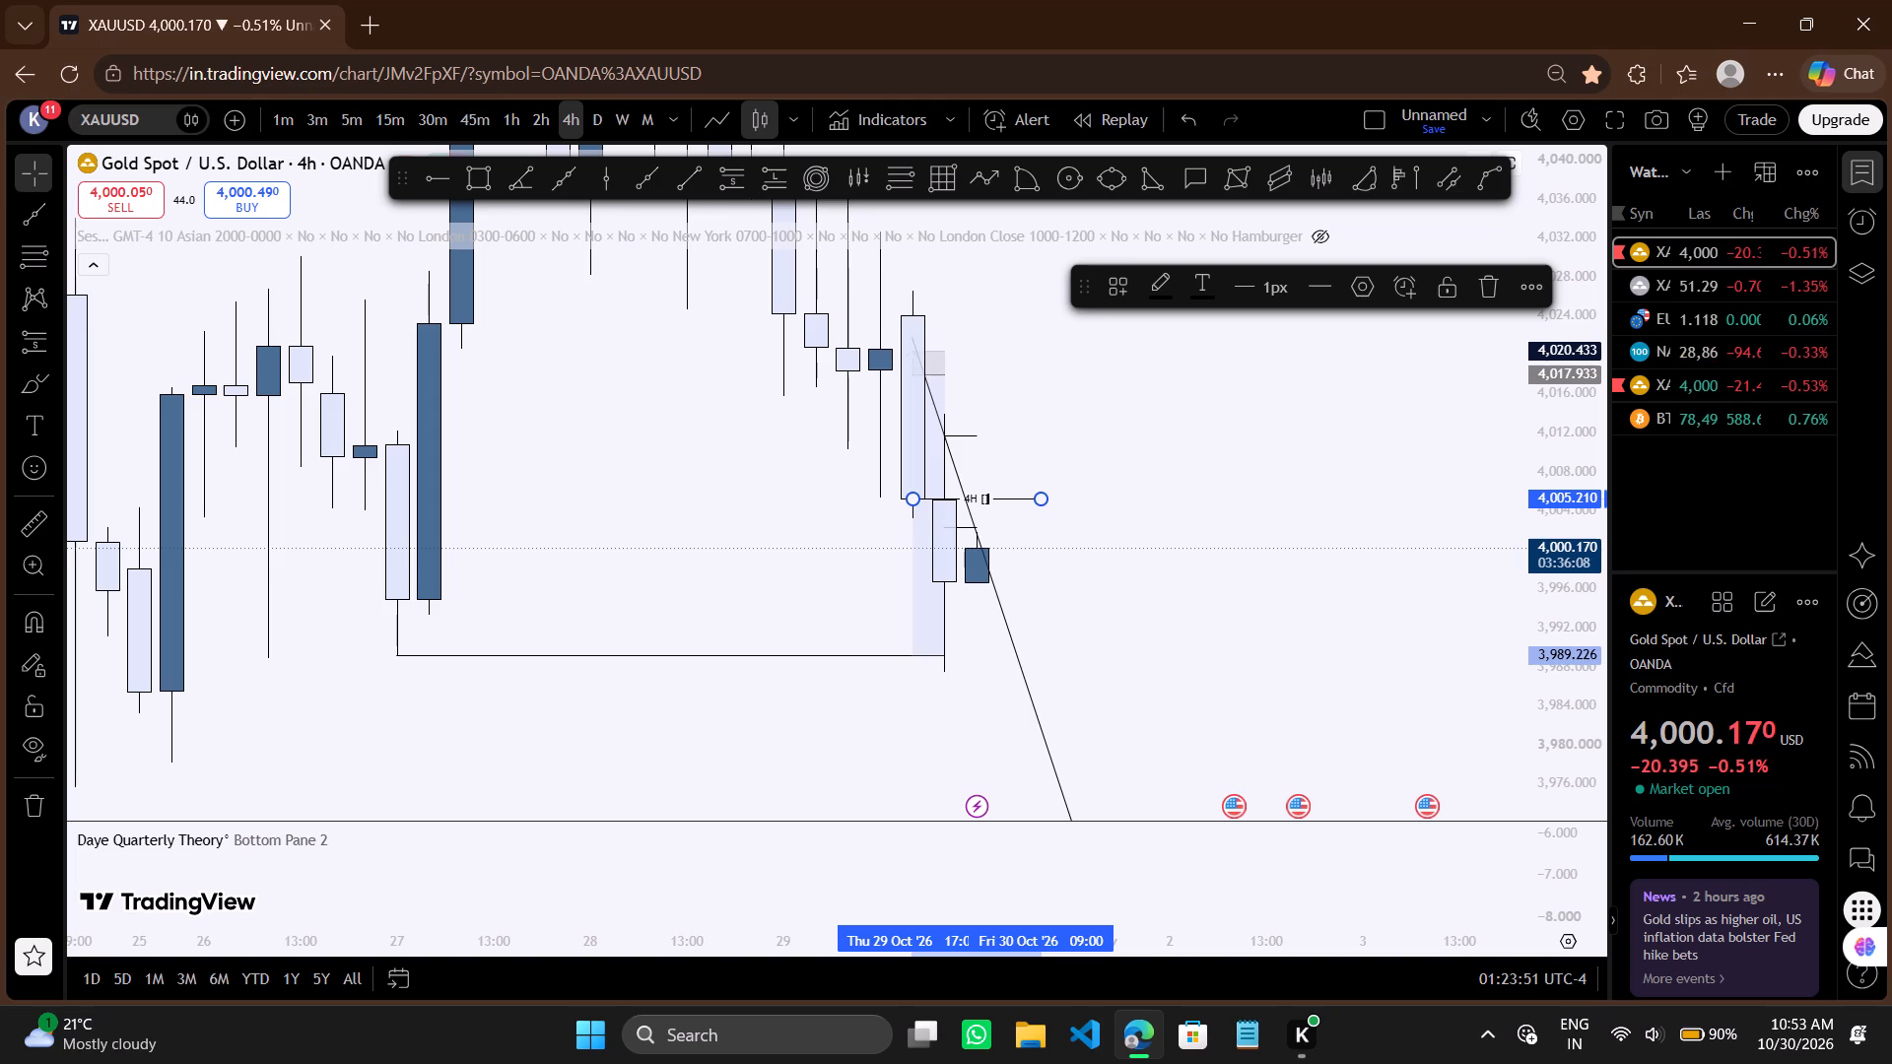
pyautogui.press('Left')
pyautogui.press('Right')
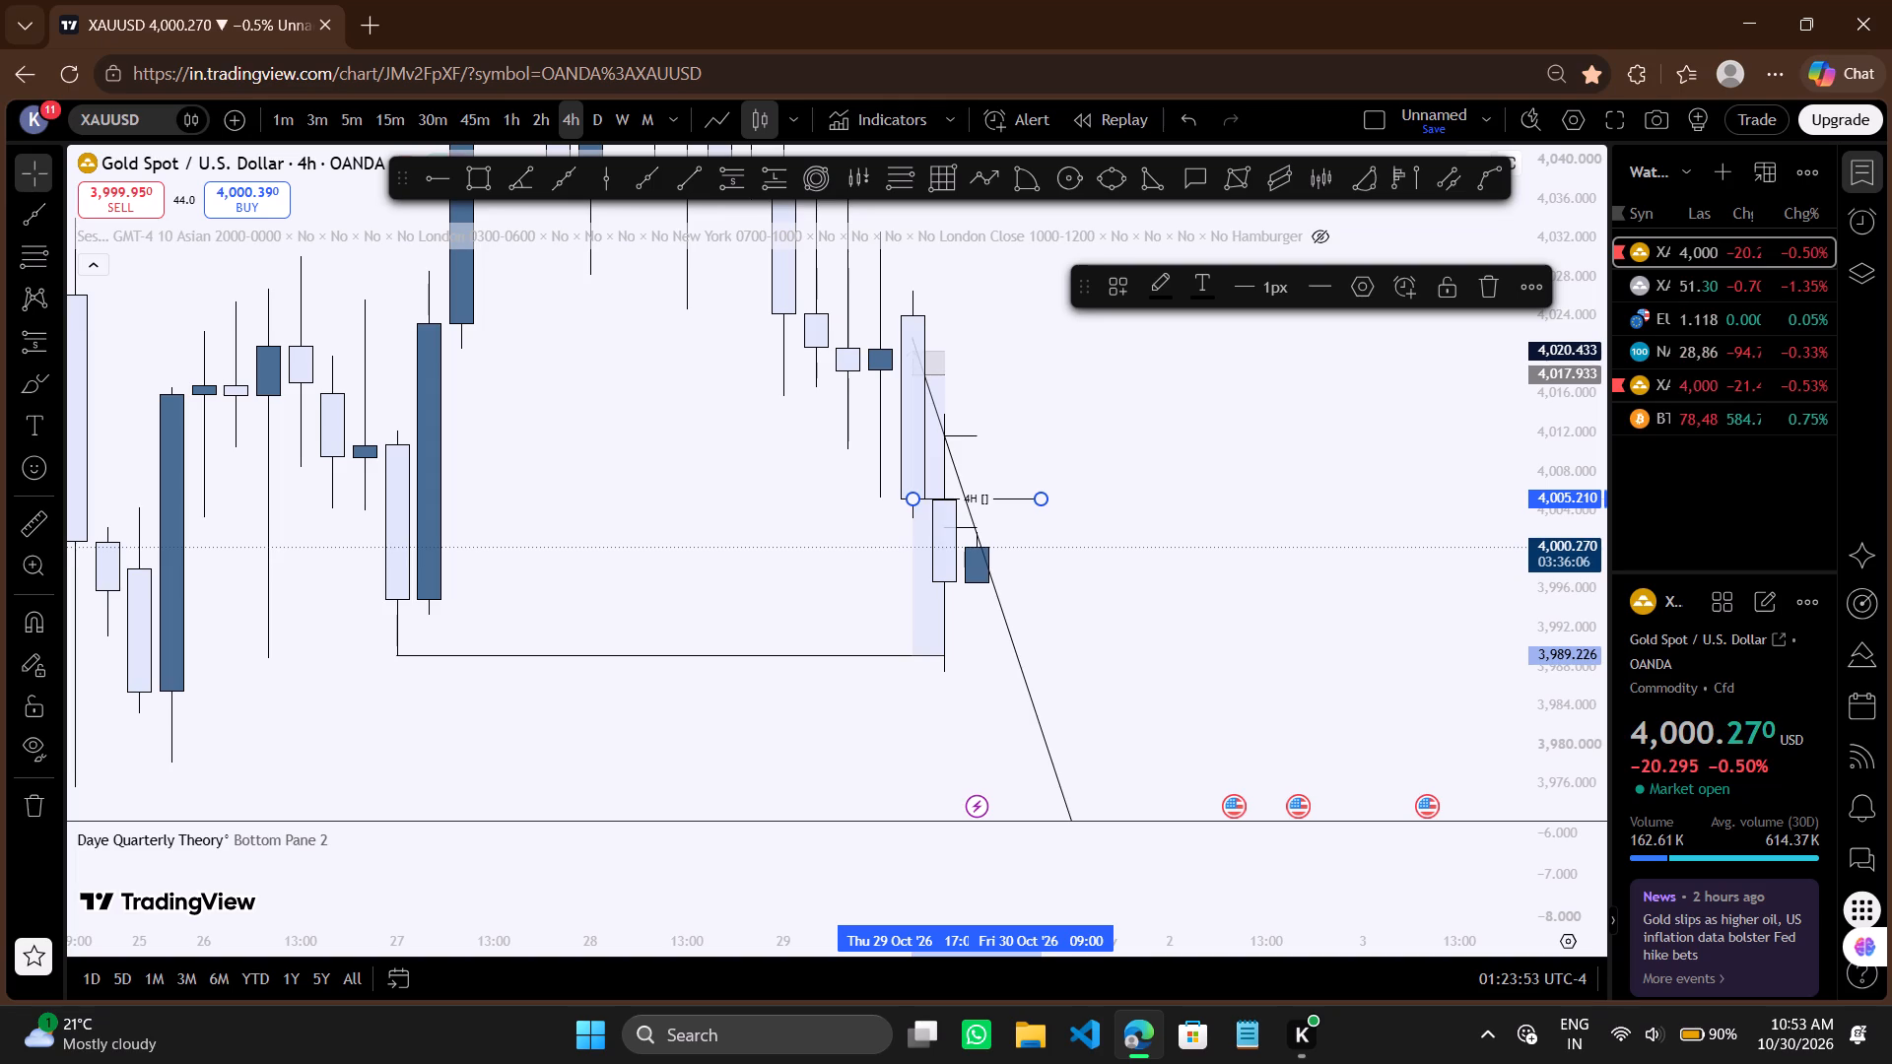
pyautogui.write('OCL')
pyautogui.click(1203, 614)
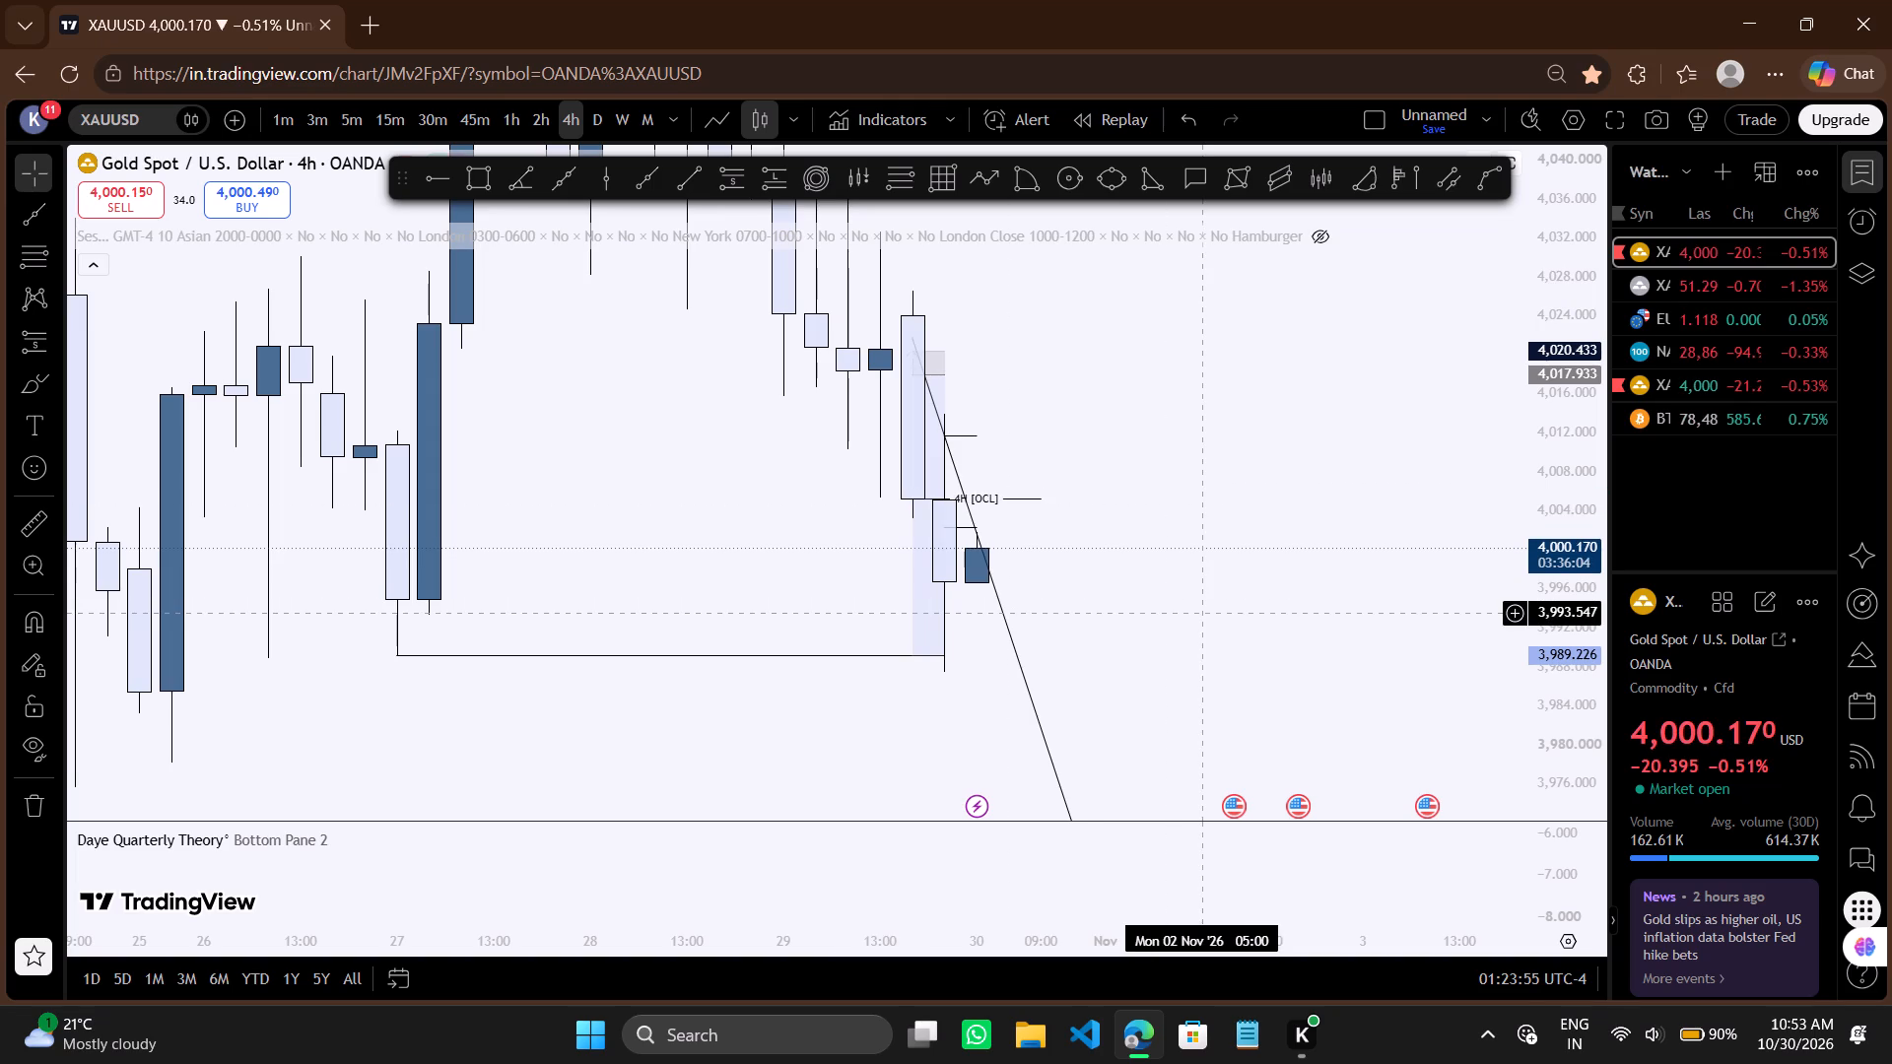
# Delete the short horizontal level at 4,002.350, just below the 4H [OCL] line.
pyautogui.scroll(4, 1203, 614)
pyautogui.moveTo(864, 579); pyautogui.dragTo(896, 573)
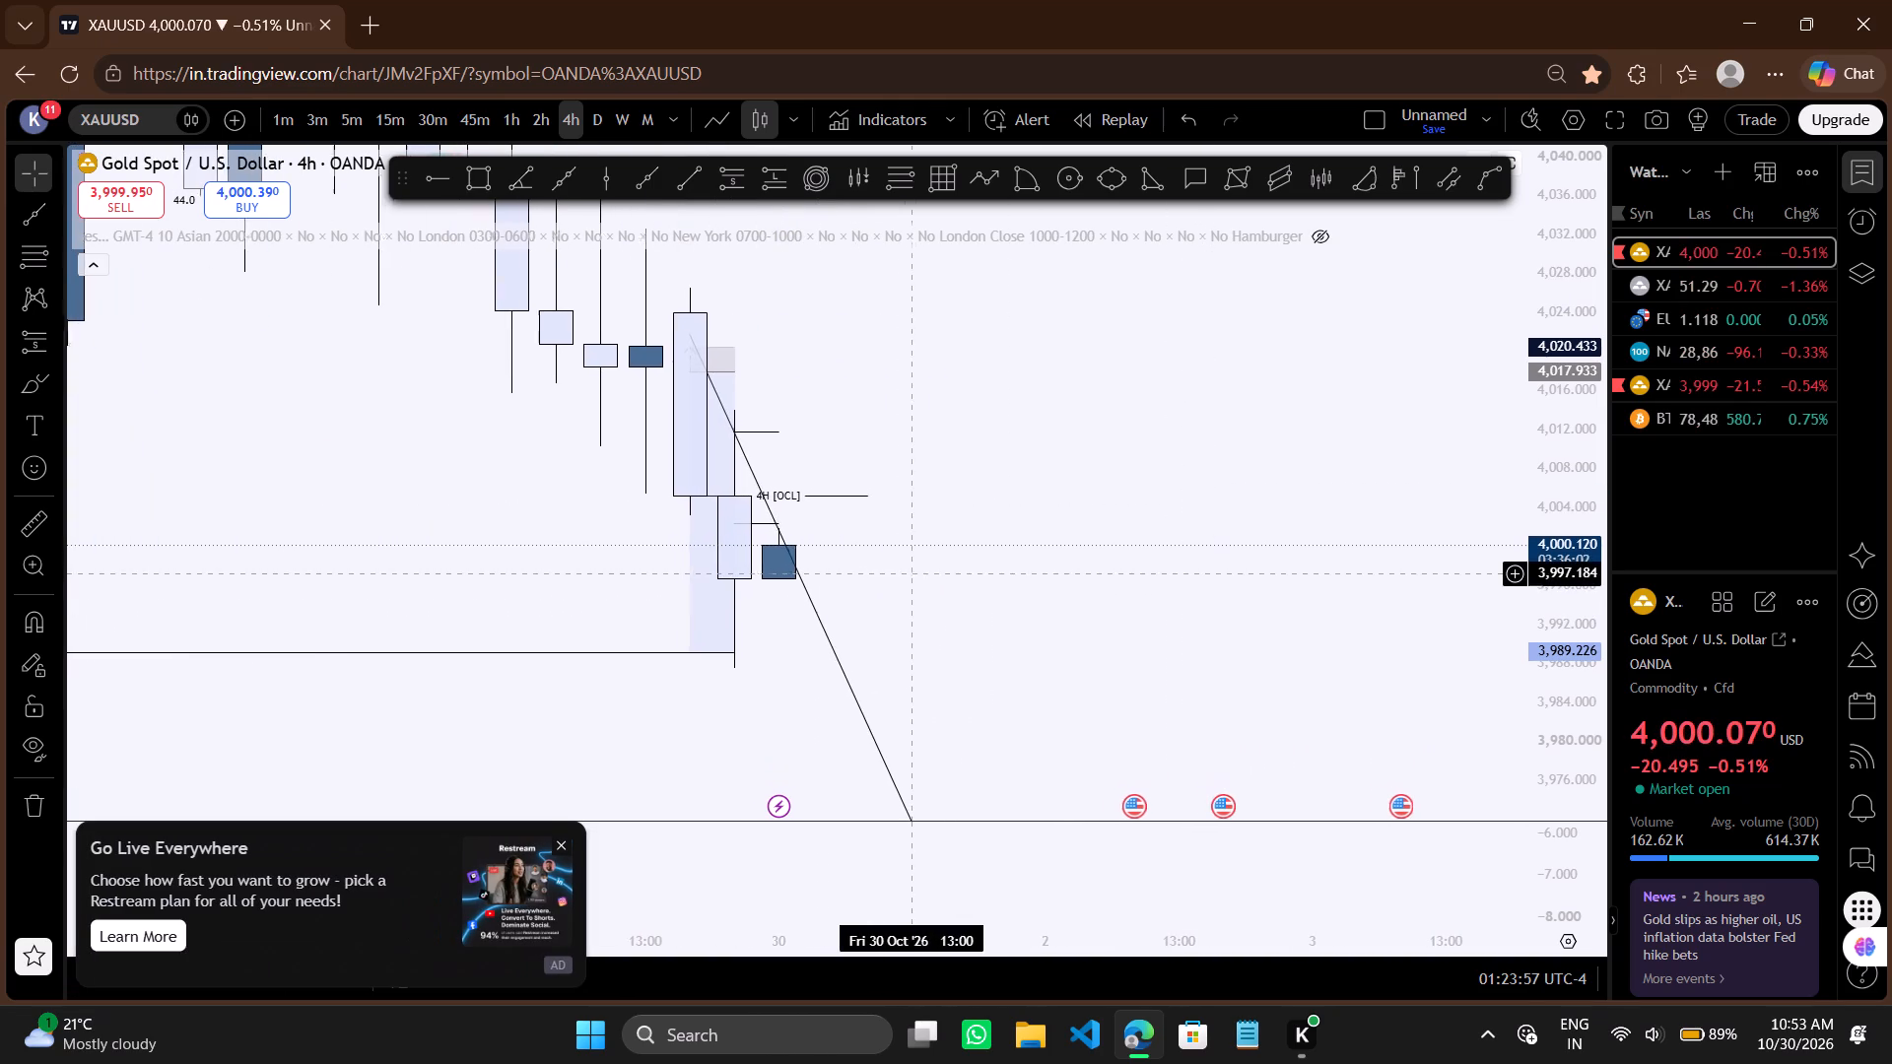
pyautogui.click(763, 521)
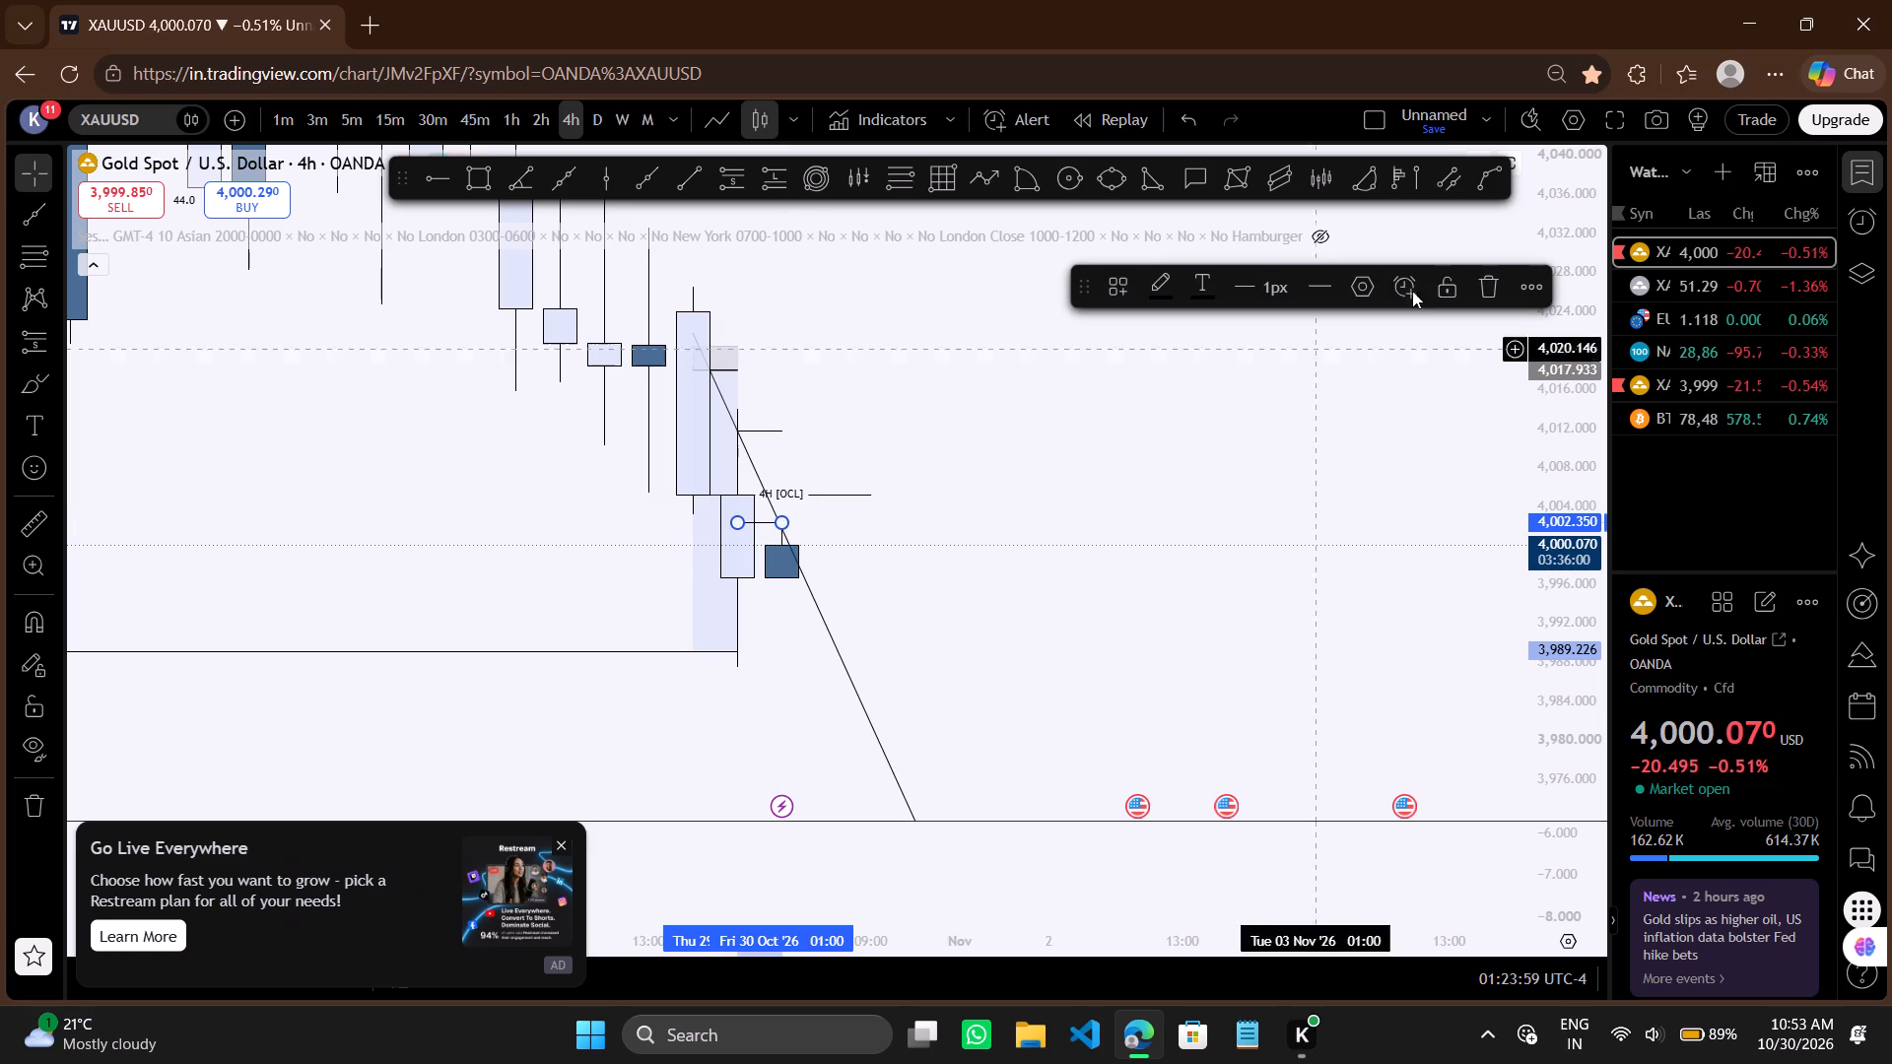
pyautogui.click(1490, 290)
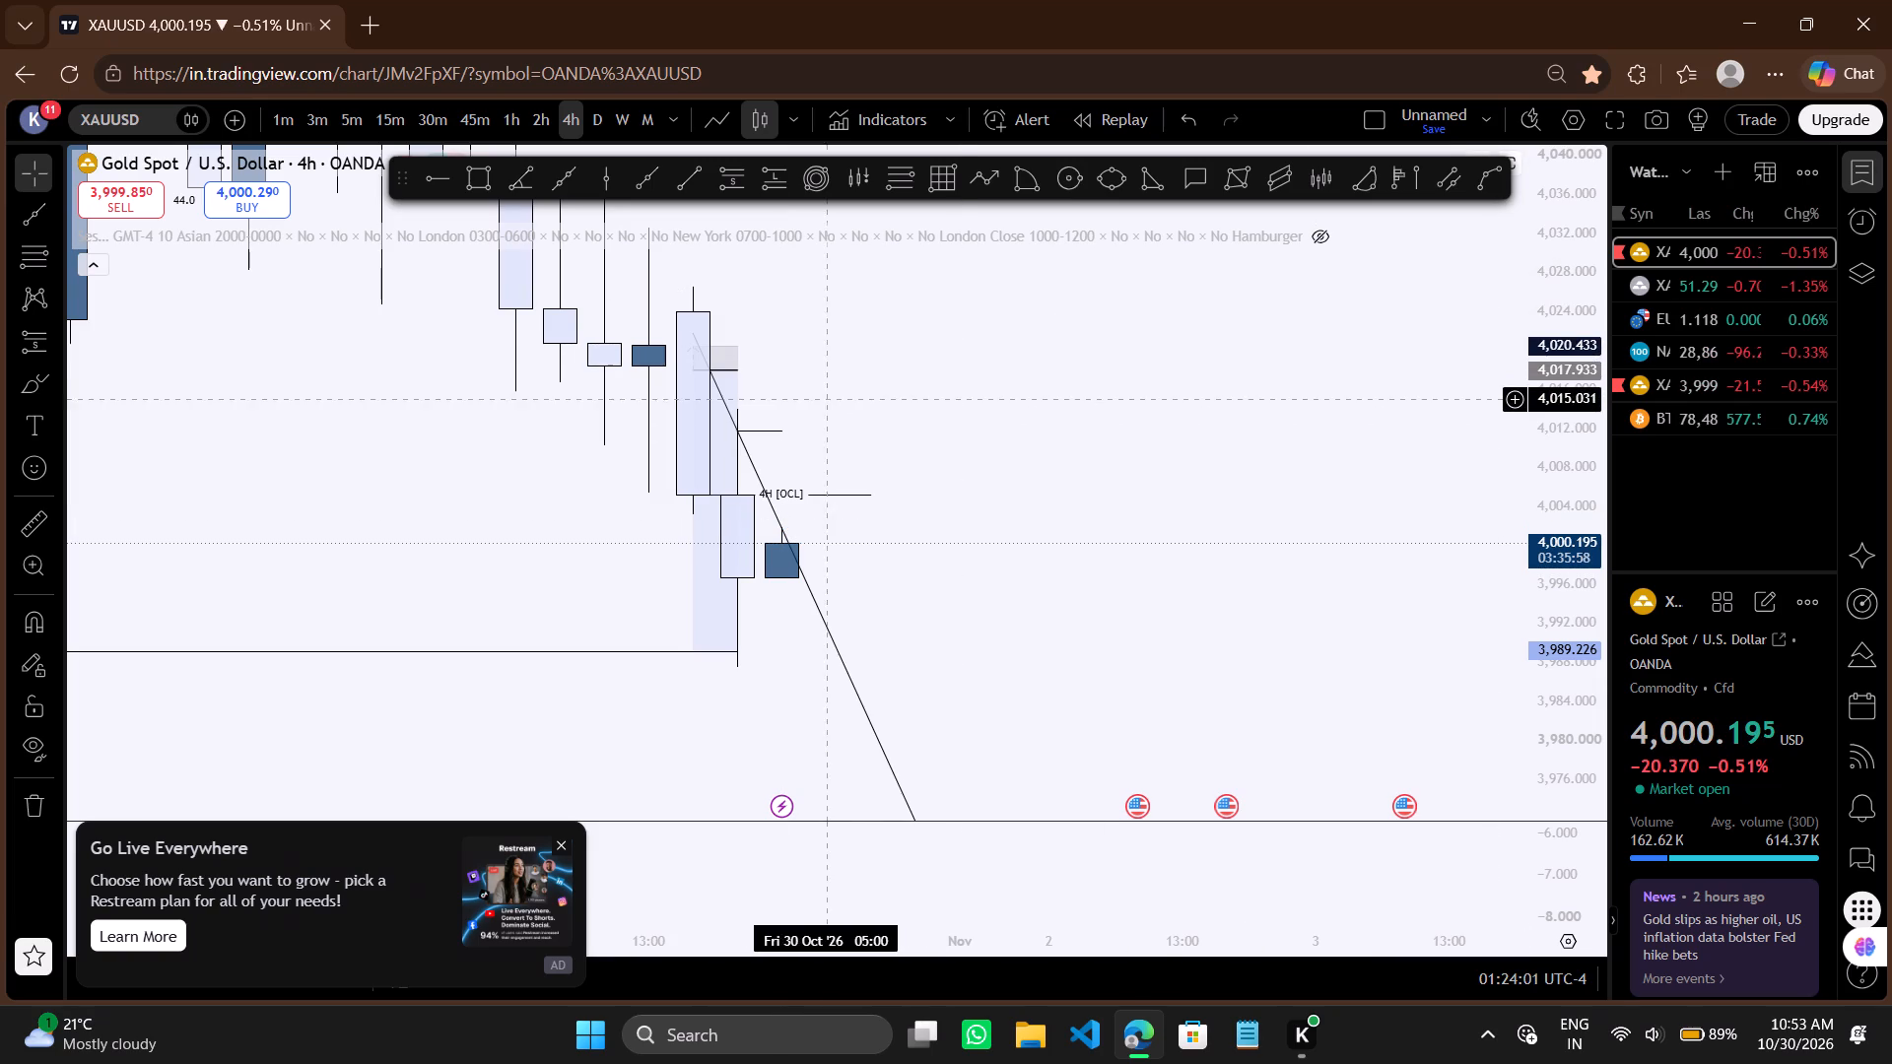
# Examine price against the 4H [OCL] level, descending ray and short position on the 15-minute chart.
pyautogui.moveTo(862, 391); pyautogui.dragTo(1041, 376)
pyautogui.scroll(-2, 1041, 376)
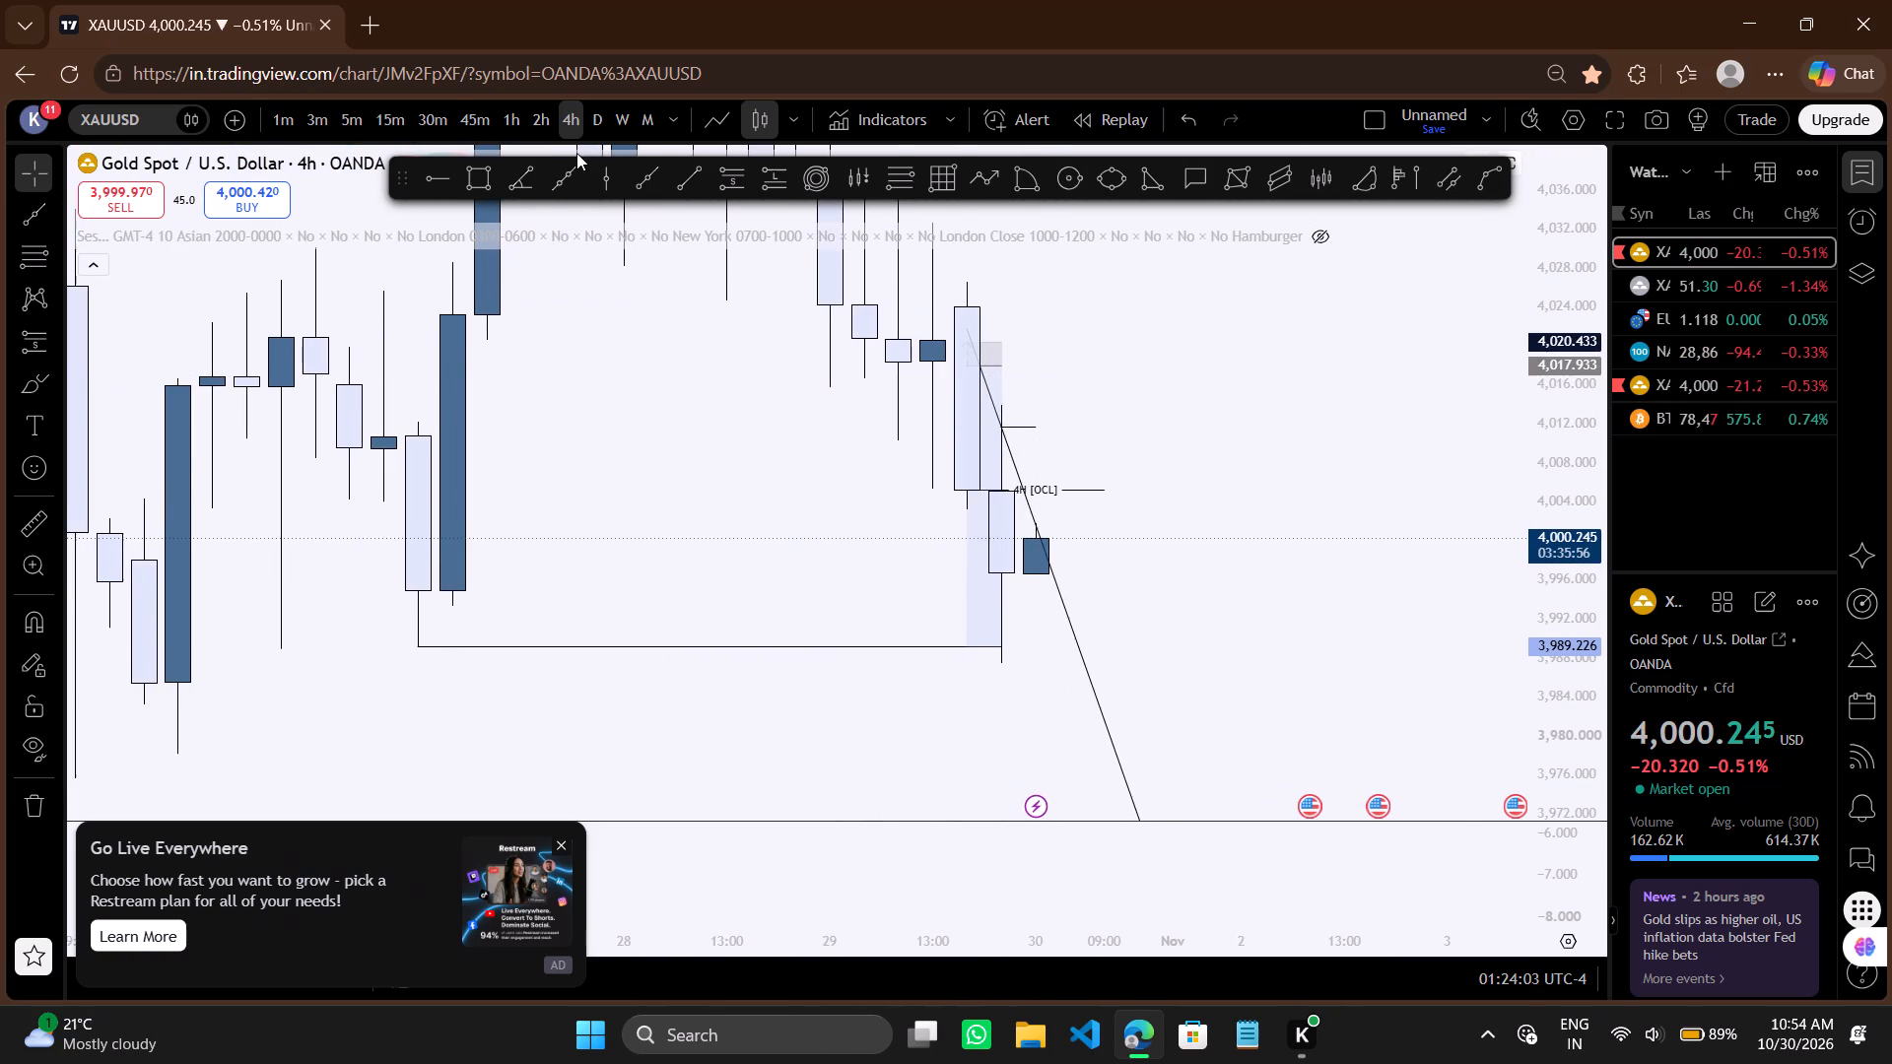
pyautogui.click(393, 112)
pyautogui.scroll(-1, 914, 564)
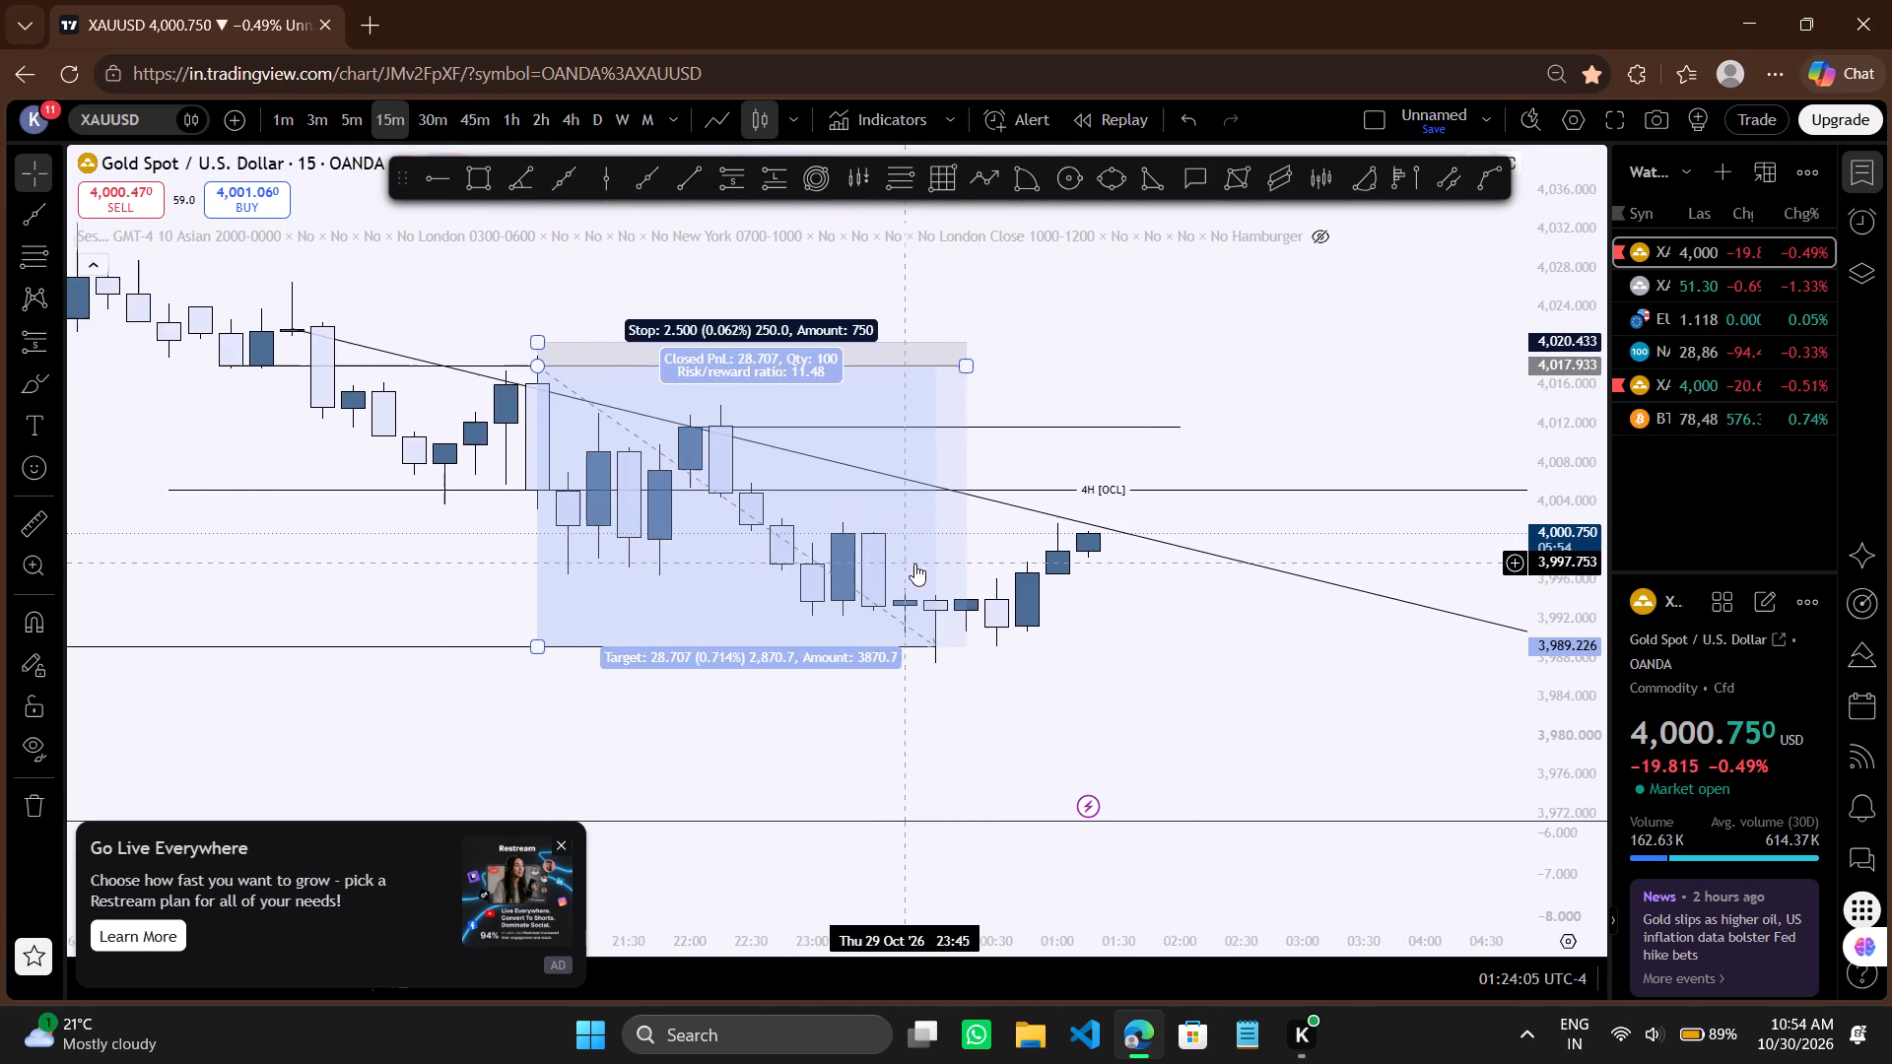
pyautogui.moveTo(1415, 791); pyautogui.dragTo(1067, 738)
pyautogui.scroll(-4, 1067, 738)
pyautogui.moveTo(1291, 721); pyautogui.dragTo(1068, 755)
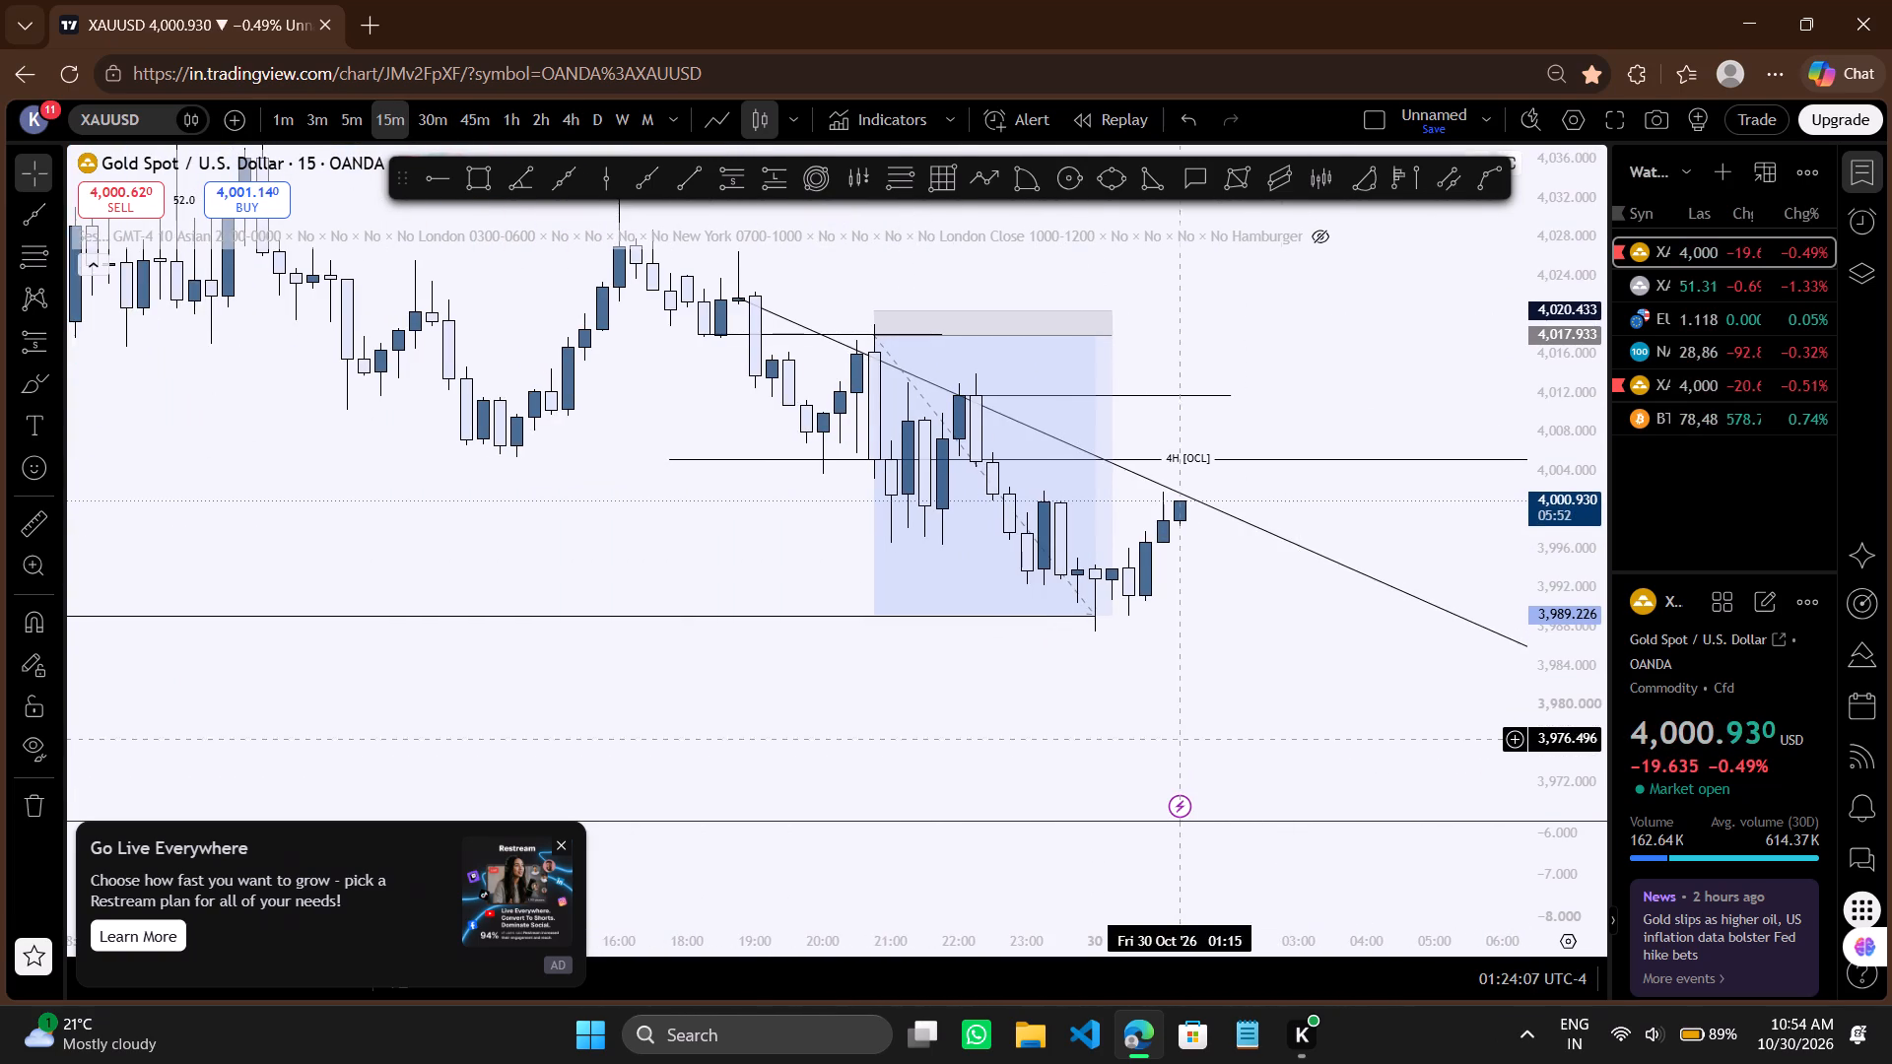
pyautogui.moveTo(1068, 755); pyautogui.dragTo(1059, 757)
pyautogui.moveTo(1166, 757); pyautogui.dragTo(1033, 783)
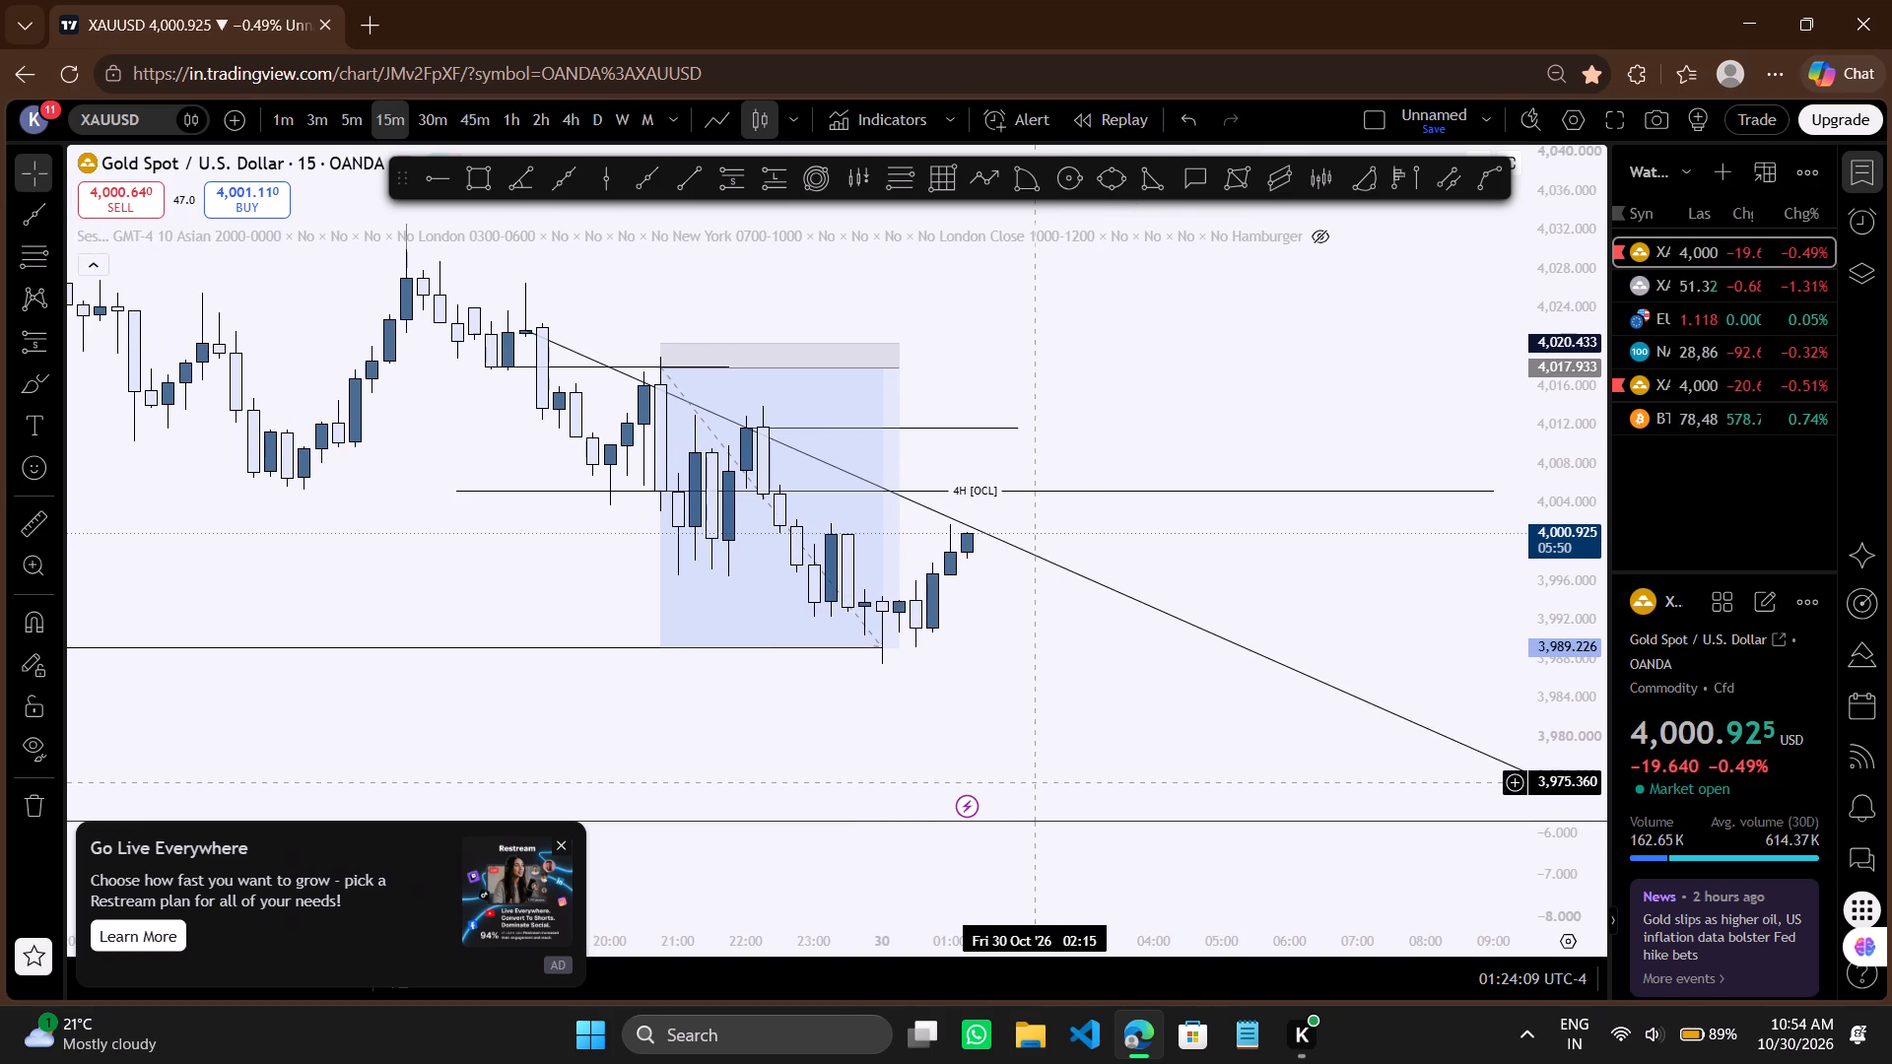
pyautogui.moveTo(1138, 766); pyautogui.dragTo(1104, 780)
pyautogui.scroll(1, 1104, 780)
pyautogui.scroll(-3, 1104, 780)
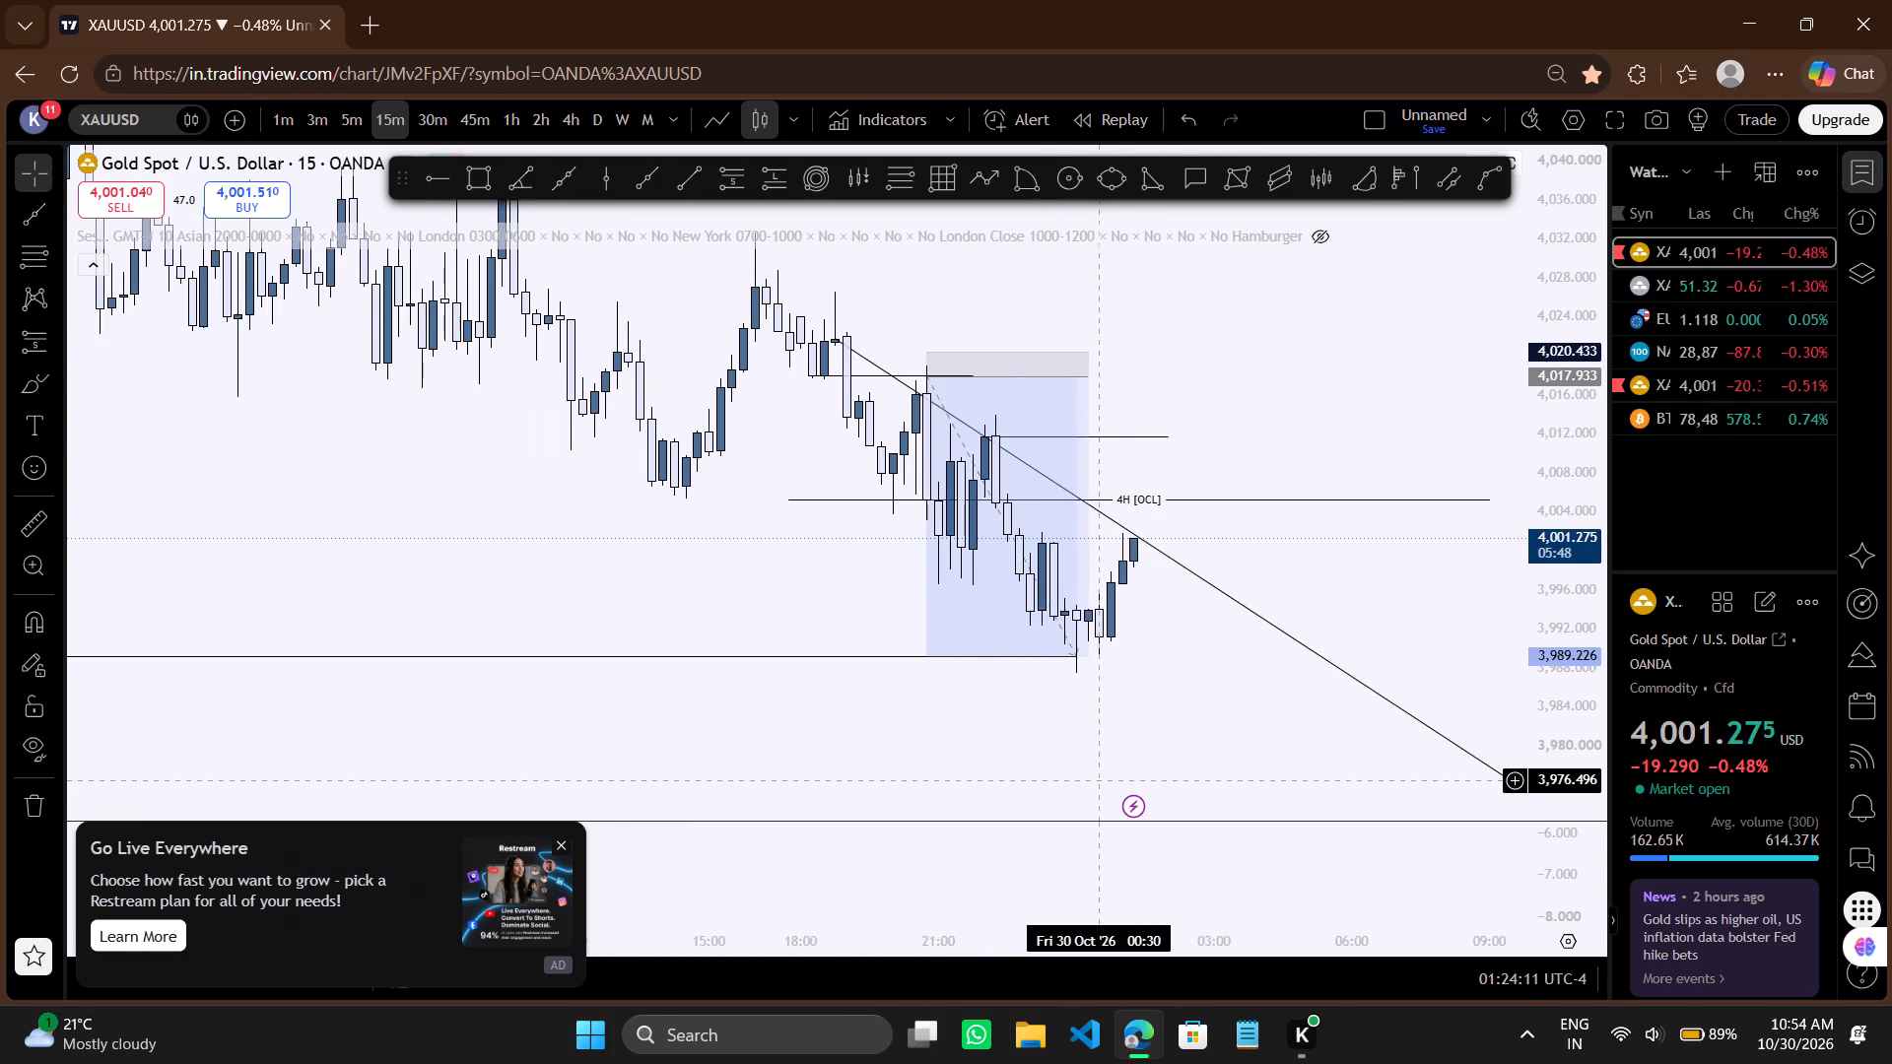
pyautogui.moveTo(1242, 780); pyautogui.dragTo(1101, 799)
pyautogui.moveTo(1217, 776); pyautogui.dragTo(1163, 787)
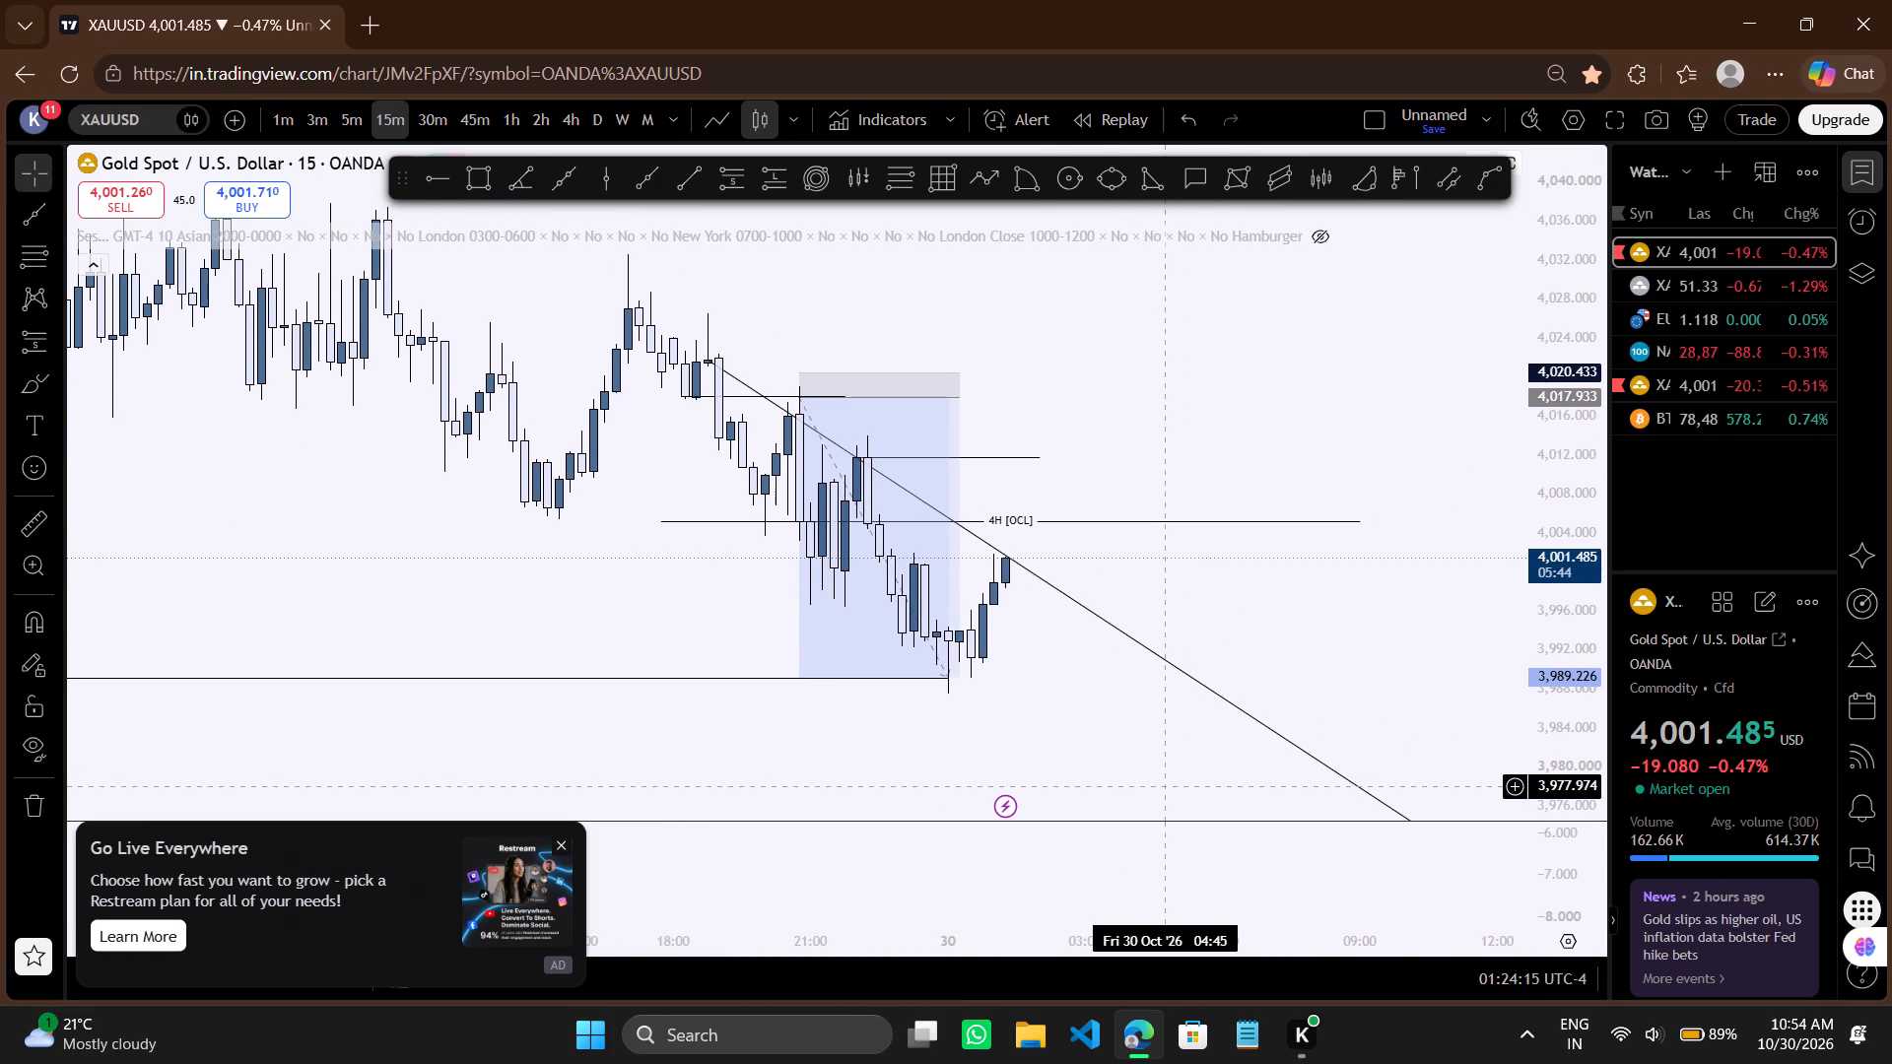
pyautogui.moveTo(1121, 401); pyautogui.dragTo(1121, 433)
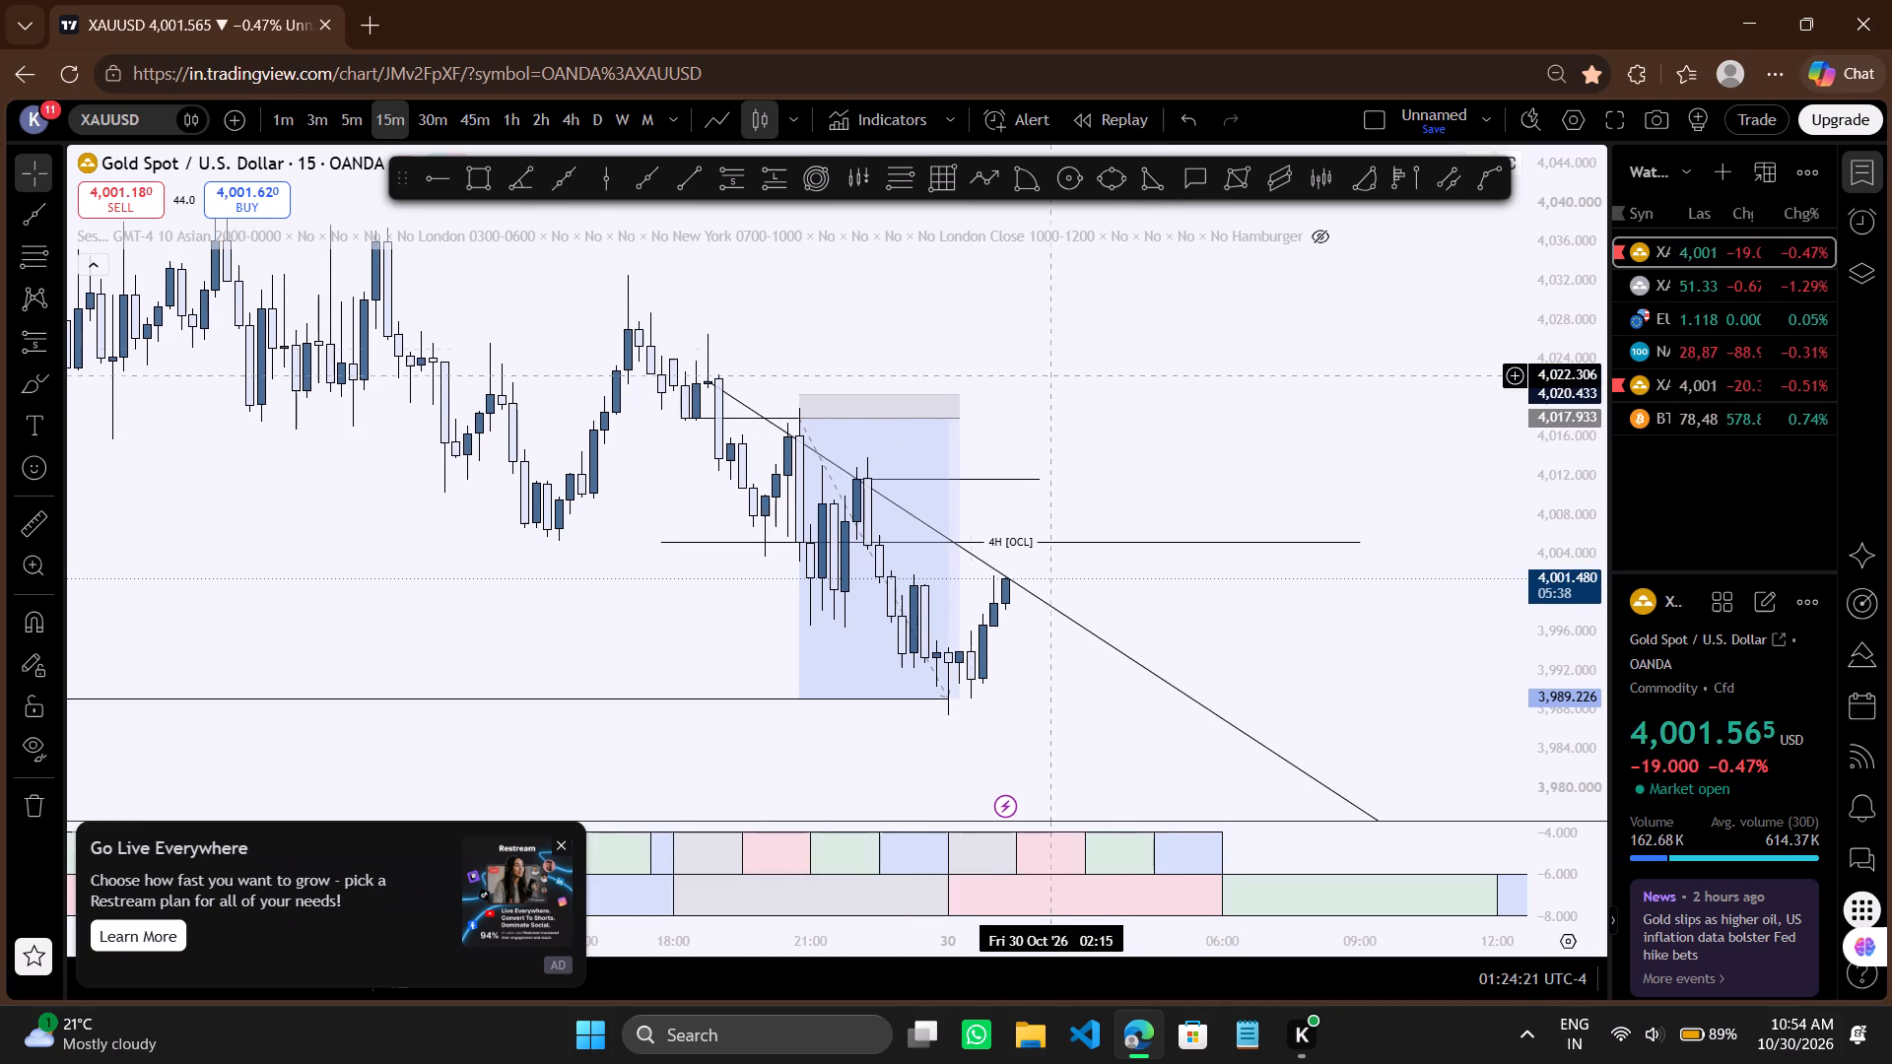
pyautogui.moveTo(958, 347); pyautogui.dragTo(971, 383)
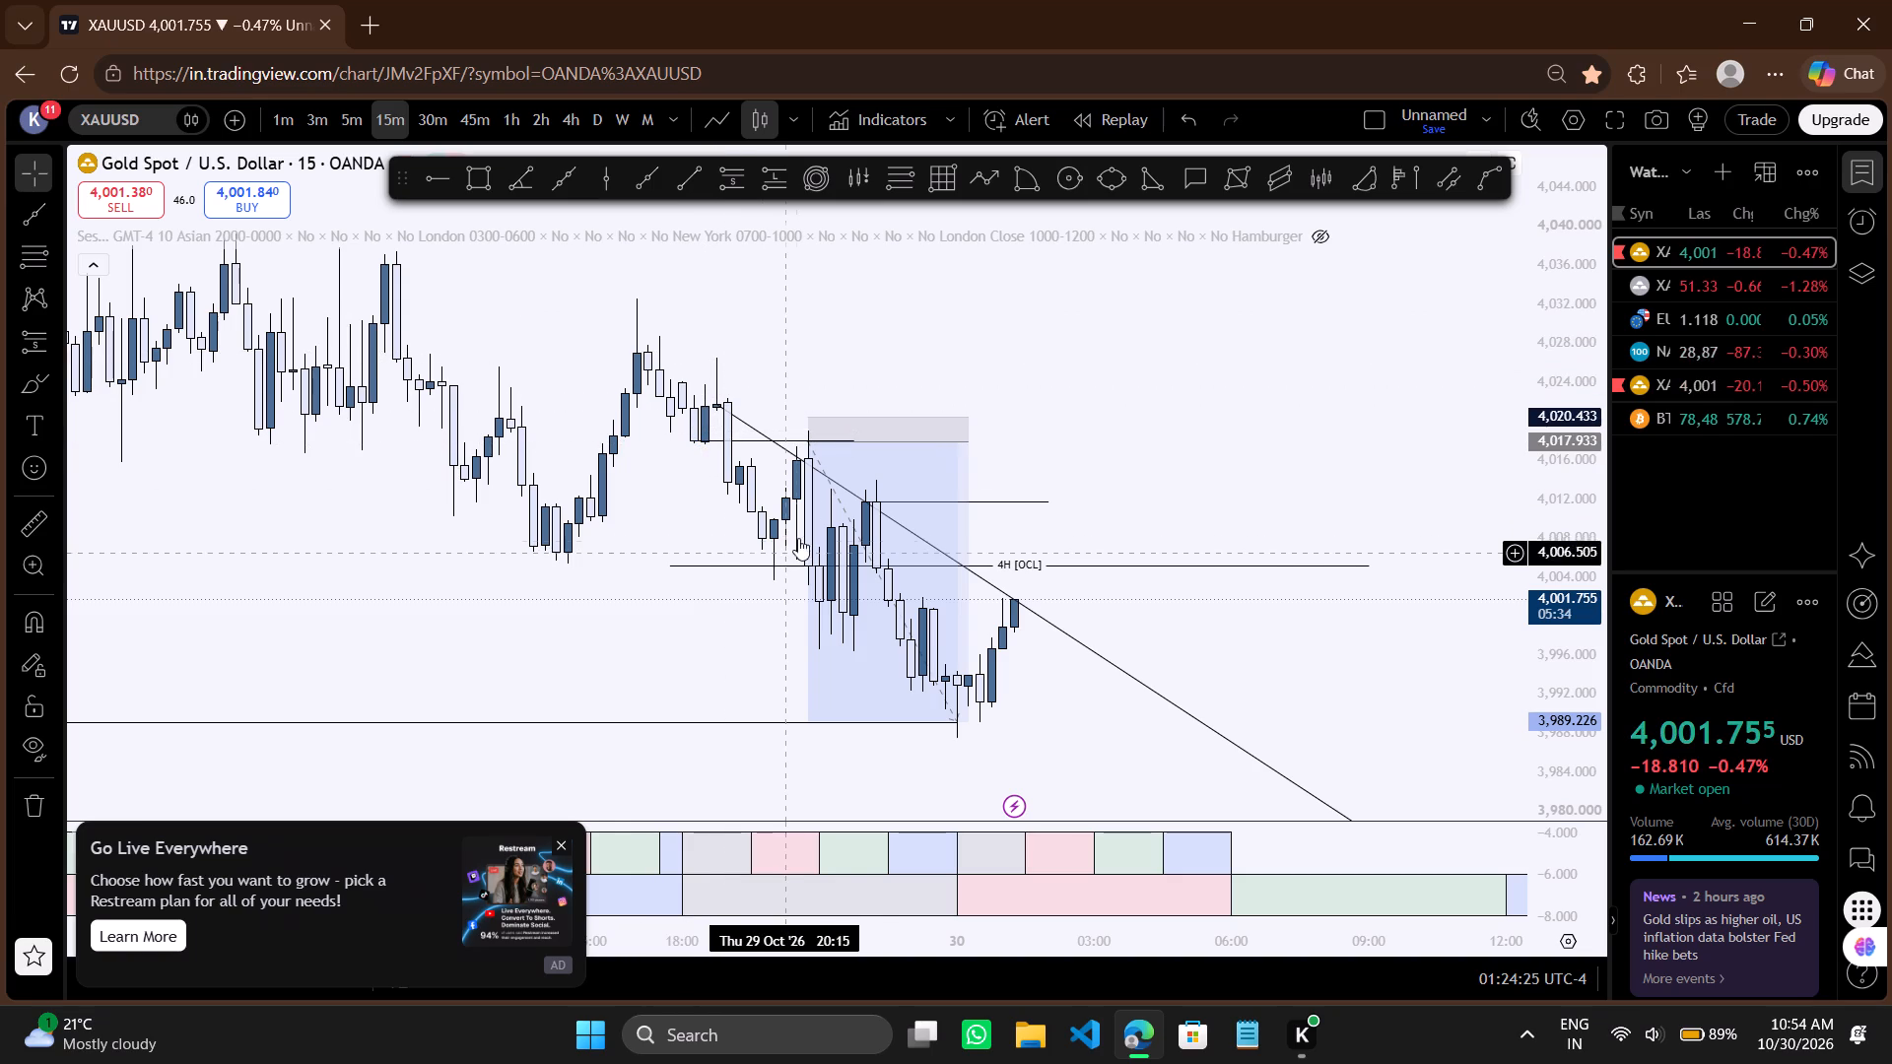
pyautogui.moveTo(1104, 460); pyautogui.dragTo(1088, 446)
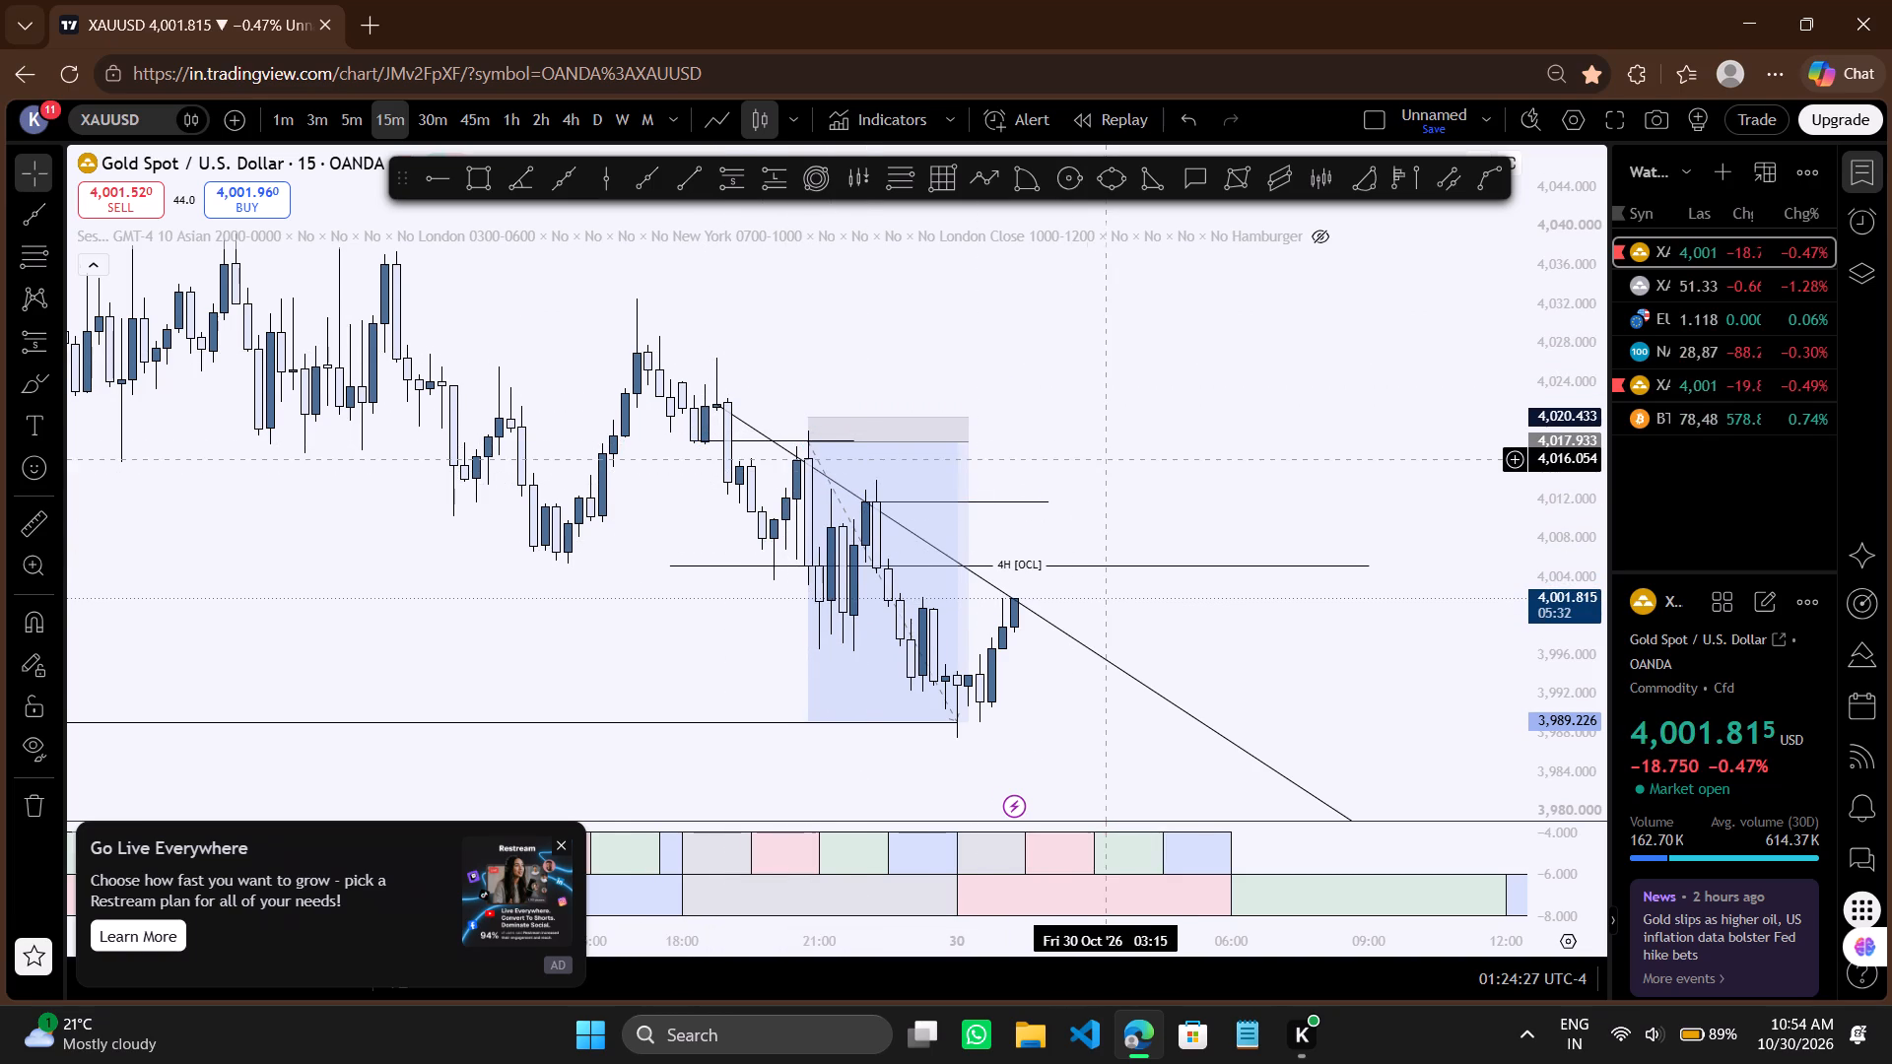
pyautogui.moveTo(1088, 446); pyautogui.dragTo(1066, 415)
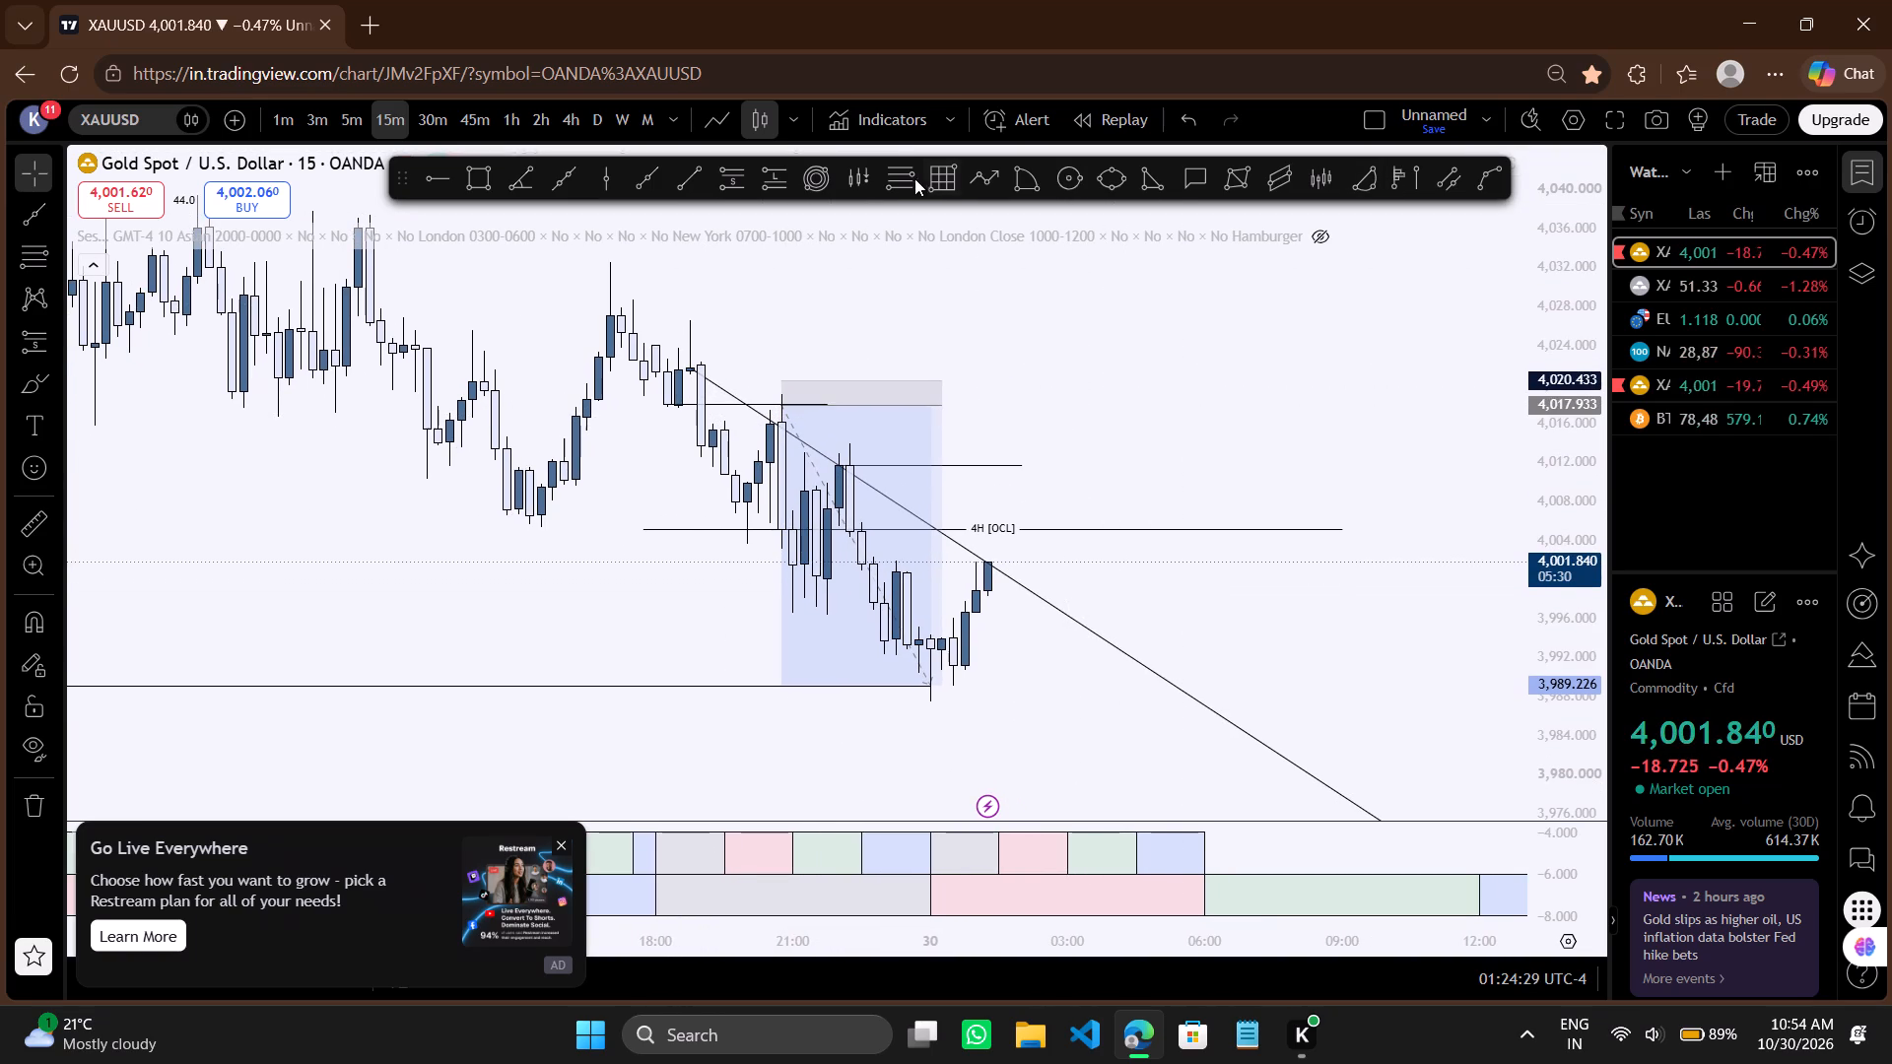
# Draw a Fib retracement from about 4,014.121 at 30 Oct 01:30 down to about 3,987.522 at 02:15.
pyautogui.click(907, 176)
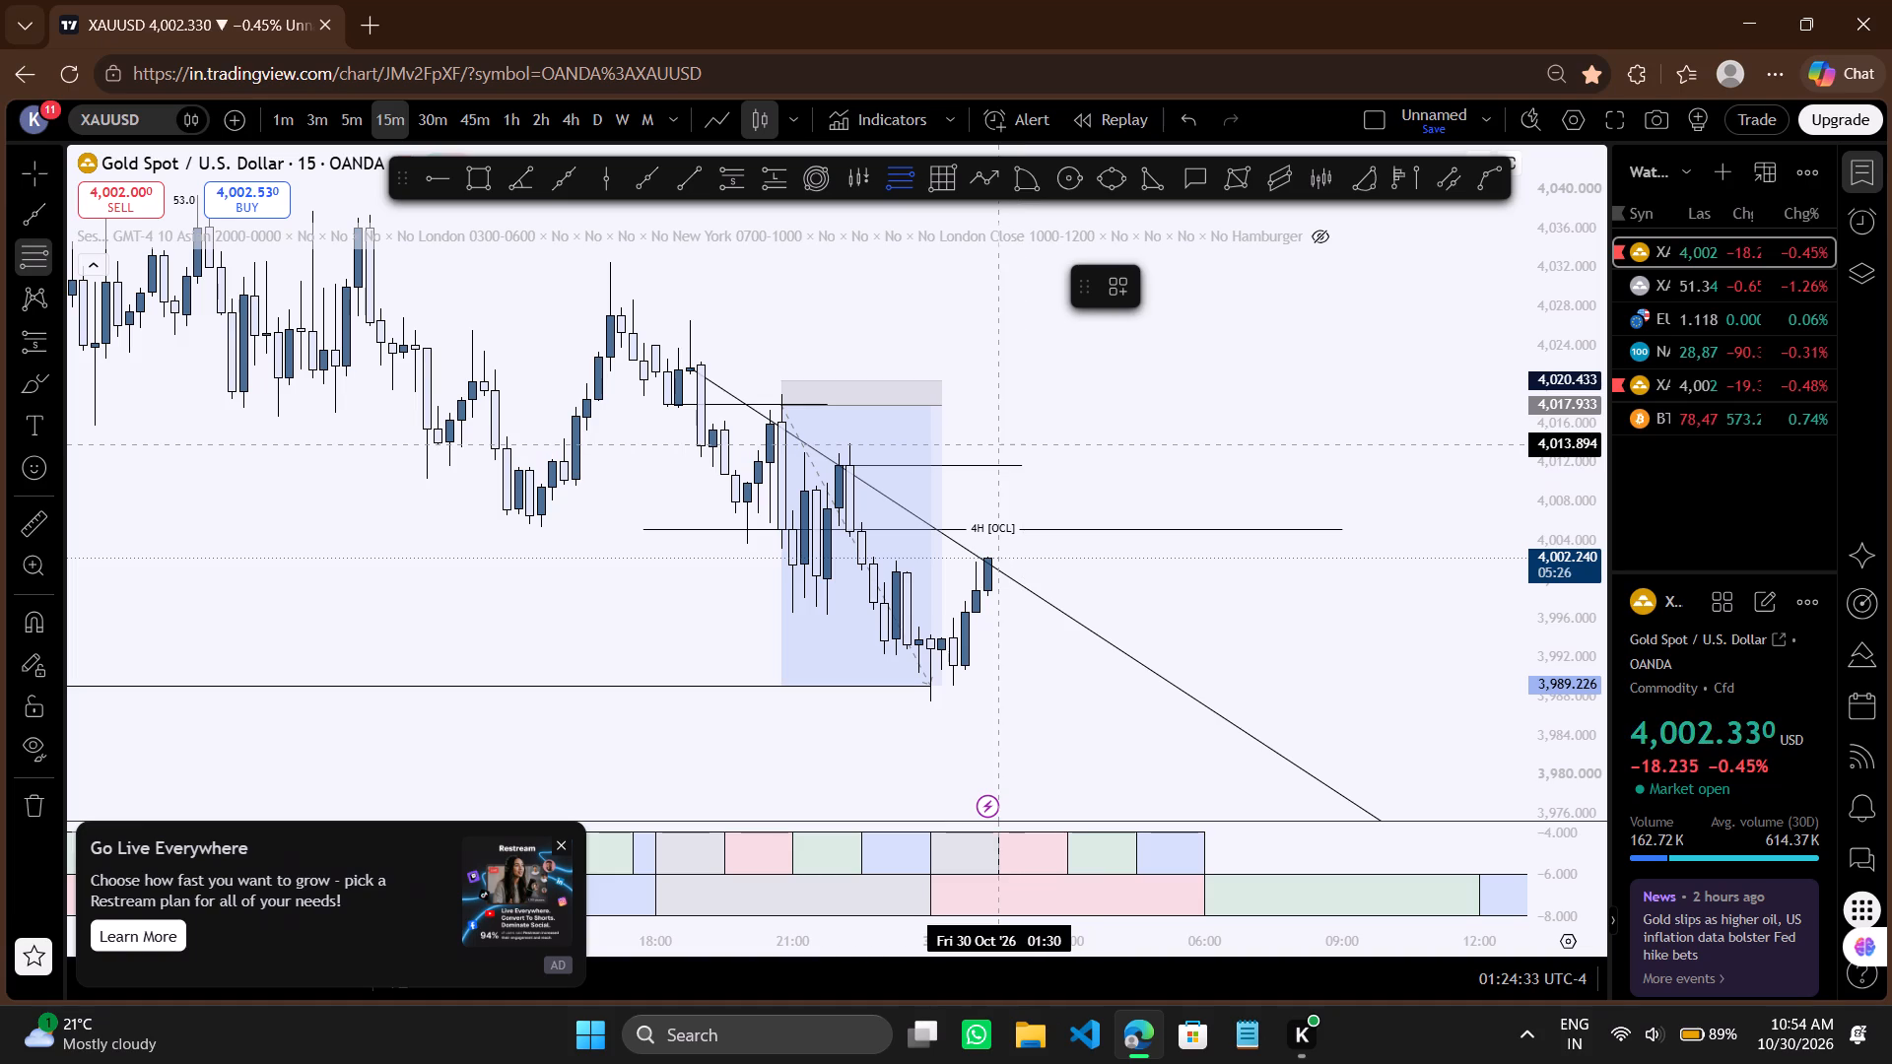
pyautogui.click(1003, 442)
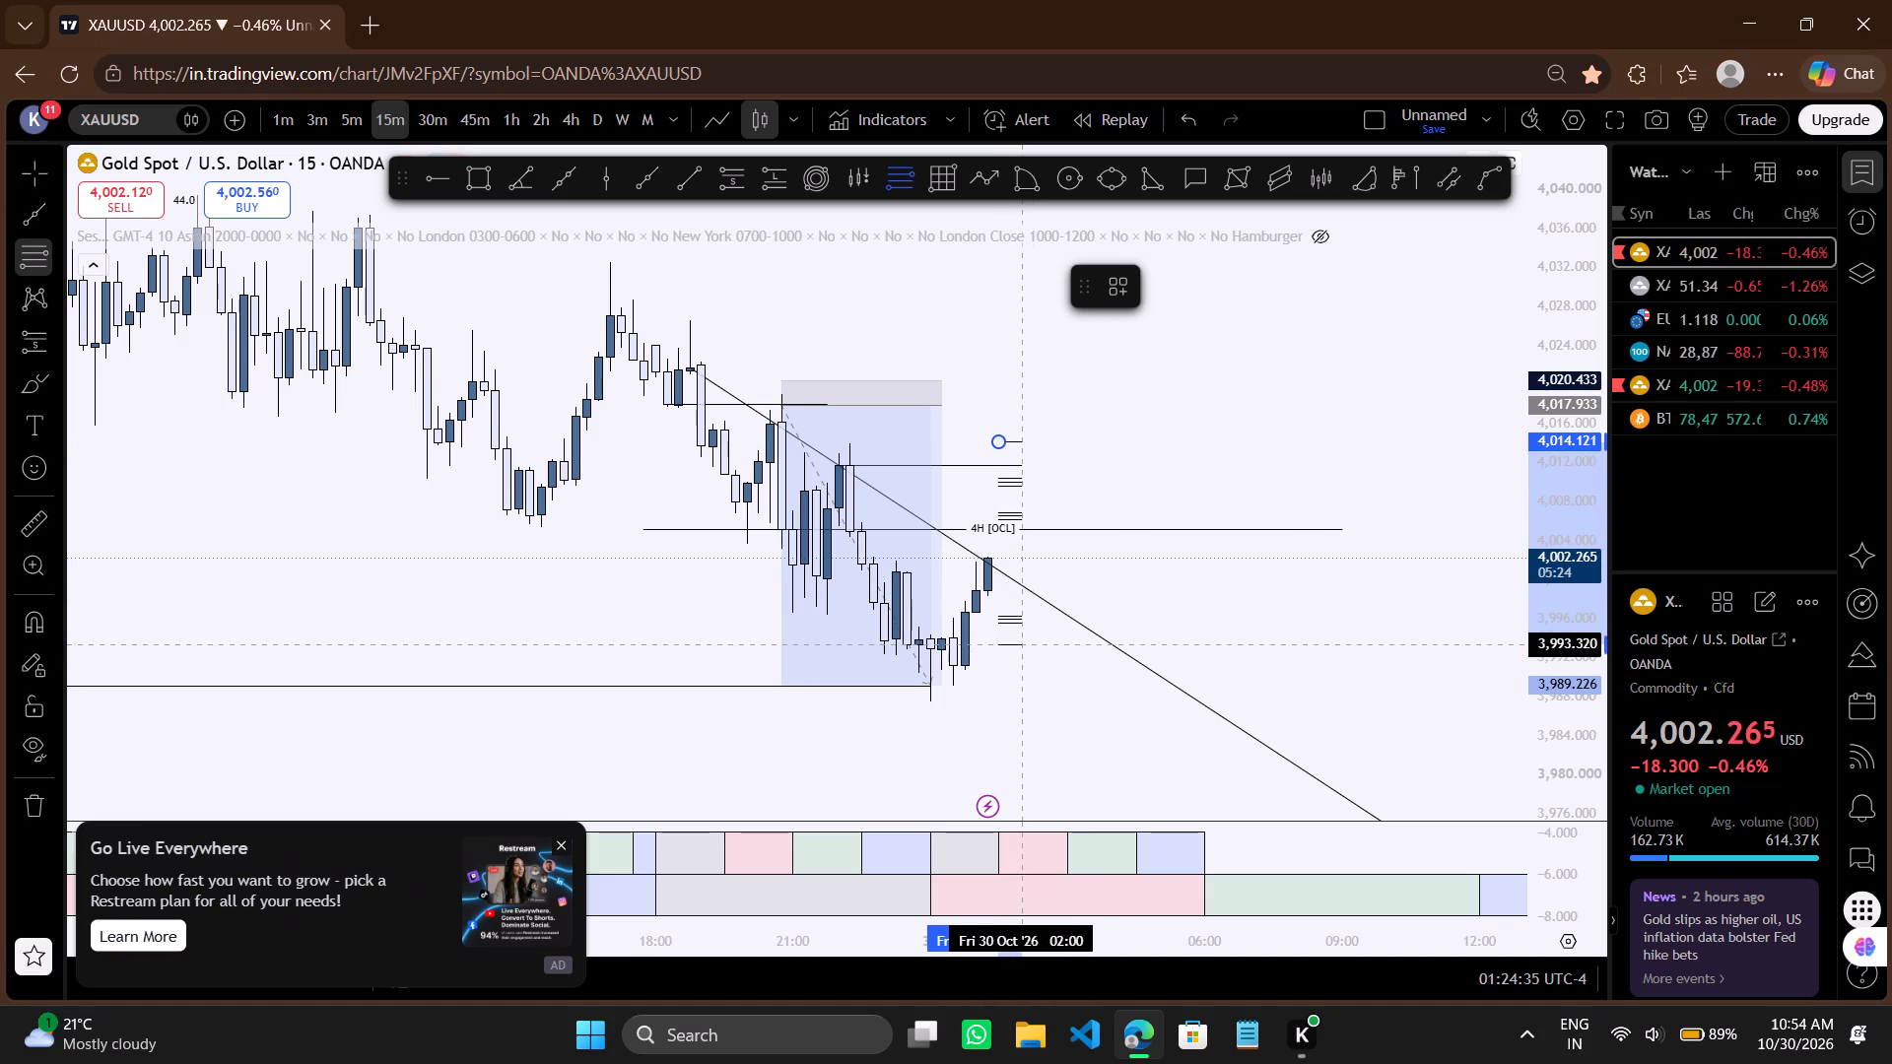
pyautogui.click(1034, 700)
pyautogui.click(1127, 570)
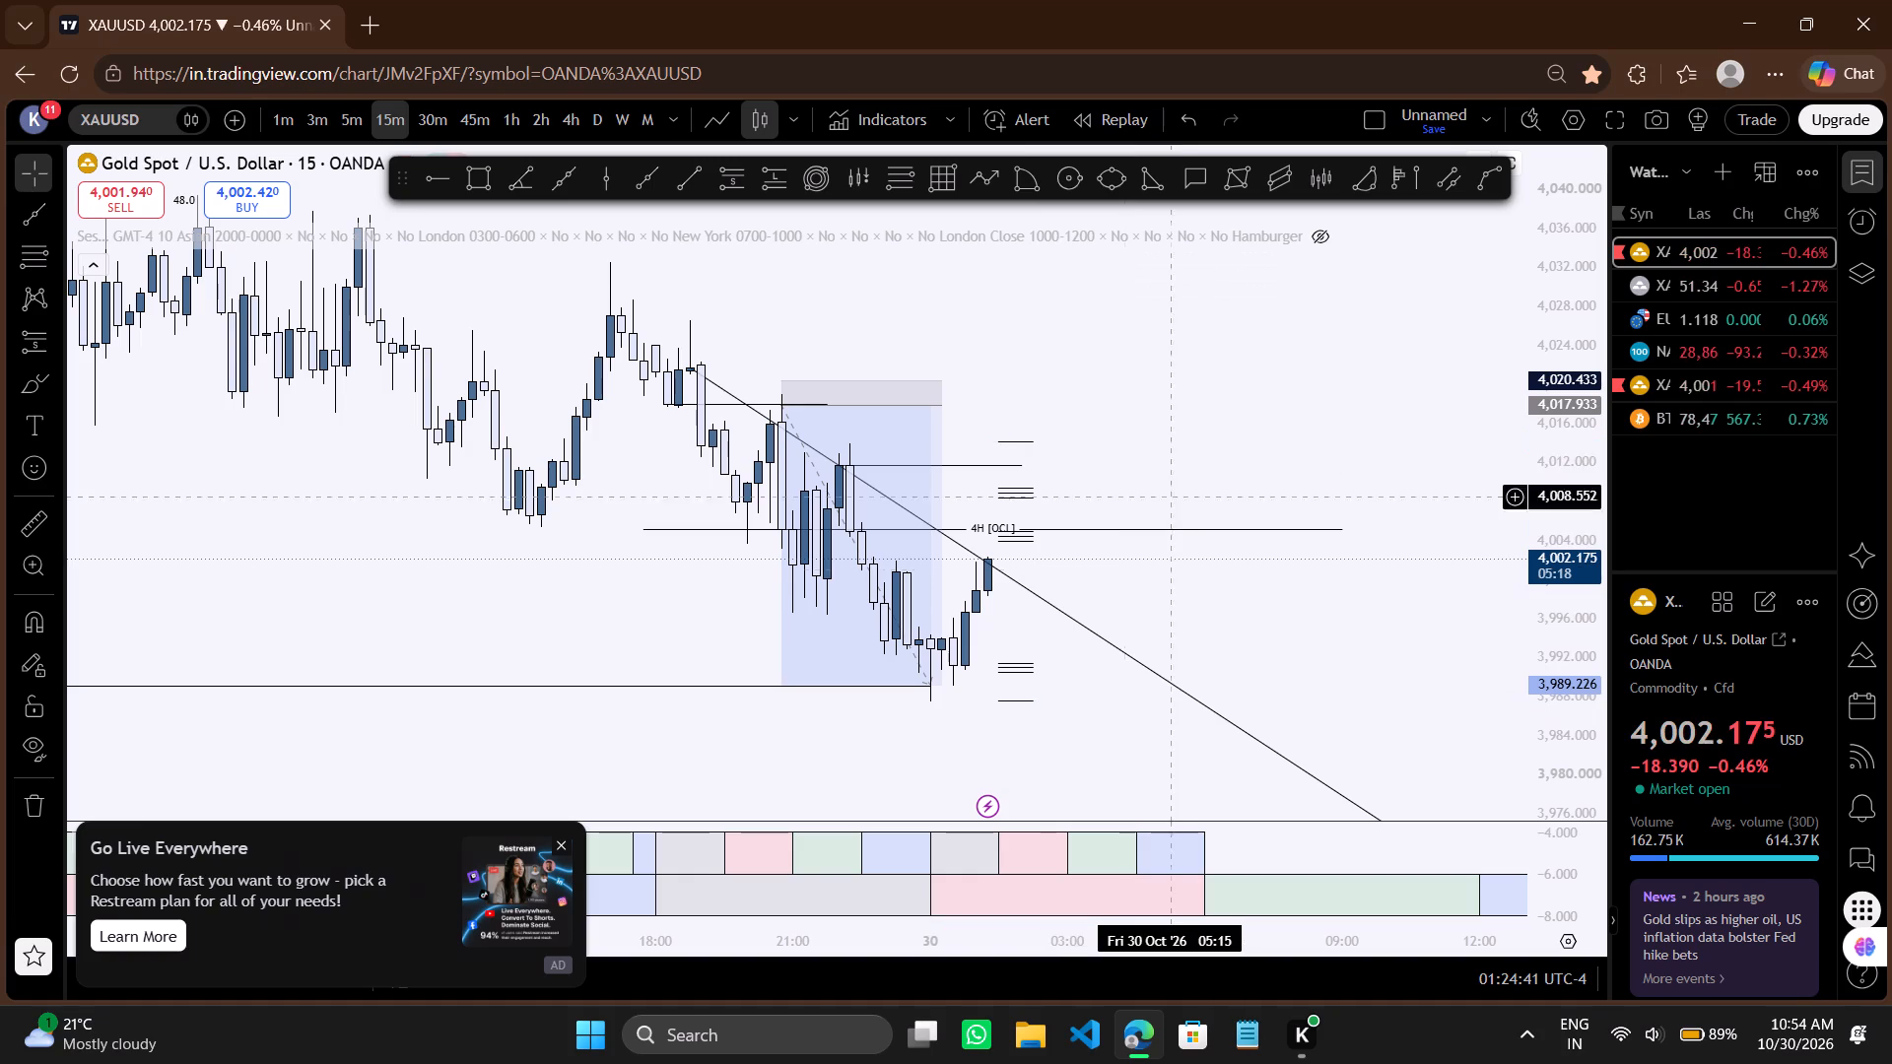
# Switch to a line chart and draw a horizontal trendline at 4,009.160 from 29 Oct 21:15 to 30 Oct 02:30.
pyautogui.moveTo(1183, 459); pyautogui.dragTo(1157, 448)
pyautogui.scroll(1, 1157, 448)
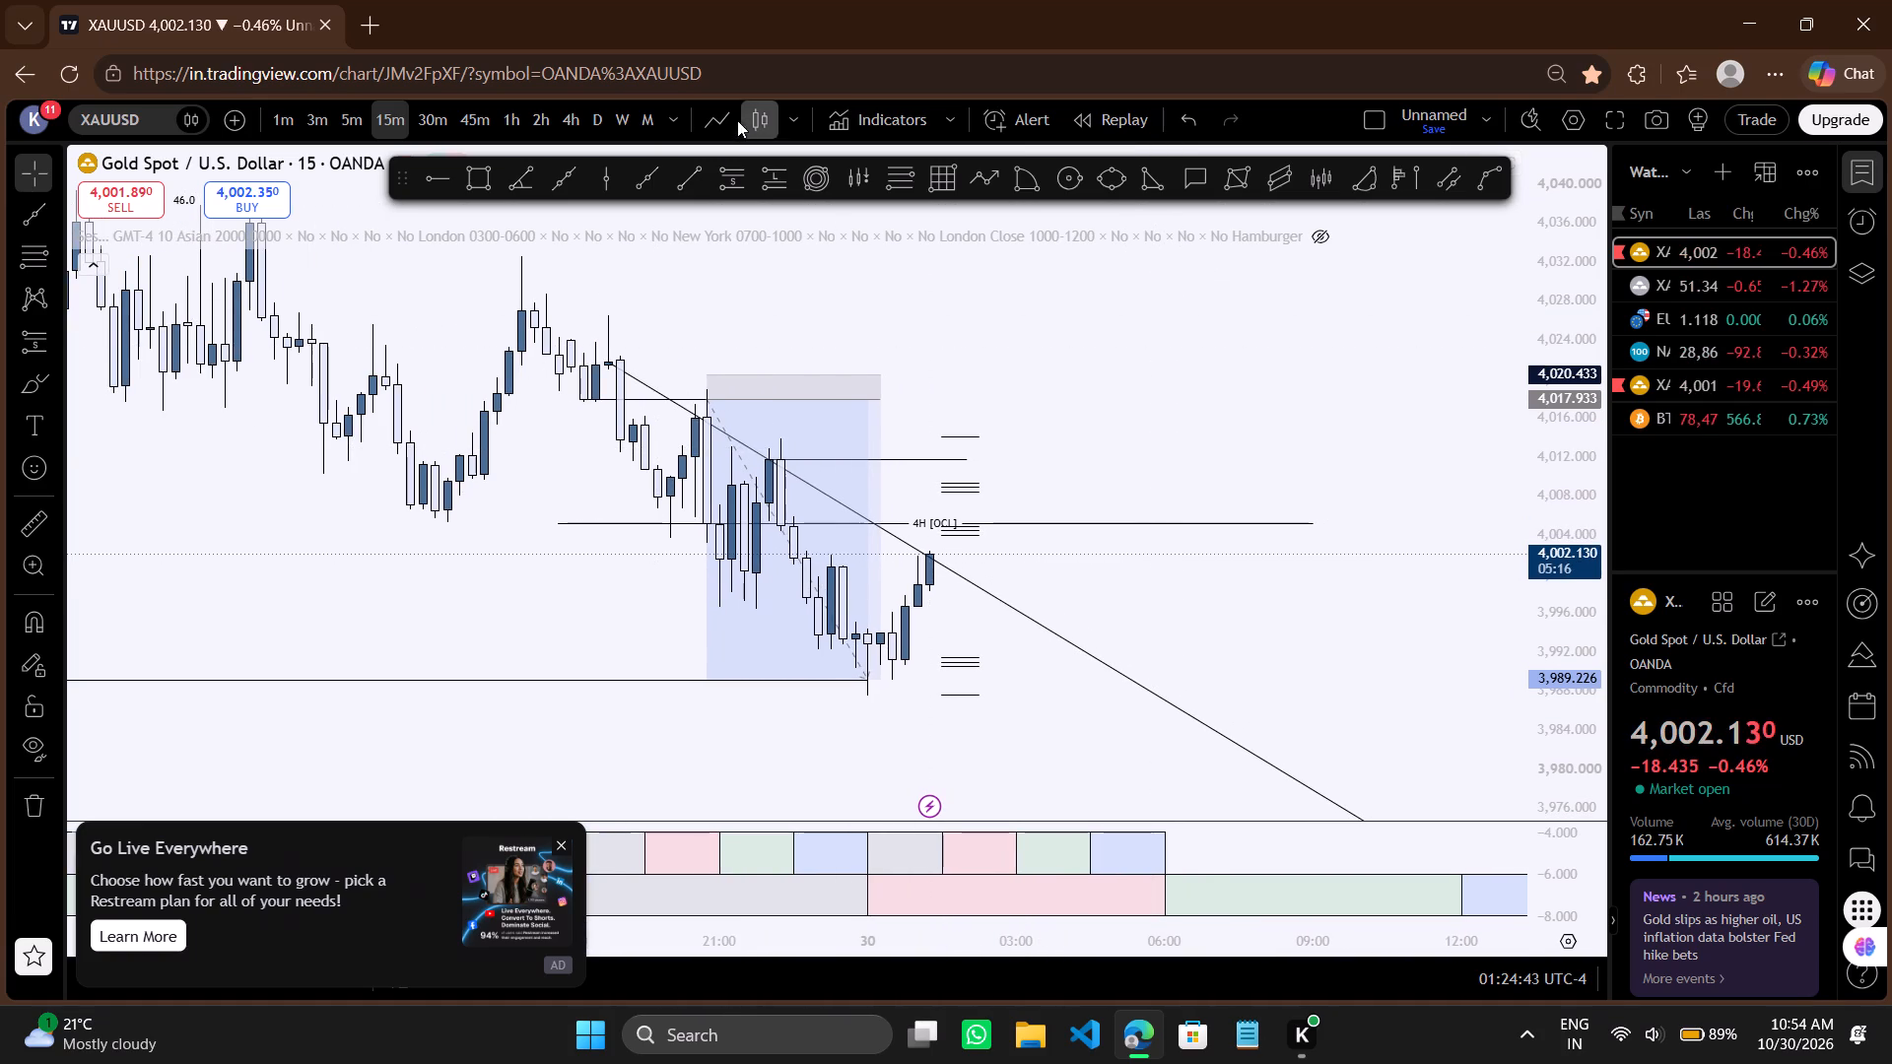
pyautogui.click(734, 116)
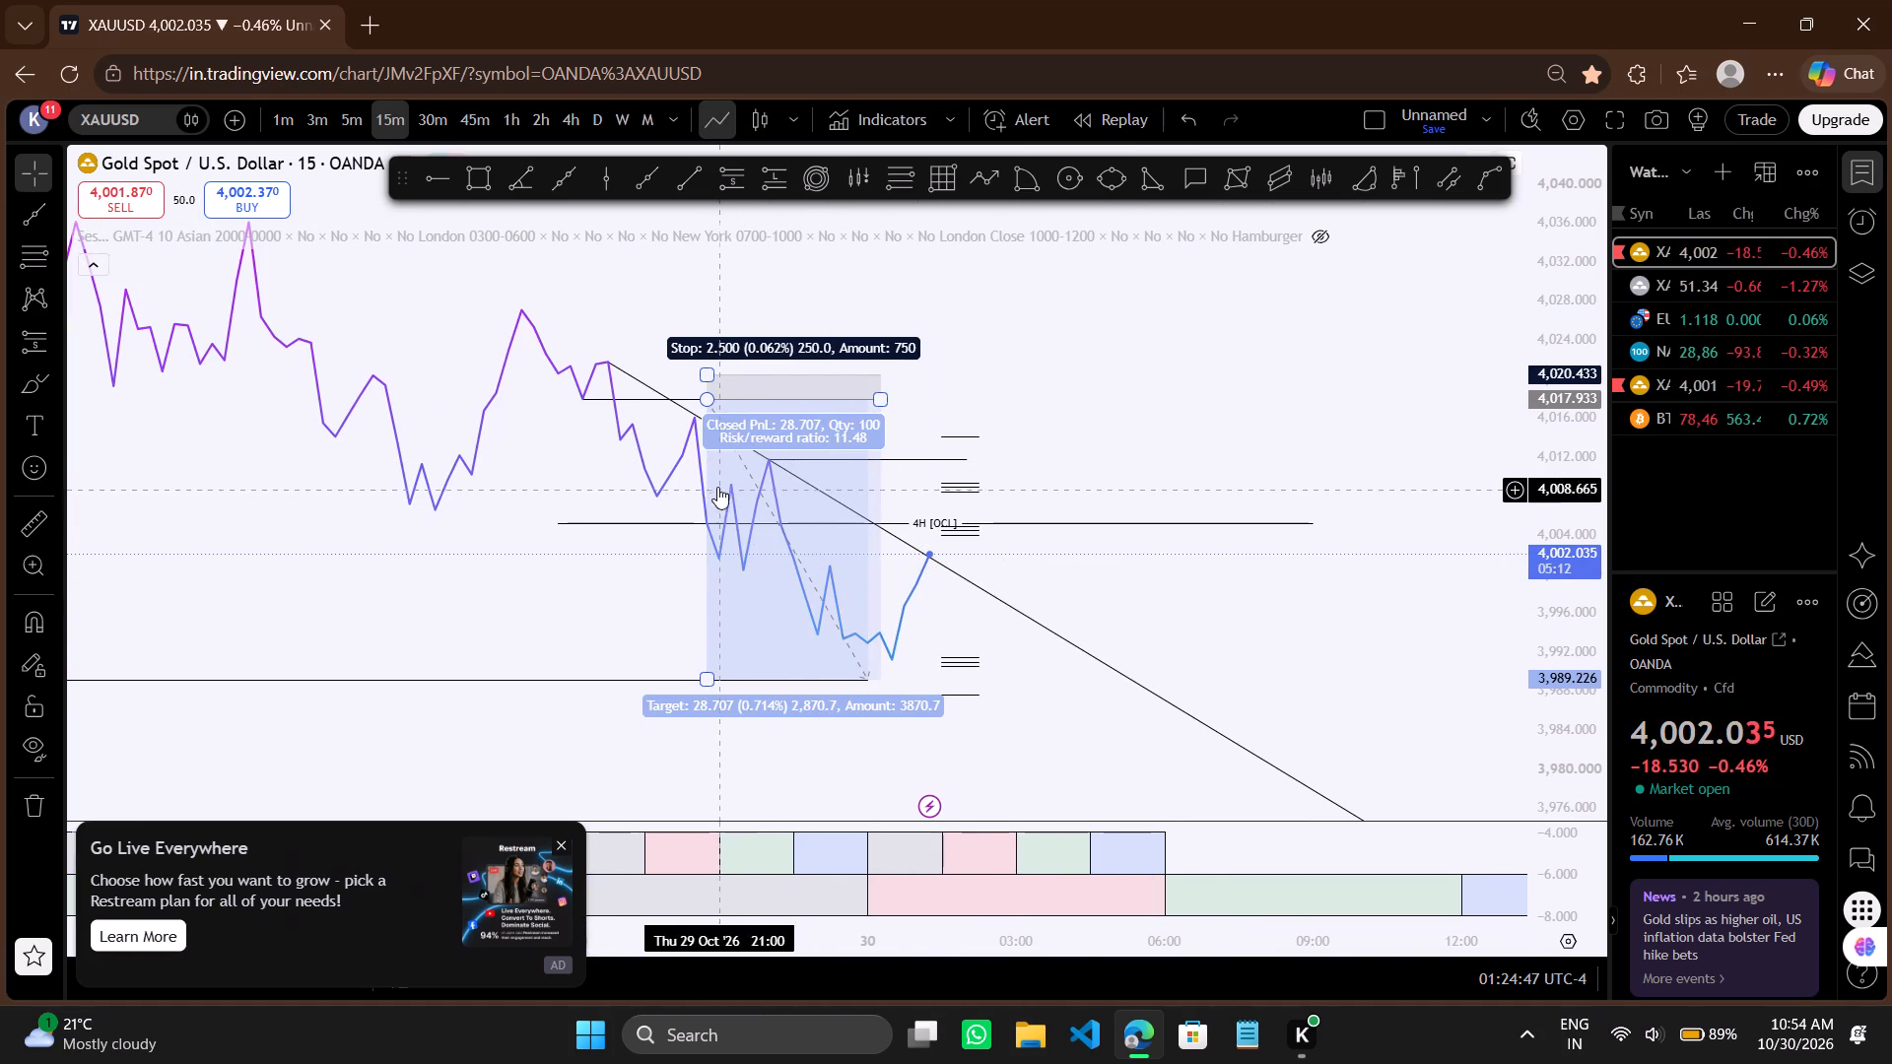
pyautogui.click(687, 184)
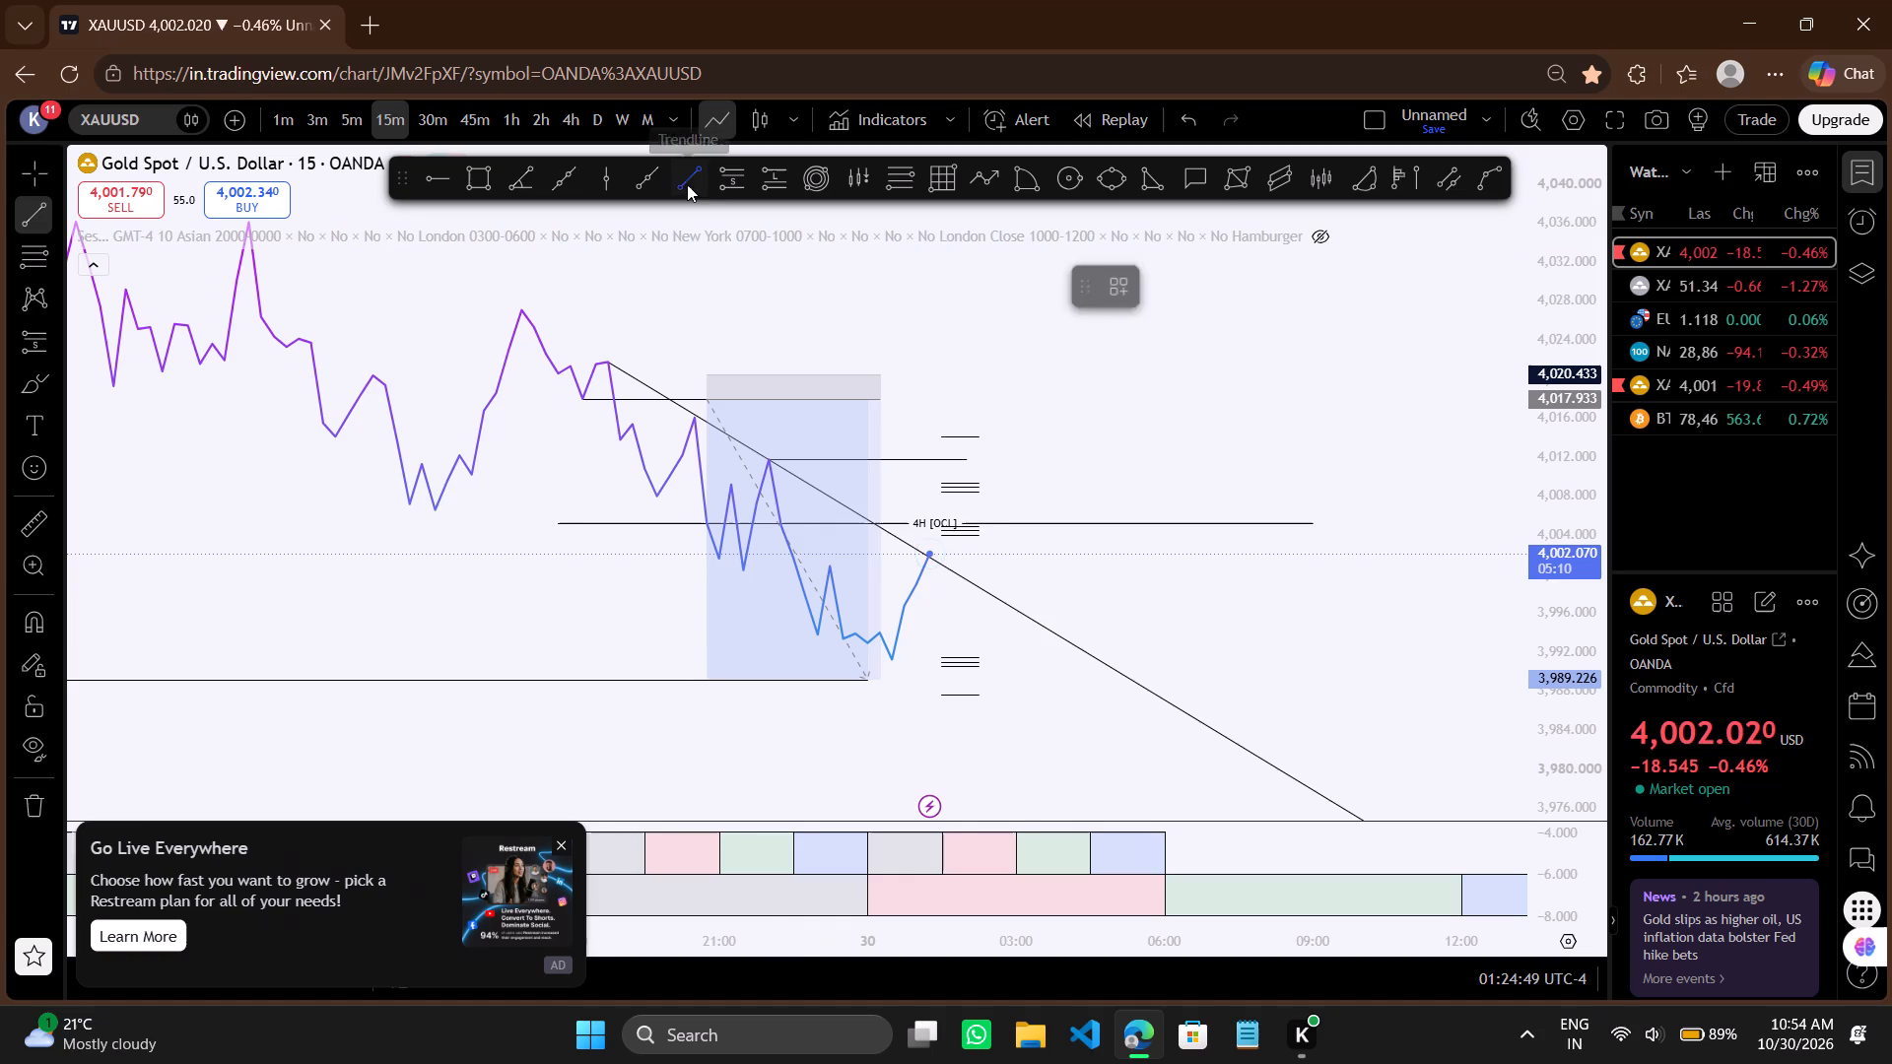
pyautogui.keyDown('ctrl'); pyautogui.click(728, 461); pyautogui.keyUp('ctrl')
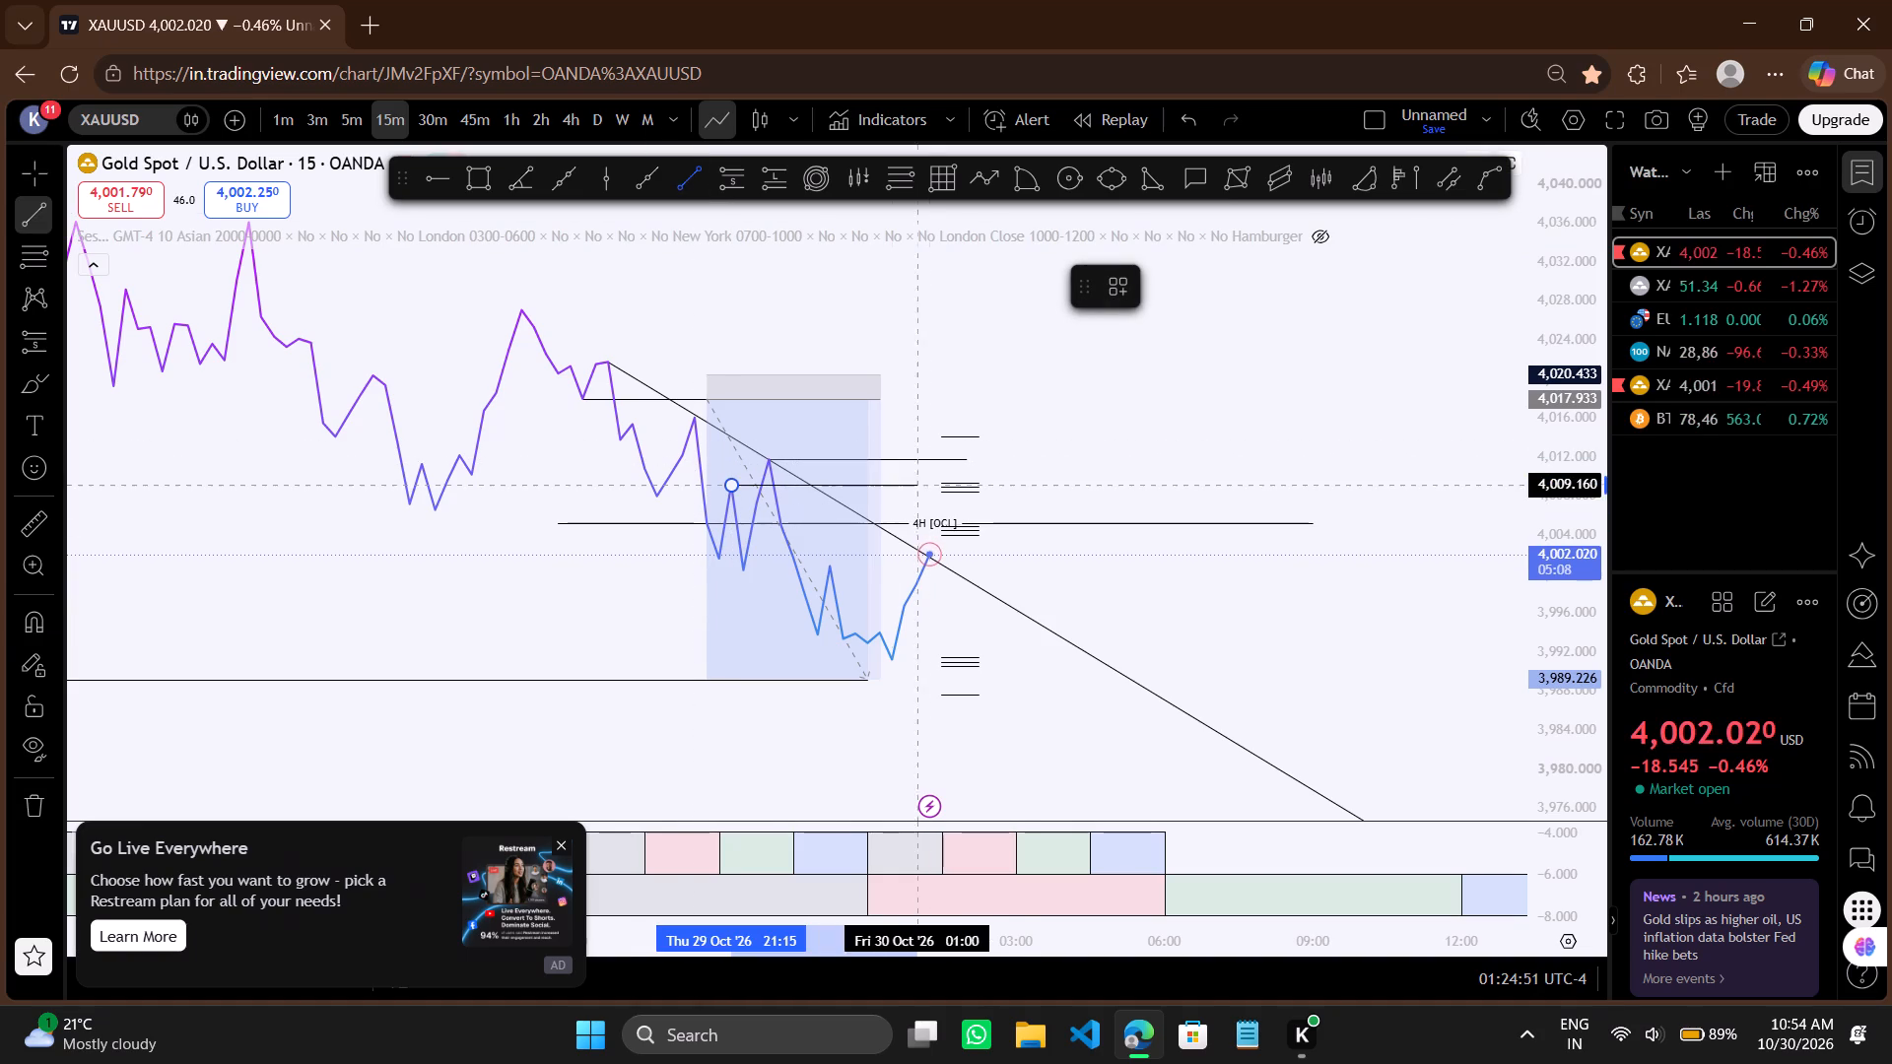
pyautogui.keyDown('shift'); pyautogui.click(994, 500); pyautogui.keyUp('shift')
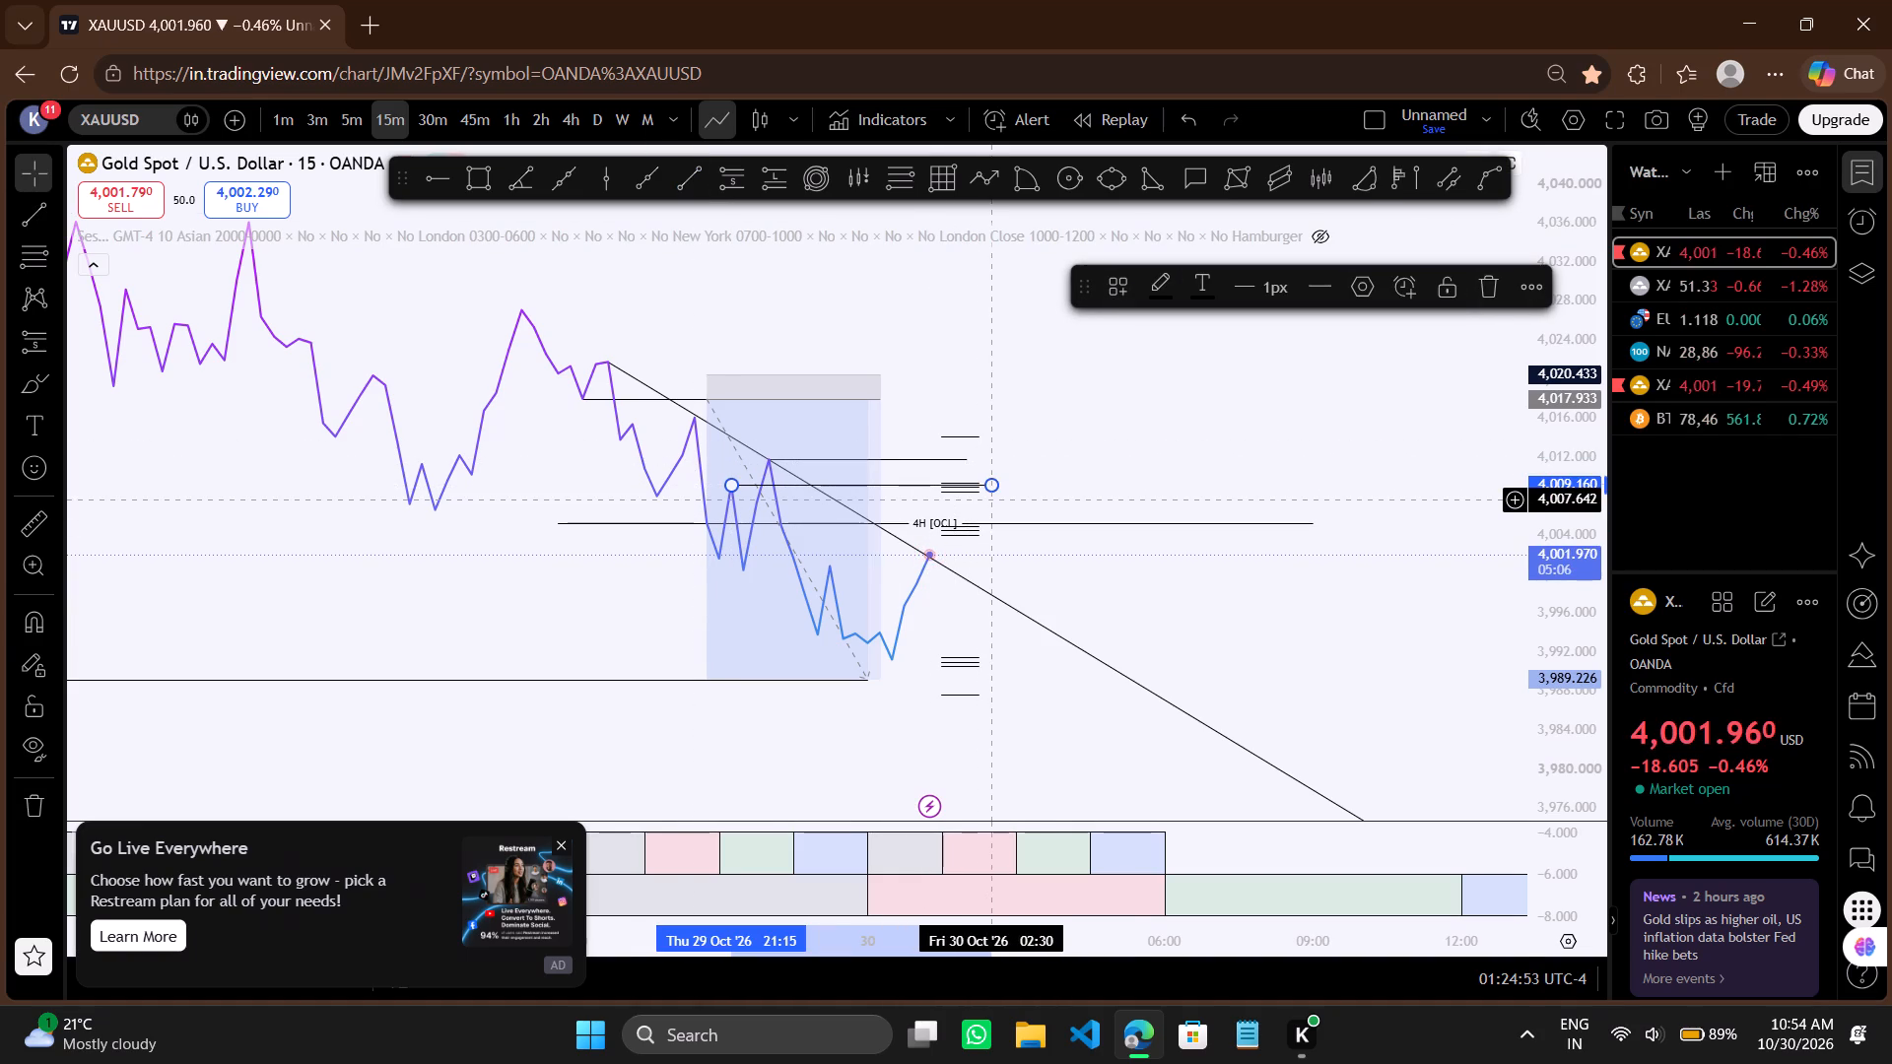
pyautogui.click(1060, 472)
# Label the 4,009.160 horizontal trendline with the text "QM".
pyautogui.click(881, 484)
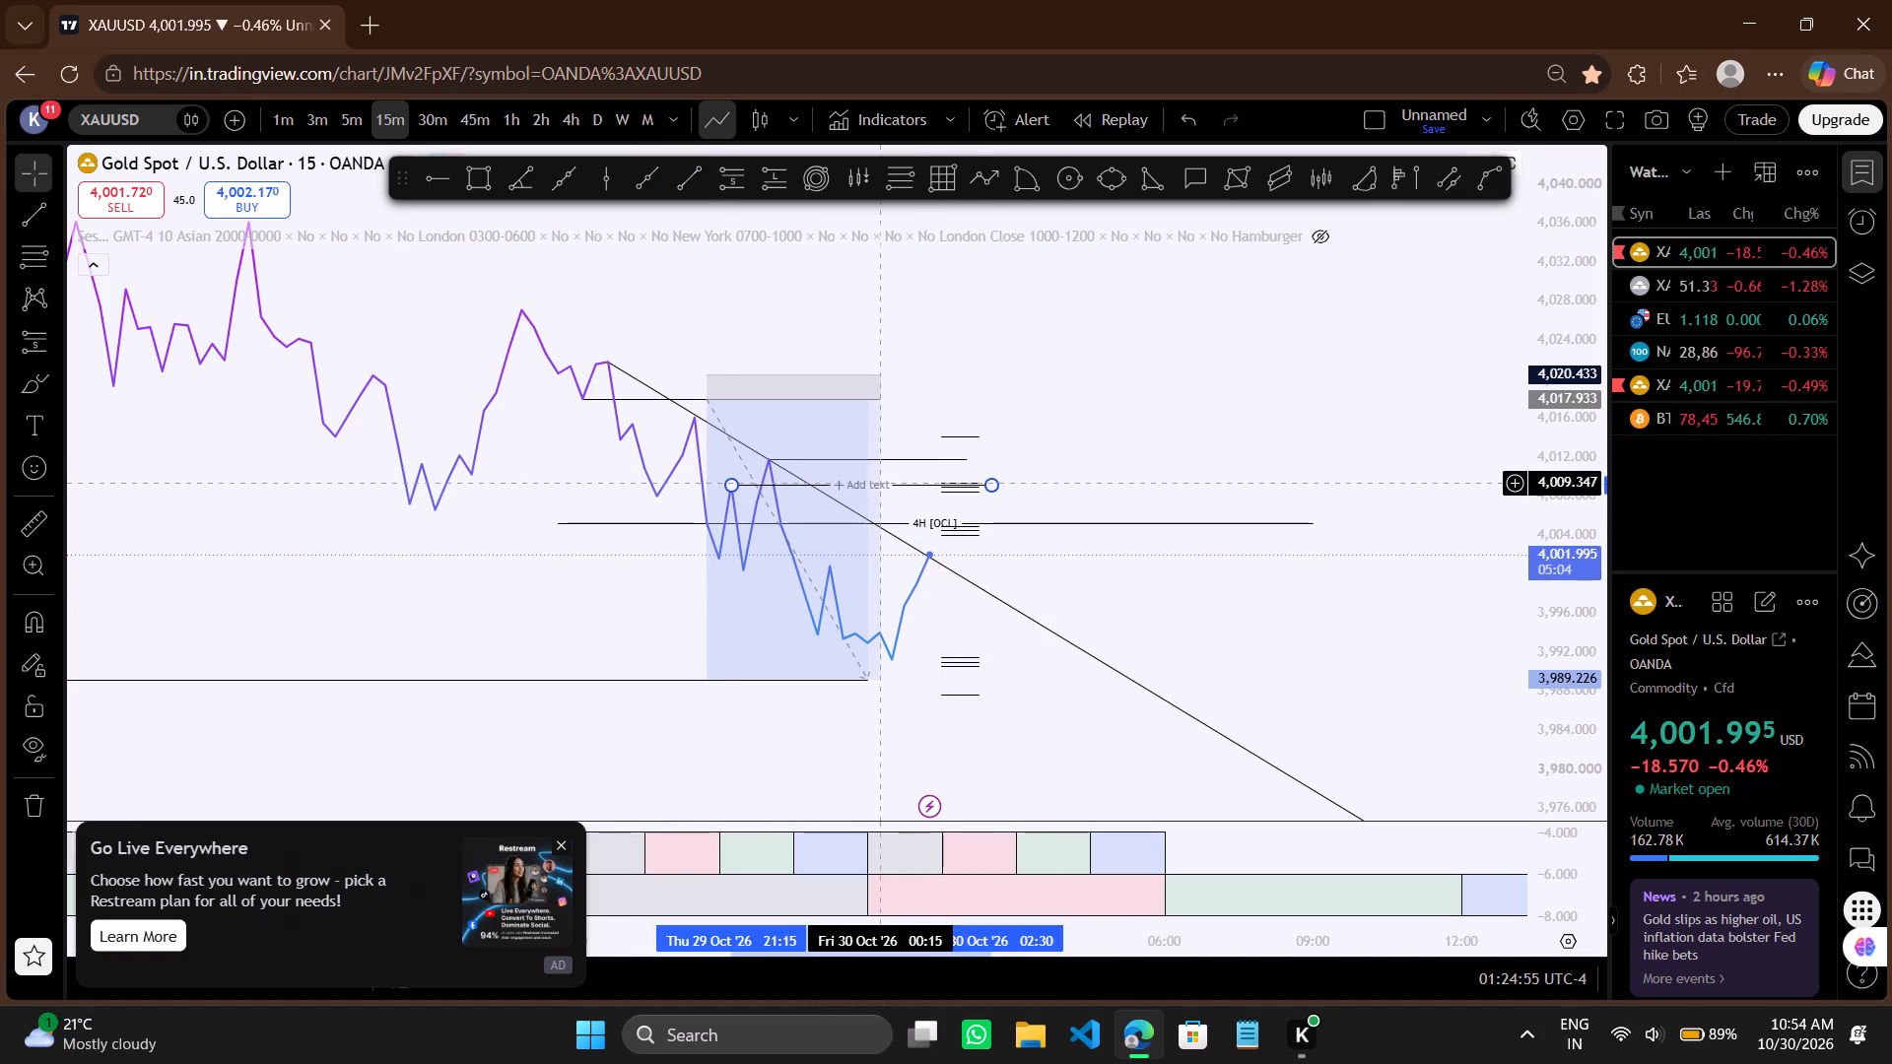
pyautogui.click(871, 484)
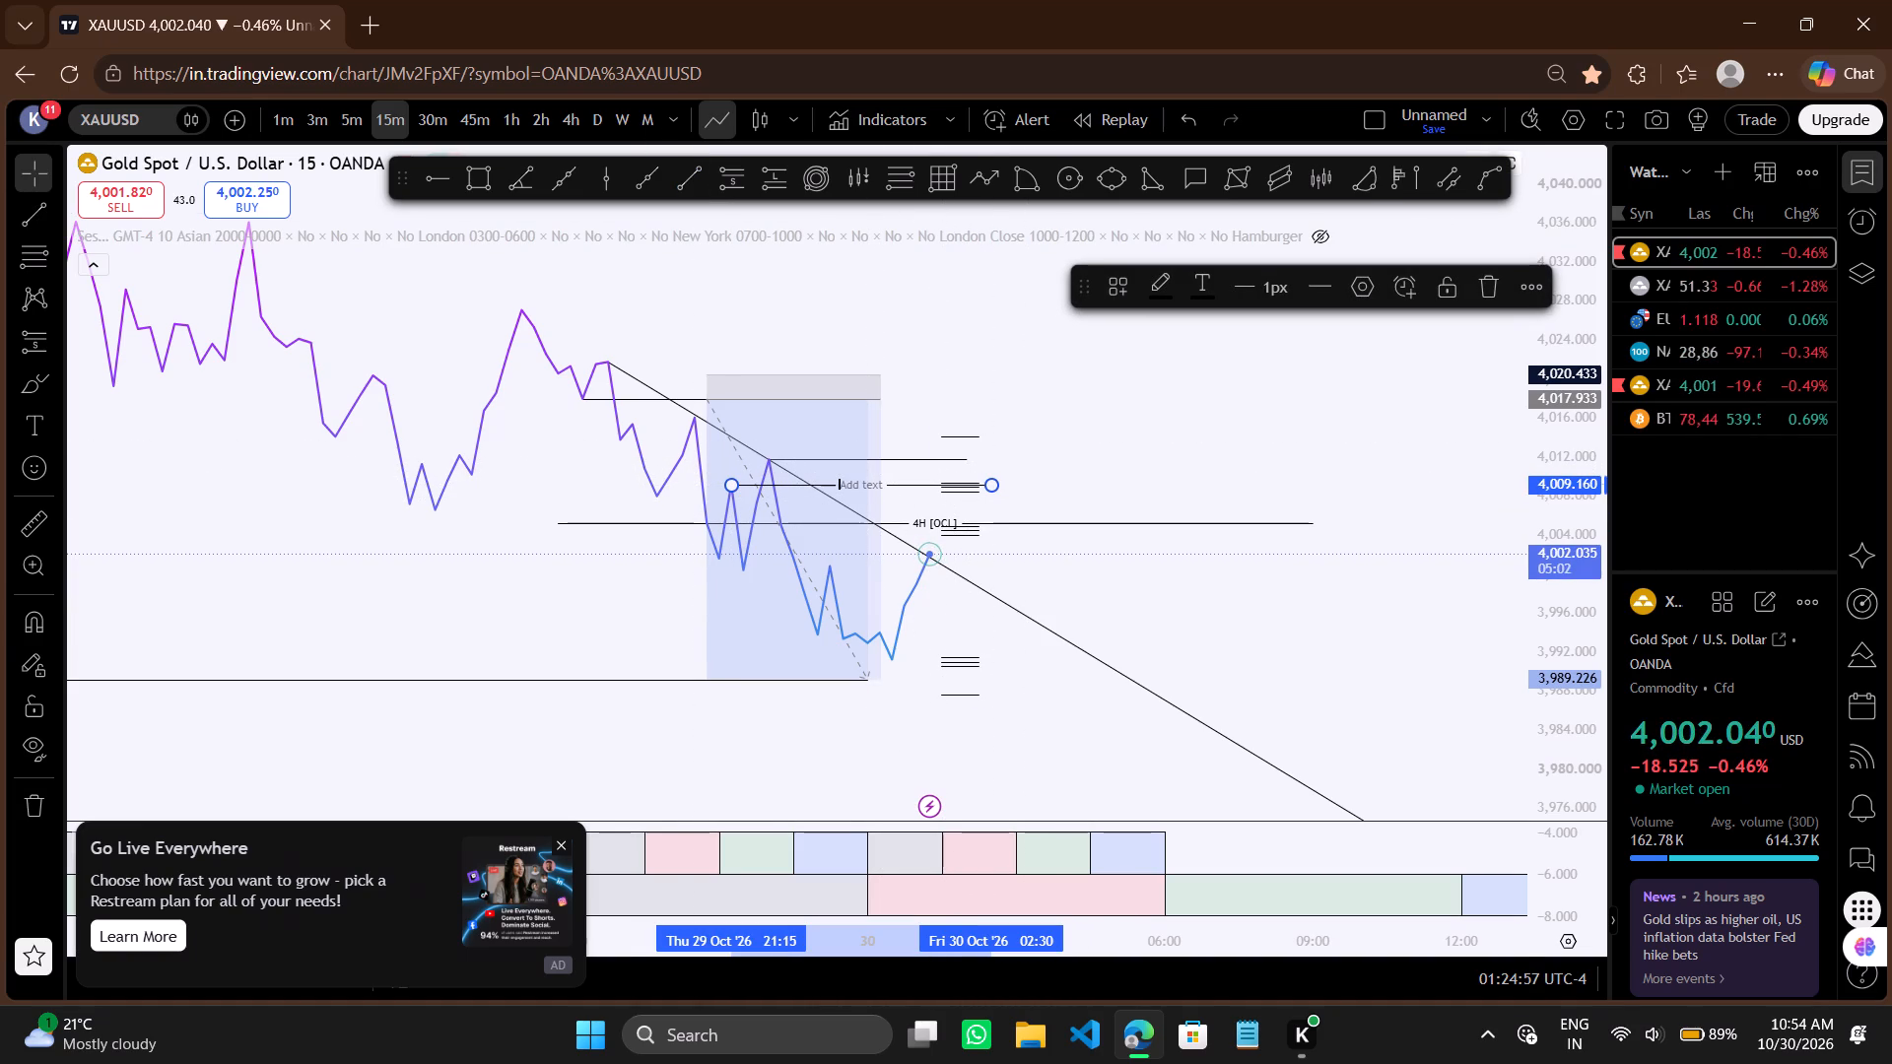
pyautogui.write('QM')
pyautogui.click(1256, 499)
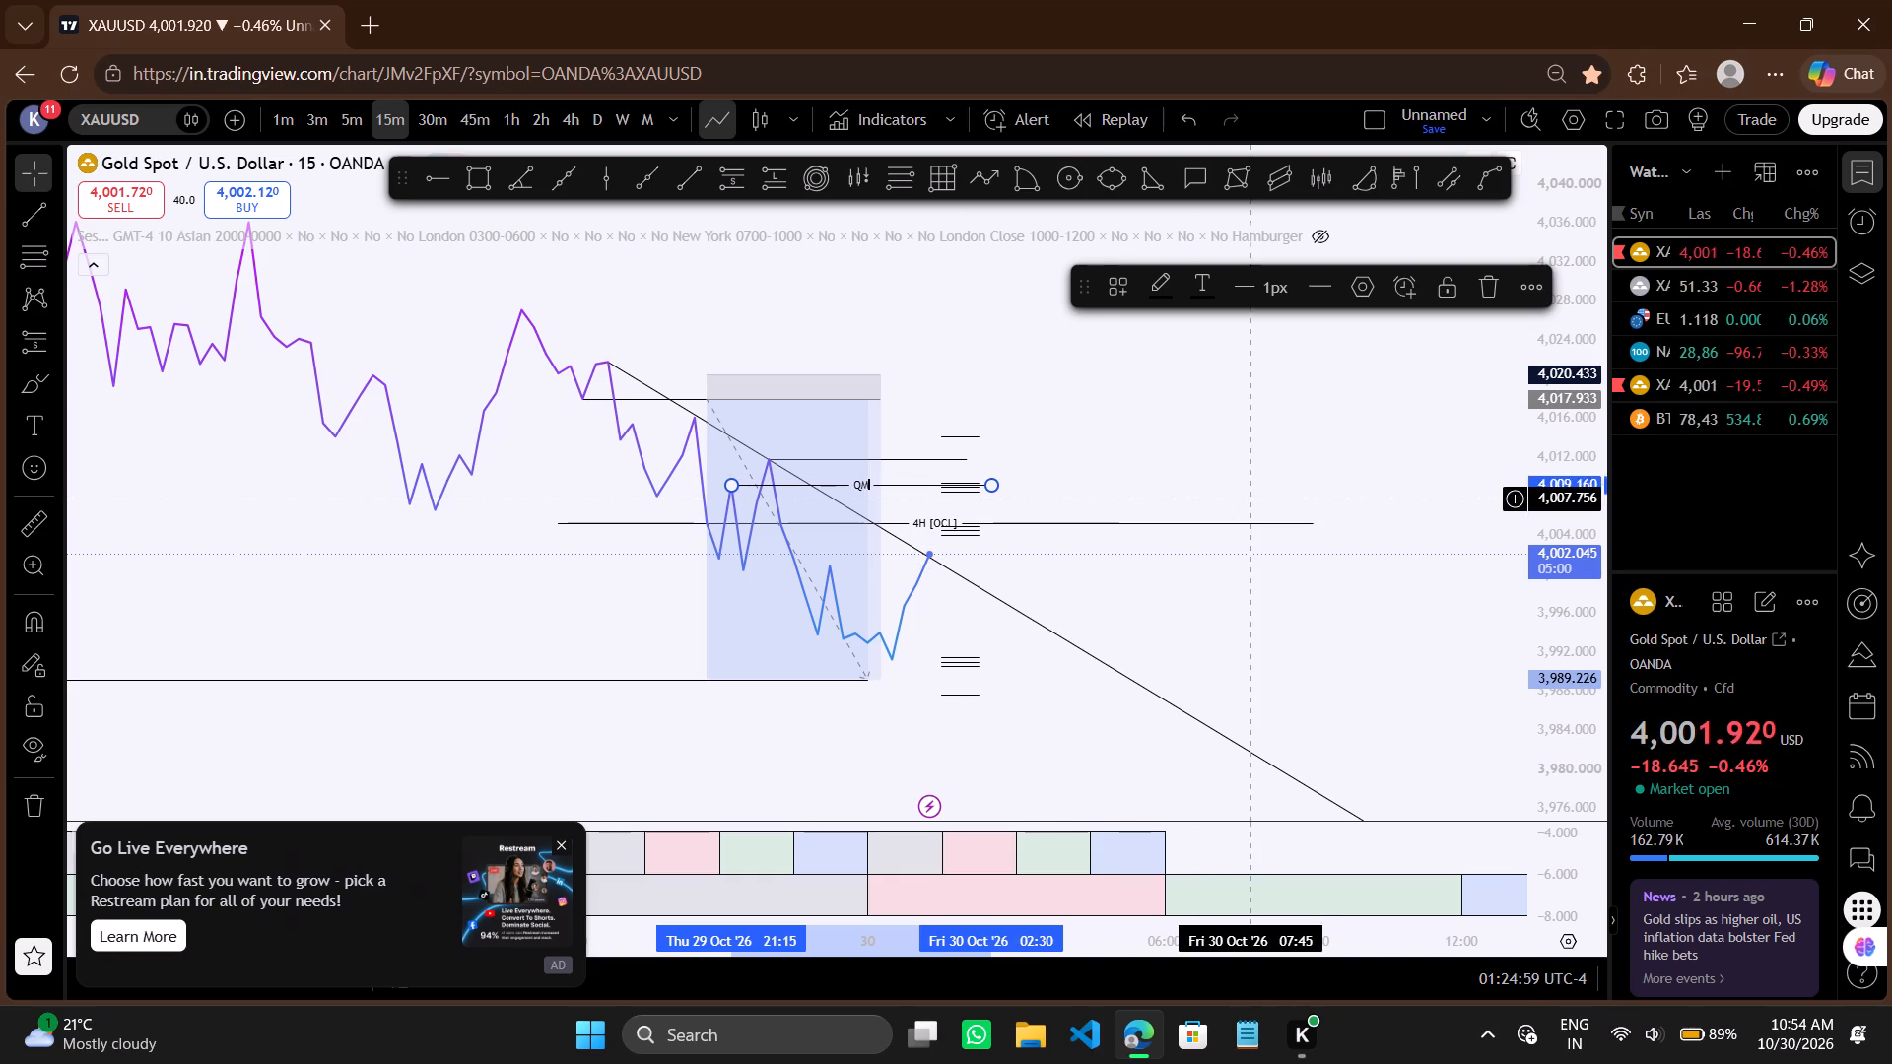
# Switch the chart back to candles.
pyautogui.moveTo(1139, 461); pyautogui.dragTo(1185, 444)
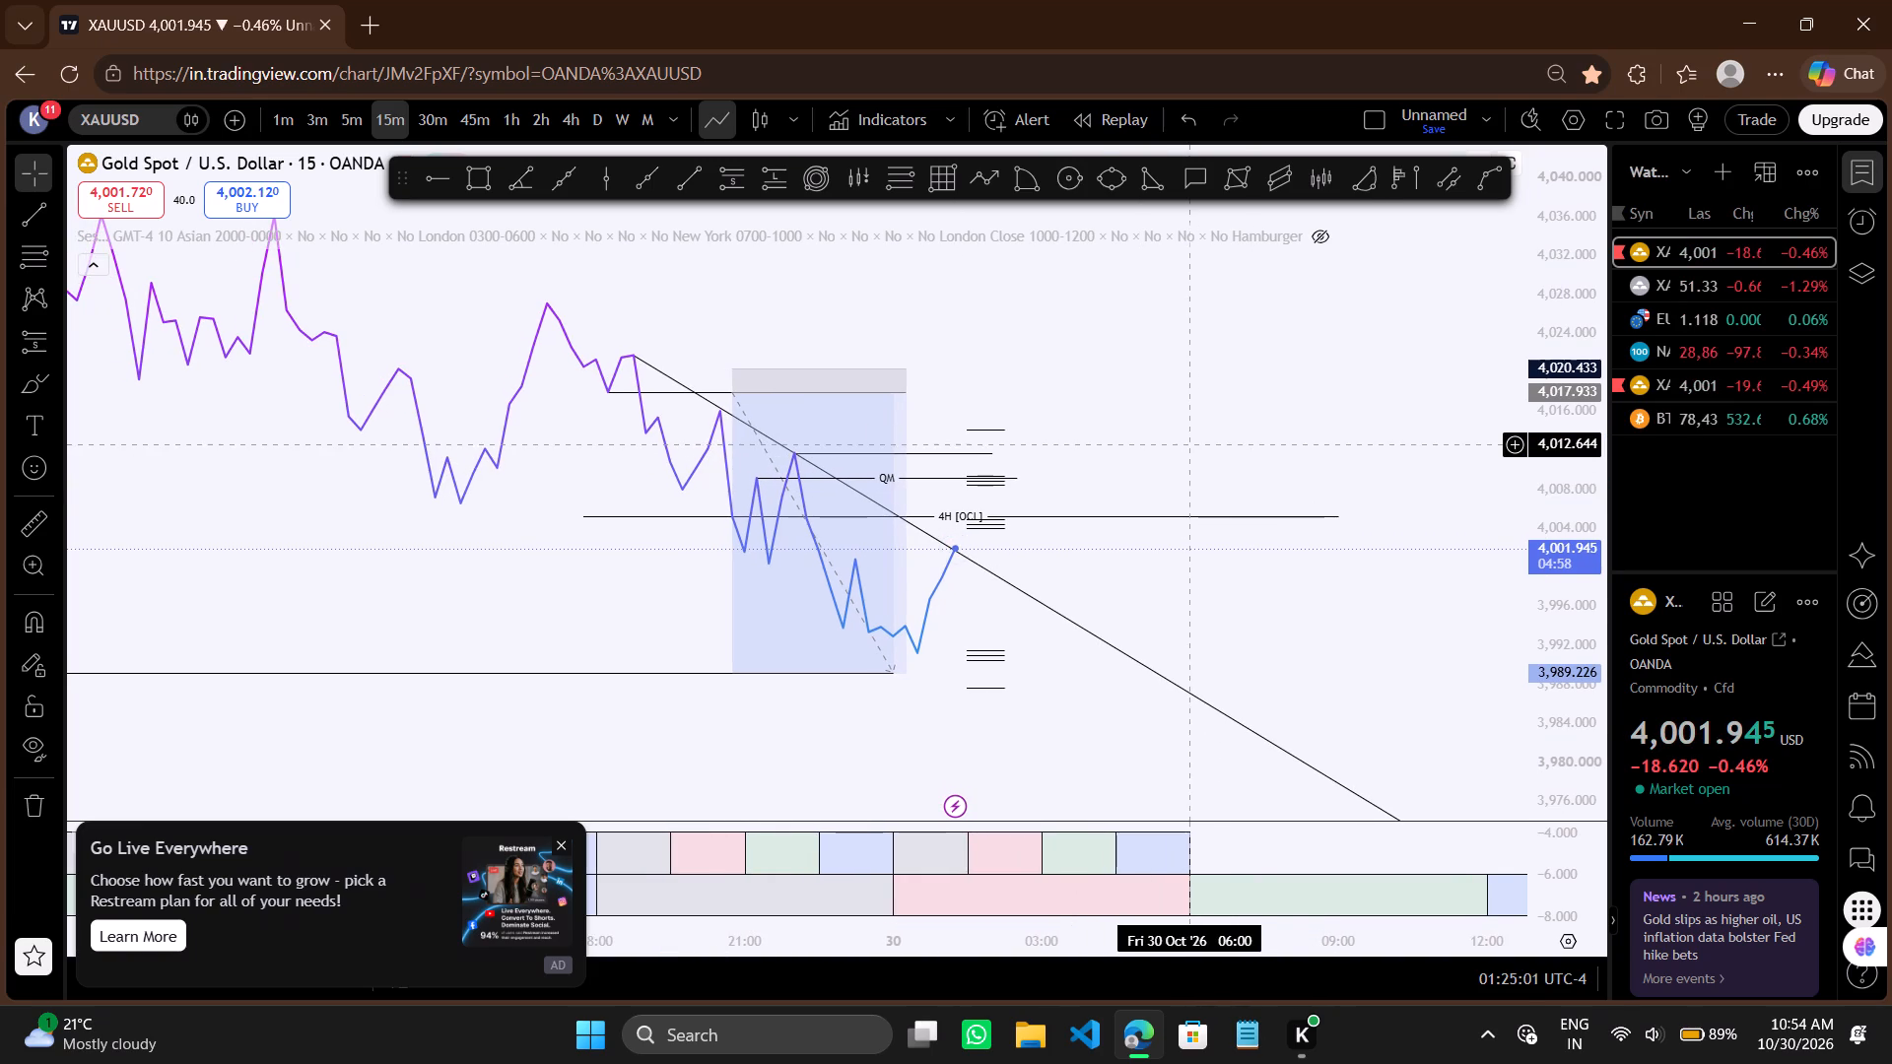
pyautogui.moveTo(1225, 426); pyautogui.dragTo(1262, 408)
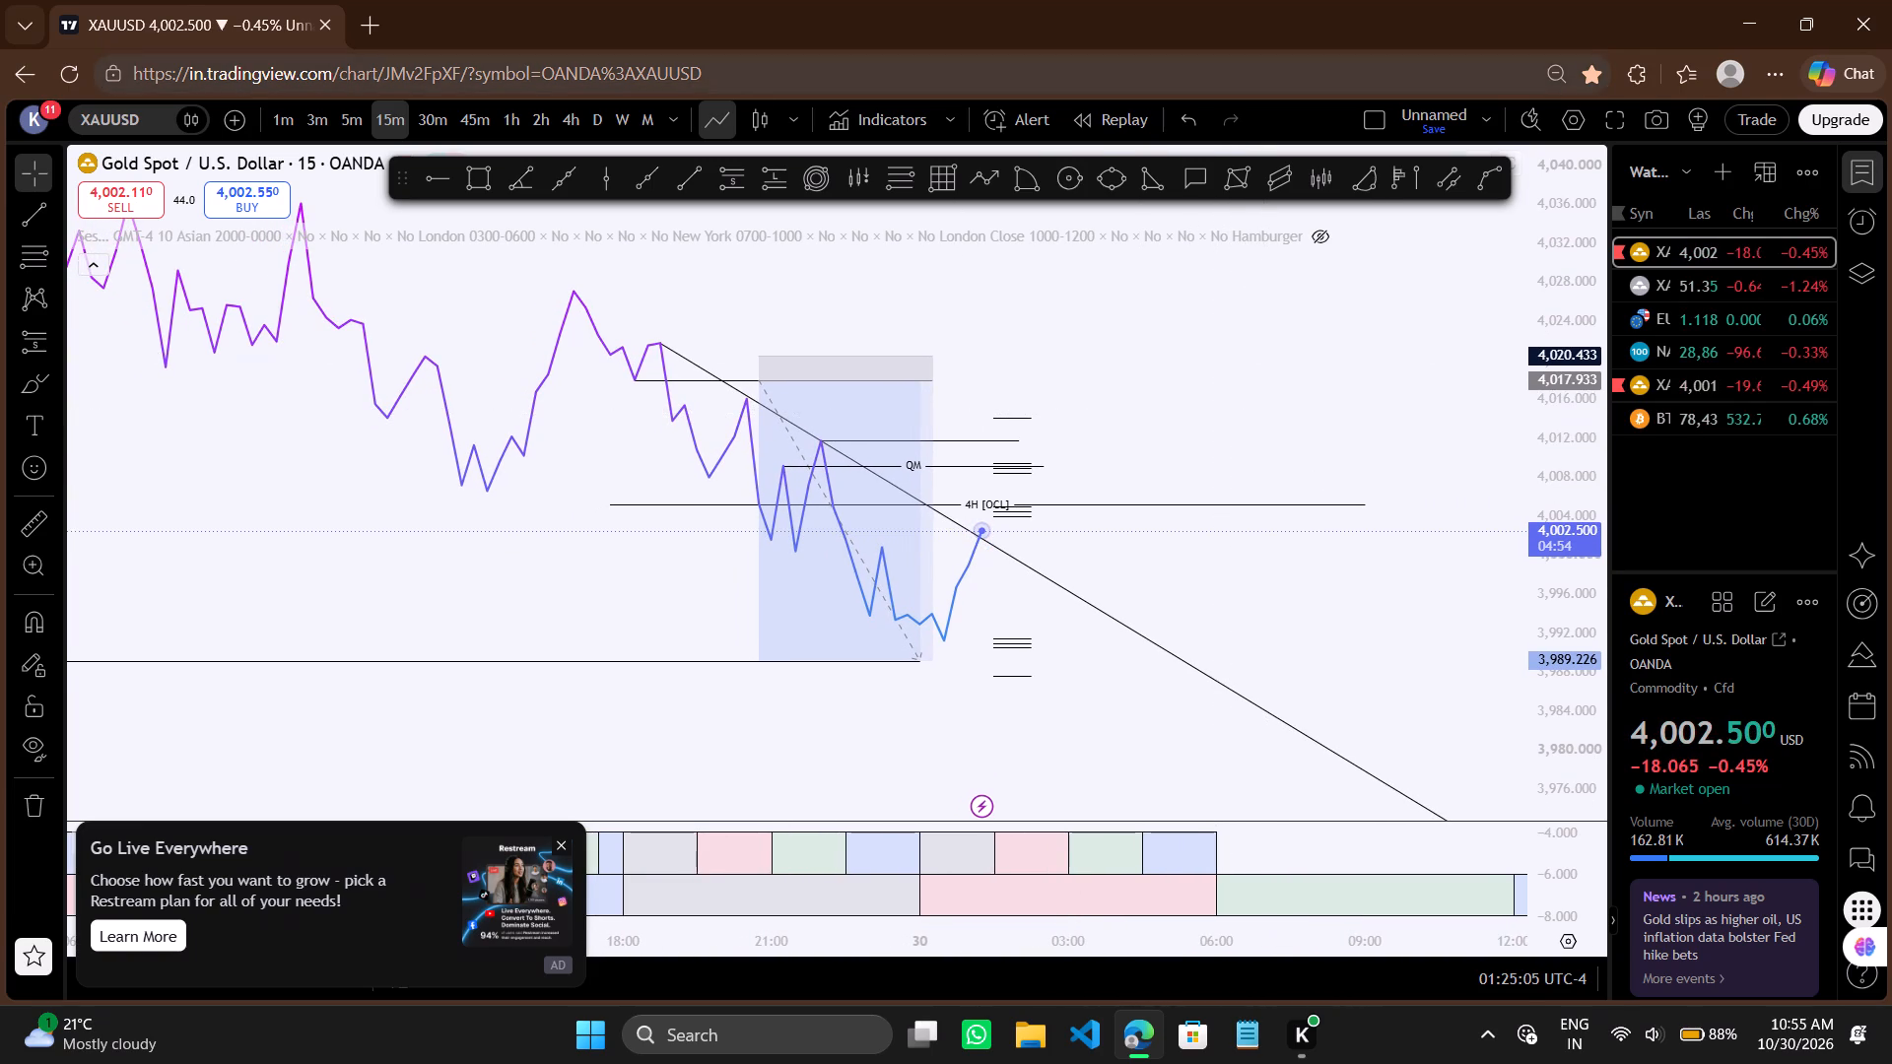
pyautogui.click(753, 117)
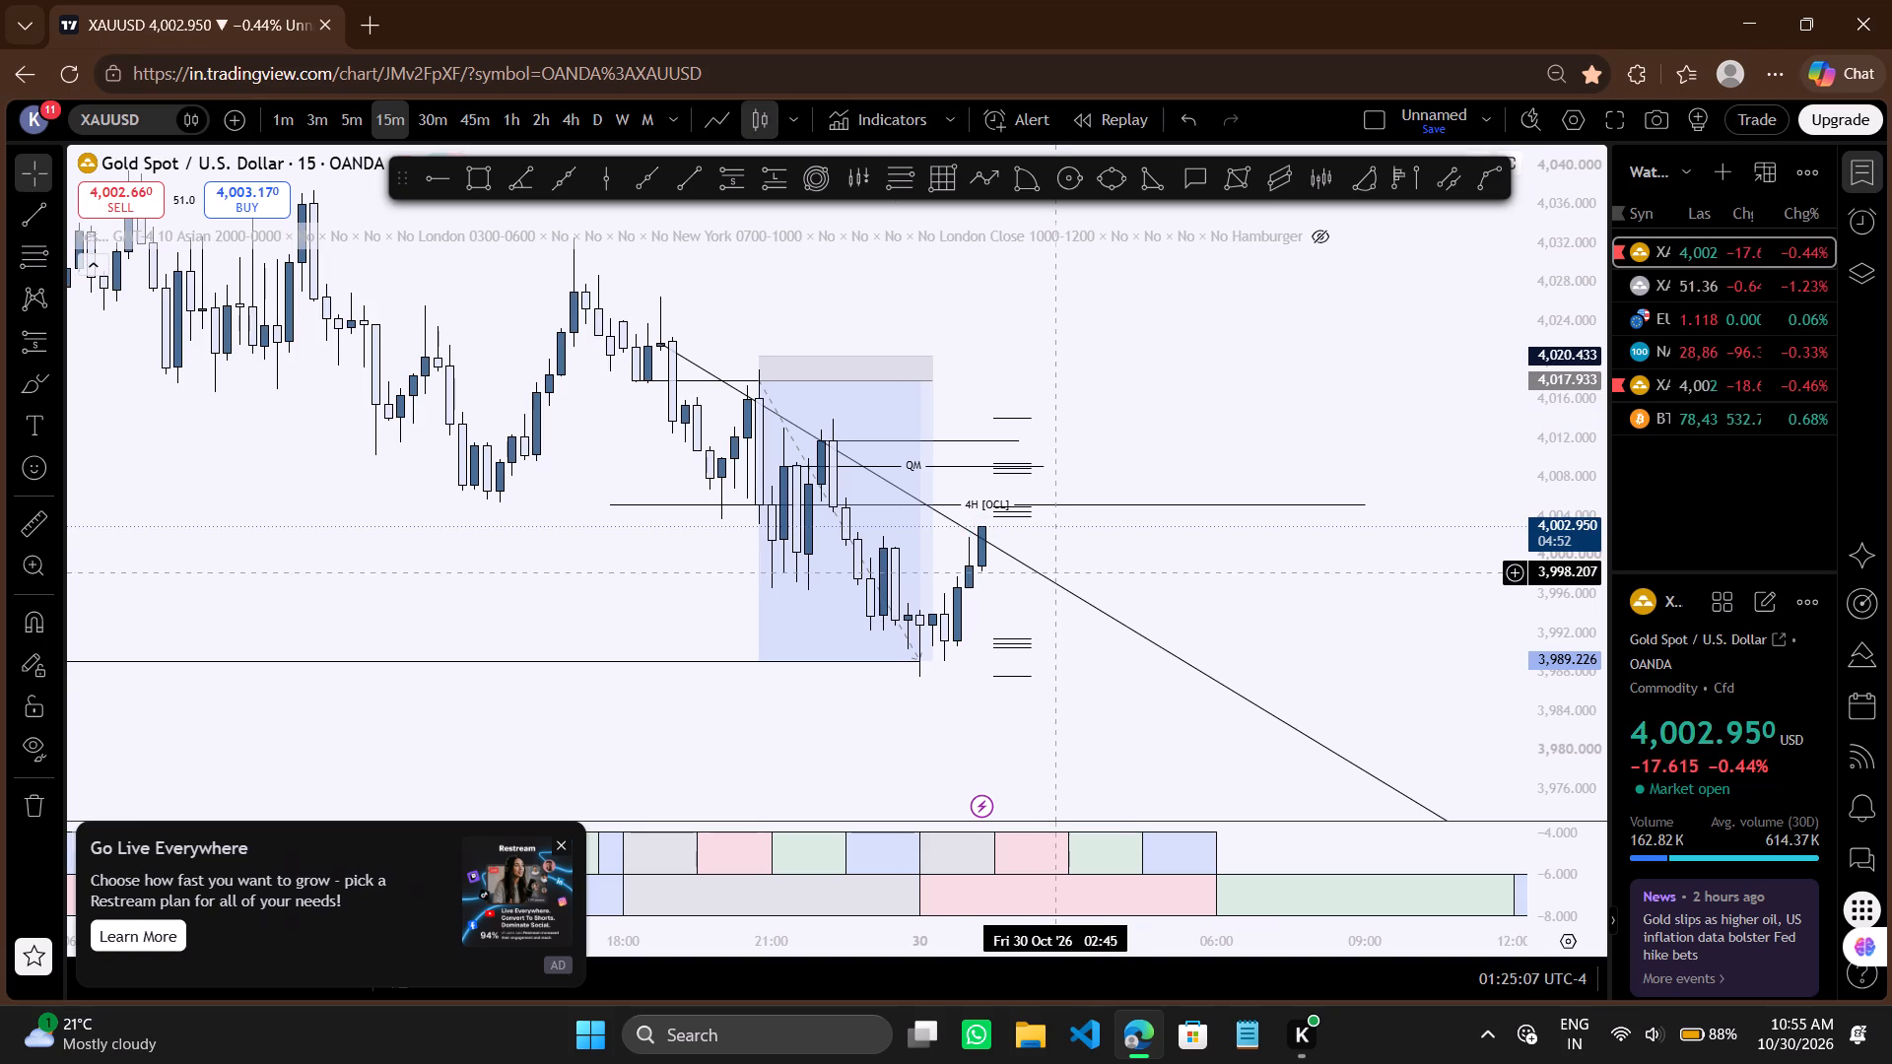
# Adjust the Fib retracement's lower anchor to about 3,987.181 at 30 Oct 02:15.
pyautogui.click(1034, 678)
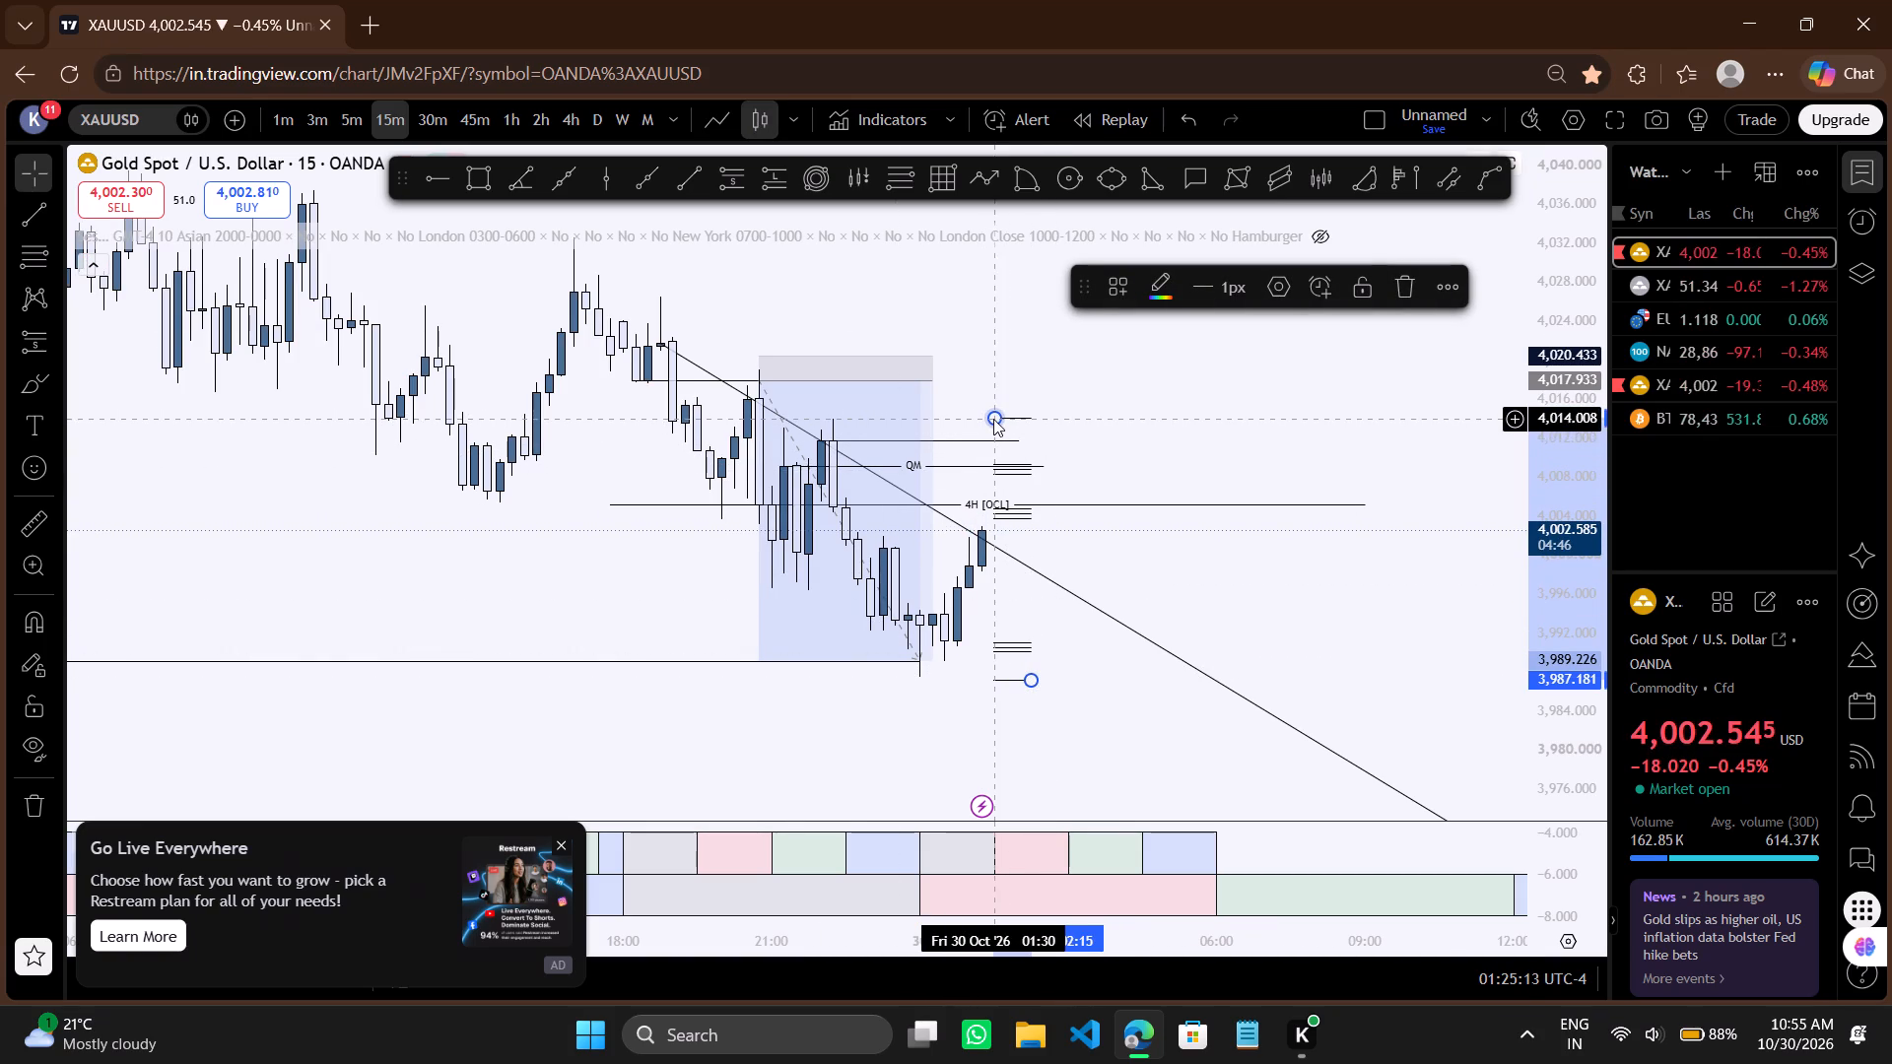
# Examine recent candles against the QM, 4H [OCL] and Fib levels on the 15-minute chart with an enlarged price scale.
pyautogui.moveTo(1130, 409); pyautogui.dragTo(1143, 366)
pyautogui.scroll(1, 1143, 366)
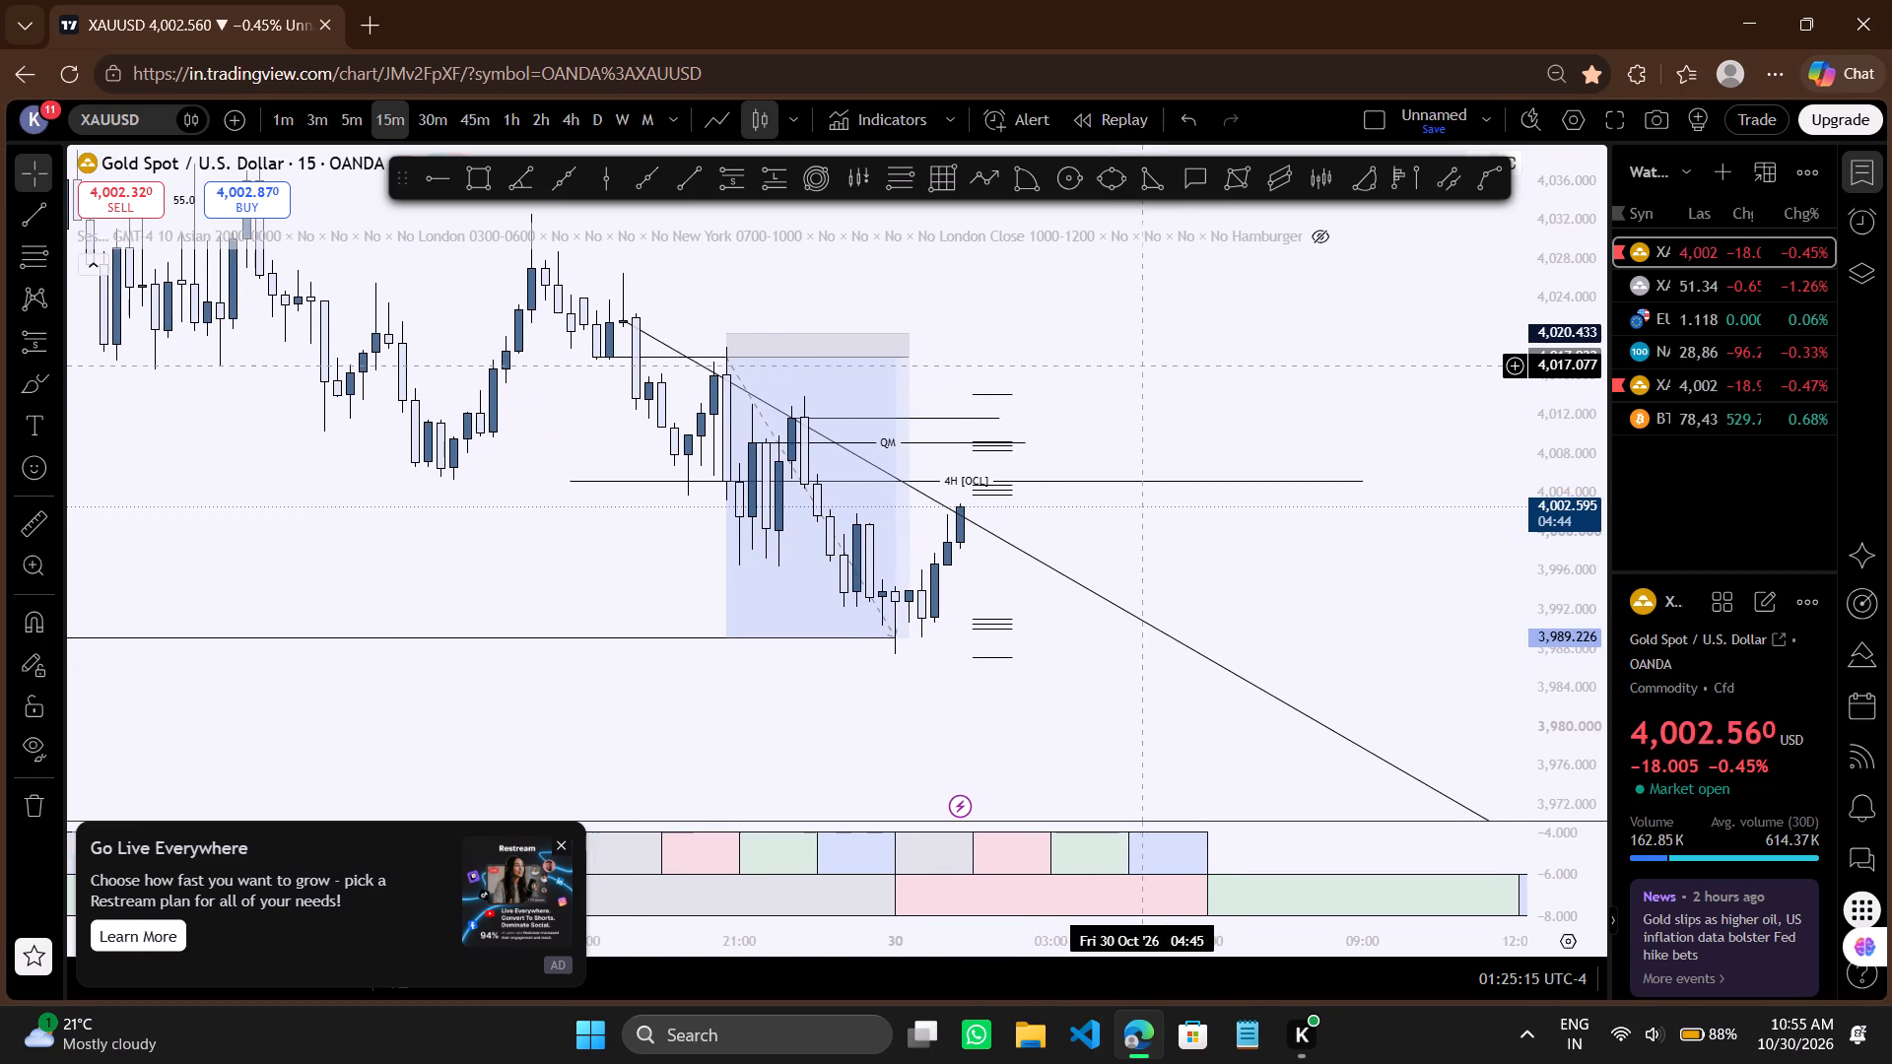
pyautogui.moveTo(1176, 381); pyautogui.dragTo(1165, 377)
pyautogui.moveTo(1165, 377); pyautogui.dragTo(1163, 377)
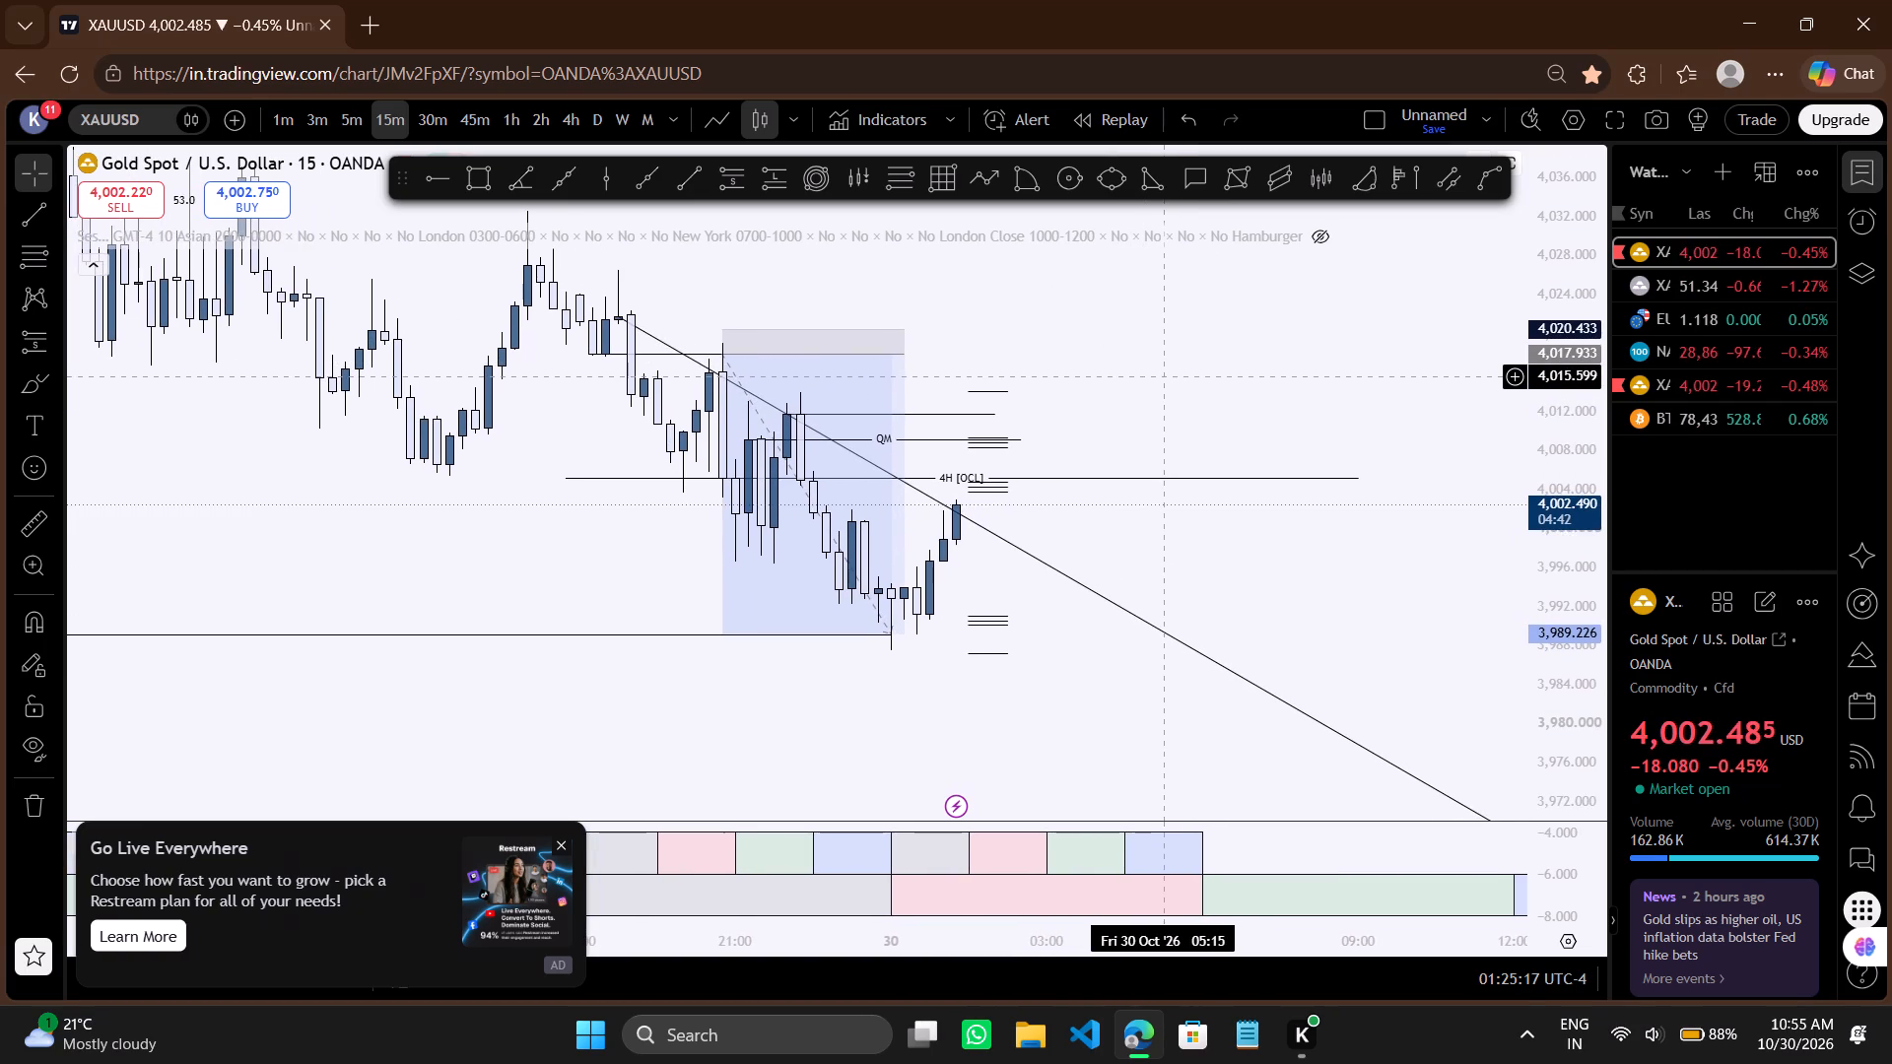
pyautogui.moveTo(1163, 377); pyautogui.dragTo(1155, 377)
pyautogui.moveTo(1155, 377); pyautogui.dragTo(1142, 377)
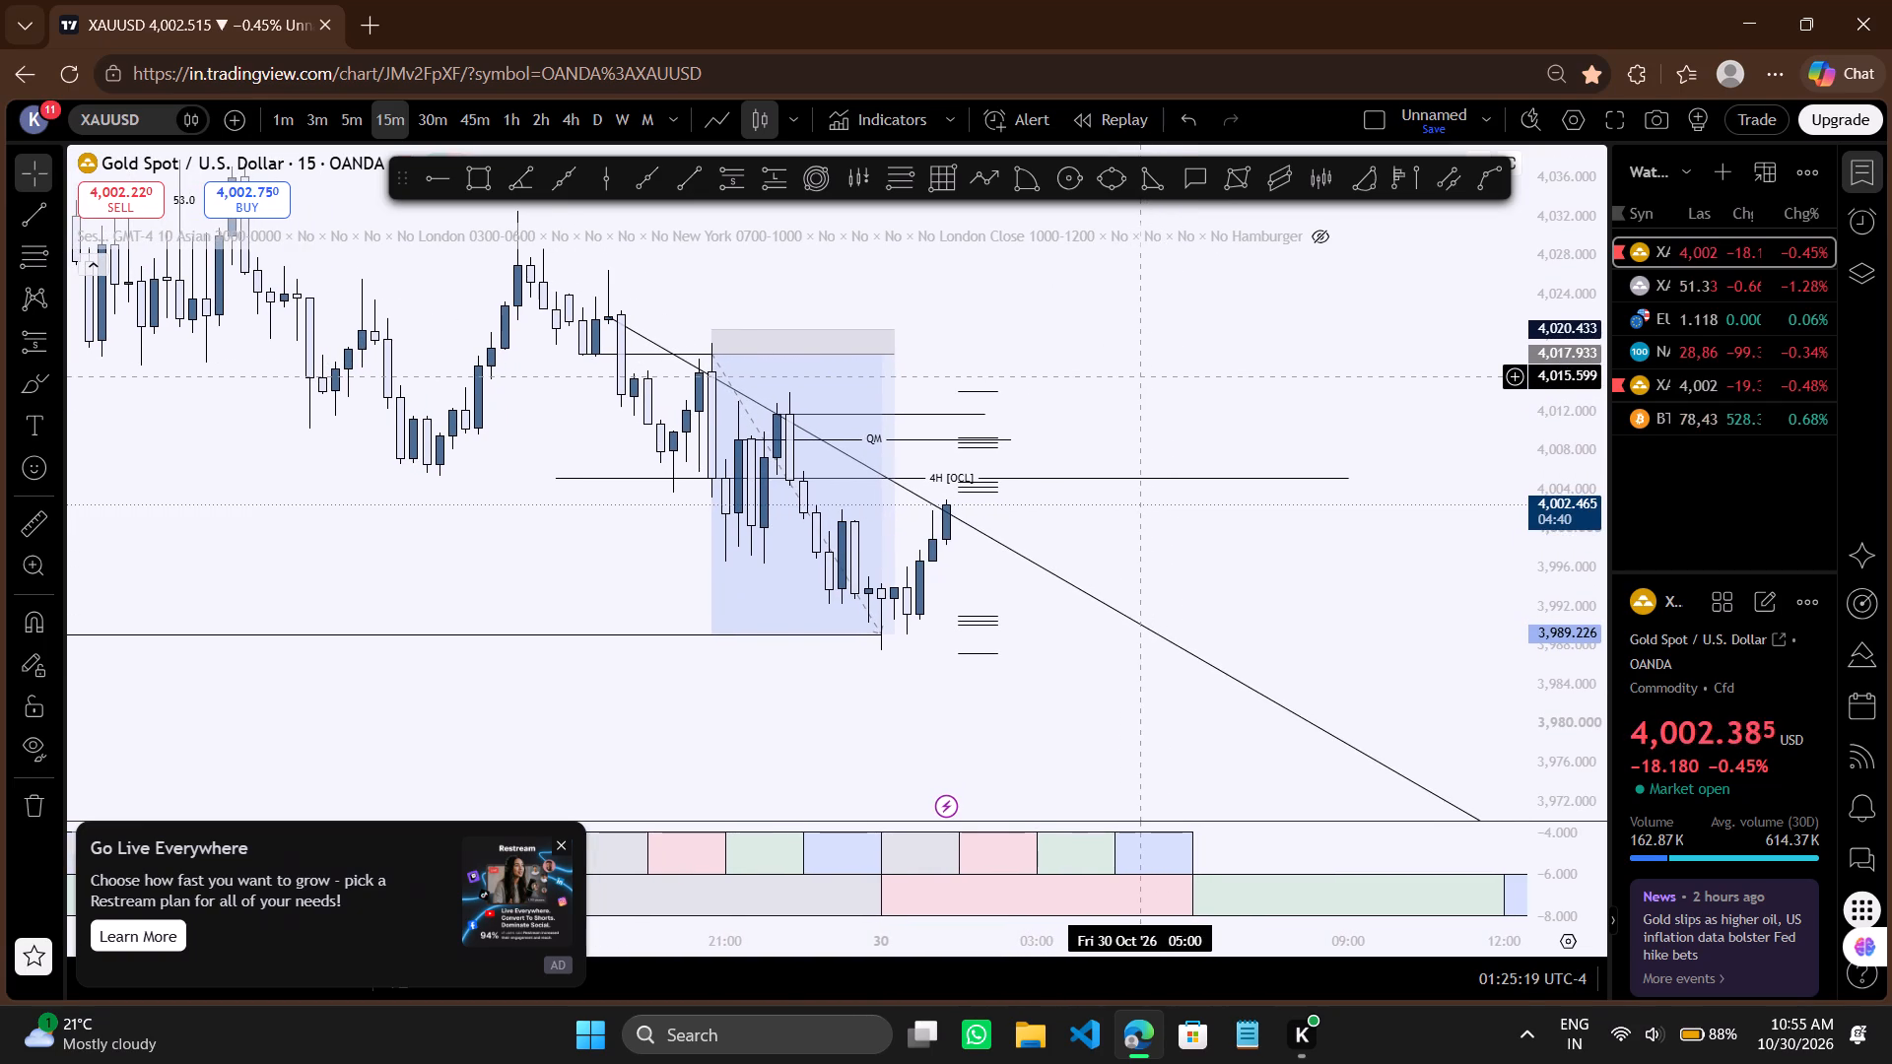
pyautogui.moveTo(1186, 380); pyautogui.dragTo(1160, 379)
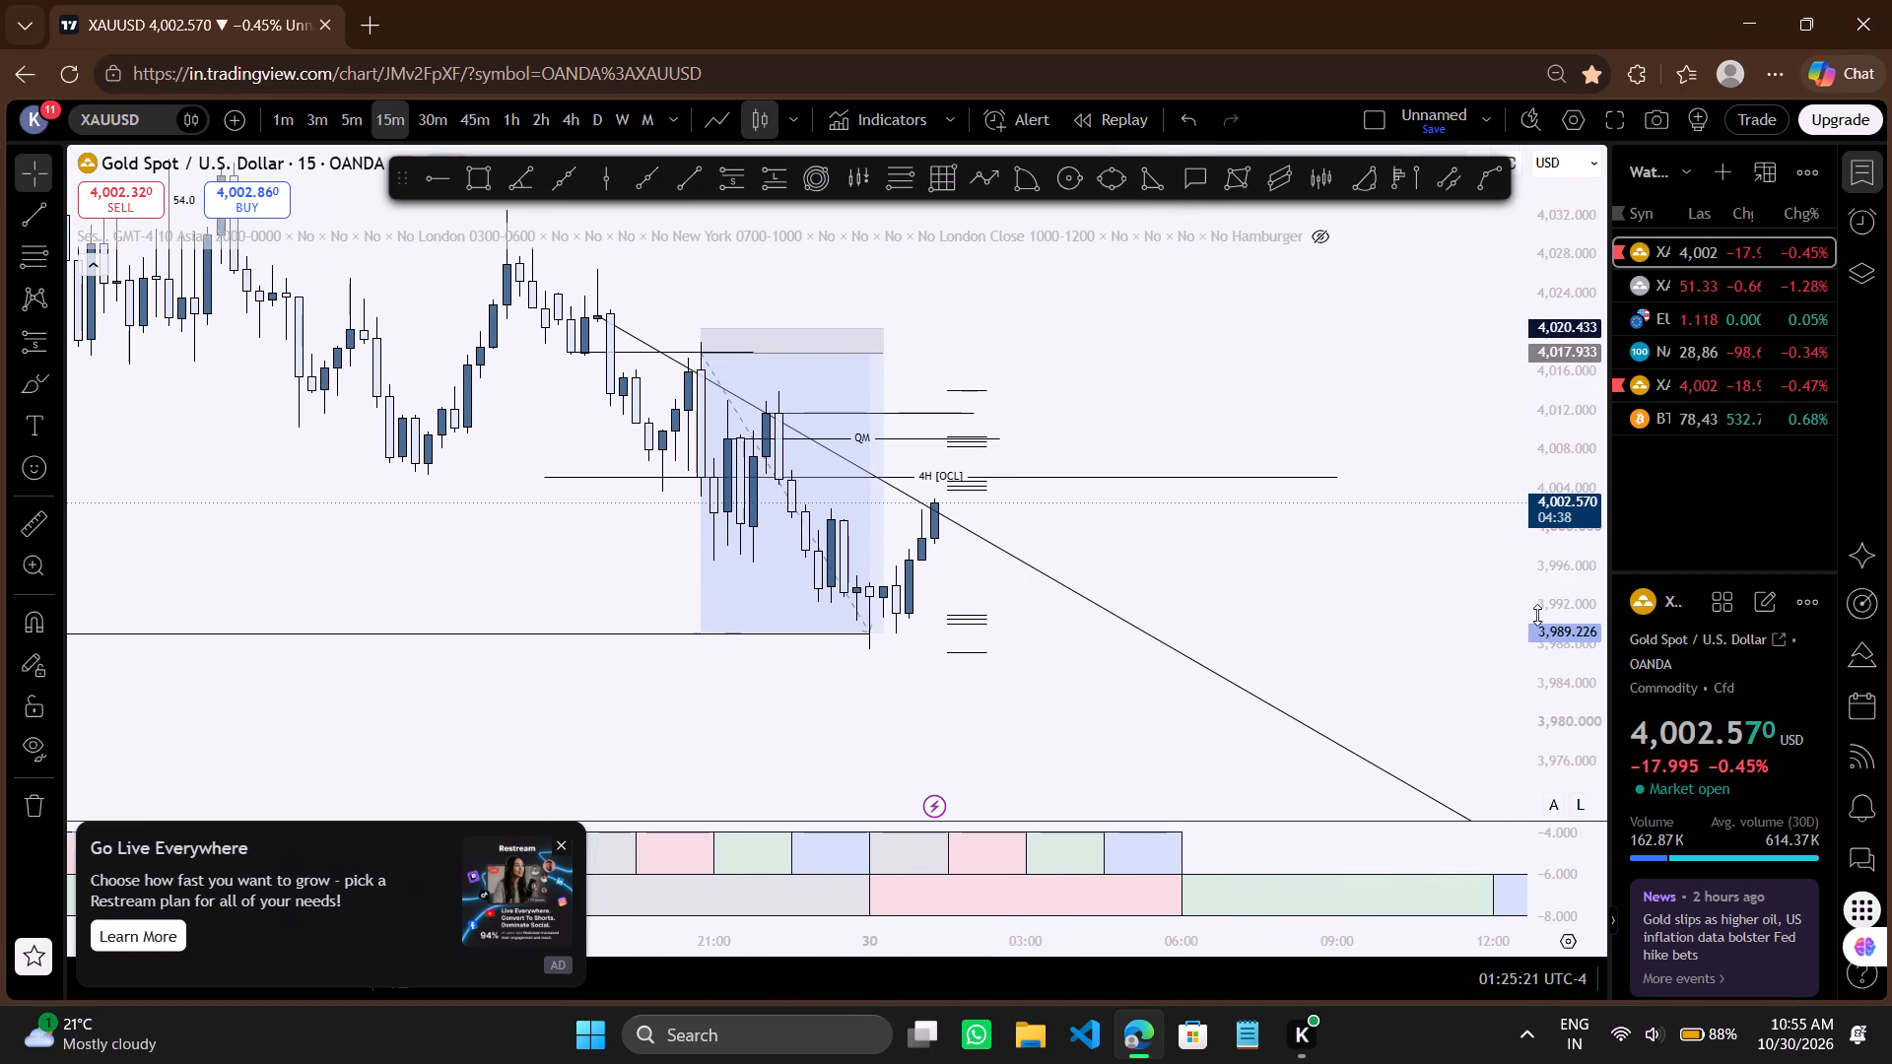
pyautogui.moveTo(1537, 615); pyautogui.dragTo(1490, 159)
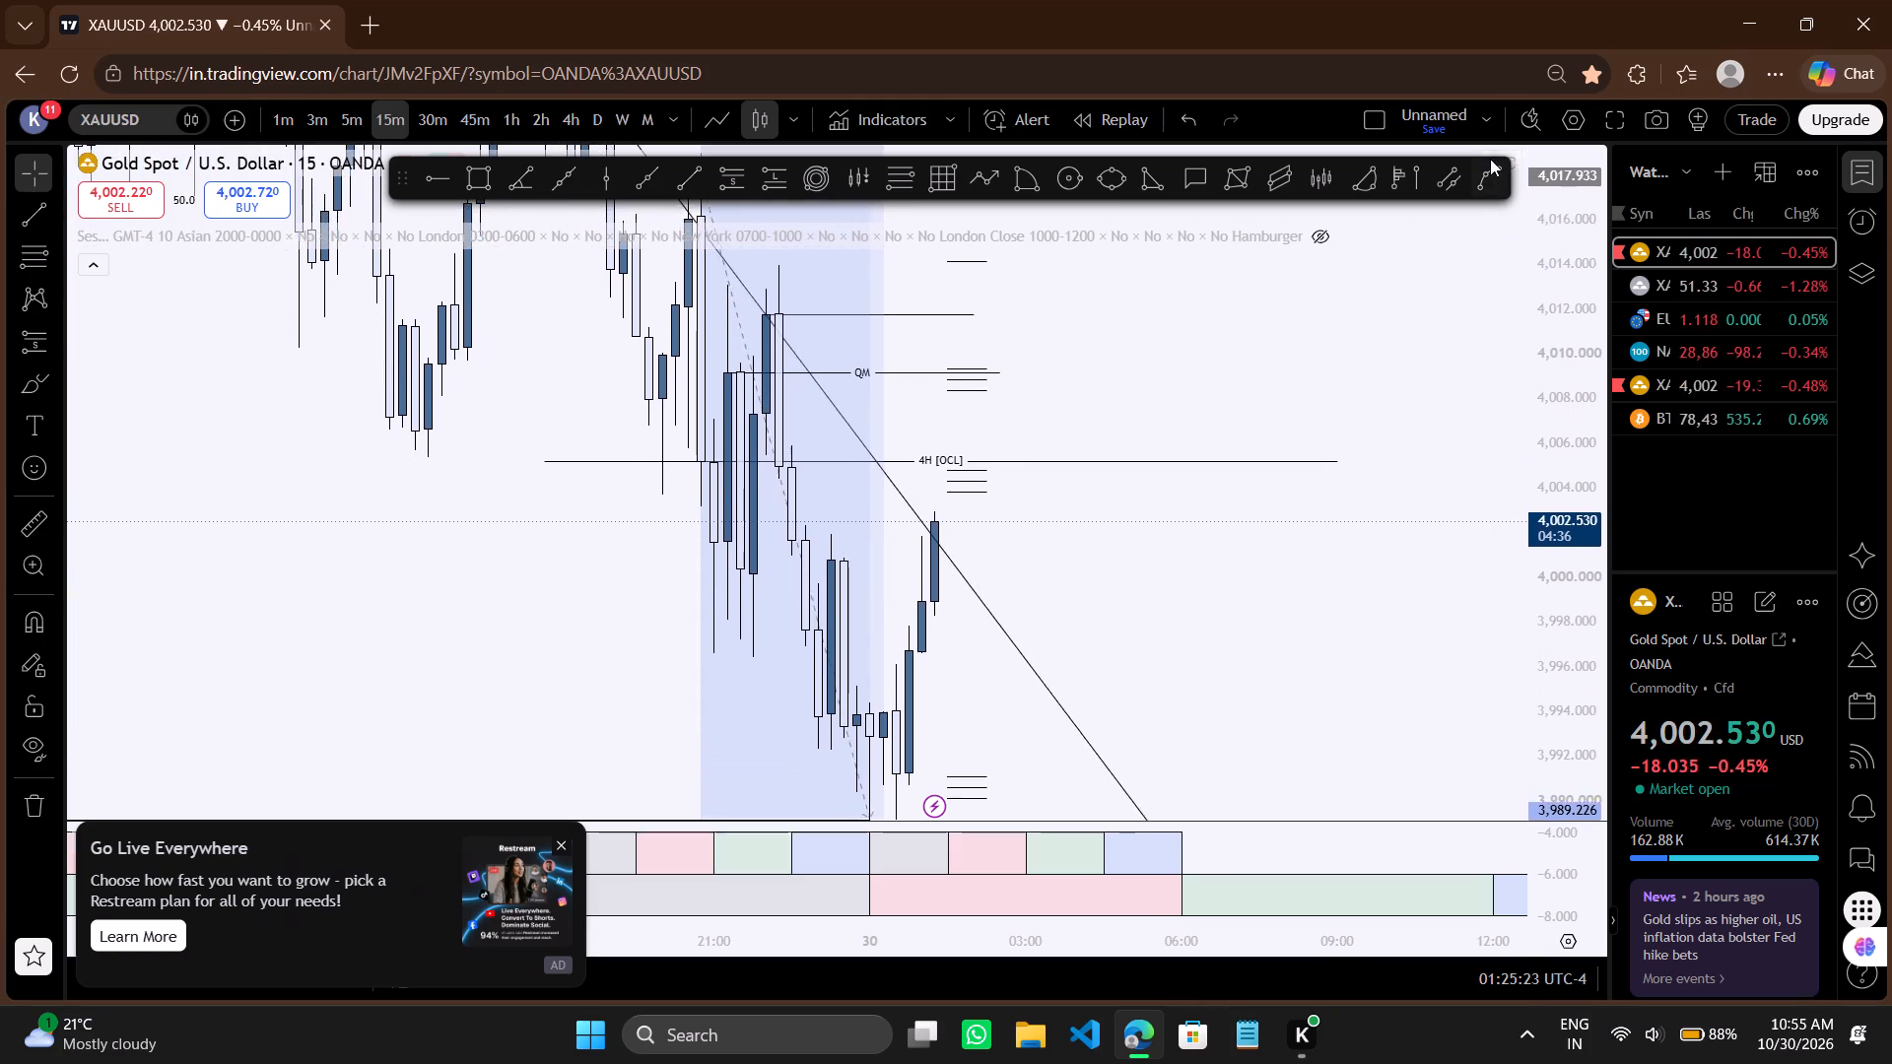
pyautogui.moveTo(1490, 159); pyautogui.dragTo(1480, 272)
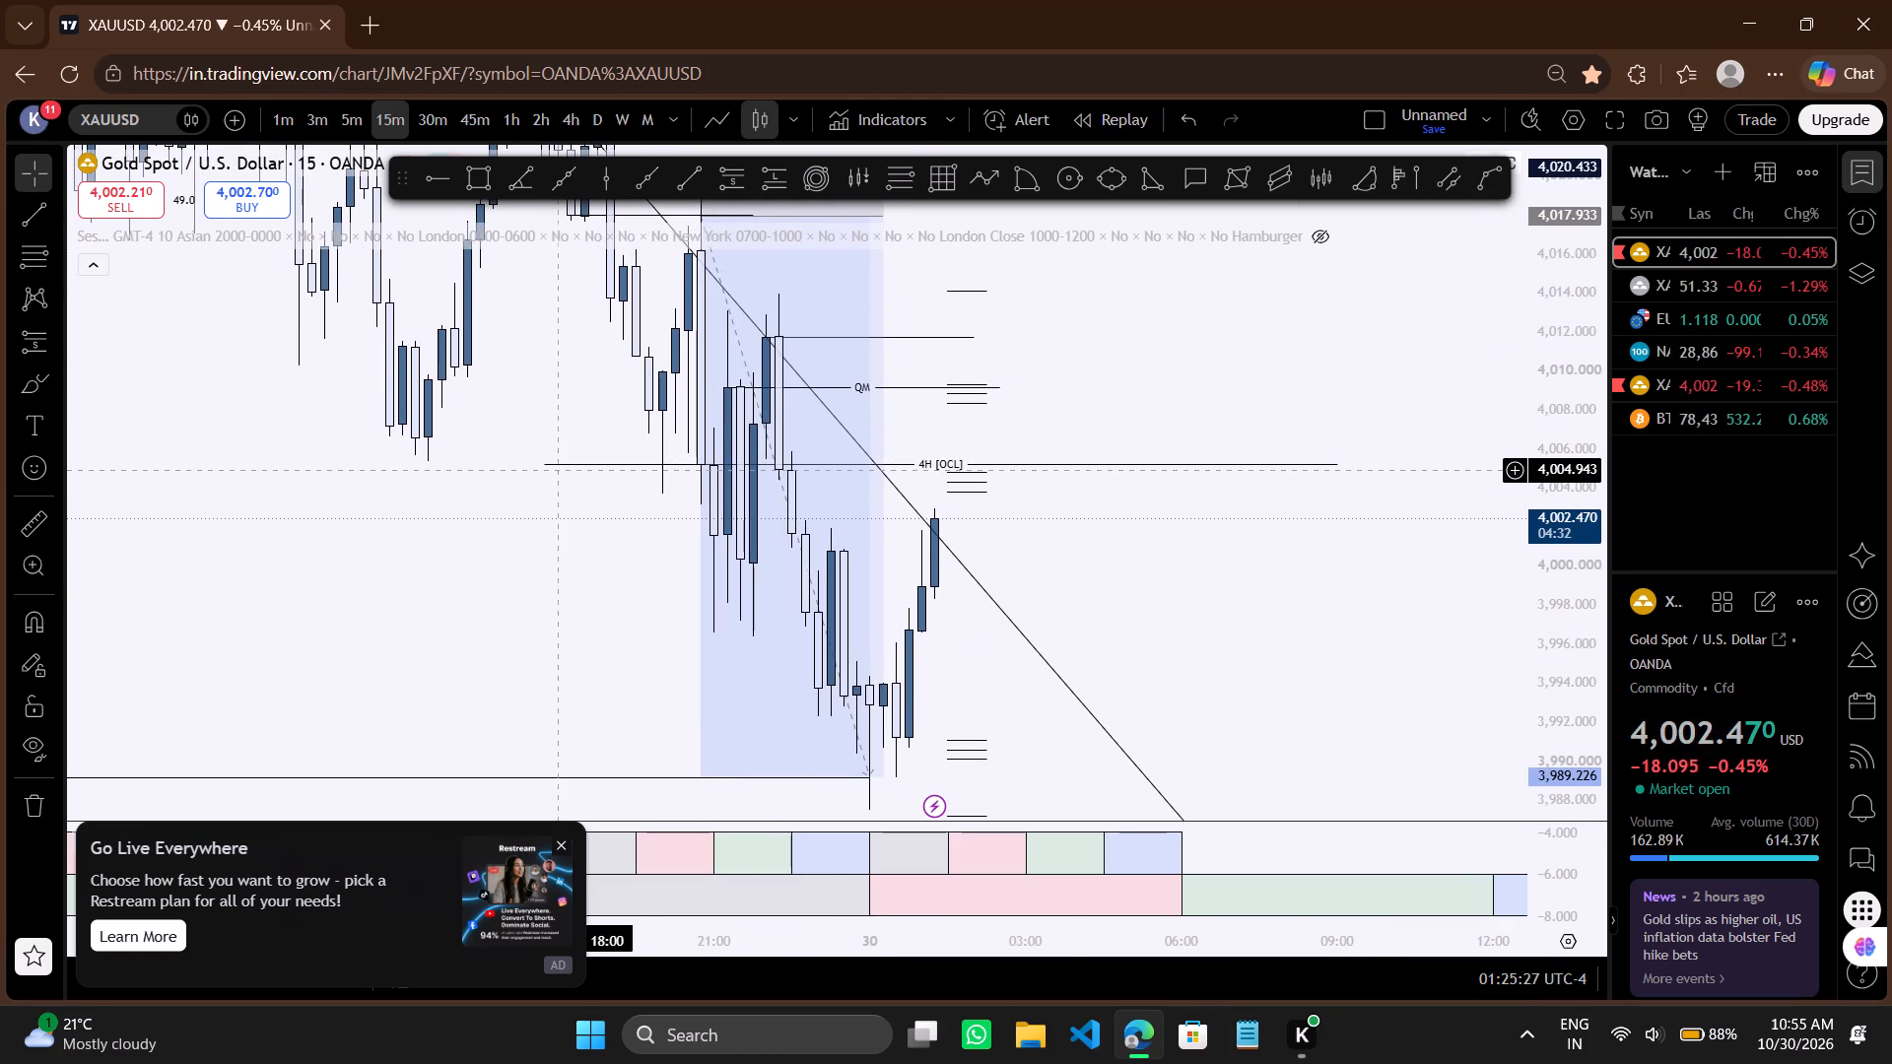
# Check the marked levels on the 4-hour chart, returning to the 15-minute timeframe.
pyautogui.click(574, 124)
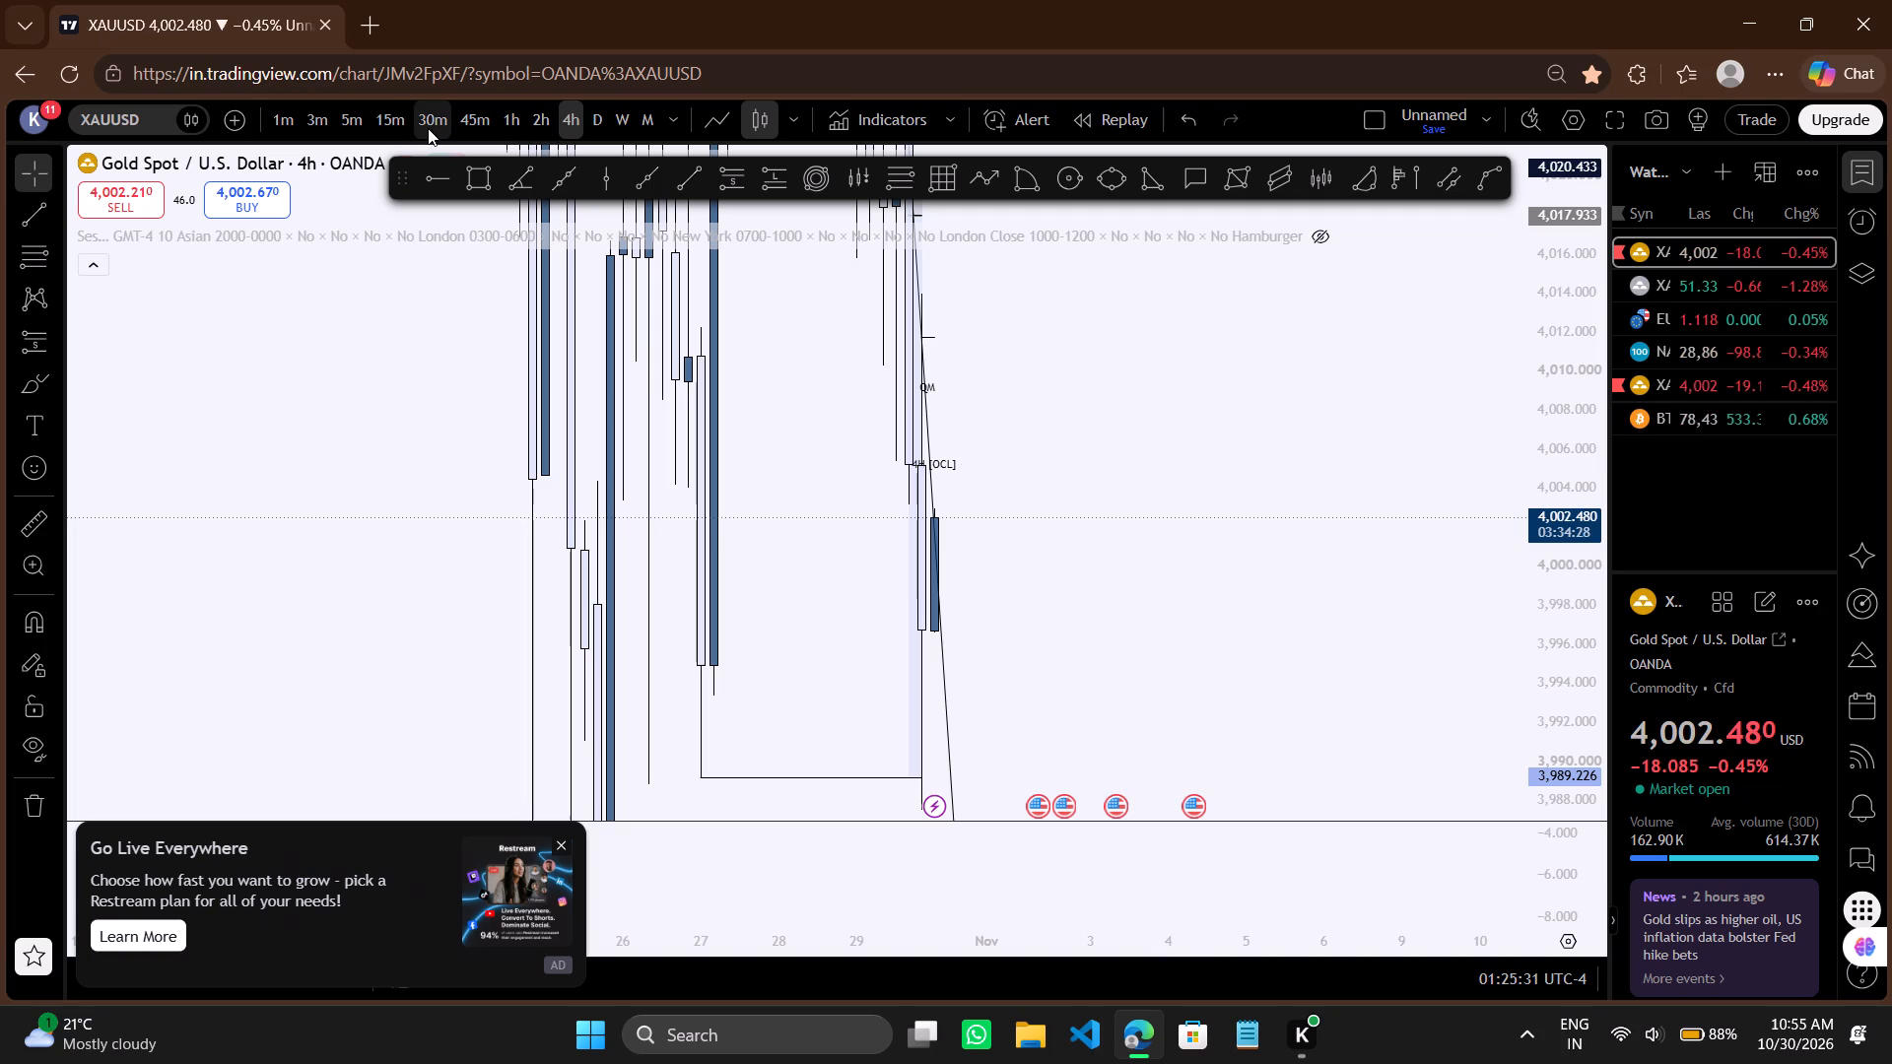
pyautogui.click(394, 125)
# Examine the current rise toward the descending ray, 4H [OCL] and QM levels on the 15-minute chart.
pyautogui.scroll(1, 847, 613)
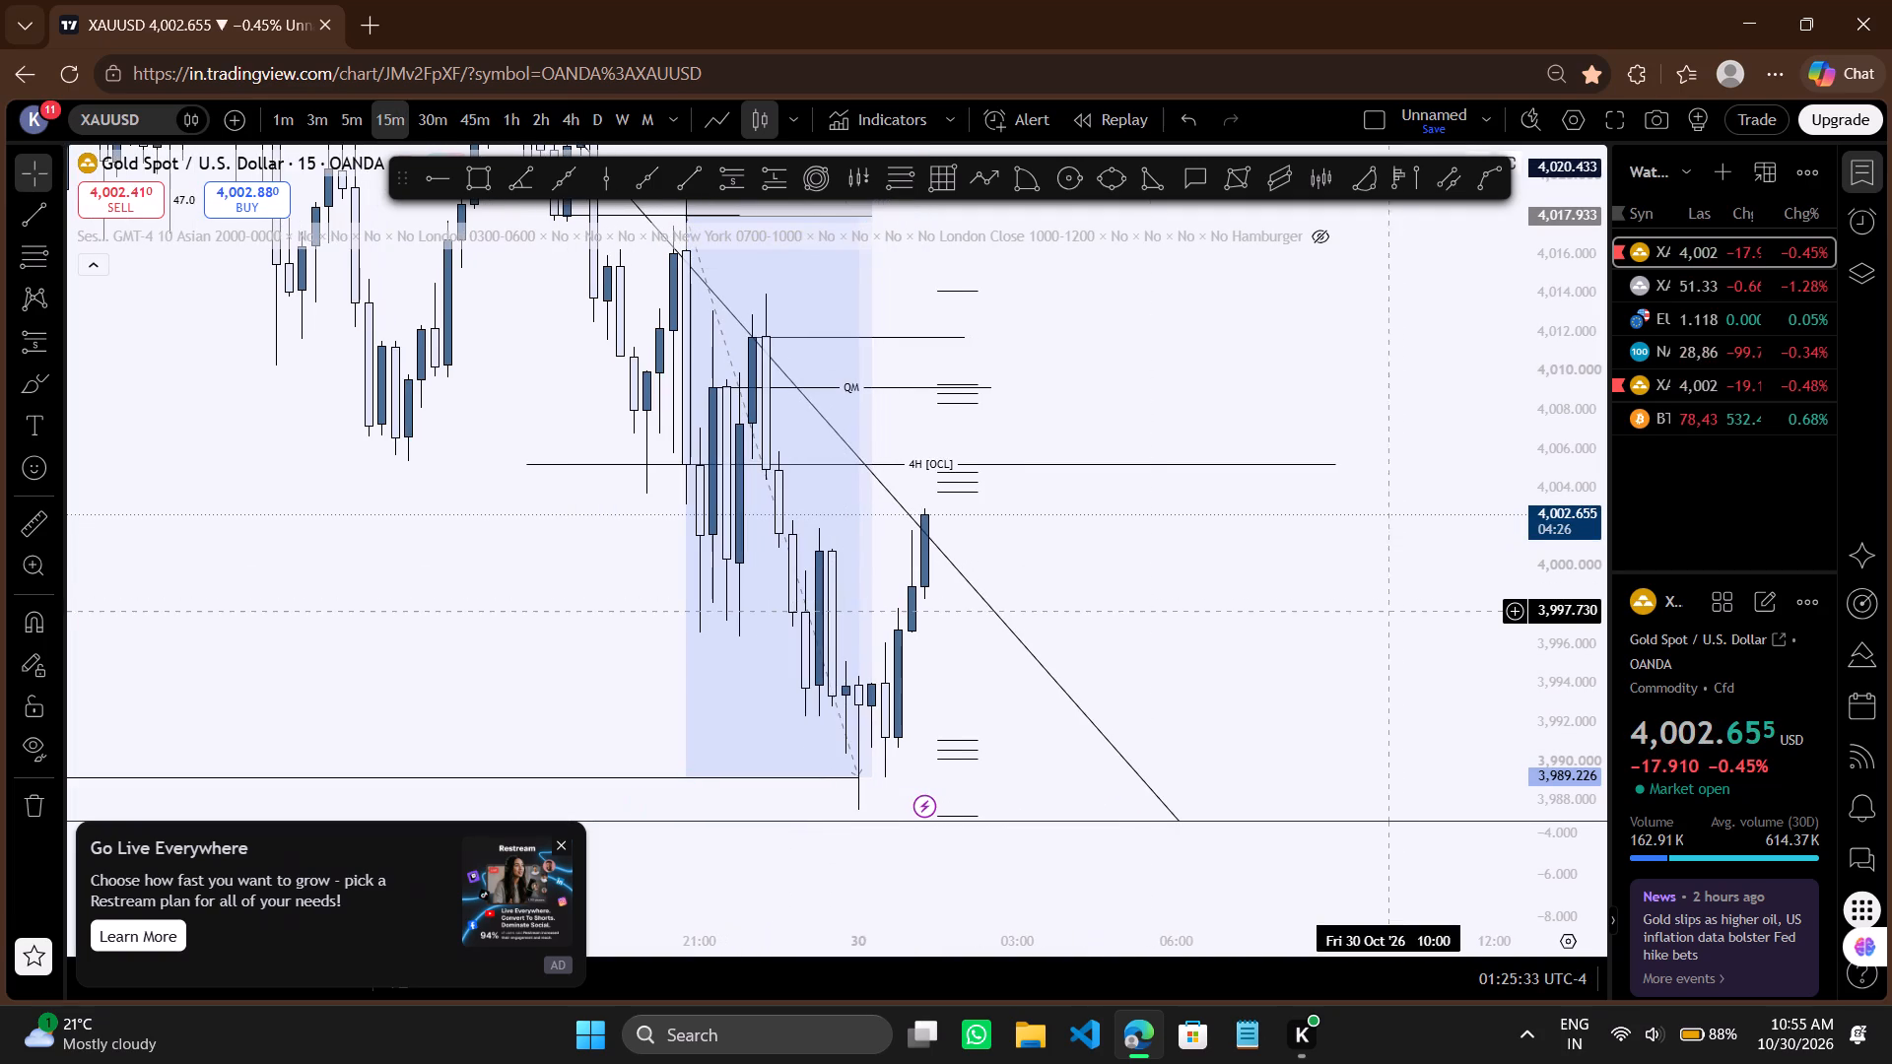
pyautogui.moveTo(1409, 611); pyautogui.dragTo(1323, 544)
pyautogui.scroll(-1, 1323, 544)
pyautogui.moveTo(1586, 526); pyautogui.dragTo(1579, 573)
pyautogui.moveTo(1440, 613); pyautogui.dragTo(1365, 624)
pyautogui.scroll(-1, 1365, 624)
pyautogui.moveTo(1337, 623); pyautogui.dragTo(1312, 623)
pyautogui.moveTo(1312, 623); pyautogui.dragTo(1299, 623)
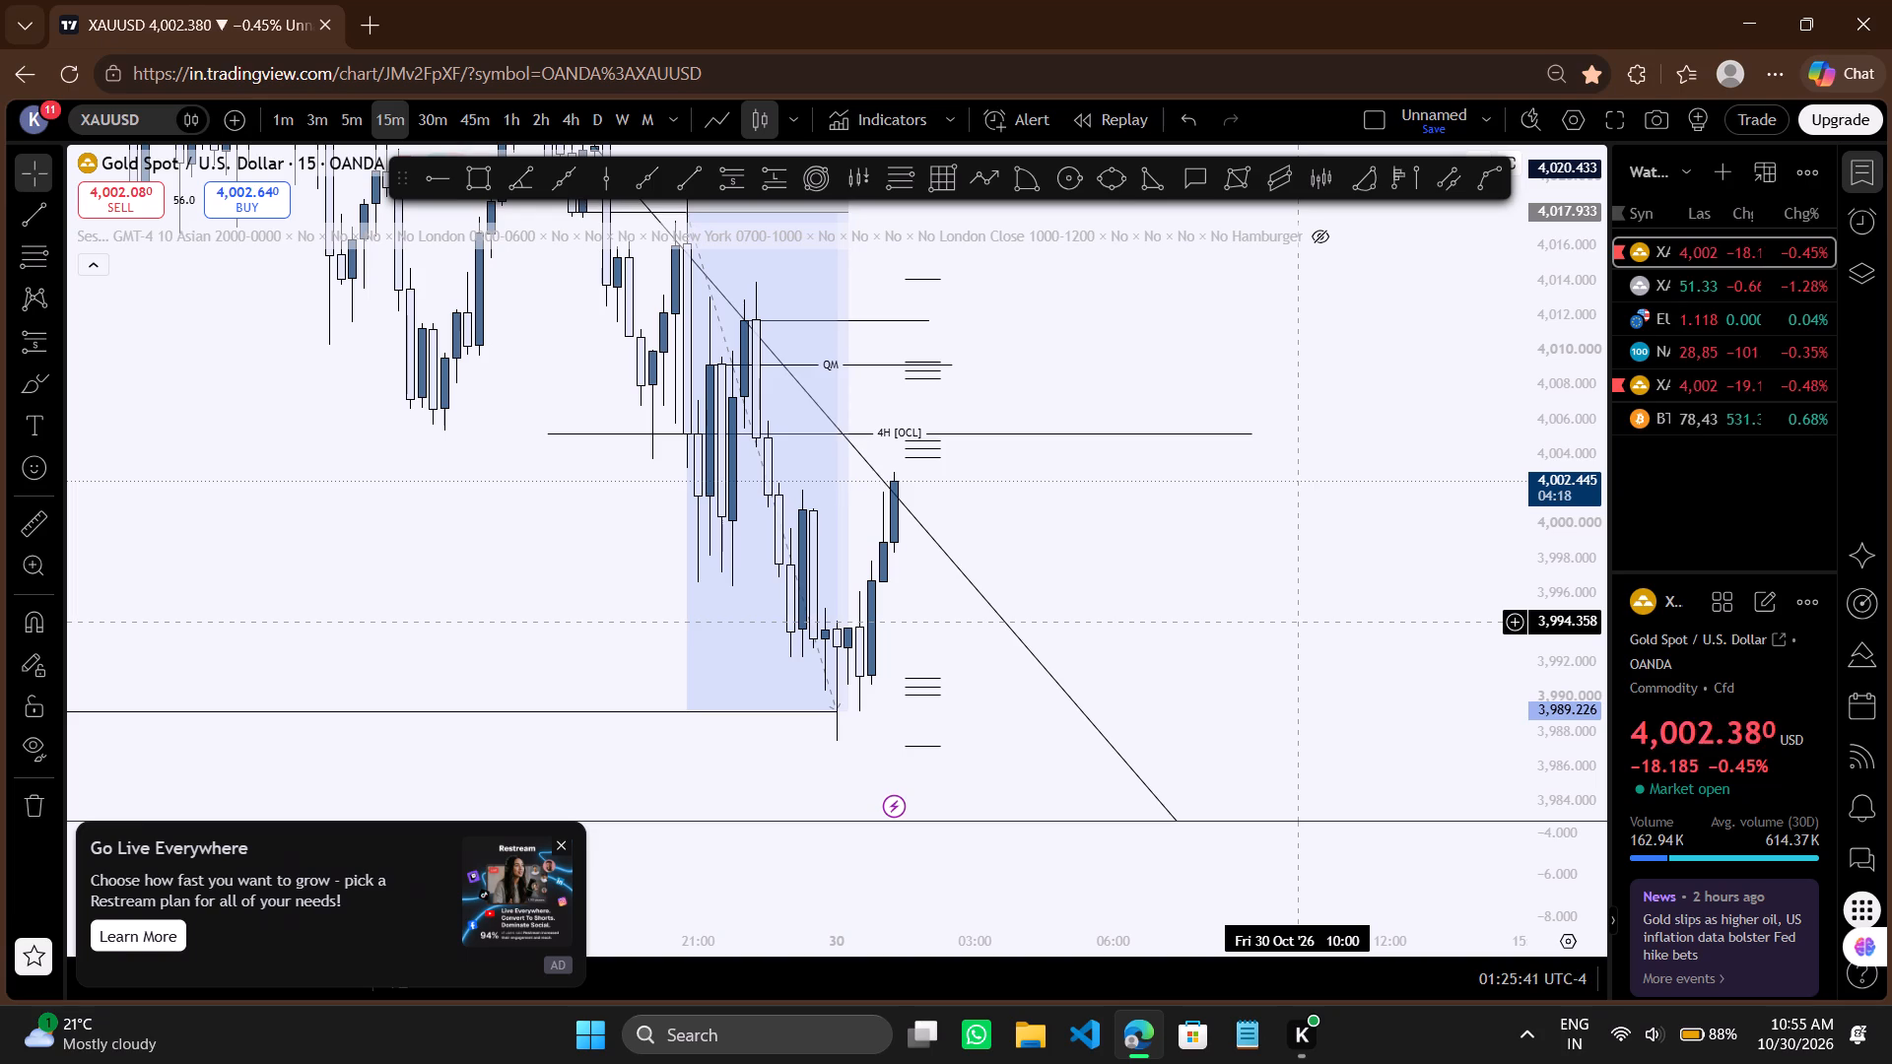
pyautogui.moveTo(1299, 623); pyautogui.dragTo(1321, 660)
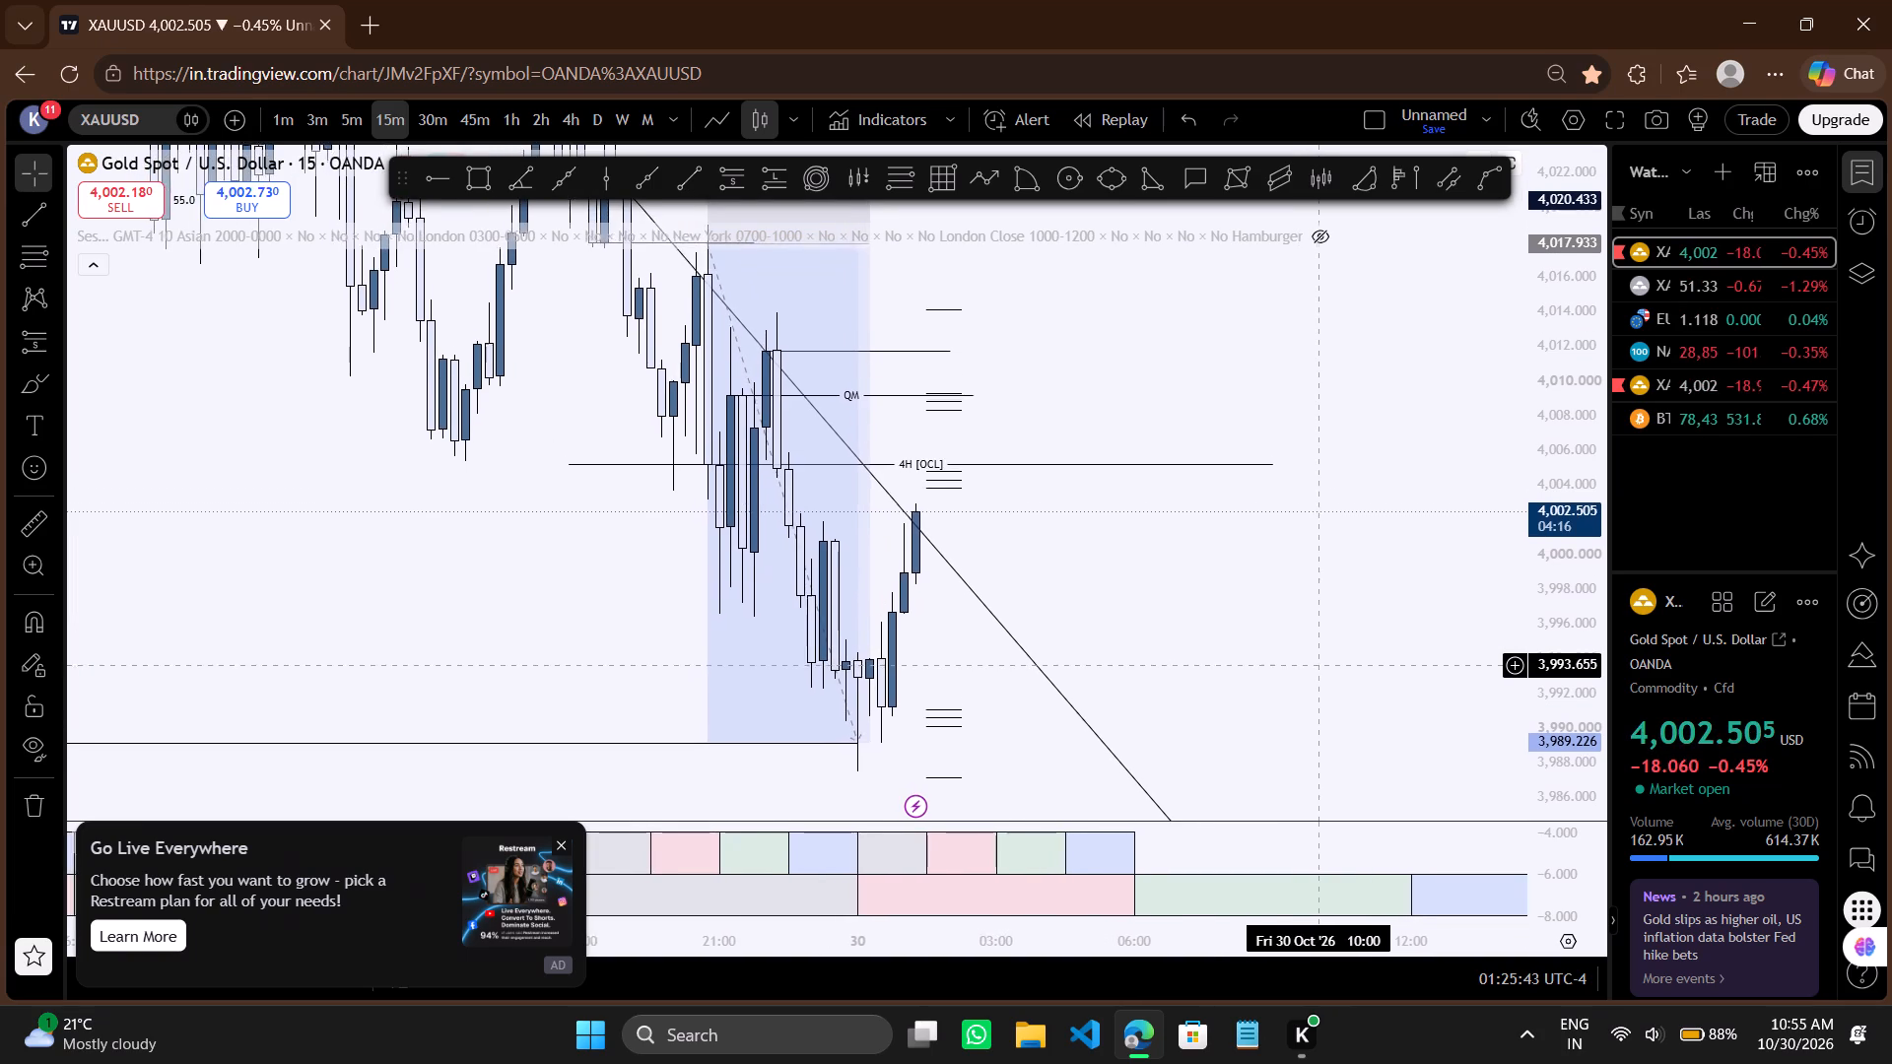
pyautogui.moveTo(1321, 660); pyautogui.dragTo(1318, 646)
pyautogui.moveTo(1318, 646); pyautogui.dragTo(1312, 633)
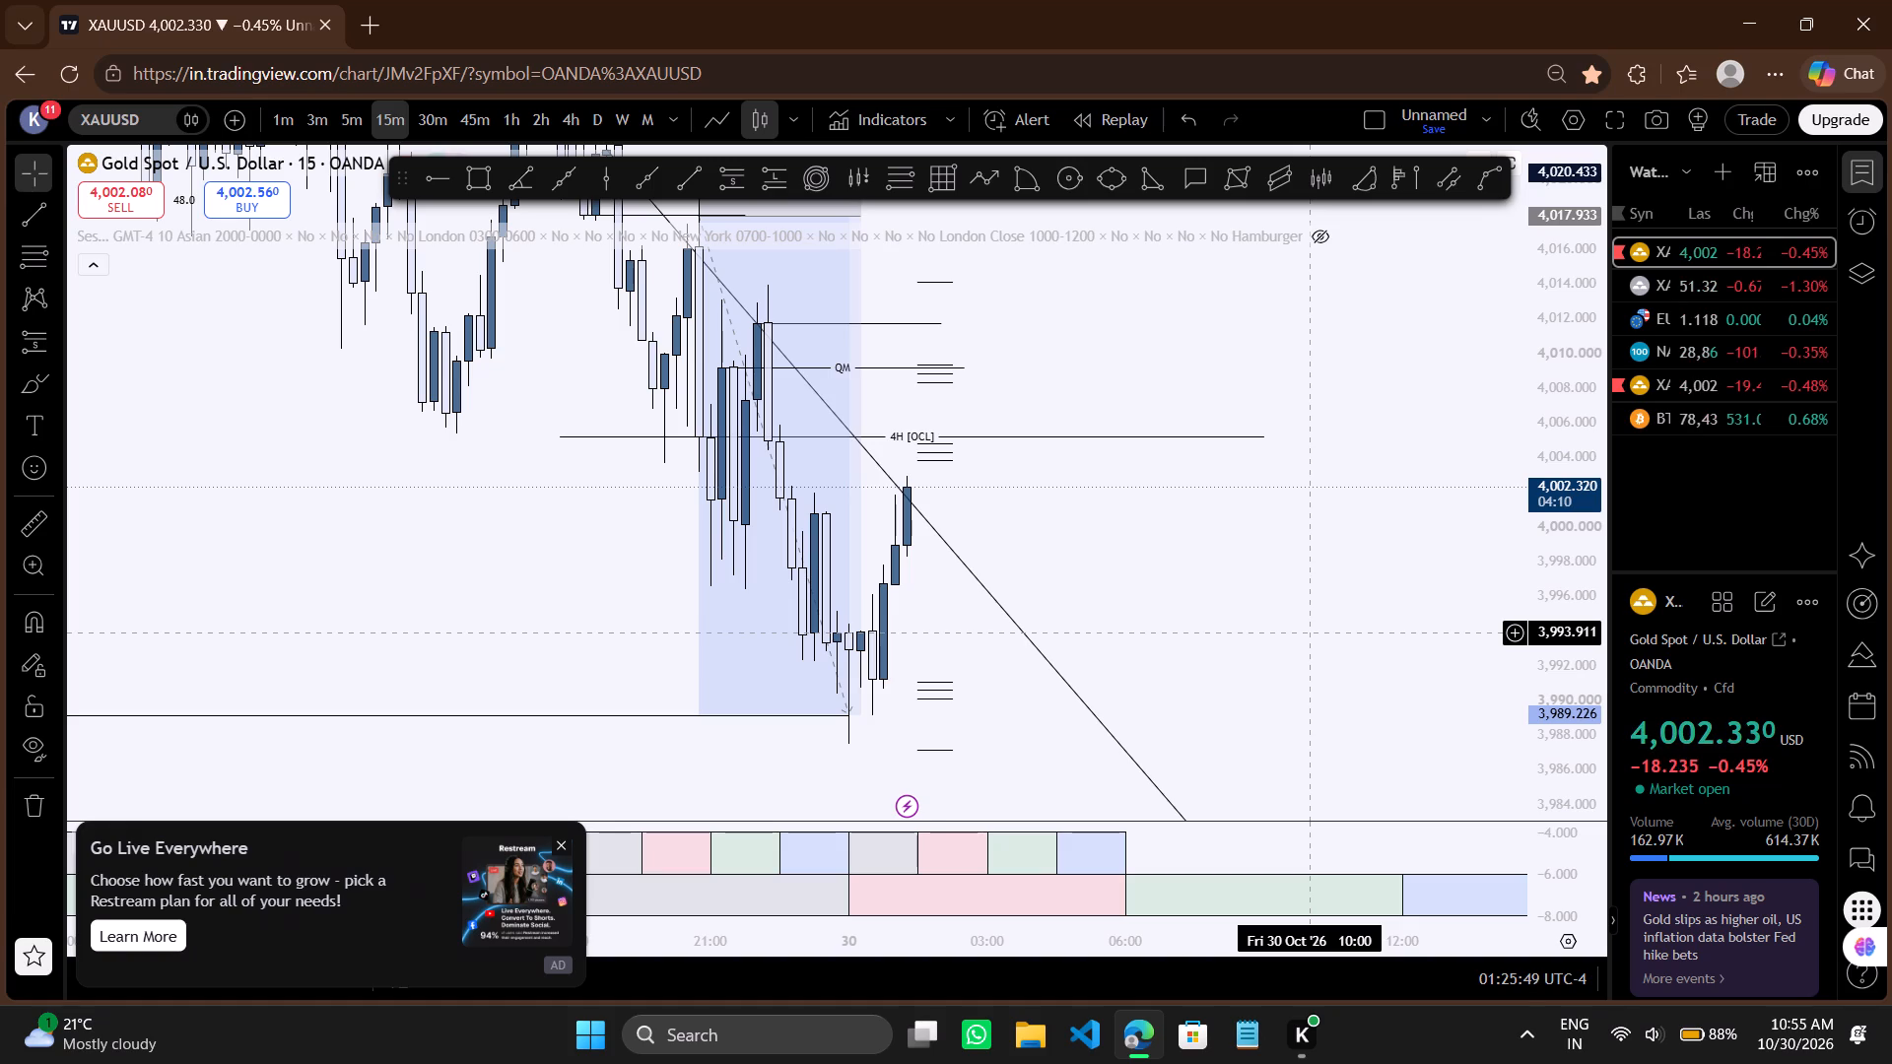
pyautogui.moveTo(1312, 633); pyautogui.dragTo(1315, 655)
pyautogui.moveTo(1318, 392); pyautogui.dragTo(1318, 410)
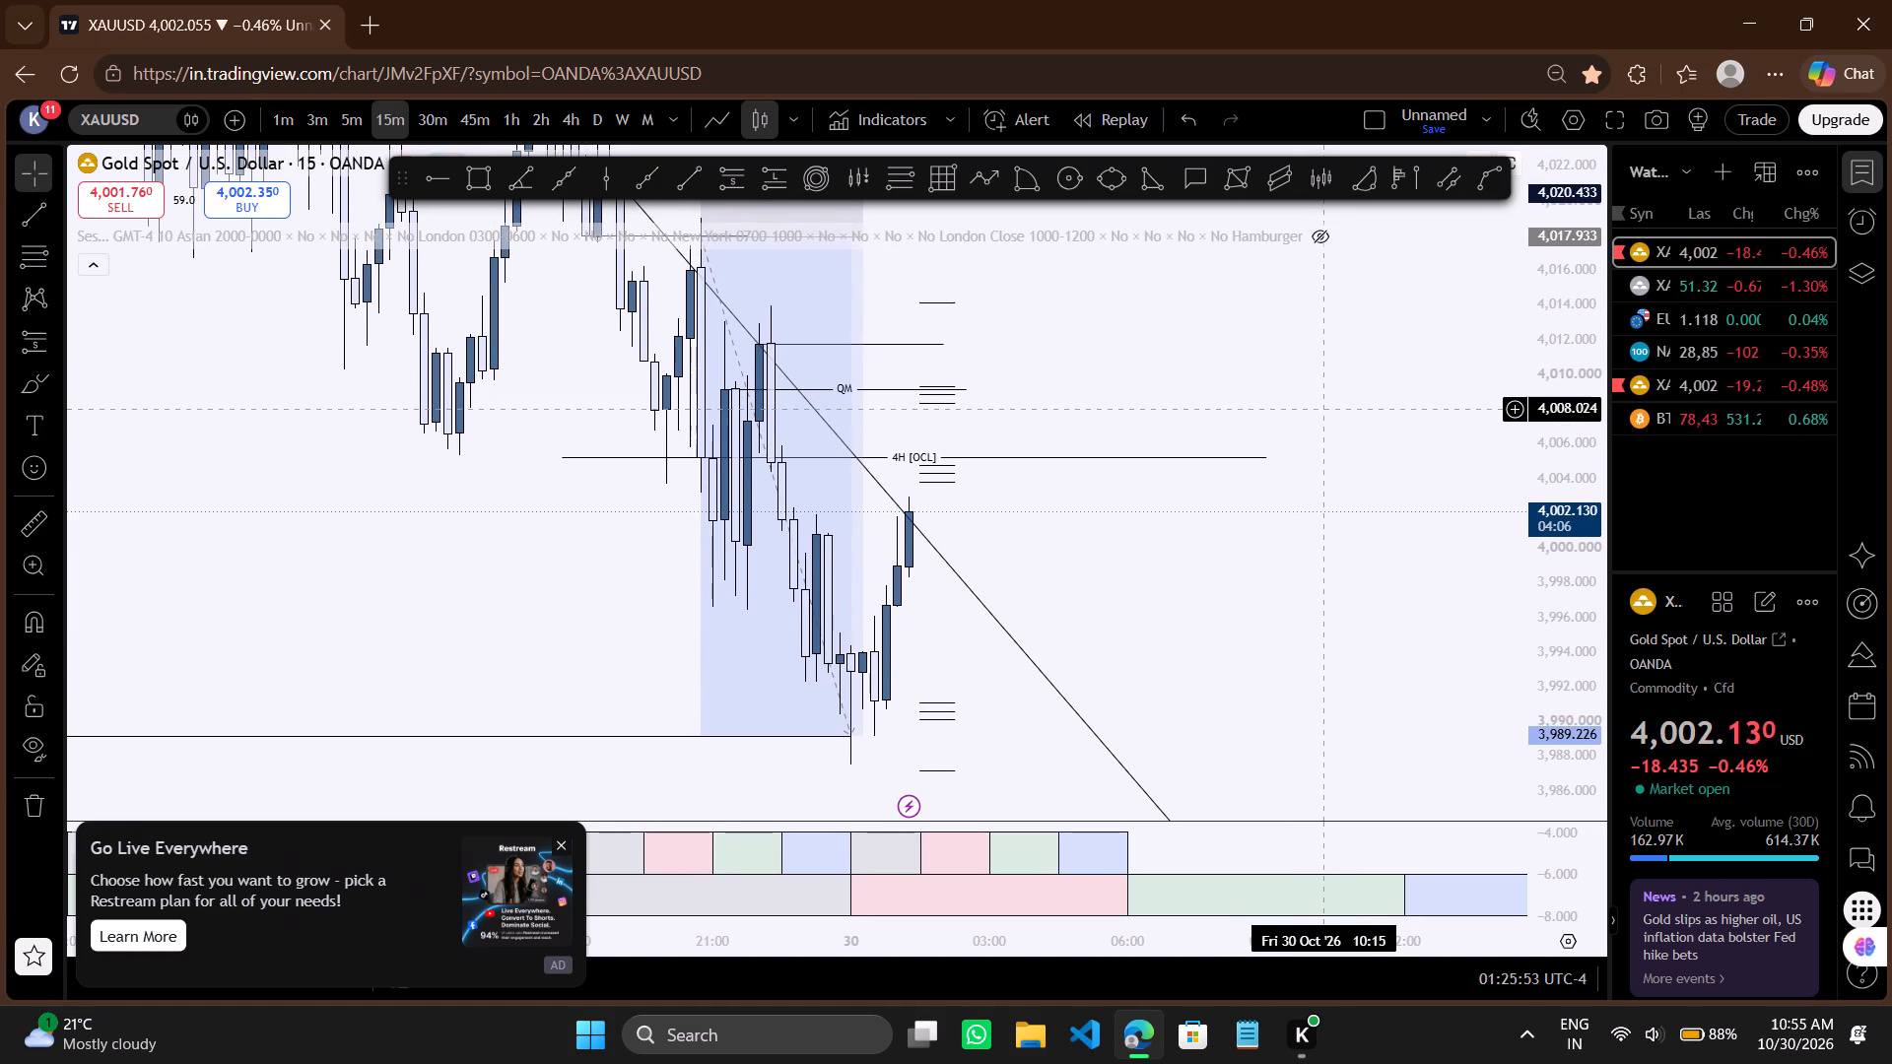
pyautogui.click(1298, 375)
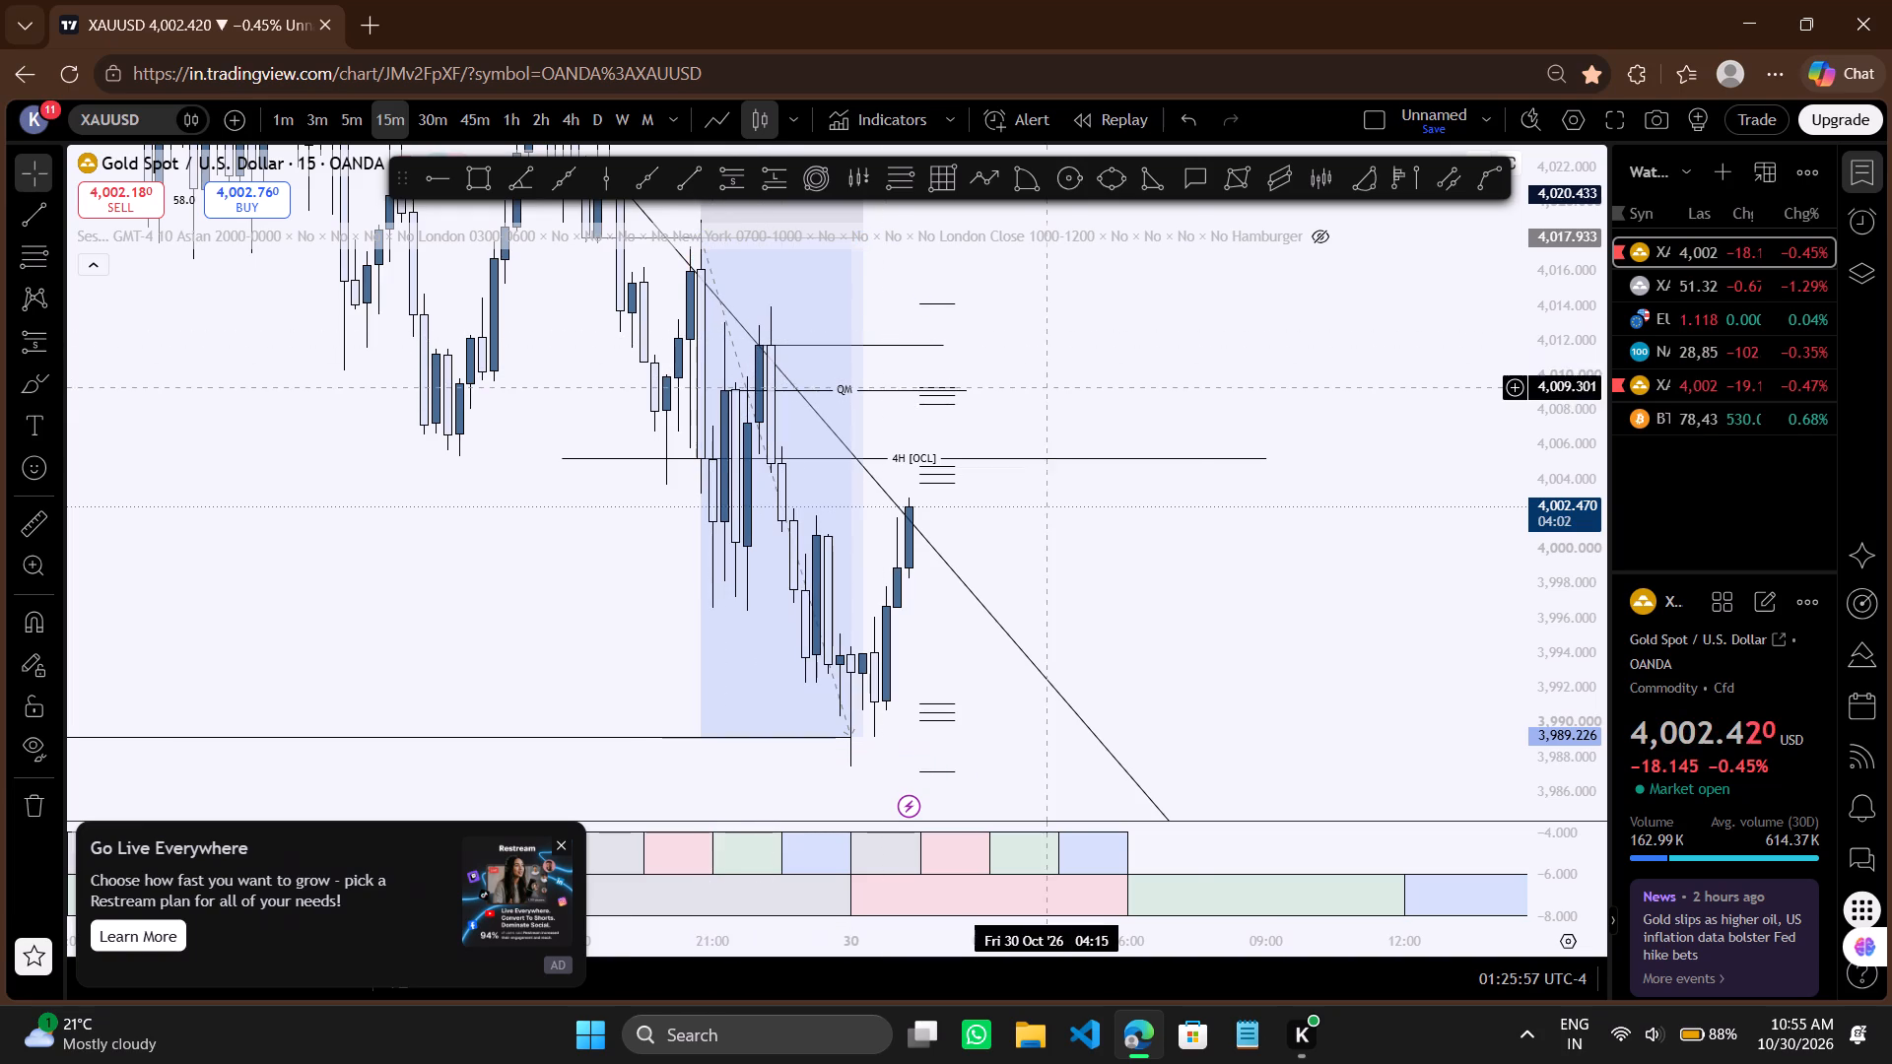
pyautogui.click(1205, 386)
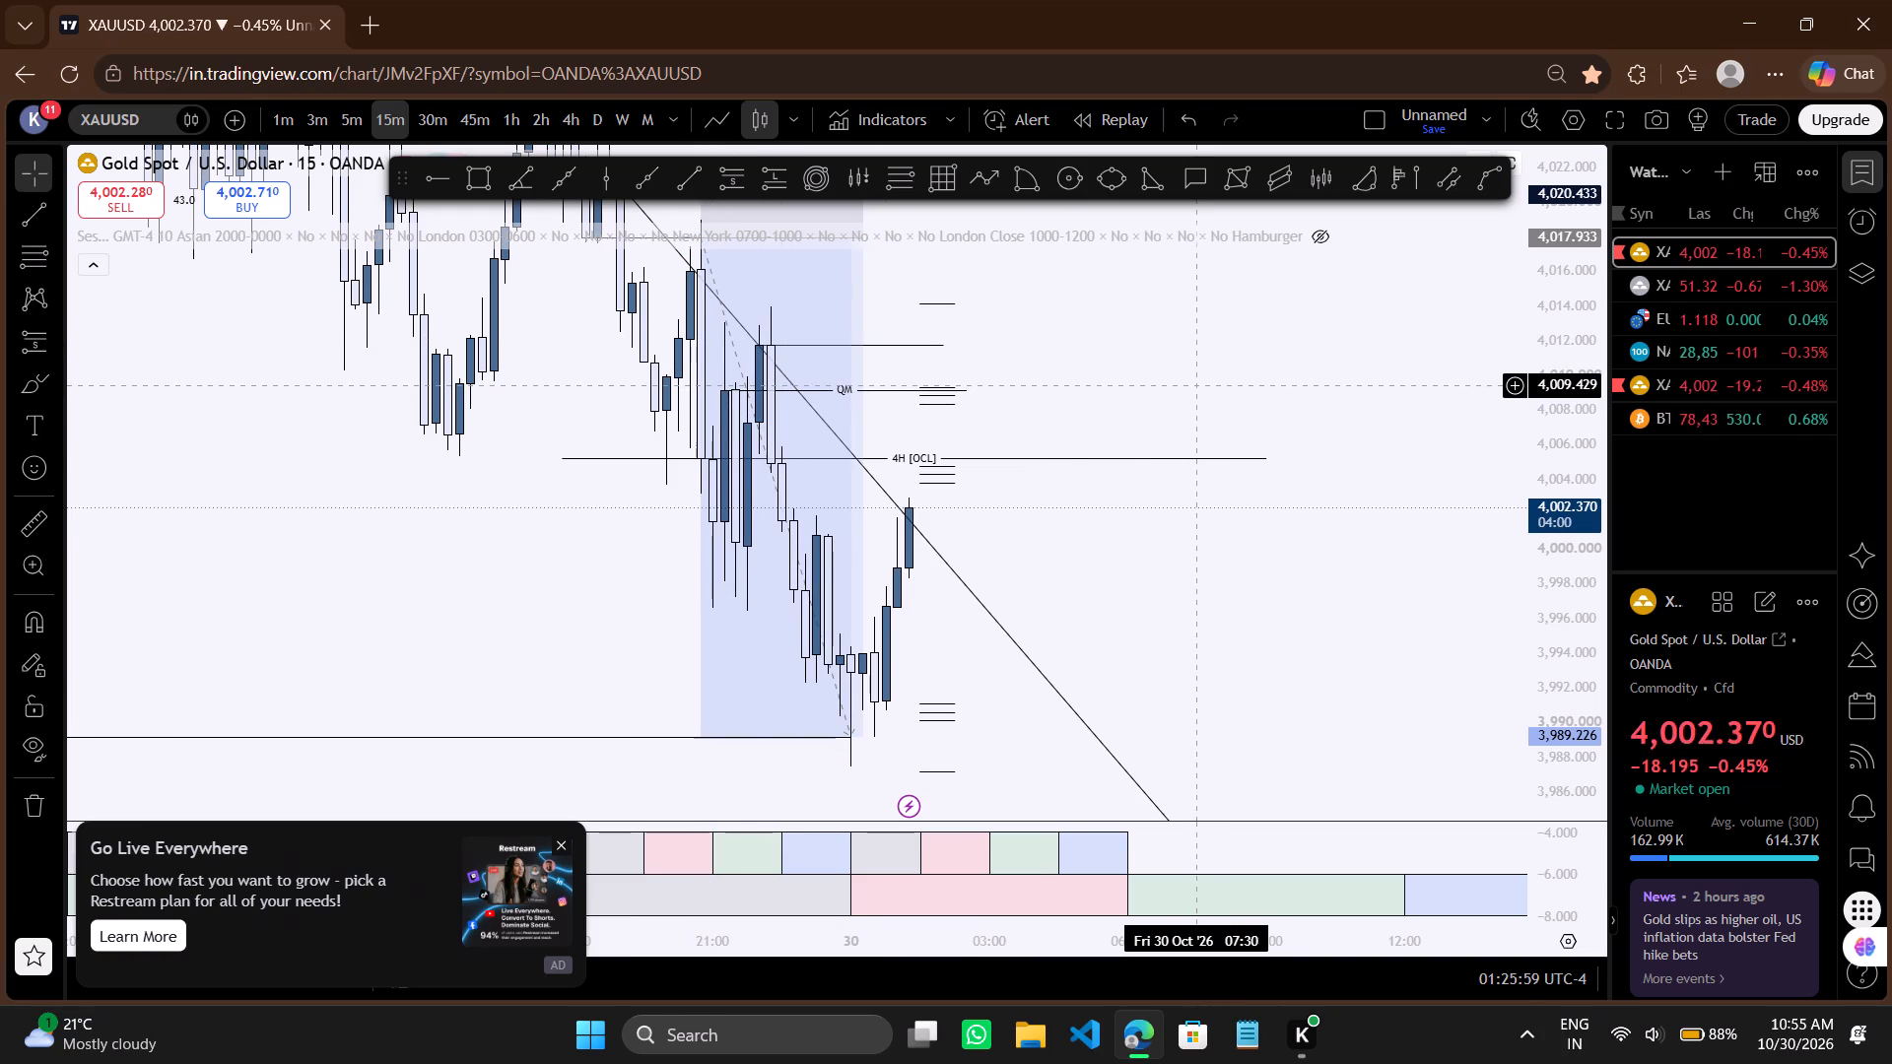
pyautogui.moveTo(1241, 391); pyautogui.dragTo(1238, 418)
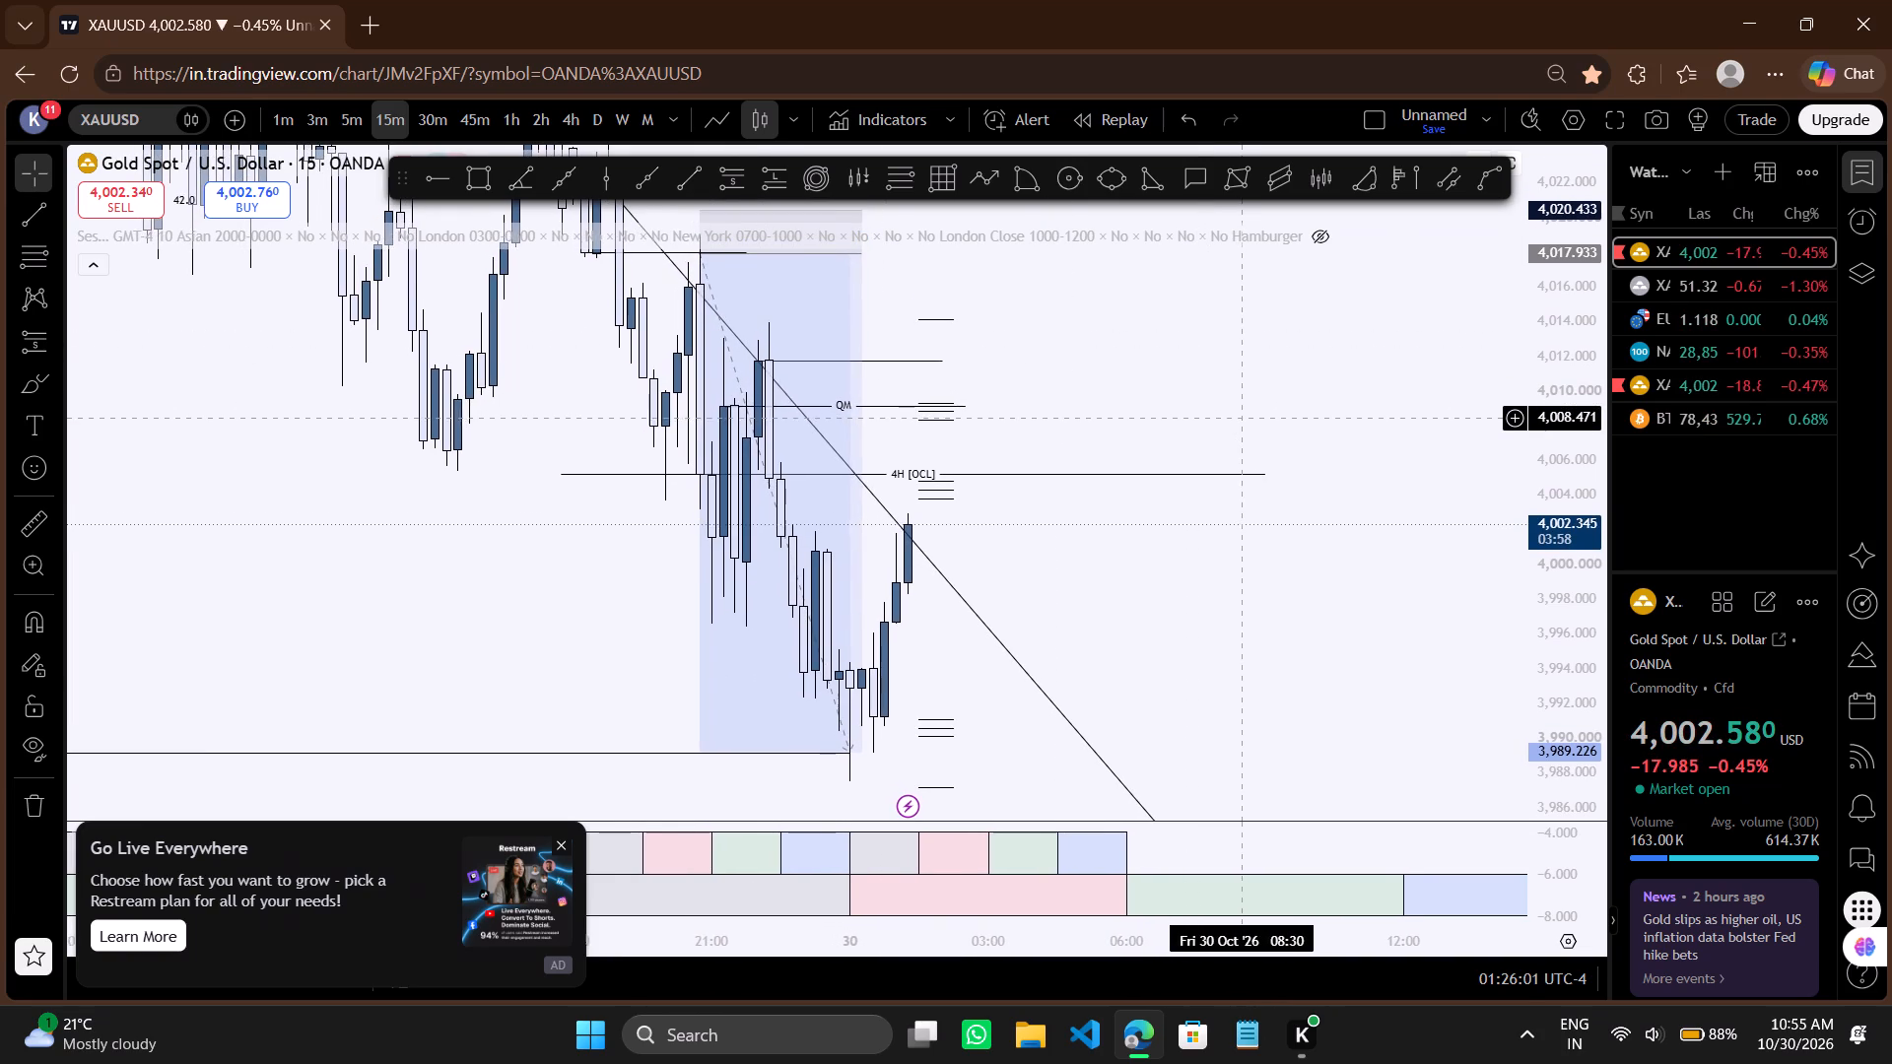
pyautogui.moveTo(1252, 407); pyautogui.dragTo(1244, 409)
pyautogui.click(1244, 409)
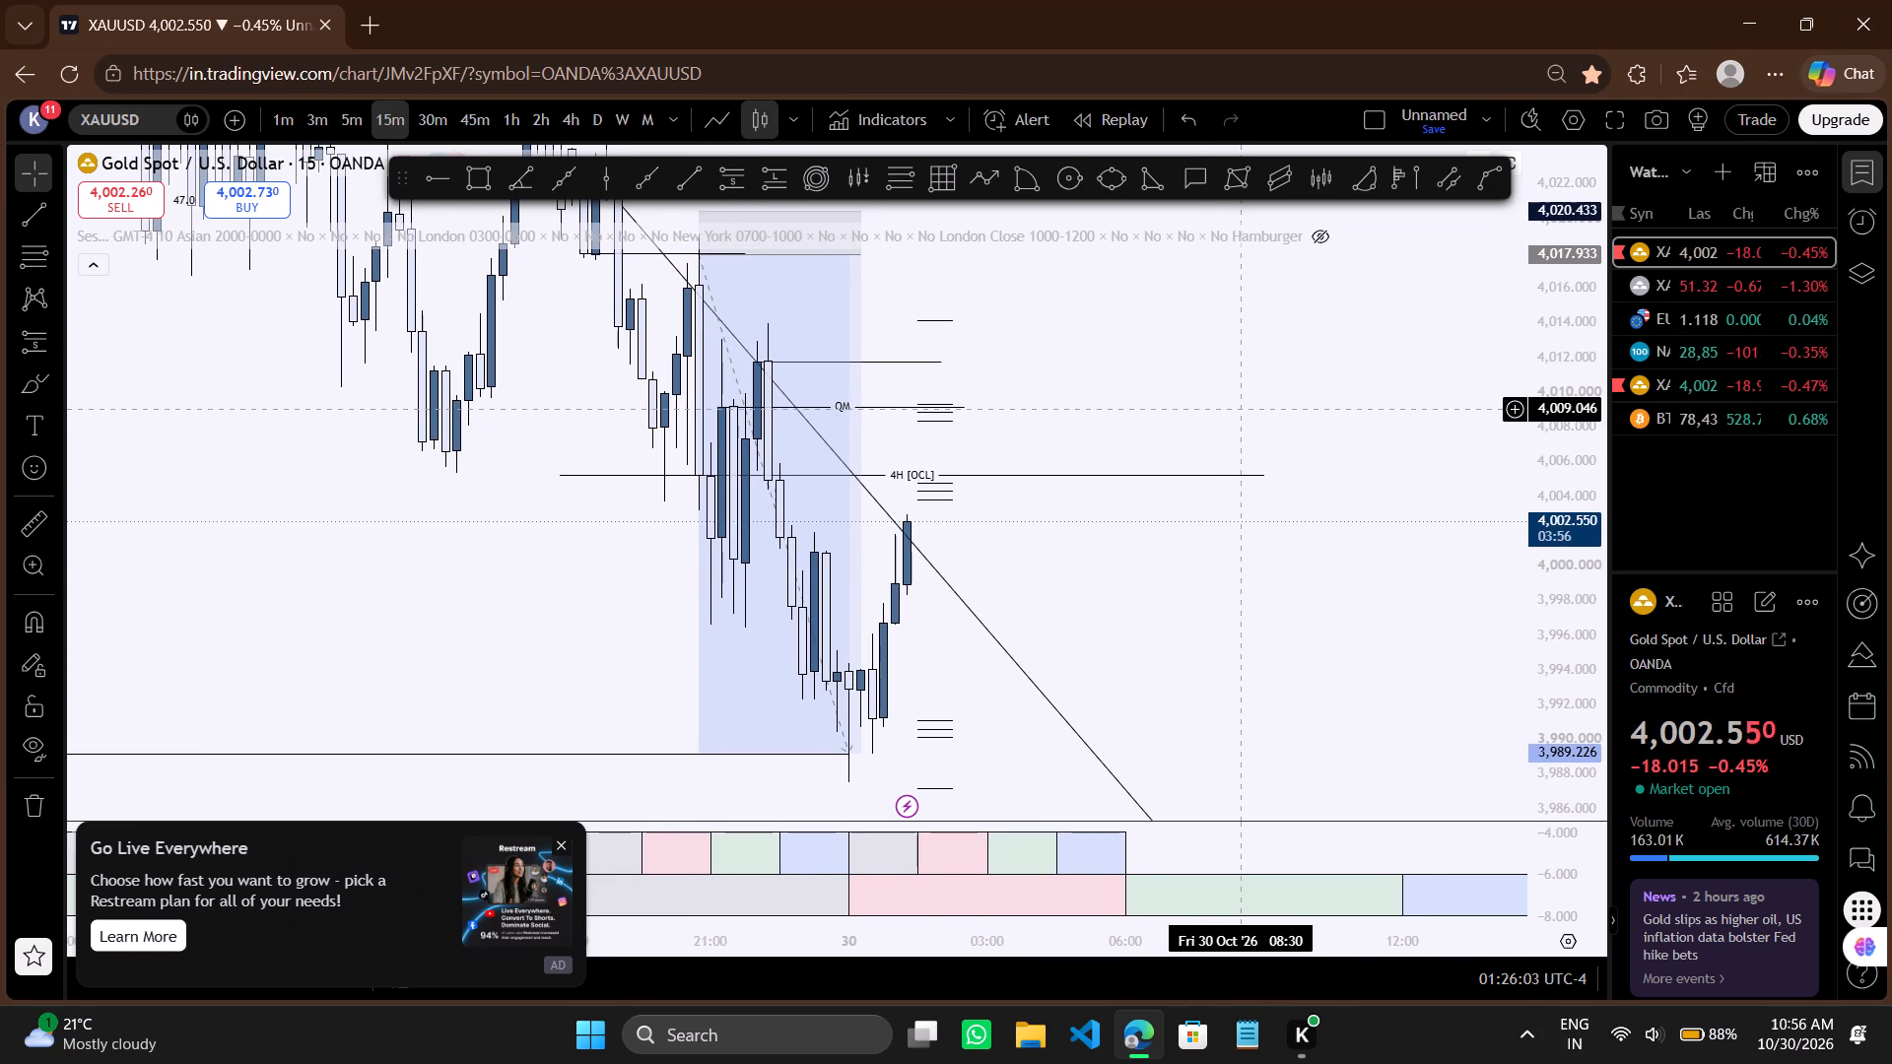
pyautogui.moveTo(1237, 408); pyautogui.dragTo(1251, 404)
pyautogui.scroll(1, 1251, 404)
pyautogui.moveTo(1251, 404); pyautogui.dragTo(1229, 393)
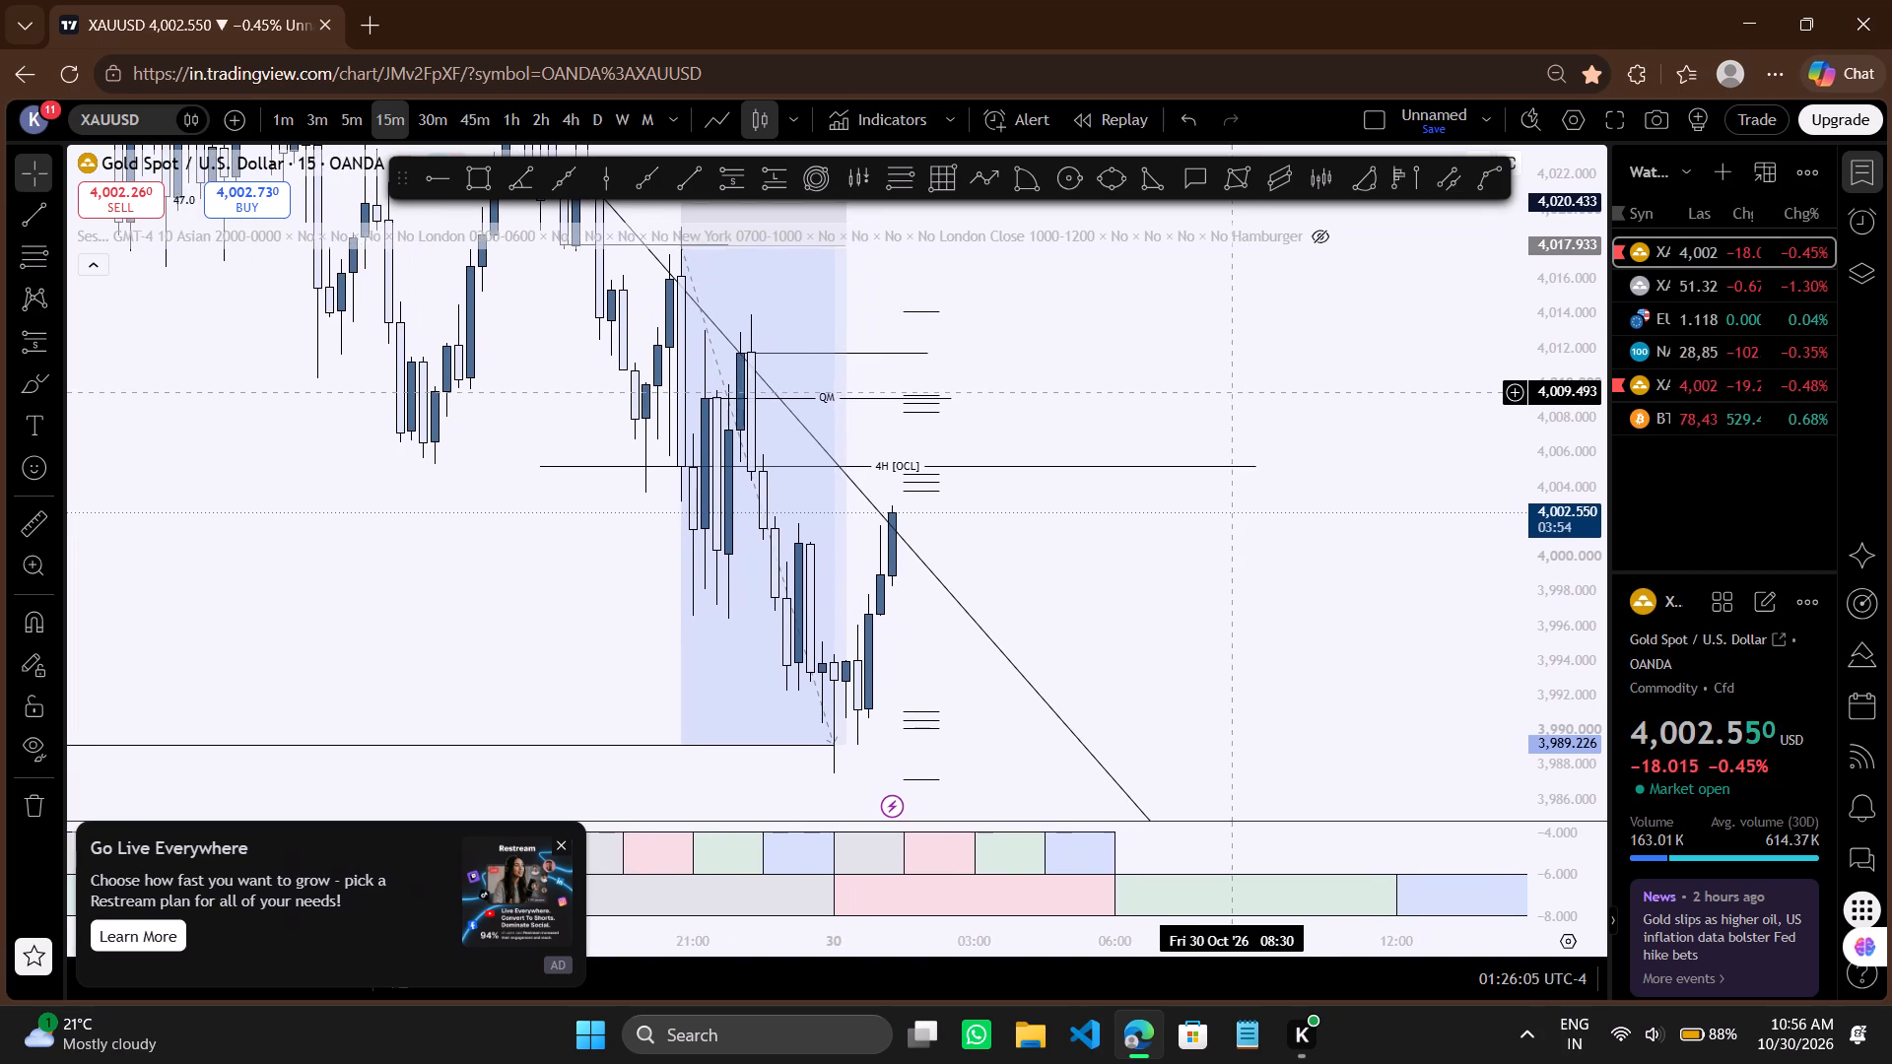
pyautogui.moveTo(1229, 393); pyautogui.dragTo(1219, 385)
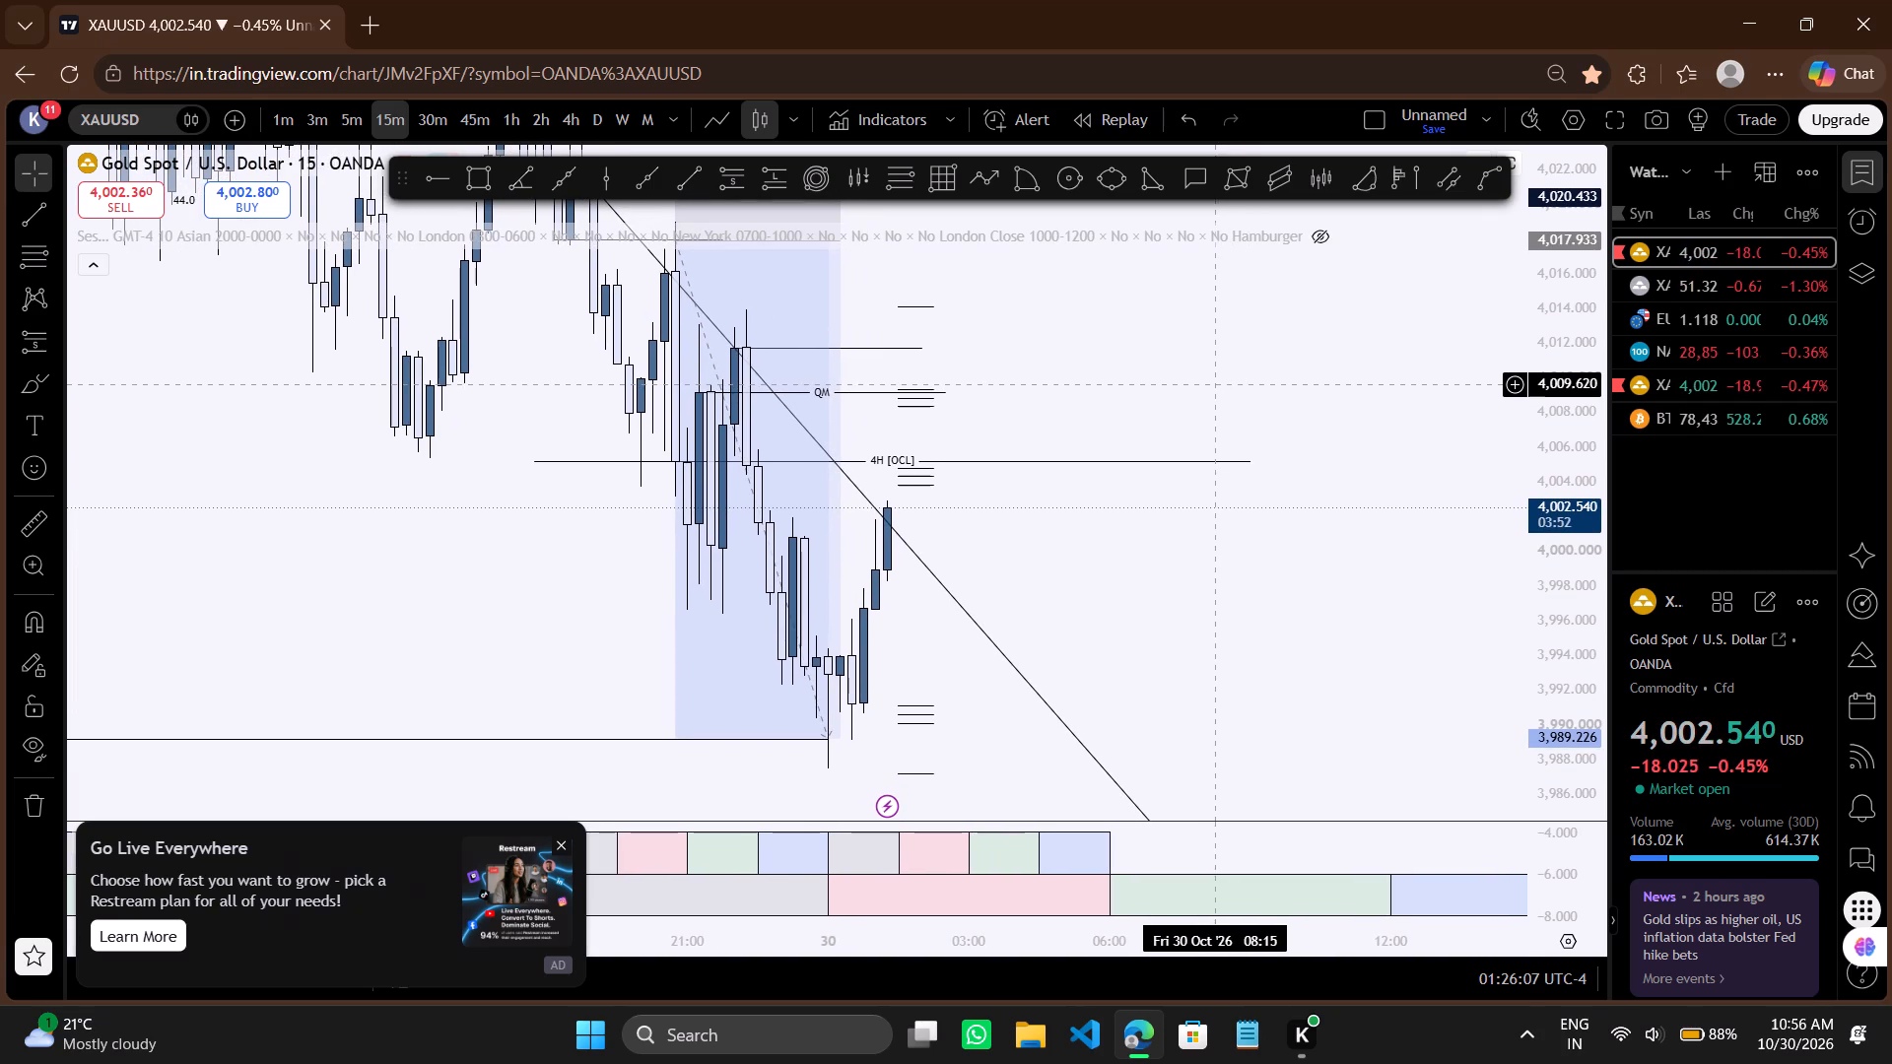
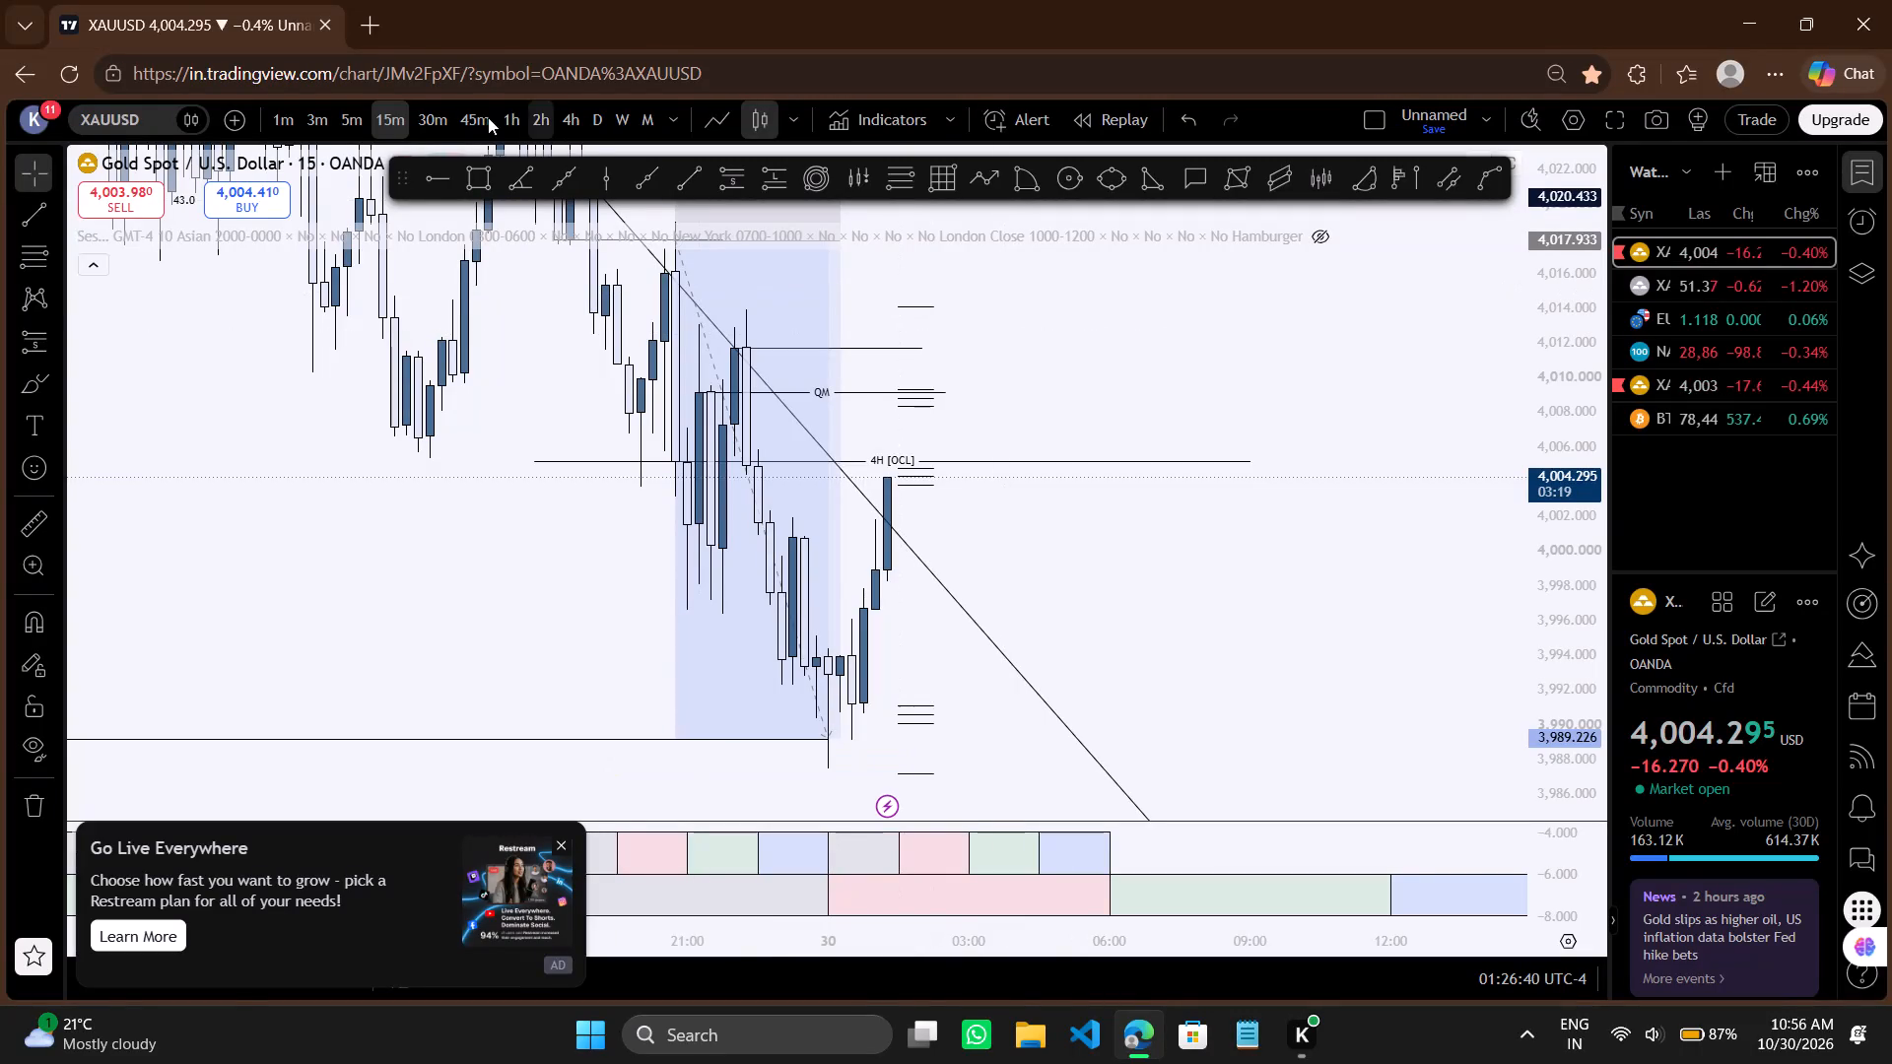
# On the 1-hour chart, move the 4H [OCL] line's starting point to about 29 Oct 20:00 near 4,005.2.
pyautogui.click(507, 107)
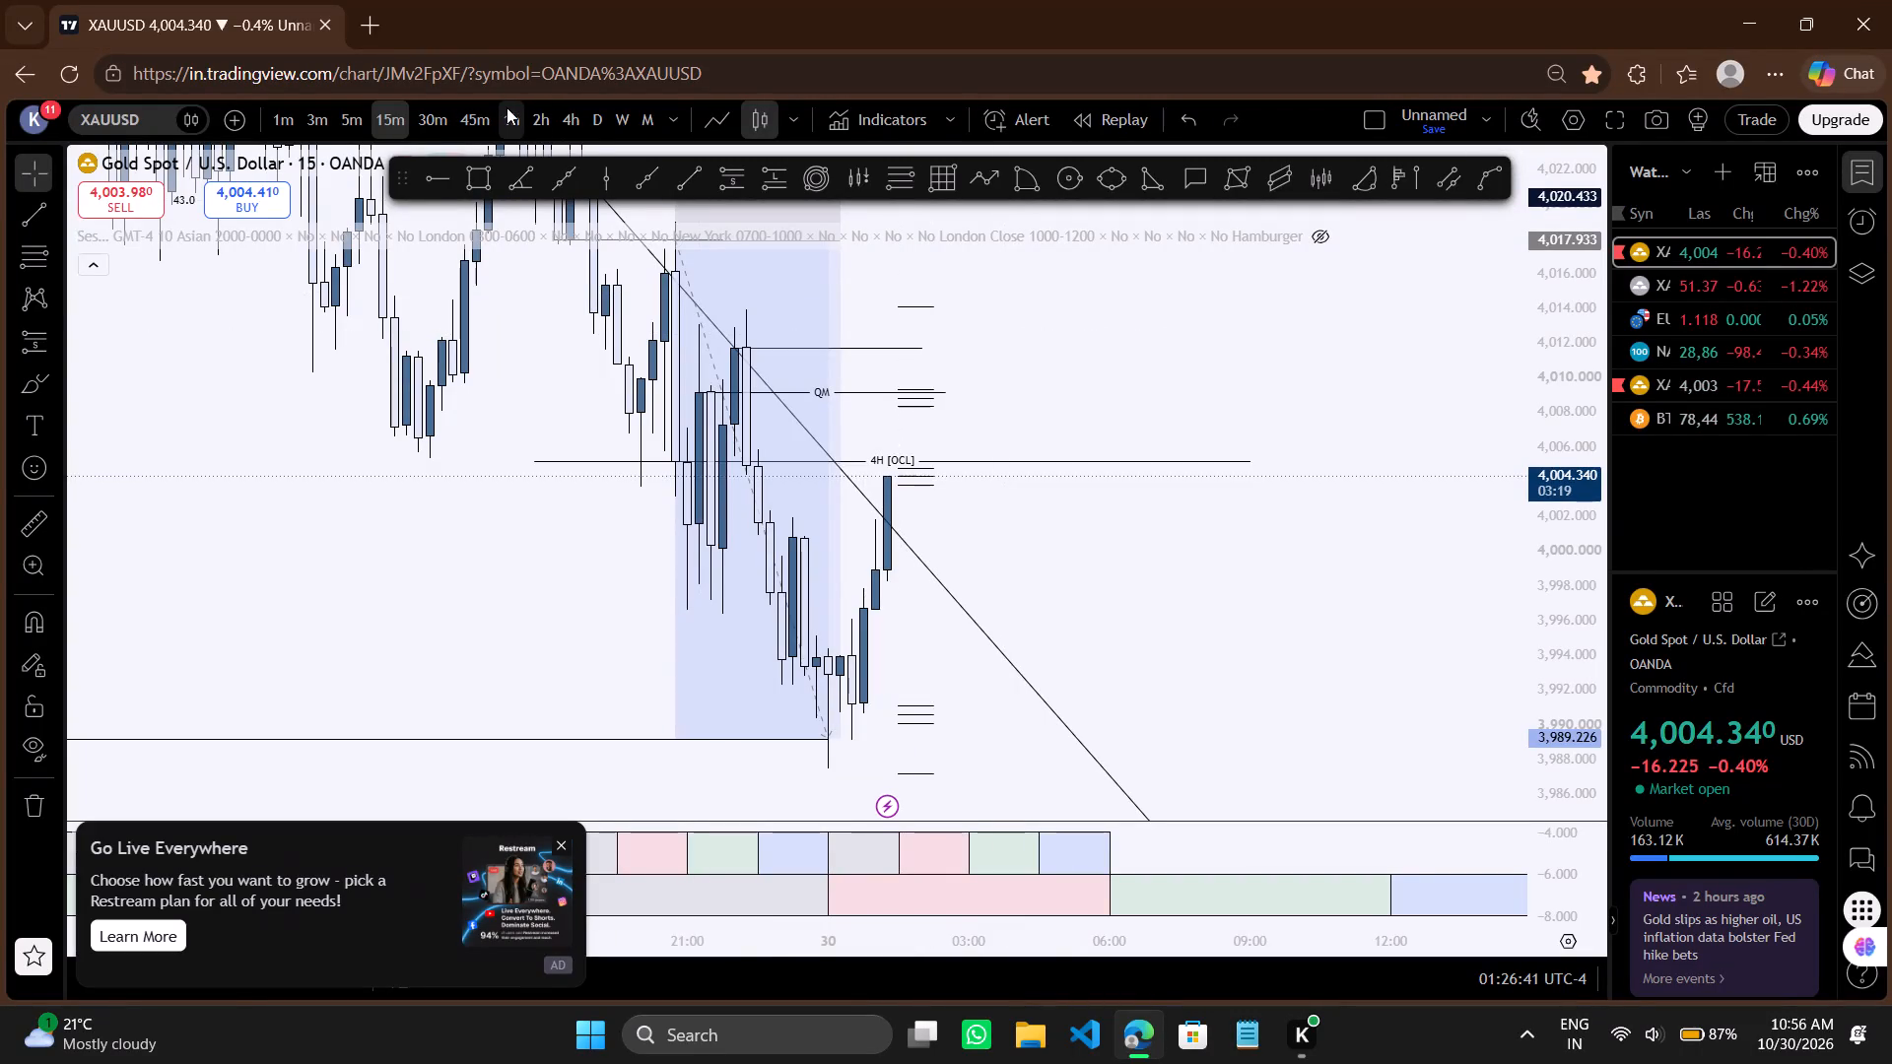
pyautogui.scroll(3, 998, 526)
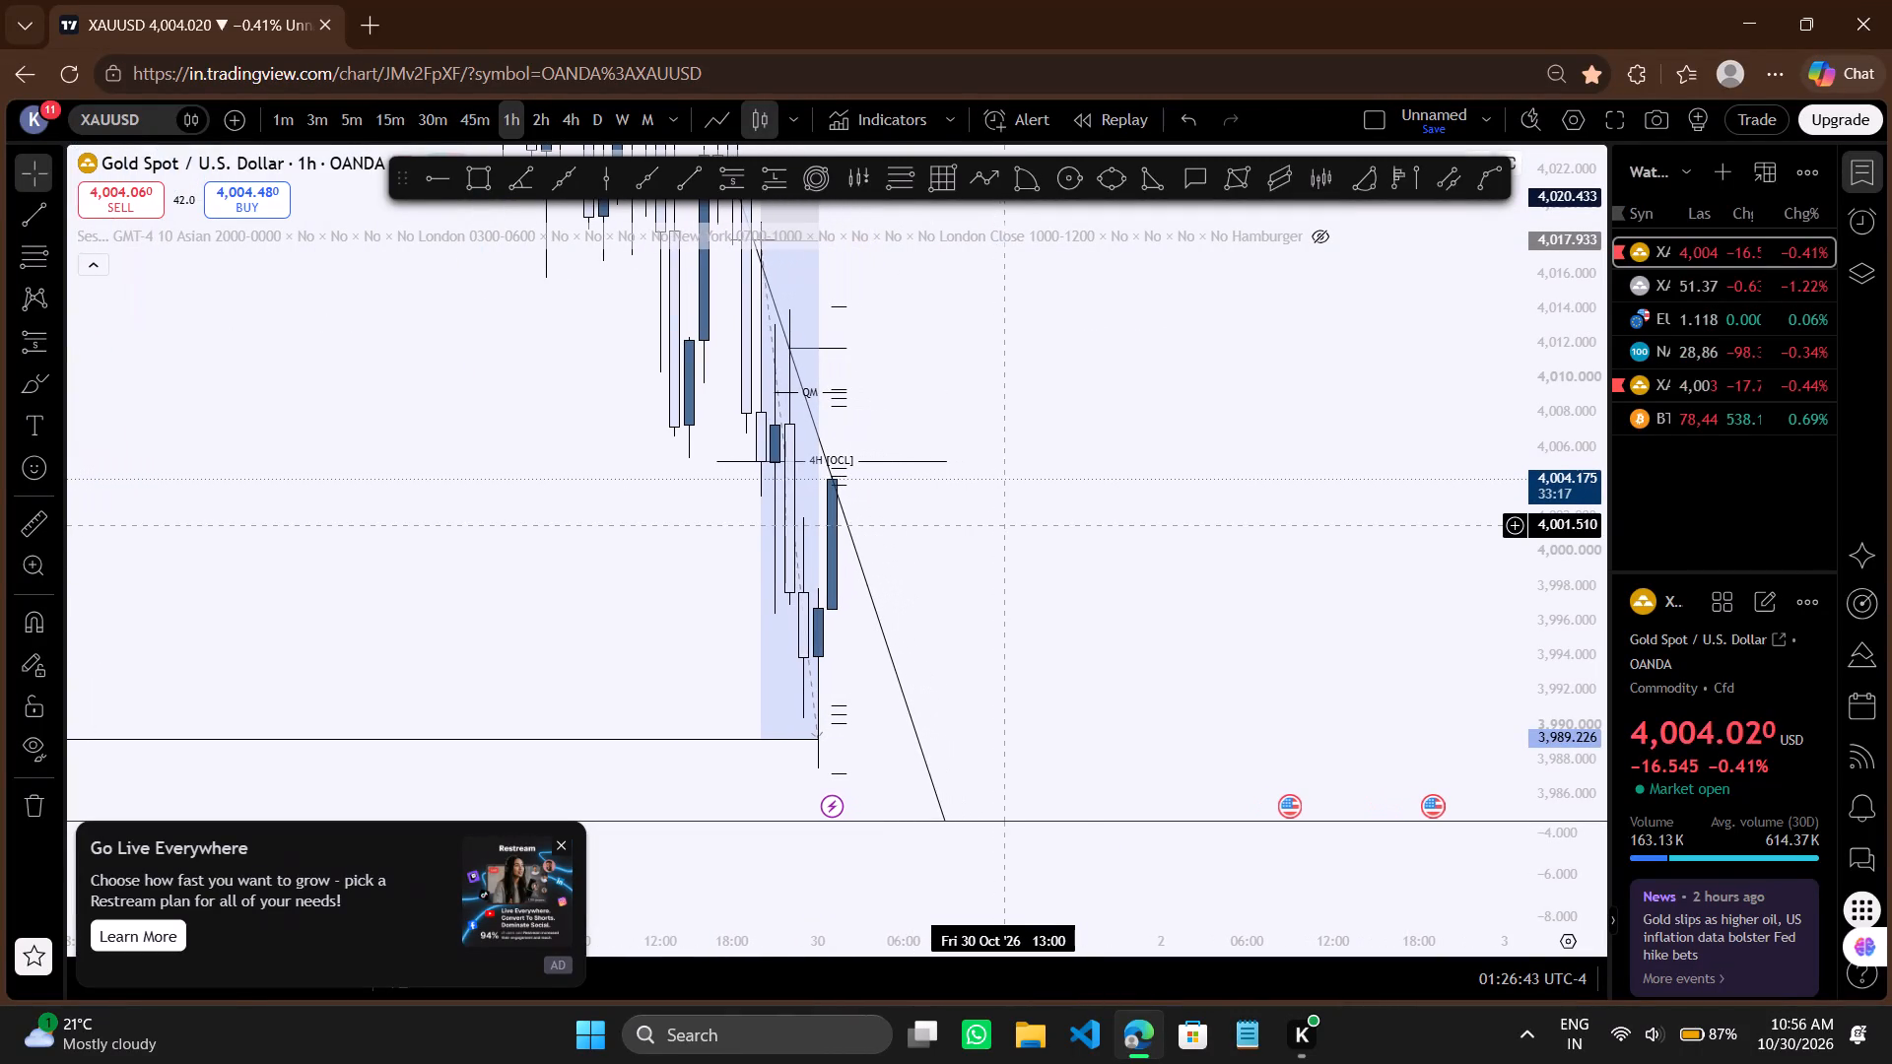
pyautogui.moveTo(719, 464); pyautogui.dragTo(736, 466)
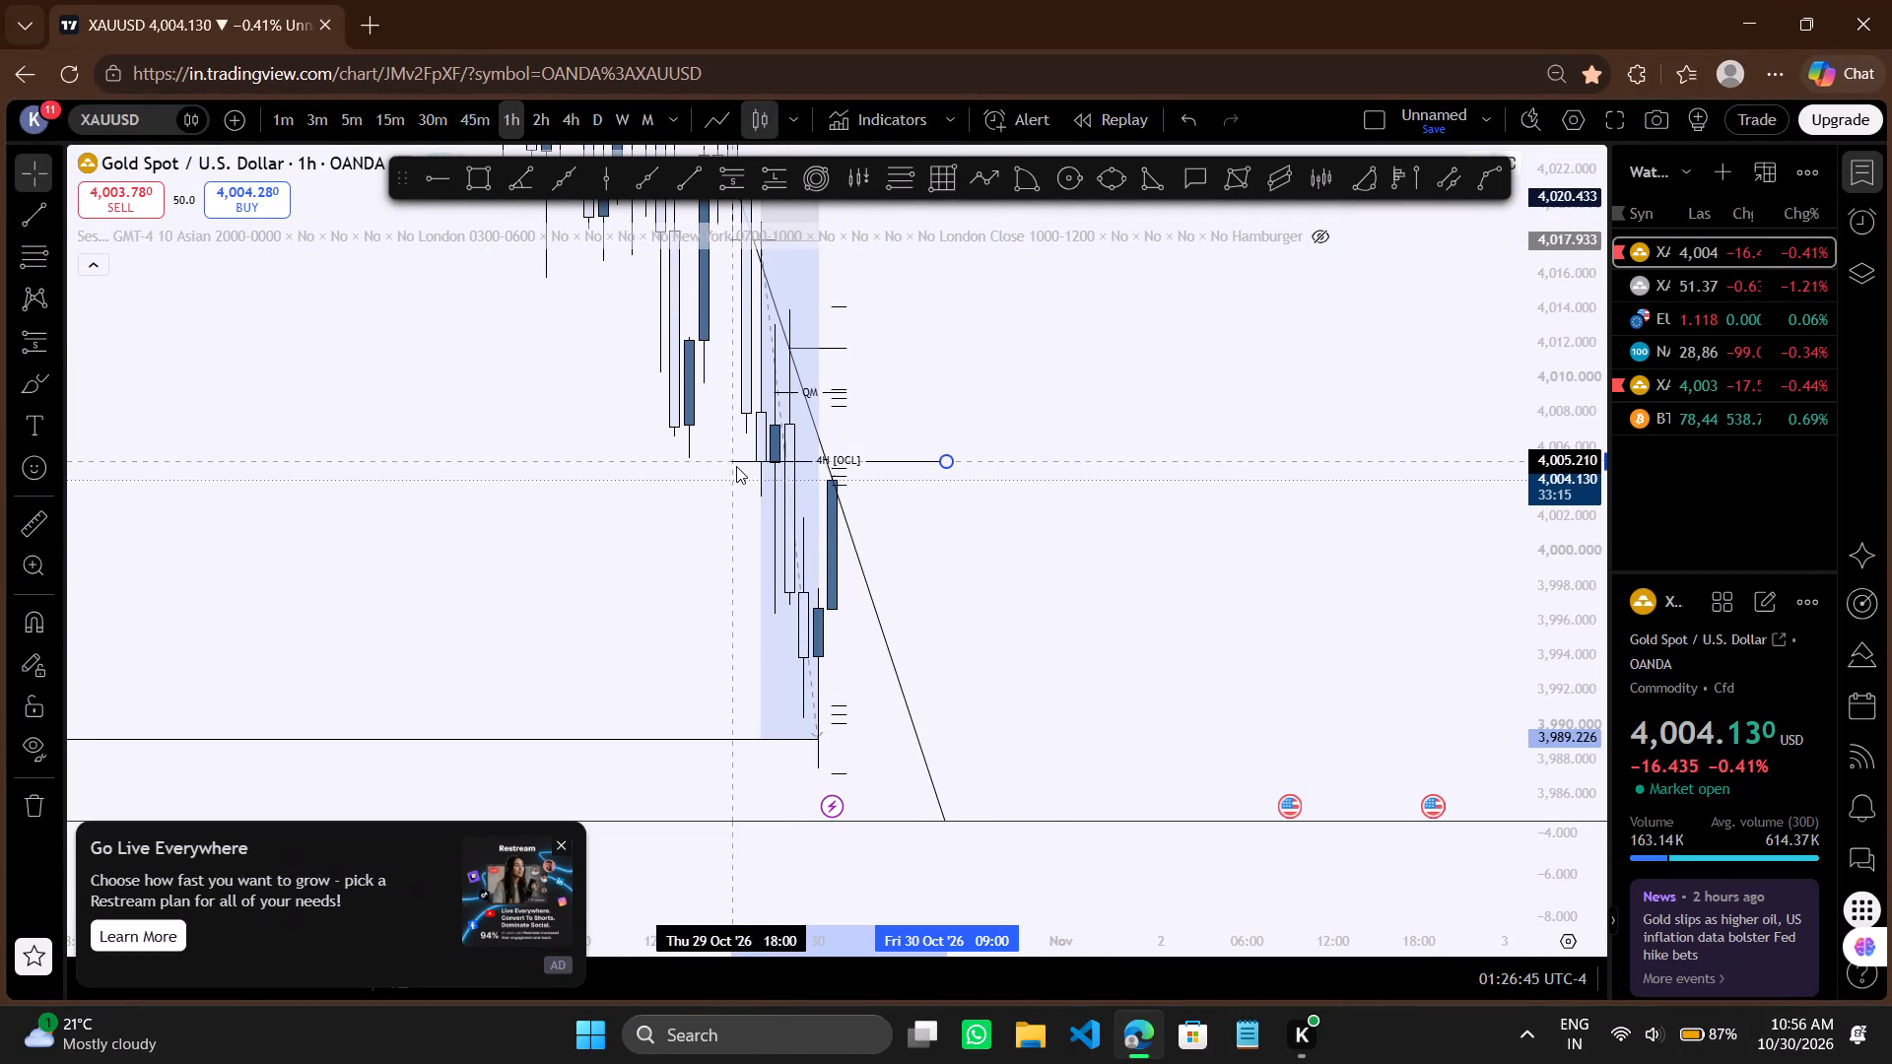
pyautogui.moveTo(736, 466); pyautogui.dragTo(756, 466)
# Examine the rise toward the 4H [OCL] level and descending ray on the 1-hour chart, returning to the 15-minute timeframe.
pyautogui.moveTo(1002, 581); pyautogui.dragTo(1159, 502)
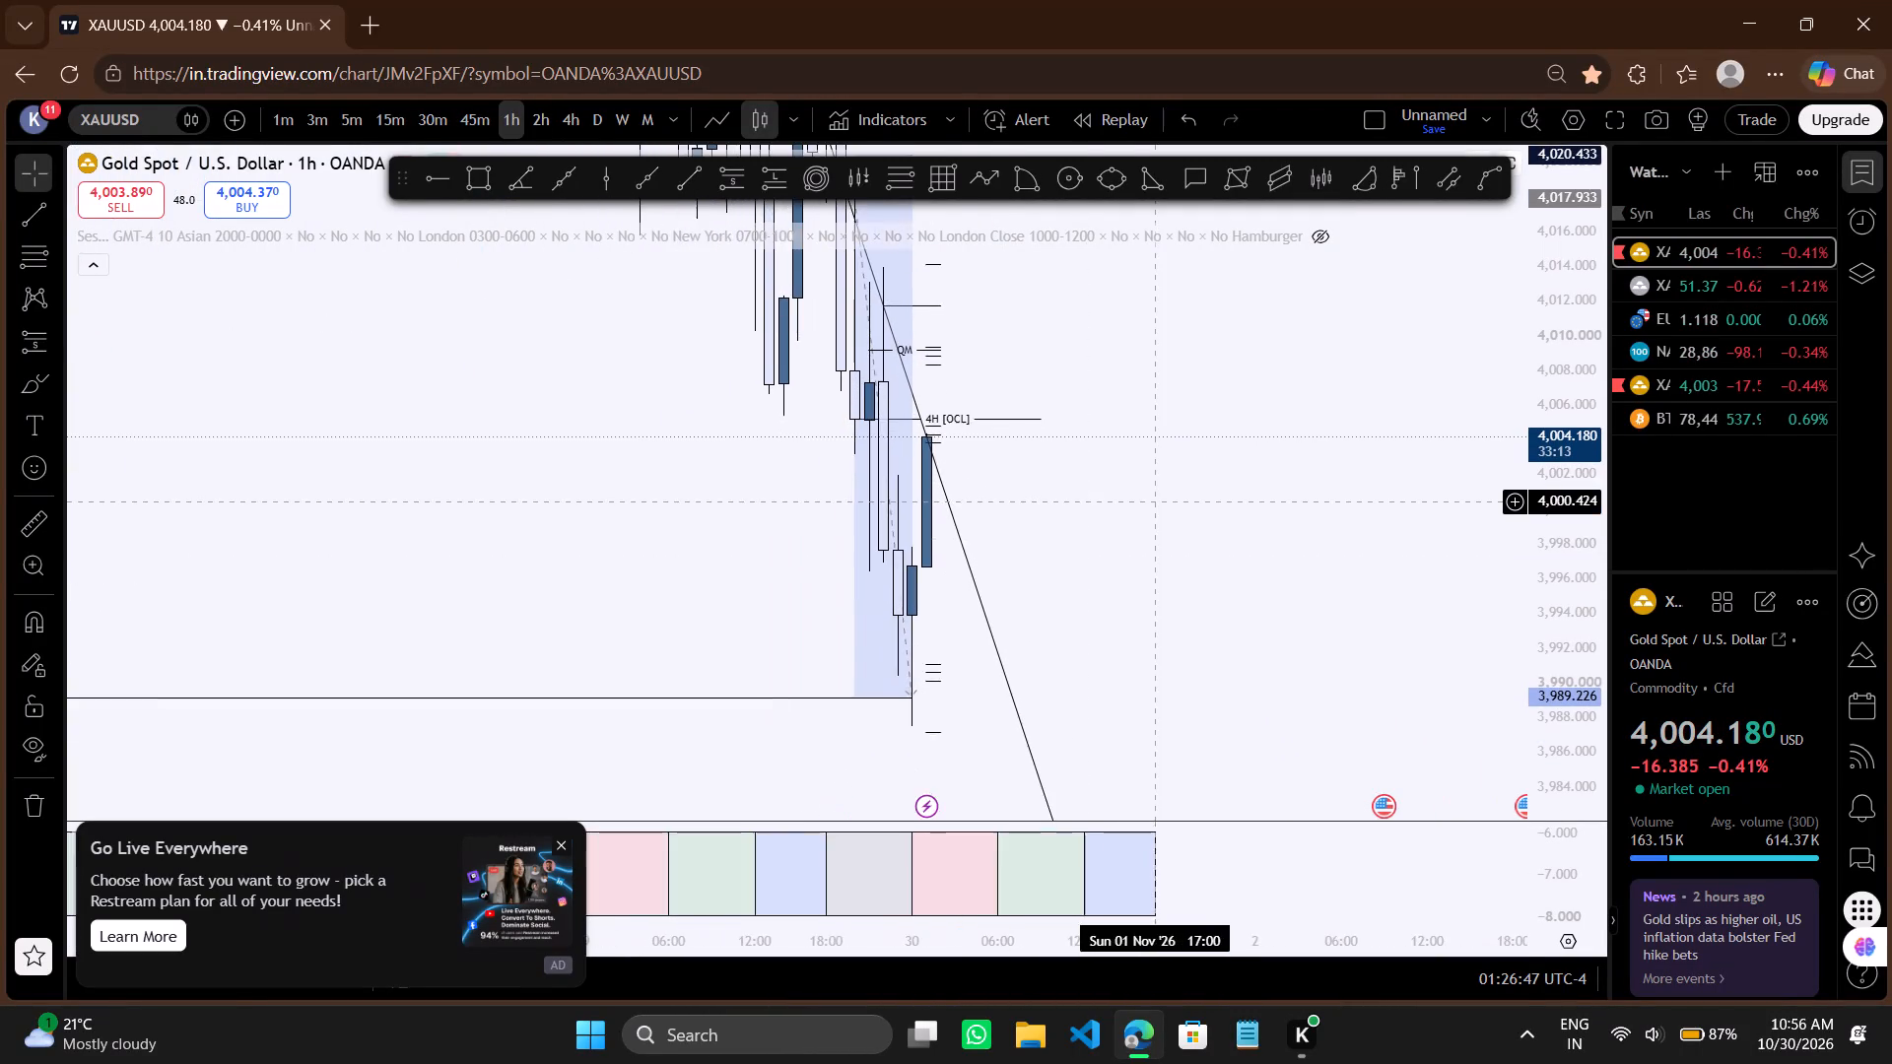
pyautogui.scroll(4, 1159, 502)
pyautogui.moveTo(766, 555); pyautogui.dragTo(1139, 499)
pyautogui.scroll(1, 1139, 499)
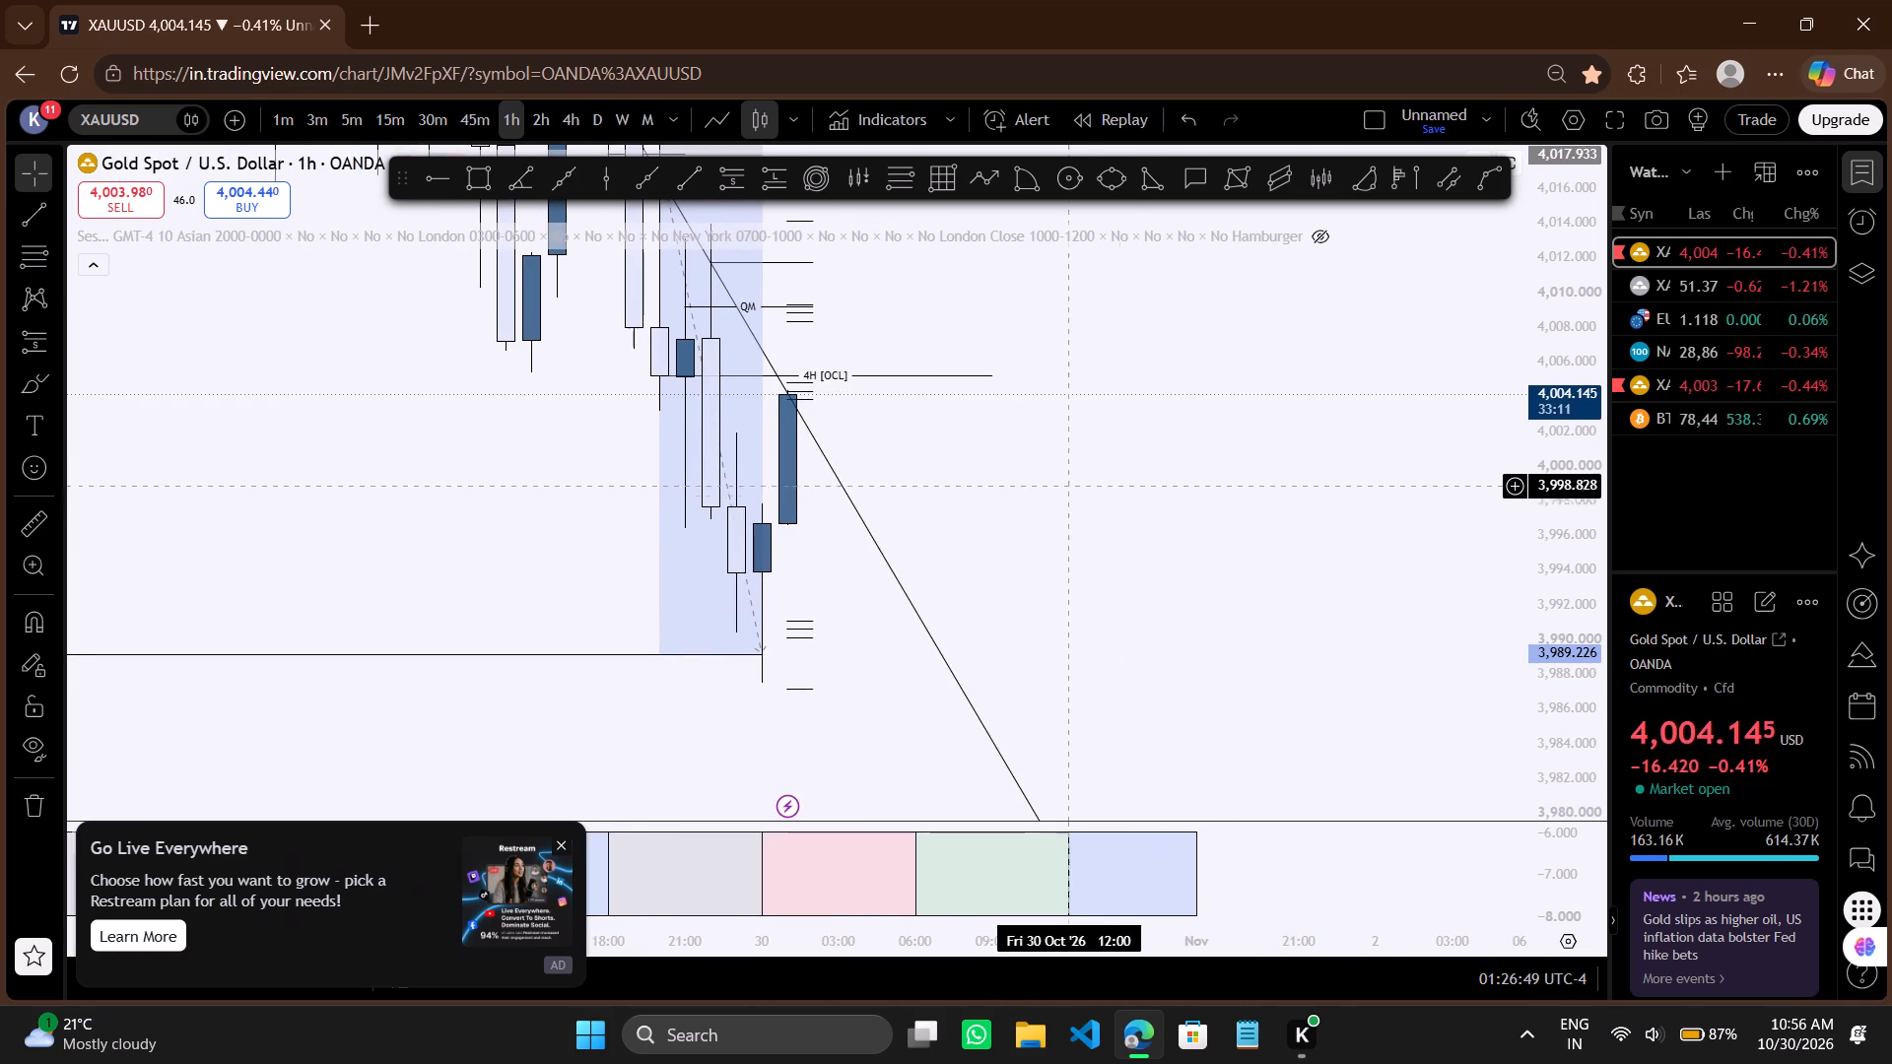
pyautogui.moveTo(1067, 480); pyautogui.dragTo(1104, 545)
pyautogui.moveTo(1594, 404); pyautogui.dragTo(1566, 573)
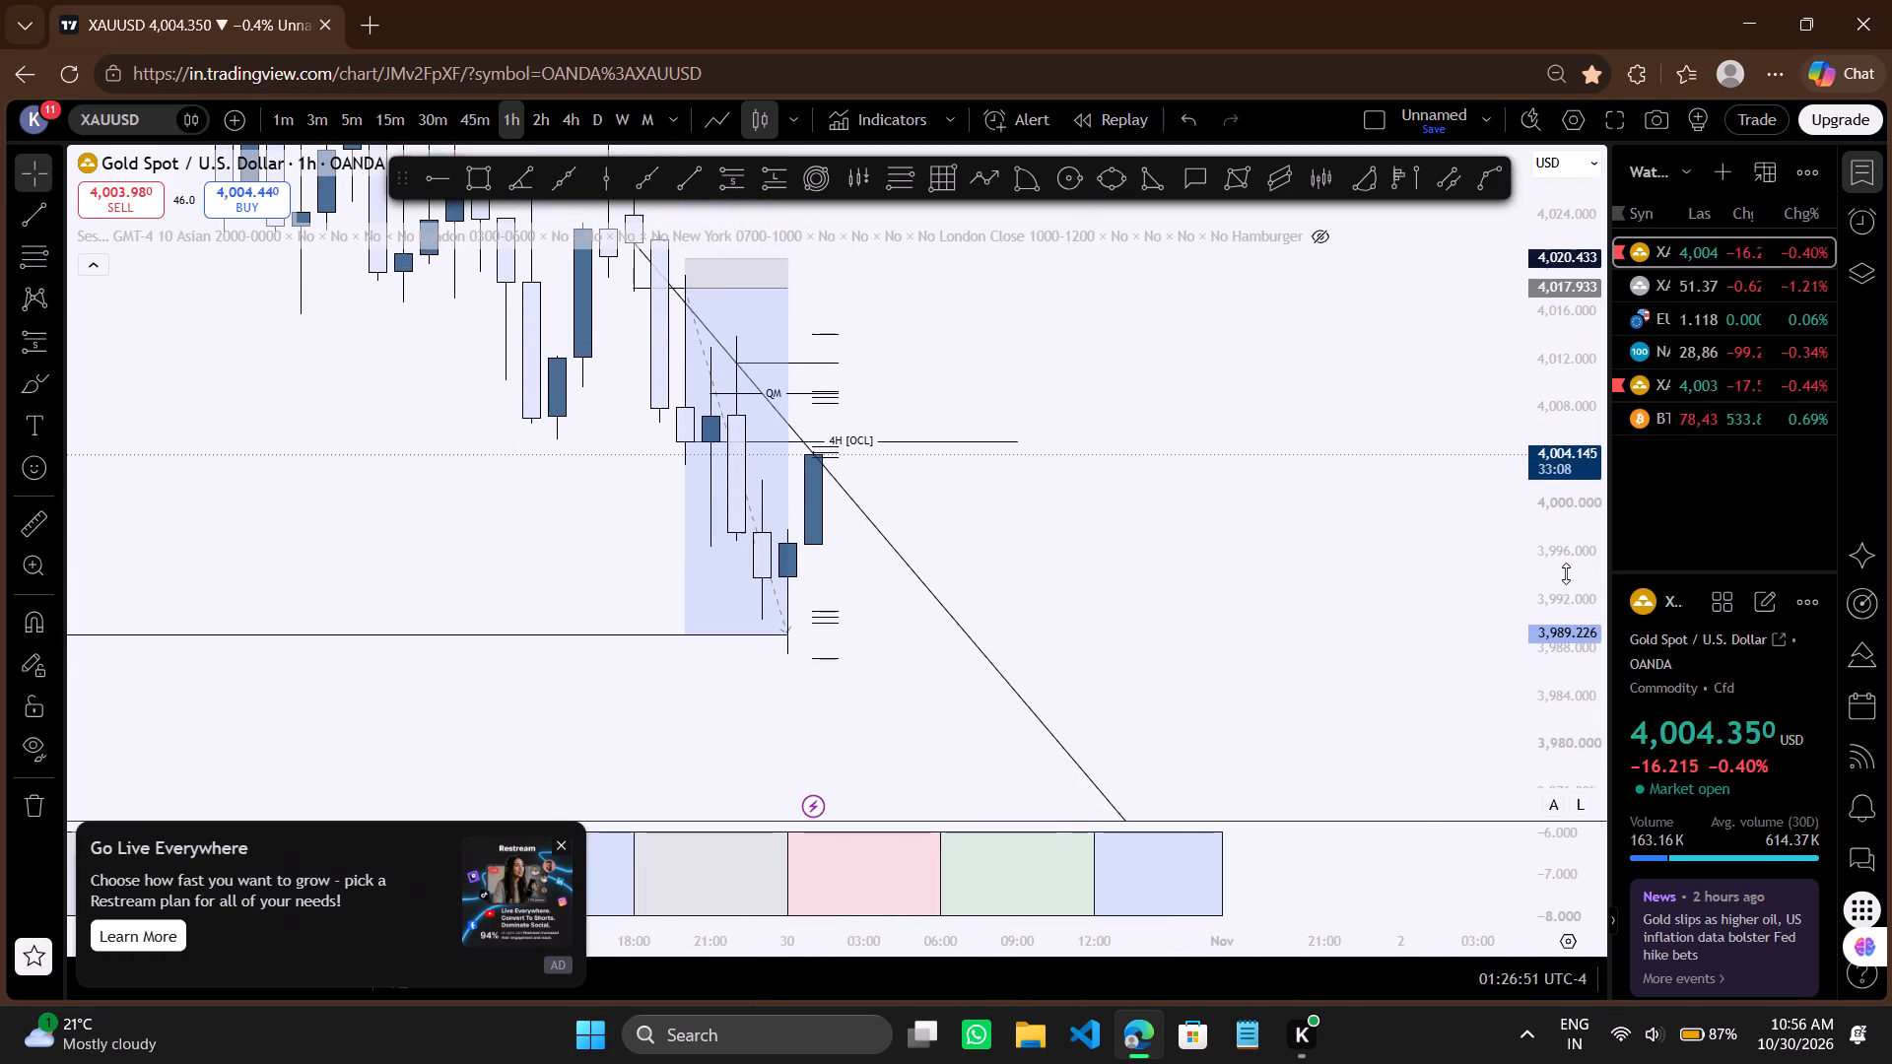
pyautogui.moveTo(1249, 434); pyautogui.dragTo(1241, 459)
pyautogui.click(1241, 459)
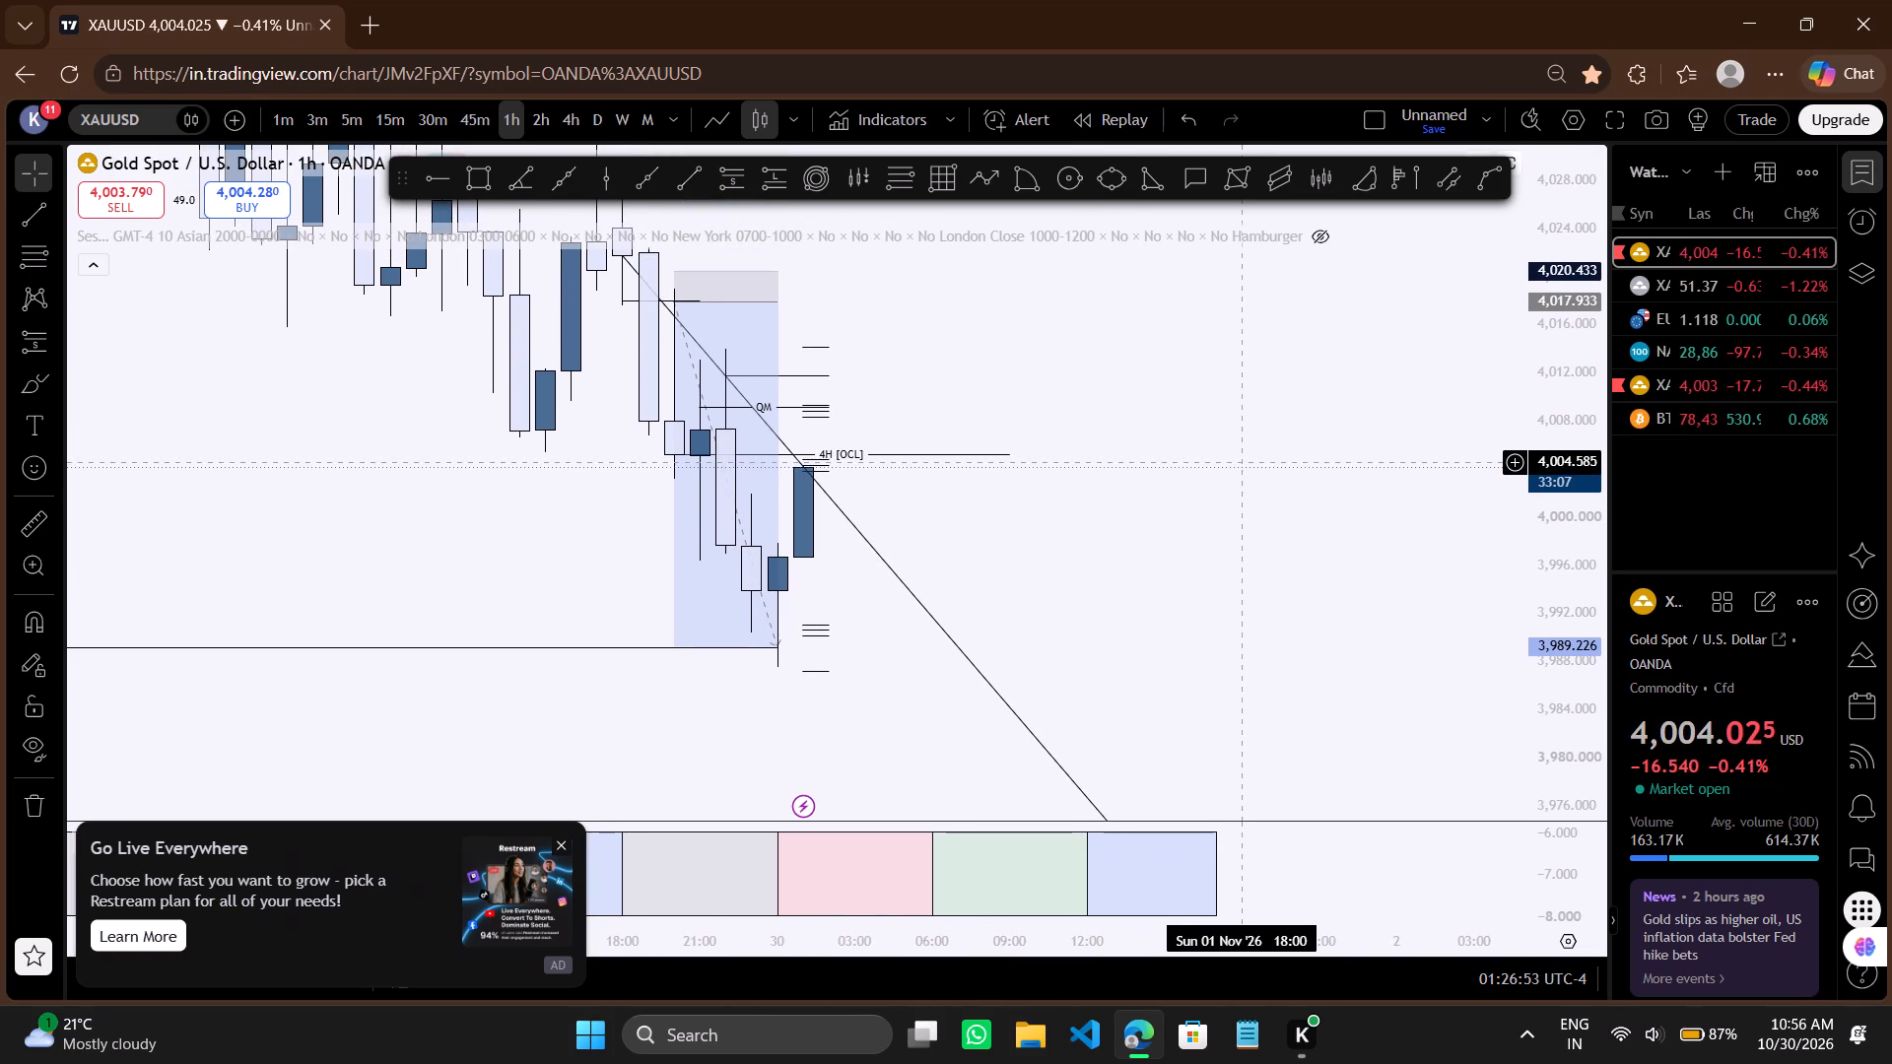
pyautogui.click(390, 118)
pyautogui.scroll(-2, 603, 300)
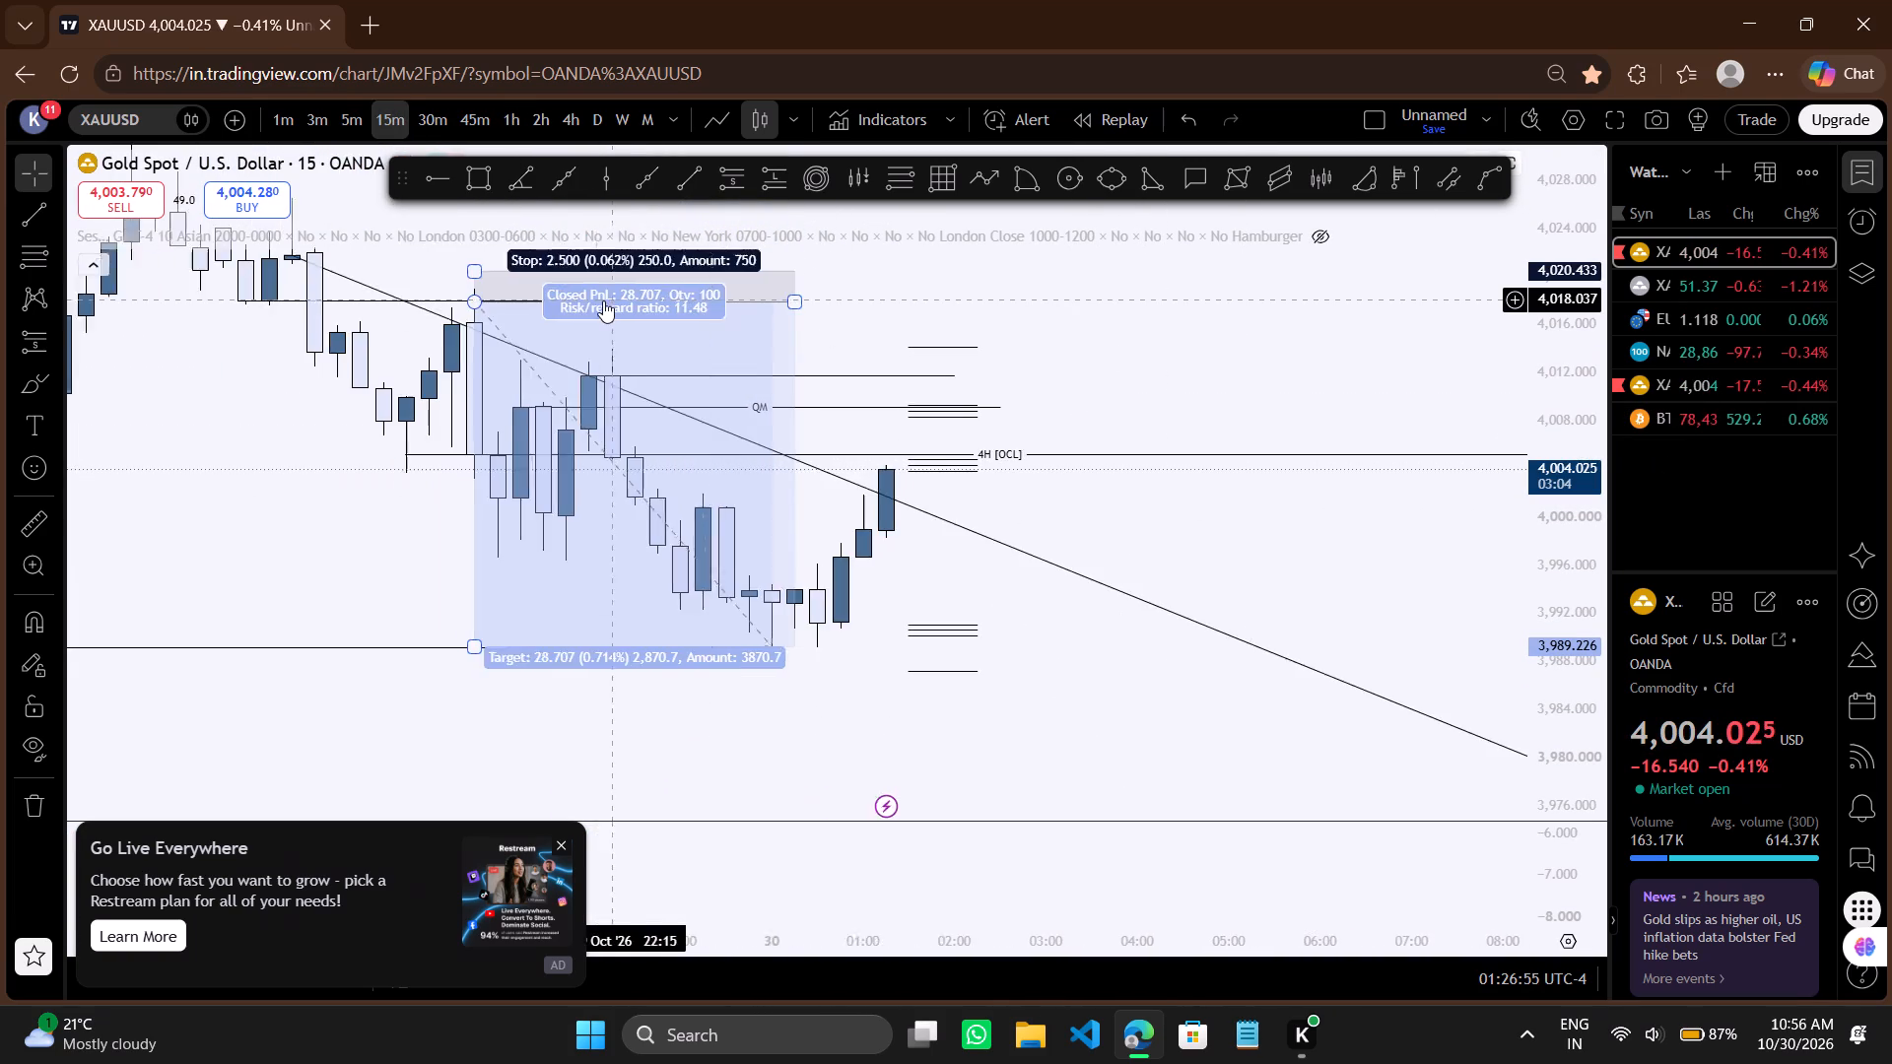
pyautogui.scroll(-3, 603, 300)
pyautogui.moveTo(1428, 499); pyautogui.dragTo(1071, 527)
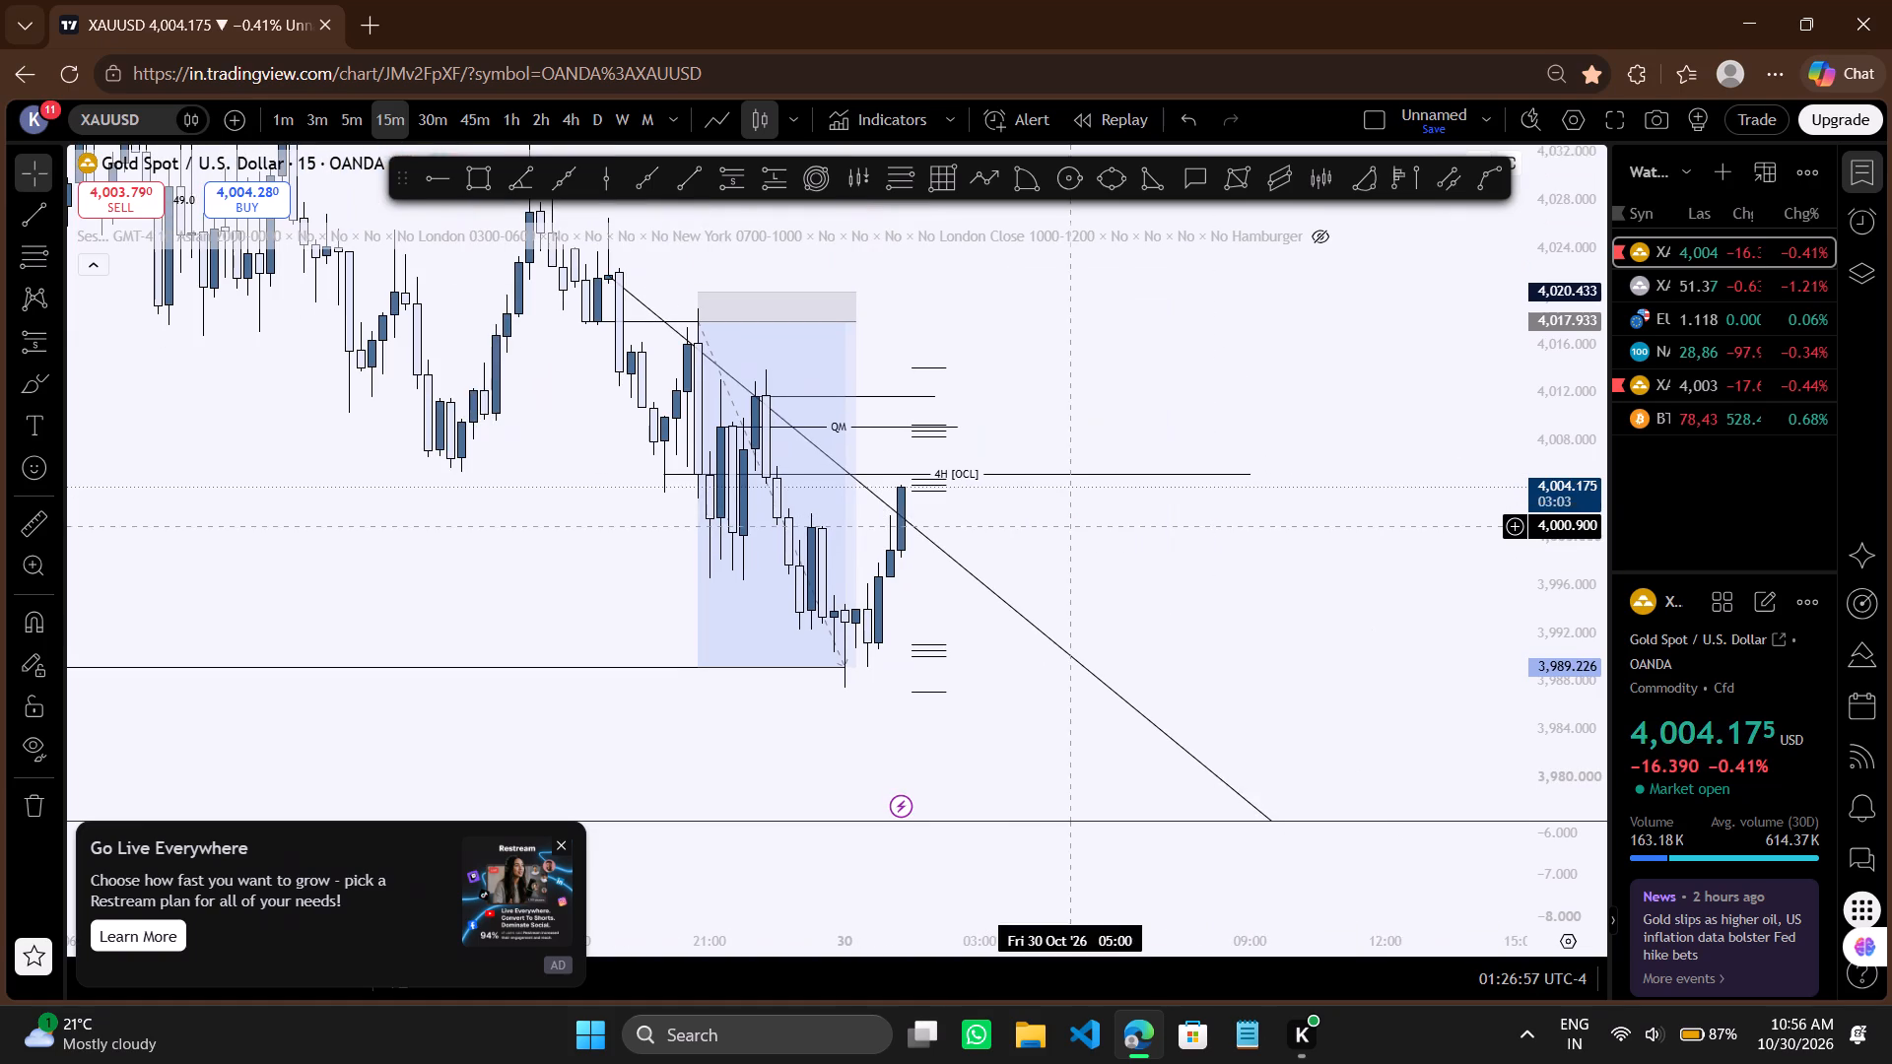
# Dismiss the Go Live Everywhere advert and the ad-free upgrade offer.
pyautogui.click(1633, 605)
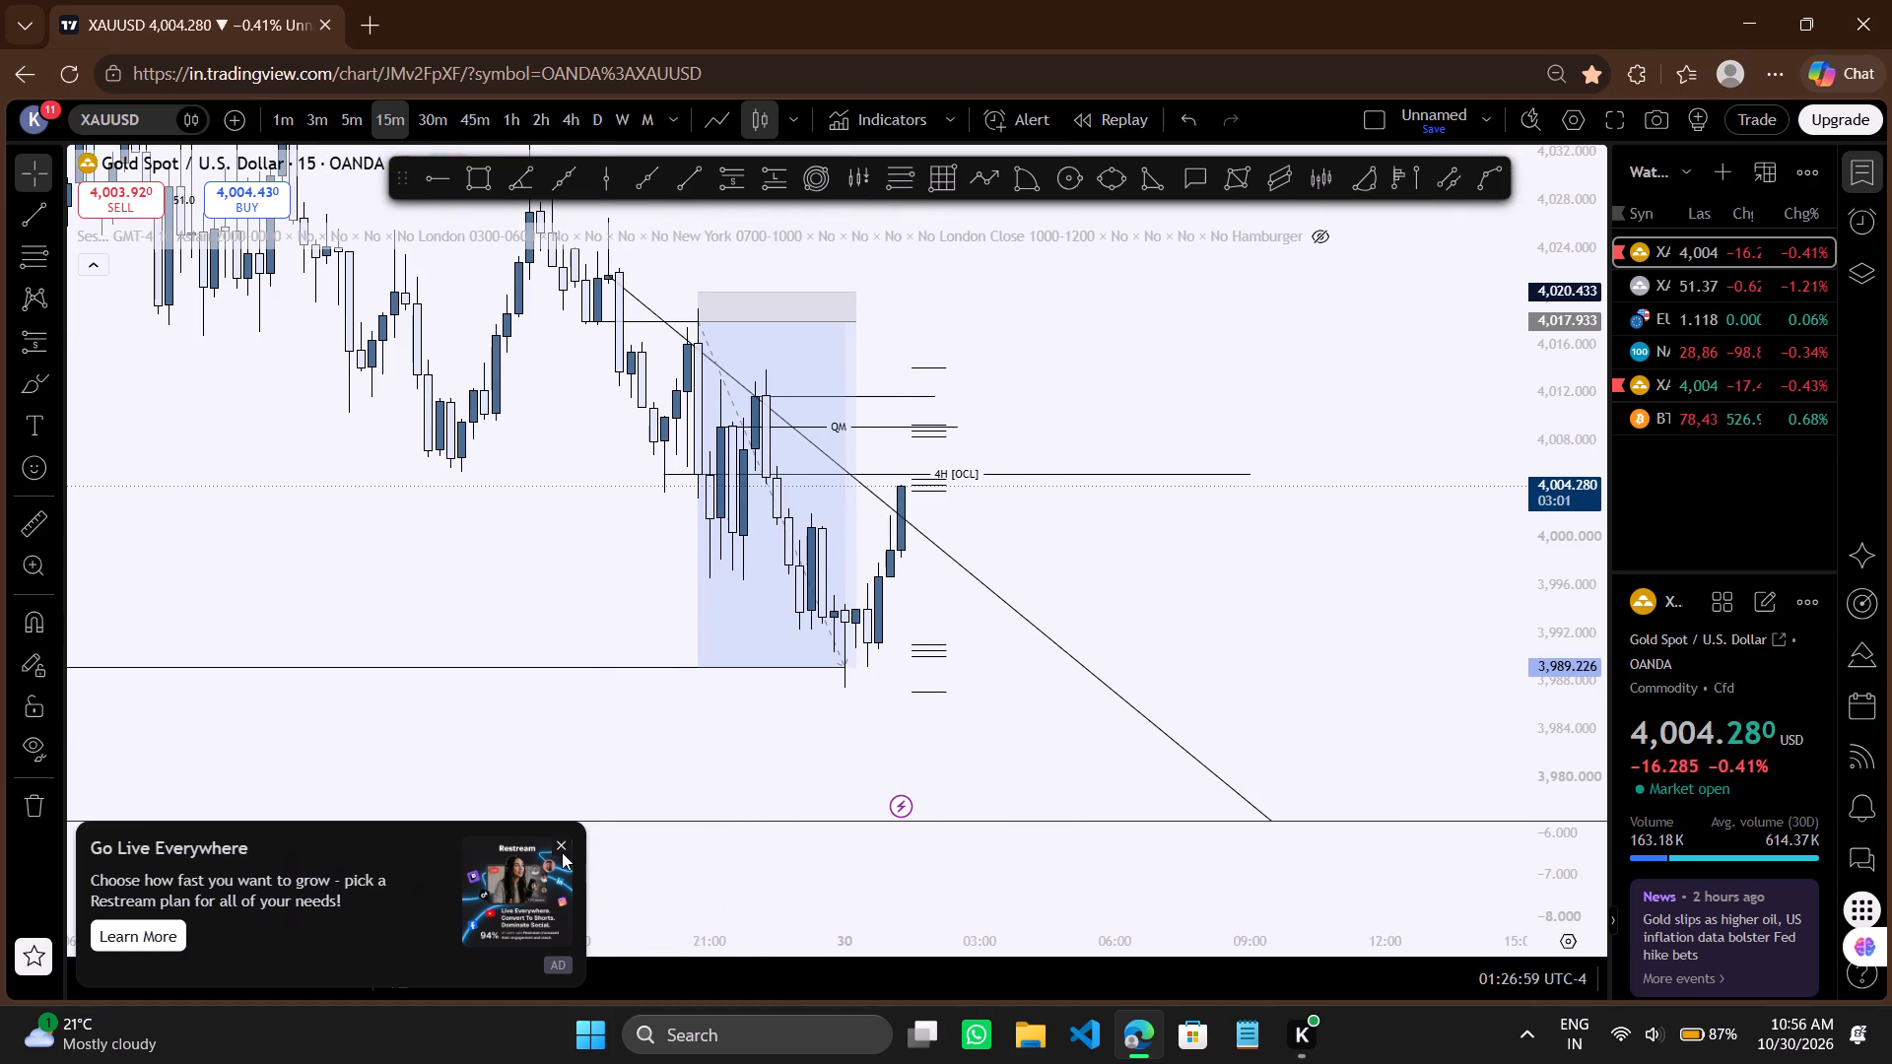
pyautogui.click(561, 847)
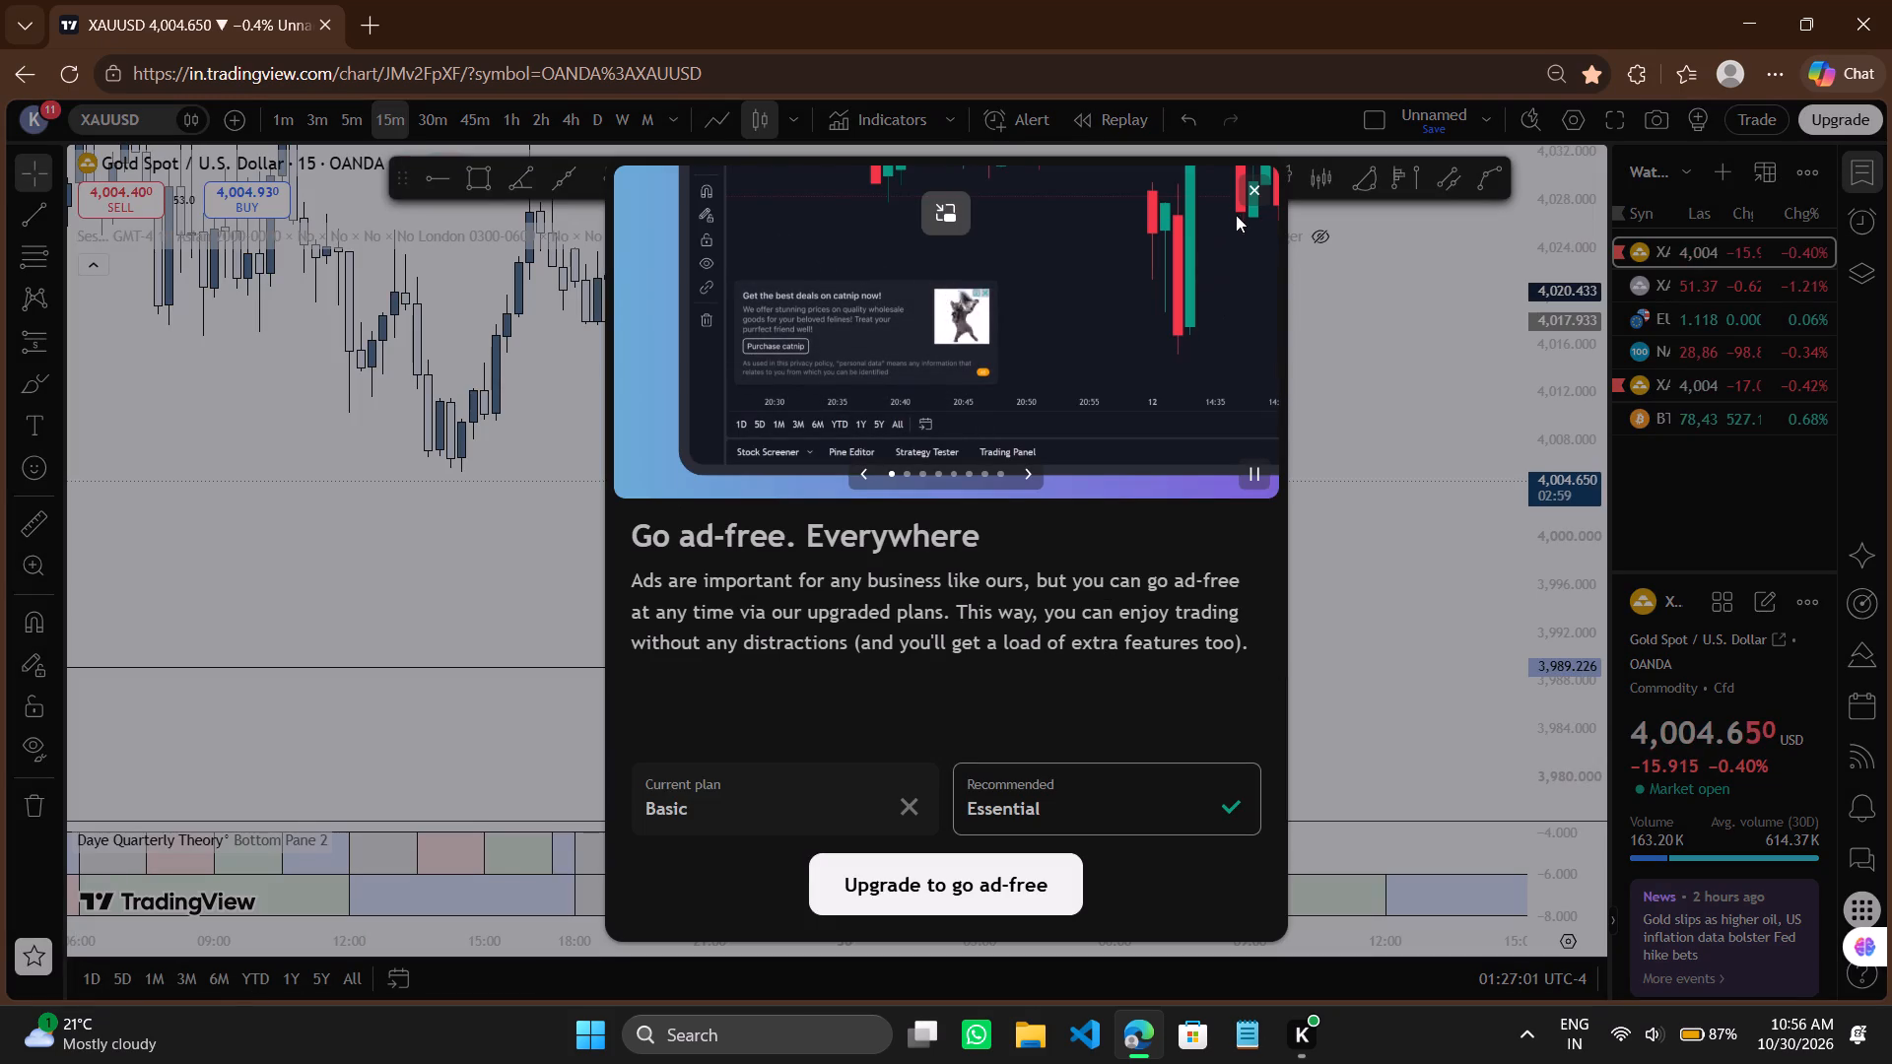
pyautogui.click(1247, 189)
# Examine price at the 4H [OCL] level on the 15-minute chart with an enlarged price scale.
pyautogui.moveTo(1336, 576); pyautogui.dragTo(1318, 599)
pyautogui.click(1318, 599)
pyautogui.moveTo(1317, 606); pyautogui.dragTo(1308, 610)
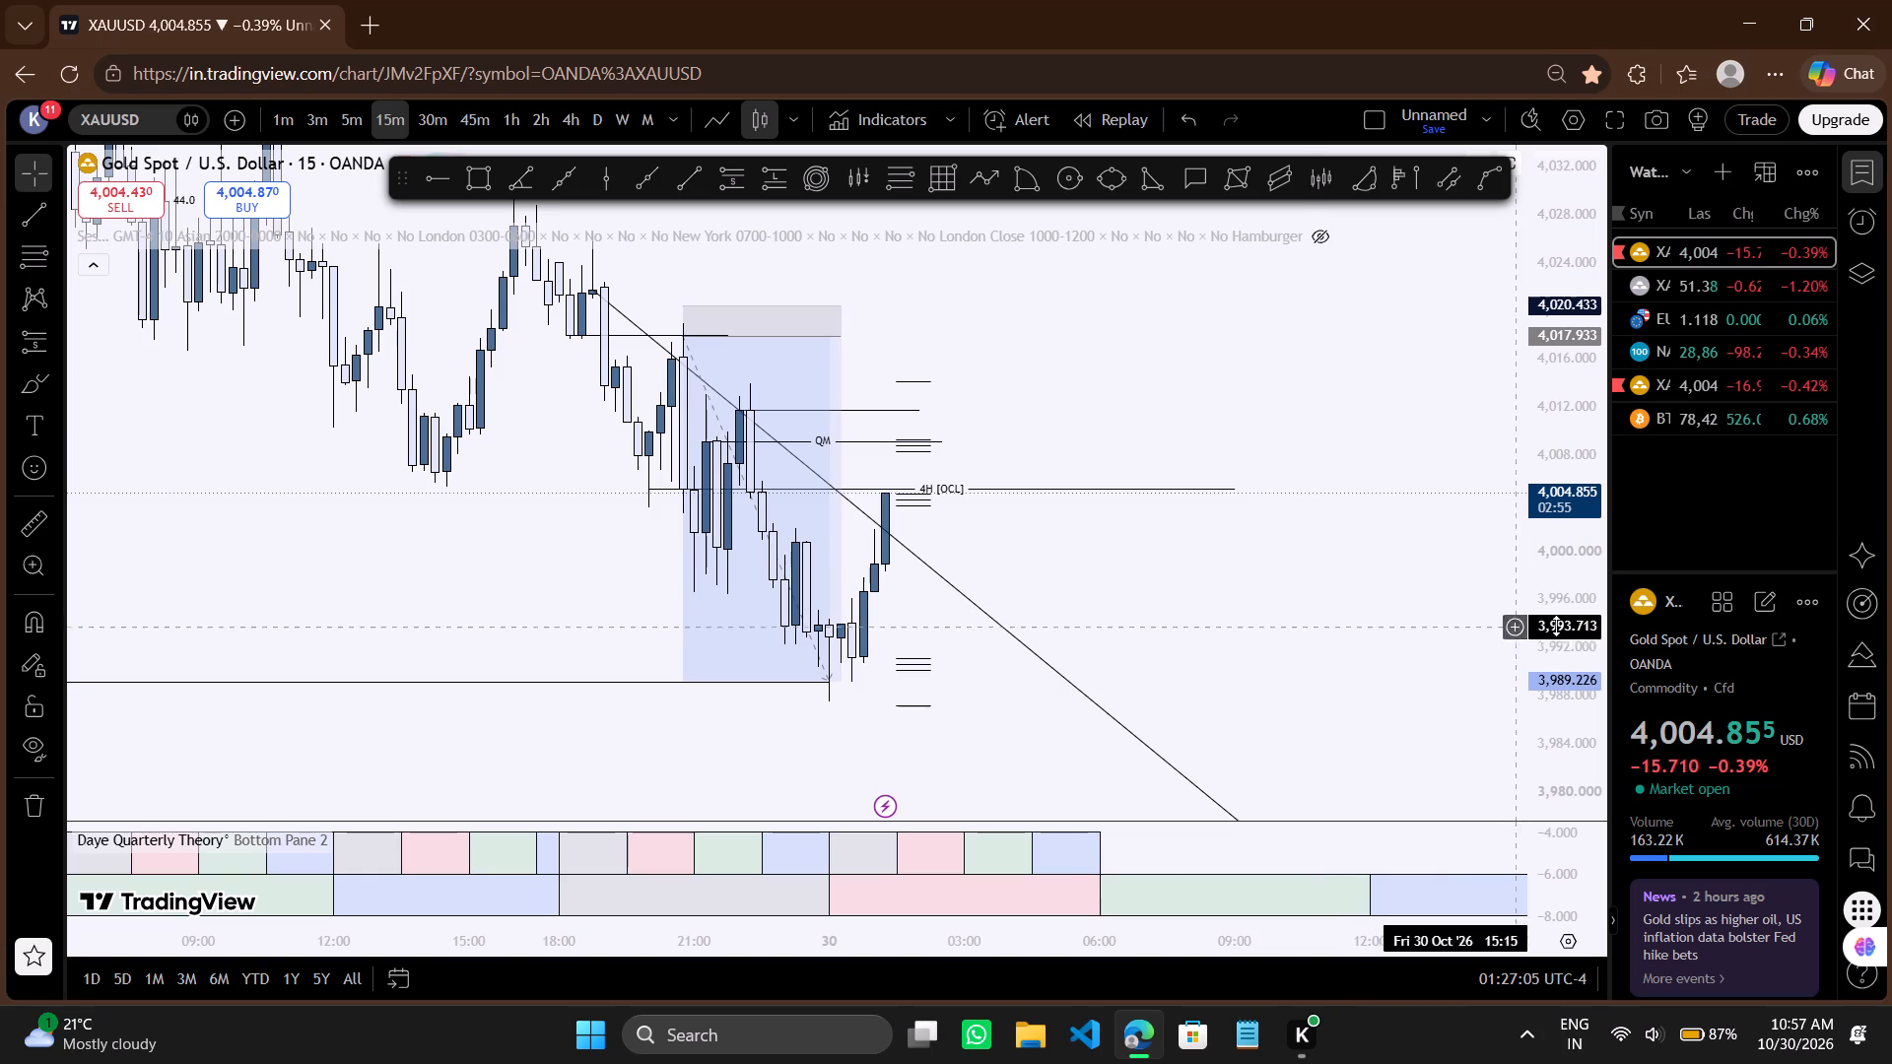
pyautogui.moveTo(1559, 638); pyautogui.dragTo(1525, 530)
pyautogui.moveTo(1200, 623); pyautogui.dragTo(1258, 605)
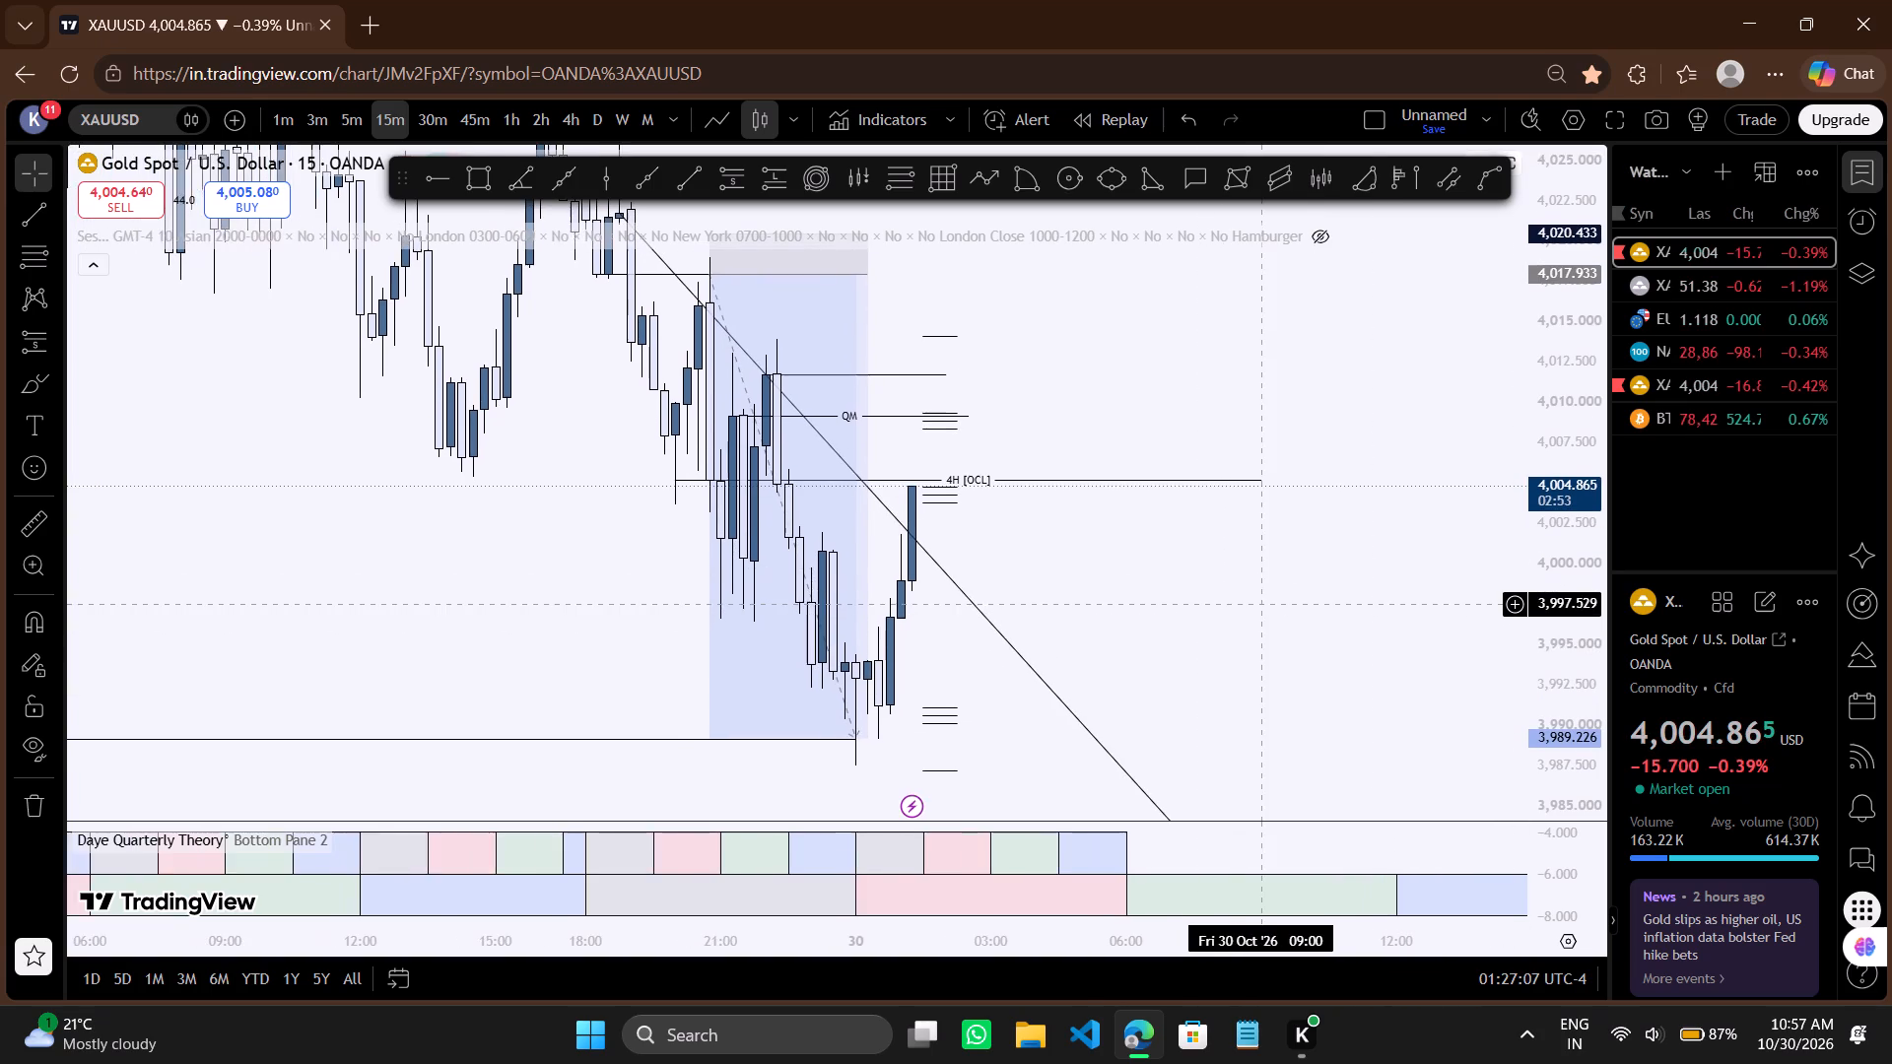
pyautogui.scroll(1, 1258, 605)
pyautogui.moveTo(1125, 608); pyautogui.dragTo(1165, 592)
pyautogui.moveTo(1165, 592); pyautogui.dragTo(1174, 591)
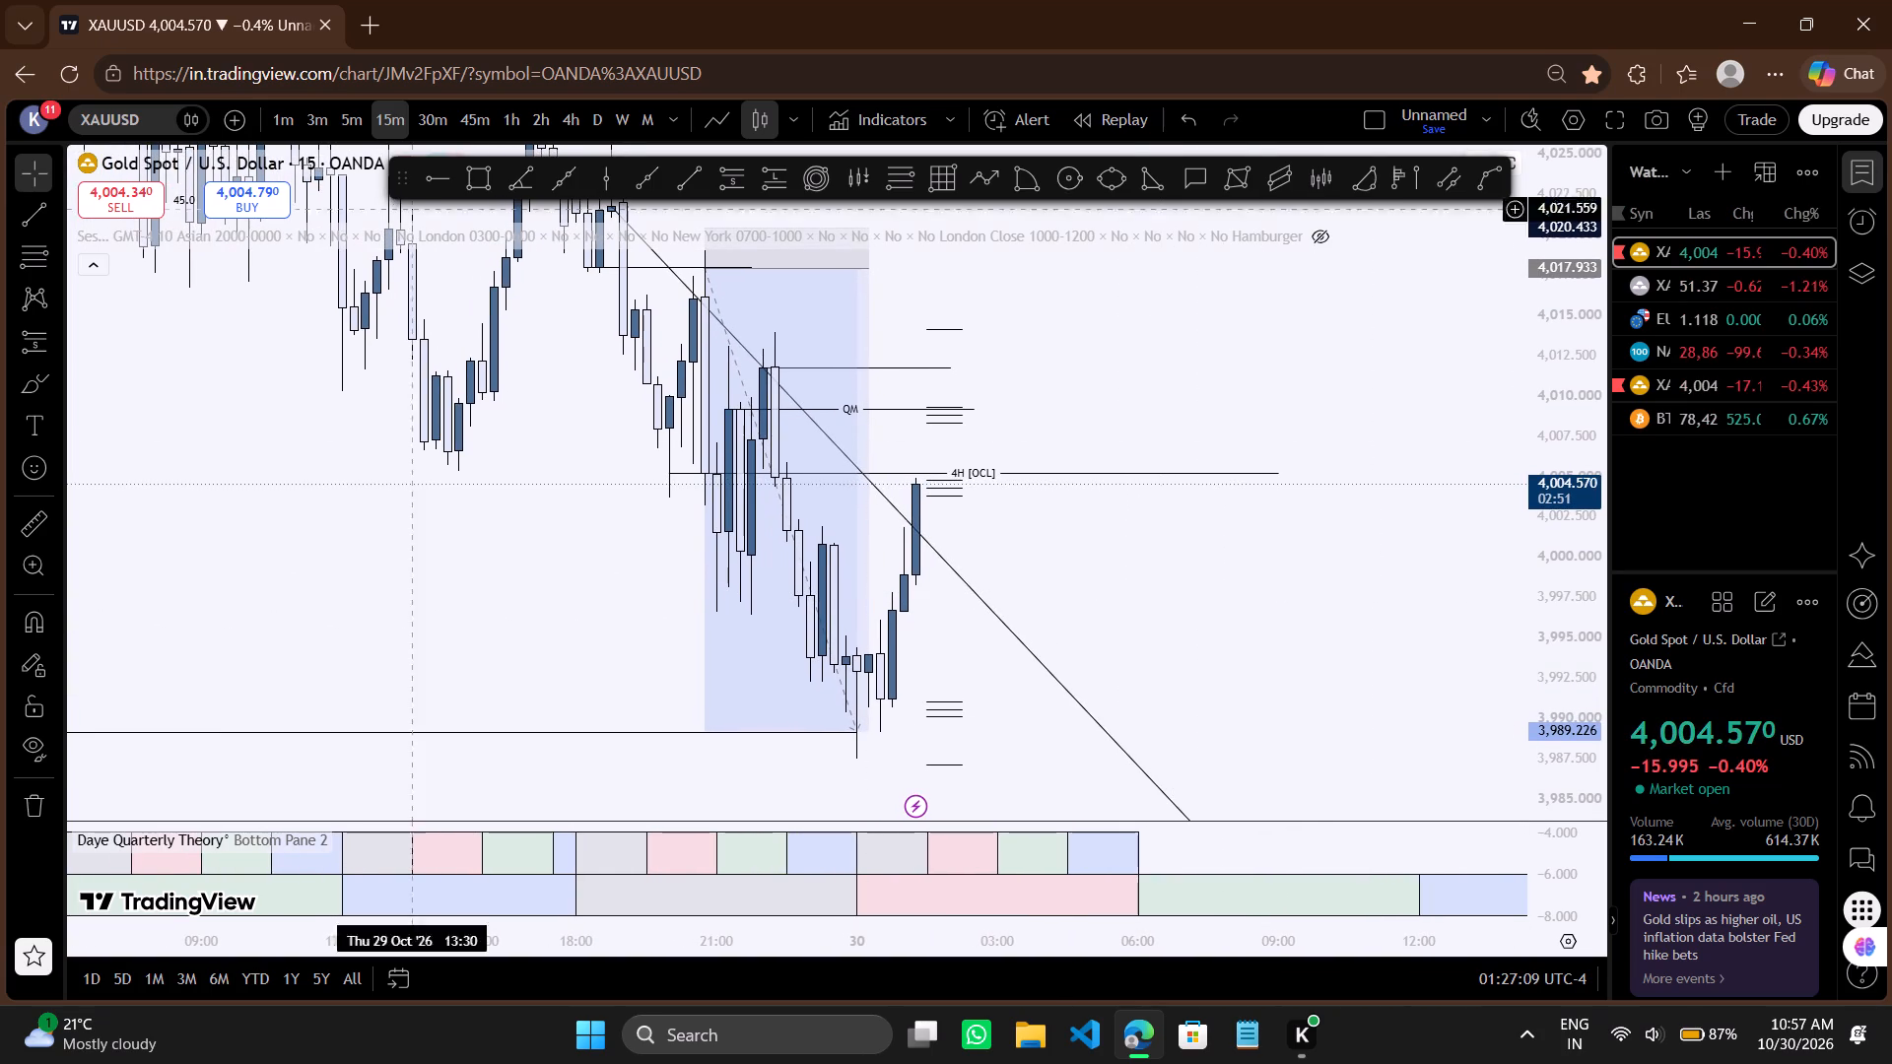
# Examine the approach to the 4H [OCL] and QM levels in detail on the 5-minute chart.
pyautogui.click(348, 110)
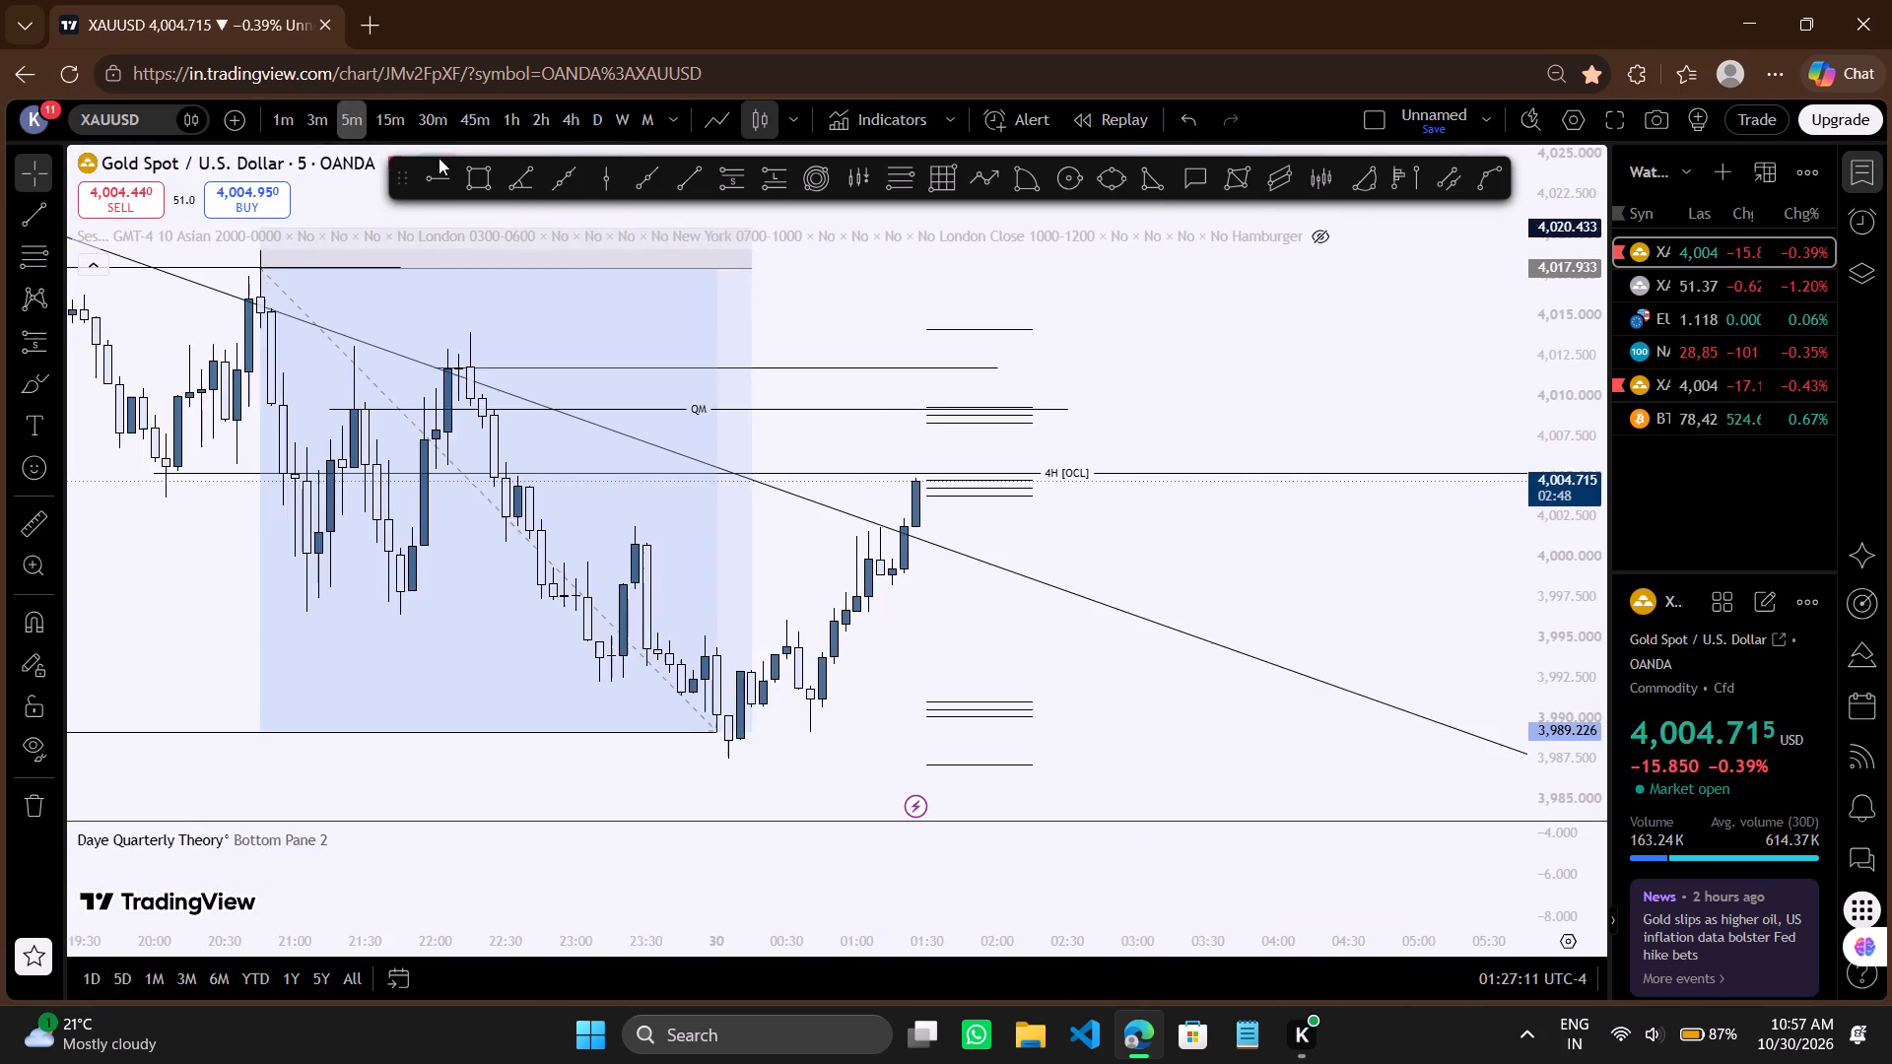
pyautogui.scroll(-4, 761, 458)
pyautogui.moveTo(1323, 556); pyautogui.dragTo(1220, 573)
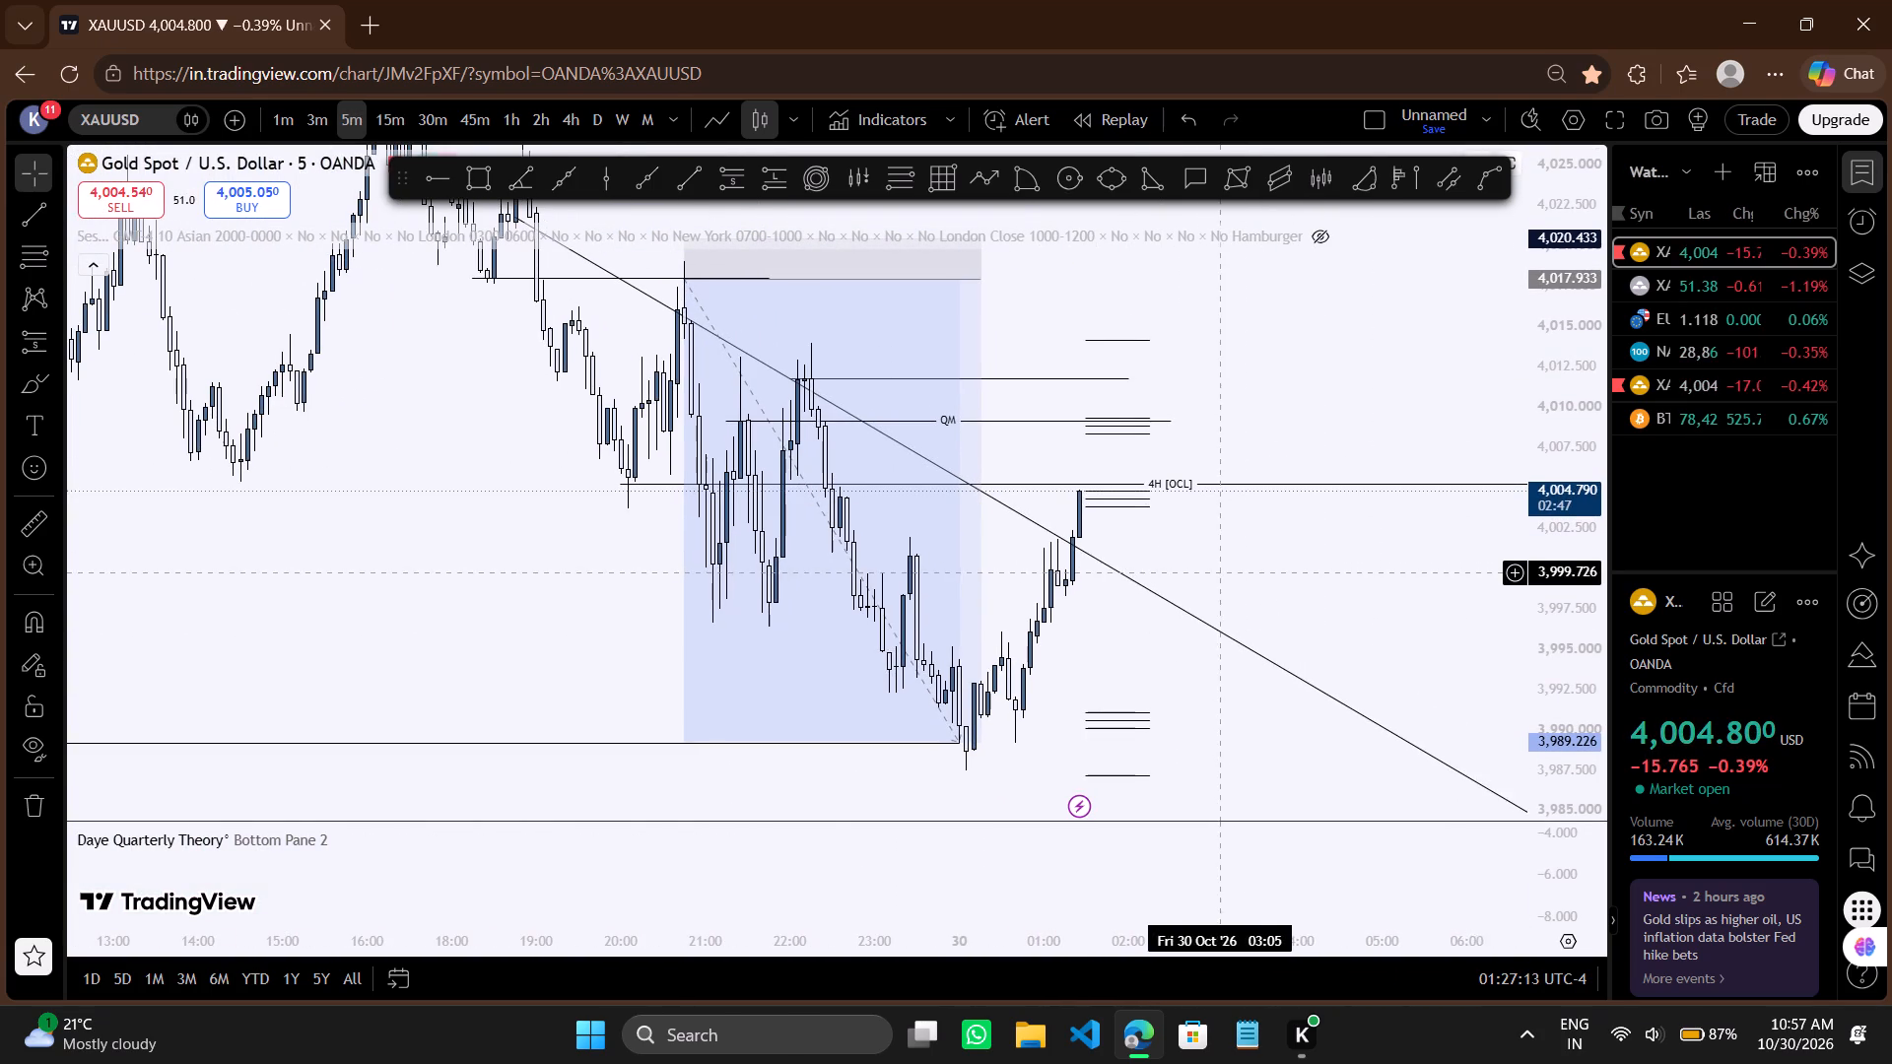
pyautogui.moveTo(1551, 637); pyautogui.dragTo(1459, 381)
pyautogui.moveTo(1327, 428); pyautogui.dragTo(1345, 373)
pyautogui.scroll(1, 1345, 373)
pyautogui.moveTo(1345, 373); pyautogui.dragTo(1342, 355)
pyautogui.scroll(1, 1342, 355)
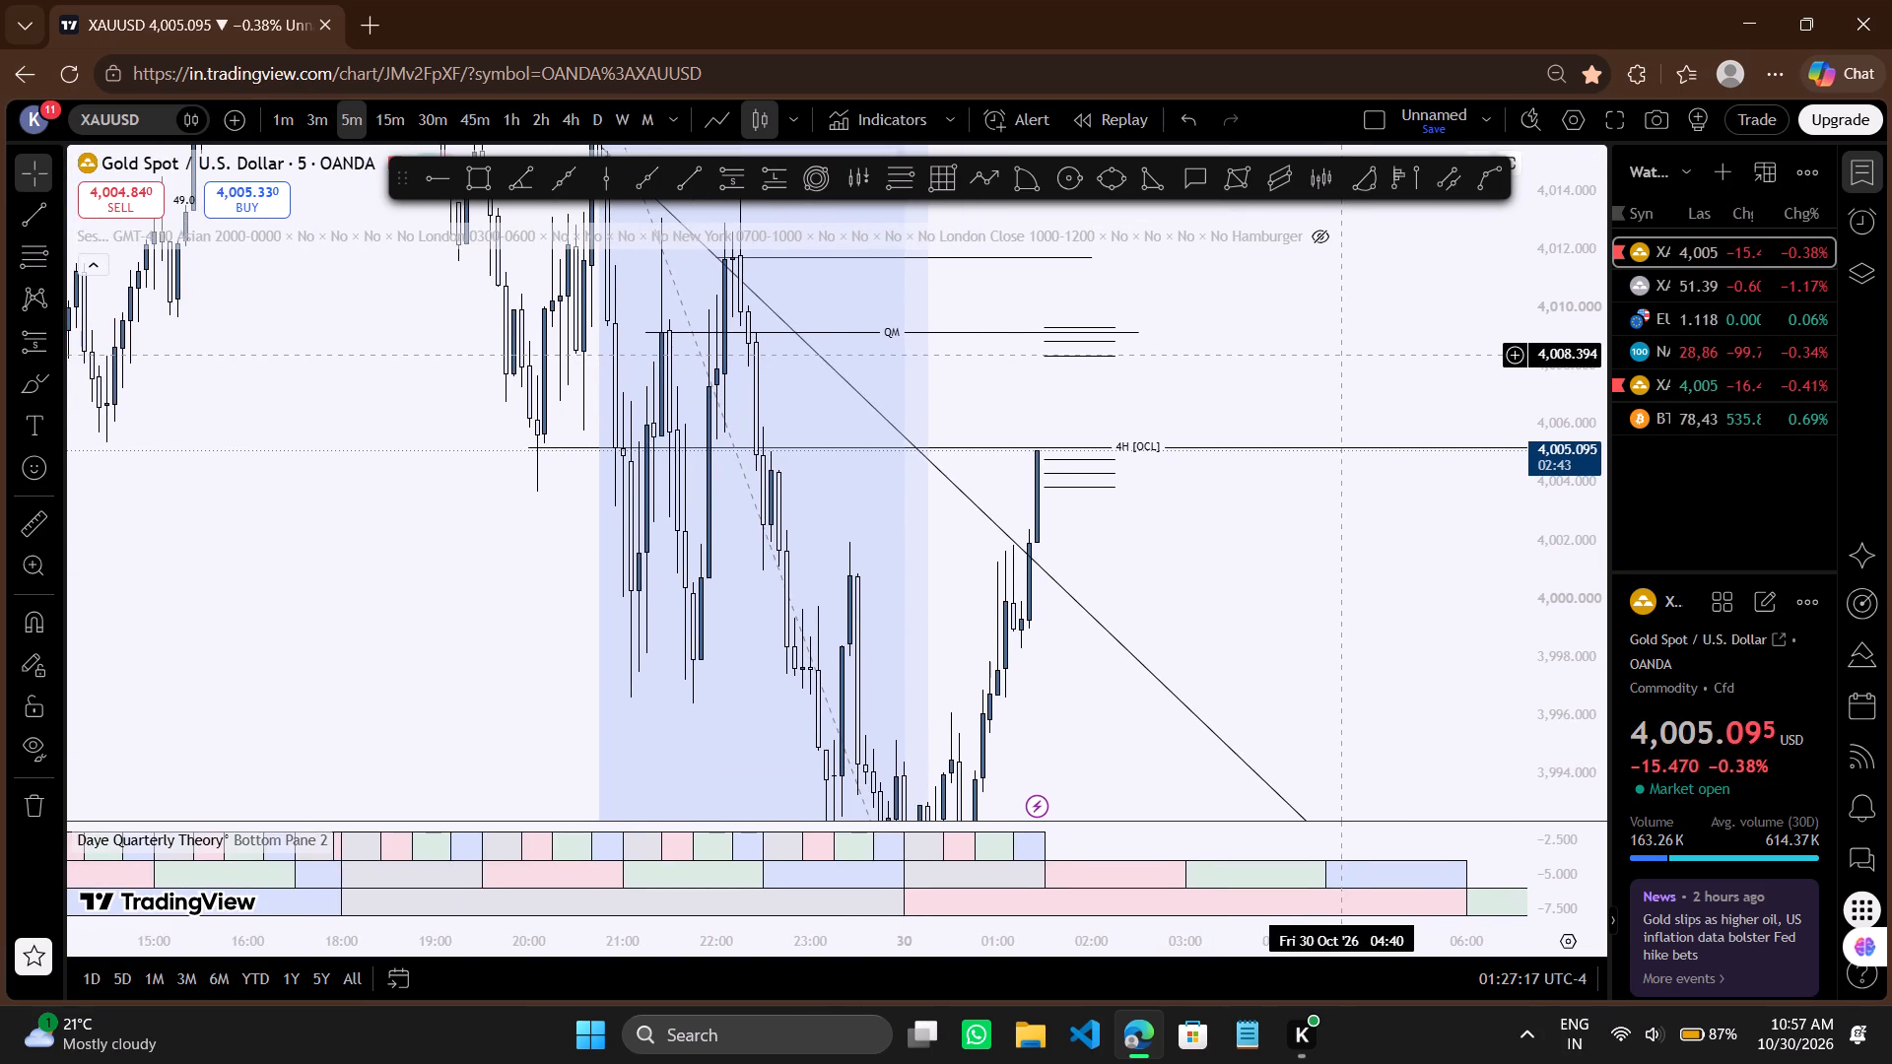
pyautogui.scroll(1, 1342, 355)
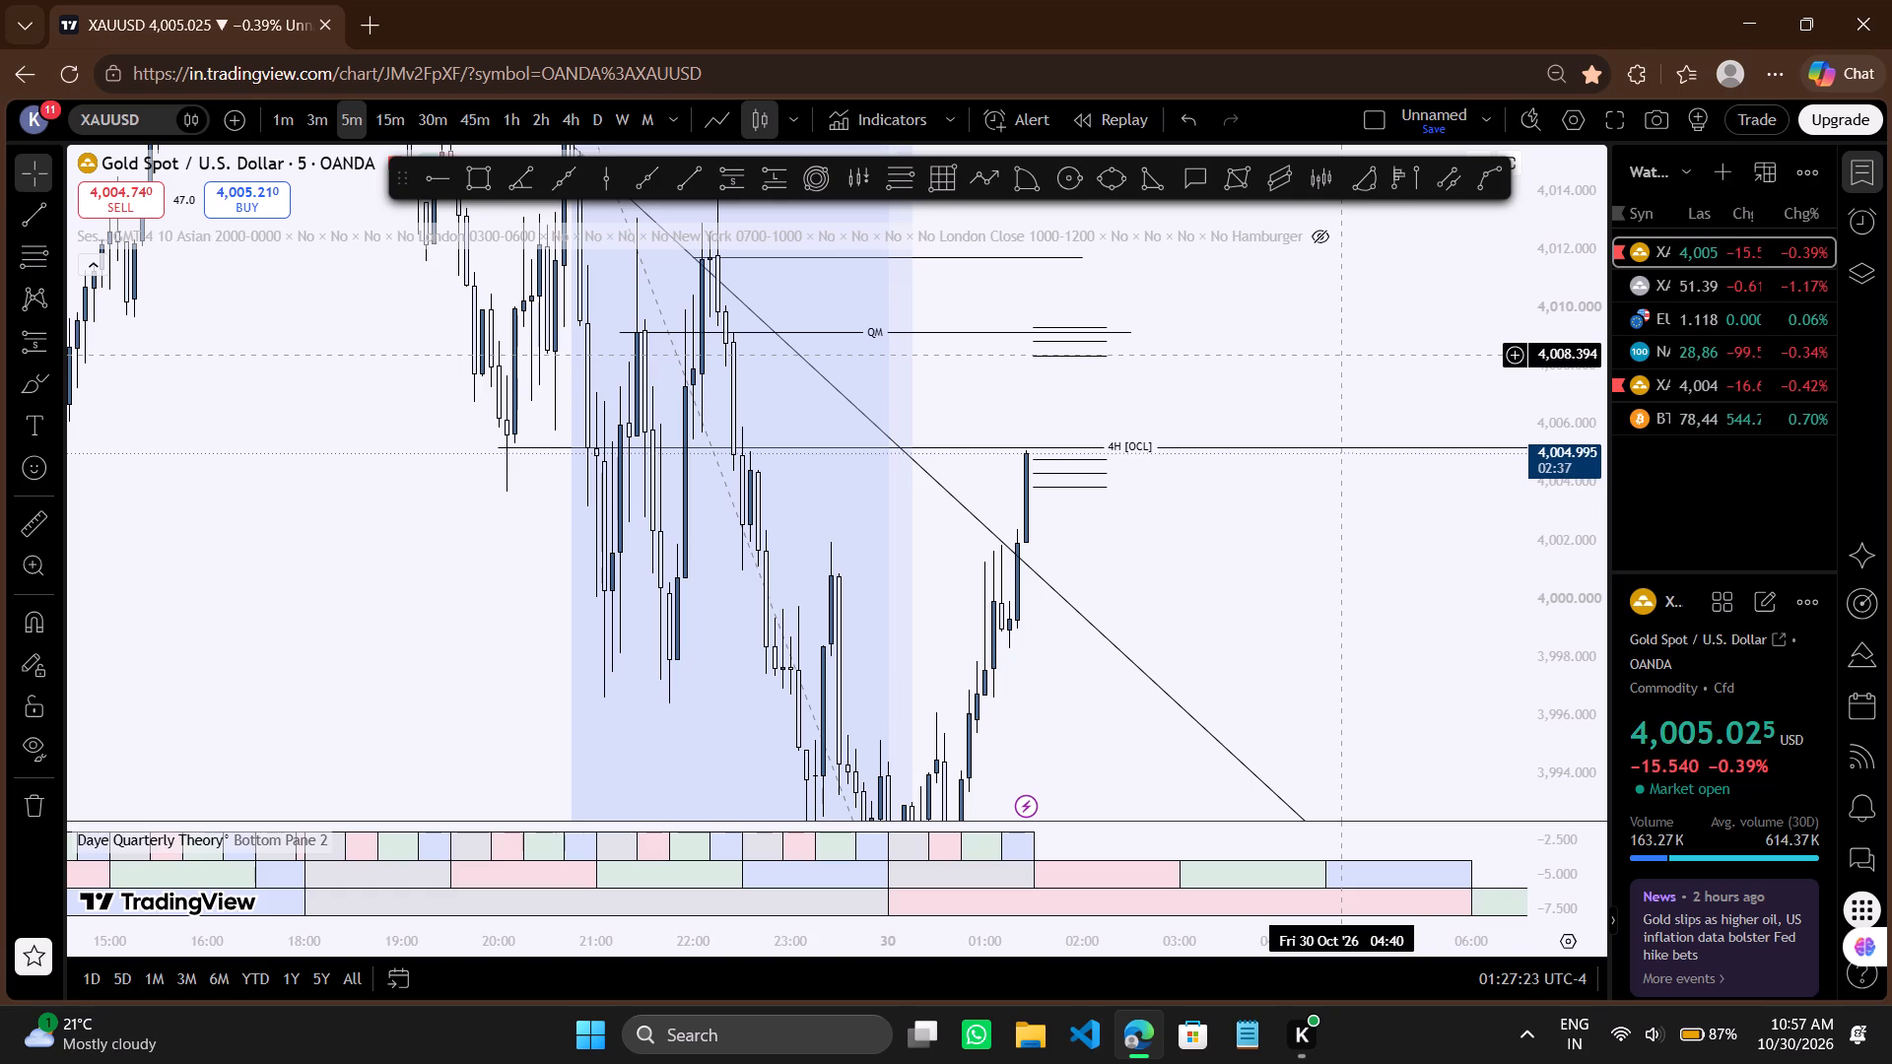
pyautogui.scroll(3, 1342, 355)
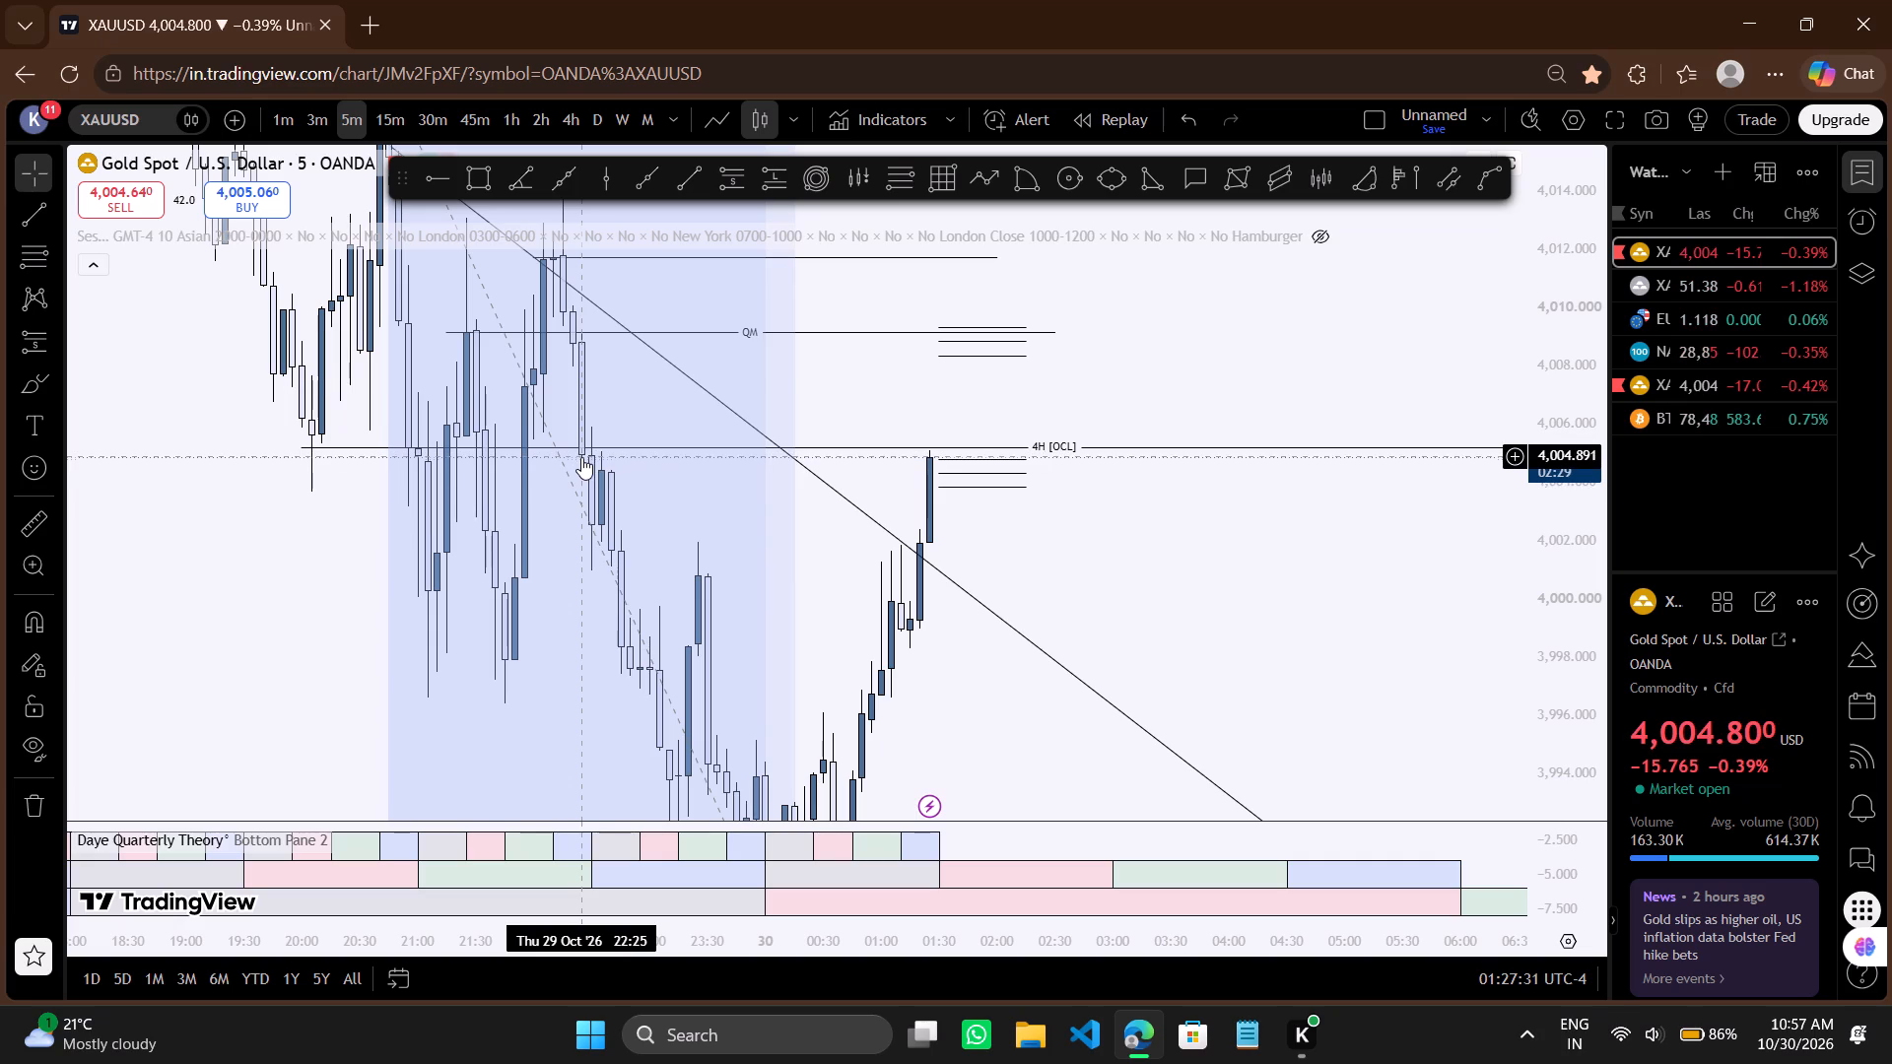
pyautogui.moveTo(1217, 601); pyautogui.dragTo(1269, 640)
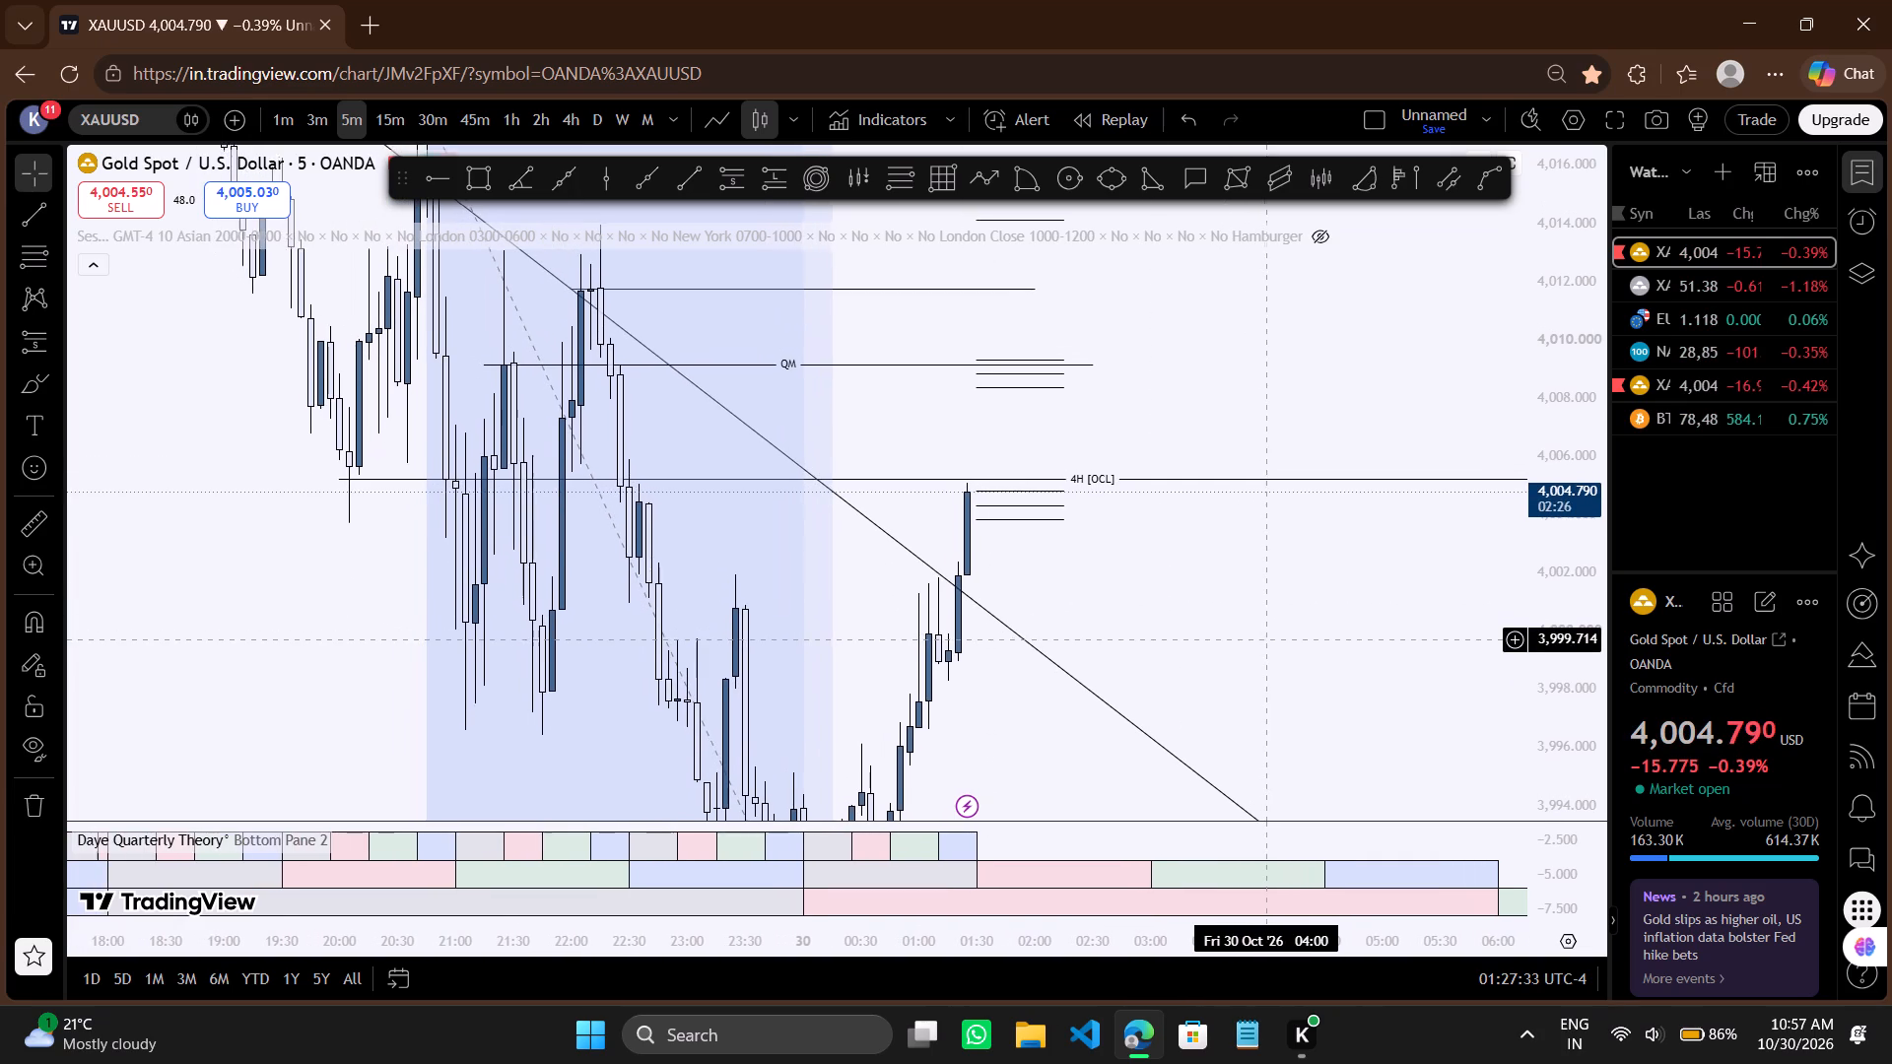
pyautogui.moveTo(1269, 640); pyautogui.dragTo(1269, 642)
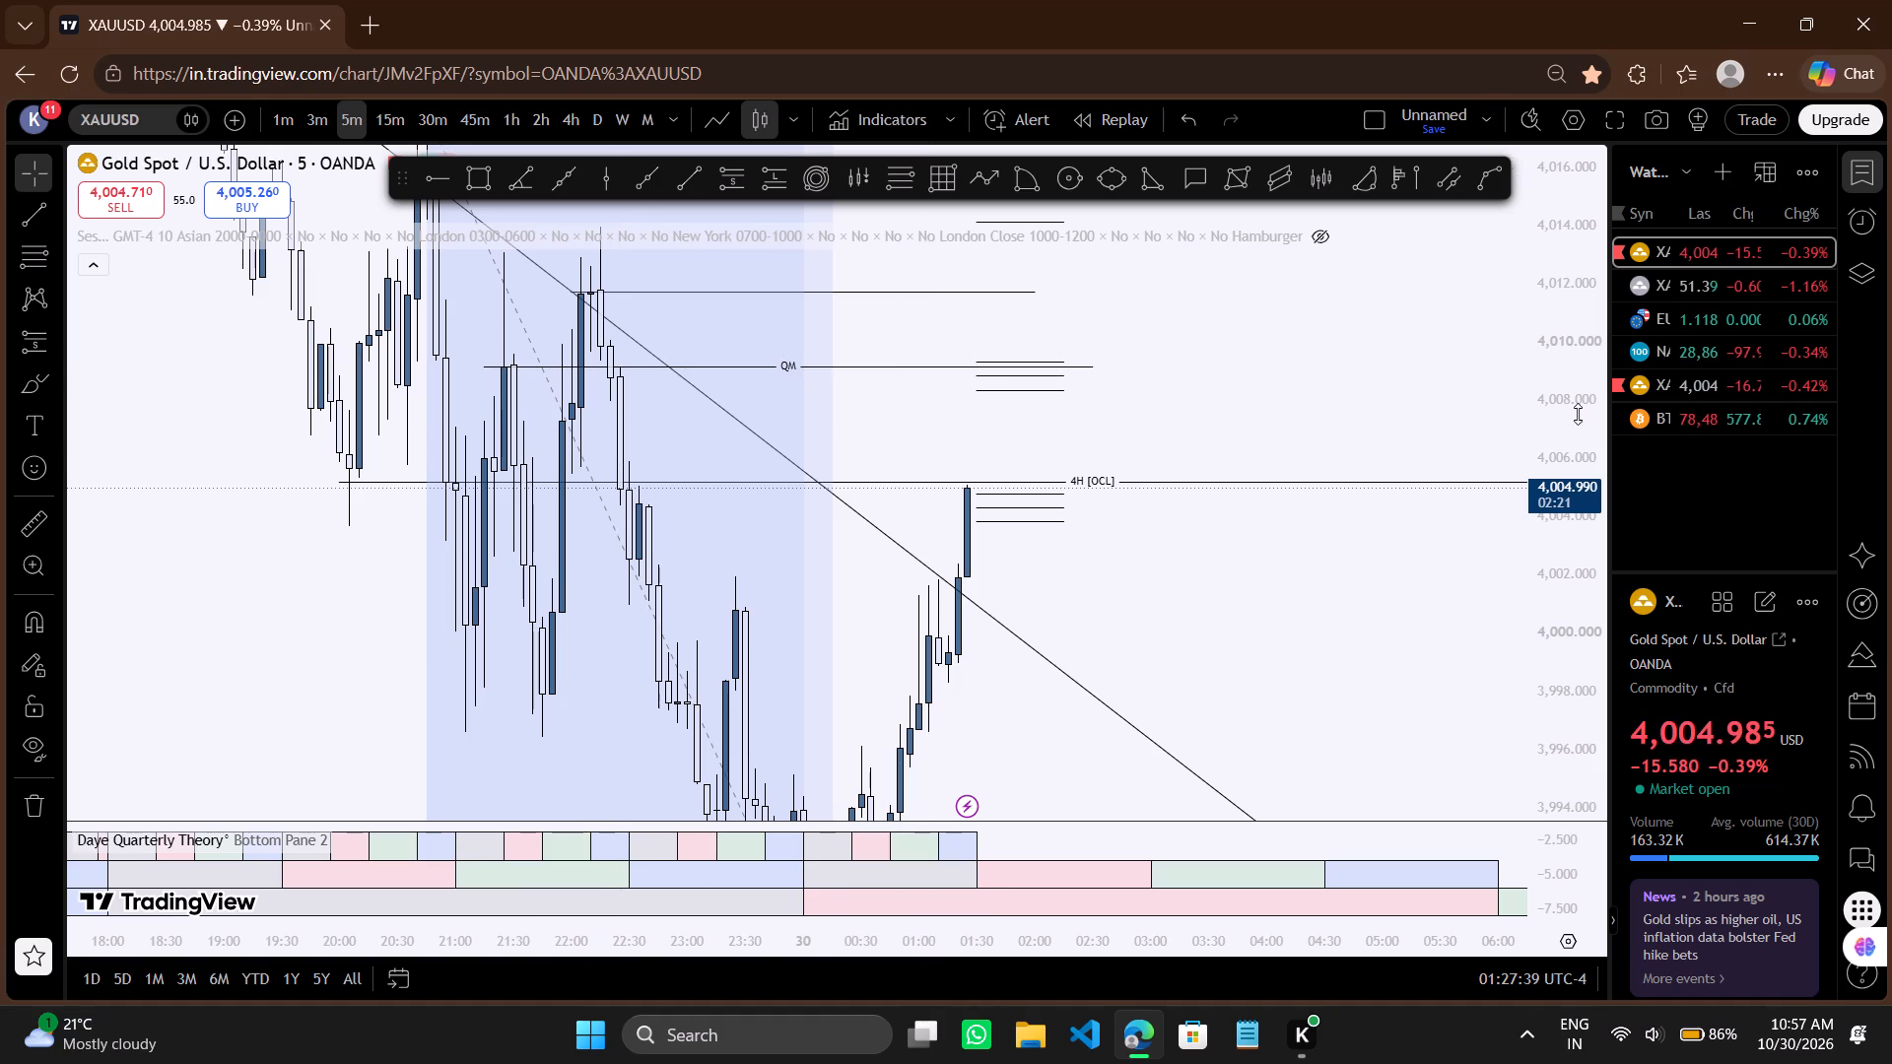
# Move the QM line's starting point to about 29 Oct 21:25, keeping the line horizontal near 4,009.16.
pyautogui.moveTo(1566, 413); pyautogui.dragTo(1566, 565)
pyautogui.moveTo(1313, 399); pyautogui.dragTo(1218, 355)
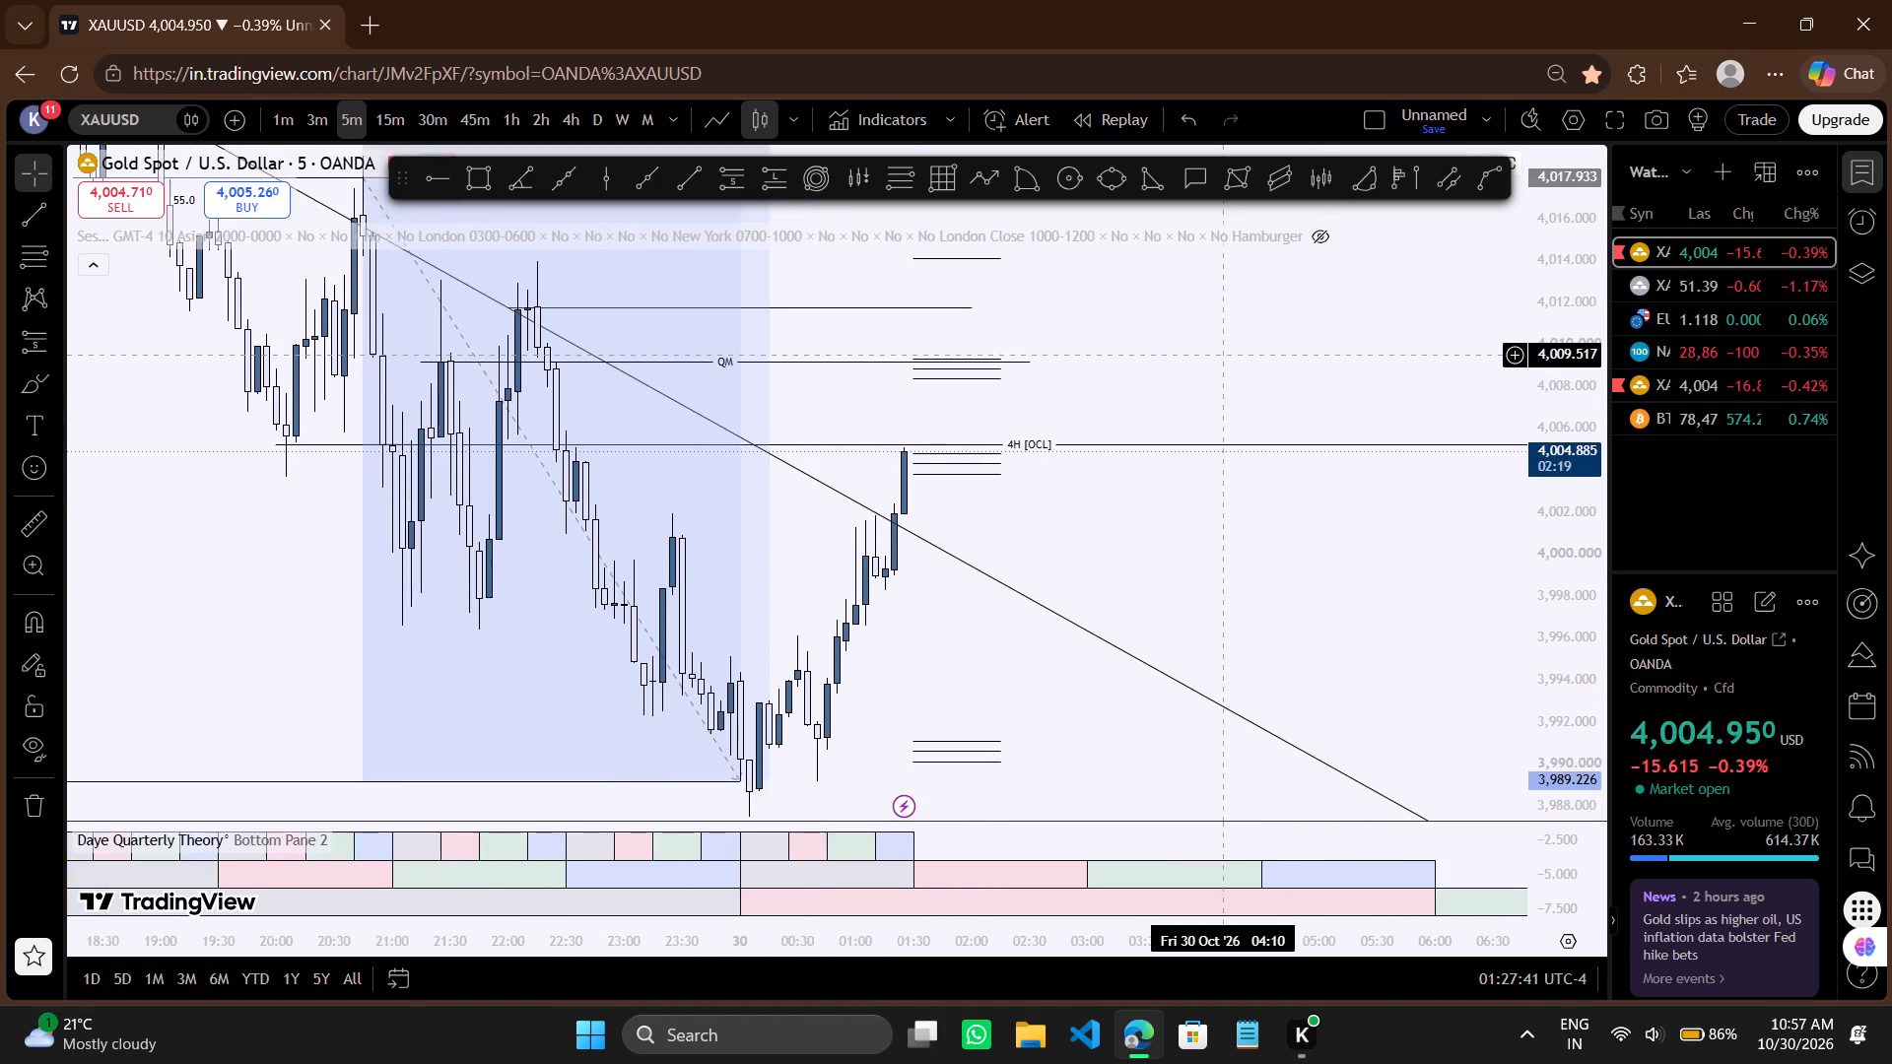
pyautogui.scroll(-1, 1218, 355)
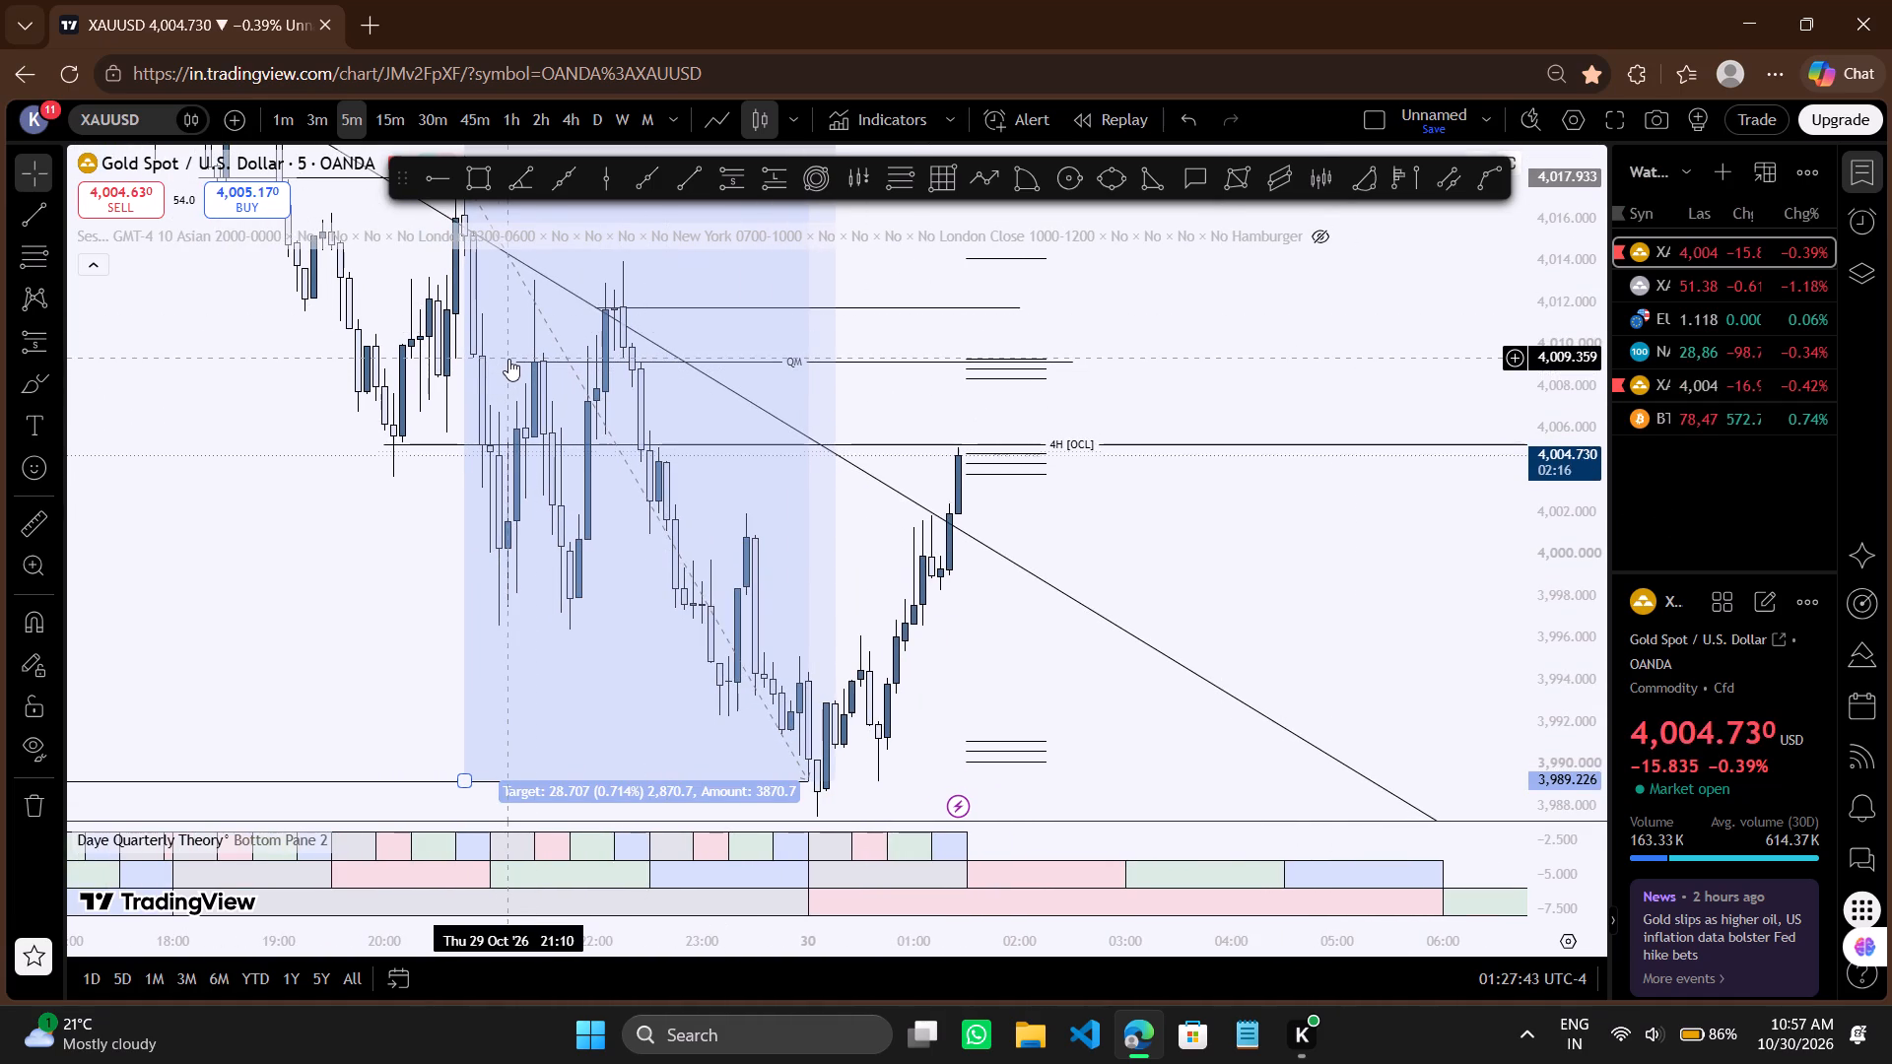
pyautogui.moveTo(513, 359); pyautogui.dragTo(528, 361)
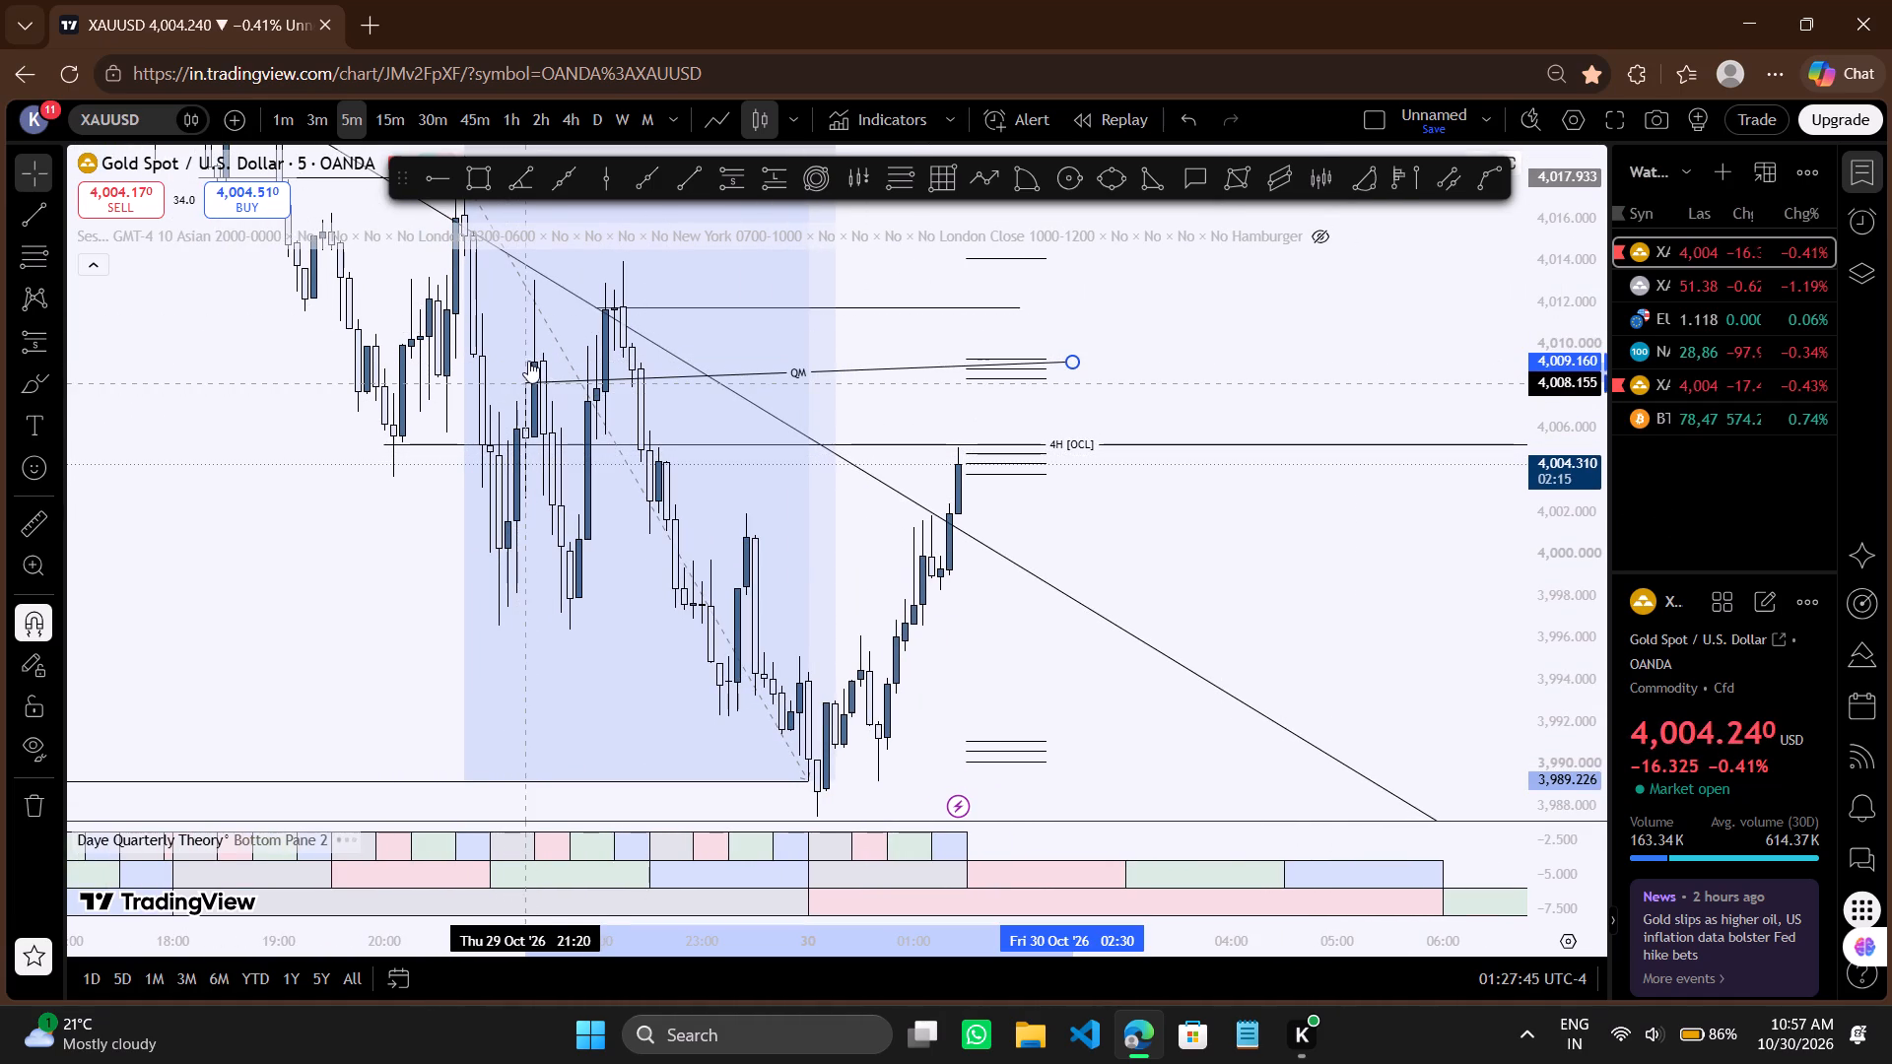
pyautogui.moveTo(528, 361); pyautogui.dragTo(533, 360)
# Draw a horizontal trend line at about 4,005.900 from 29 Oct 22:30 to about 30 Oct 02:00, just above 4H [OCL].
pyautogui.moveTo(1437, 578); pyautogui.dragTo(1401, 528)
pyautogui.scroll(-1, 1401, 528)
pyautogui.moveTo(1366, 528); pyautogui.dragTo(1357, 525)
pyautogui.moveTo(1357, 525); pyautogui.dragTo(1342, 522)
pyautogui.click(1319, 506)
pyautogui.click(1324, 511)
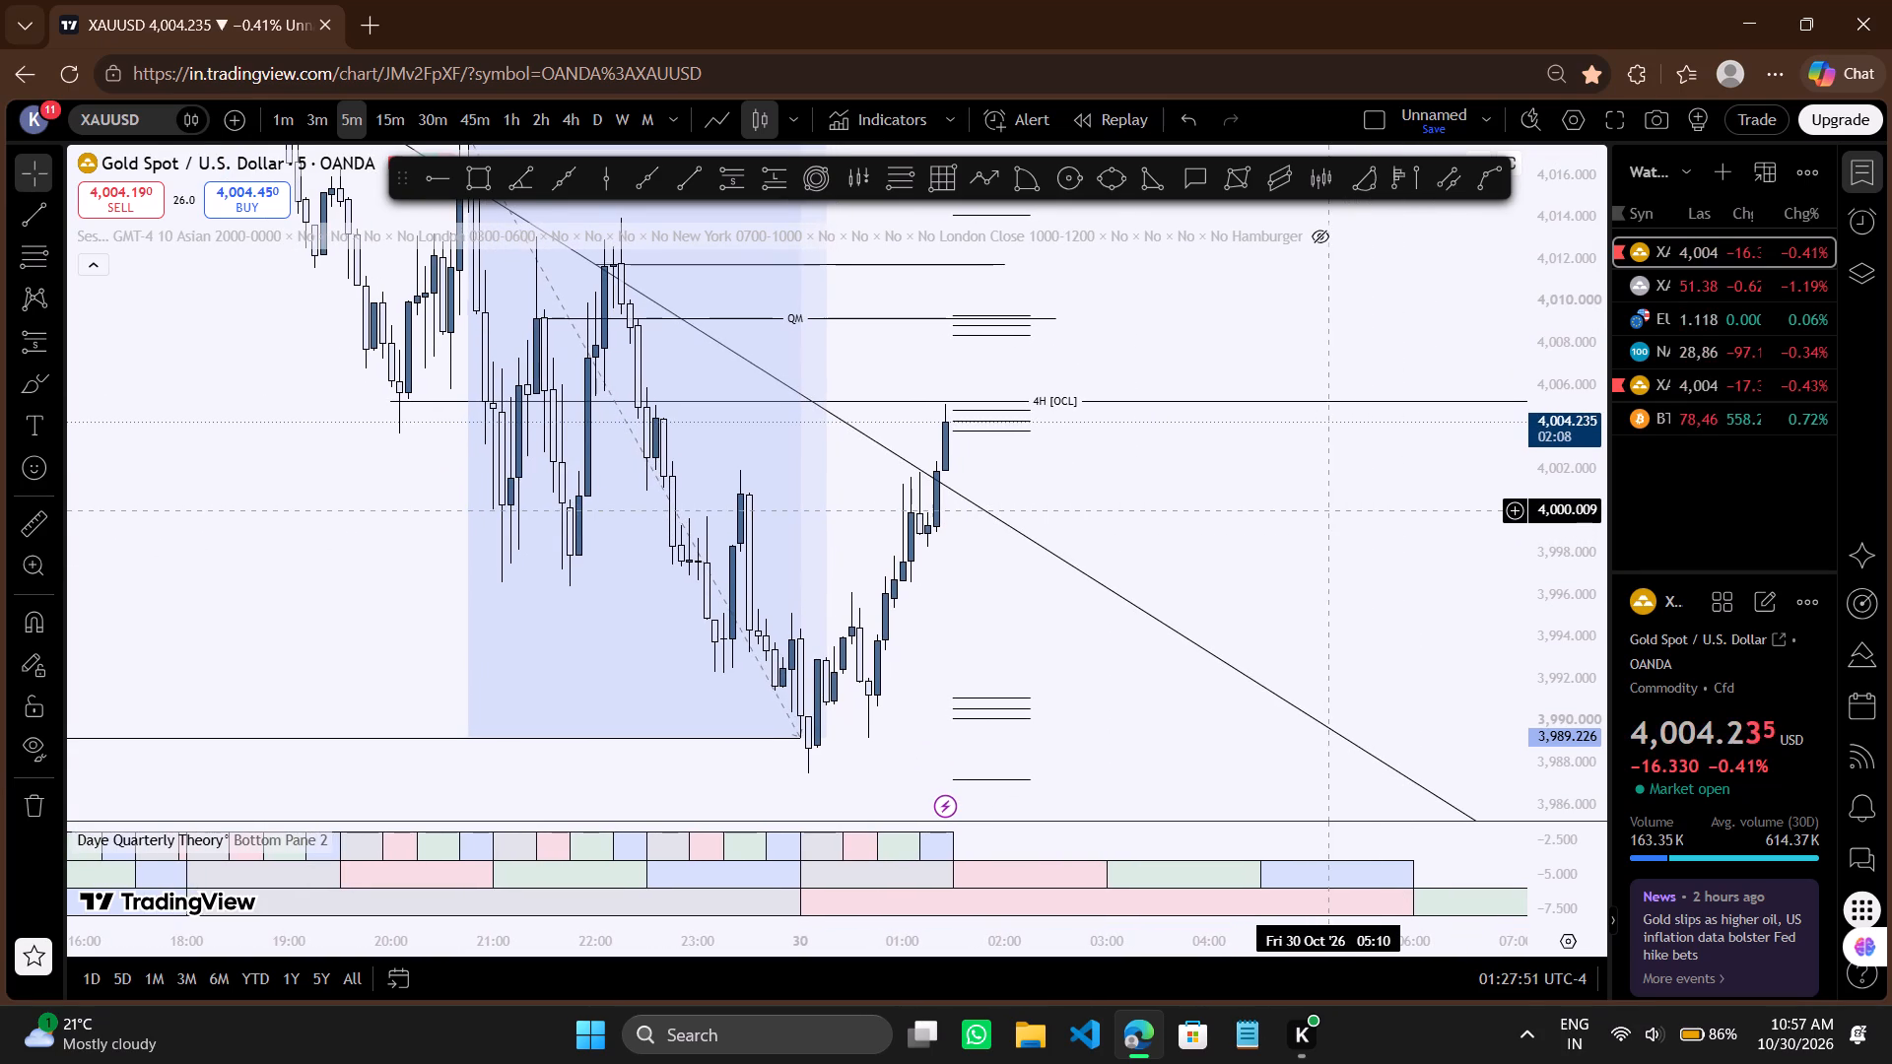
pyautogui.click(1324, 511)
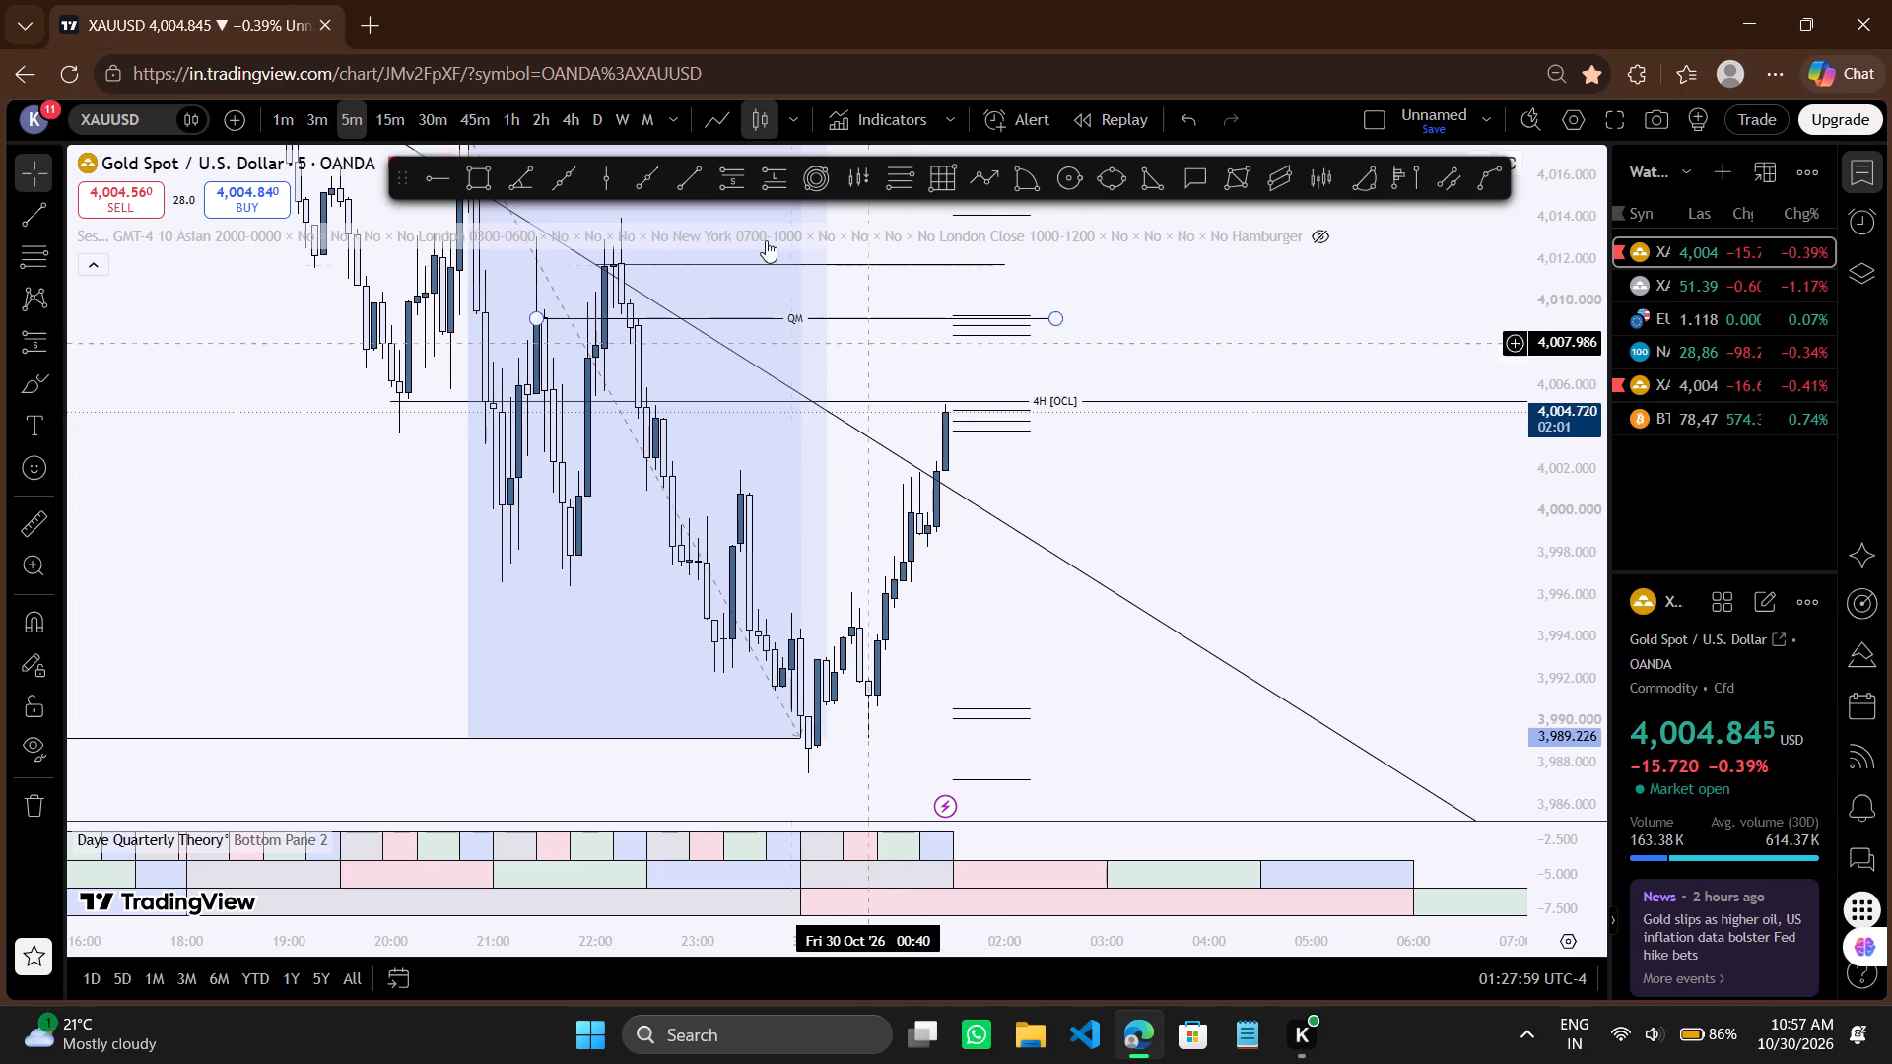
pyautogui.click(696, 176)
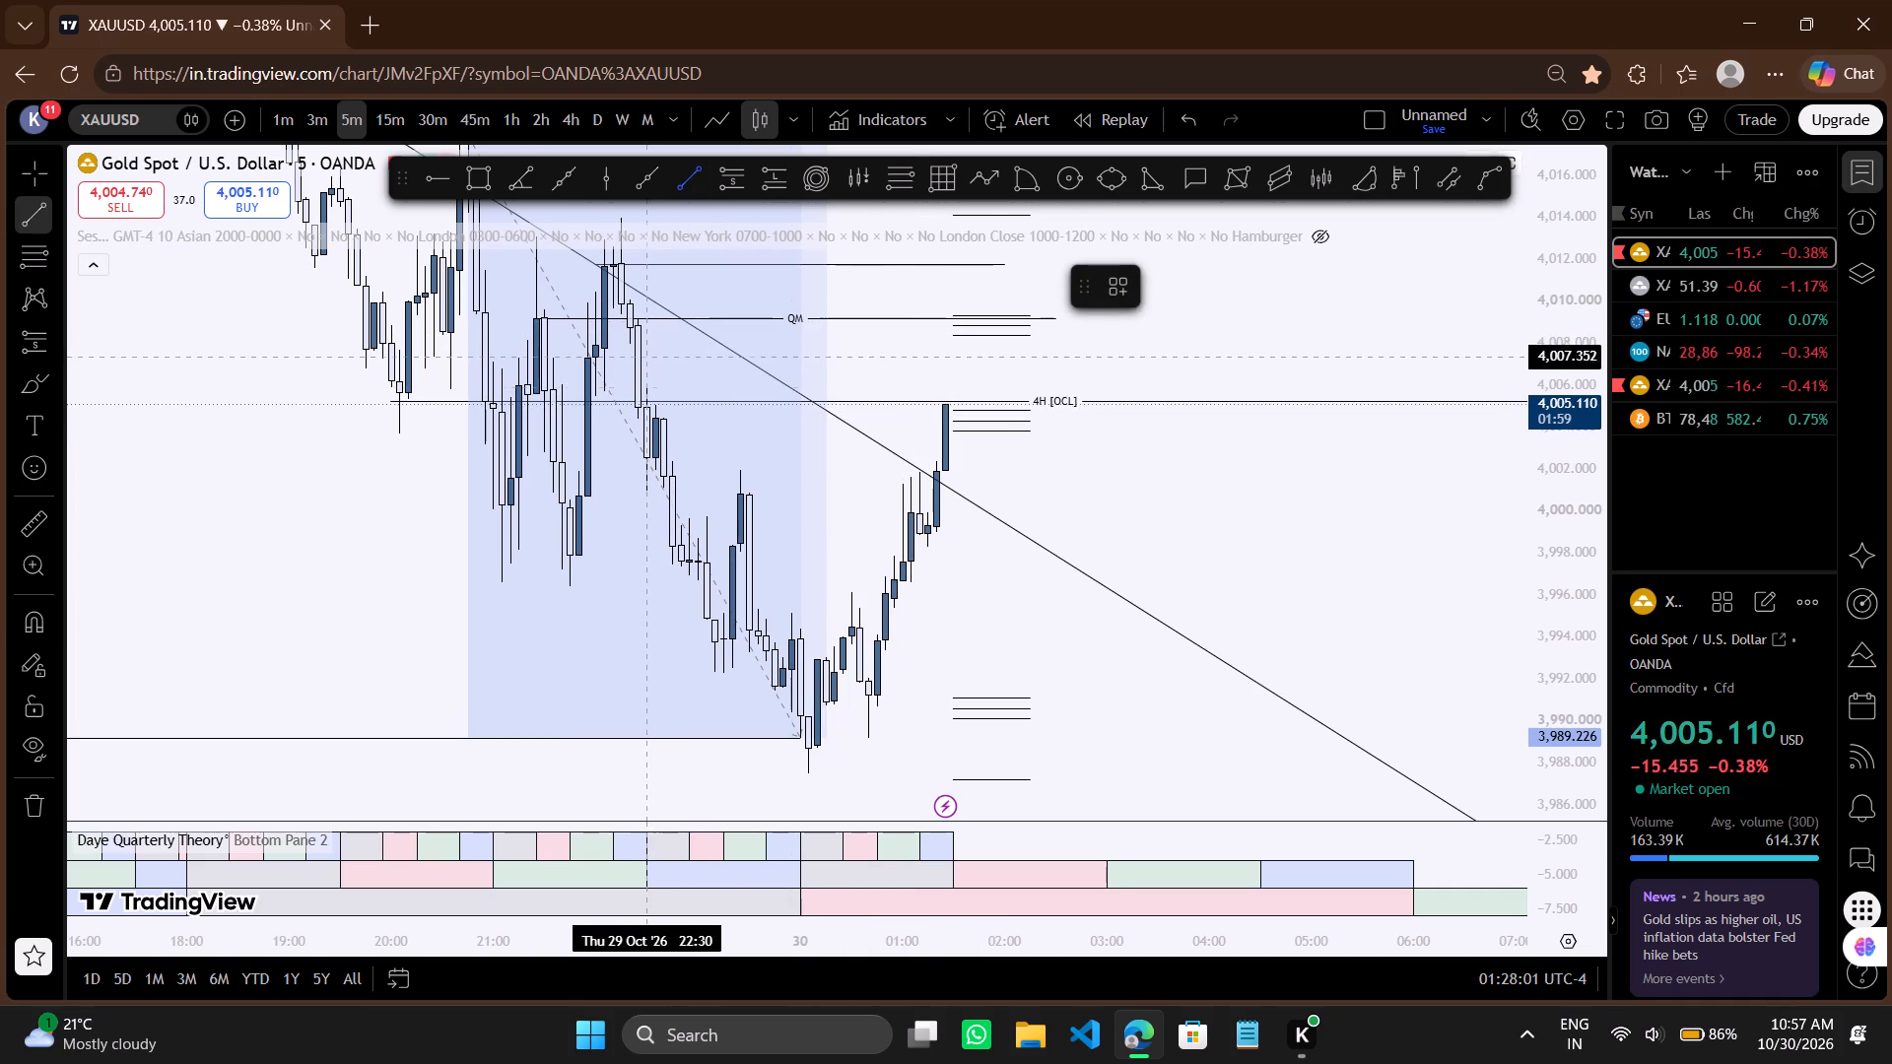
pyautogui.keyDown('ctrl'); pyautogui.click(648, 358); pyautogui.keyUp('ctrl')
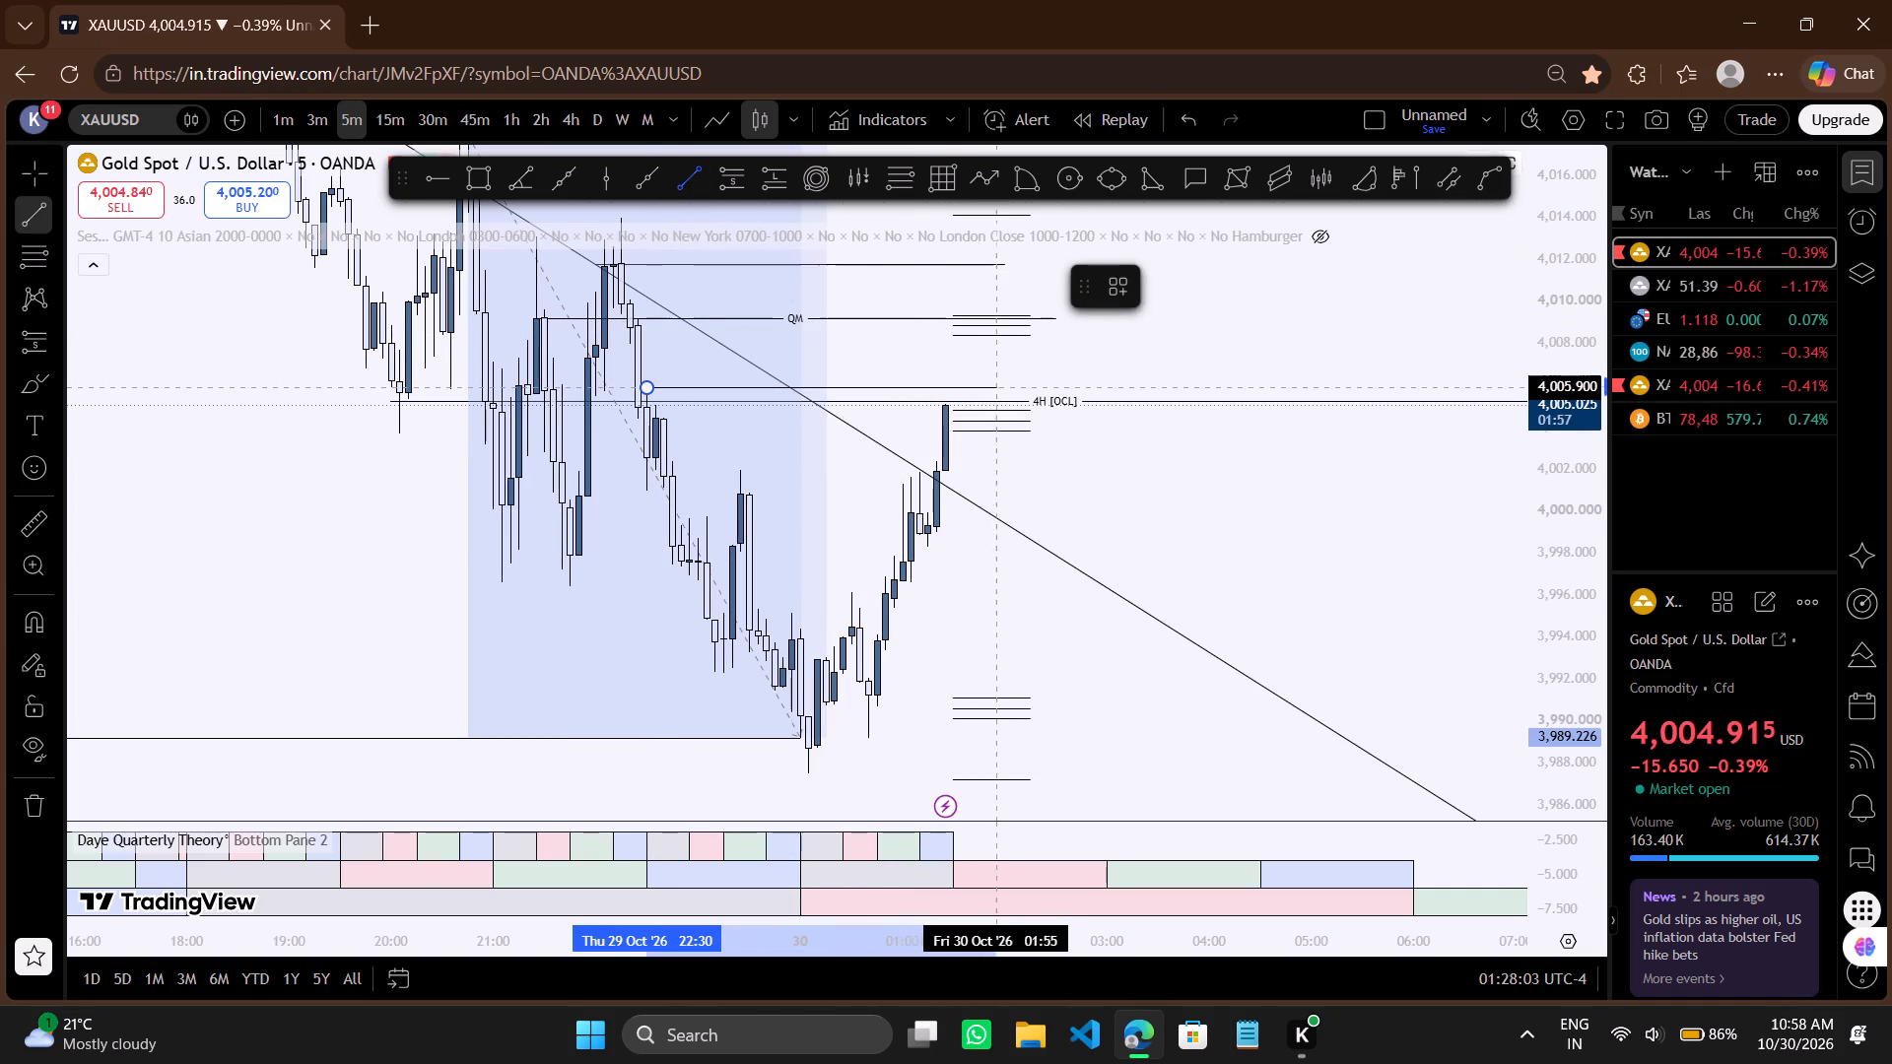
pyautogui.keyDown('shift'); pyautogui.click(1005, 378); pyautogui.keyUp('shift')
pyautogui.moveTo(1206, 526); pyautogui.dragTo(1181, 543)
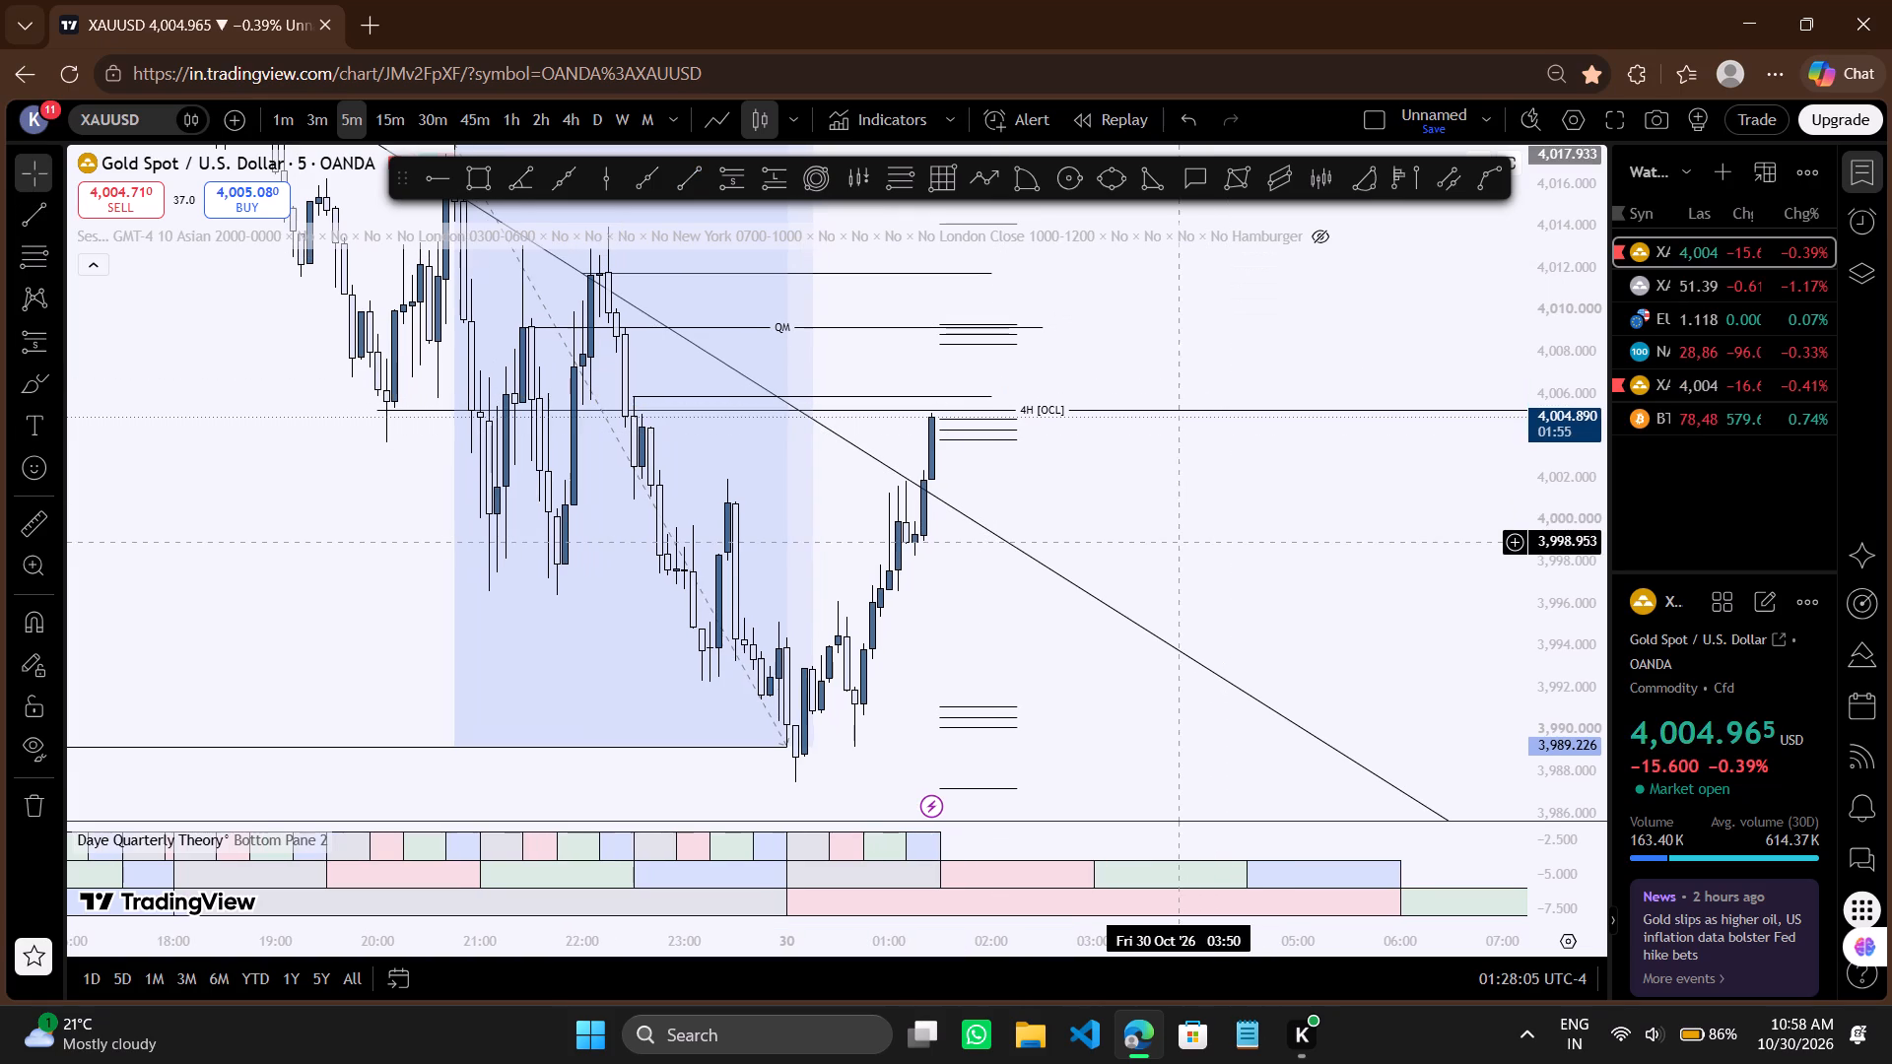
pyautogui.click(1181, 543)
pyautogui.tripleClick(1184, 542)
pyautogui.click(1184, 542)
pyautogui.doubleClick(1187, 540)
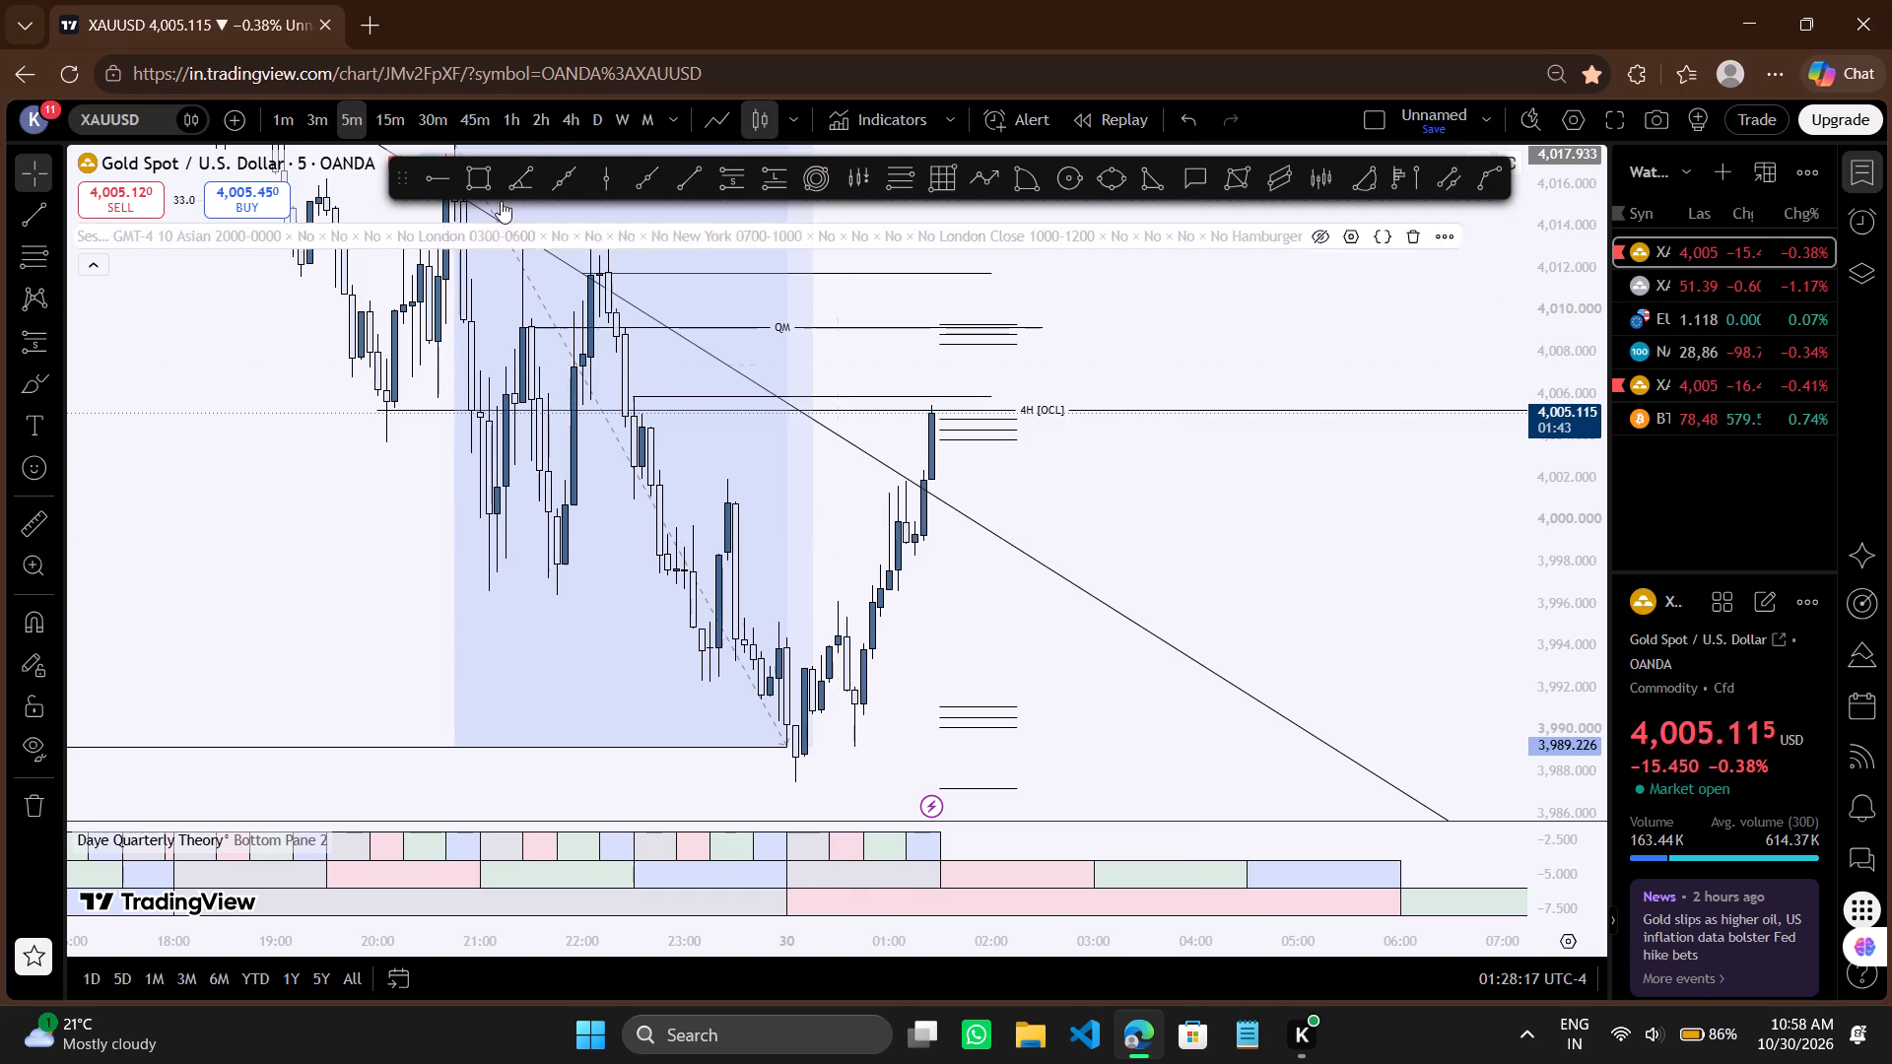
# Examine the marked levels against the preceding days' price structure on the 1-hour chart.
pyautogui.click(517, 116)
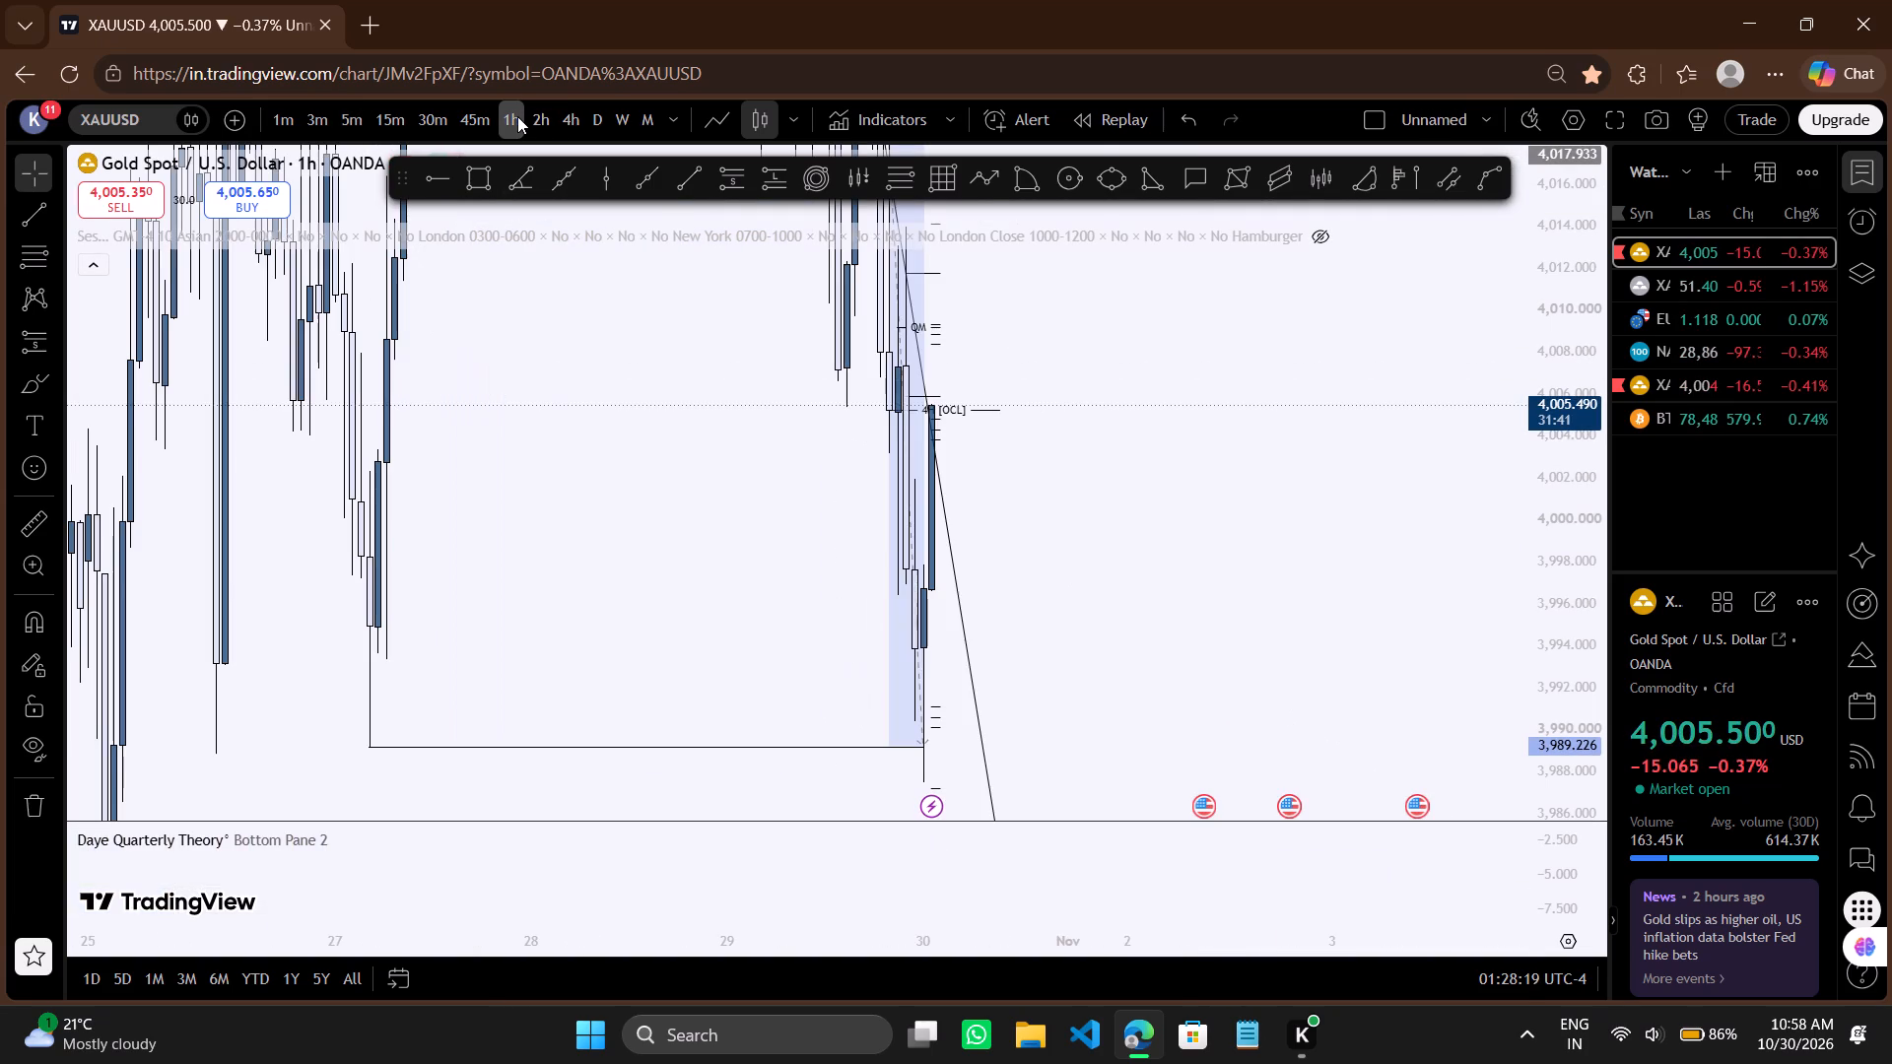
pyautogui.moveTo(1108, 593); pyautogui.dragTo(1251, 538)
pyautogui.scroll(3, 1251, 538)
pyautogui.moveTo(1078, 531); pyautogui.dragTo(1277, 580)
pyautogui.scroll(1, 1277, 580)
pyautogui.moveTo(1551, 484); pyautogui.dragTo(1567, 584)
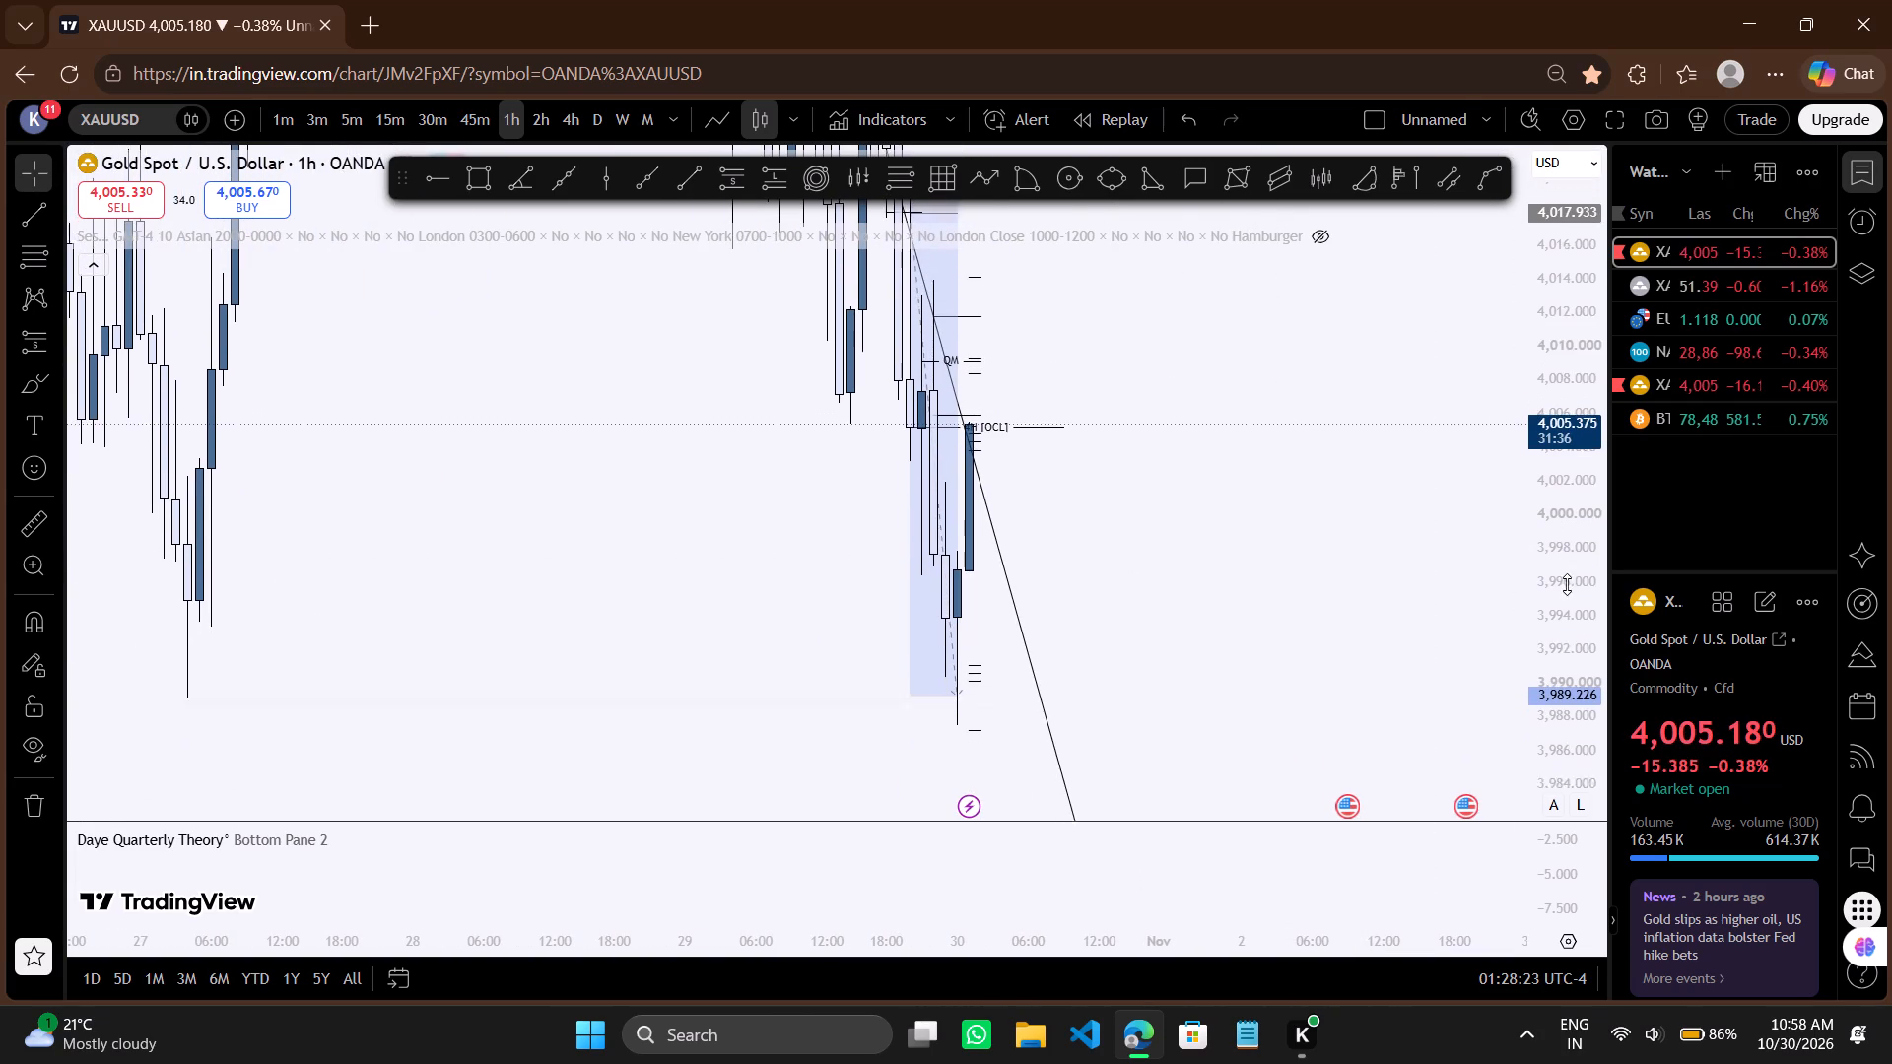
pyautogui.moveTo(1362, 625); pyautogui.dragTo(1403, 673)
pyautogui.moveTo(1287, 622); pyautogui.dragTo(1399, 838)
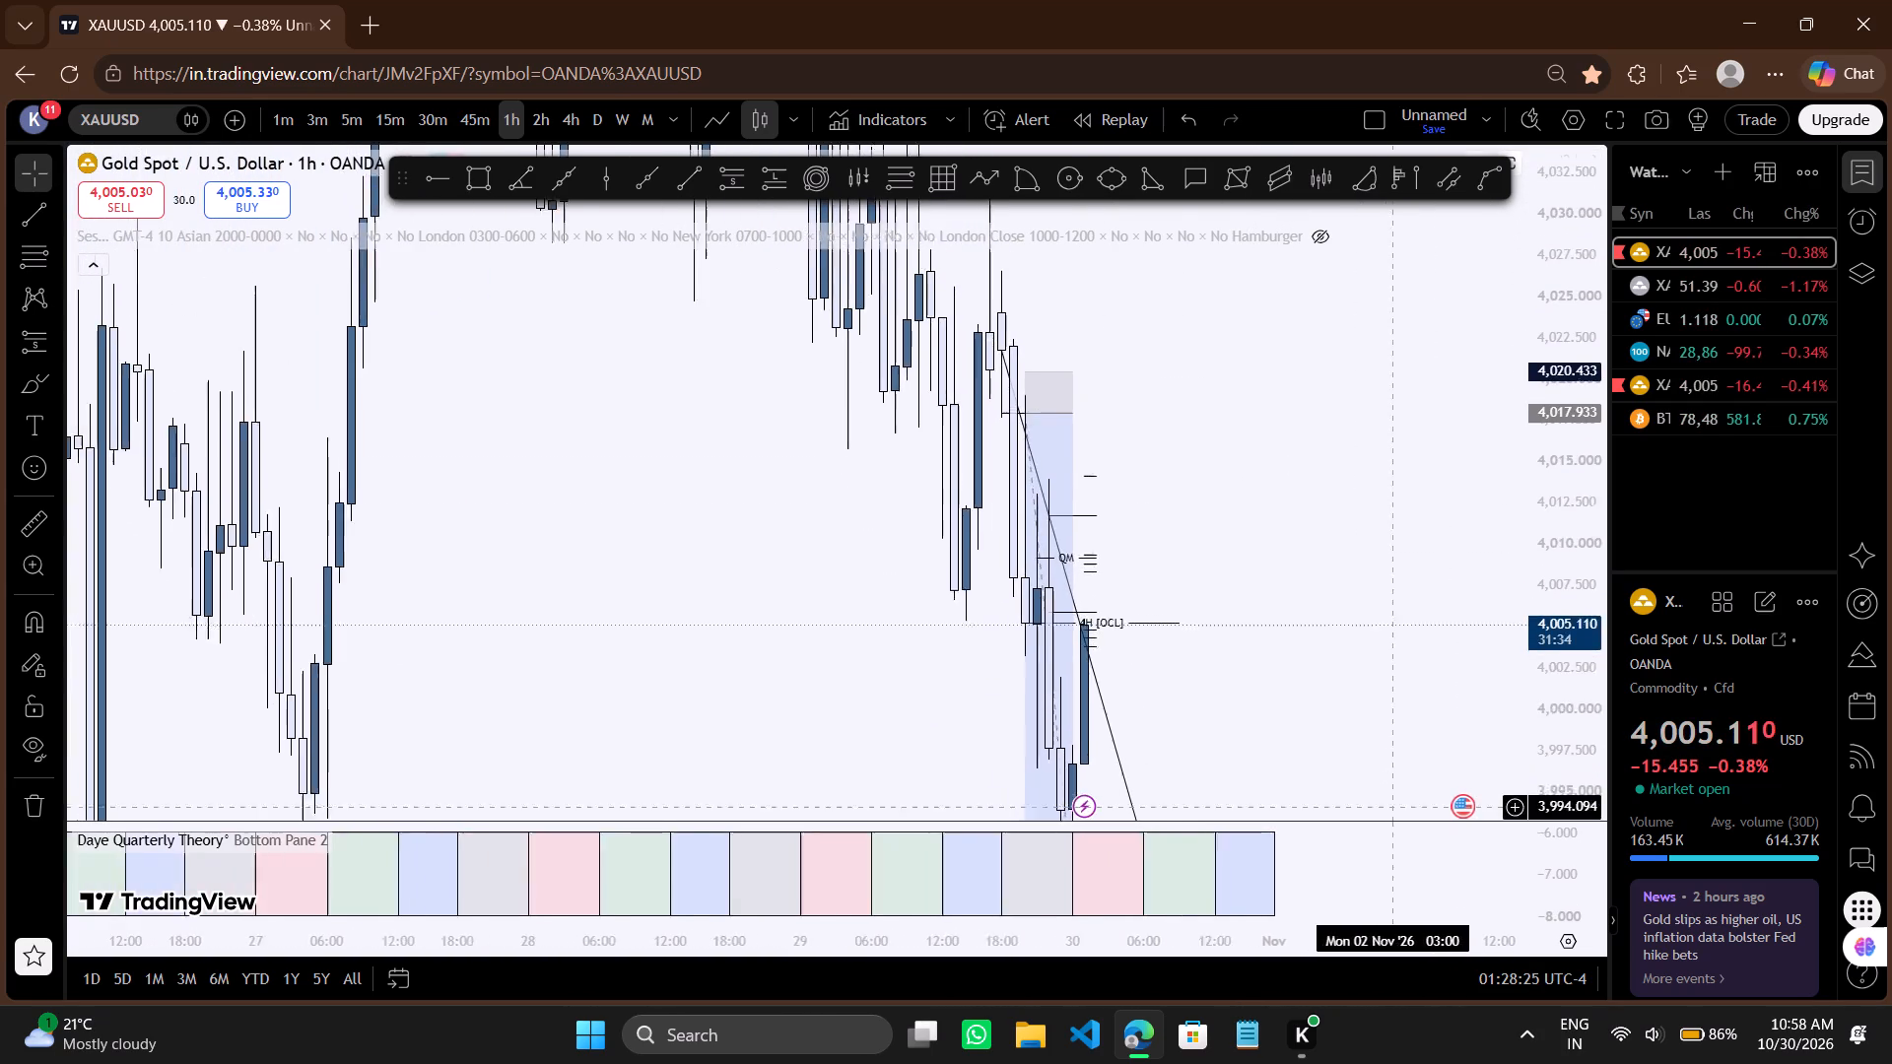
pyautogui.moveTo(1399, 838); pyautogui.dragTo(1335, 801)
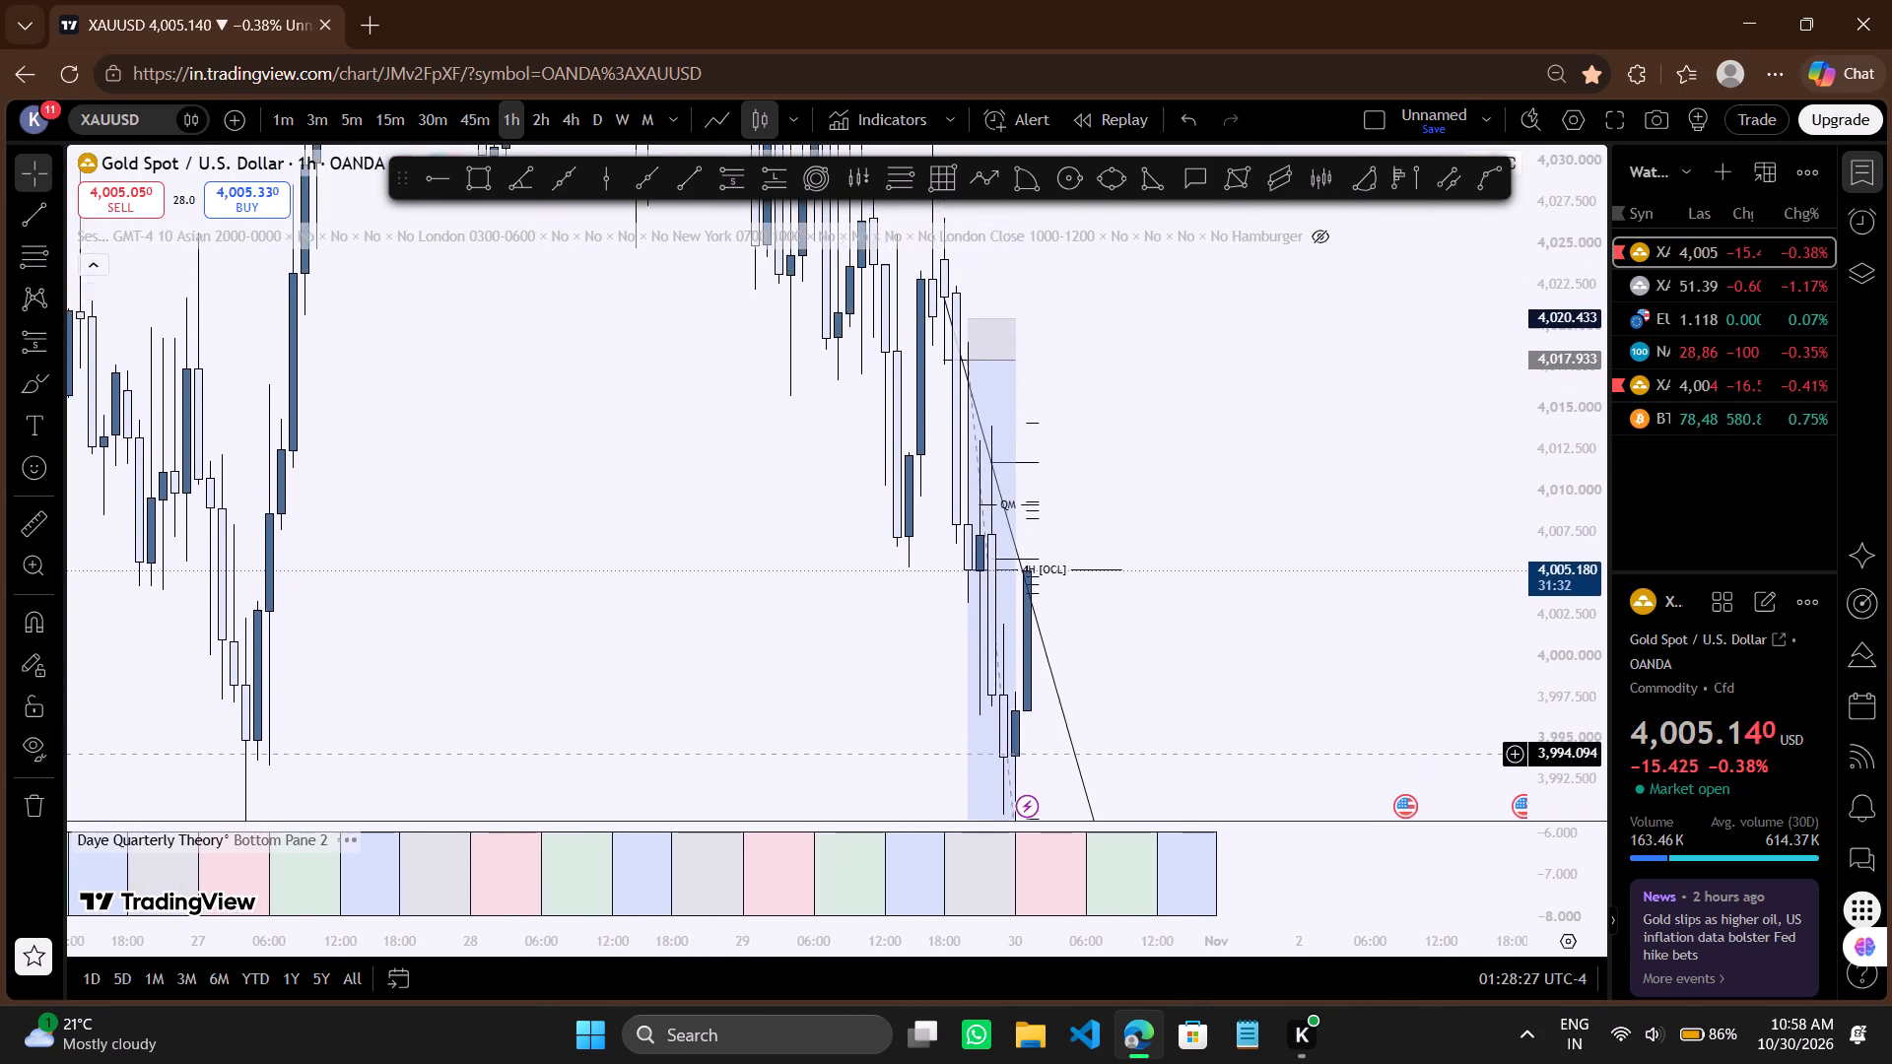
pyautogui.moveTo(1335, 801); pyautogui.dragTo(1318, 695)
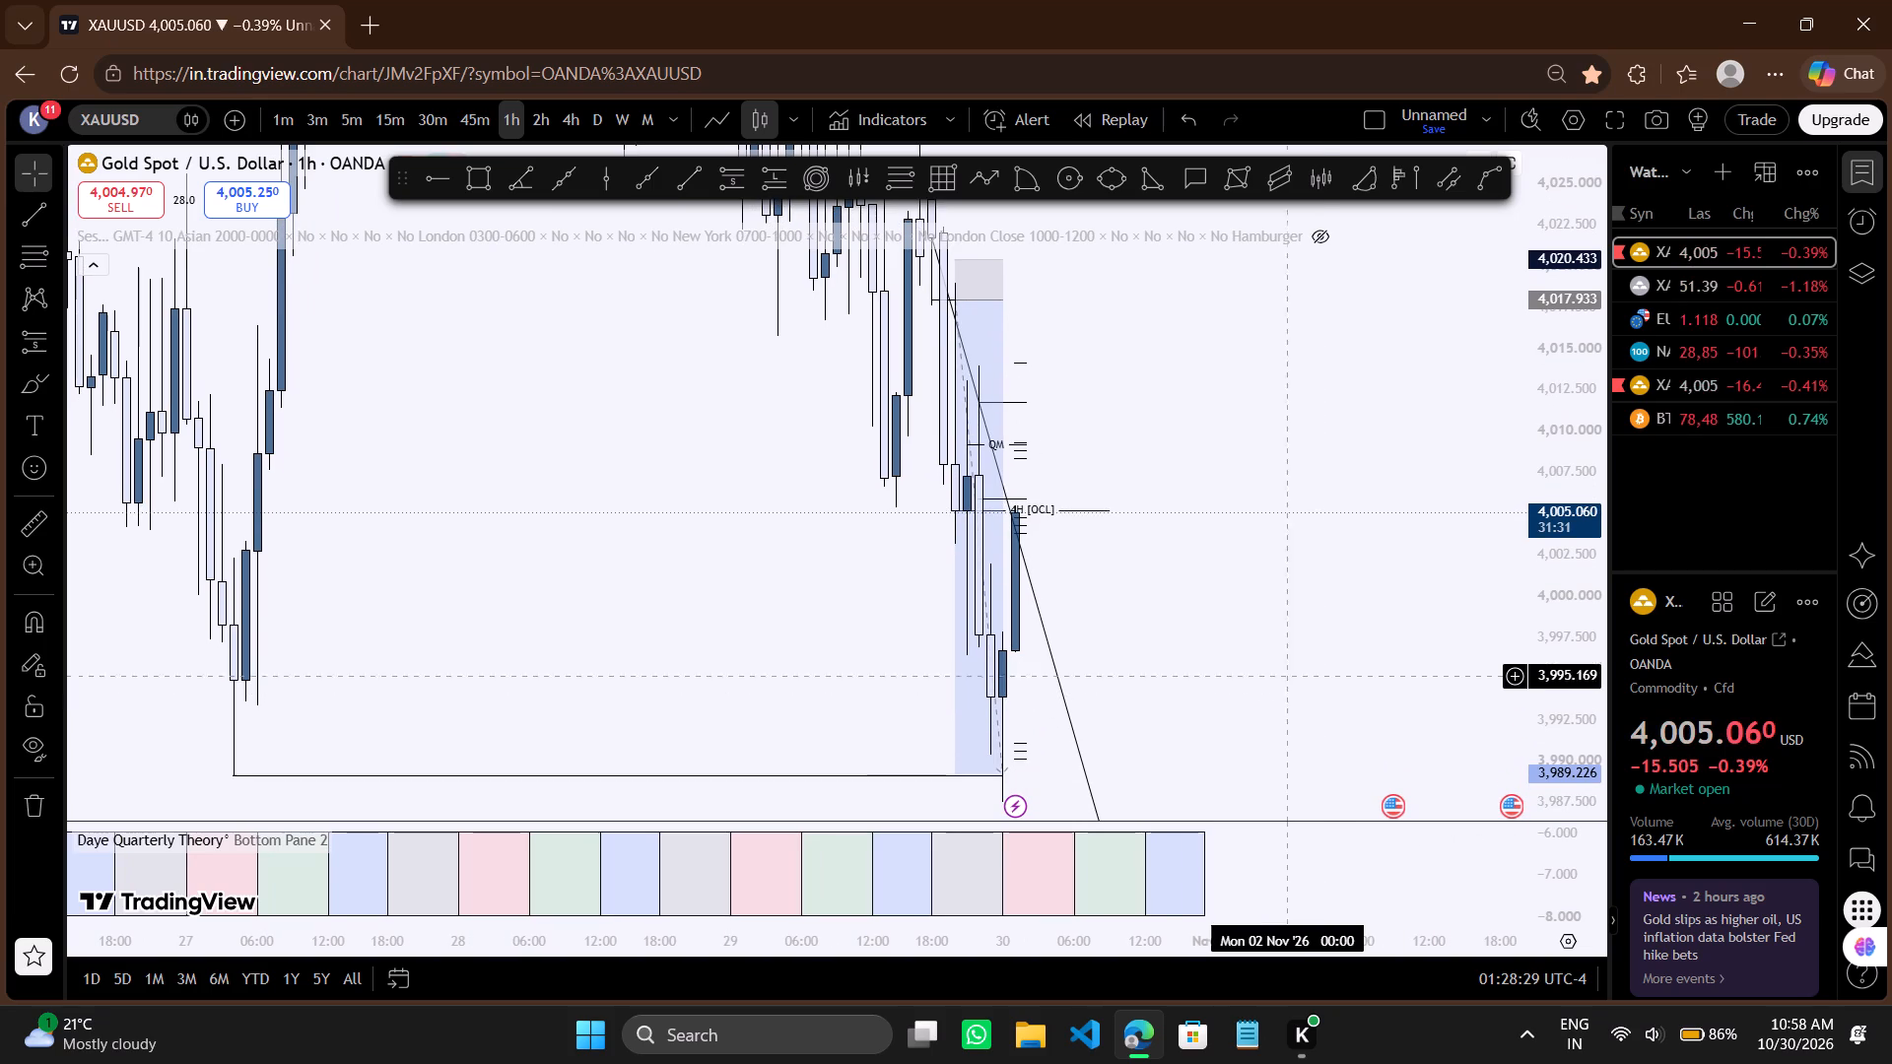
# Examine how price approaches the 4H [OCL] and QM levels and the descending ray on the 15-minute chart.
pyautogui.click(407, 112)
pyautogui.scroll(1, 797, 542)
pyautogui.moveTo(1359, 672); pyautogui.dragTo(1241, 668)
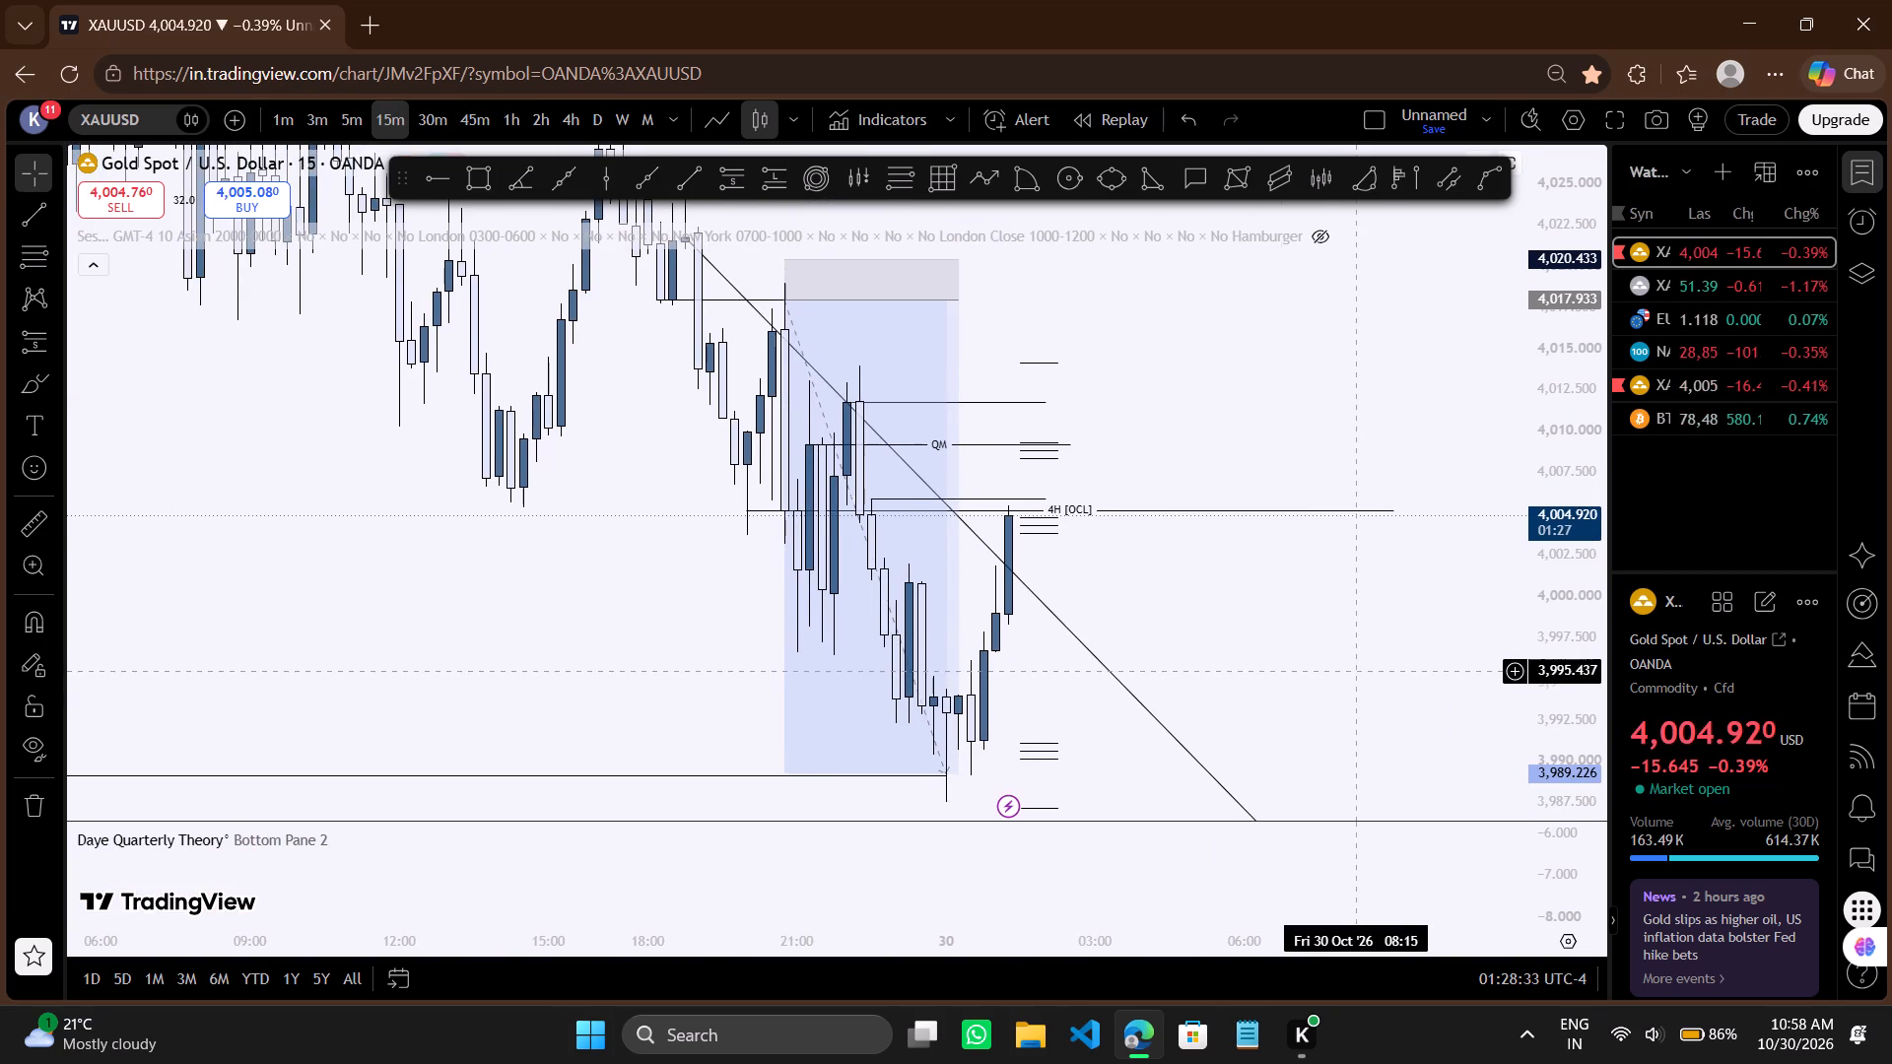
pyautogui.moveTo(1241, 668); pyautogui.dragTo(1206, 662)
pyautogui.moveTo(1569, 690); pyautogui.dragTo(1521, 546)
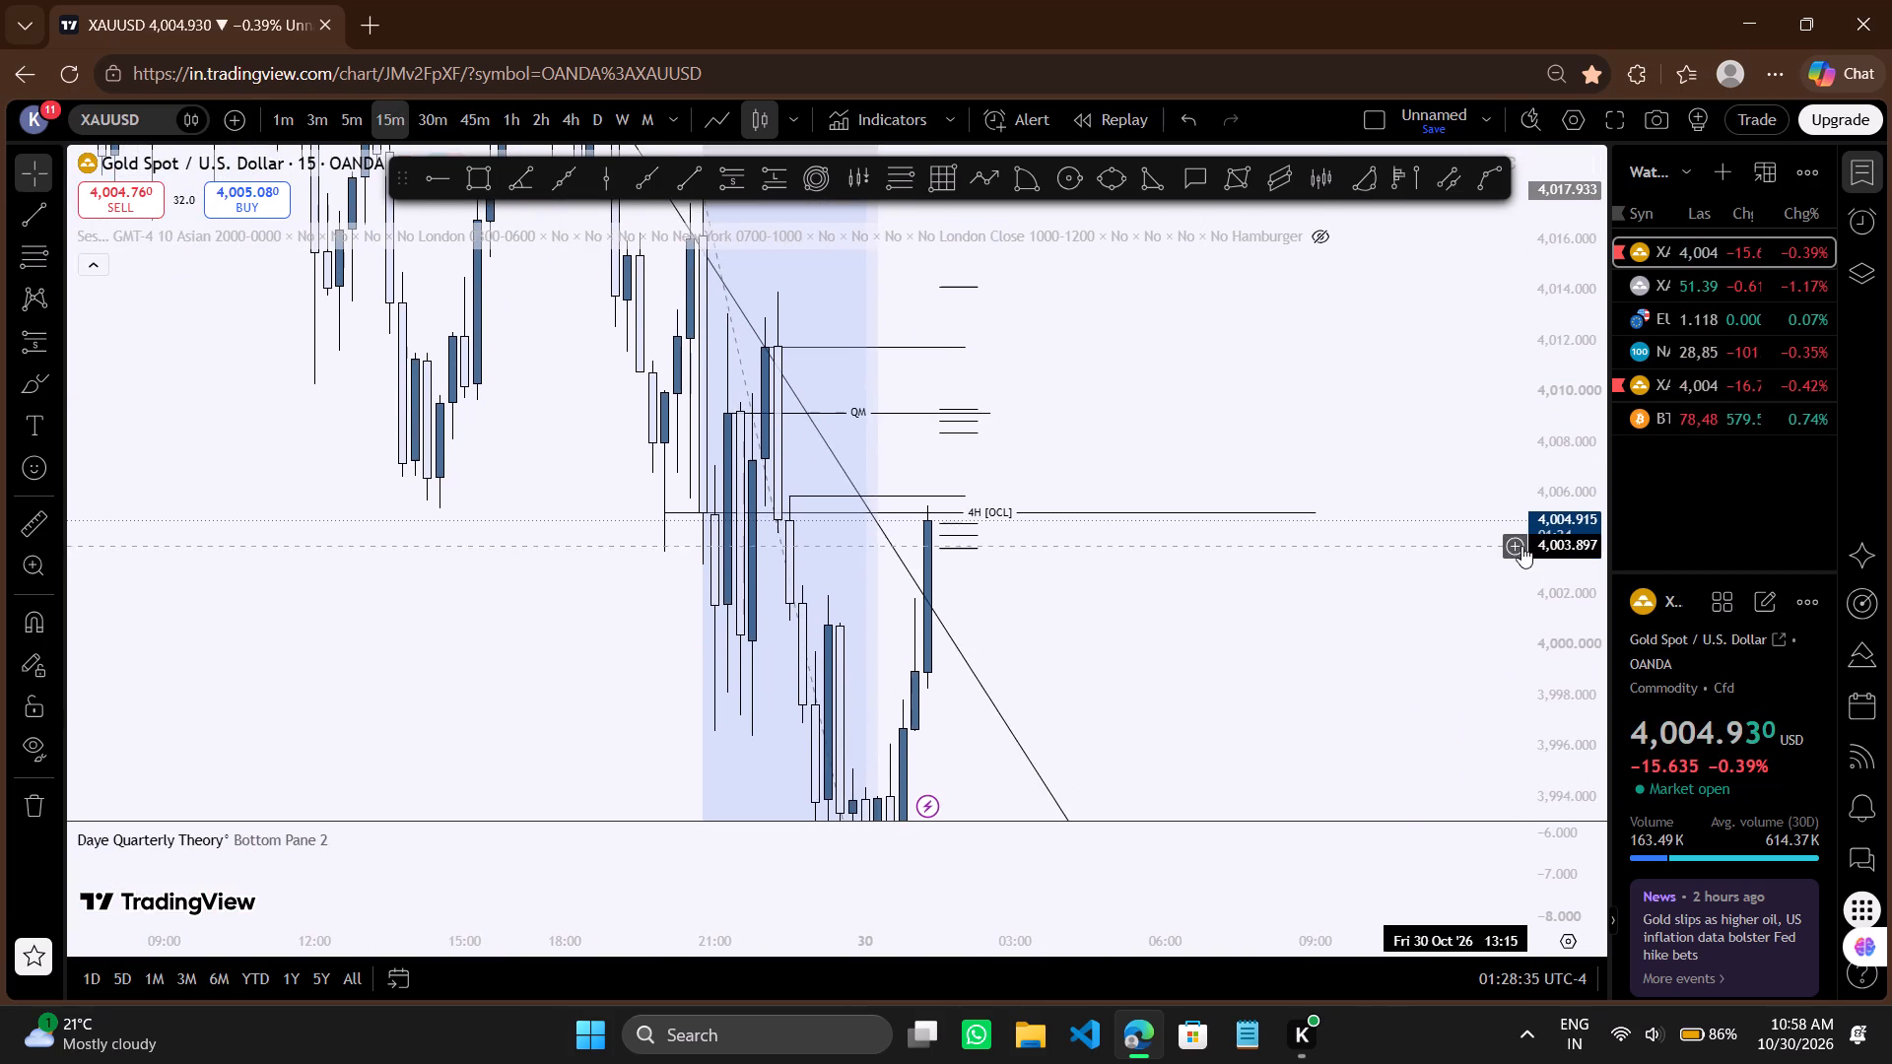
pyautogui.moveTo(1270, 588); pyautogui.dragTo(1316, 560)
pyautogui.scroll(1, 1316, 560)
pyautogui.moveTo(1217, 594); pyautogui.dragTo(1253, 581)
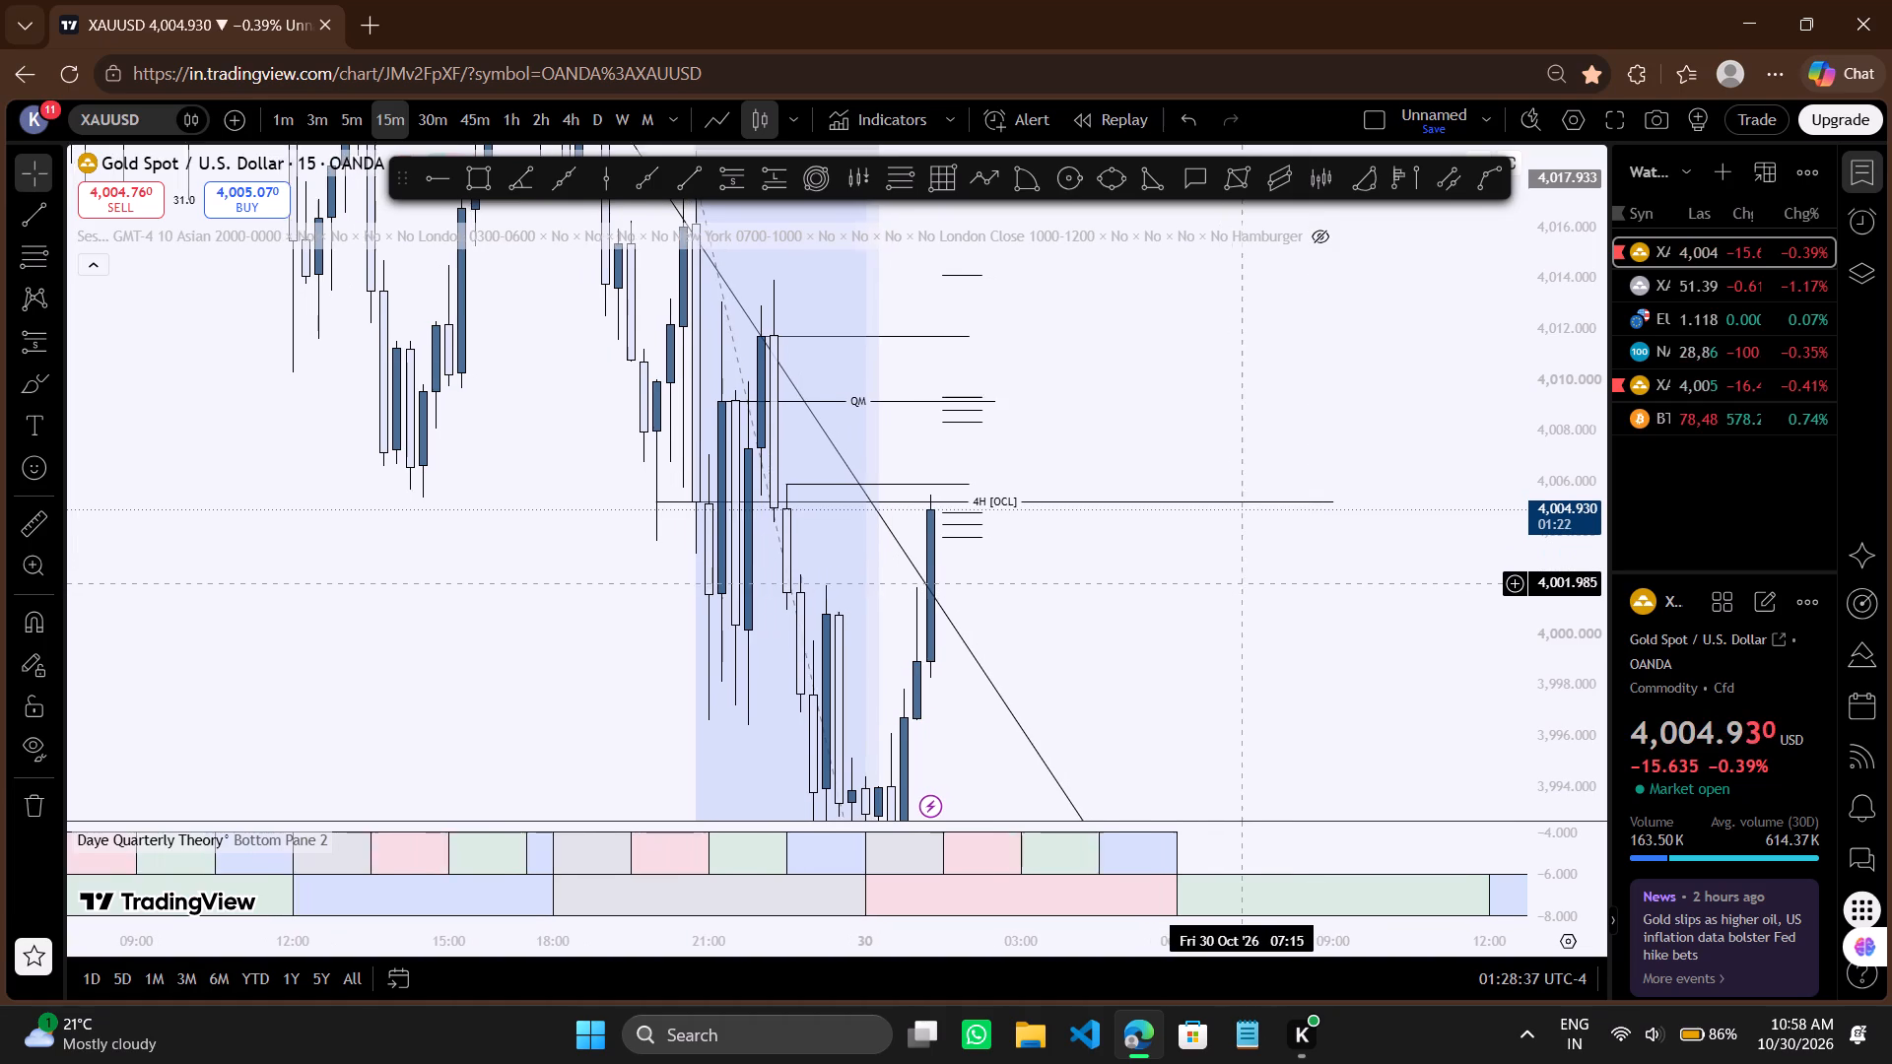
pyautogui.moveTo(1253, 581); pyautogui.dragTo(1254, 580)
pyautogui.click(1254, 580)
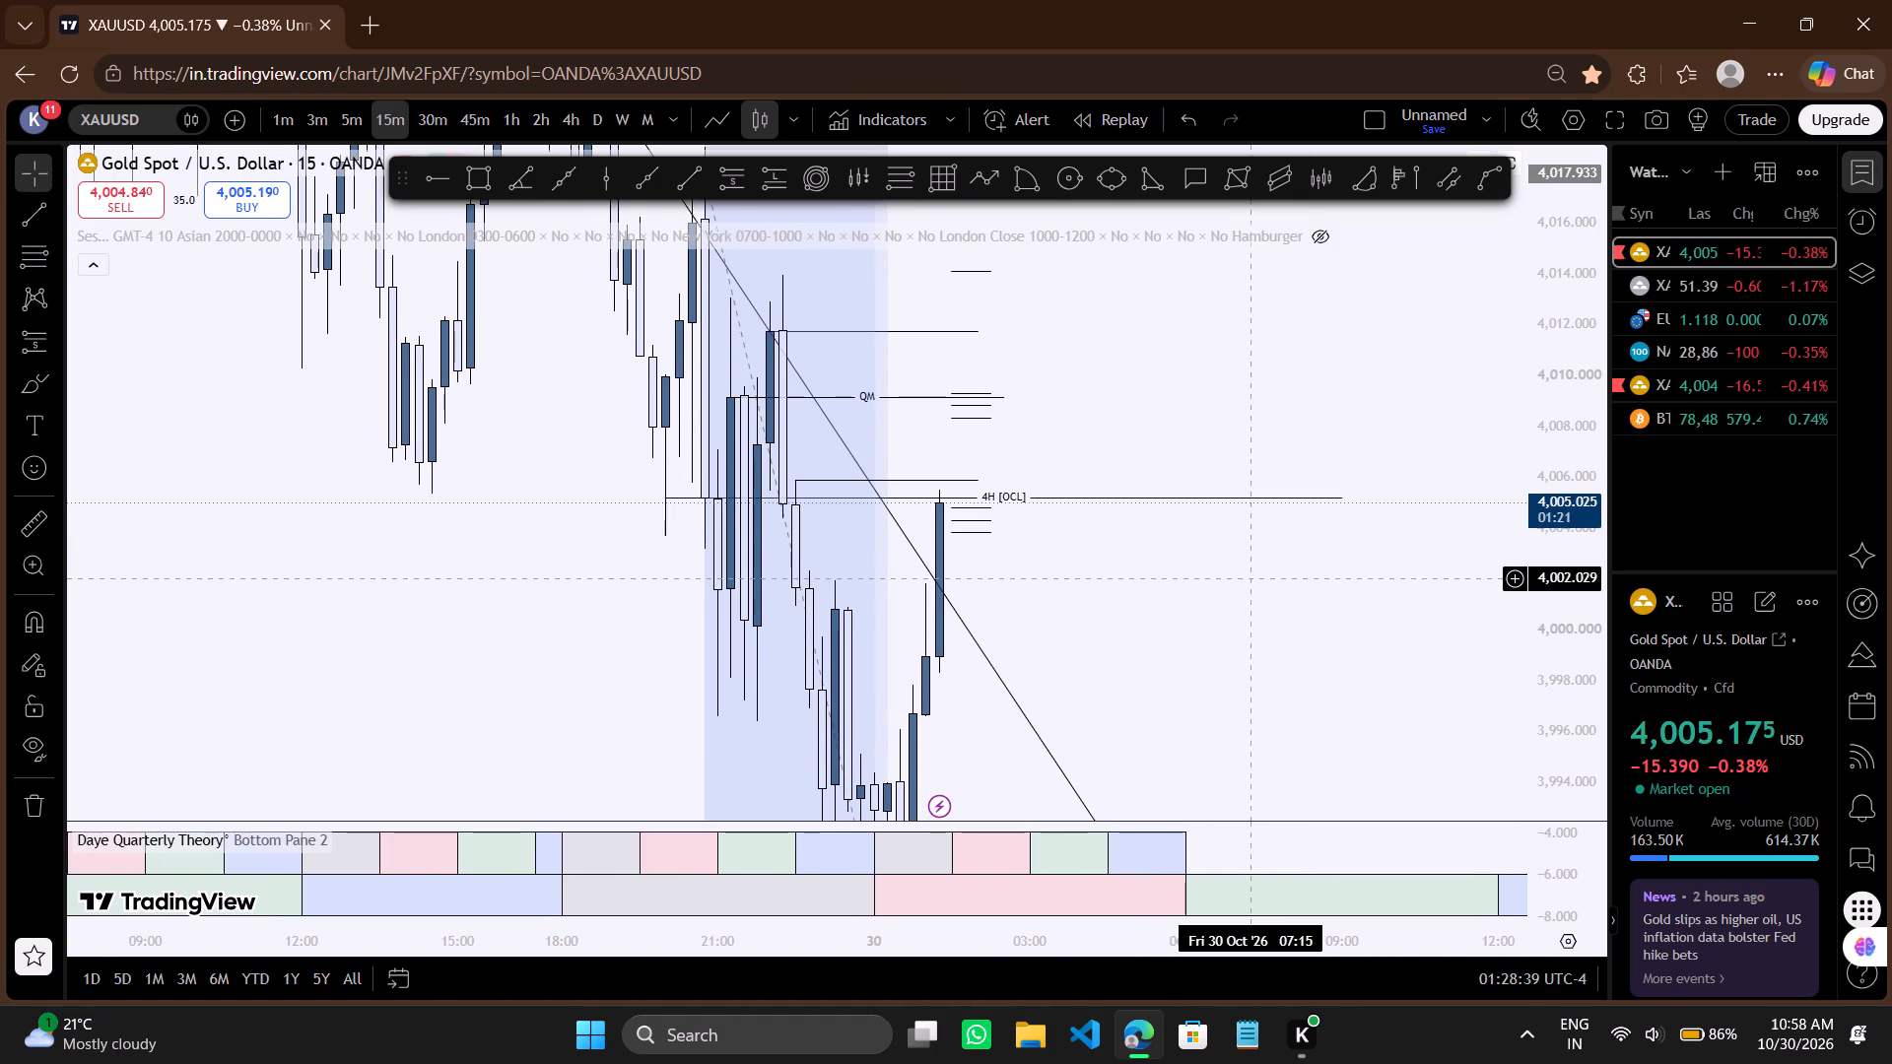
pyautogui.moveTo(1213, 632); pyautogui.dragTo(1232, 626)
pyautogui.moveTo(1232, 626); pyautogui.dragTo(1247, 614)
pyautogui.moveTo(1247, 614); pyautogui.dragTo(1263, 598)
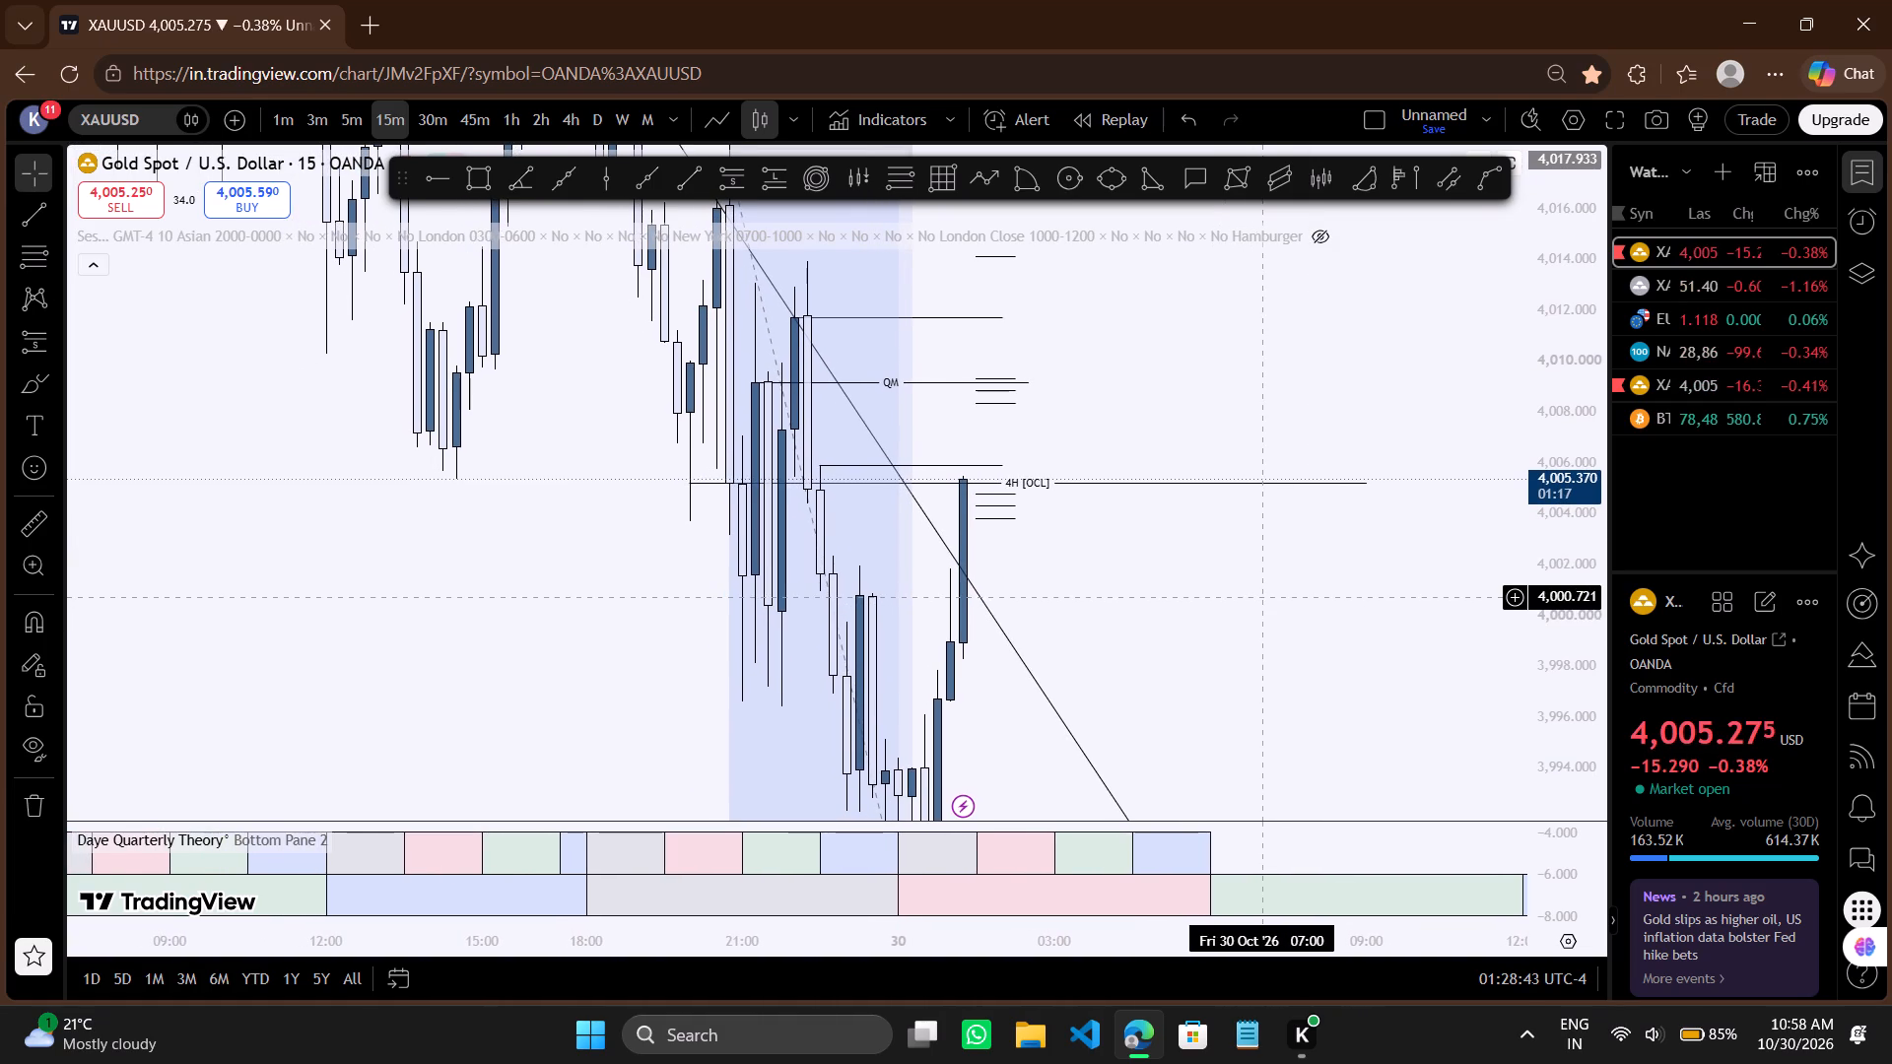
pyautogui.moveTo(1267, 605); pyautogui.dragTo(1276, 616)
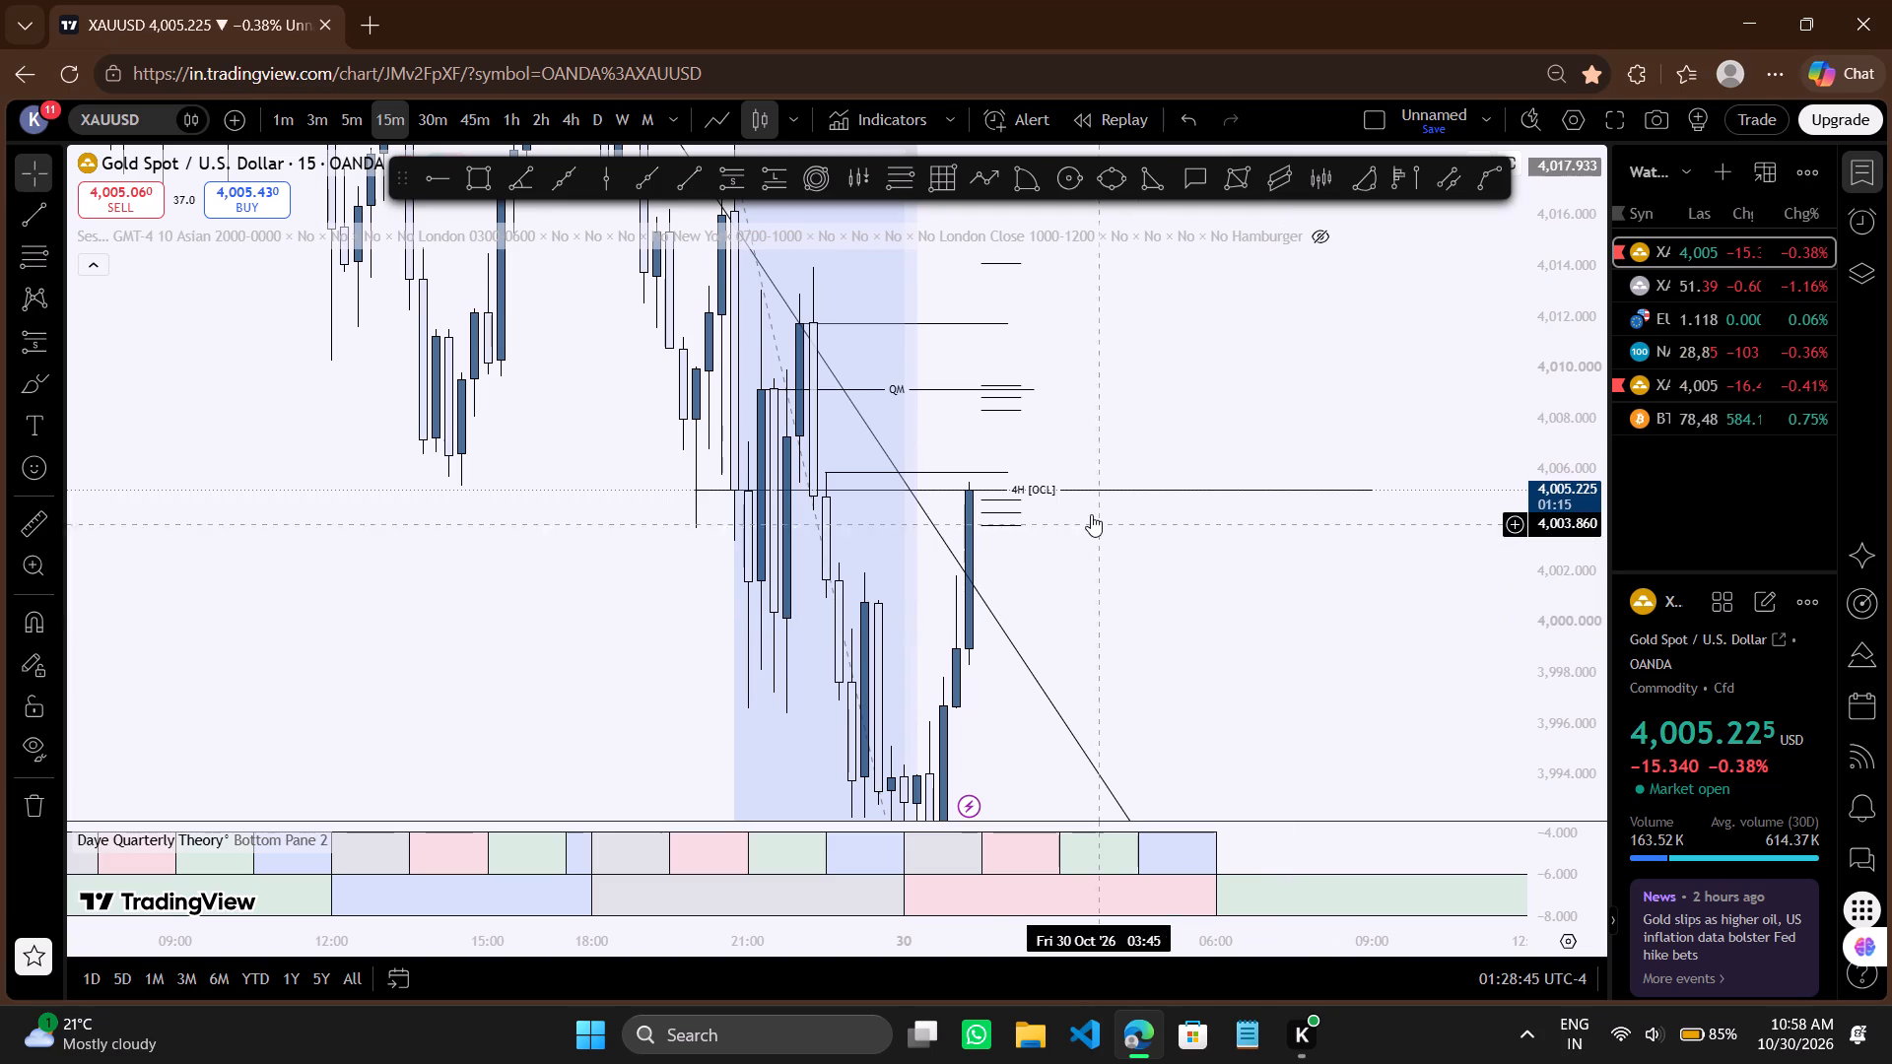
pyautogui.moveTo(1141, 391); pyautogui.dragTo(1175, 379)
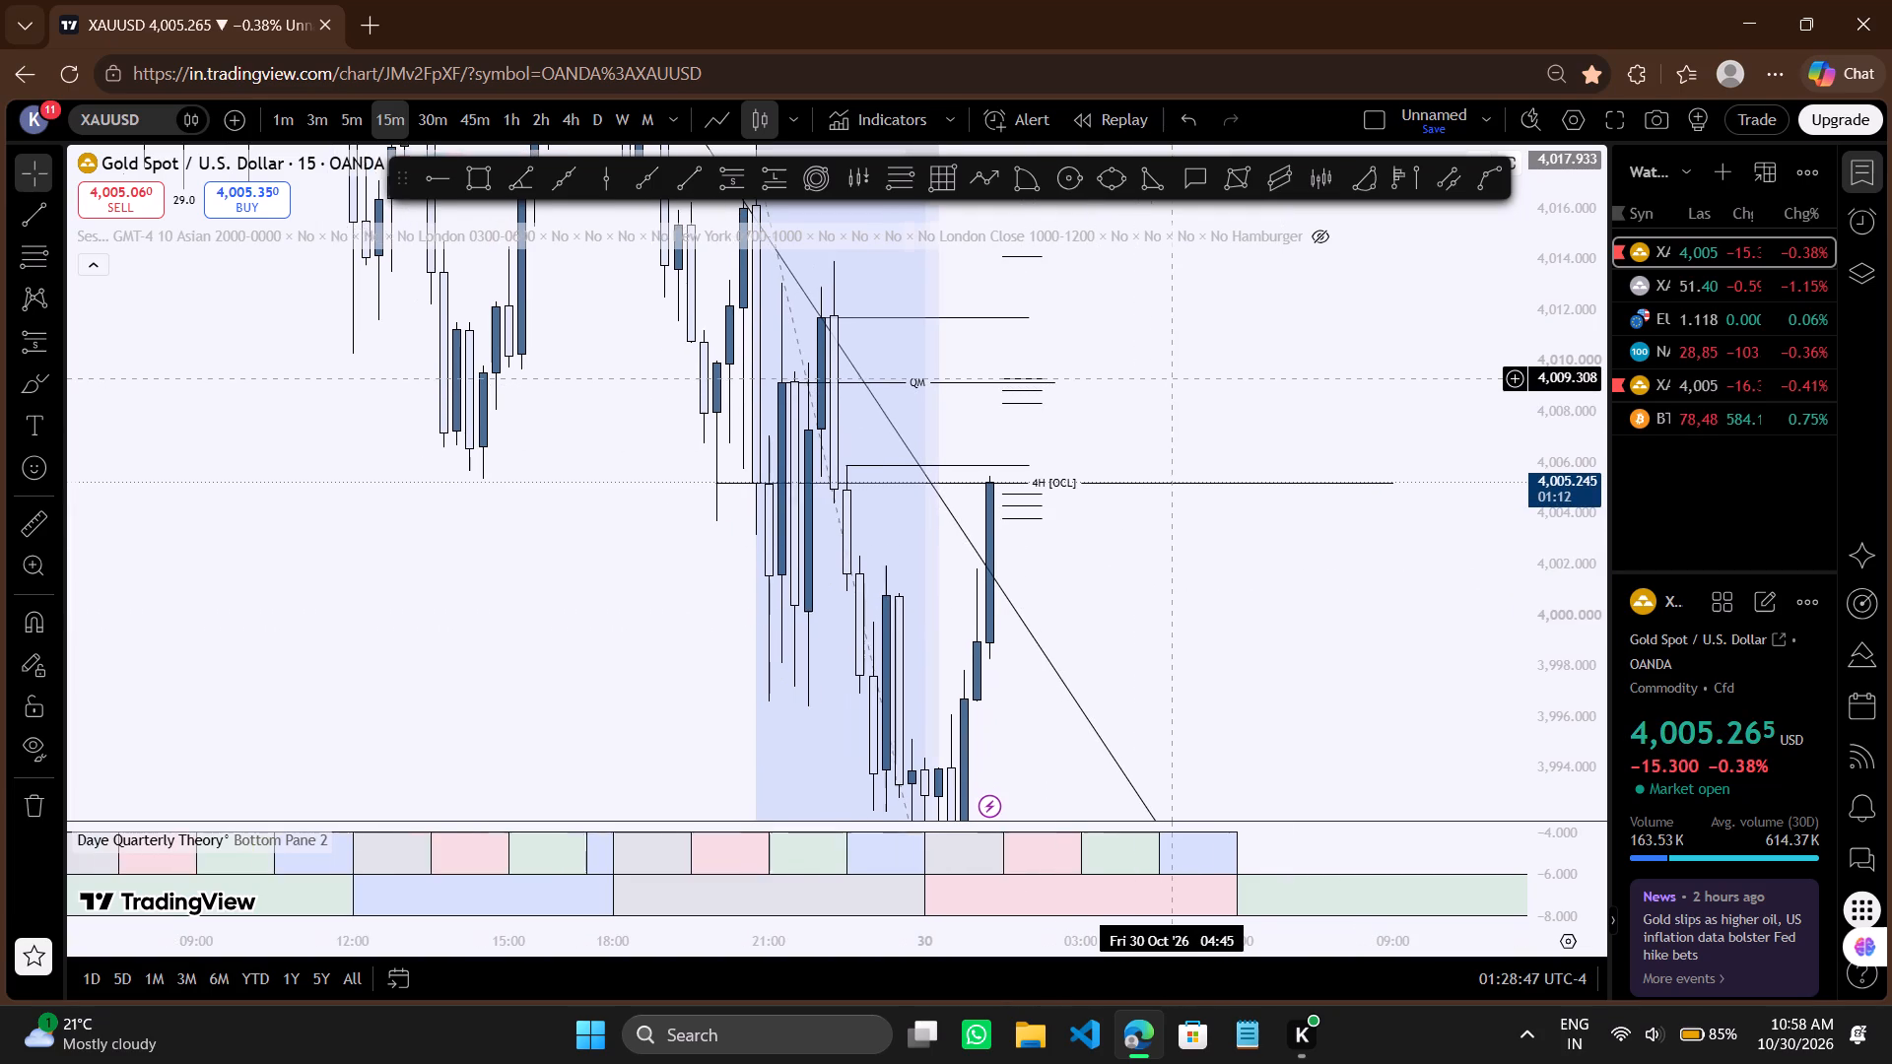
pyautogui.scroll(1, 1175, 379)
pyautogui.moveTo(1182, 409); pyautogui.dragTo(1190, 400)
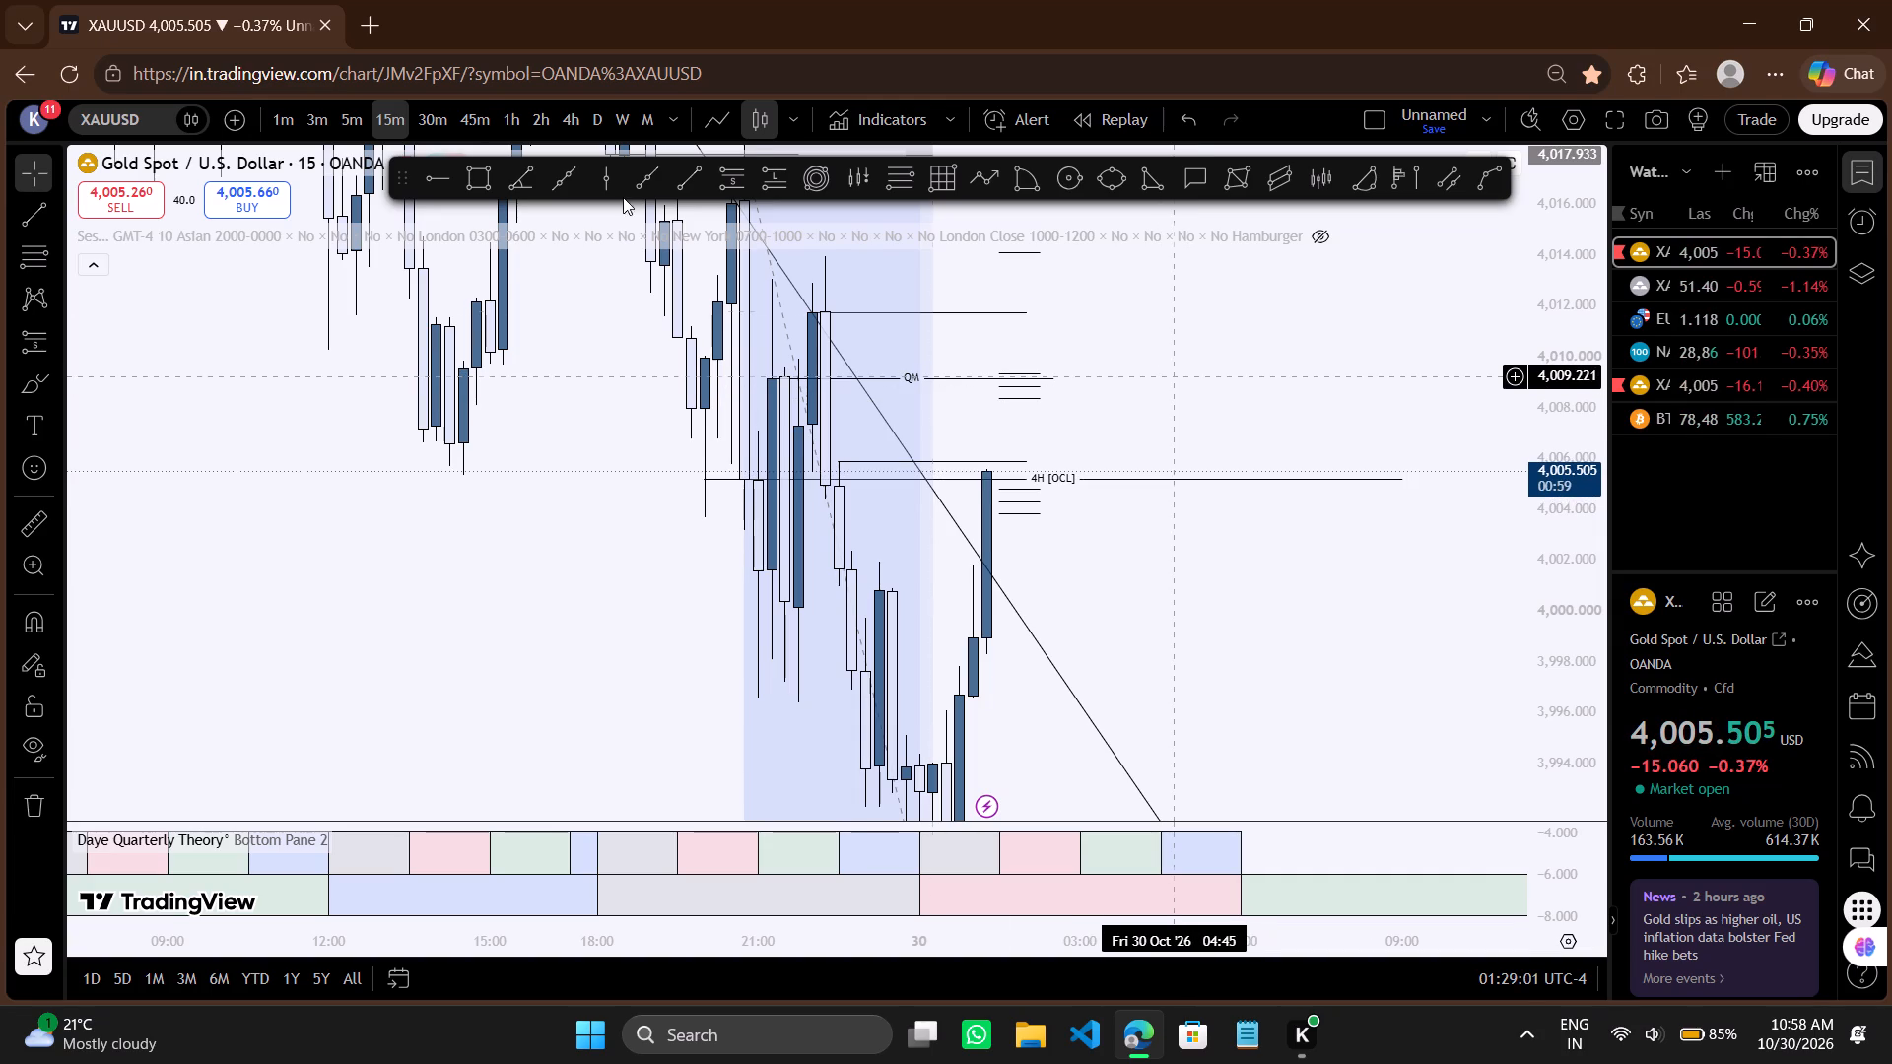
# Check price at the 4H [OCL] level on the 5-minute chart, then return to the 15-minute chart to compare.
pyautogui.click(351, 121)
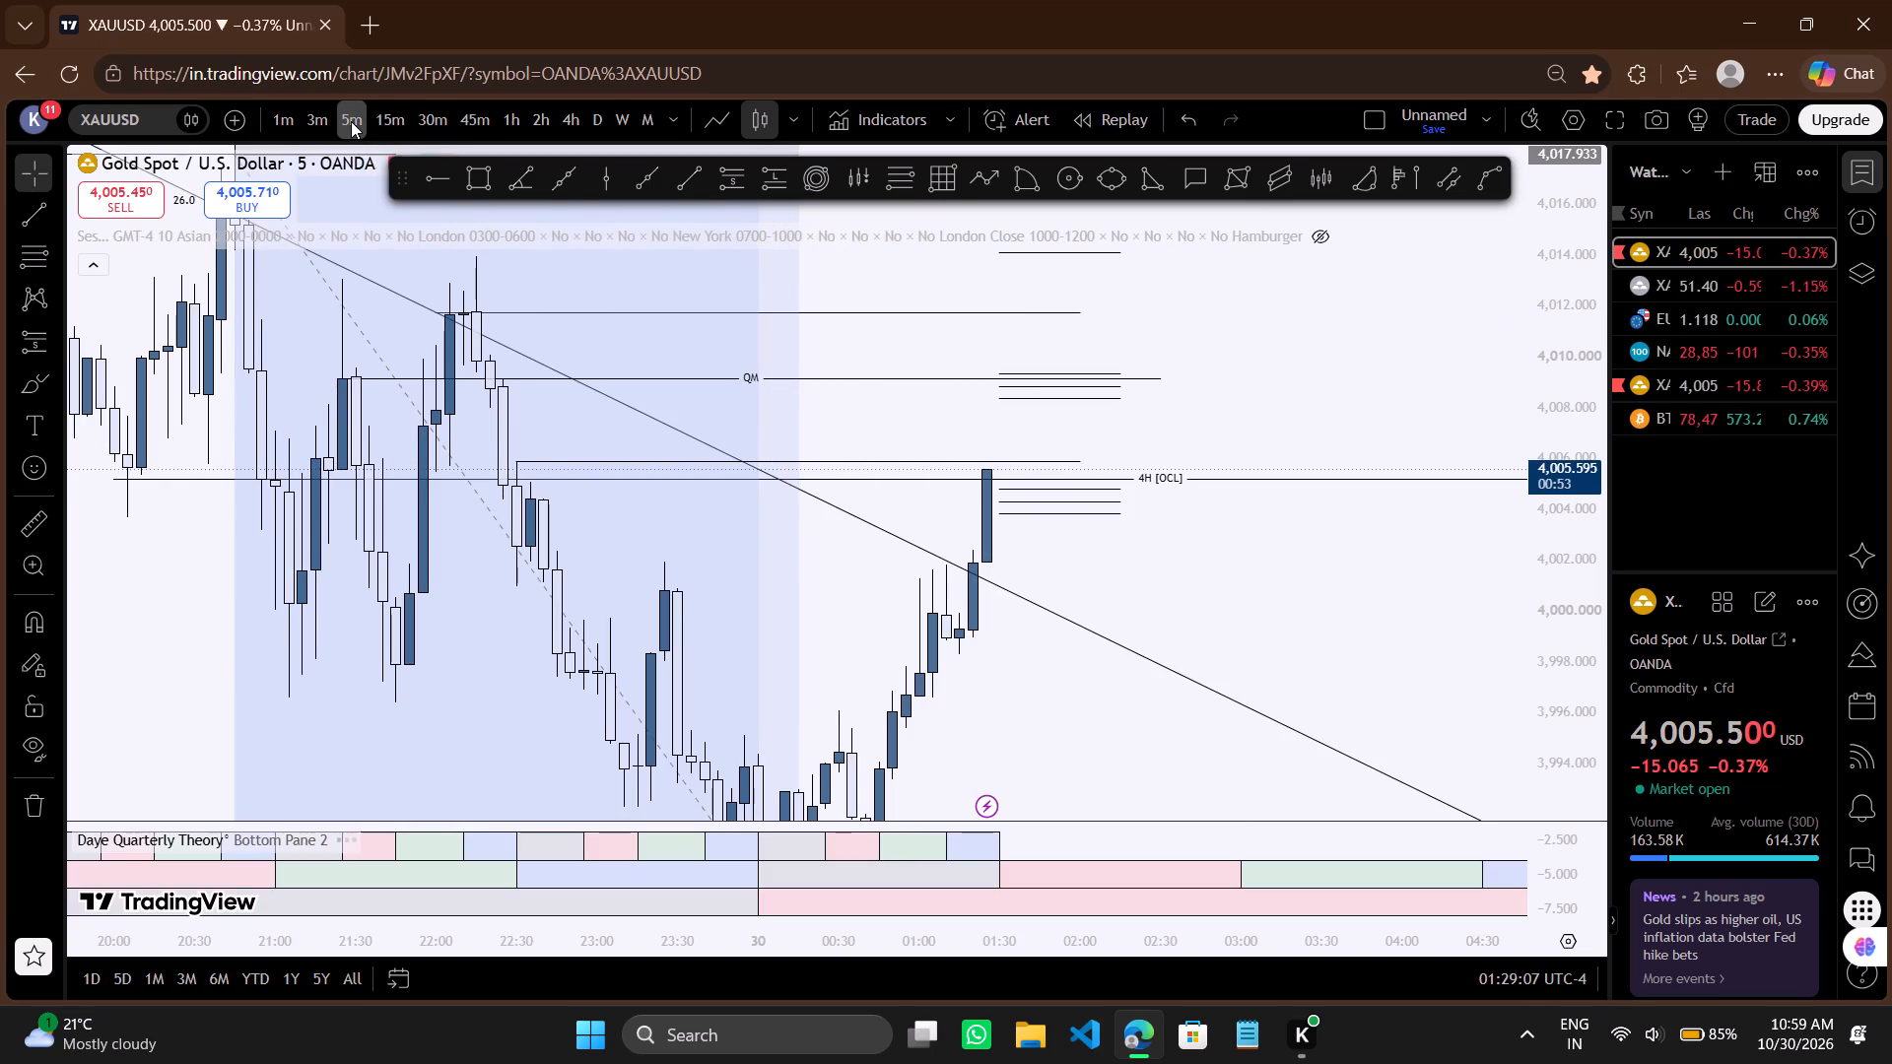
pyautogui.click(388, 115)
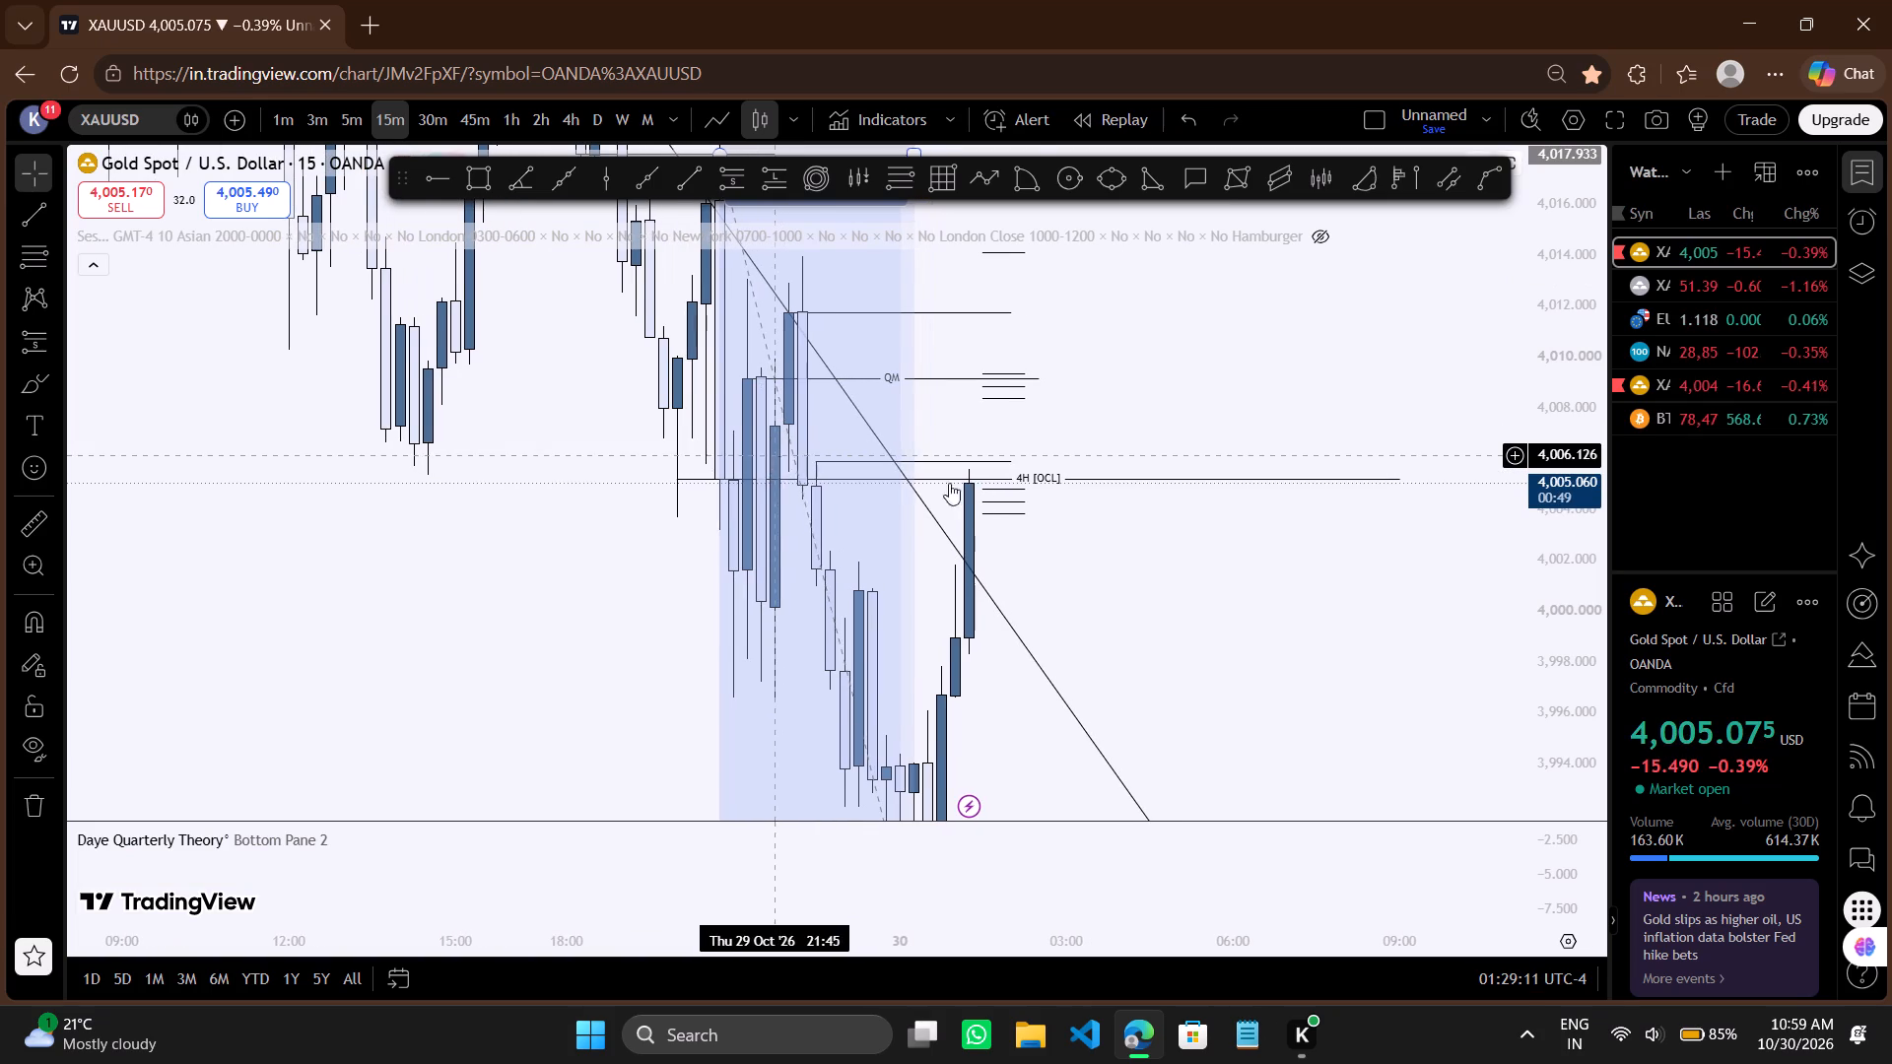
pyautogui.moveTo(1180, 407); pyautogui.dragTo(1236, 411)
pyautogui.scroll(1, 1236, 411)
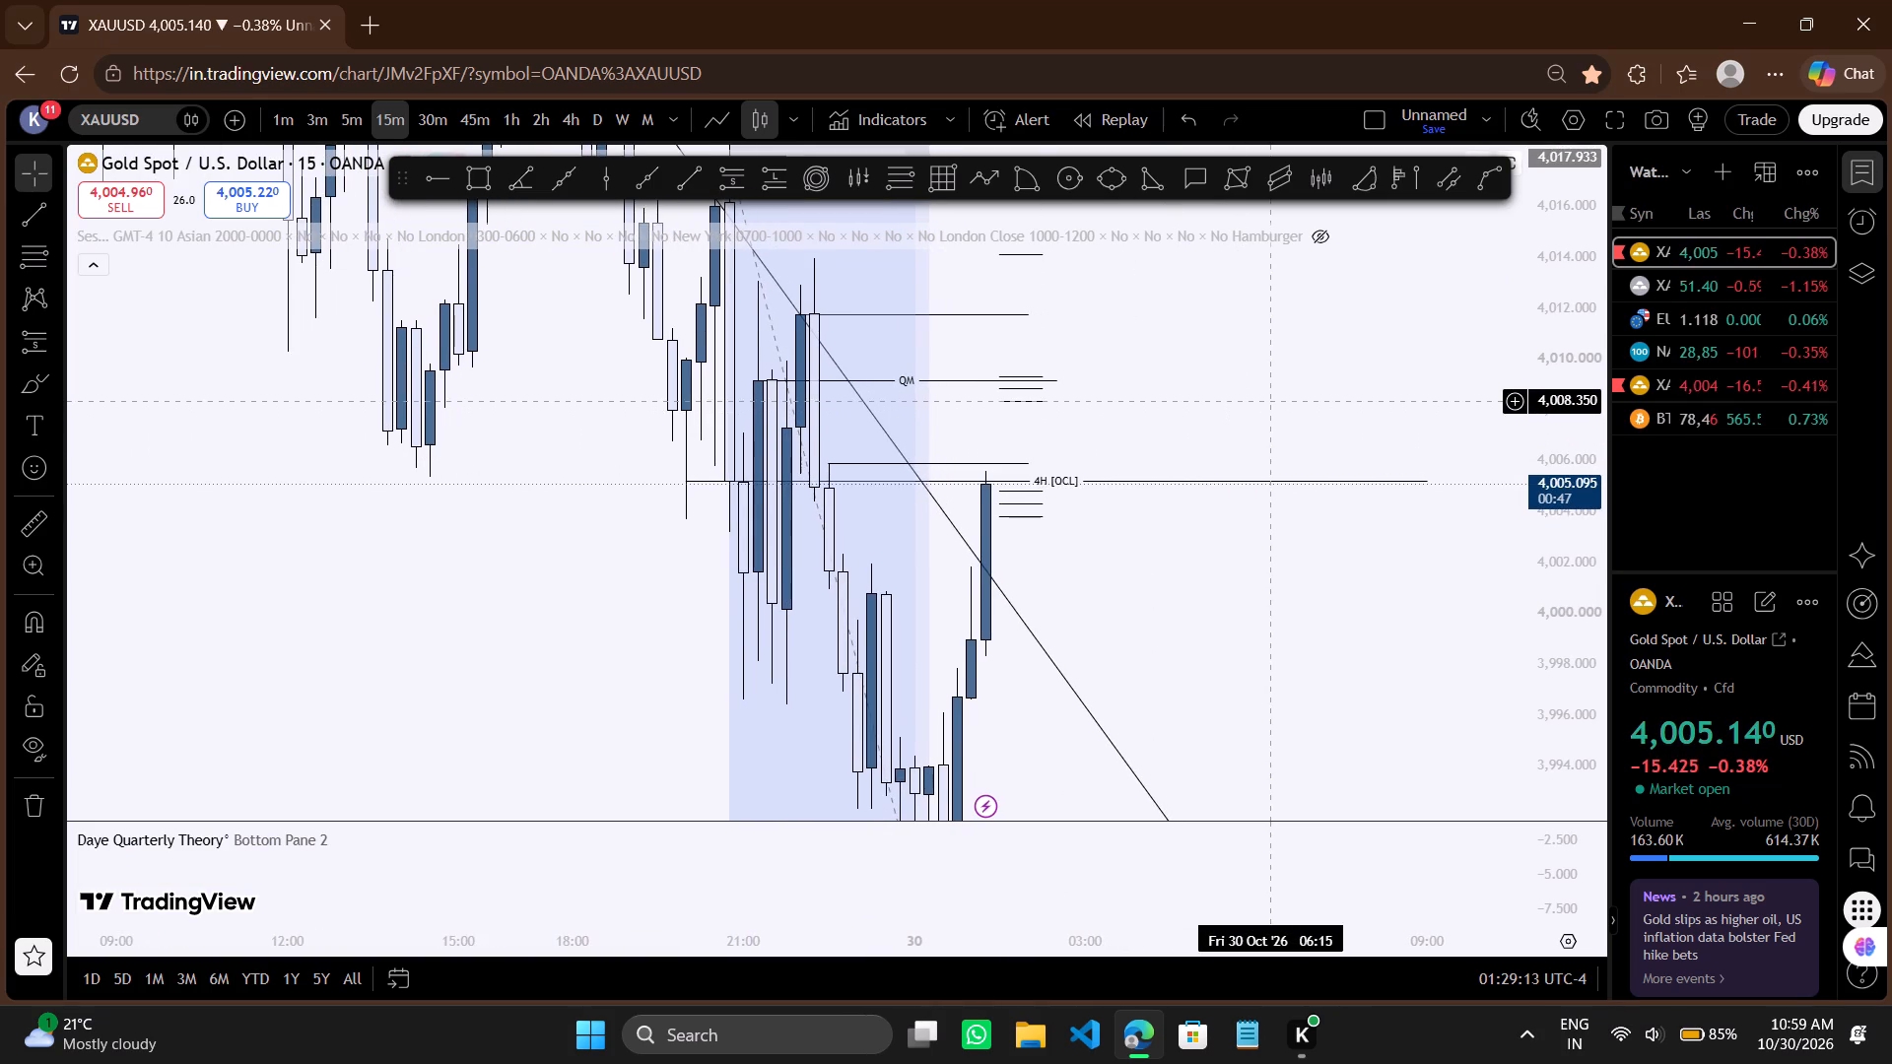
pyautogui.moveTo(1277, 402); pyautogui.dragTo(1267, 397)
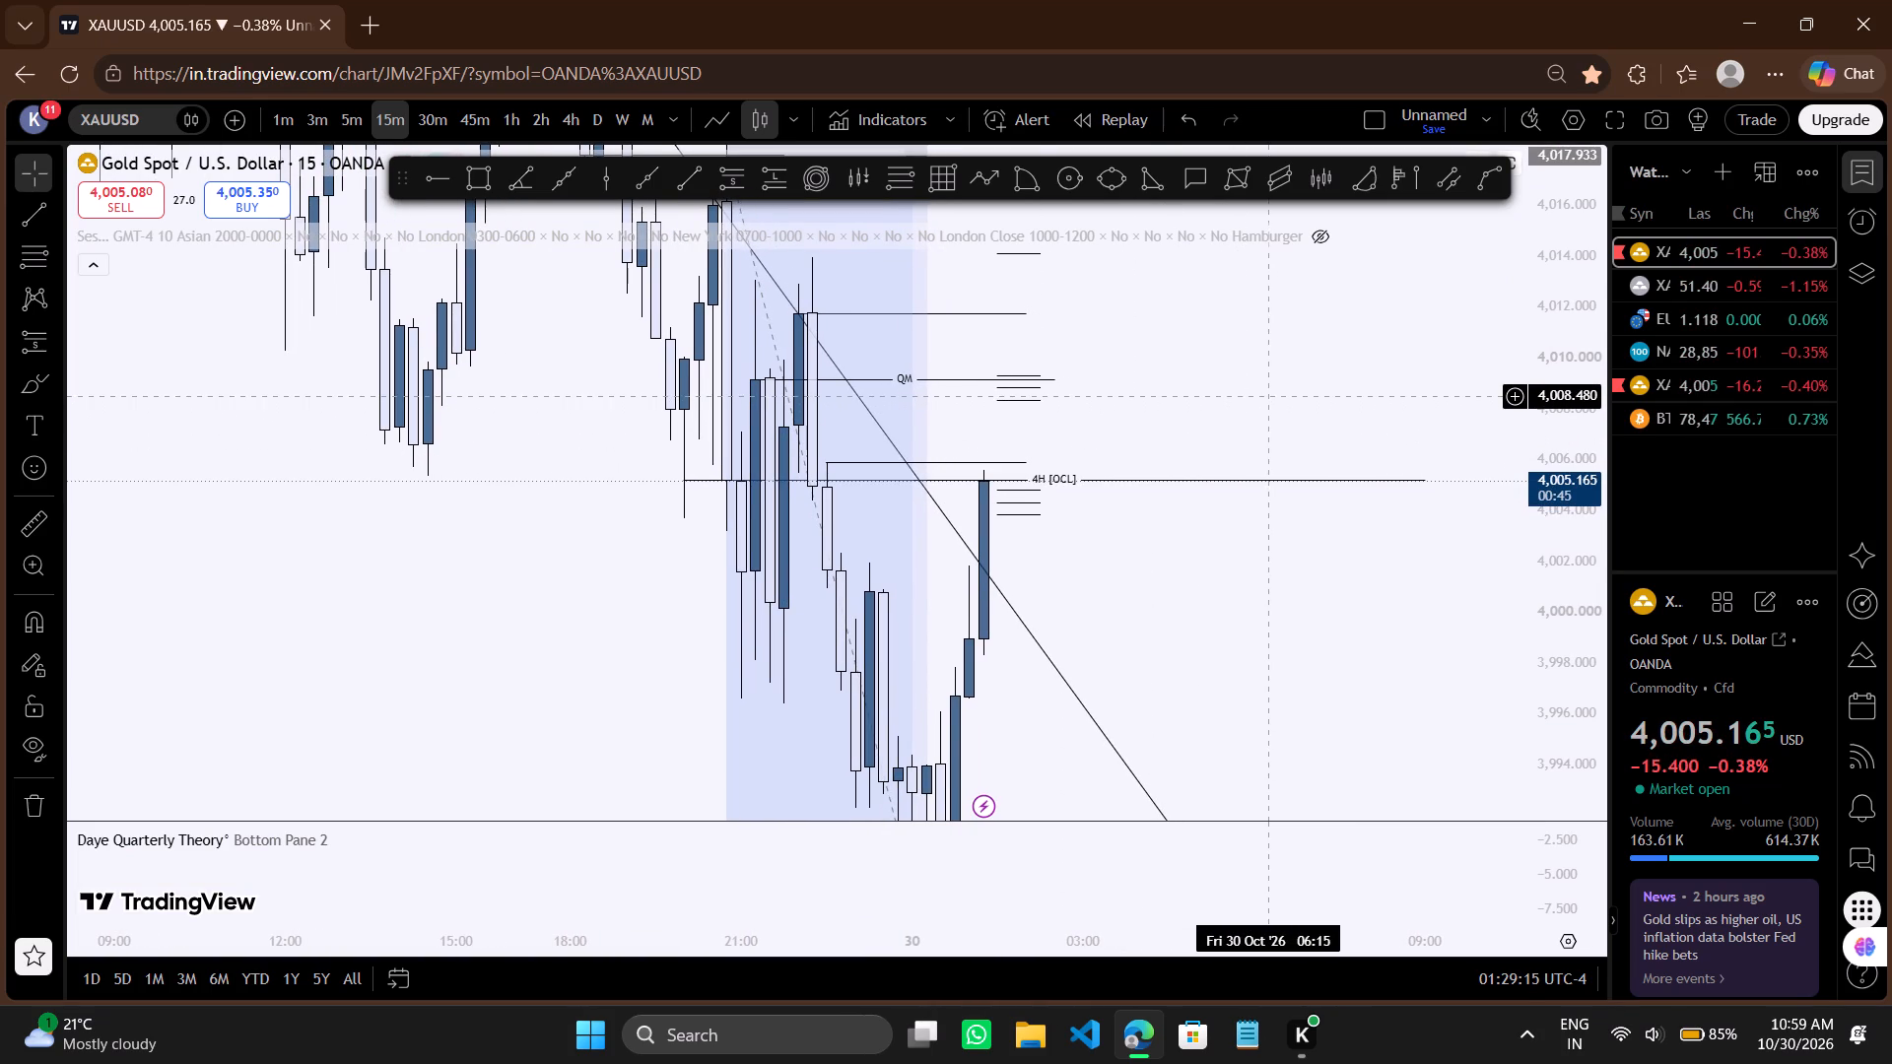
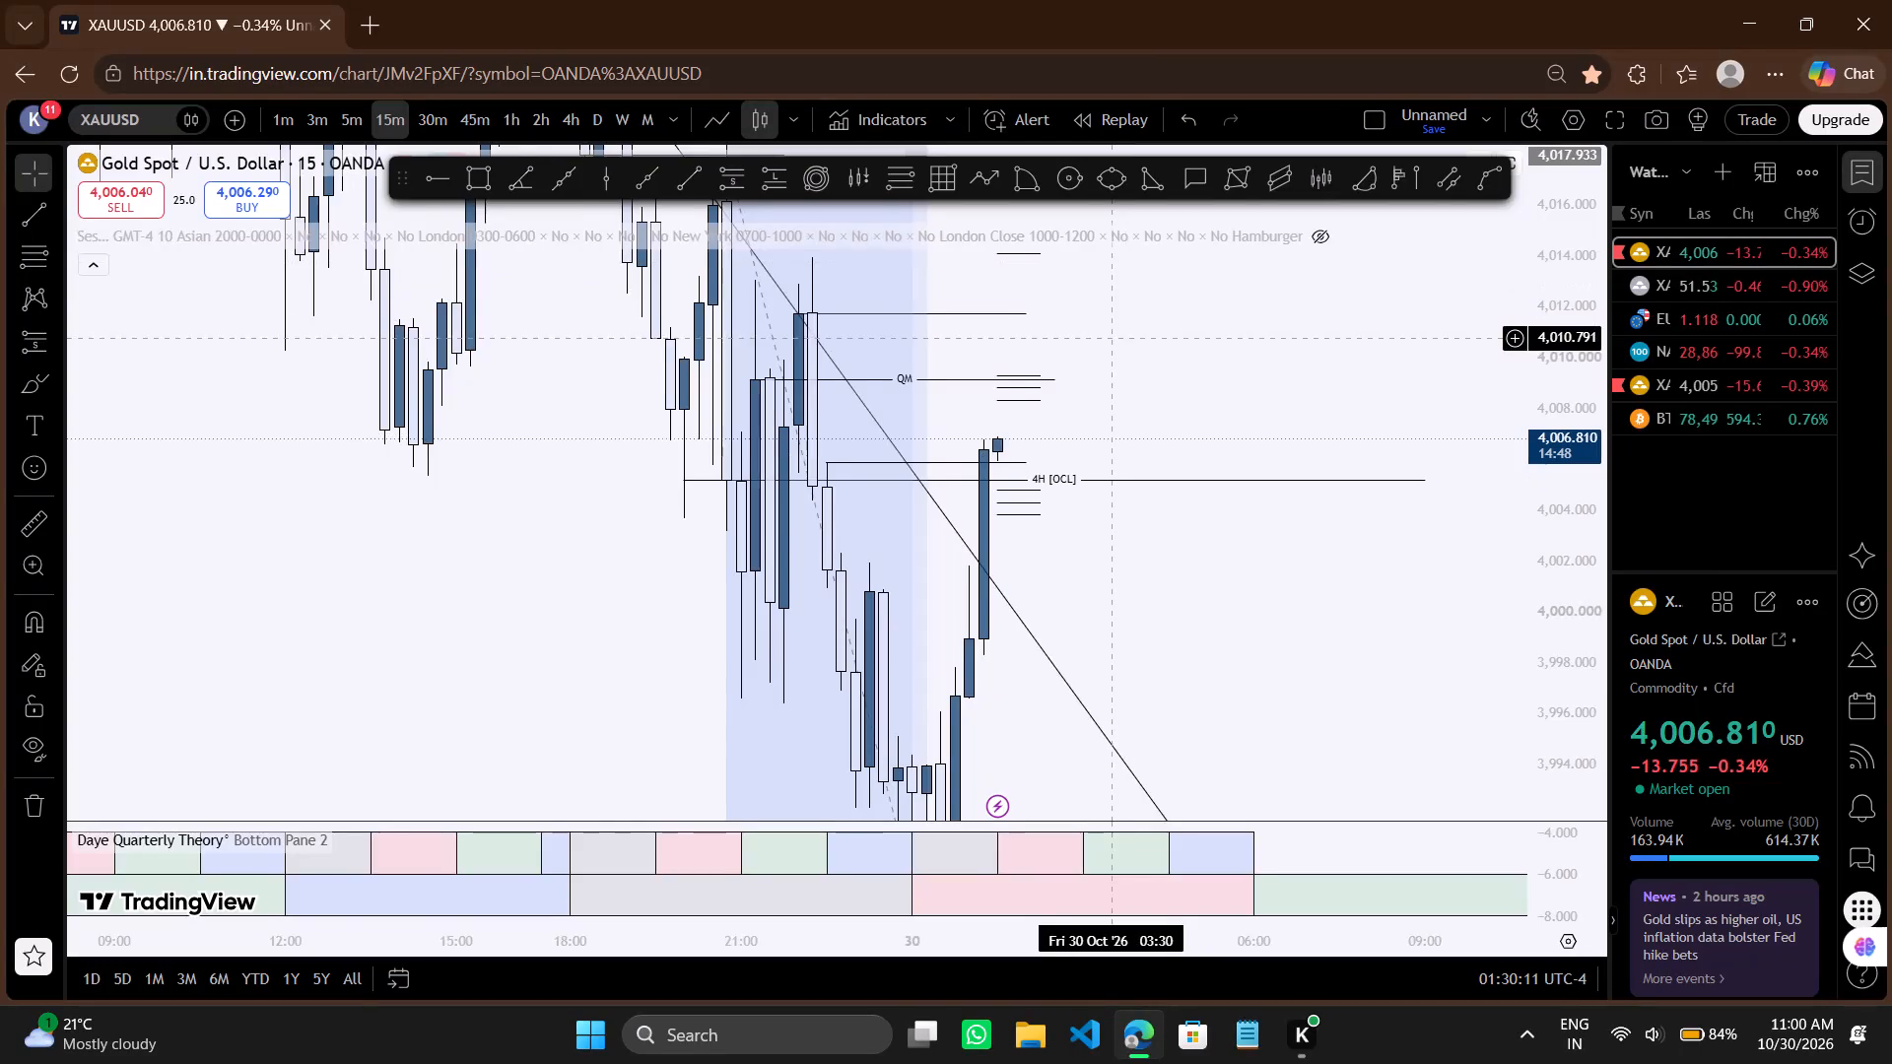
# Compare price's approach to the QM level and the nearby marked levels on the 15-minute and 2-hour charts.
pyautogui.scroll(2, 1117, 338)
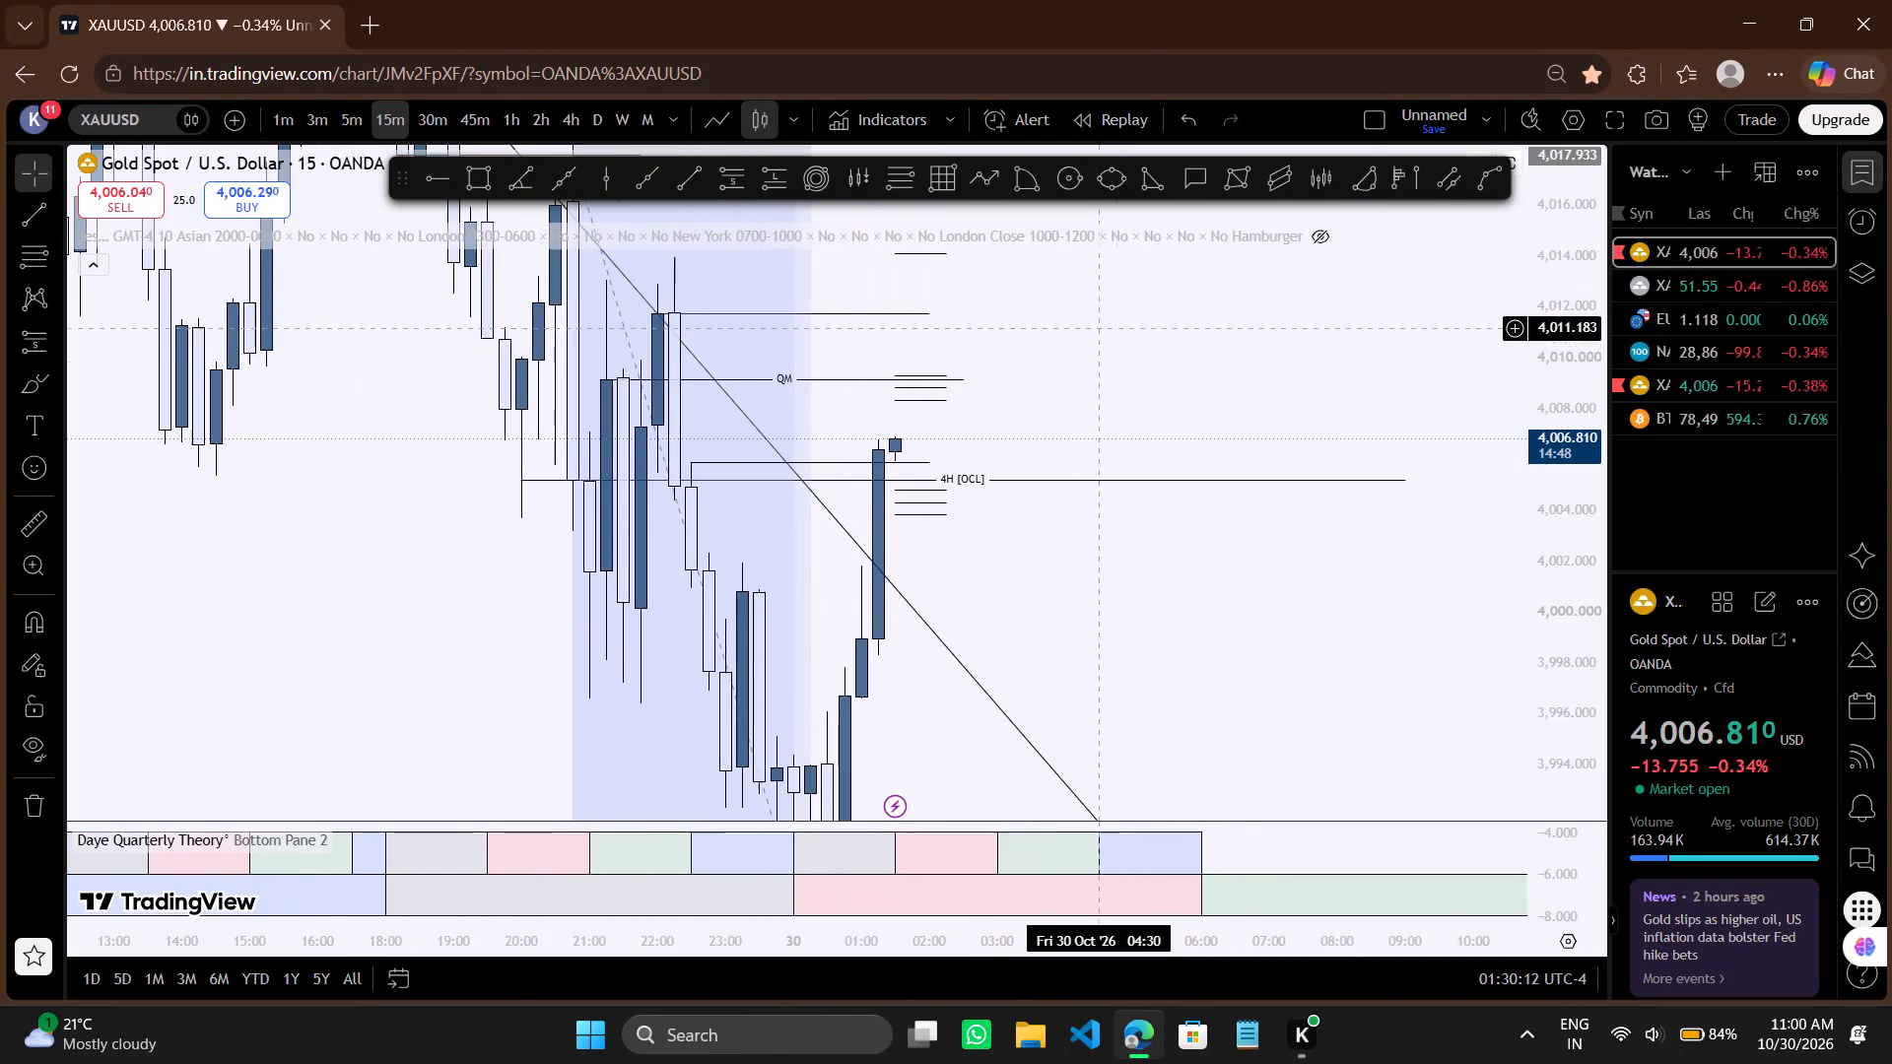
pyautogui.moveTo(1563, 336); pyautogui.dragTo(1558, 494)
pyautogui.click(1558, 494)
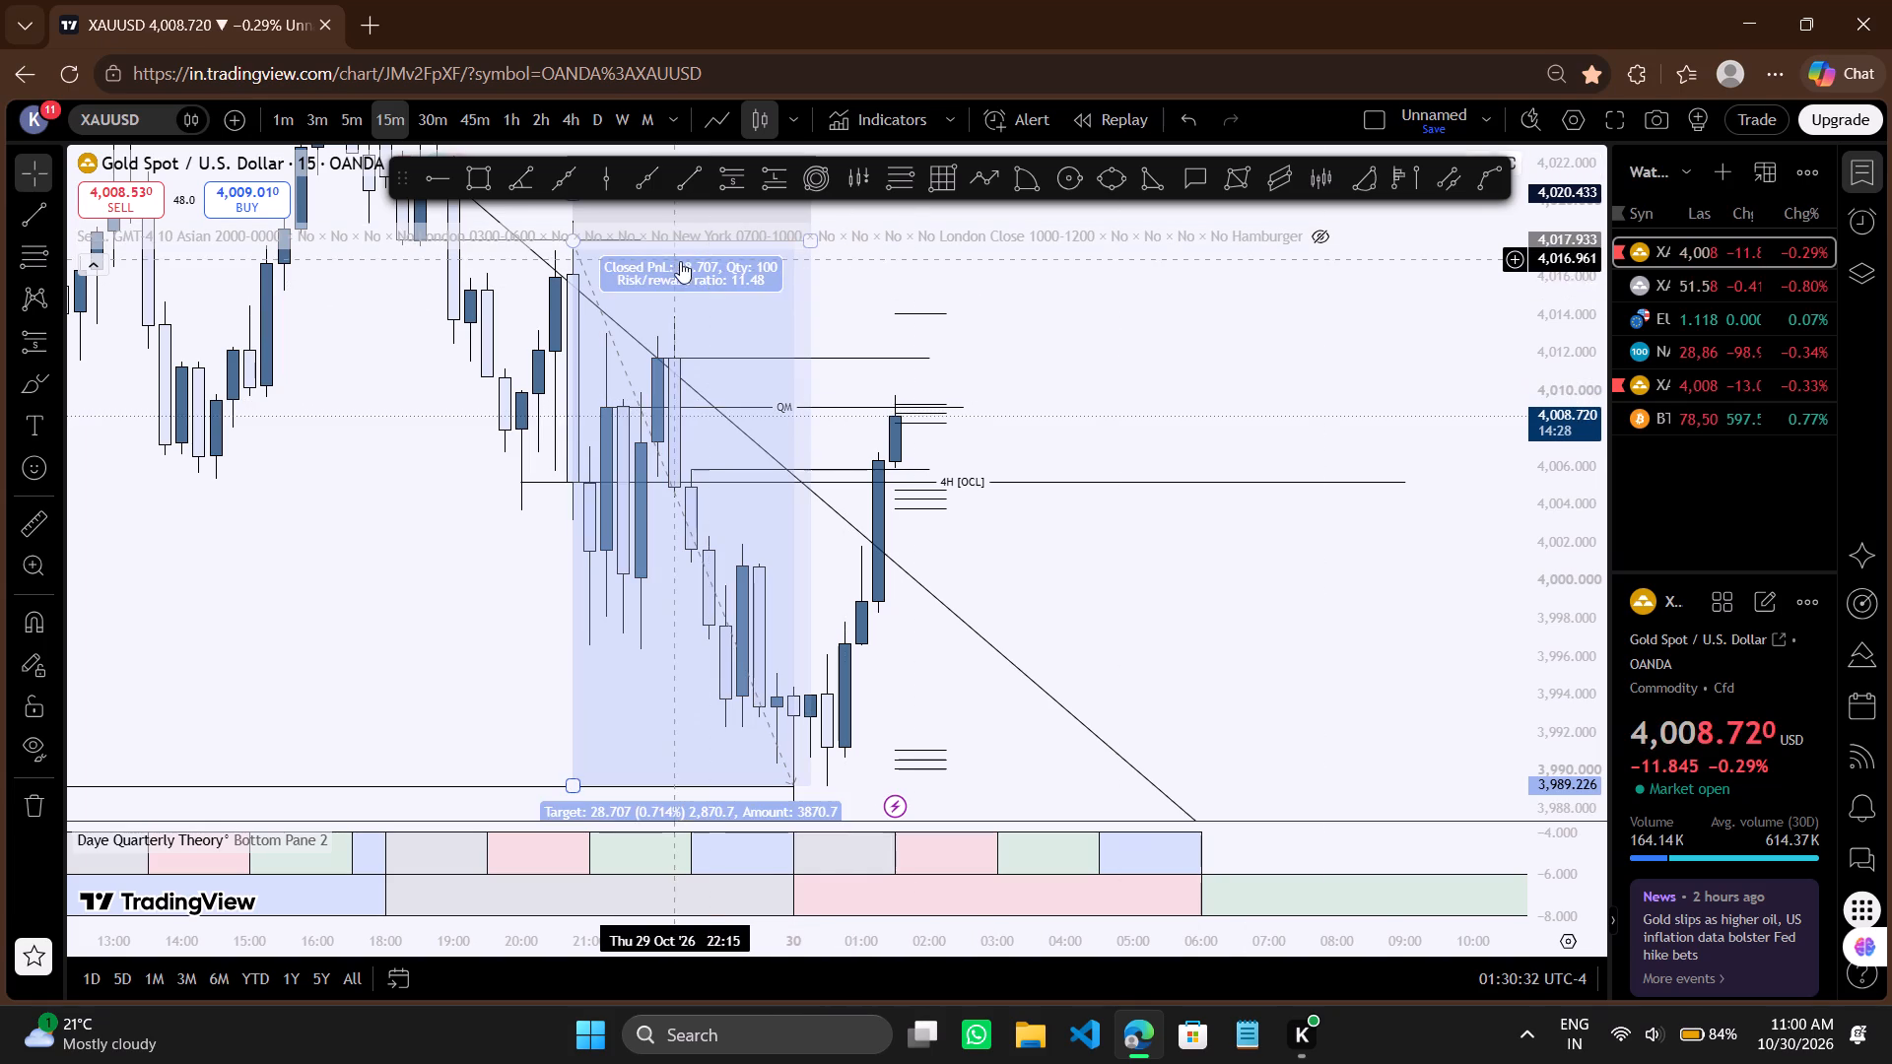
pyautogui.click(542, 122)
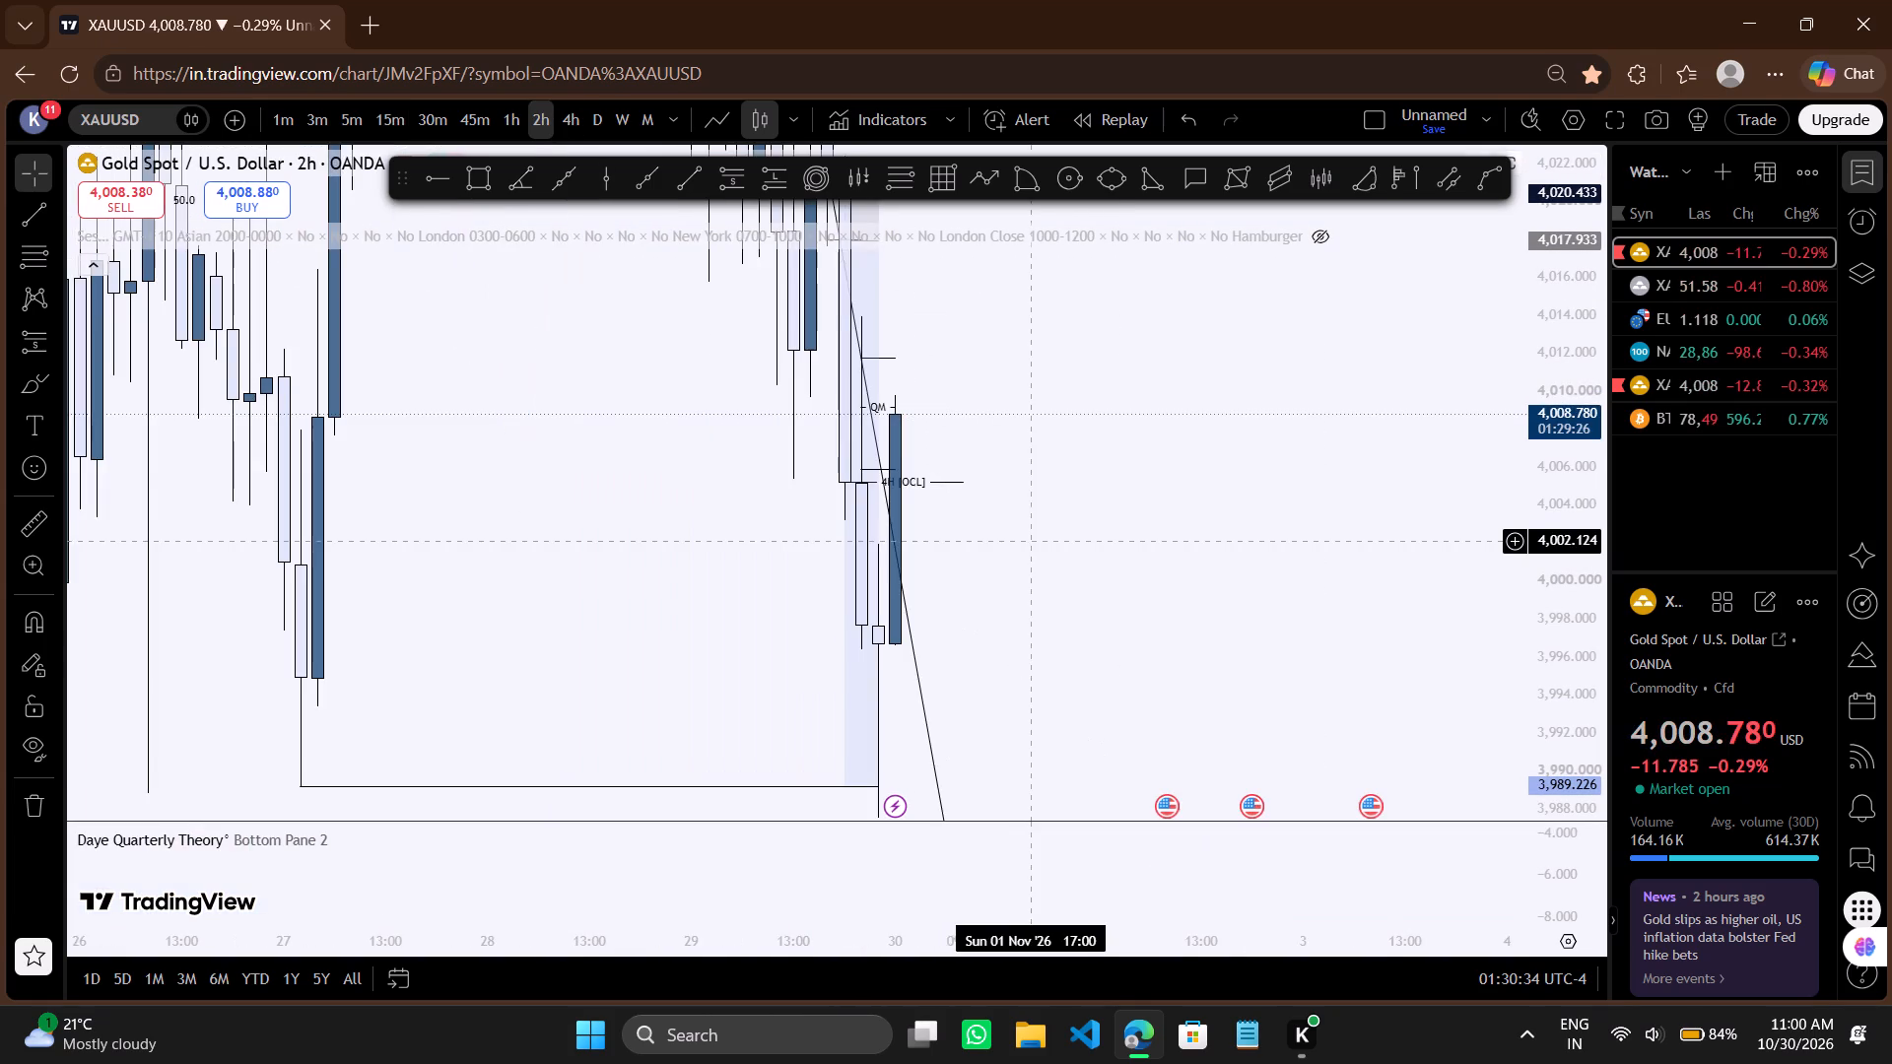
pyautogui.scroll(2, 1029, 541)
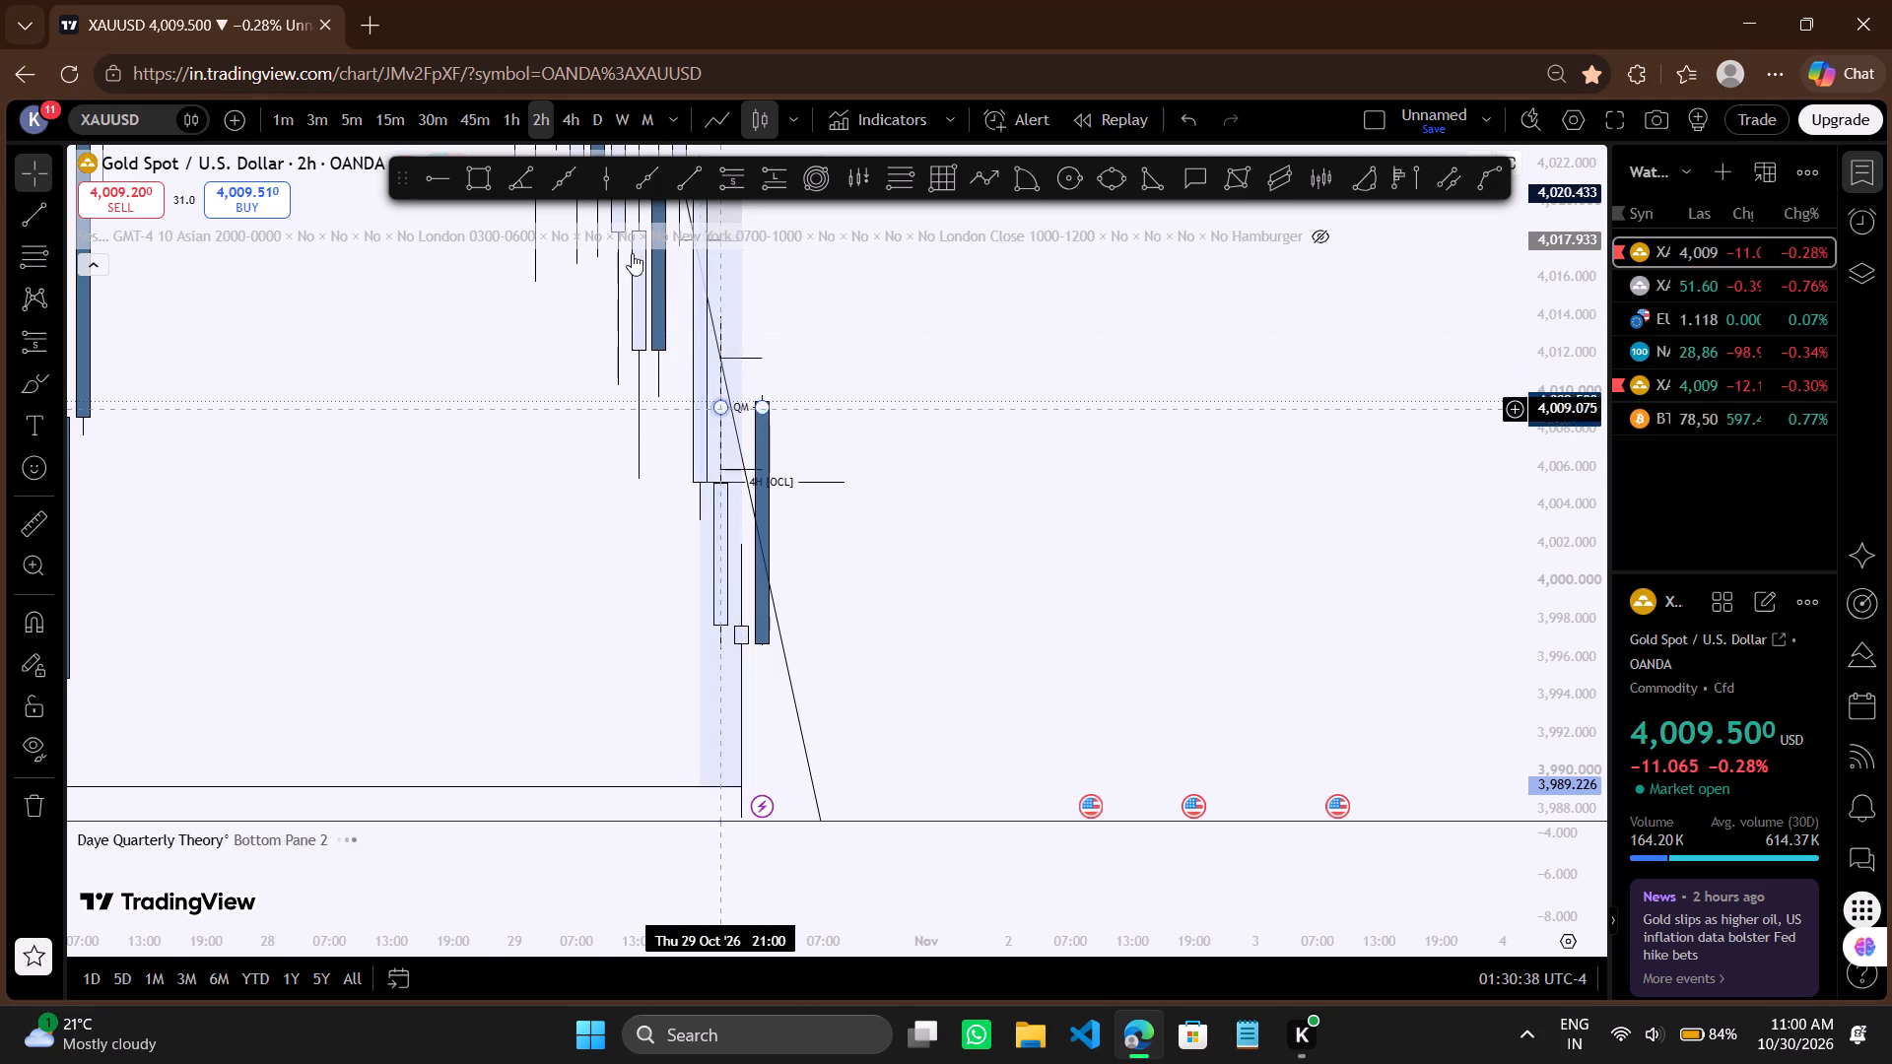
pyautogui.click(394, 118)
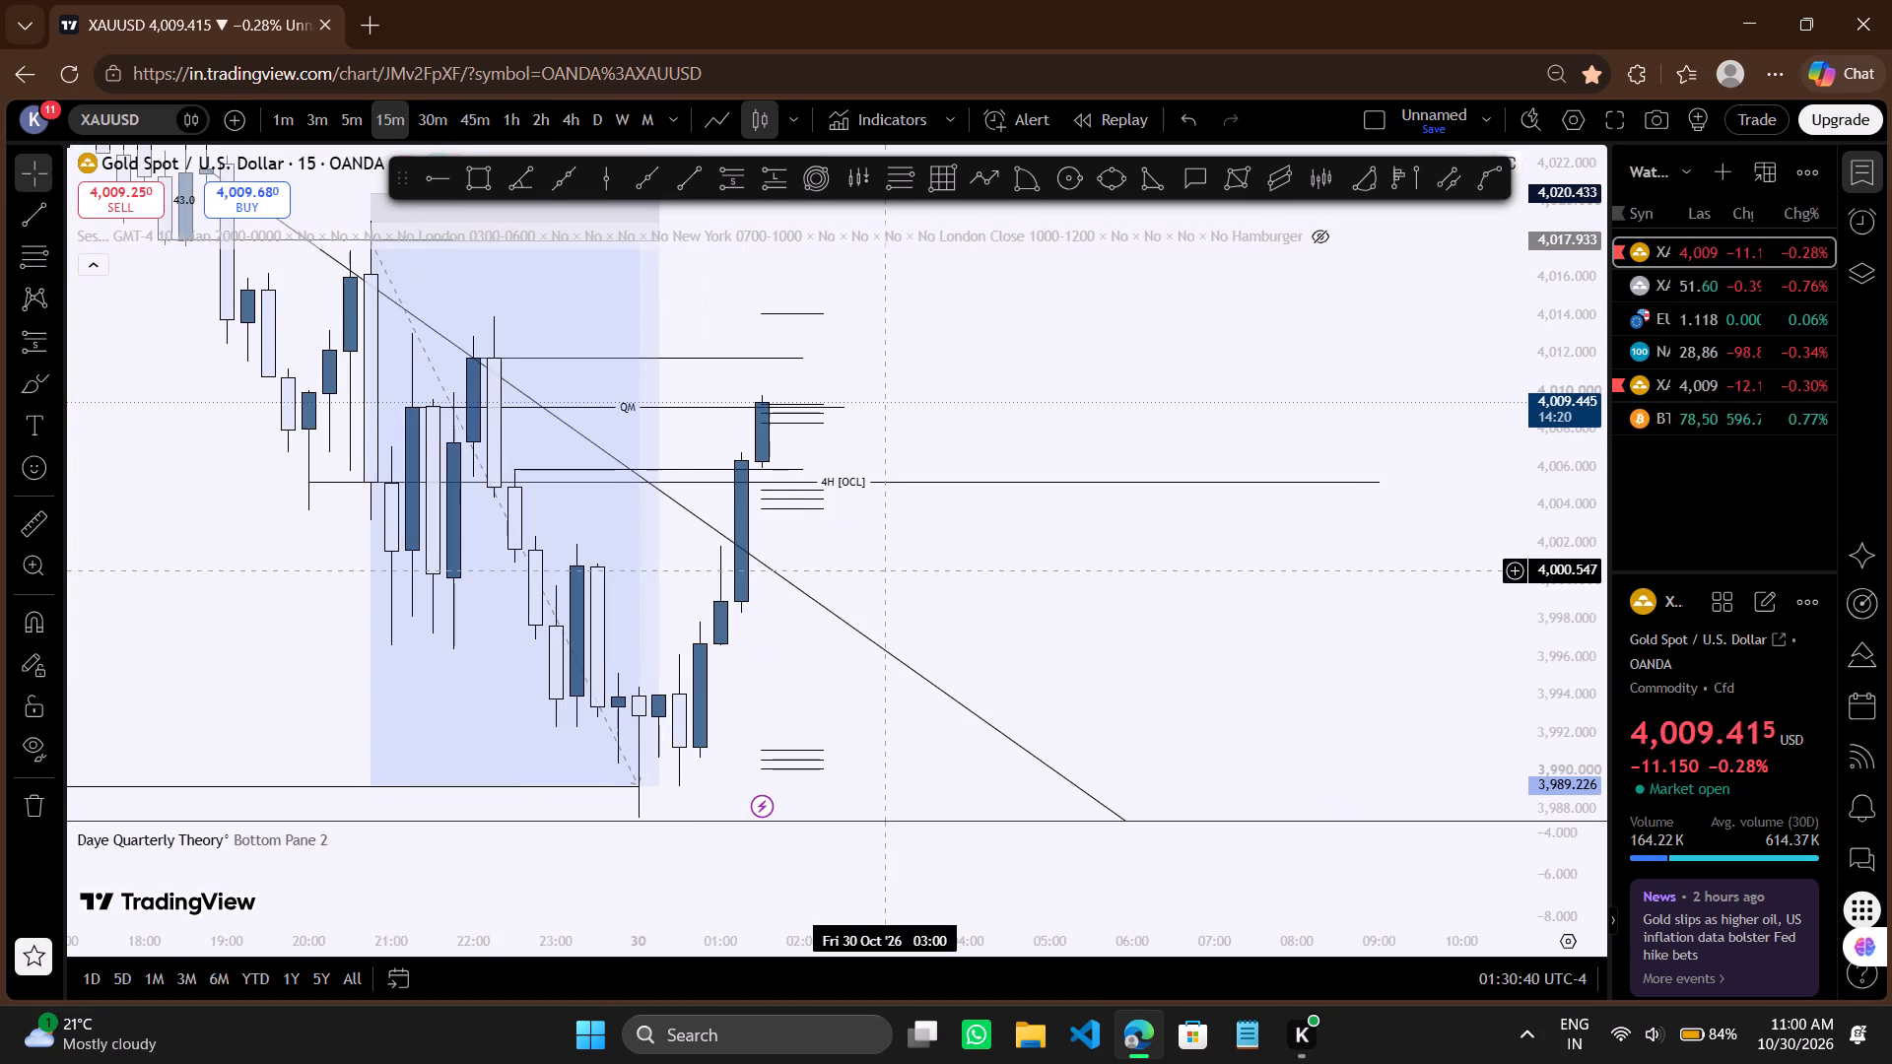
pyautogui.scroll(1, 883, 571)
pyautogui.click(1149, 657)
pyautogui.scroll(-1, 1149, 656)
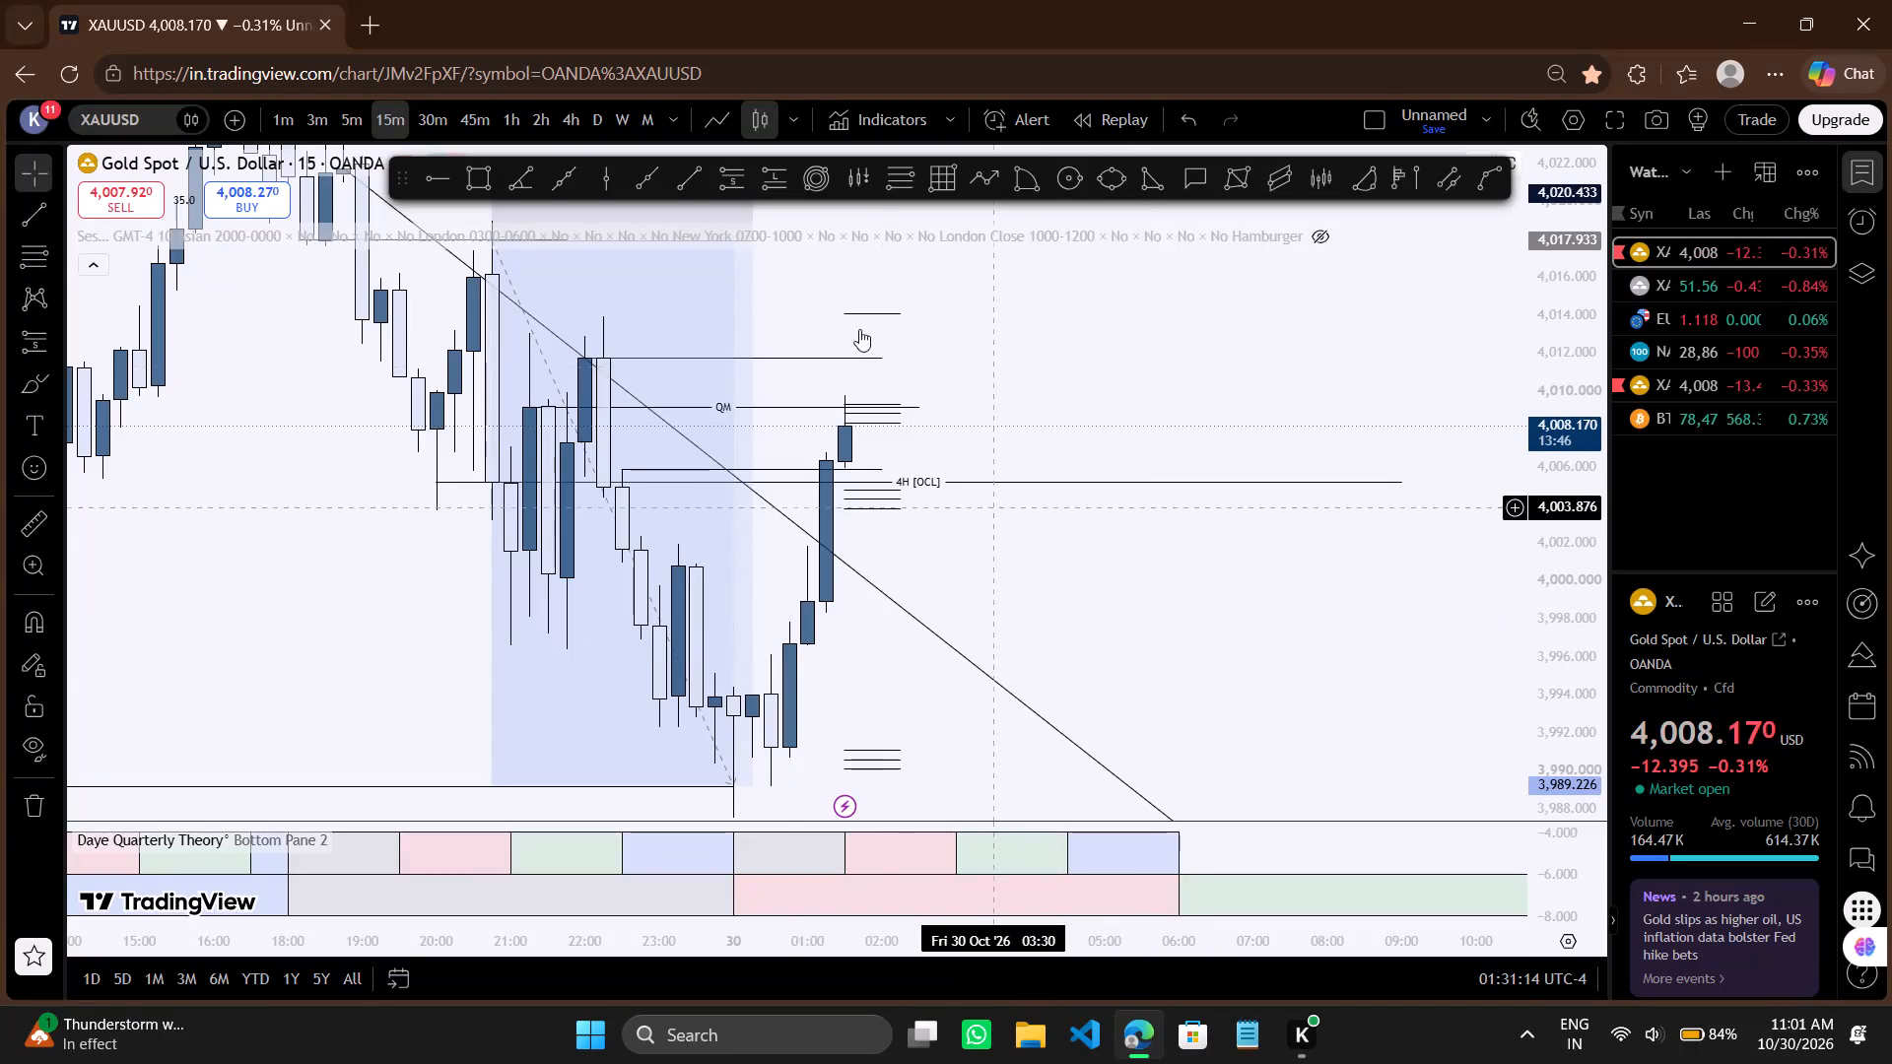
# Place a short position at the QM level with entry at about 4,009.134 on the 30 Oct 01:30 candle.
pyautogui.click(735, 183)
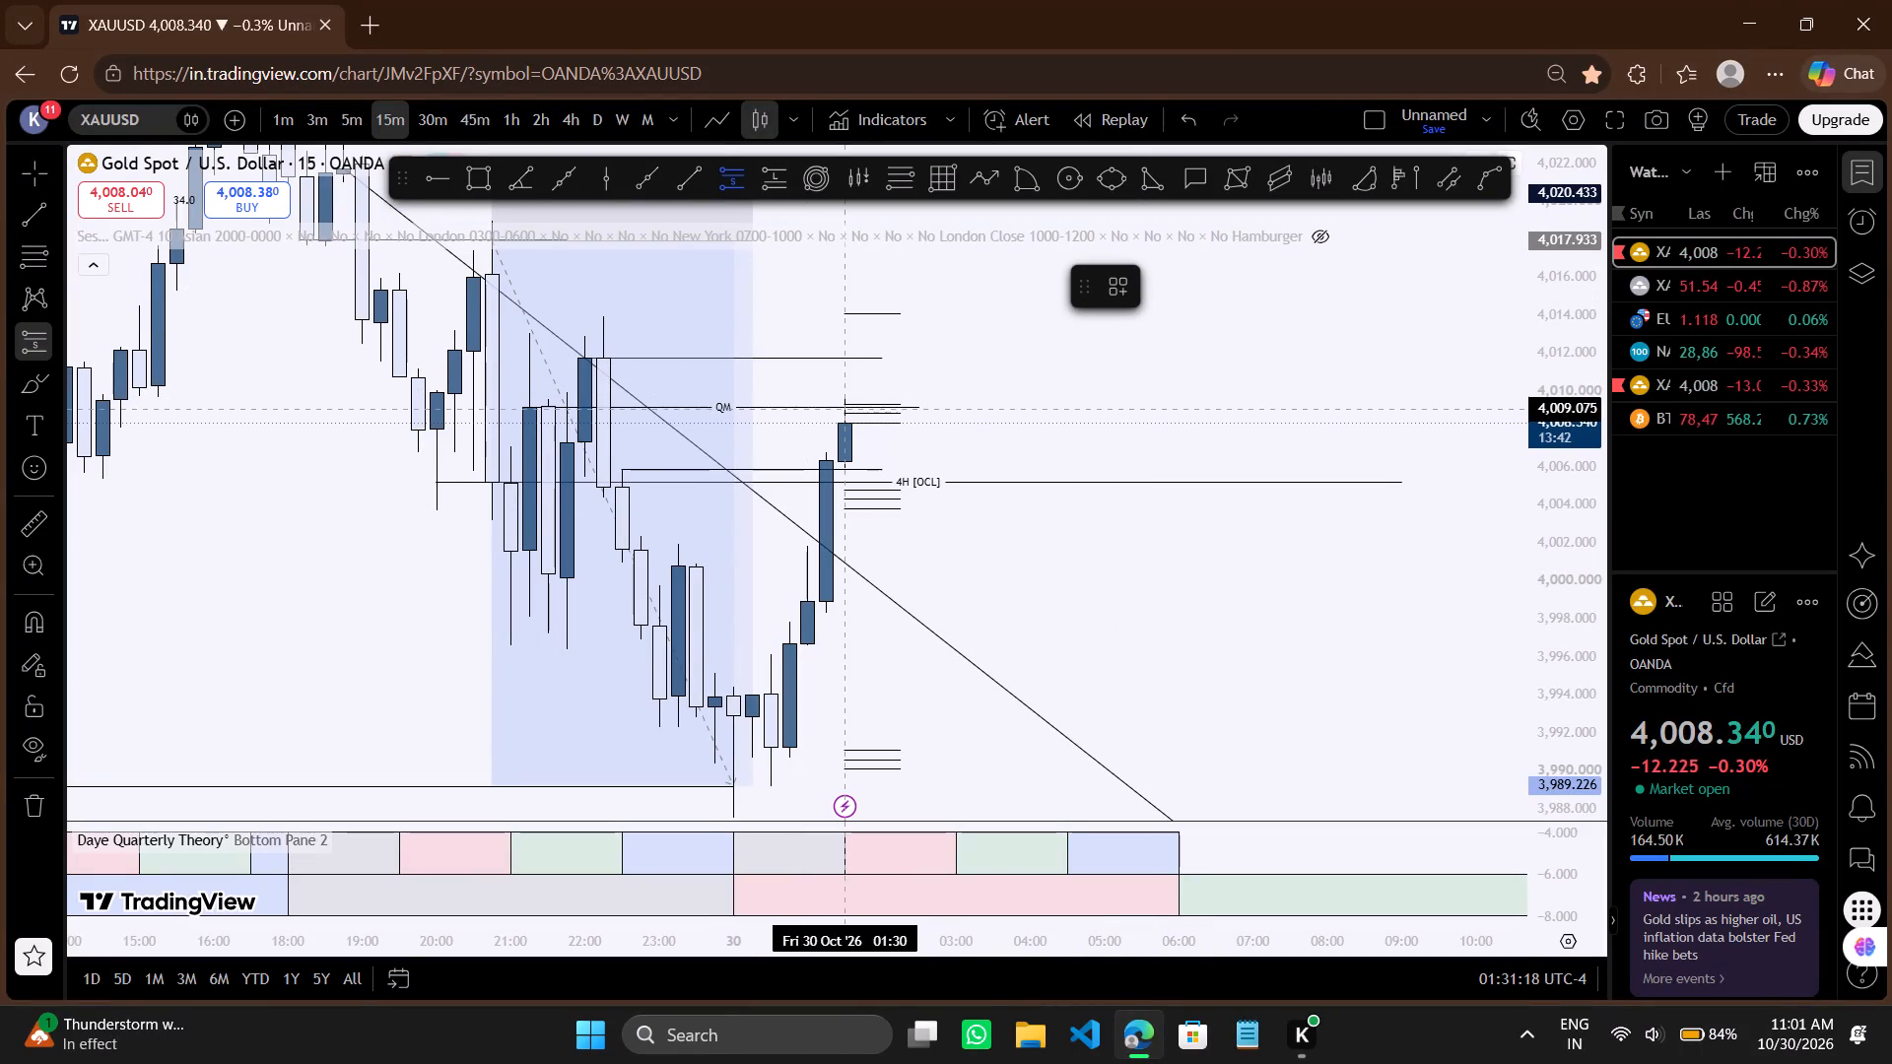
pyautogui.click(845, 408)
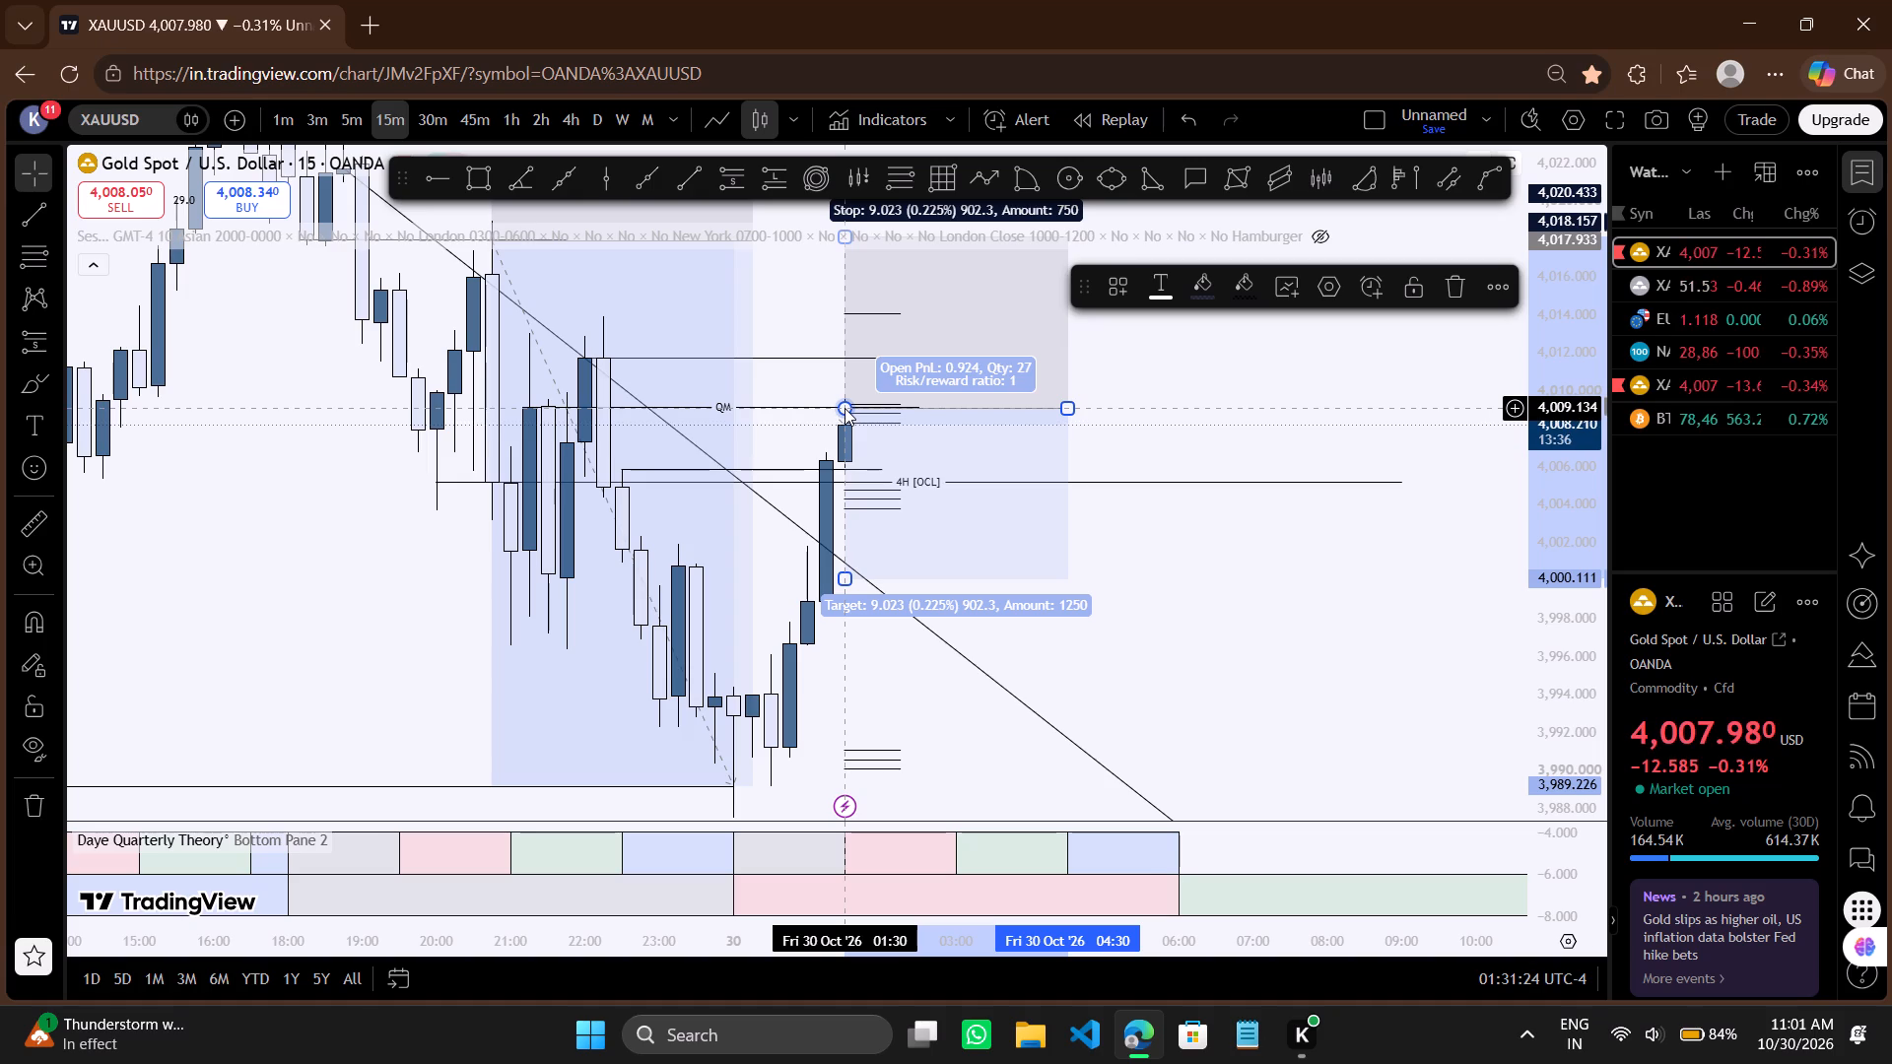
# Set the new short position's stop level to 2500 ticks.
pyautogui.doubleClick(940, 457)
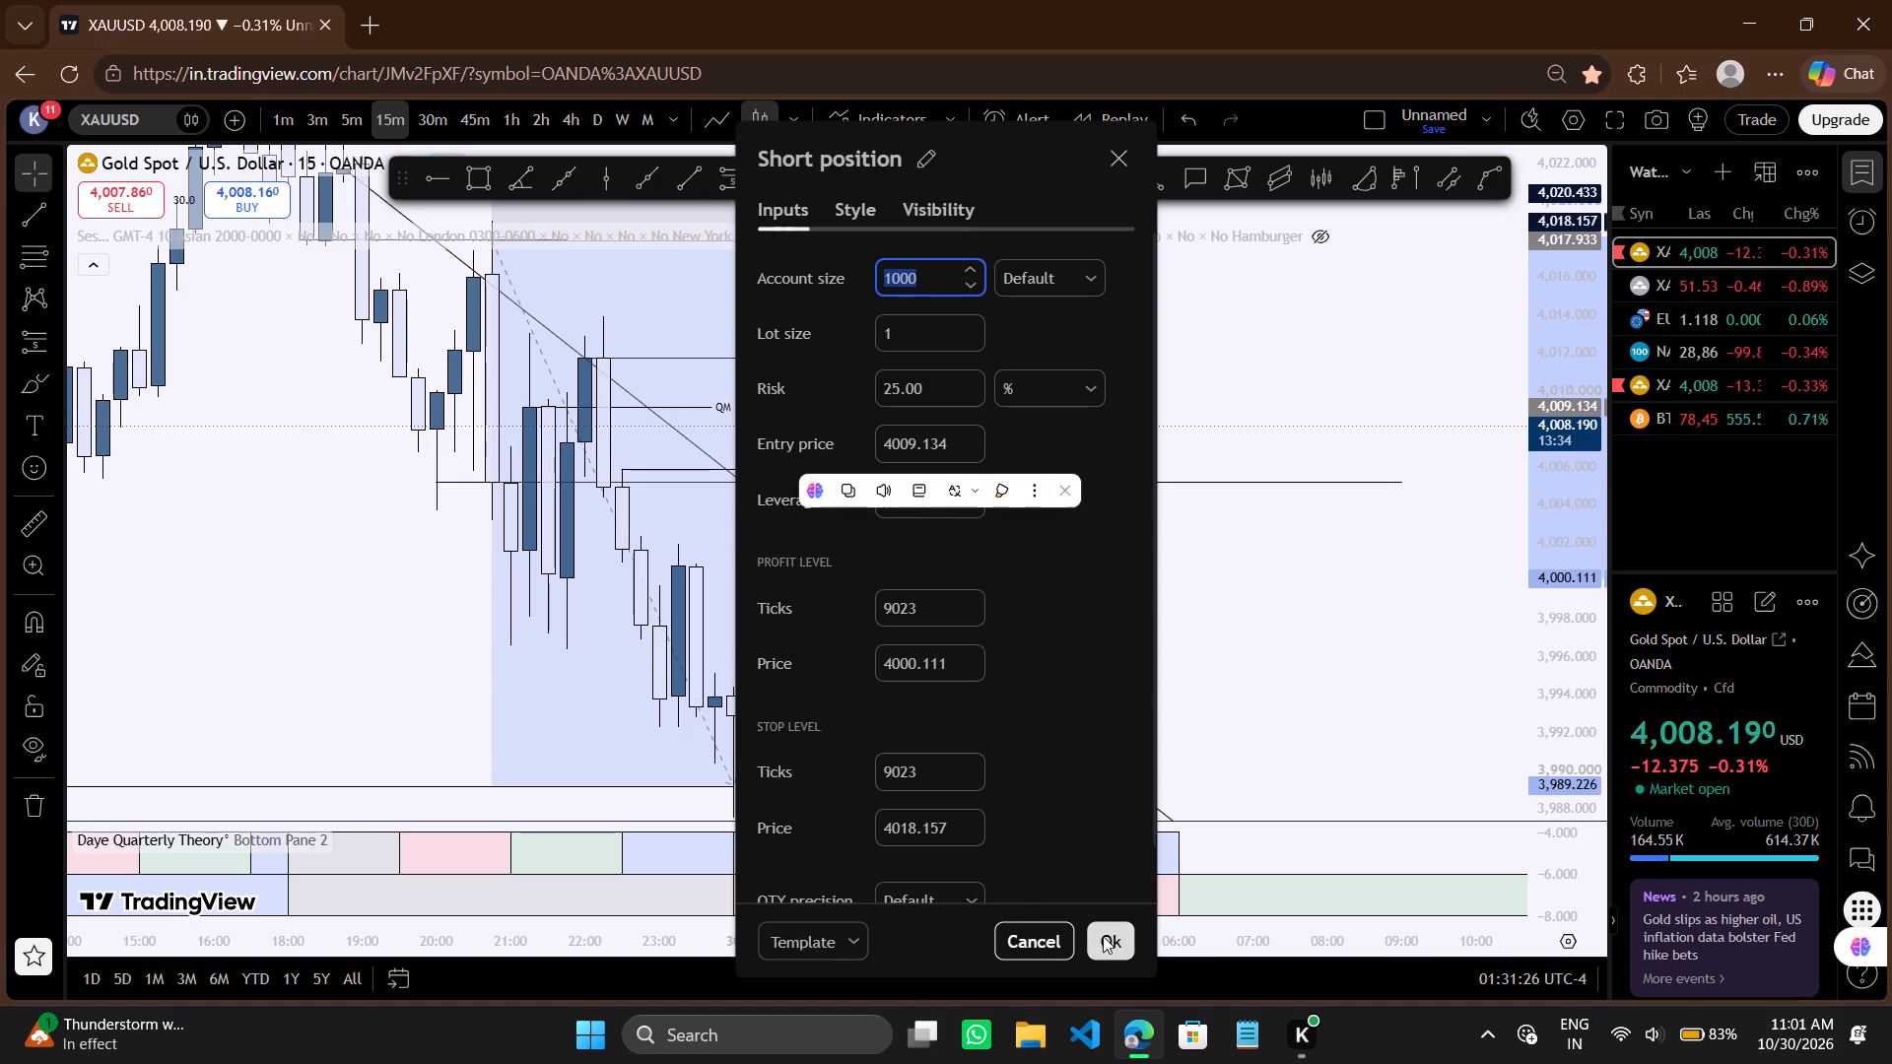
pyautogui.click(923, 752)
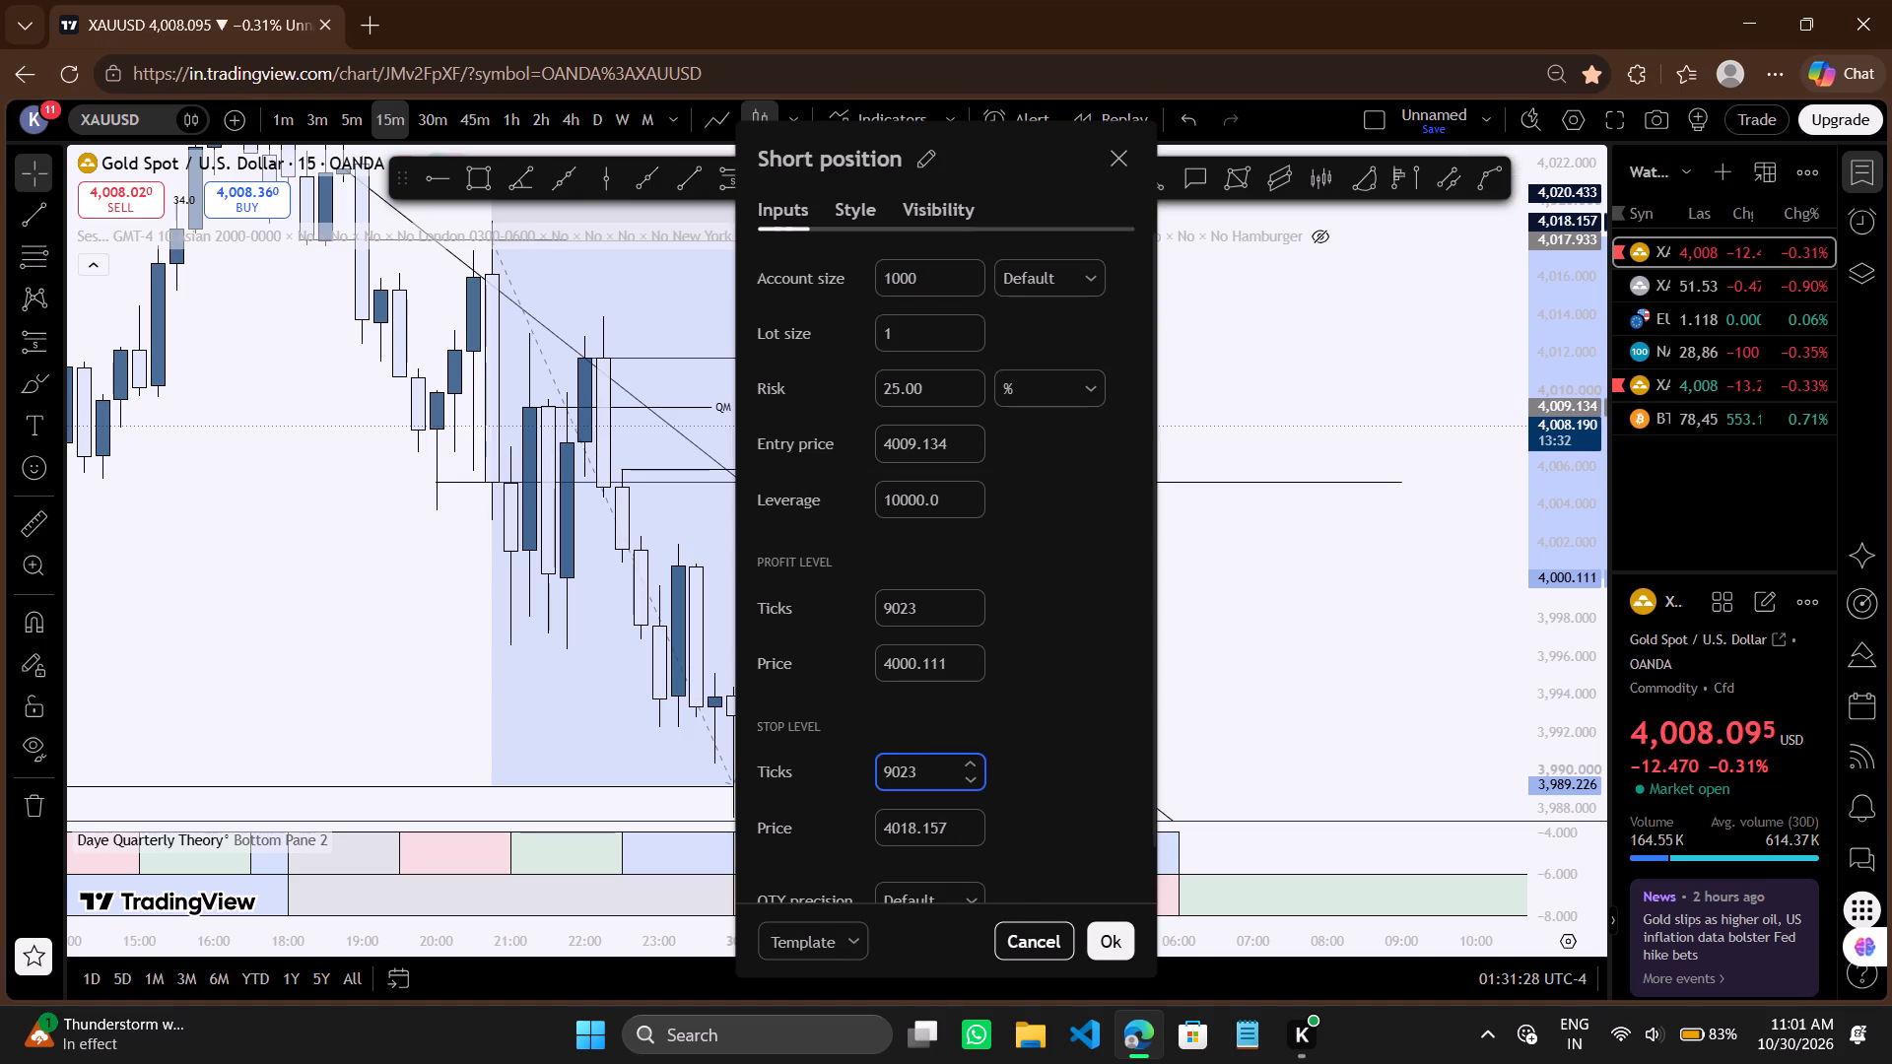
pyautogui.press('BackSpace')
pyautogui.press('BackSpace')
pyautogui.press('BackSpace')
pyautogui.press('BackSpace')
pyautogui.press('BackSpace')
pyautogui.write('2511')
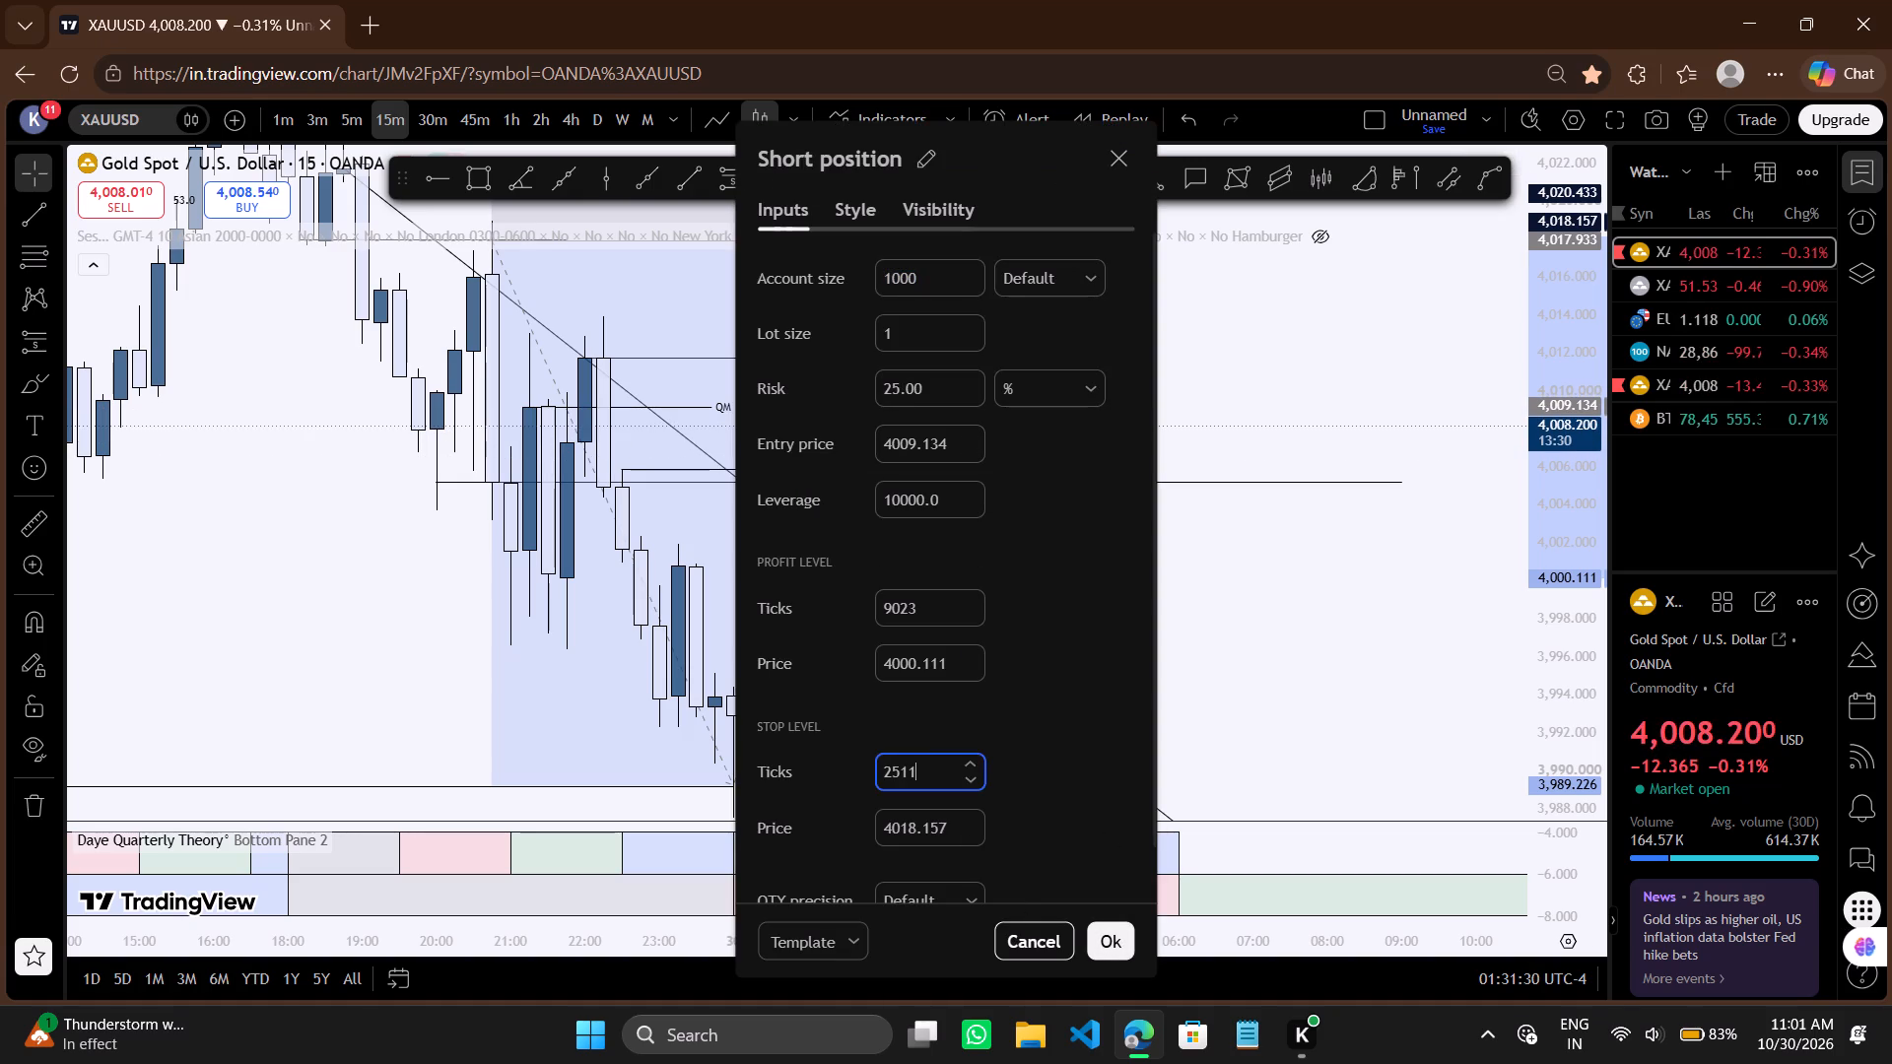
pyautogui.press('BackSpace')
pyautogui.press('BackSpace')
pyautogui.write('000')
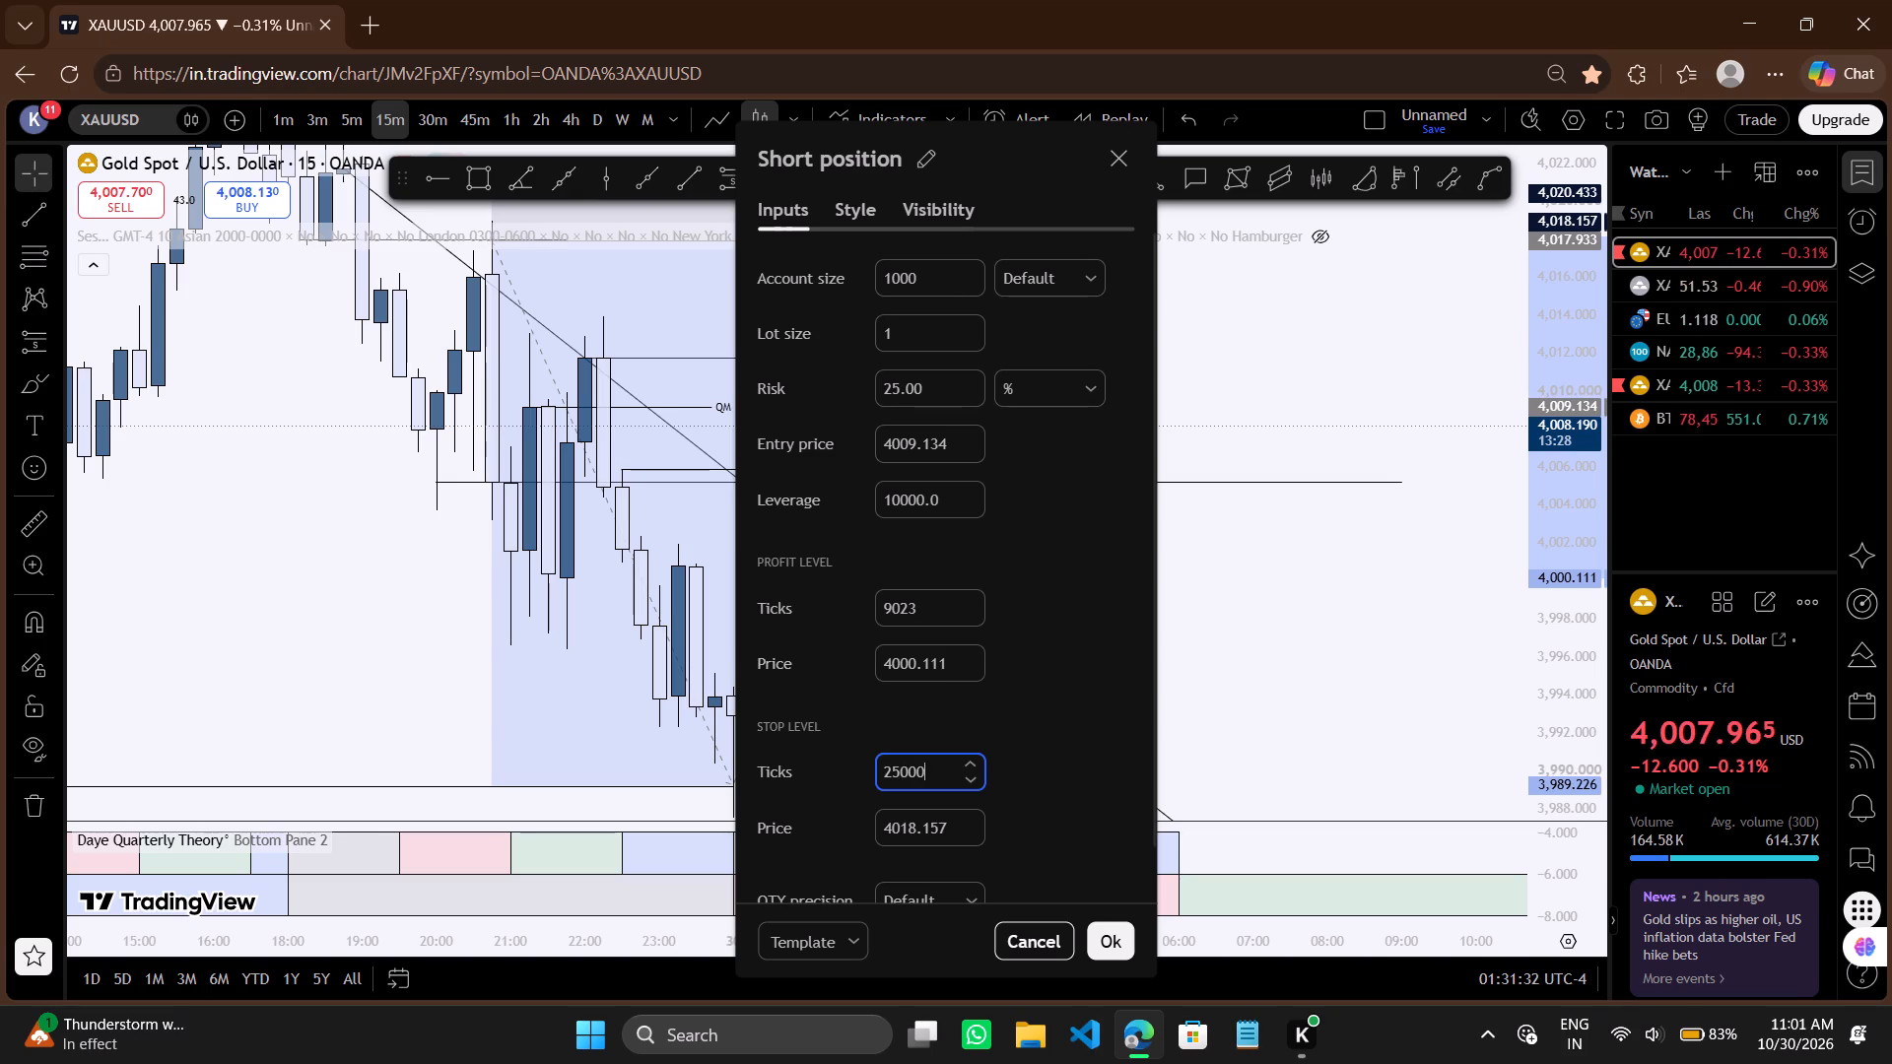
pyautogui.press('BackSpace')
pyautogui.click(1118, 943)
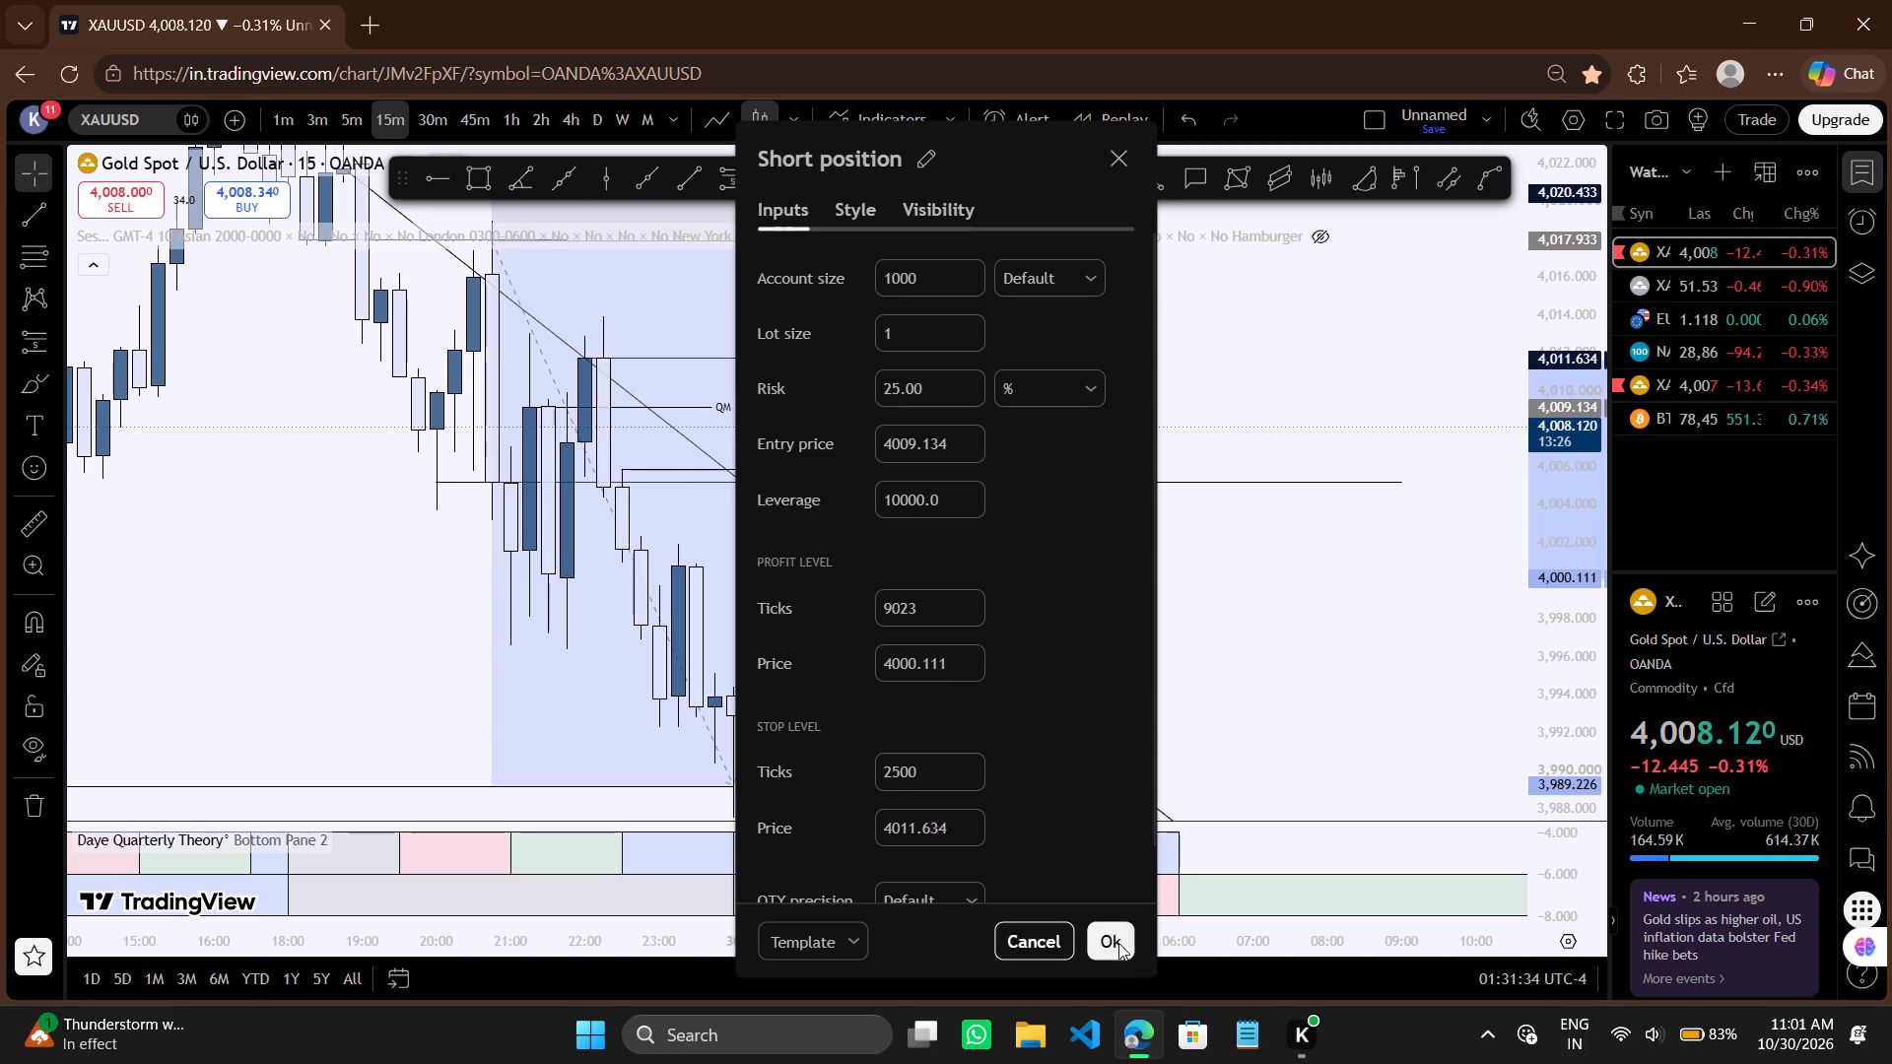
# Extend the new short position's target down to about 3,987.228, at the lowest short level line.
pyautogui.moveTo(1187, 661); pyautogui.dragTo(1231, 574)
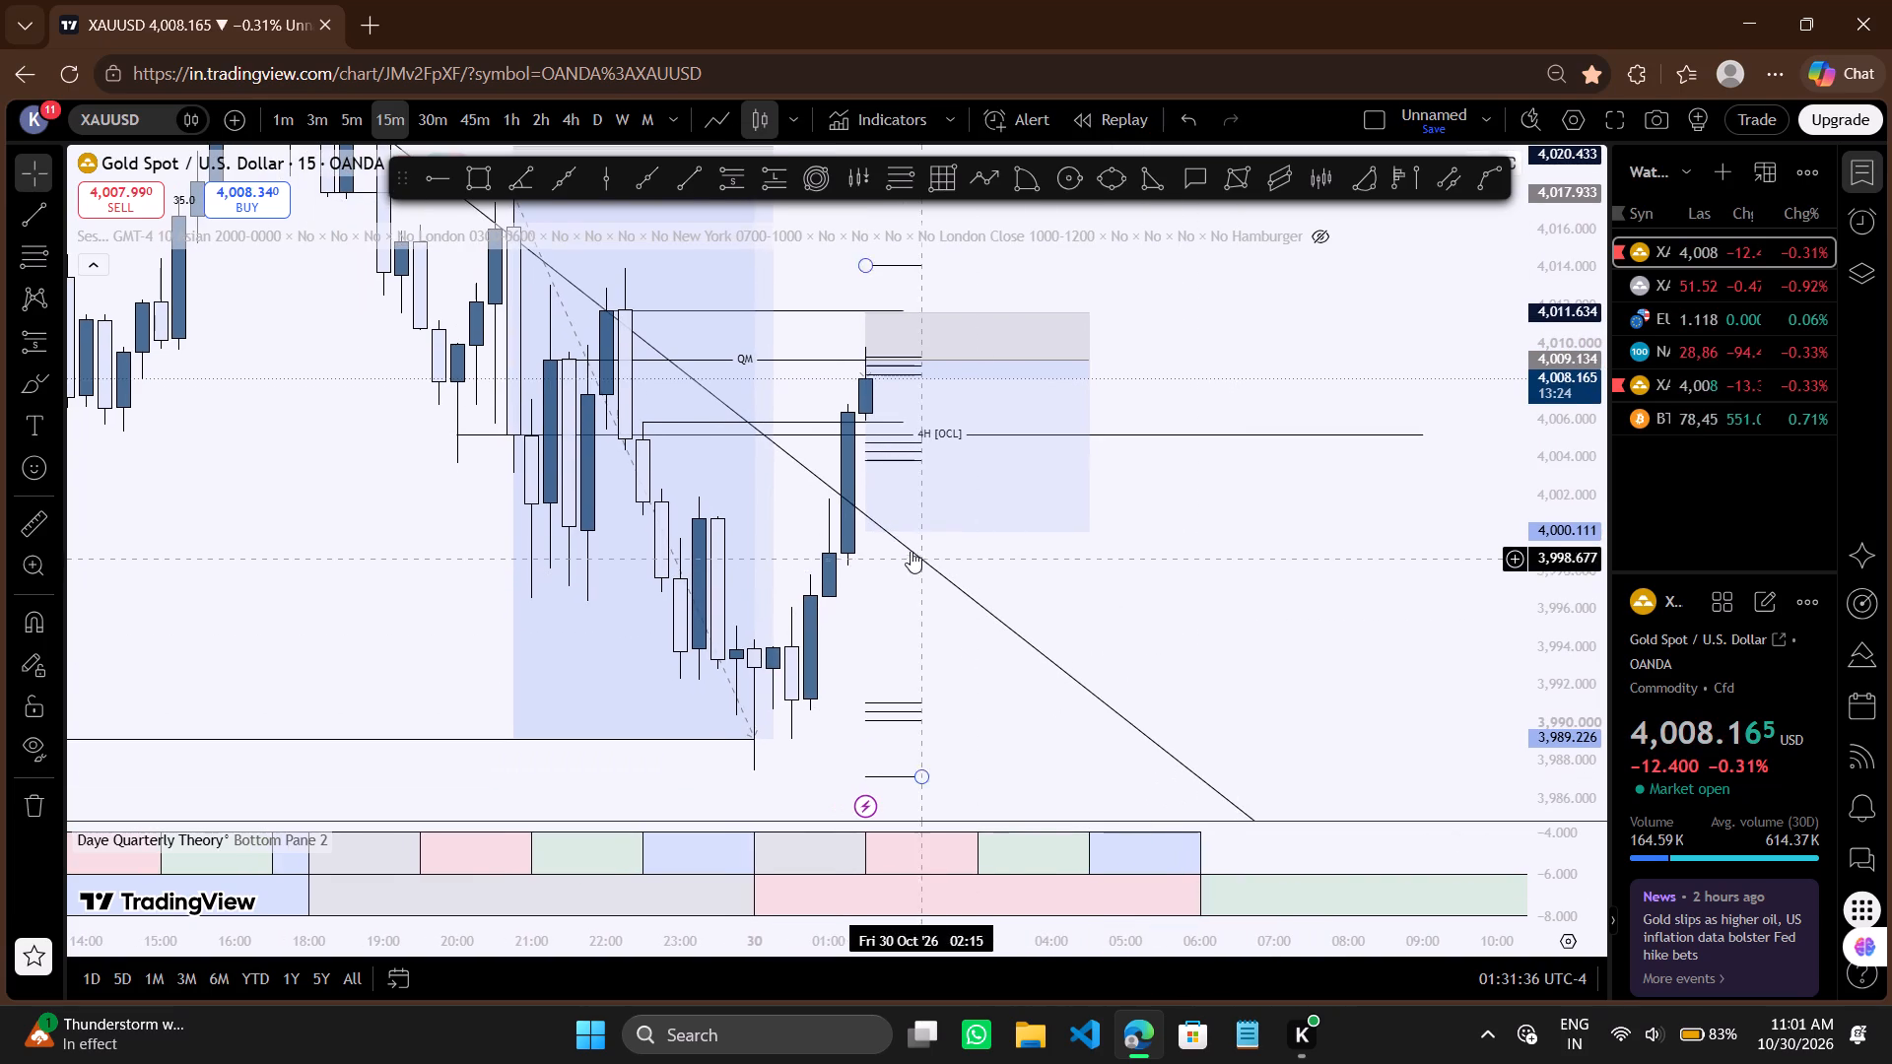
pyautogui.moveTo(868, 532); pyautogui.dragTo(915, 765)
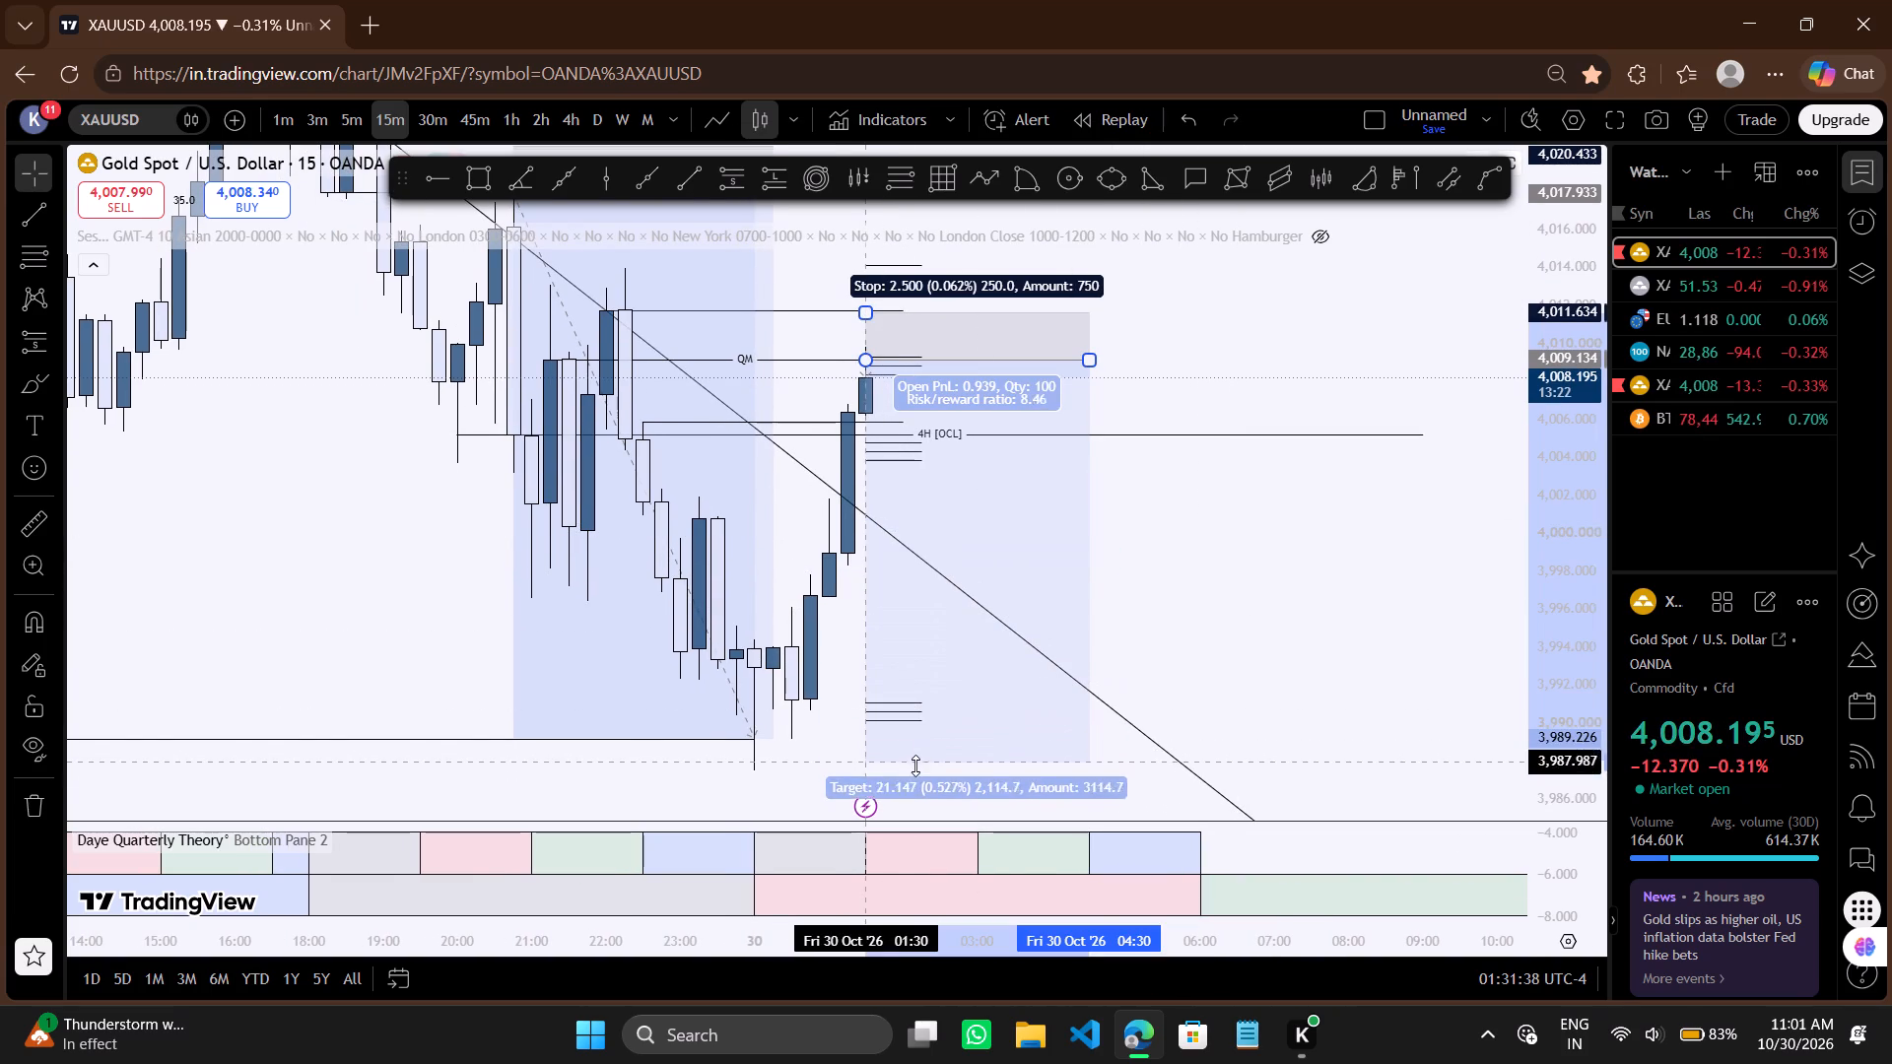
pyautogui.moveTo(915, 765); pyautogui.dragTo(913, 776)
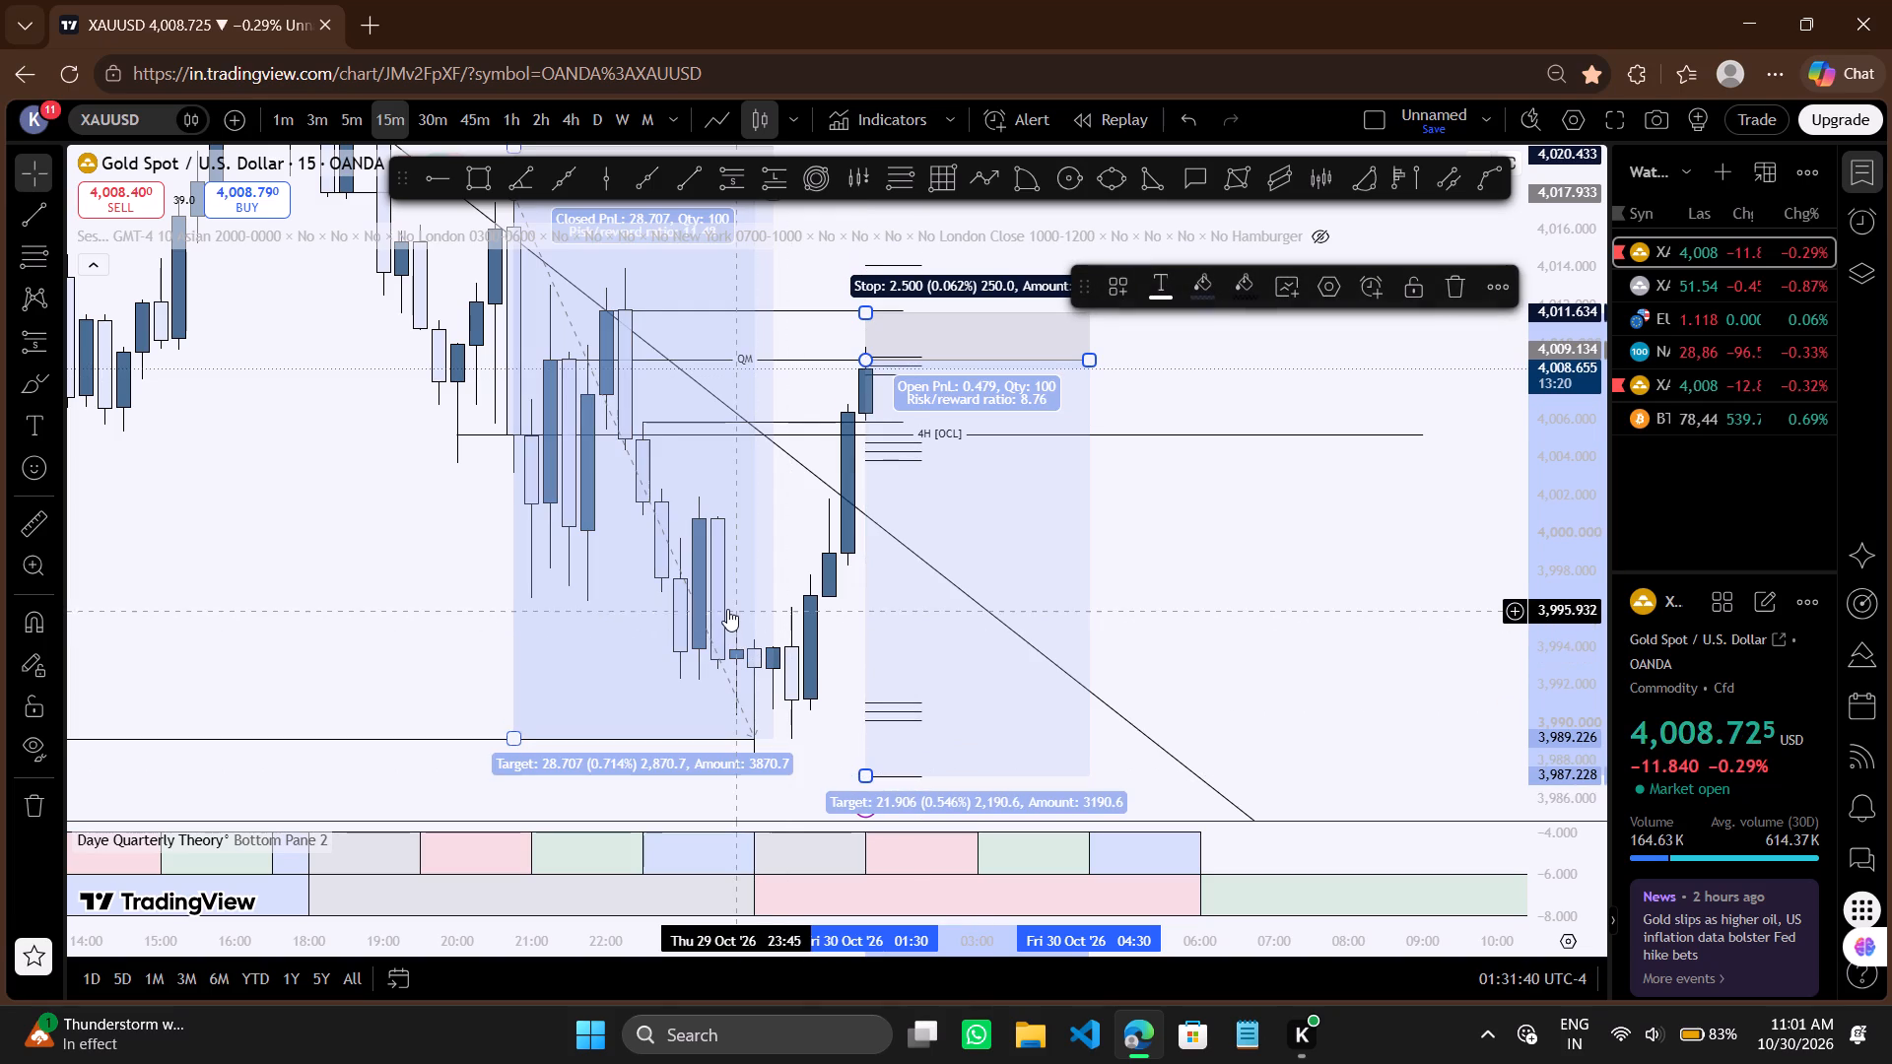
# Narrow the earlier short position starting 29 Oct 20:45 so it ends at 29 Oct 21:45, and lock it.
pyautogui.click(727, 609)
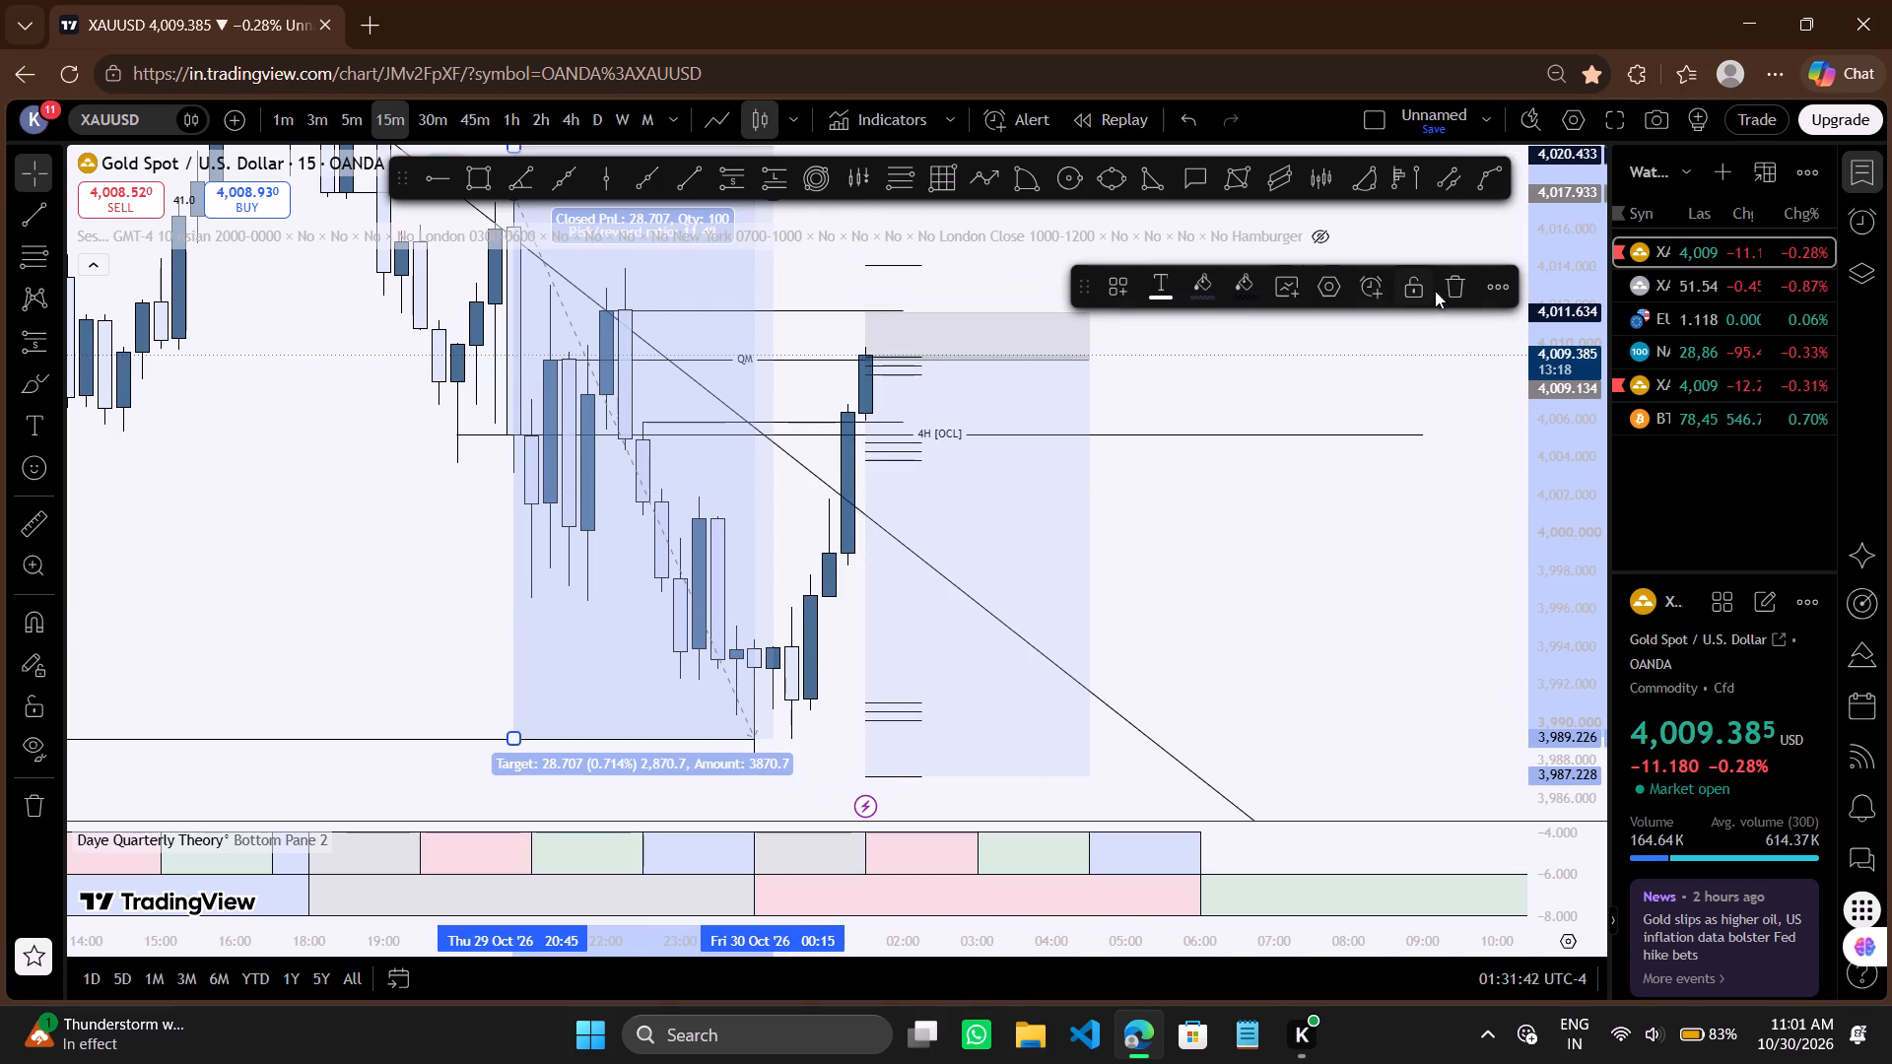
pyautogui.click(1418, 289)
pyautogui.click(1418, 289)
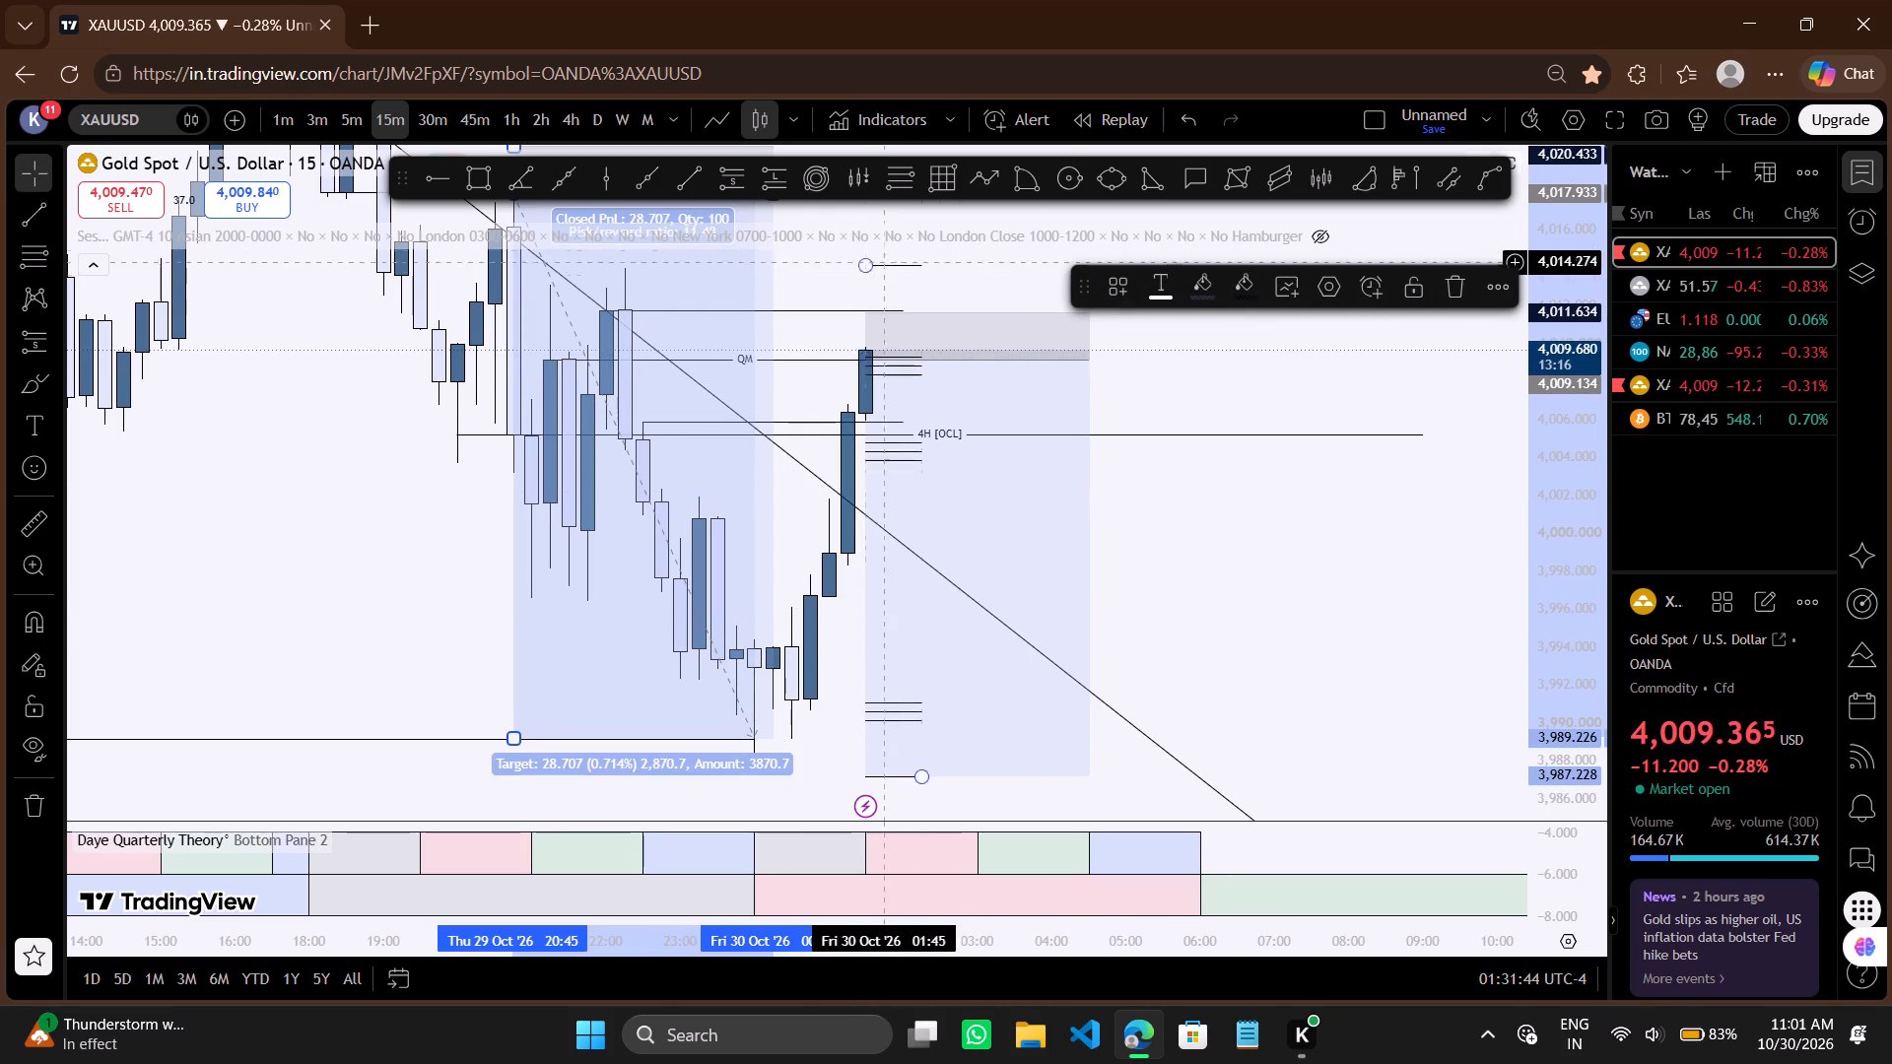
pyautogui.moveTo(806, 280); pyautogui.dragTo(819, 451)
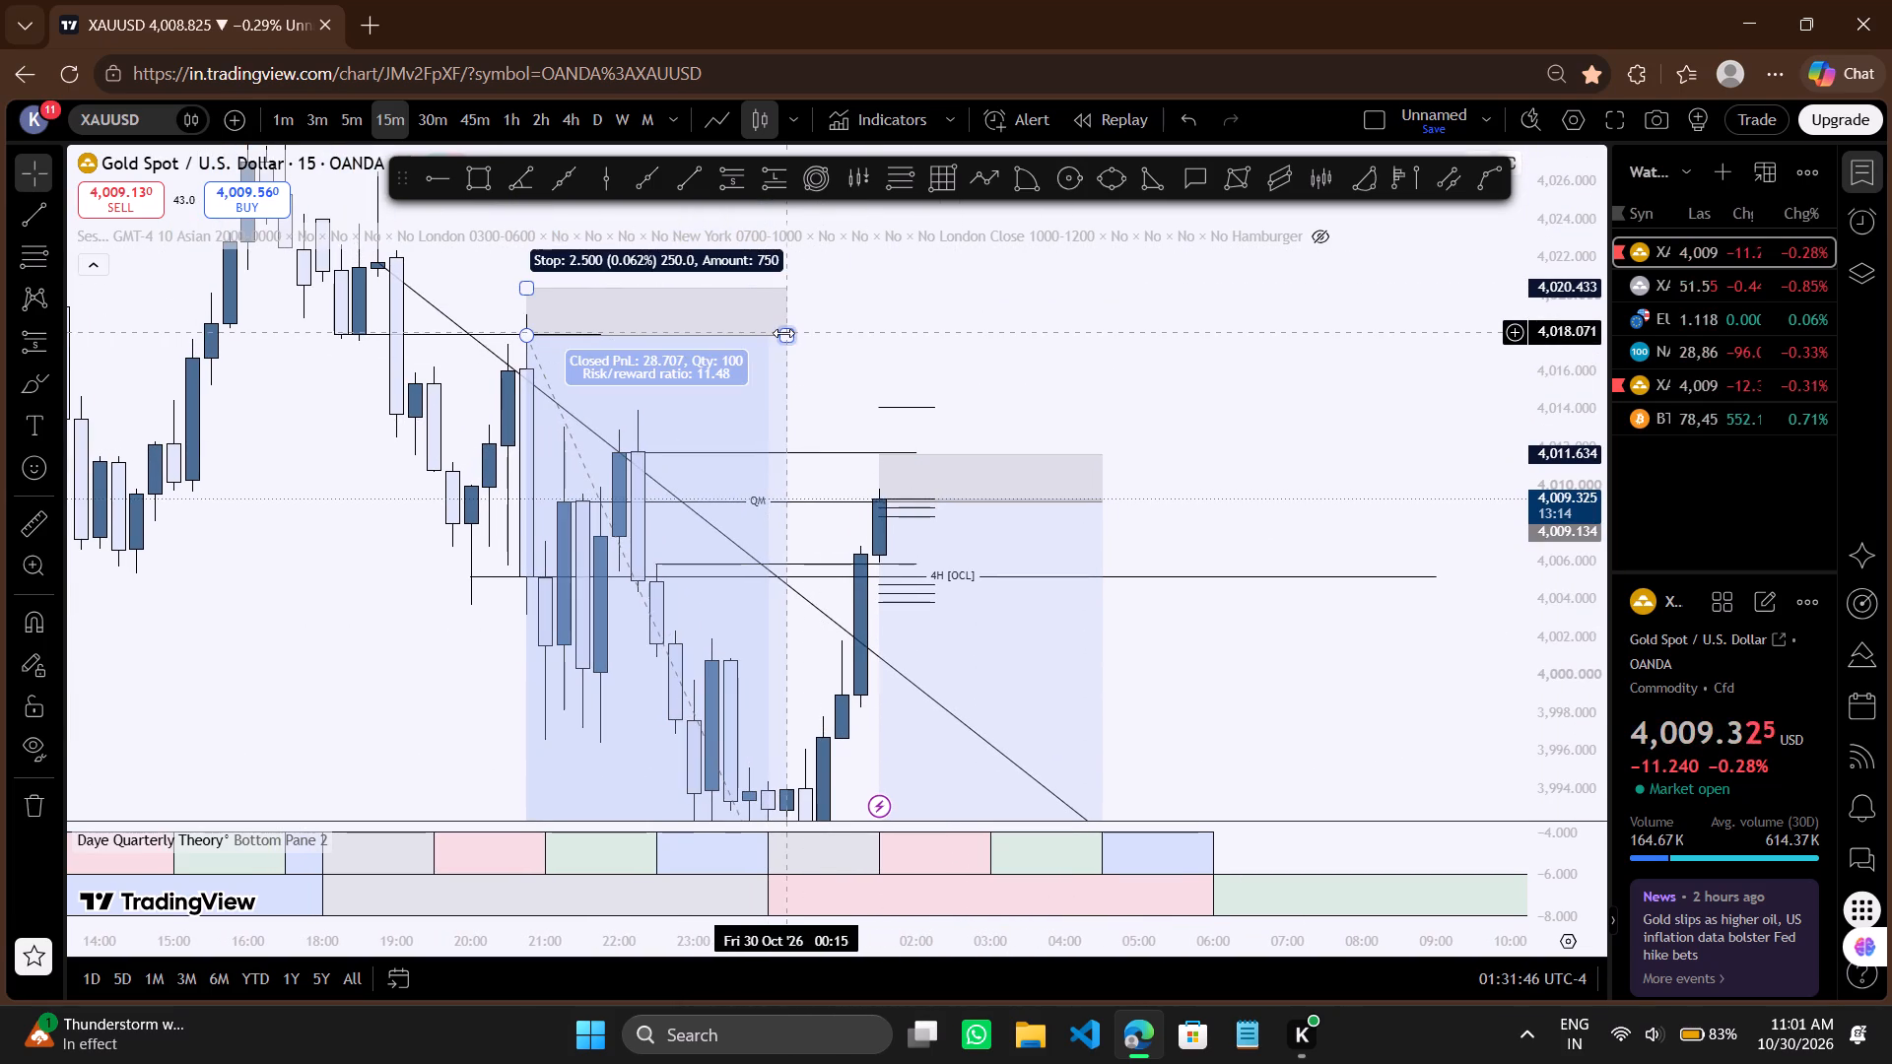
pyautogui.moveTo(783, 333); pyautogui.dragTo(595, 331)
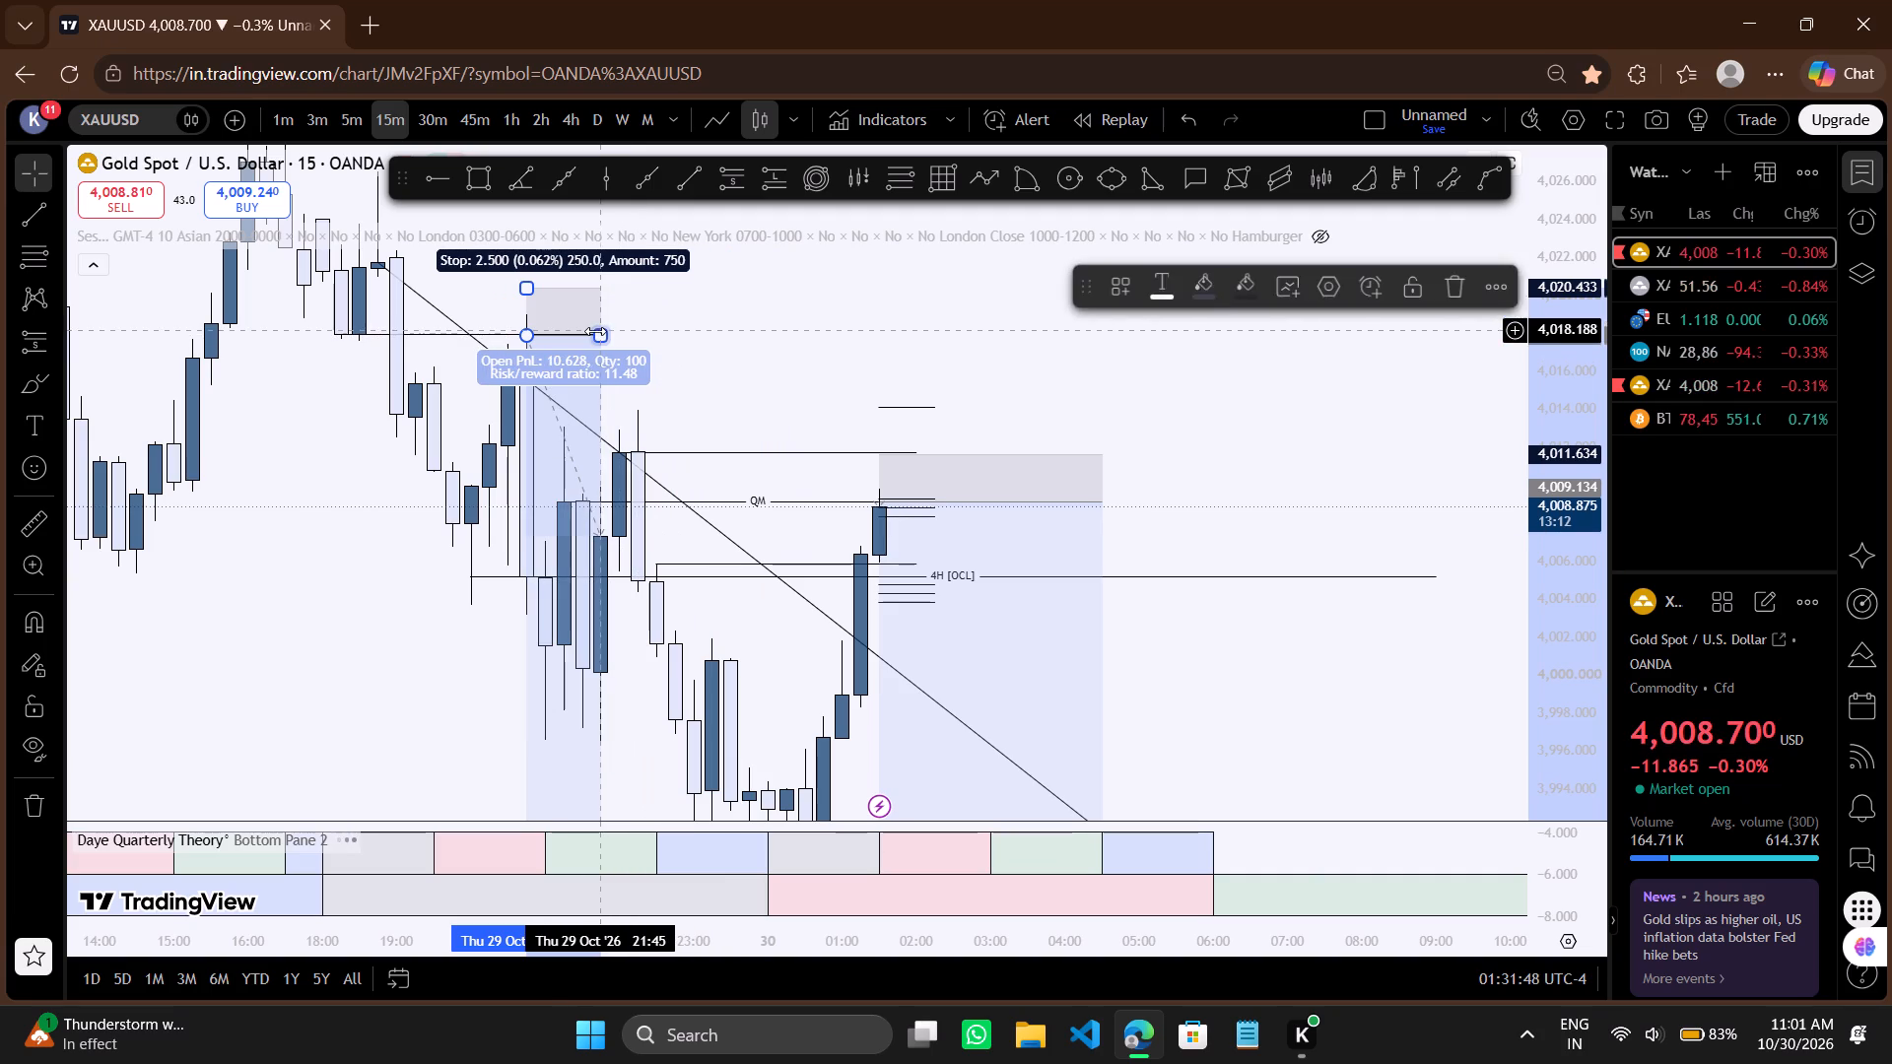
pyautogui.click(1413, 288)
# Send the locked earlier short position to the back, behind the candles.
pyautogui.moveTo(1003, 345); pyautogui.dragTo(1045, 159)
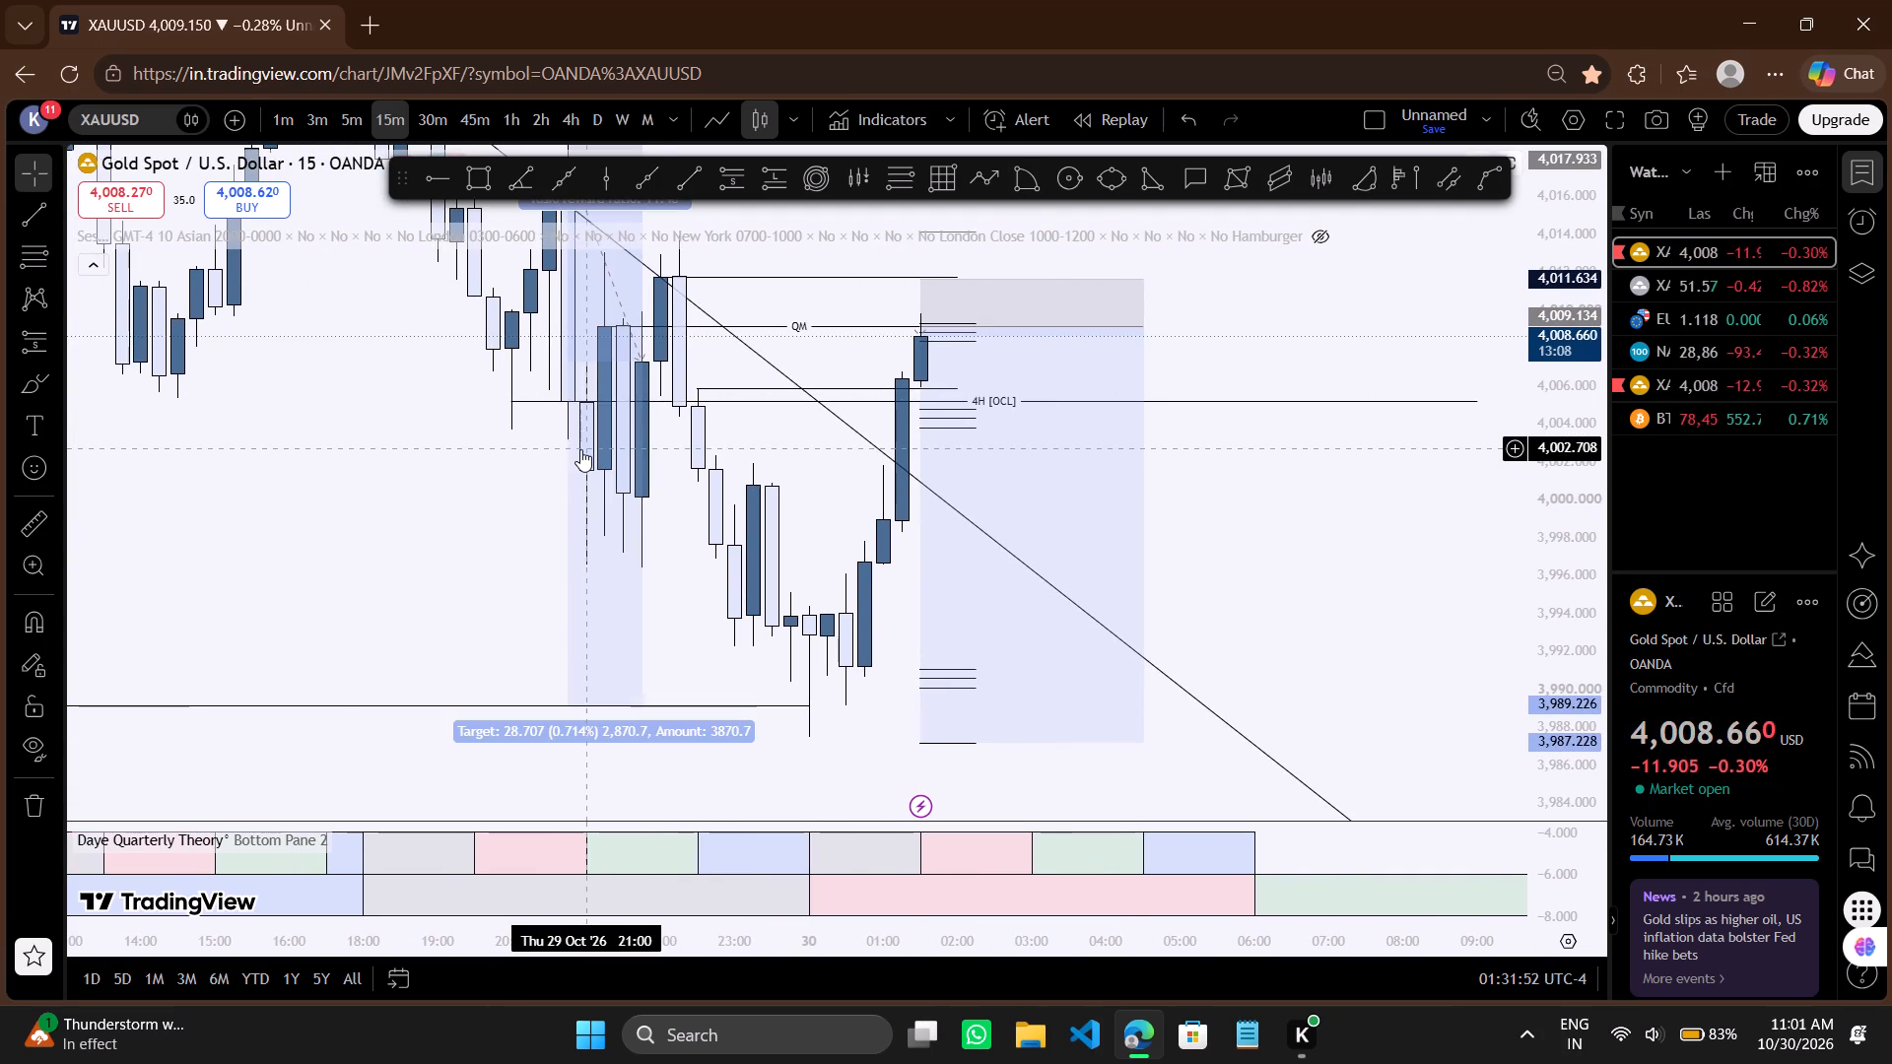
pyautogui.click(580, 449)
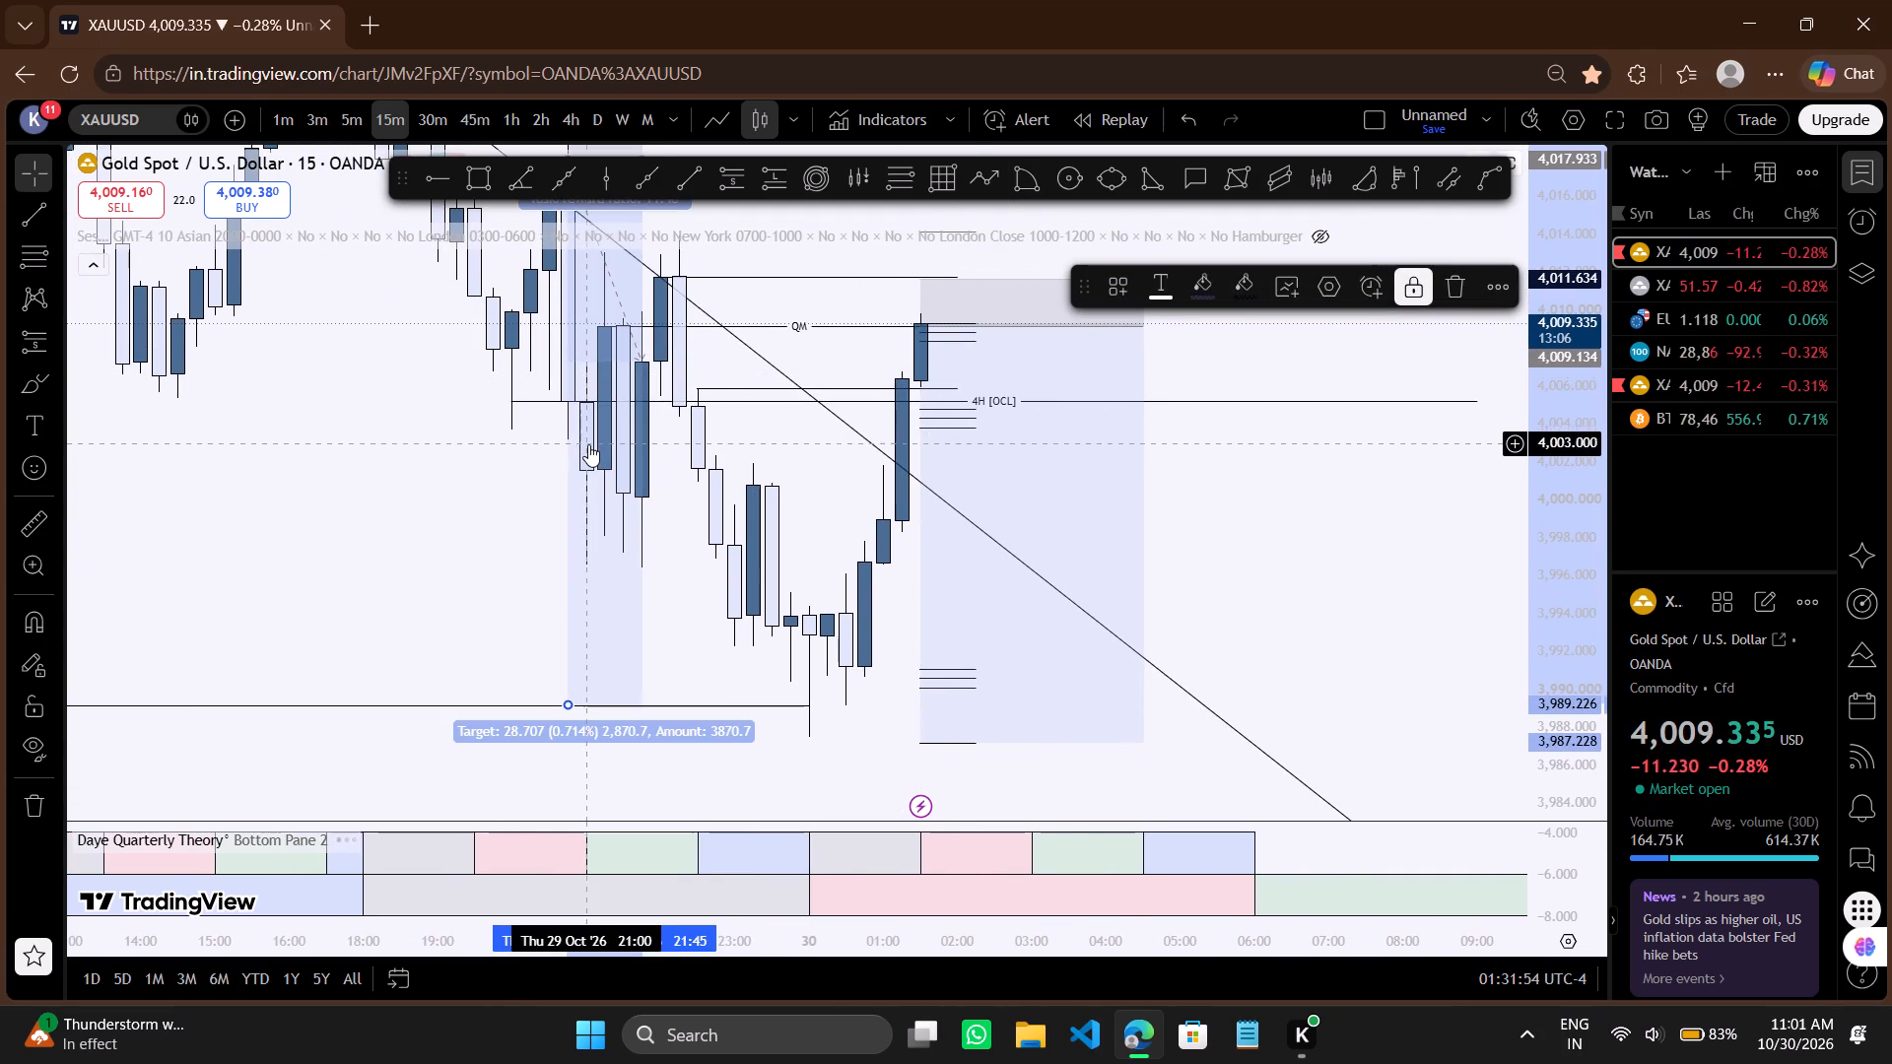
pyautogui.rightClick(588, 444)
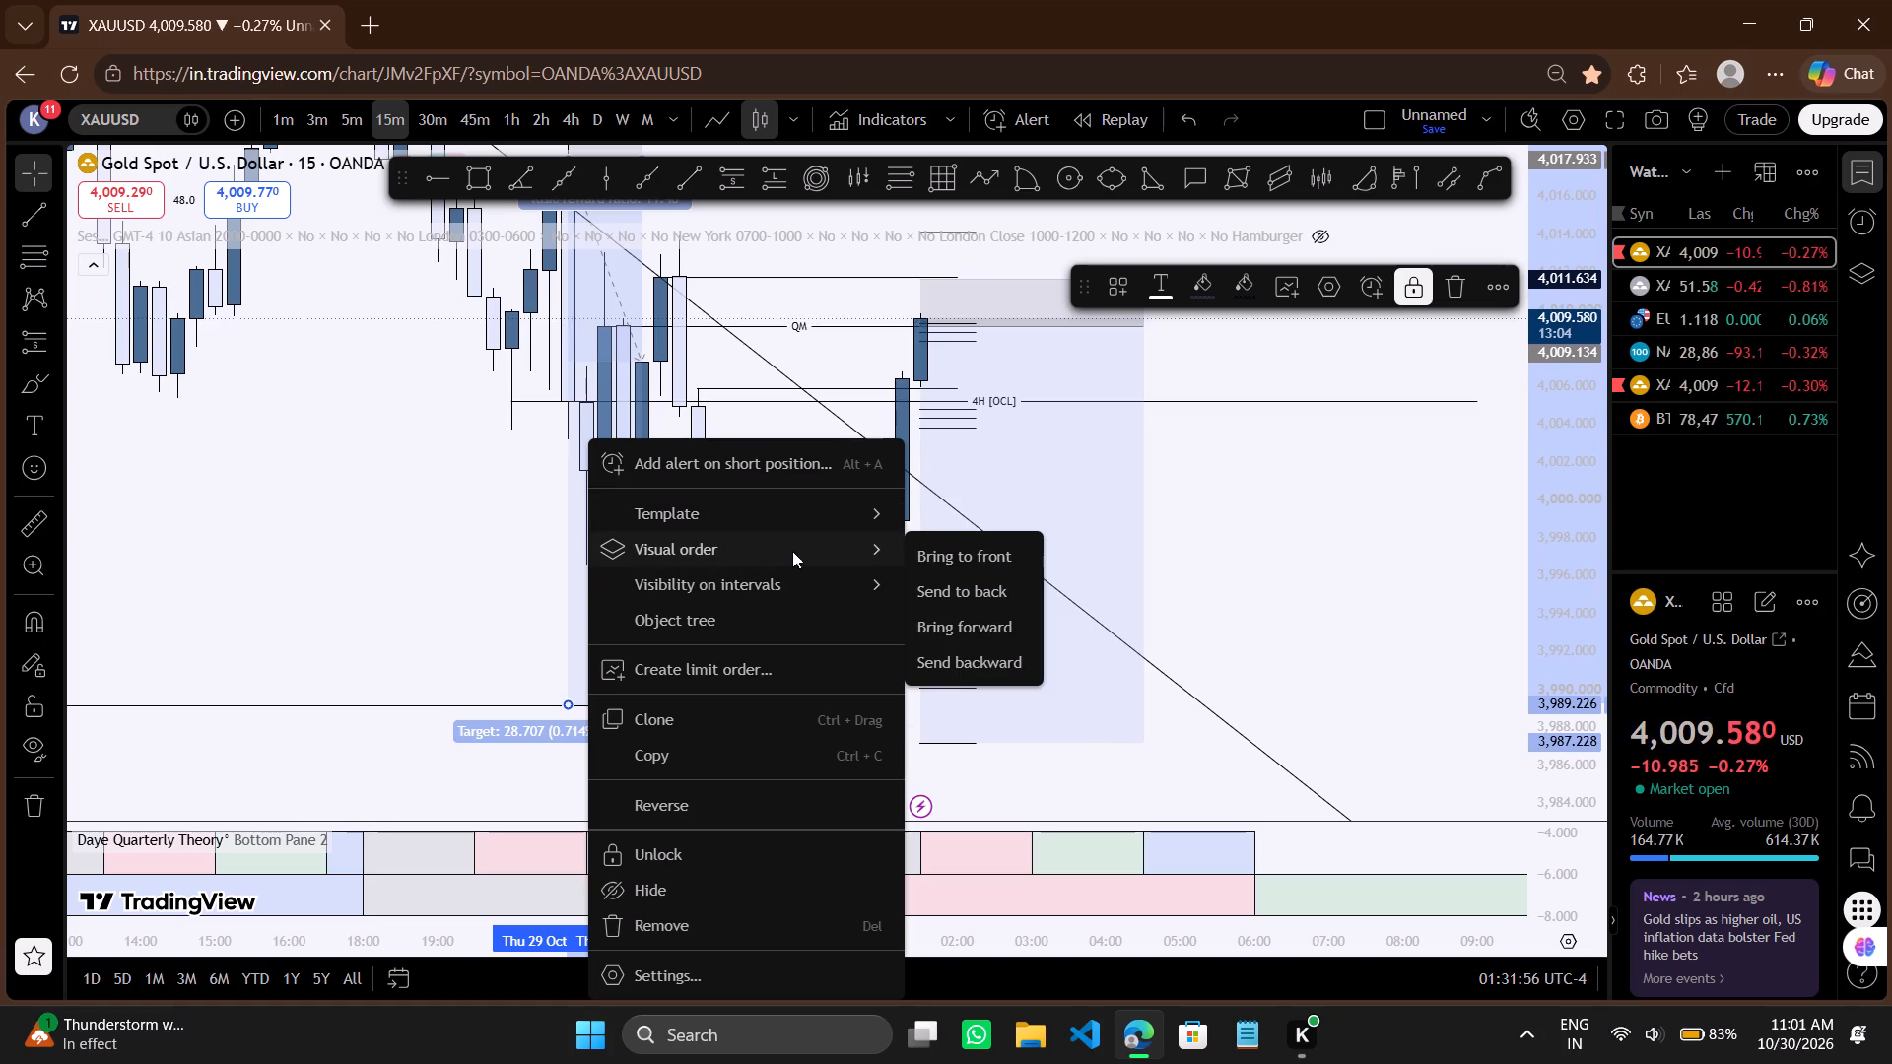
pyautogui.click(952, 586)
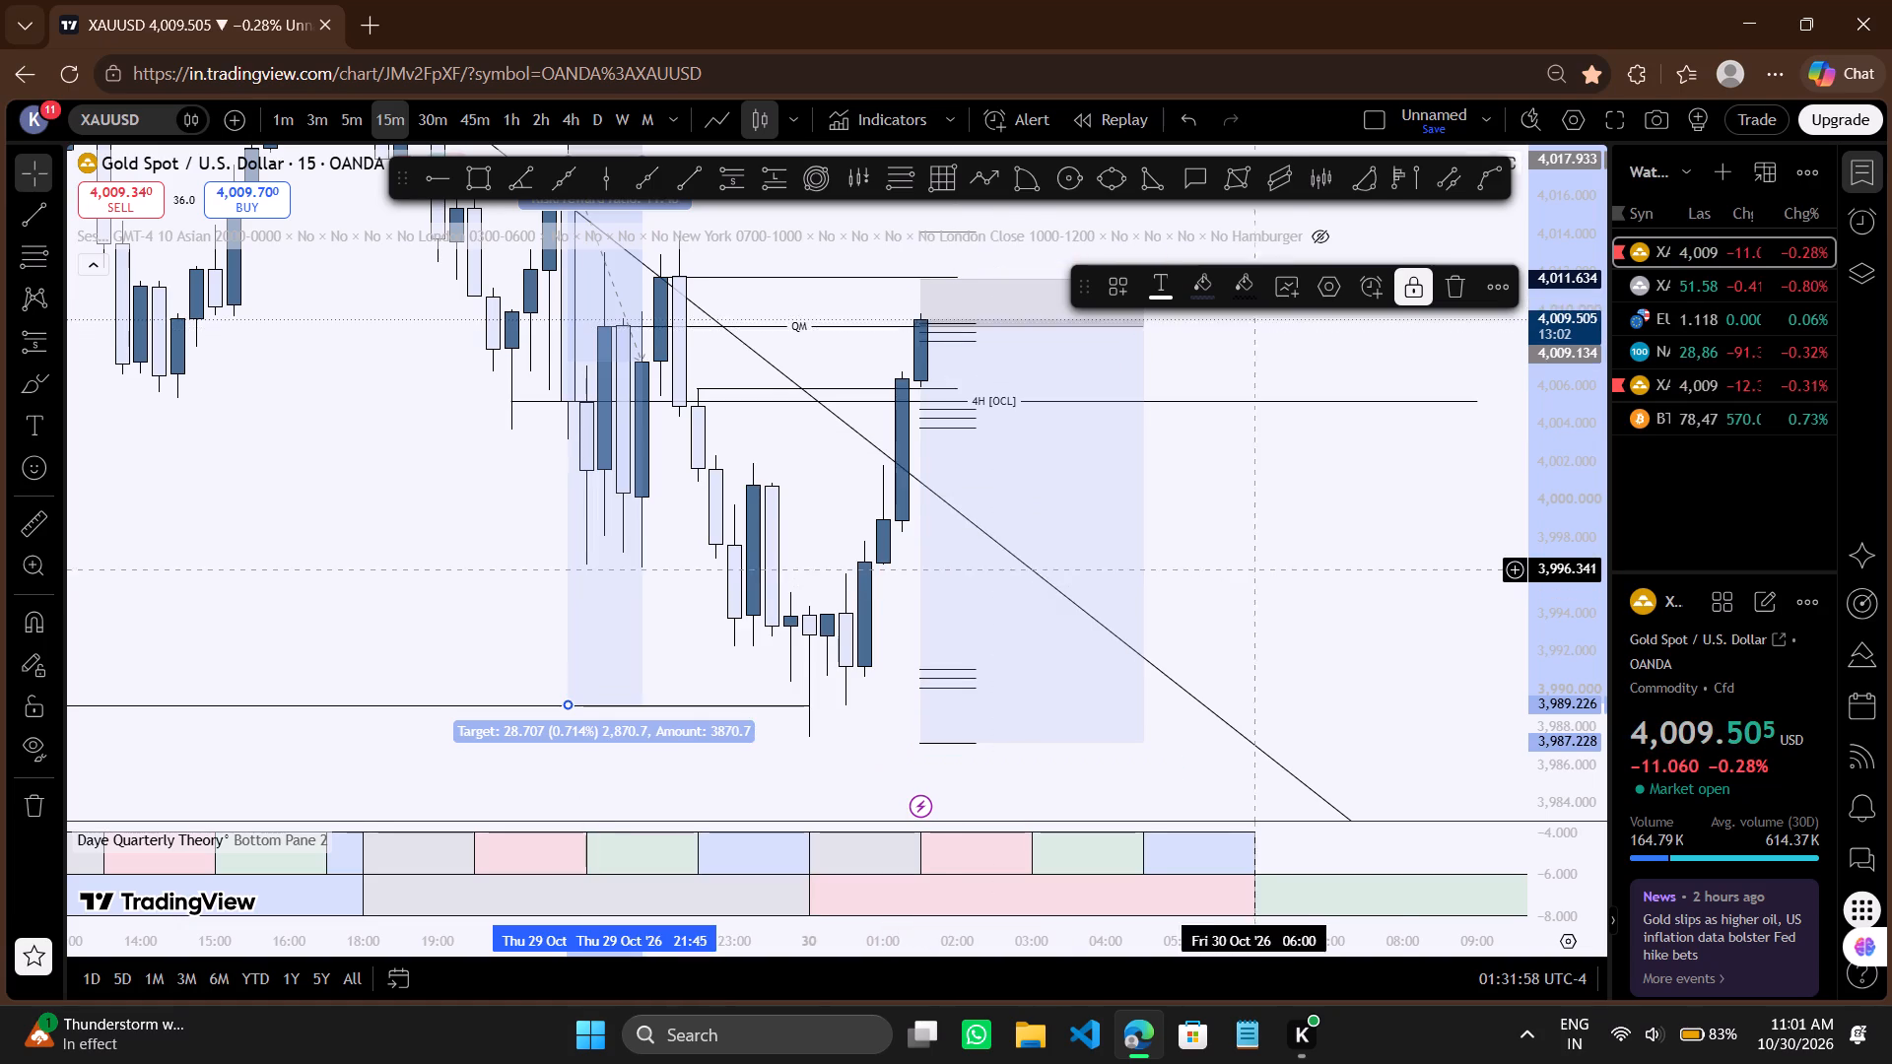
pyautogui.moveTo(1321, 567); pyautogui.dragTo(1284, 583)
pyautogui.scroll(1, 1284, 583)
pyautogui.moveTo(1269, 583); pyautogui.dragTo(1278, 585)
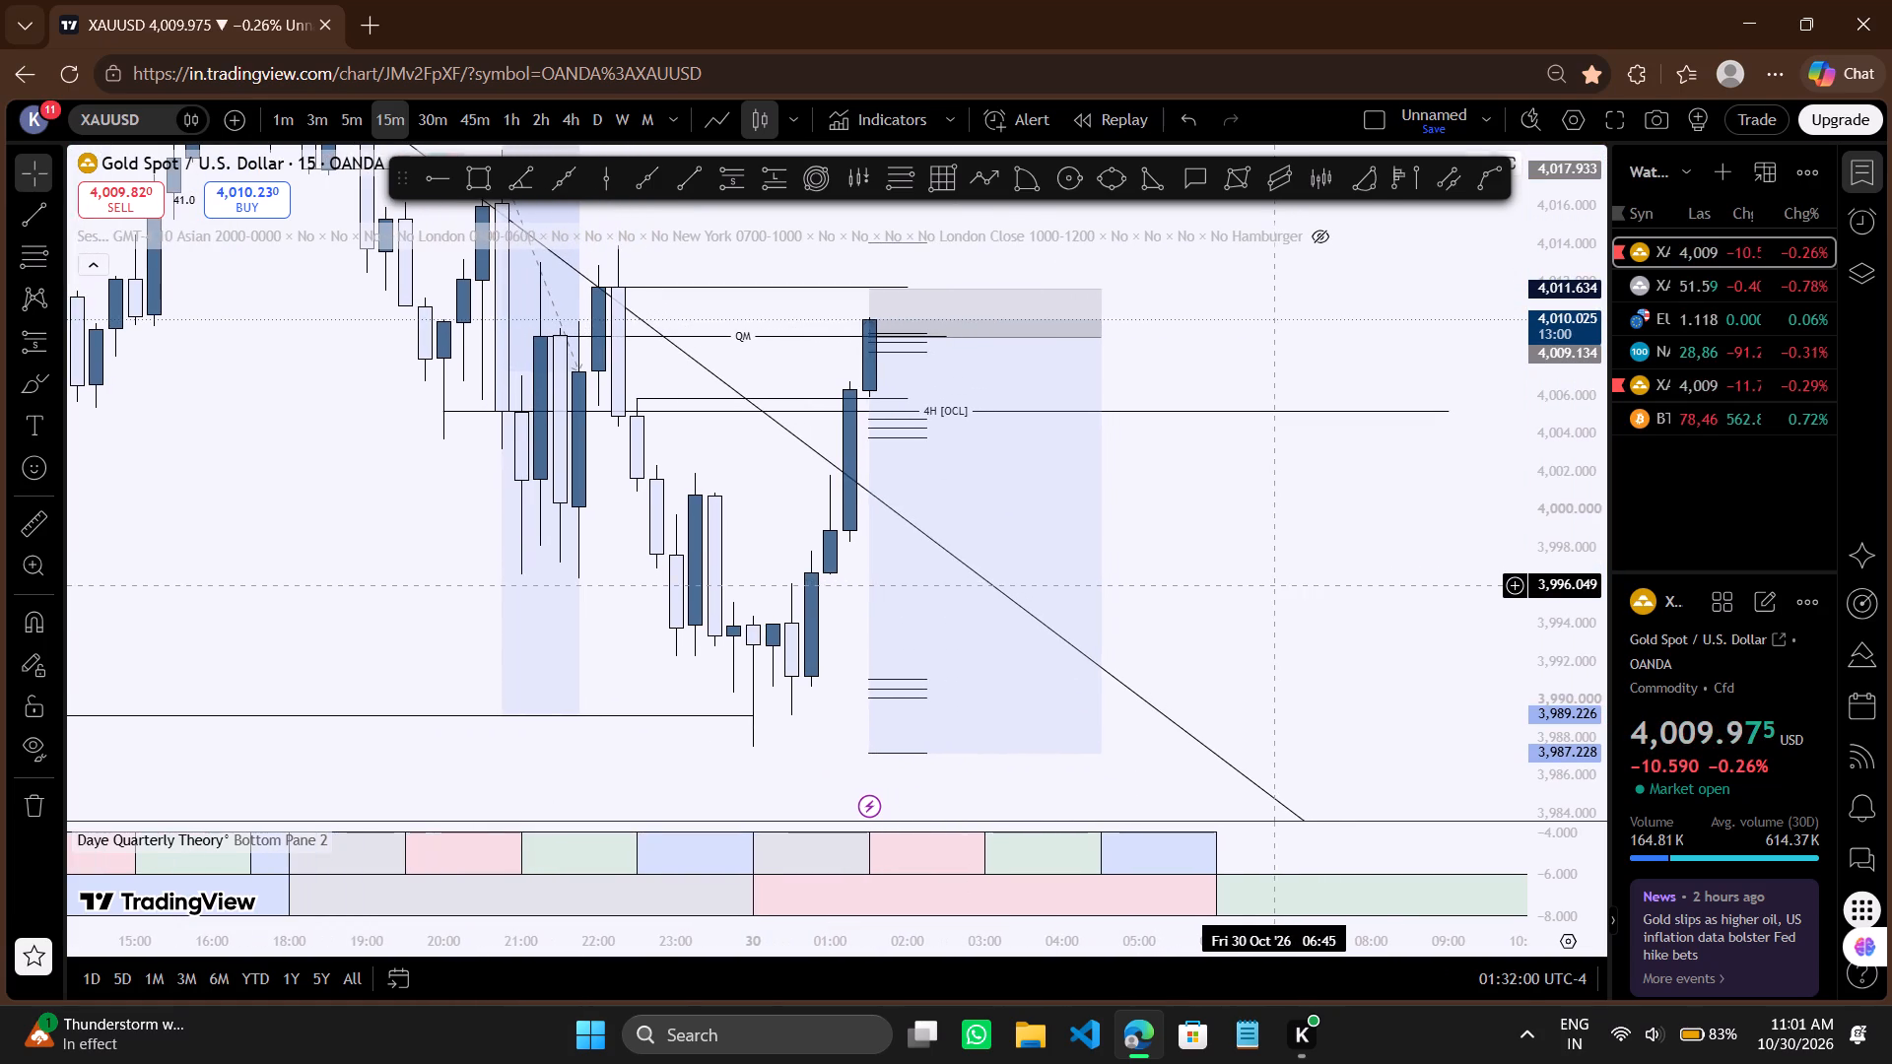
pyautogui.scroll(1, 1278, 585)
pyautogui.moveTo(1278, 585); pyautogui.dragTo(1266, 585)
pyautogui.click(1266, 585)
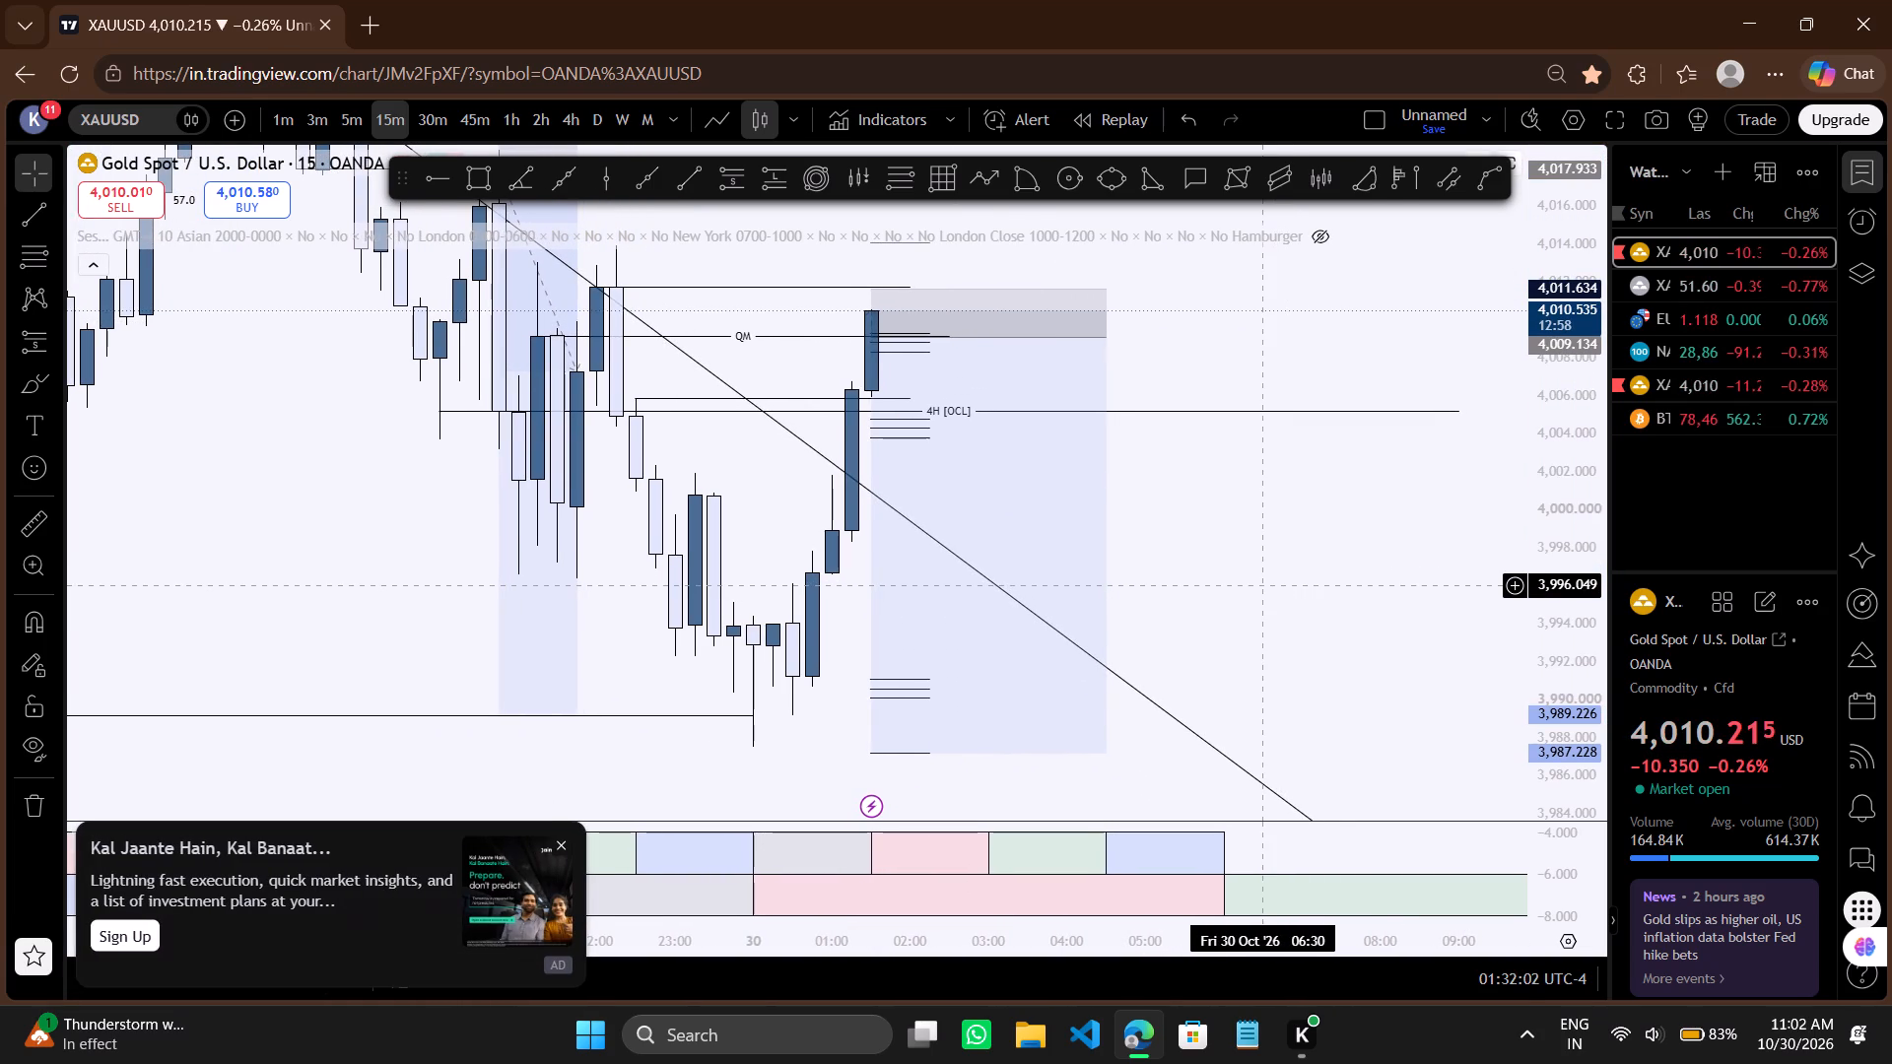
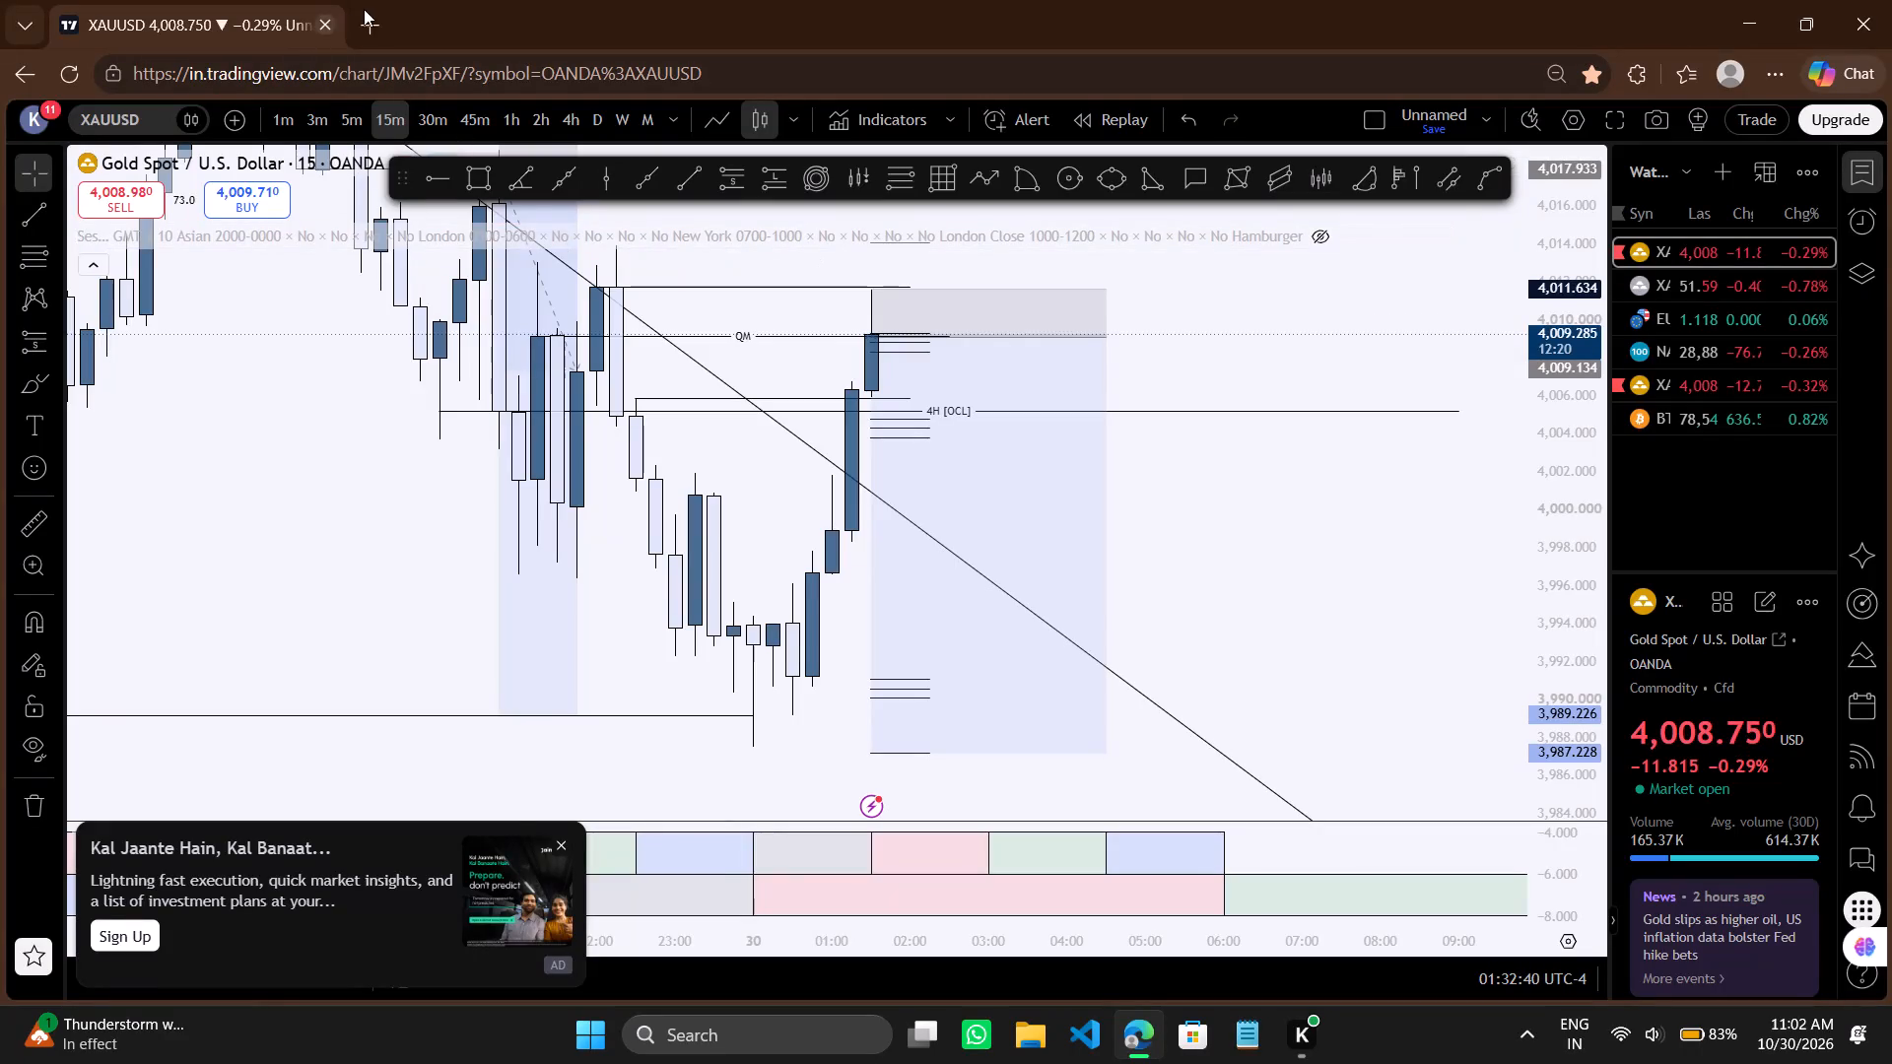
# Search the web for "shark funded prop firm" on a separate page and open the SharkFunded site.
pyautogui.click(379, 21)
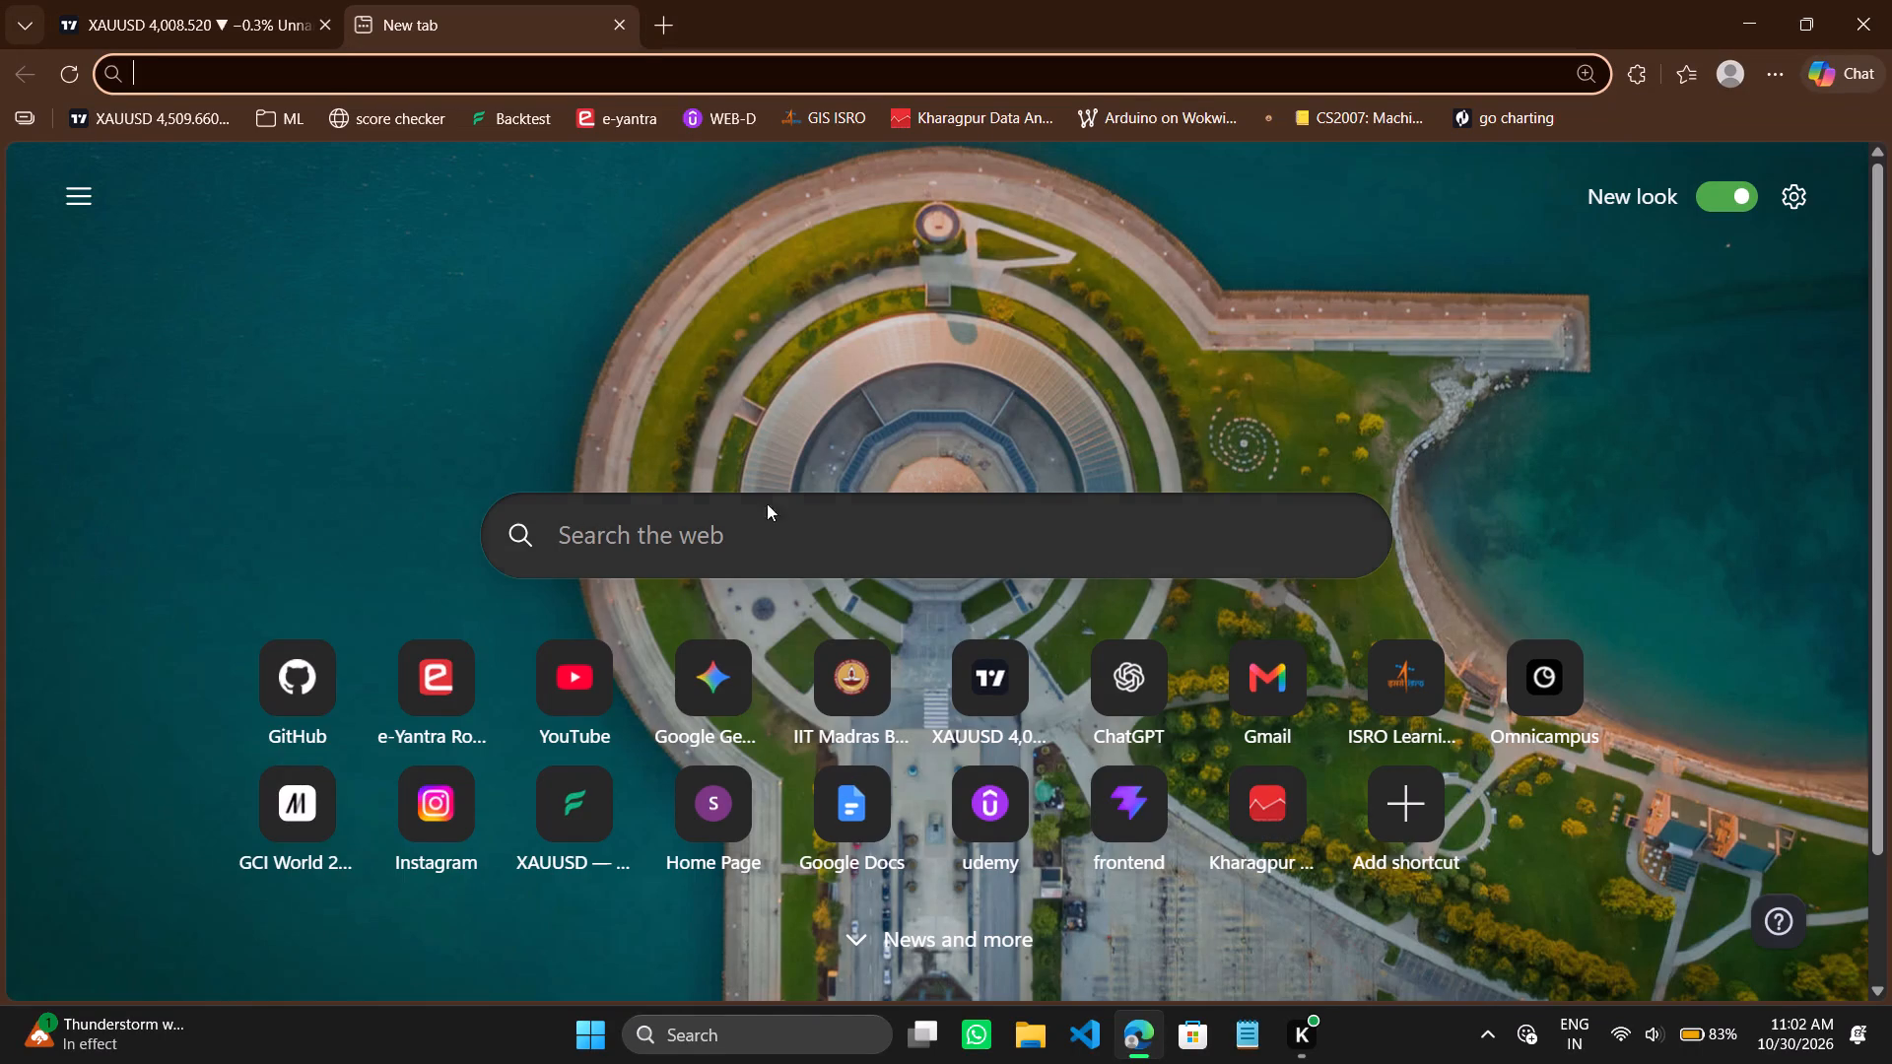
pyautogui.click(757, 518)
pyautogui.write('shark')
pyautogui.press('Right')
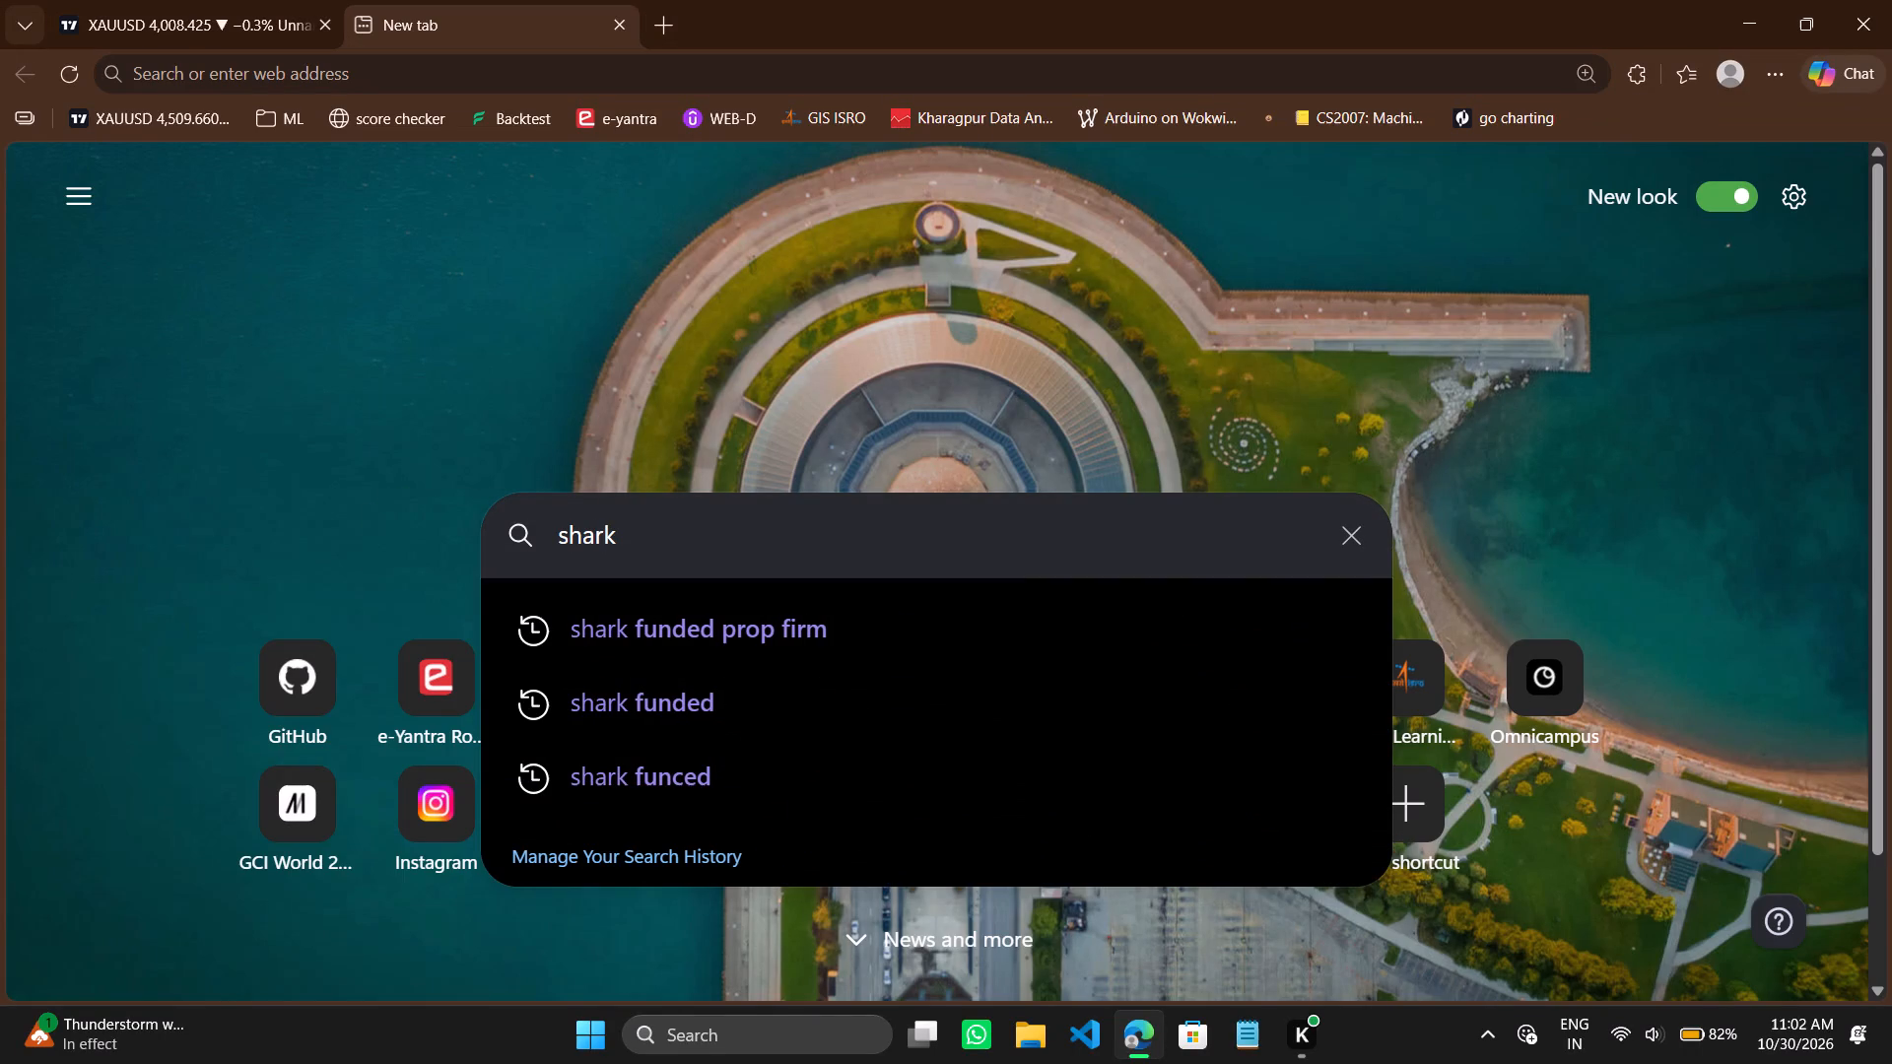
pyautogui.press('Down')
pyautogui.press('Return')
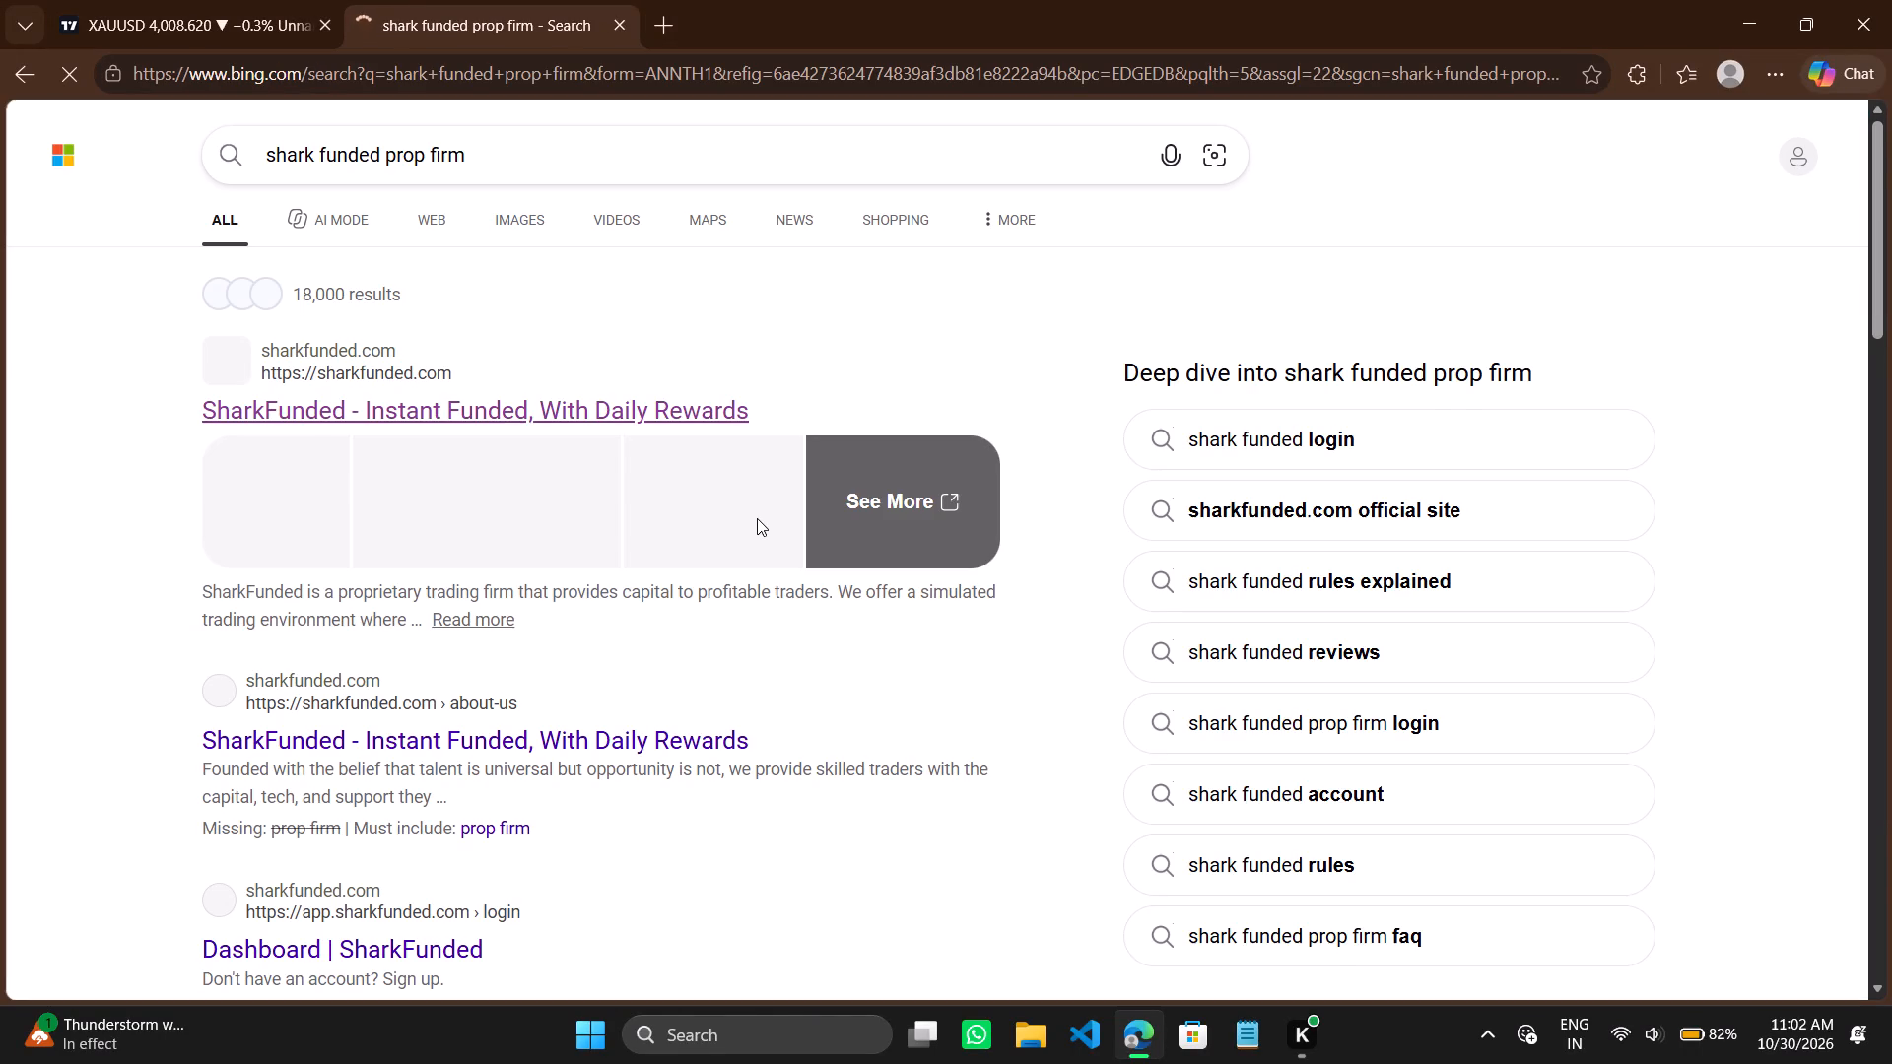
pyautogui.click(690, 426)
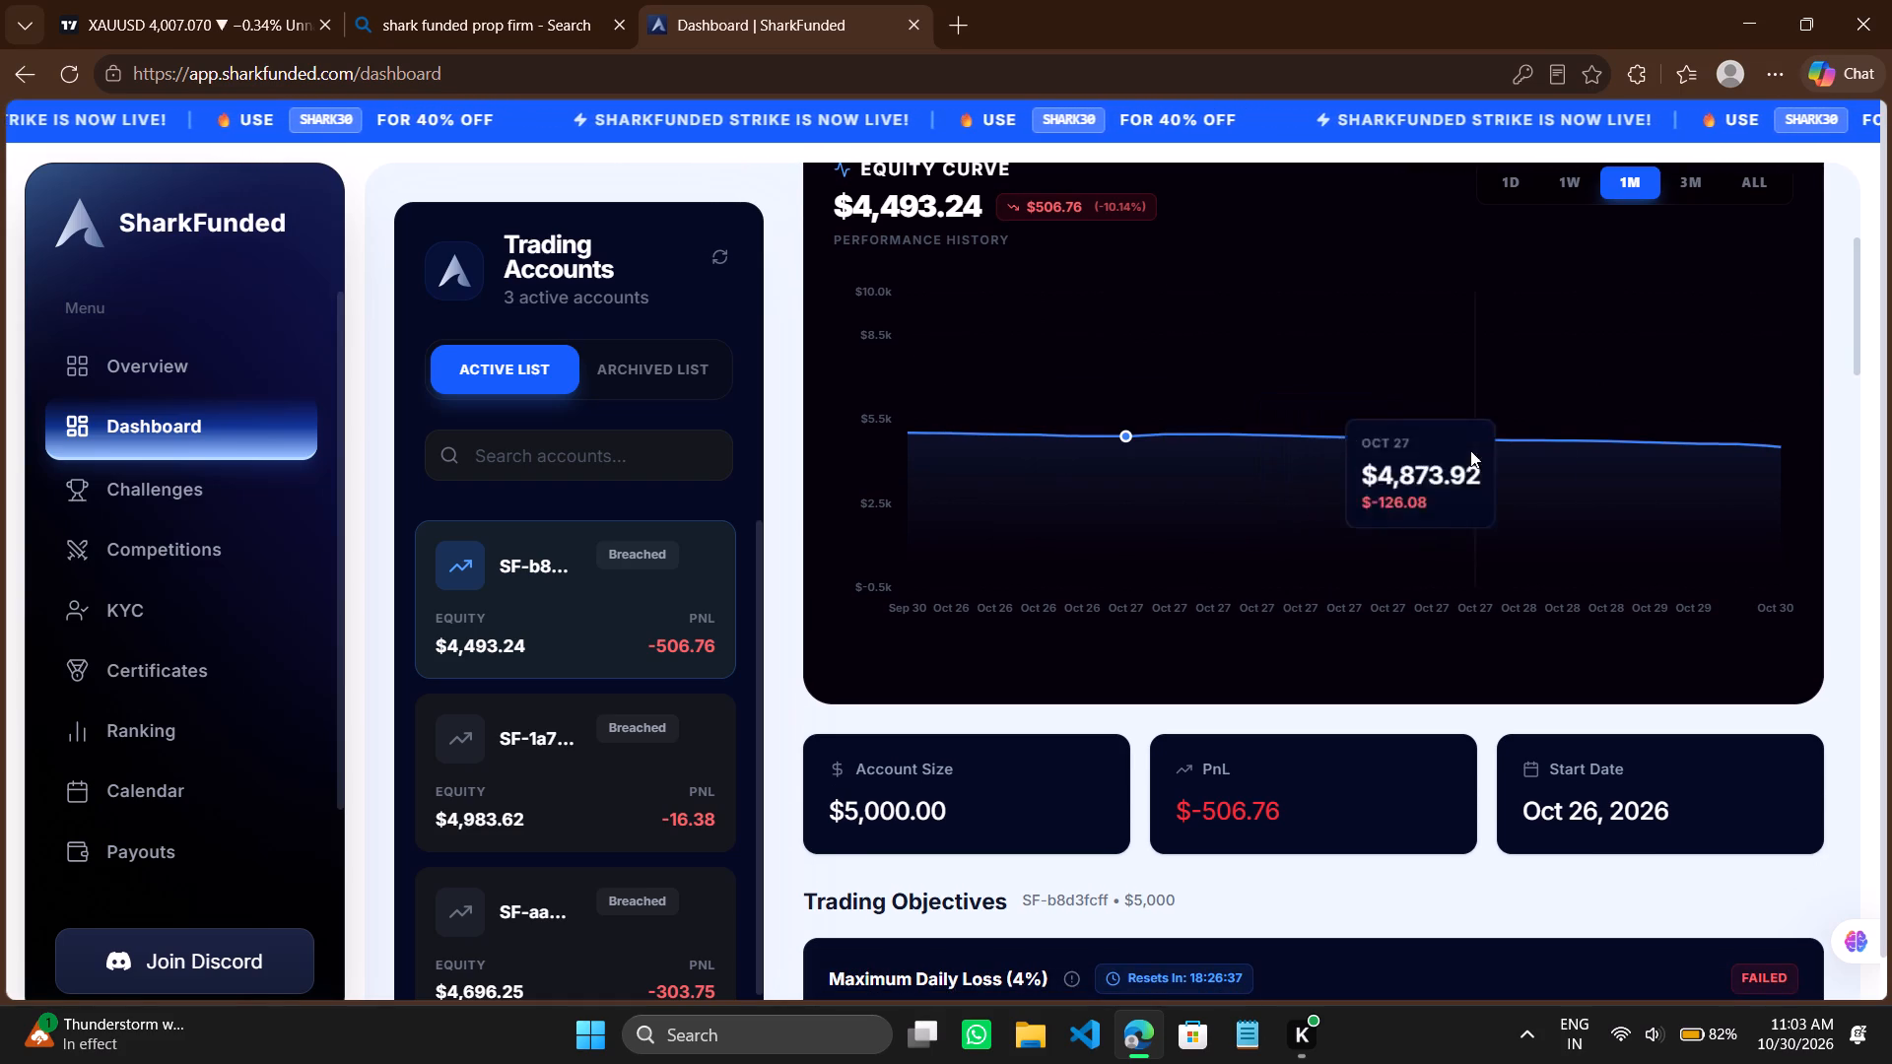
# Review the $5,000 Prime 2 Step account's trading objectives, detailed stats, October 2026 trade calendar and trade history on the SharkFunded dashboard.
pyautogui.scroll(-2, 1257, 508)
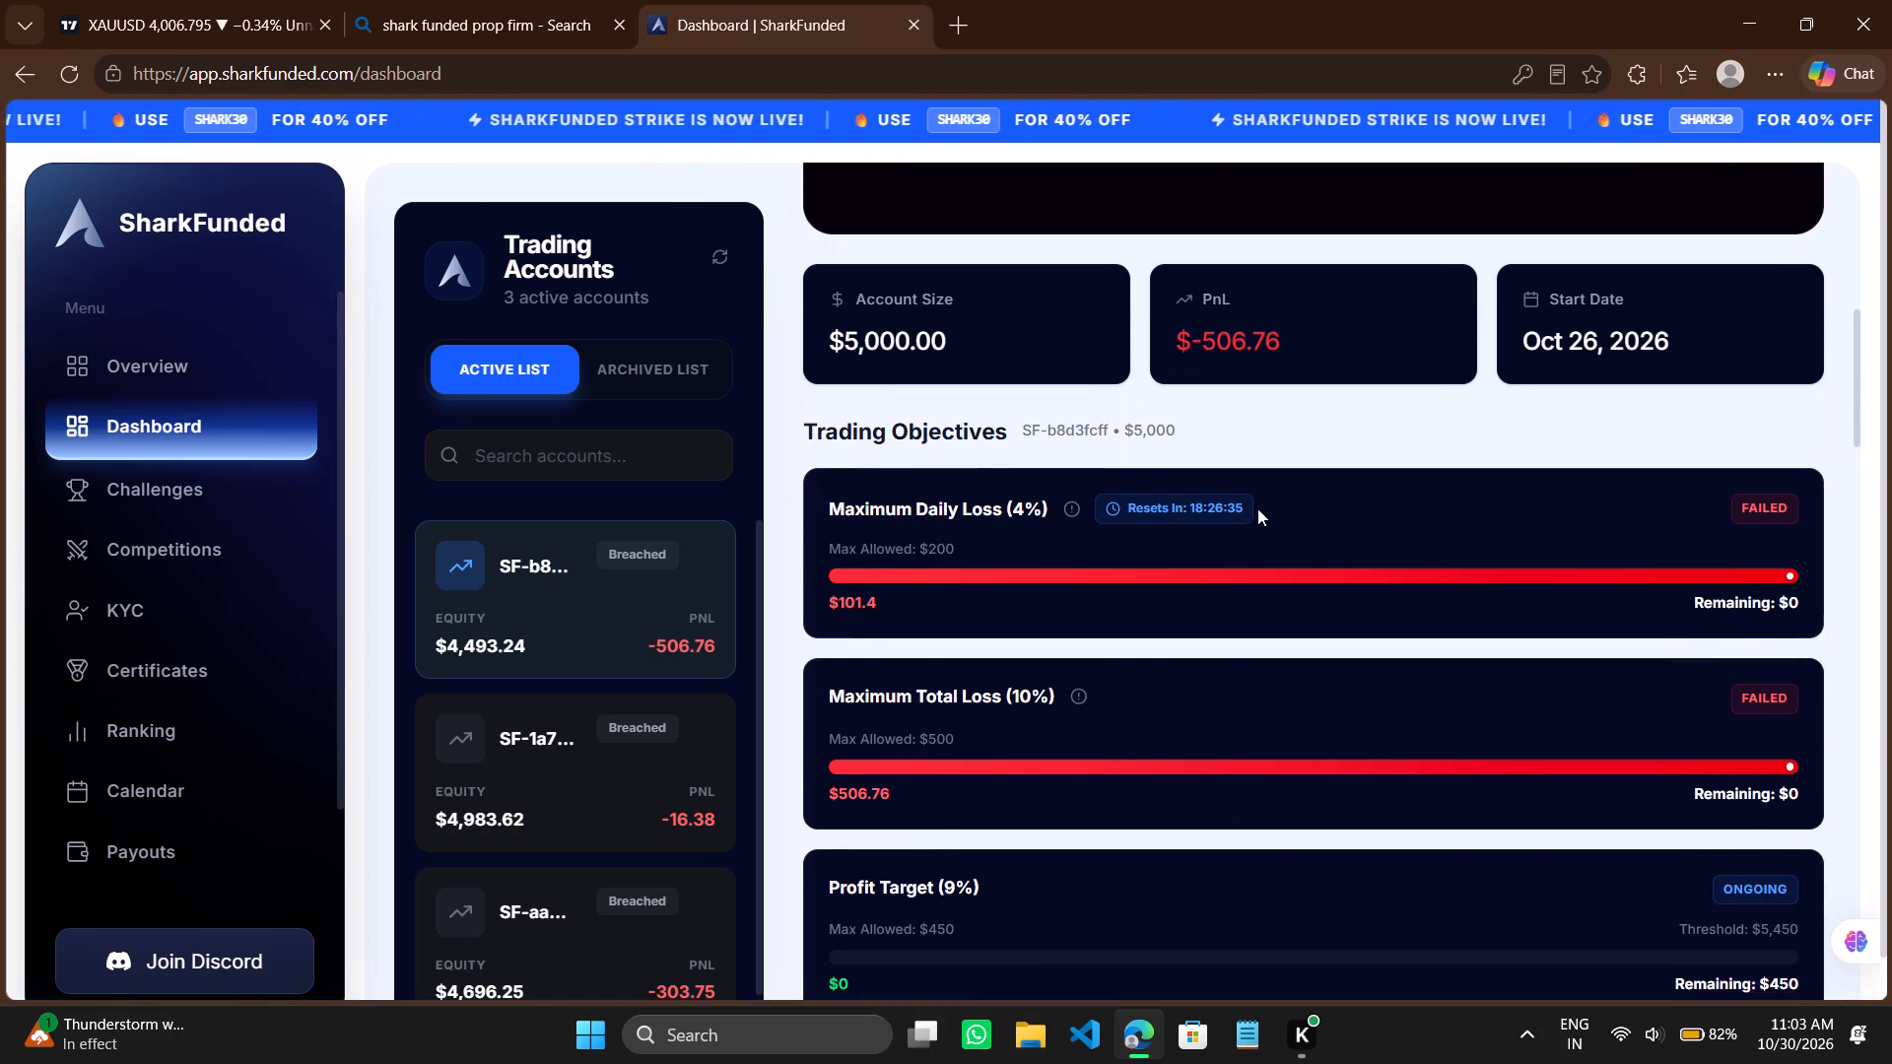
pyautogui.scroll(-4, 1257, 508)
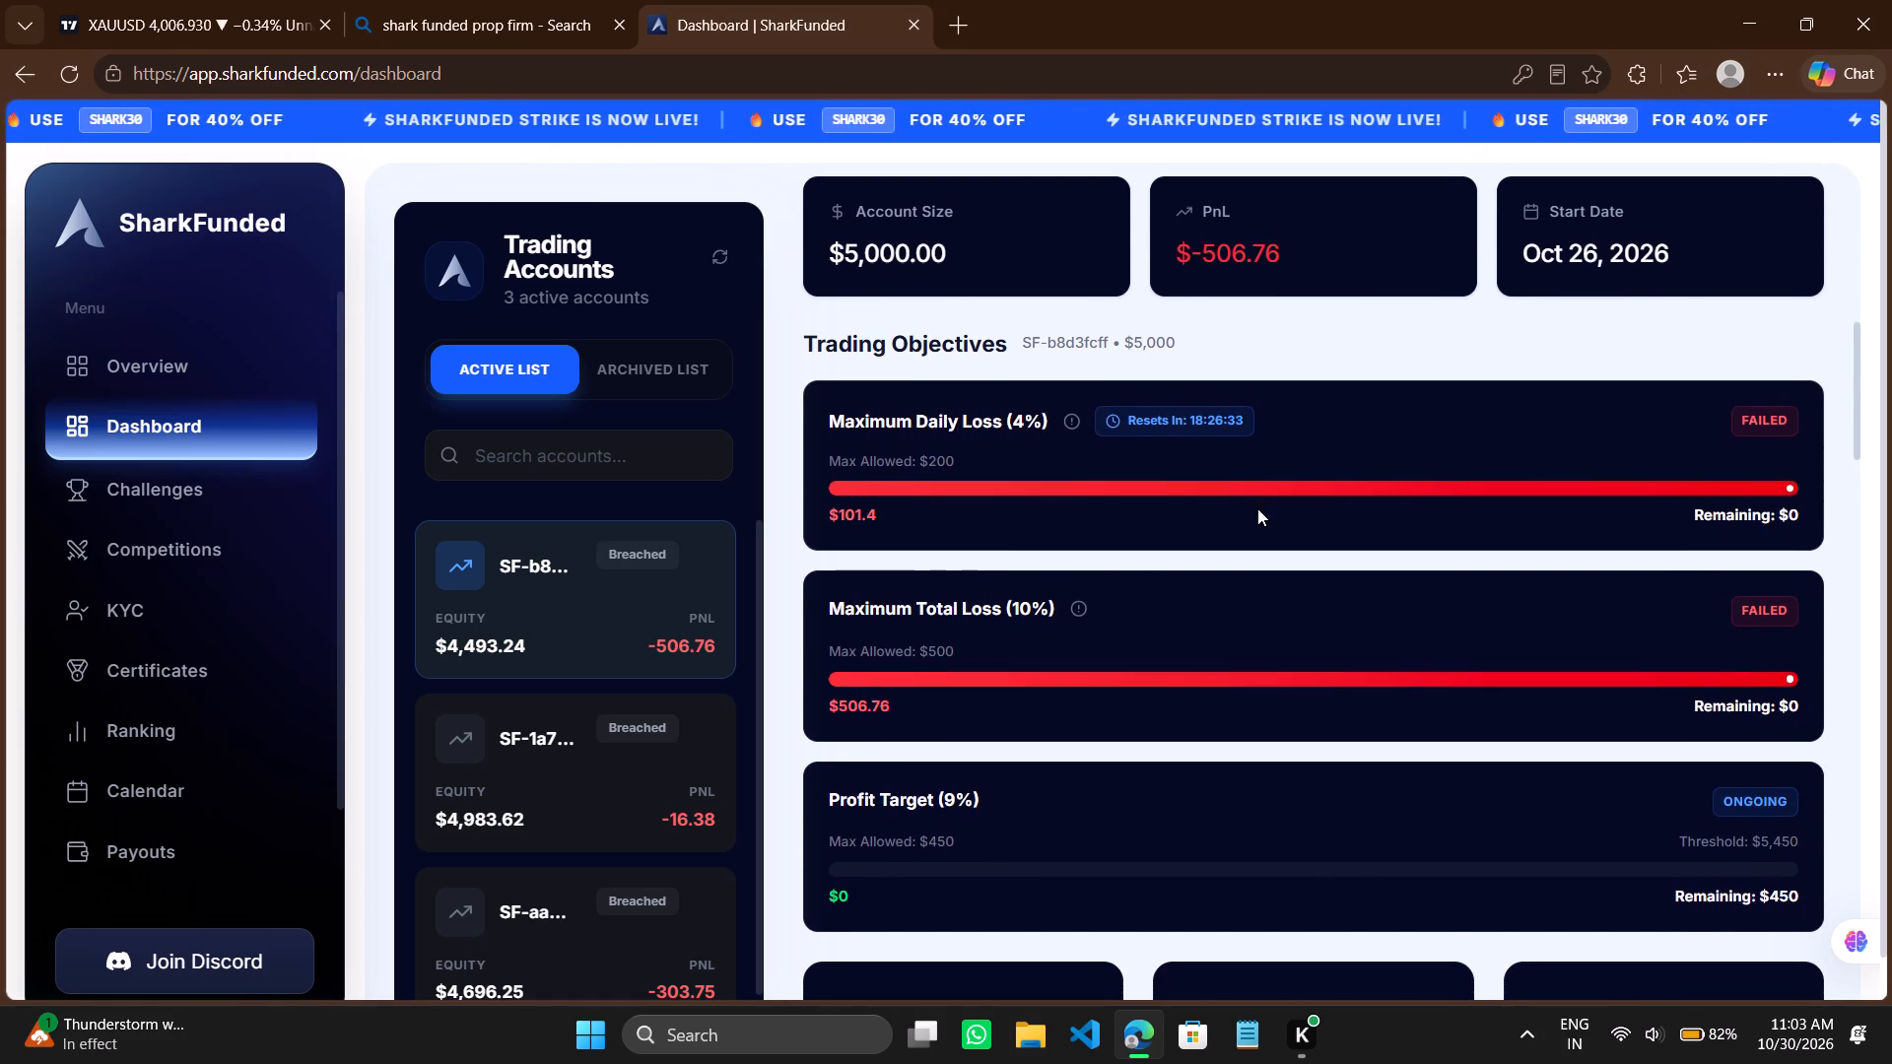
pyautogui.scroll(-5, 1257, 508)
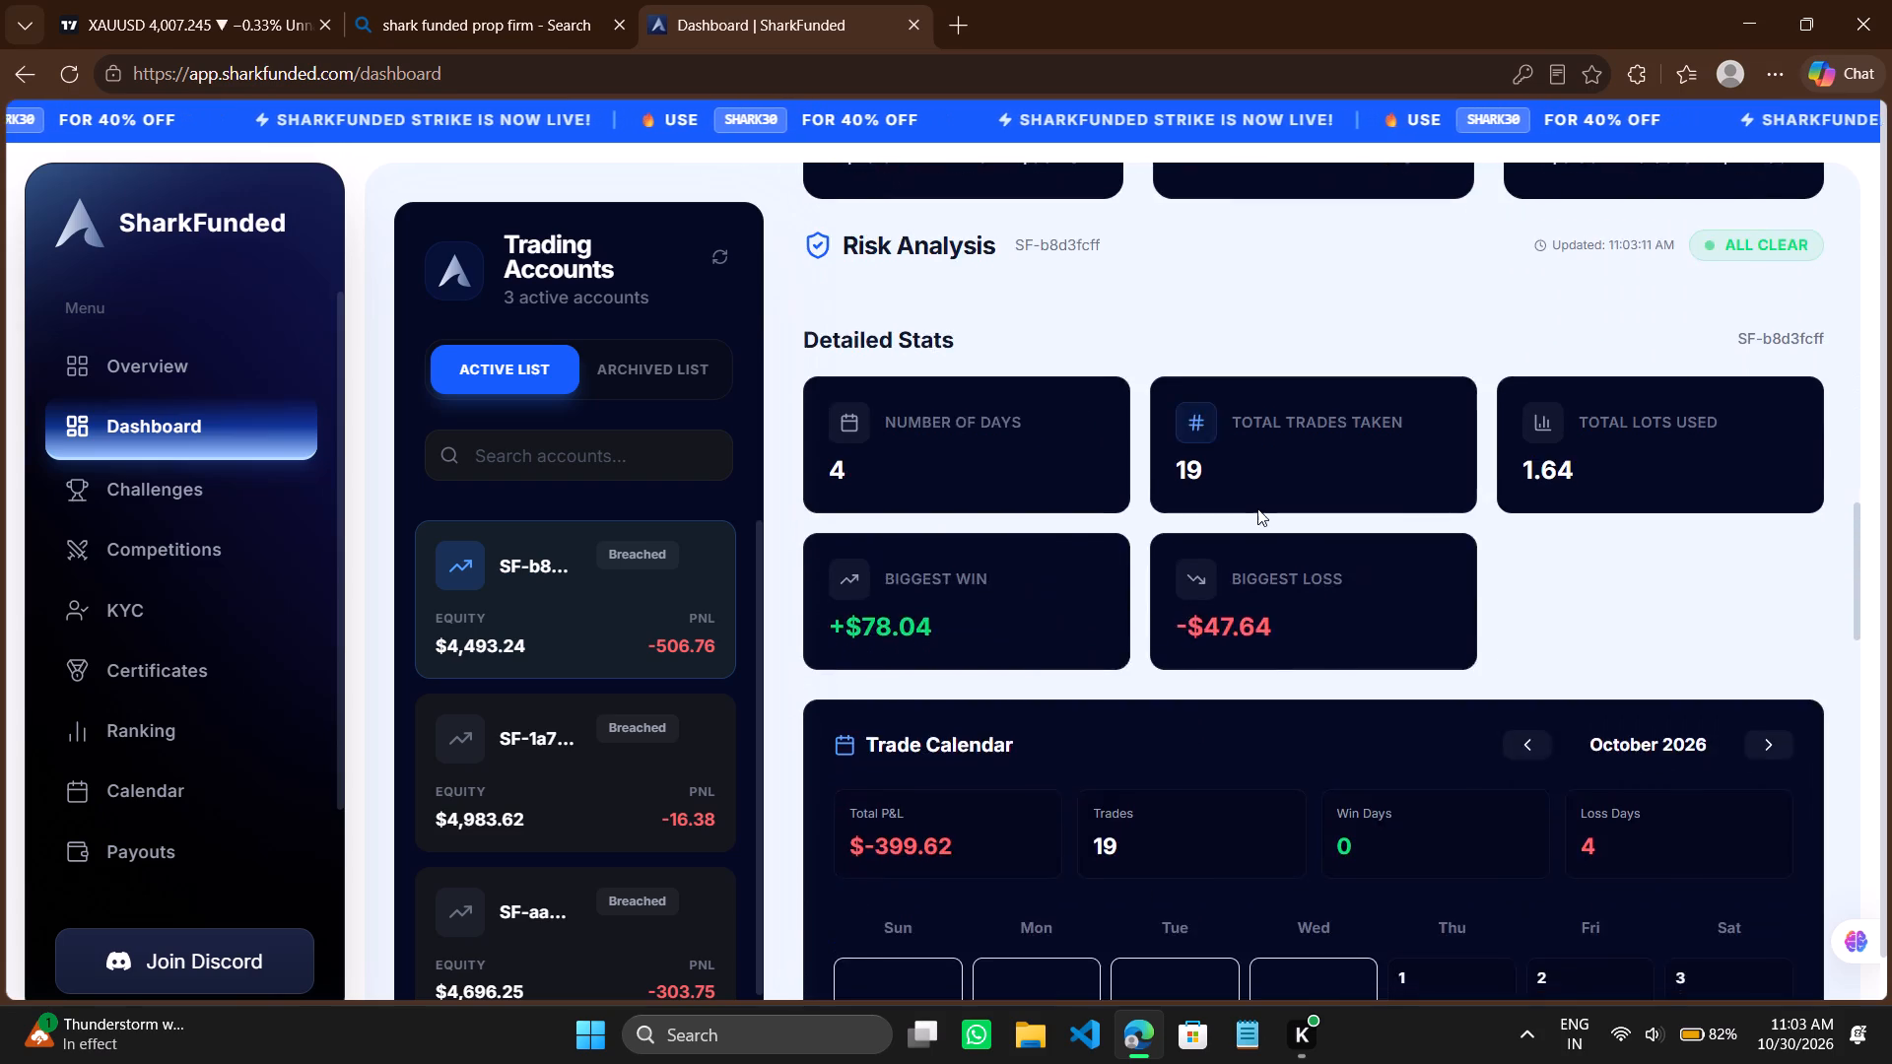
pyautogui.scroll(-8, 1257, 508)
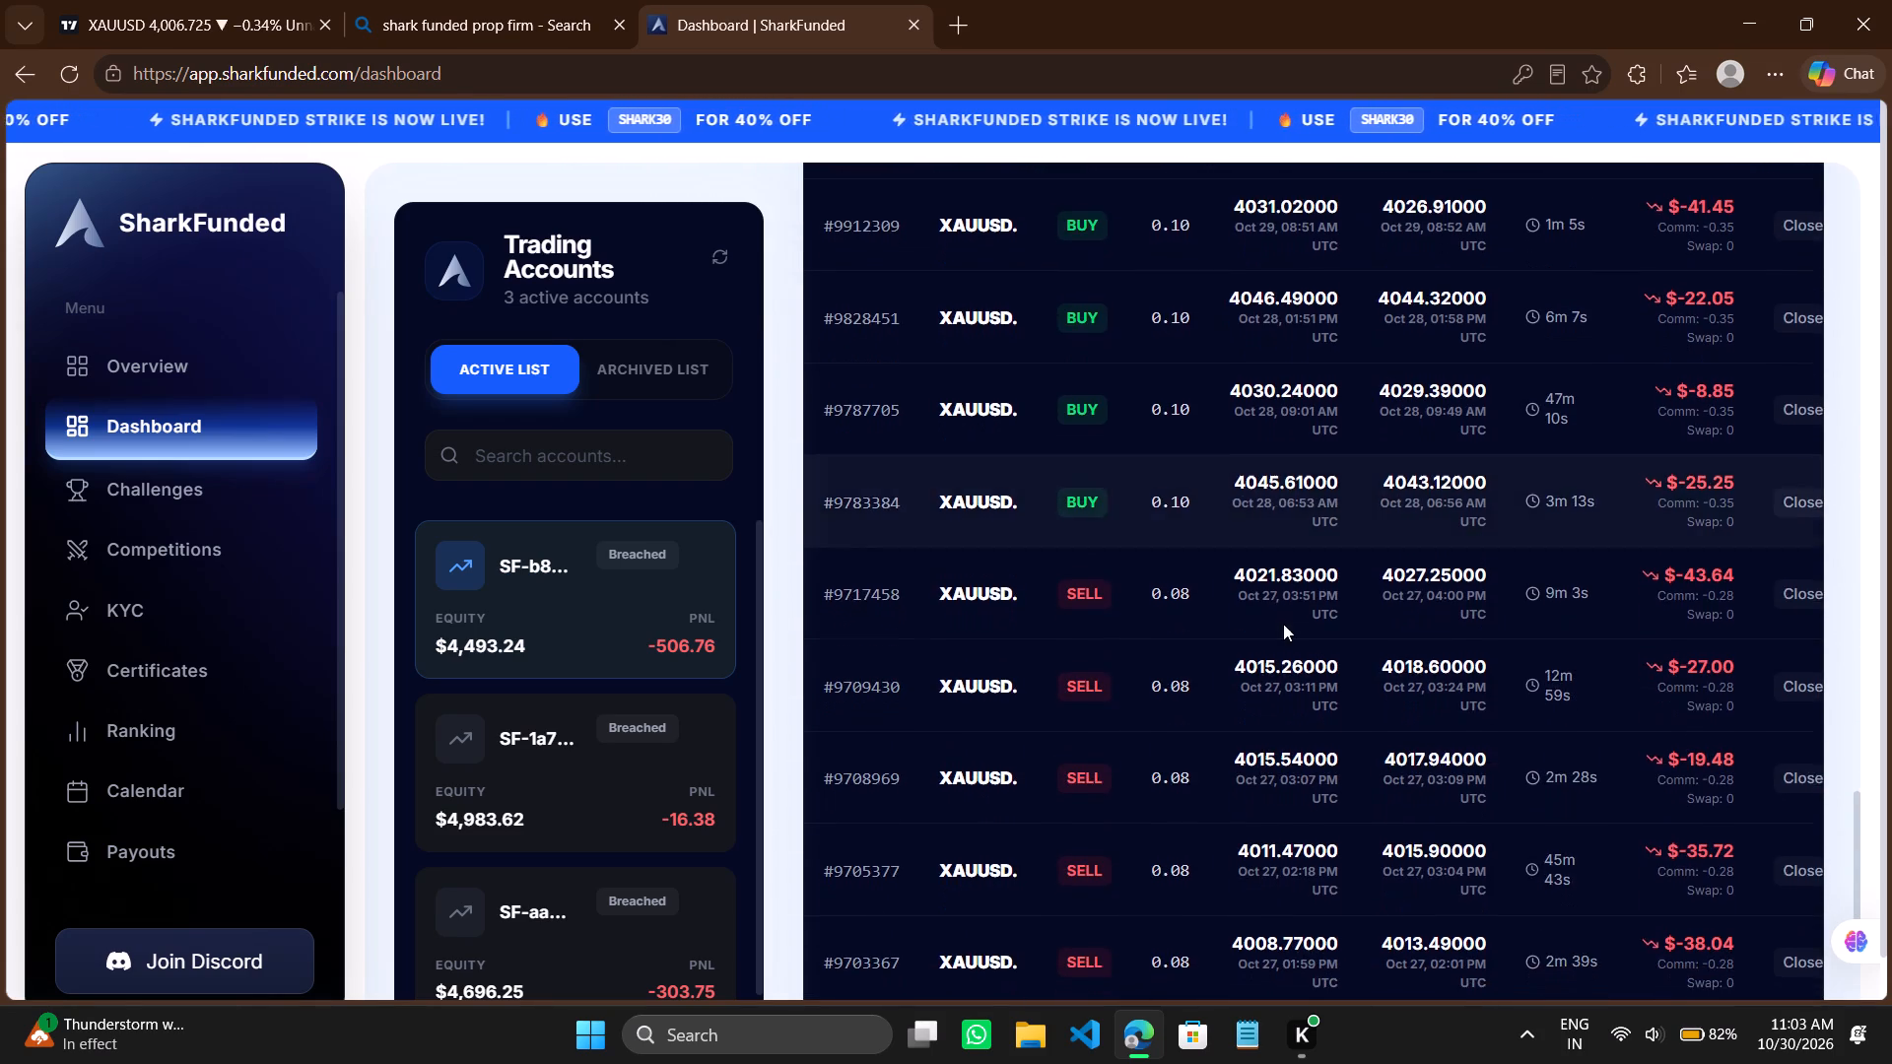
pyautogui.scroll(-6, 1283, 624)
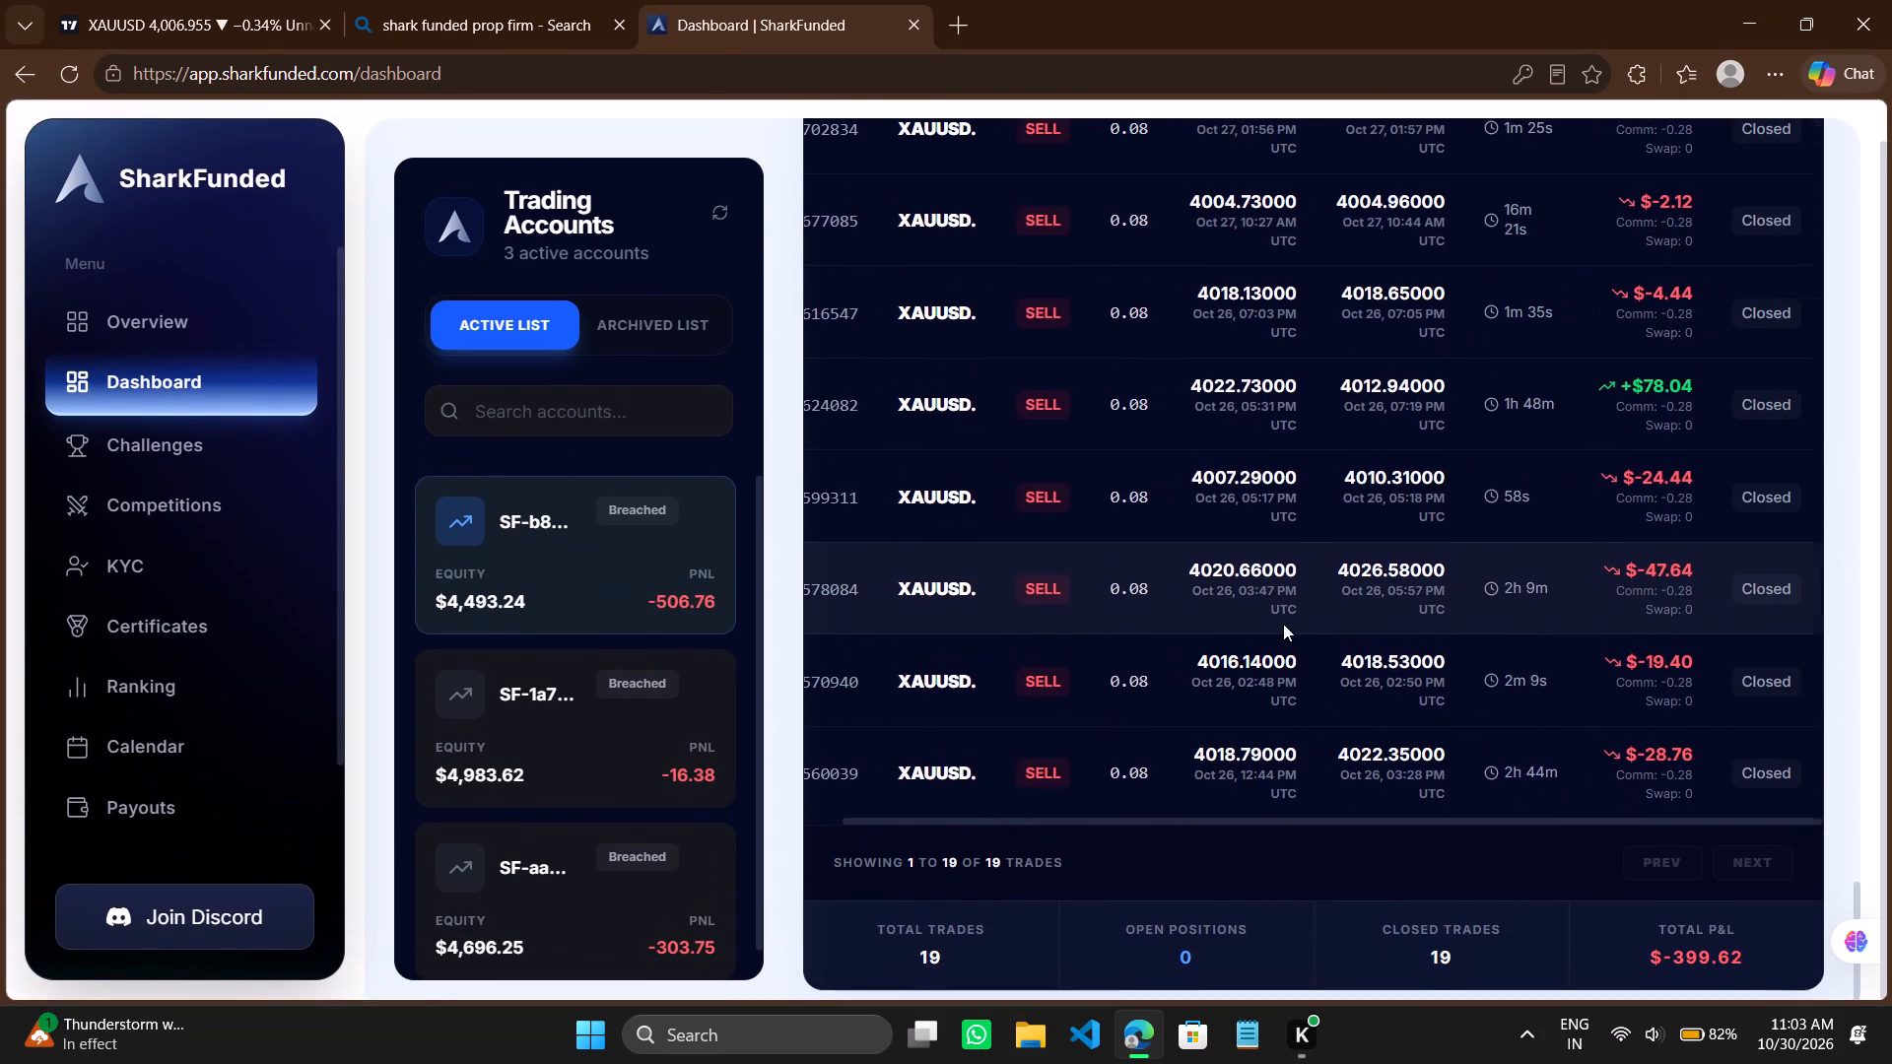
pyautogui.scroll(5, 1283, 624)
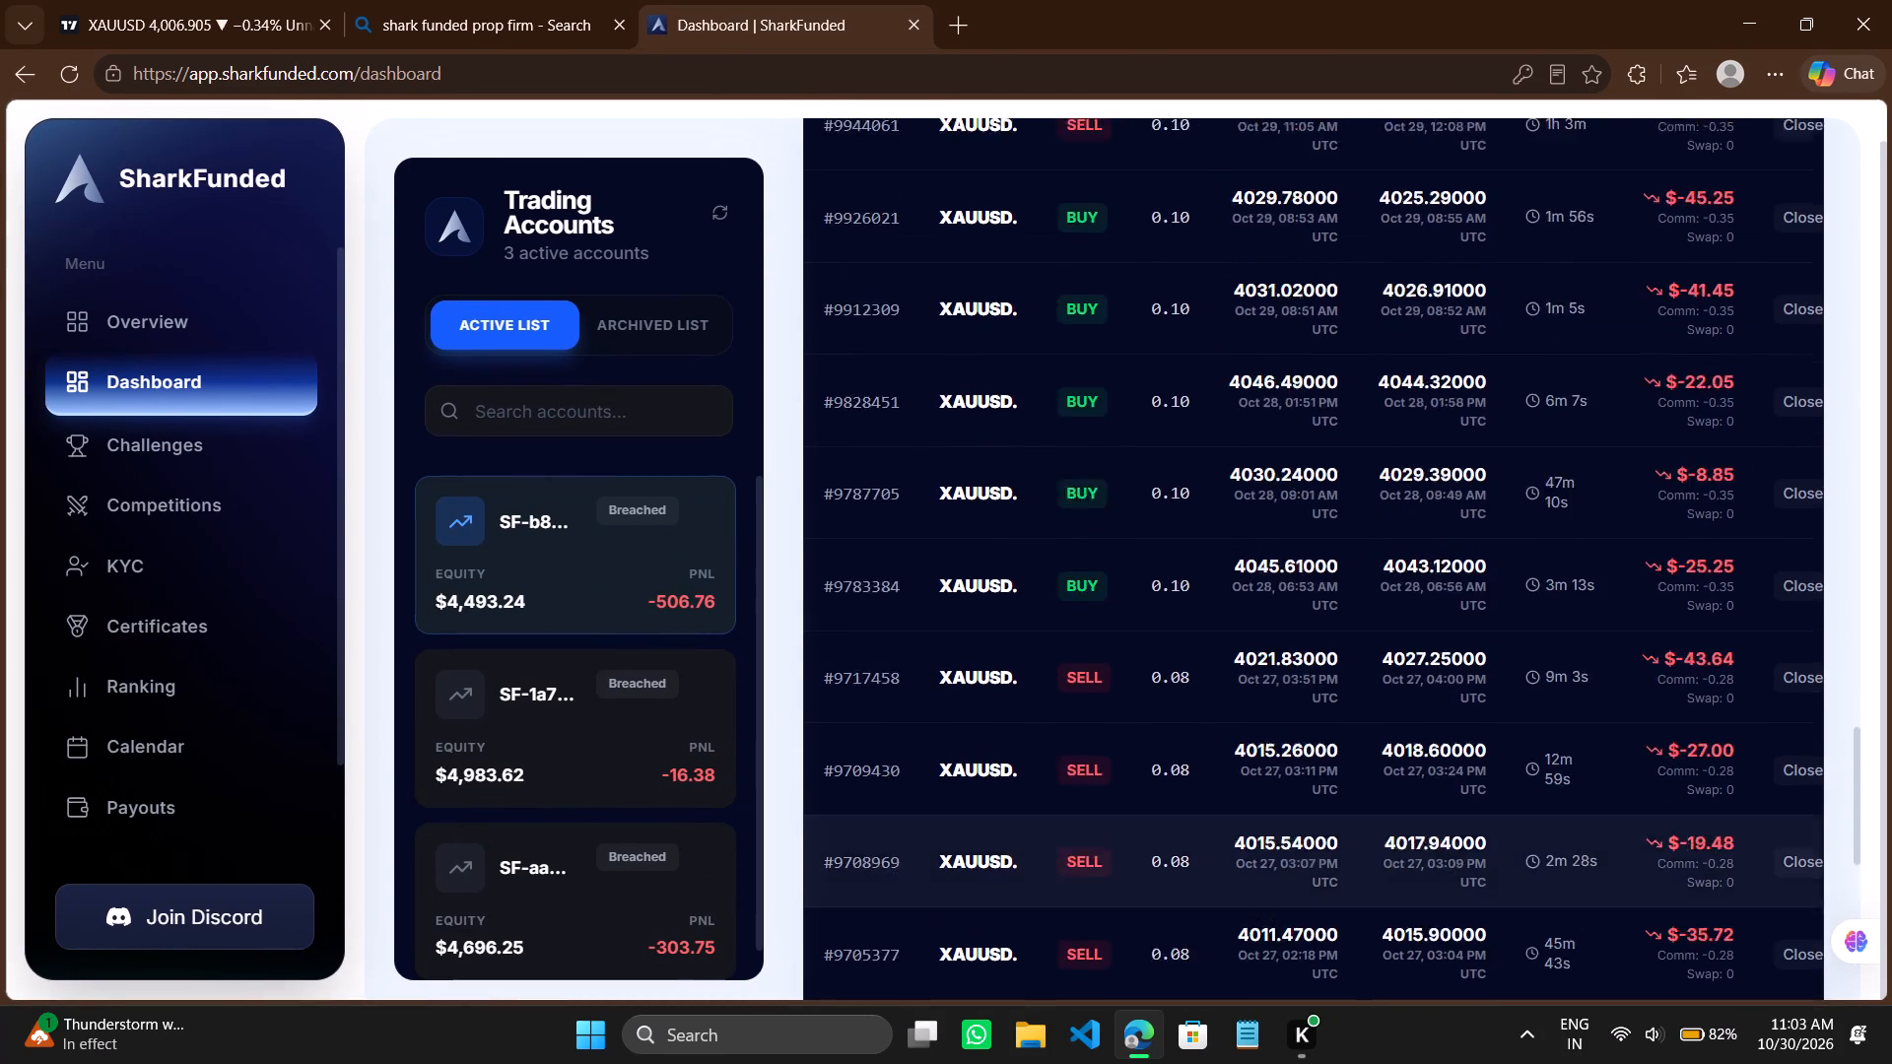
pyautogui.scroll(4, 1283, 624)
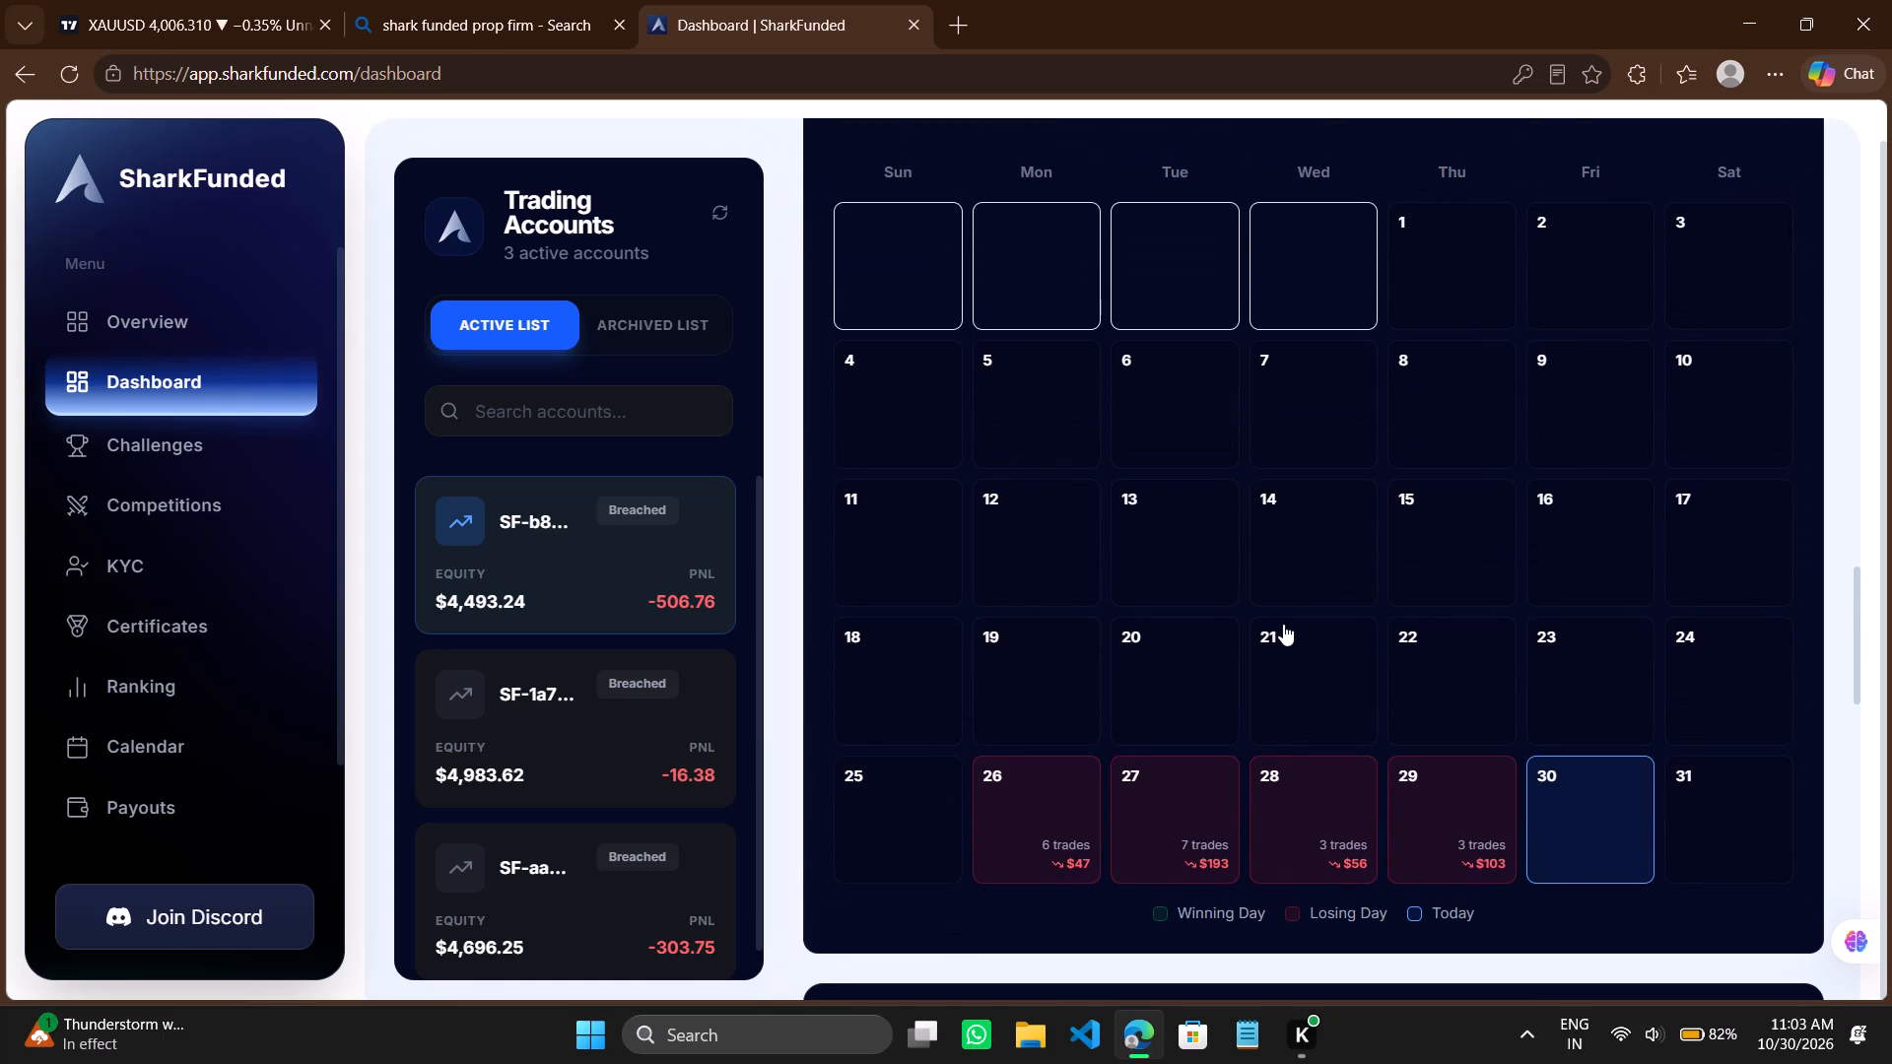
pyautogui.scroll(5, 1283, 624)
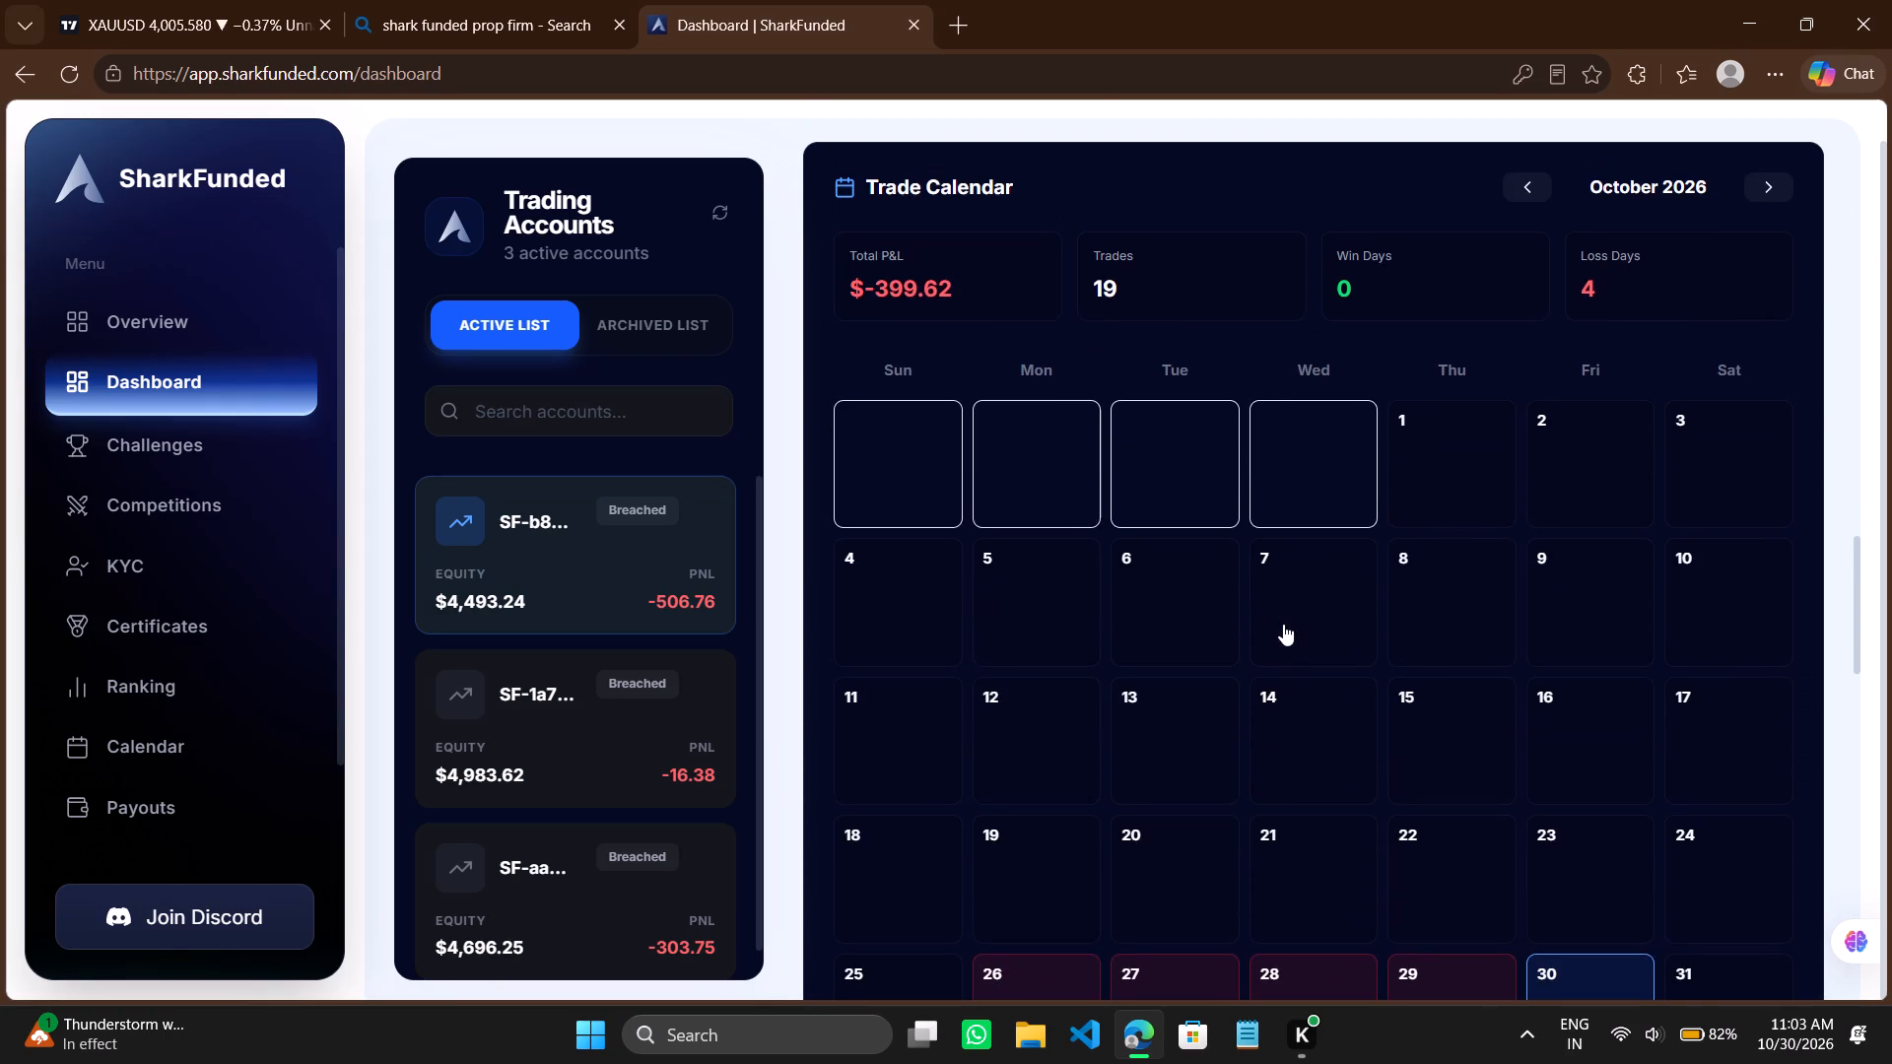
pyautogui.scroll(-1, 1283, 624)
pyautogui.scroll(4, 1283, 624)
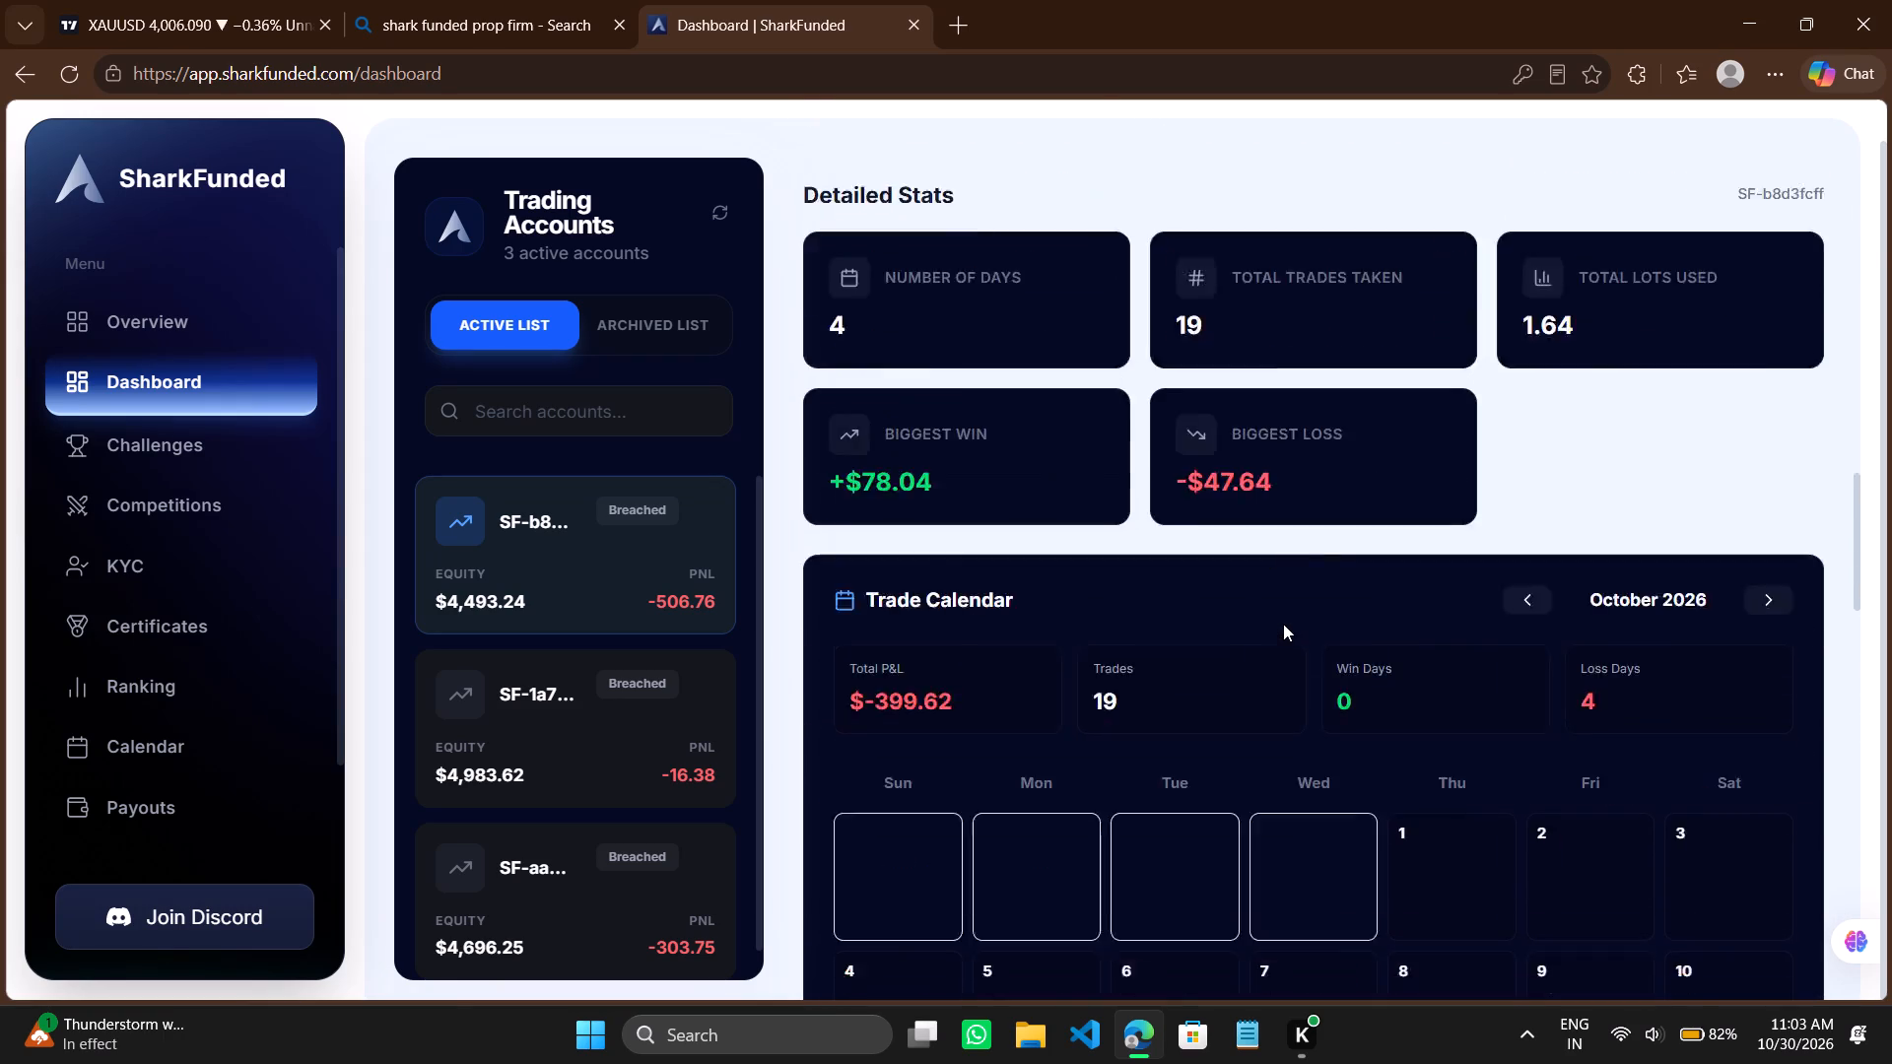
pyautogui.scroll(6, 1283, 624)
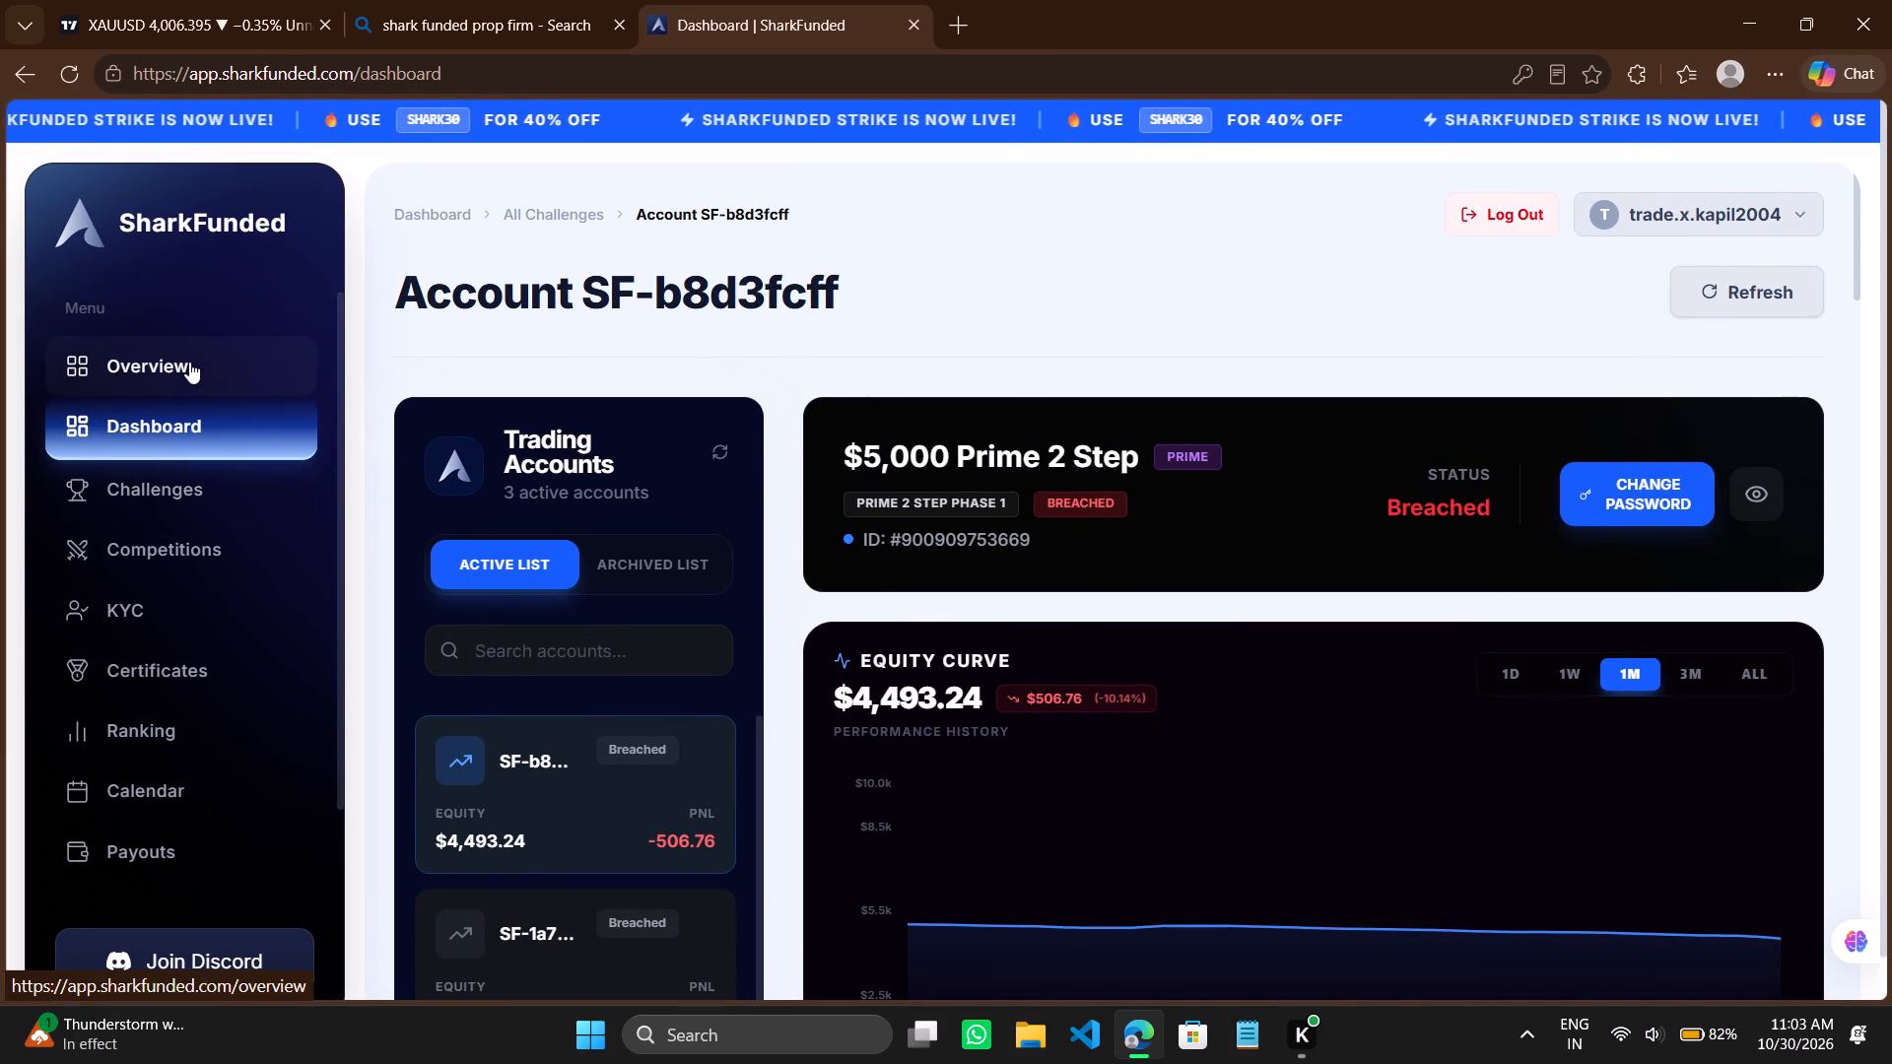
# Compare SharkFunded Prime and Strike prices for a new challenge, check the $5,000 Two Step Prime option, and close the site.
pyautogui.click(183, 490)
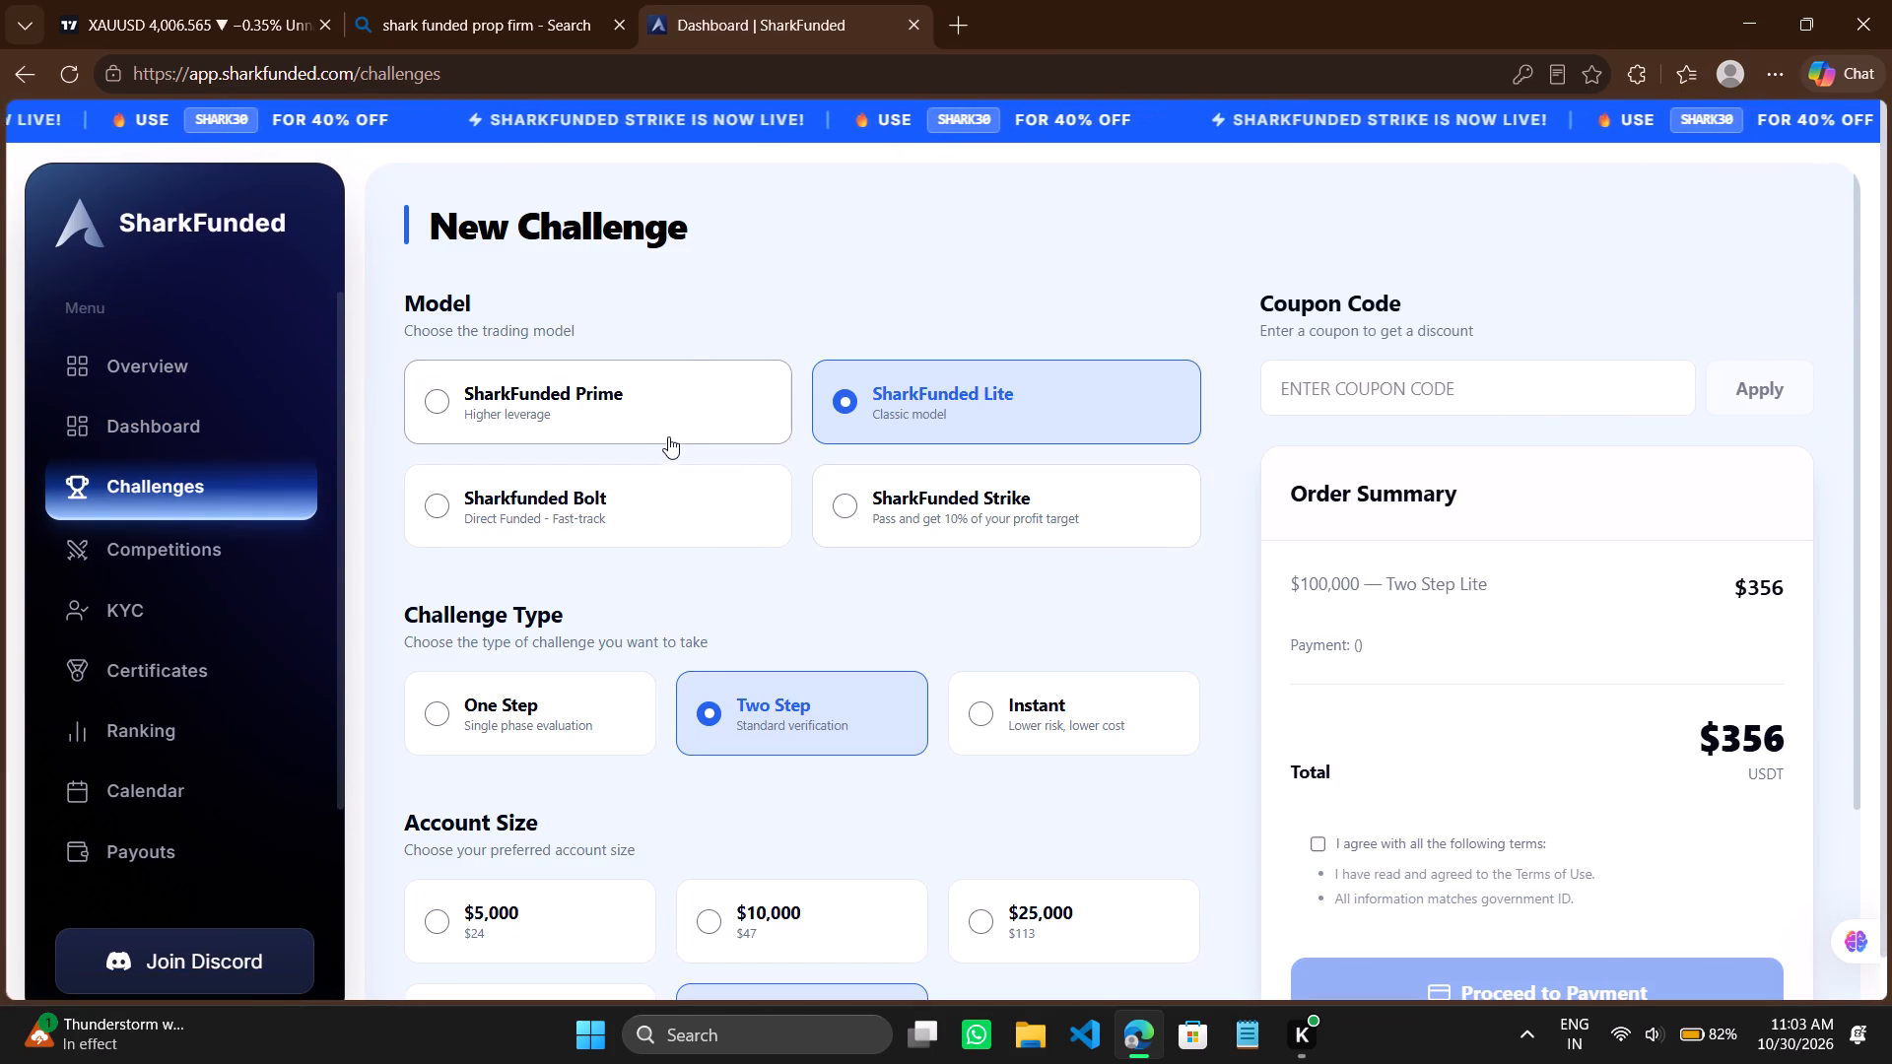
pyautogui.click(664, 434)
pyautogui.scroll(-3, 764, 580)
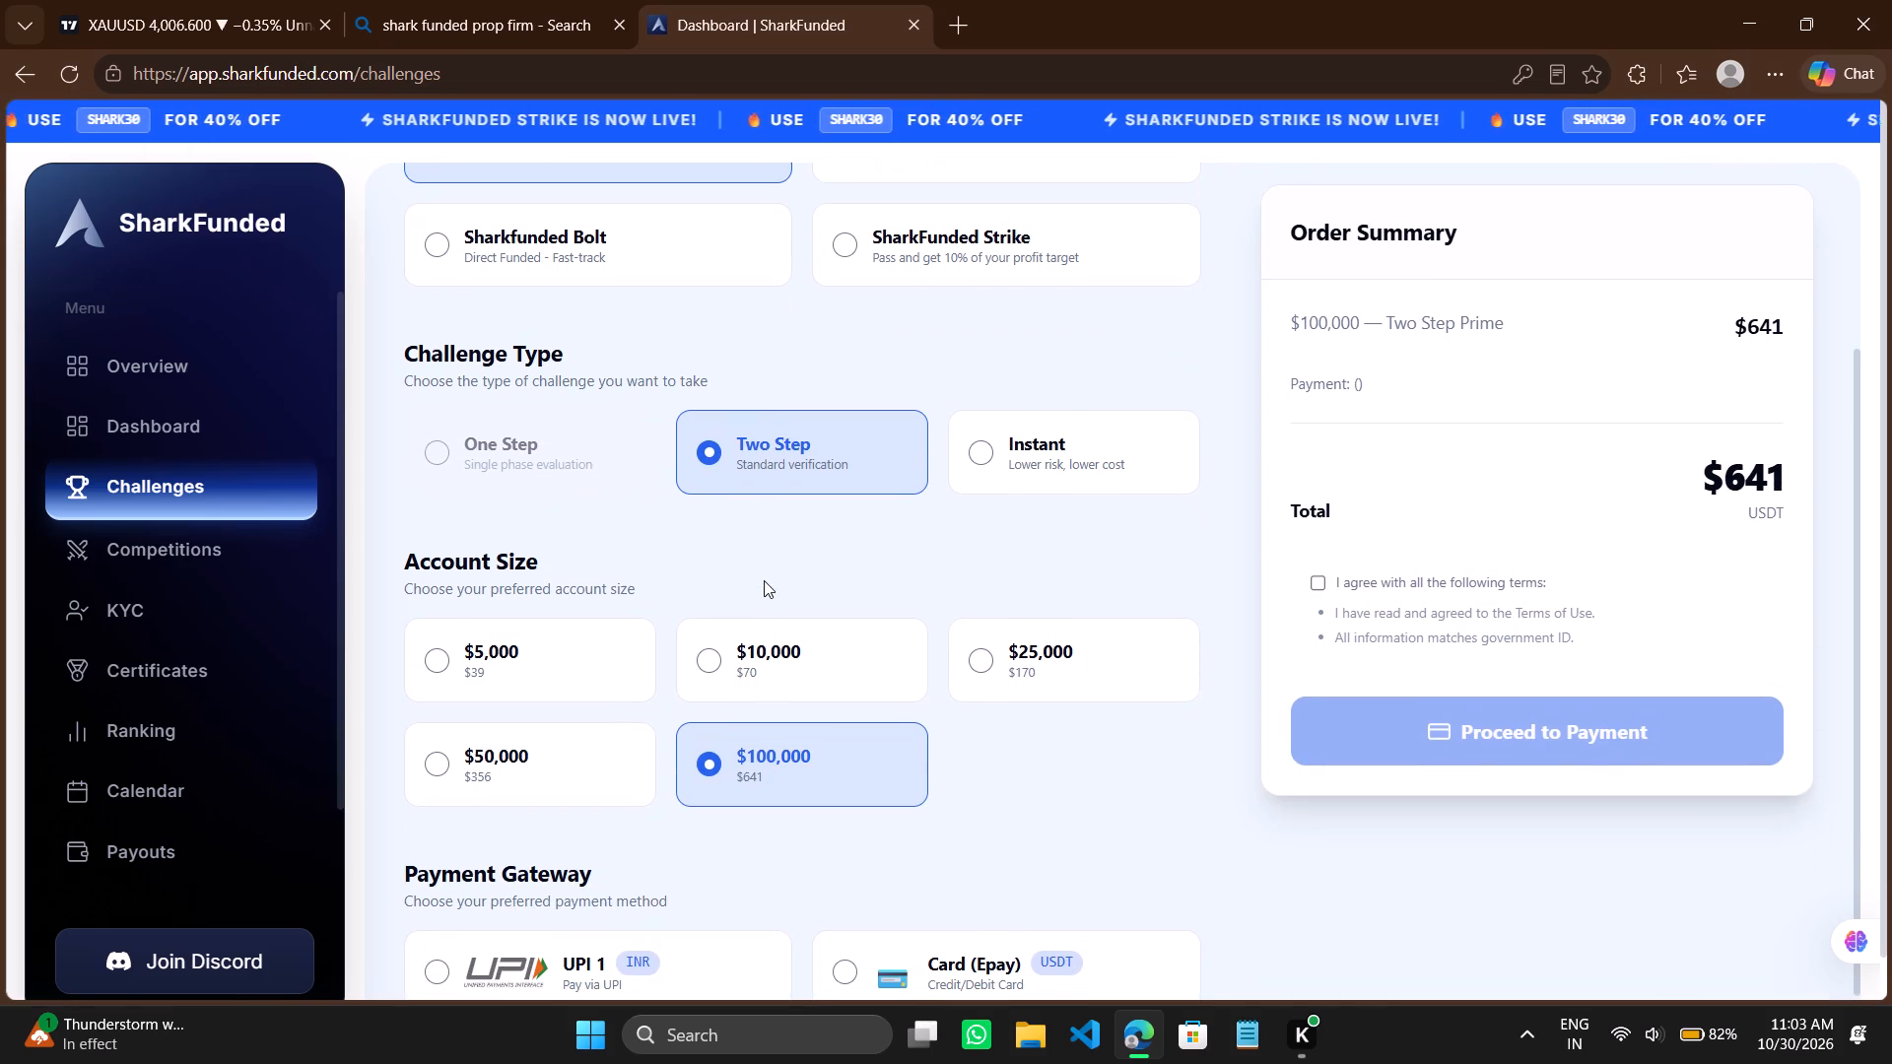
pyautogui.scroll(1, 1014, 437)
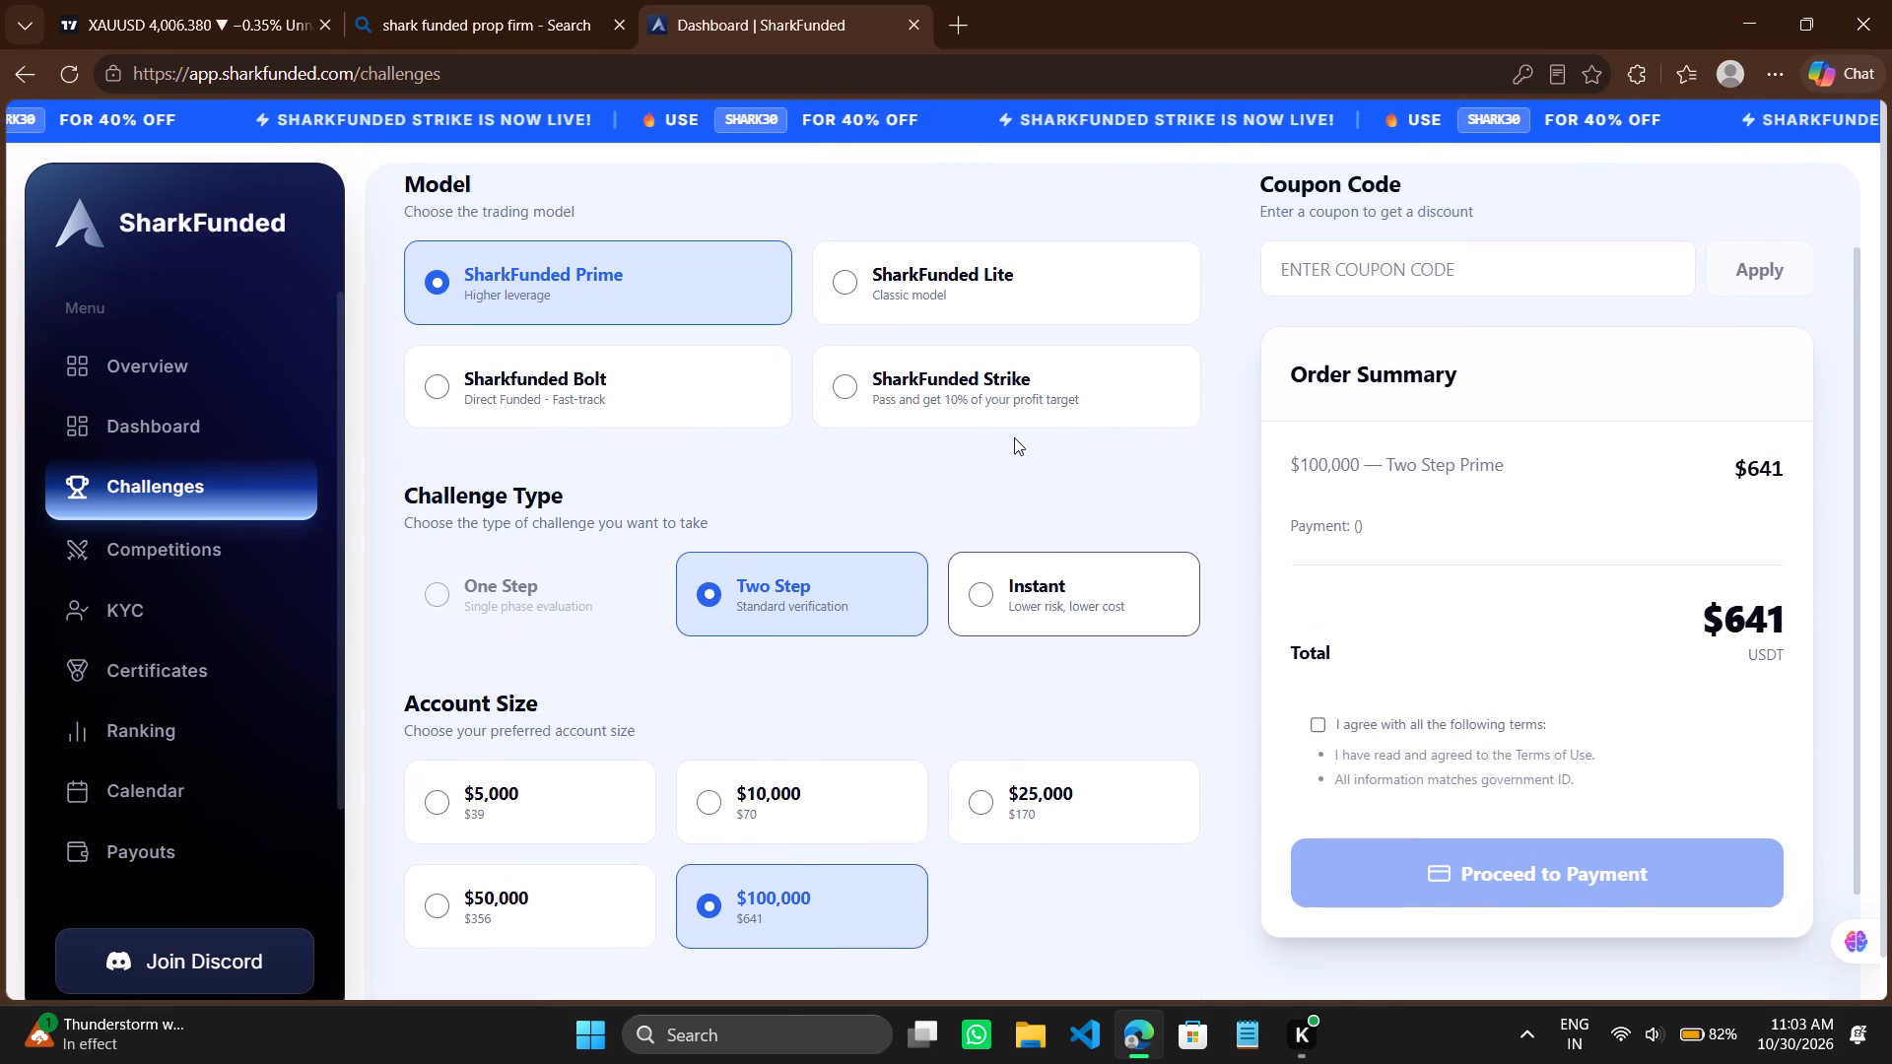
pyautogui.click(878, 368)
pyautogui.click(588, 281)
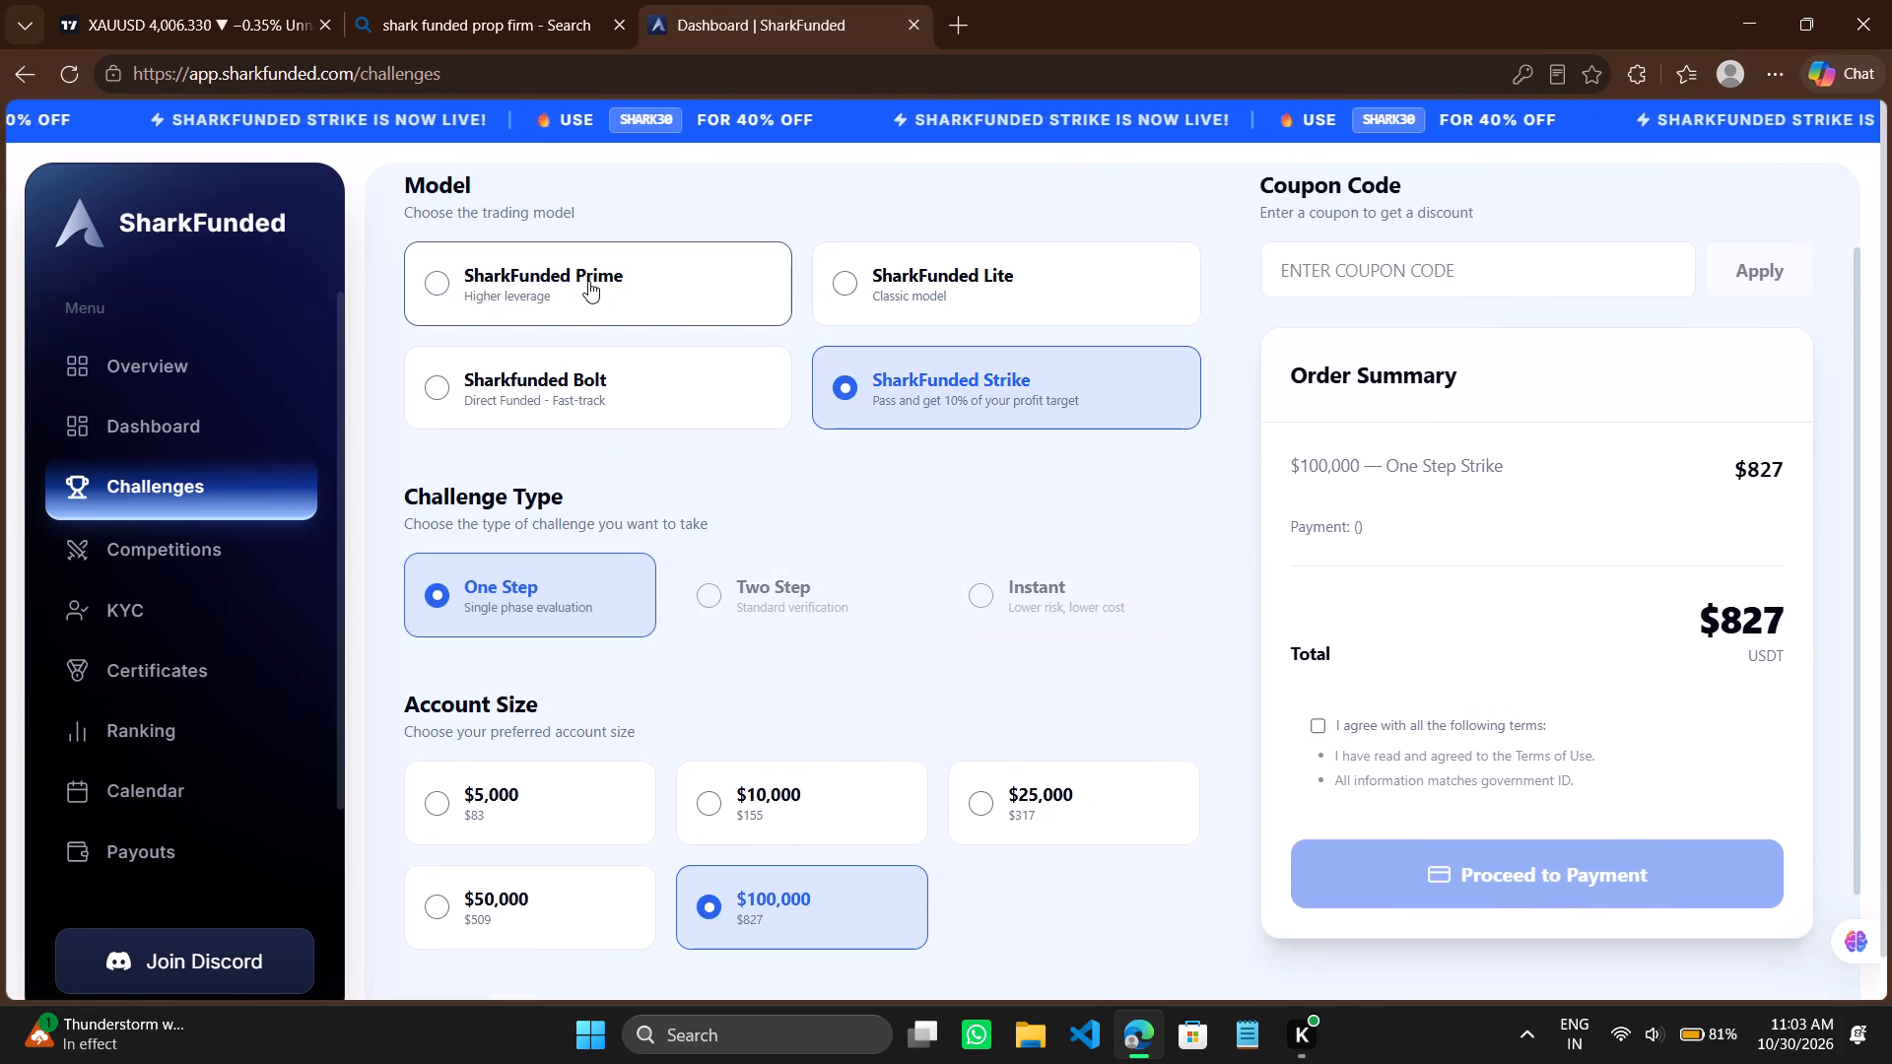
pyautogui.scroll(-1, 908, 702)
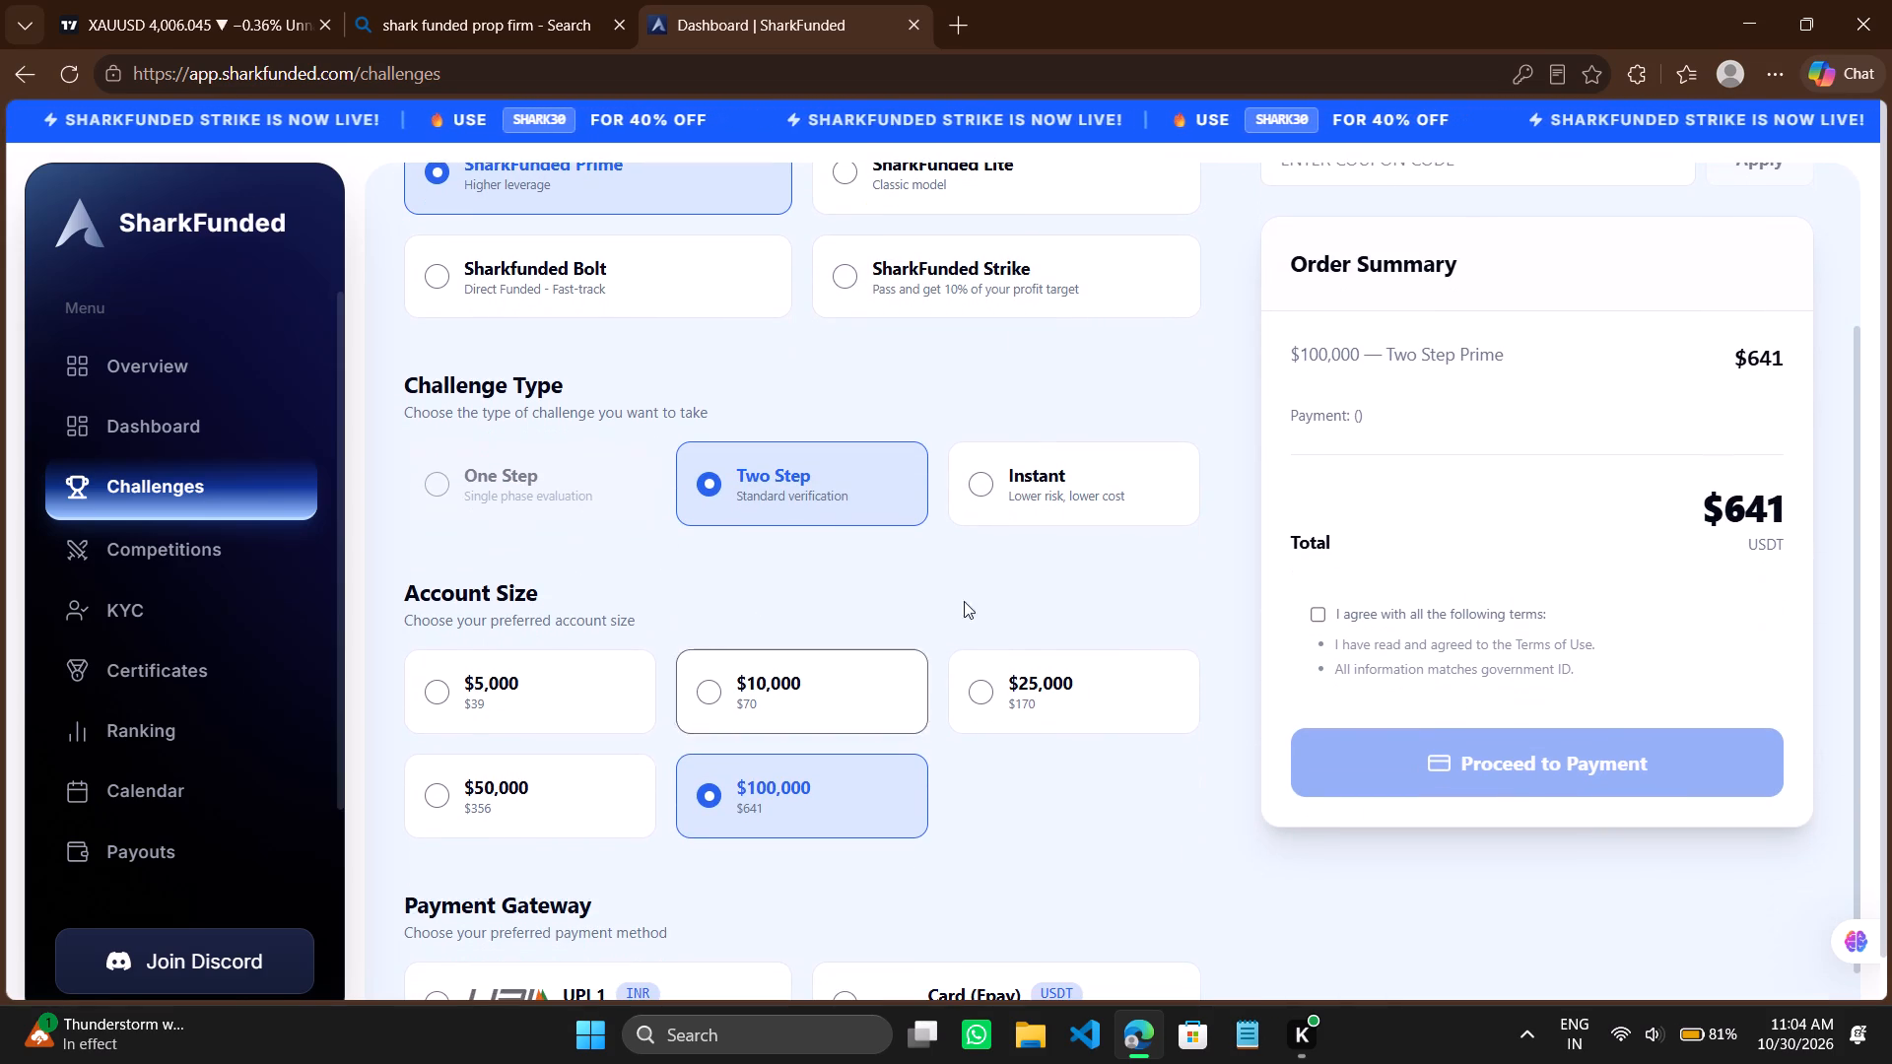
pyautogui.click(533, 704)
pyautogui.scroll(-2, 533, 704)
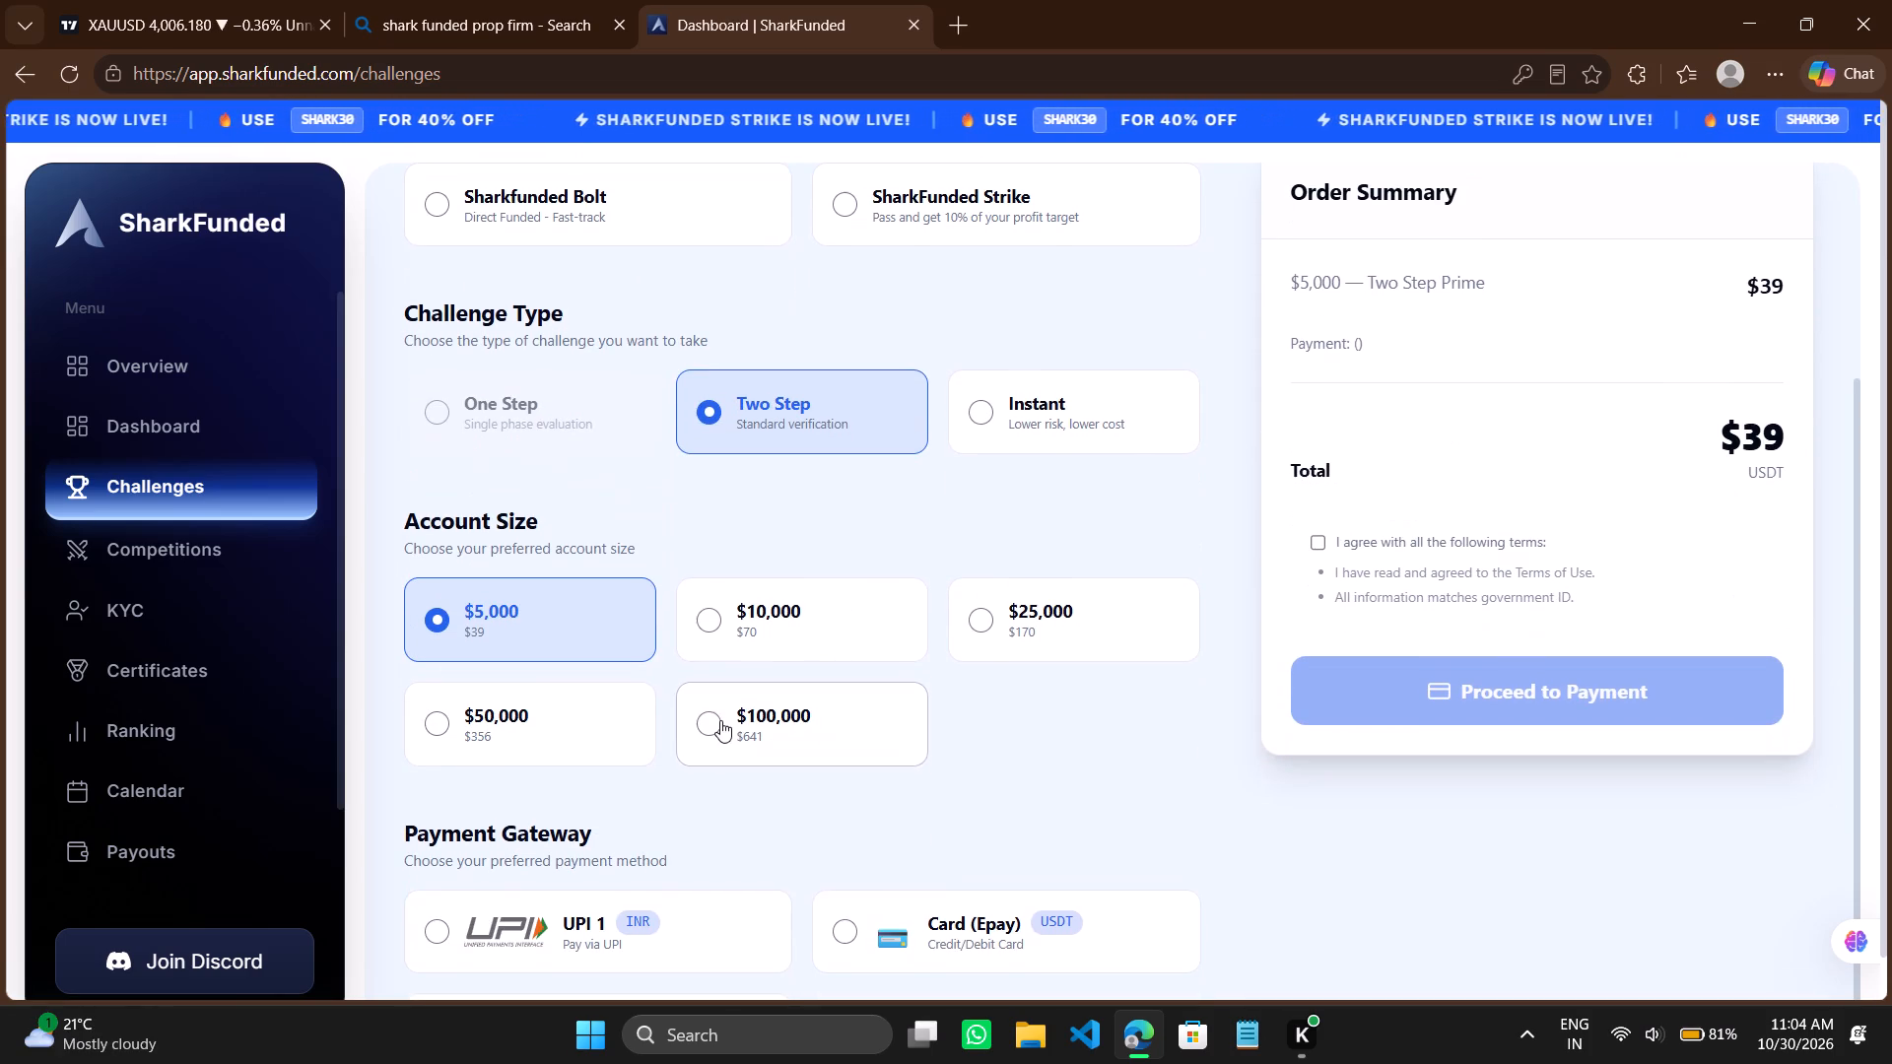
pyautogui.scroll(-2, 759, 834)
pyautogui.scroll(3, 715, 424)
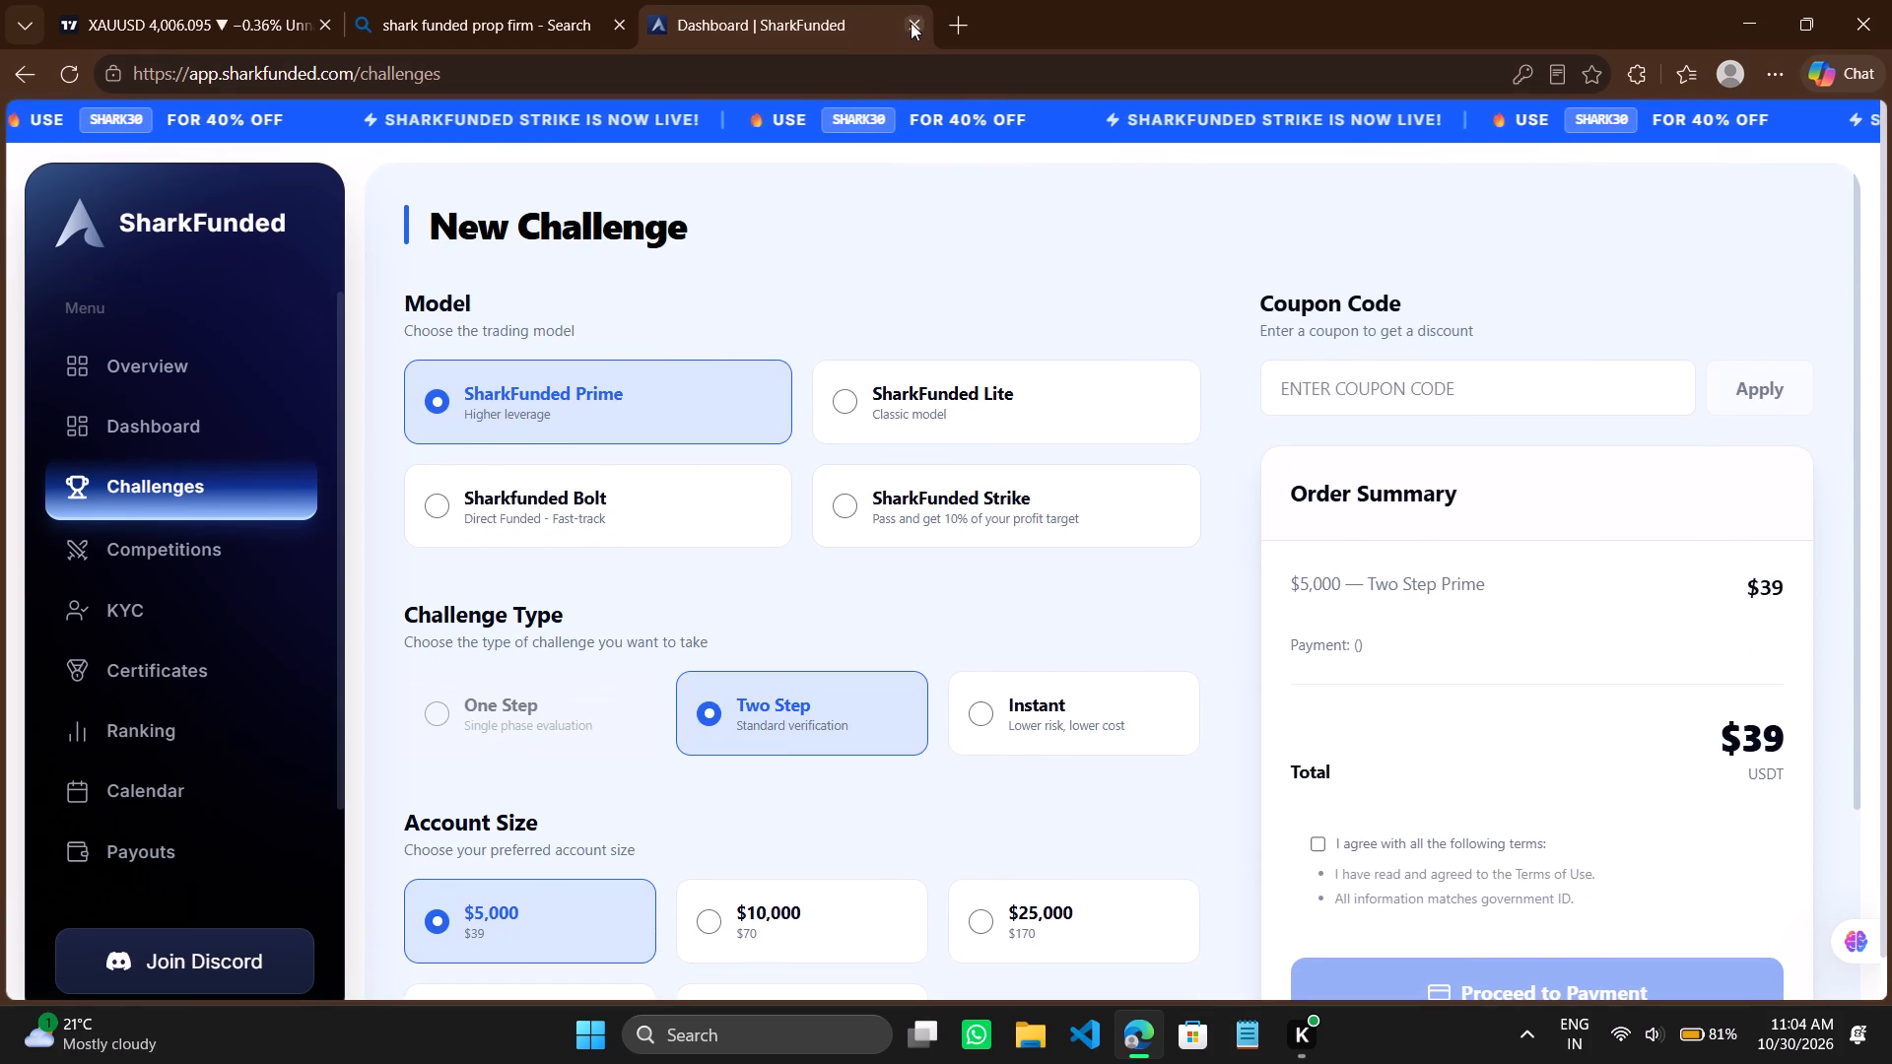
pyautogui.click(913, 23)
# Return to the XAUUSD chart, set it to the 5-minute timeframe and examine price around the short position, QM and 4H [OCL] levels.
pyautogui.click(164, 0)
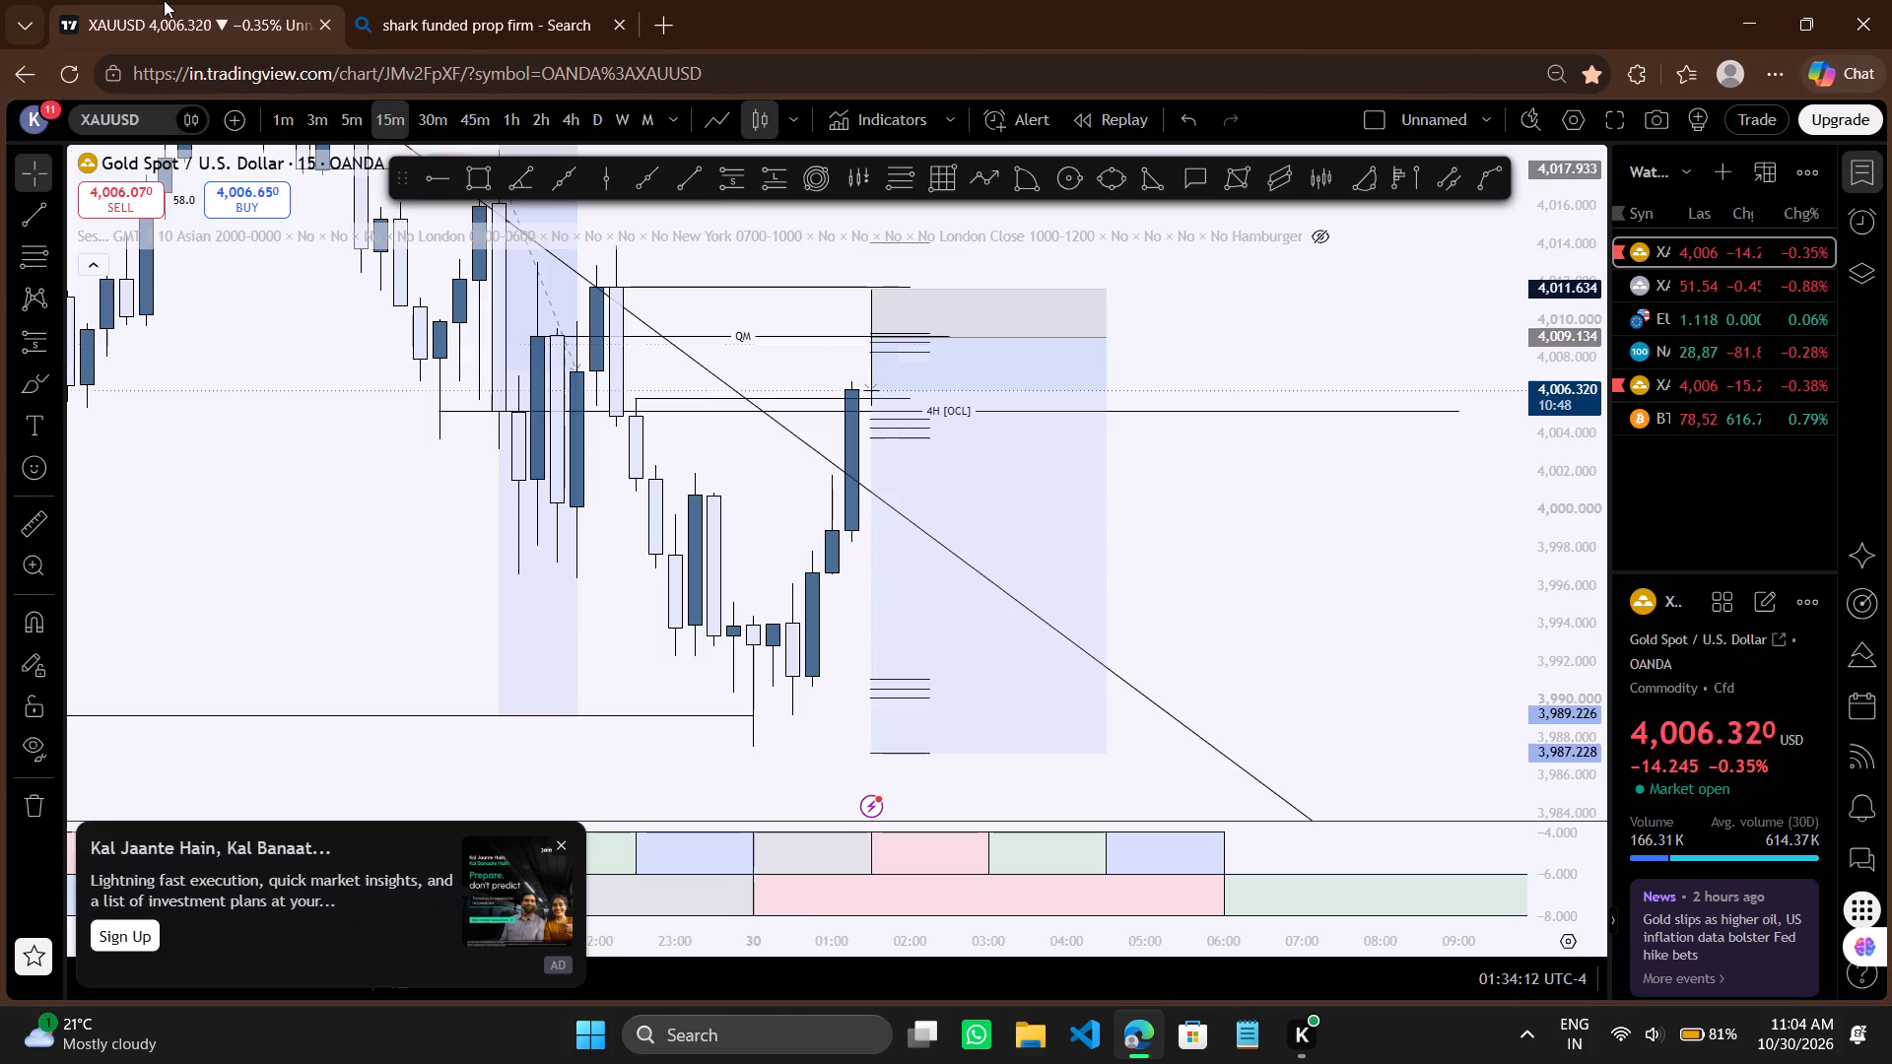
pyautogui.scroll(2, 734, 451)
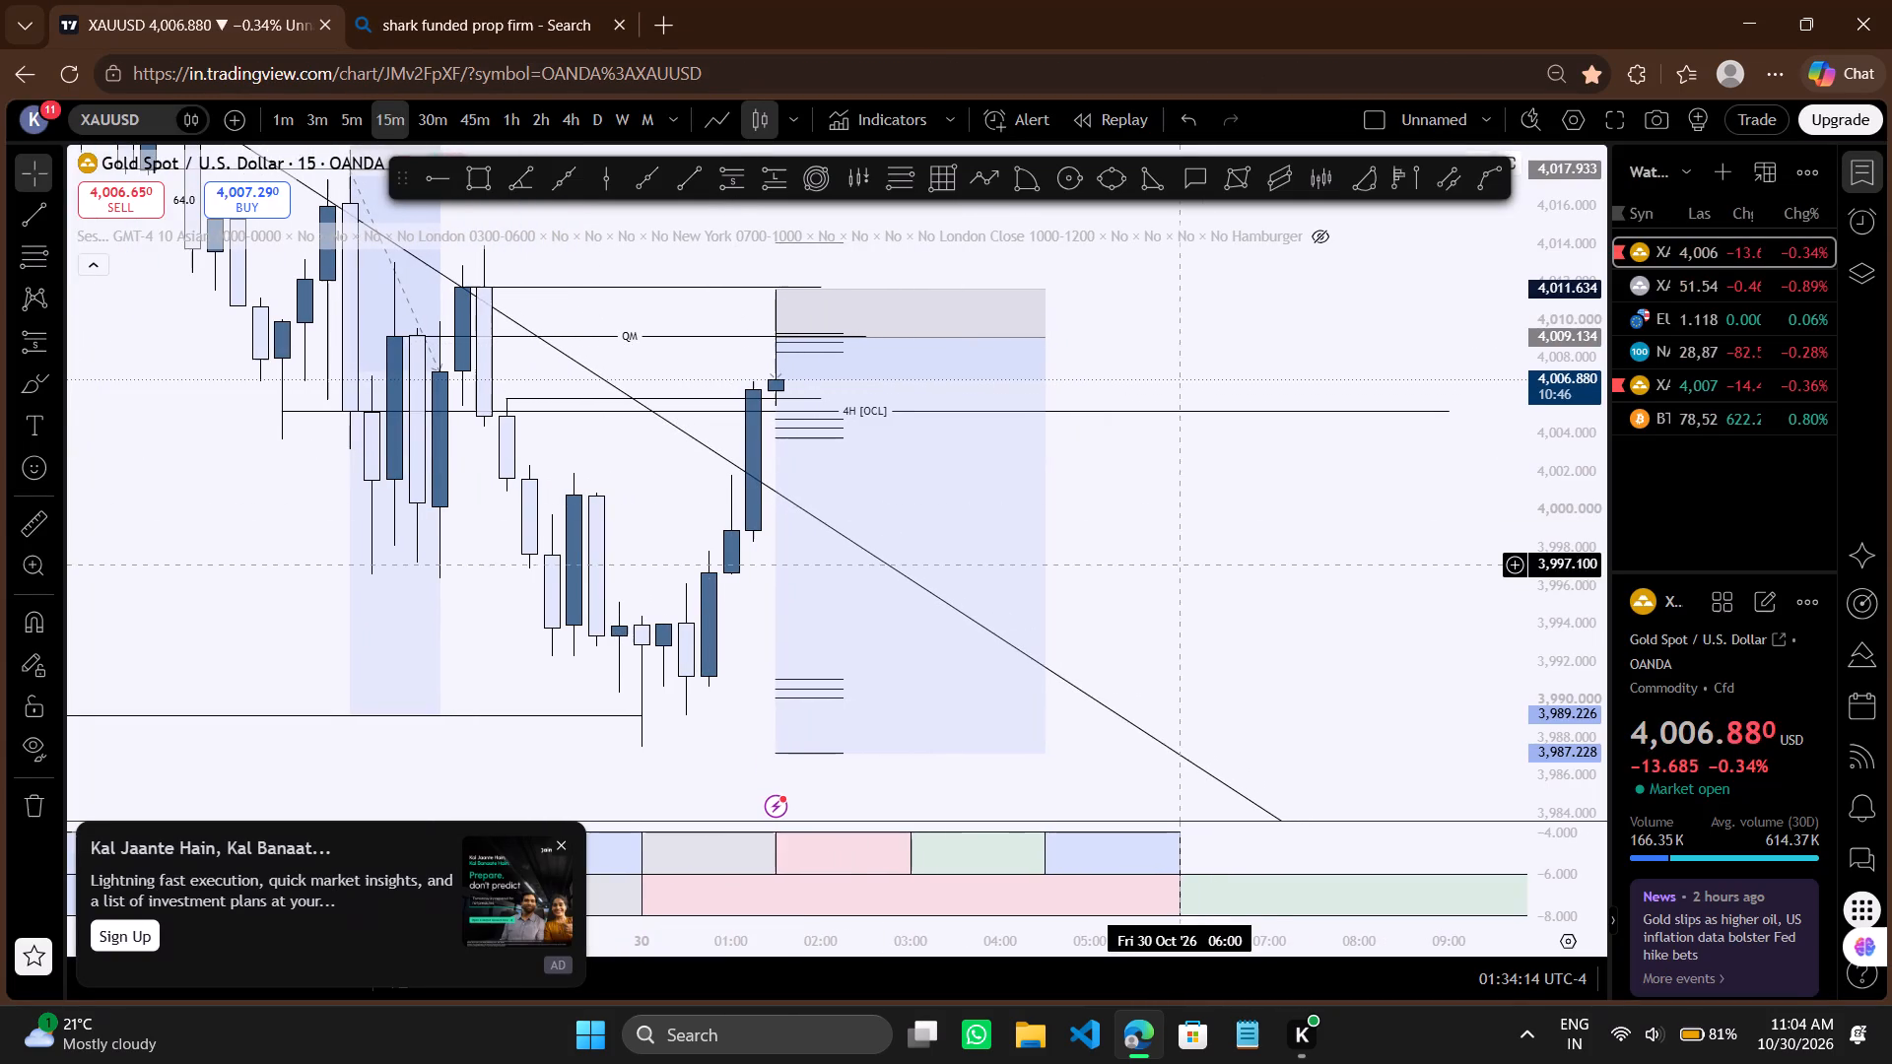
pyautogui.moveTo(1206, 558); pyautogui.dragTo(1177, 565)
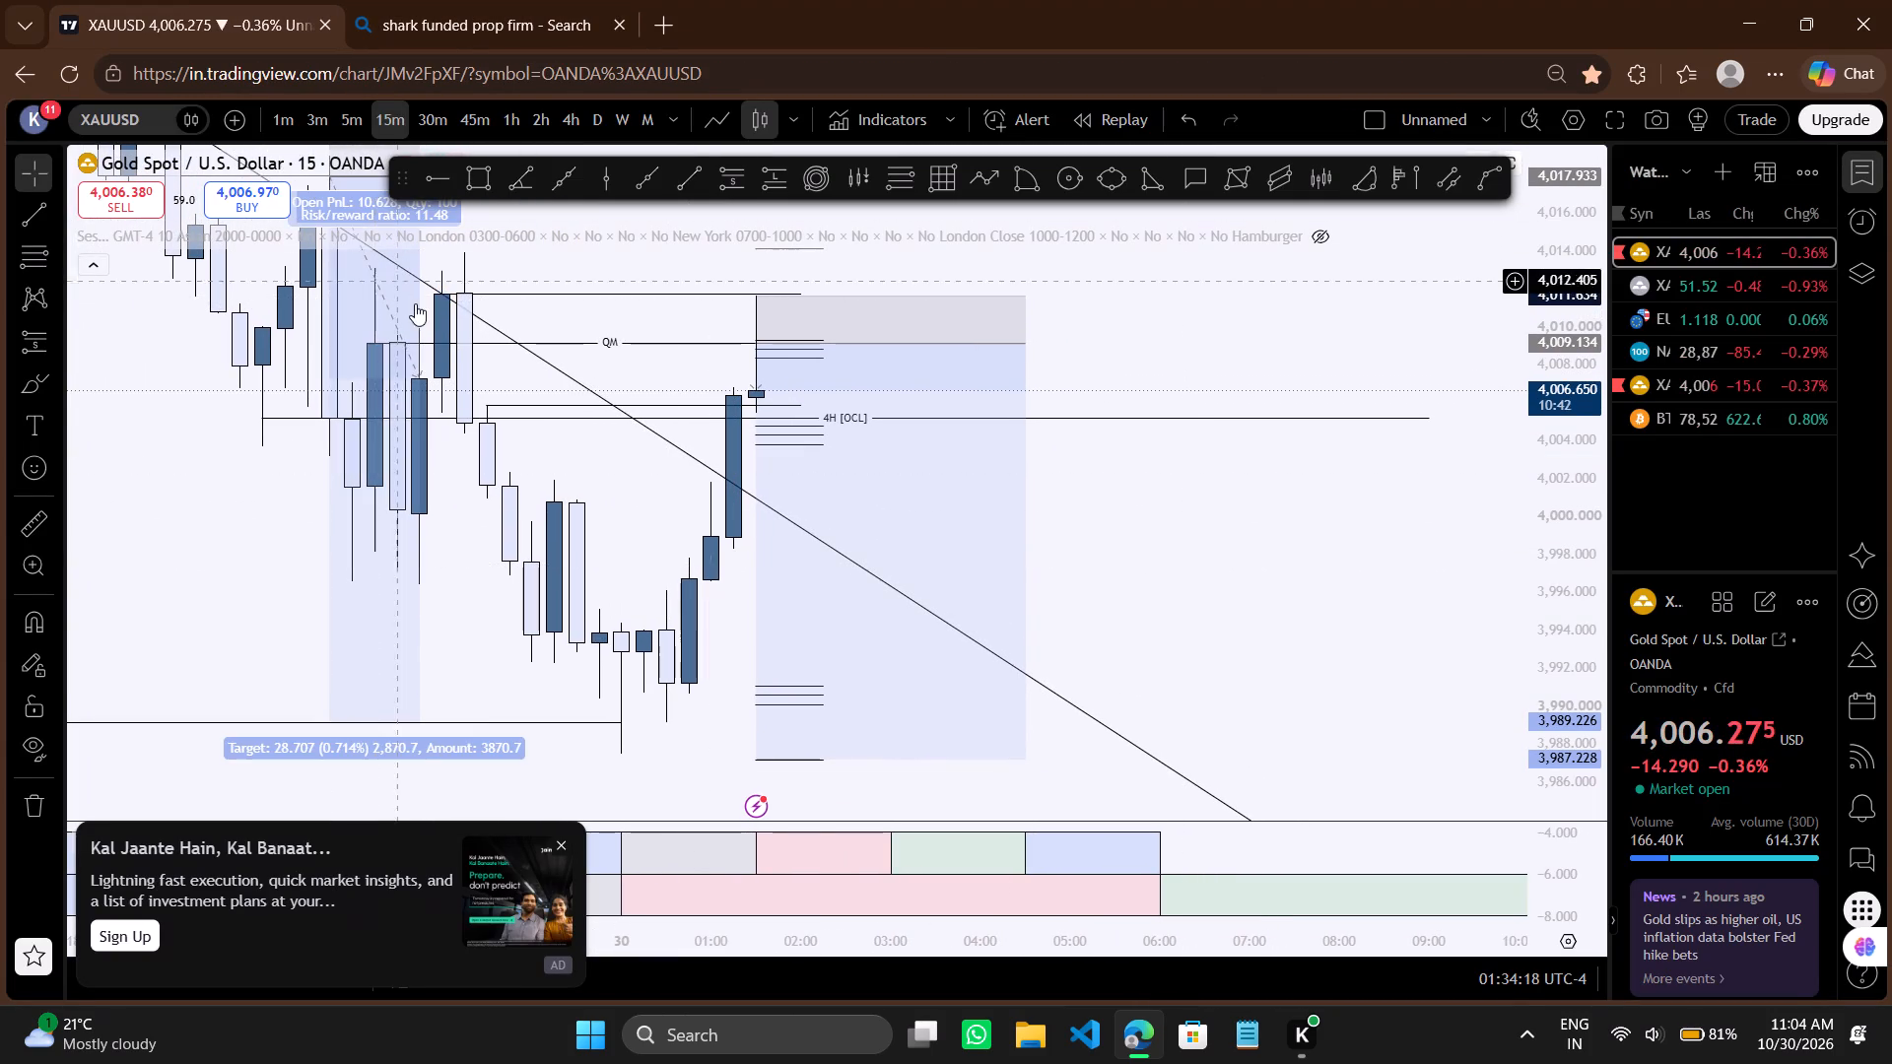
pyautogui.click(356, 119)
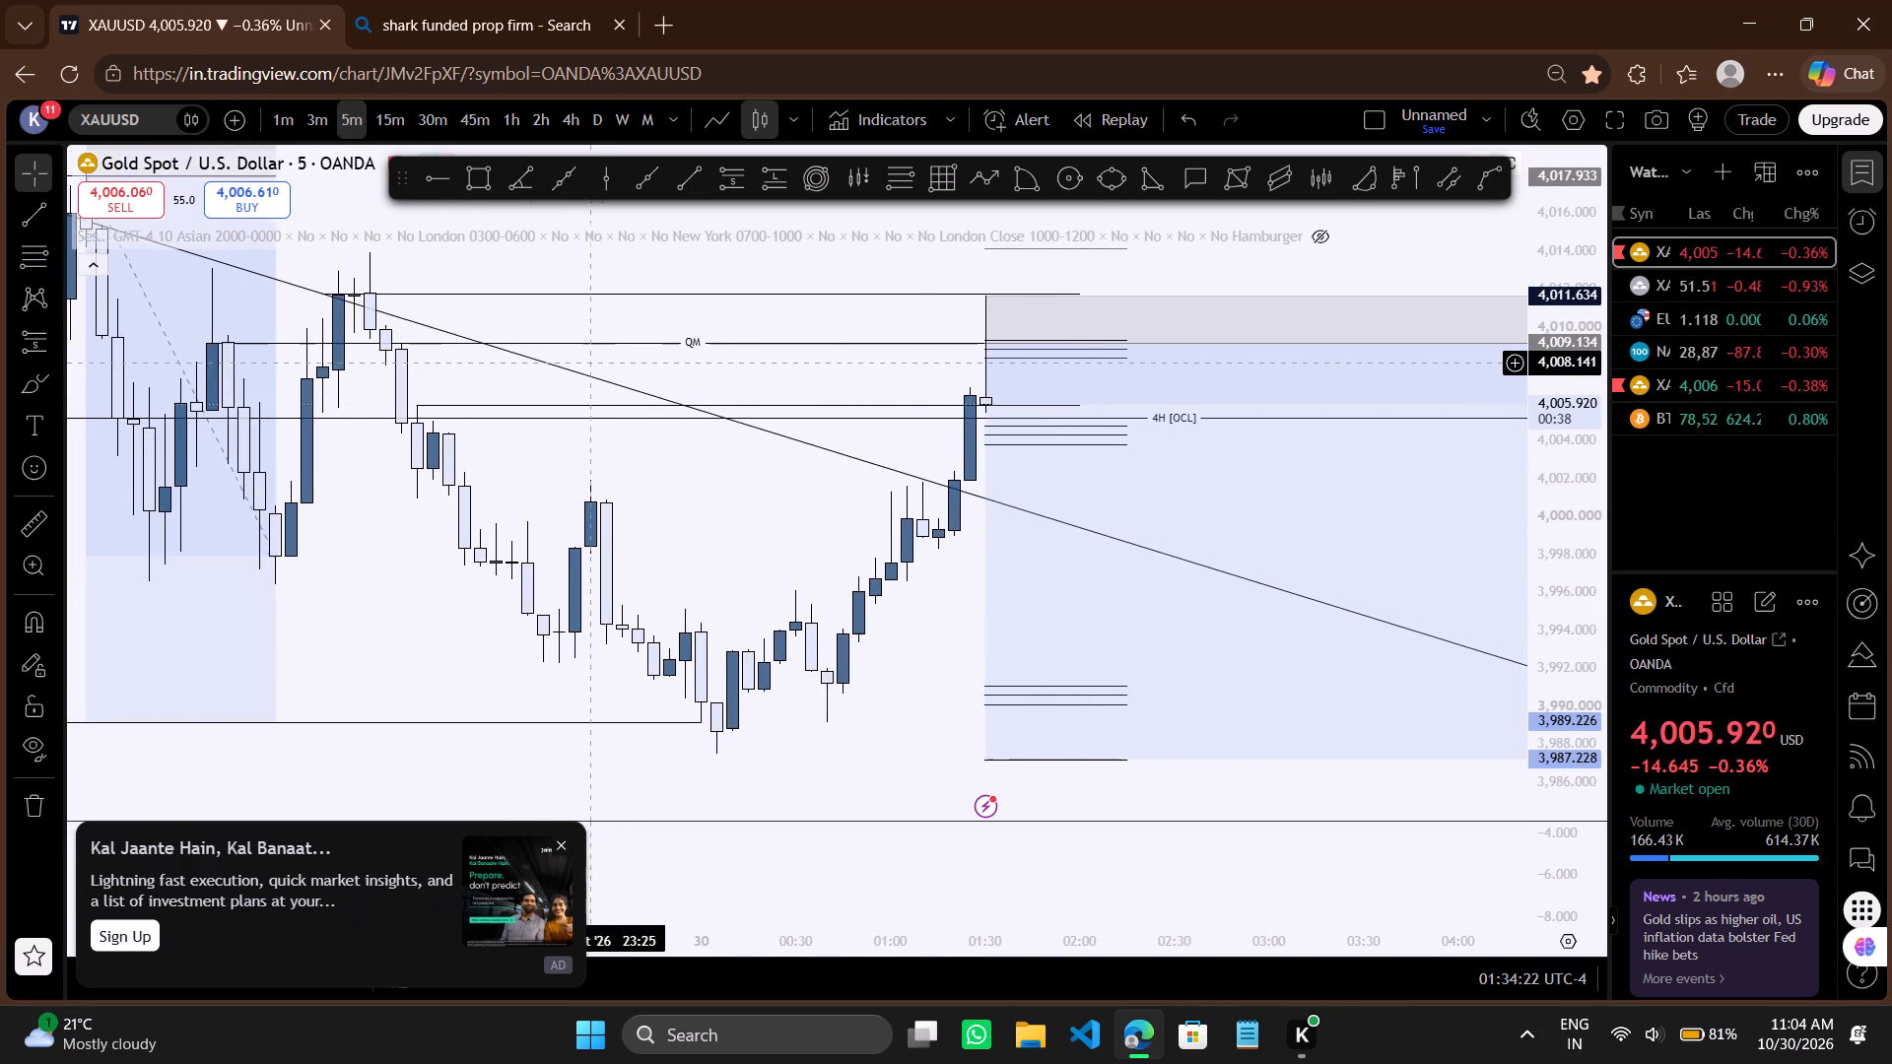
pyautogui.moveTo(787, 516); pyautogui.dragTo(605, 495)
pyautogui.scroll(-1, 605, 495)
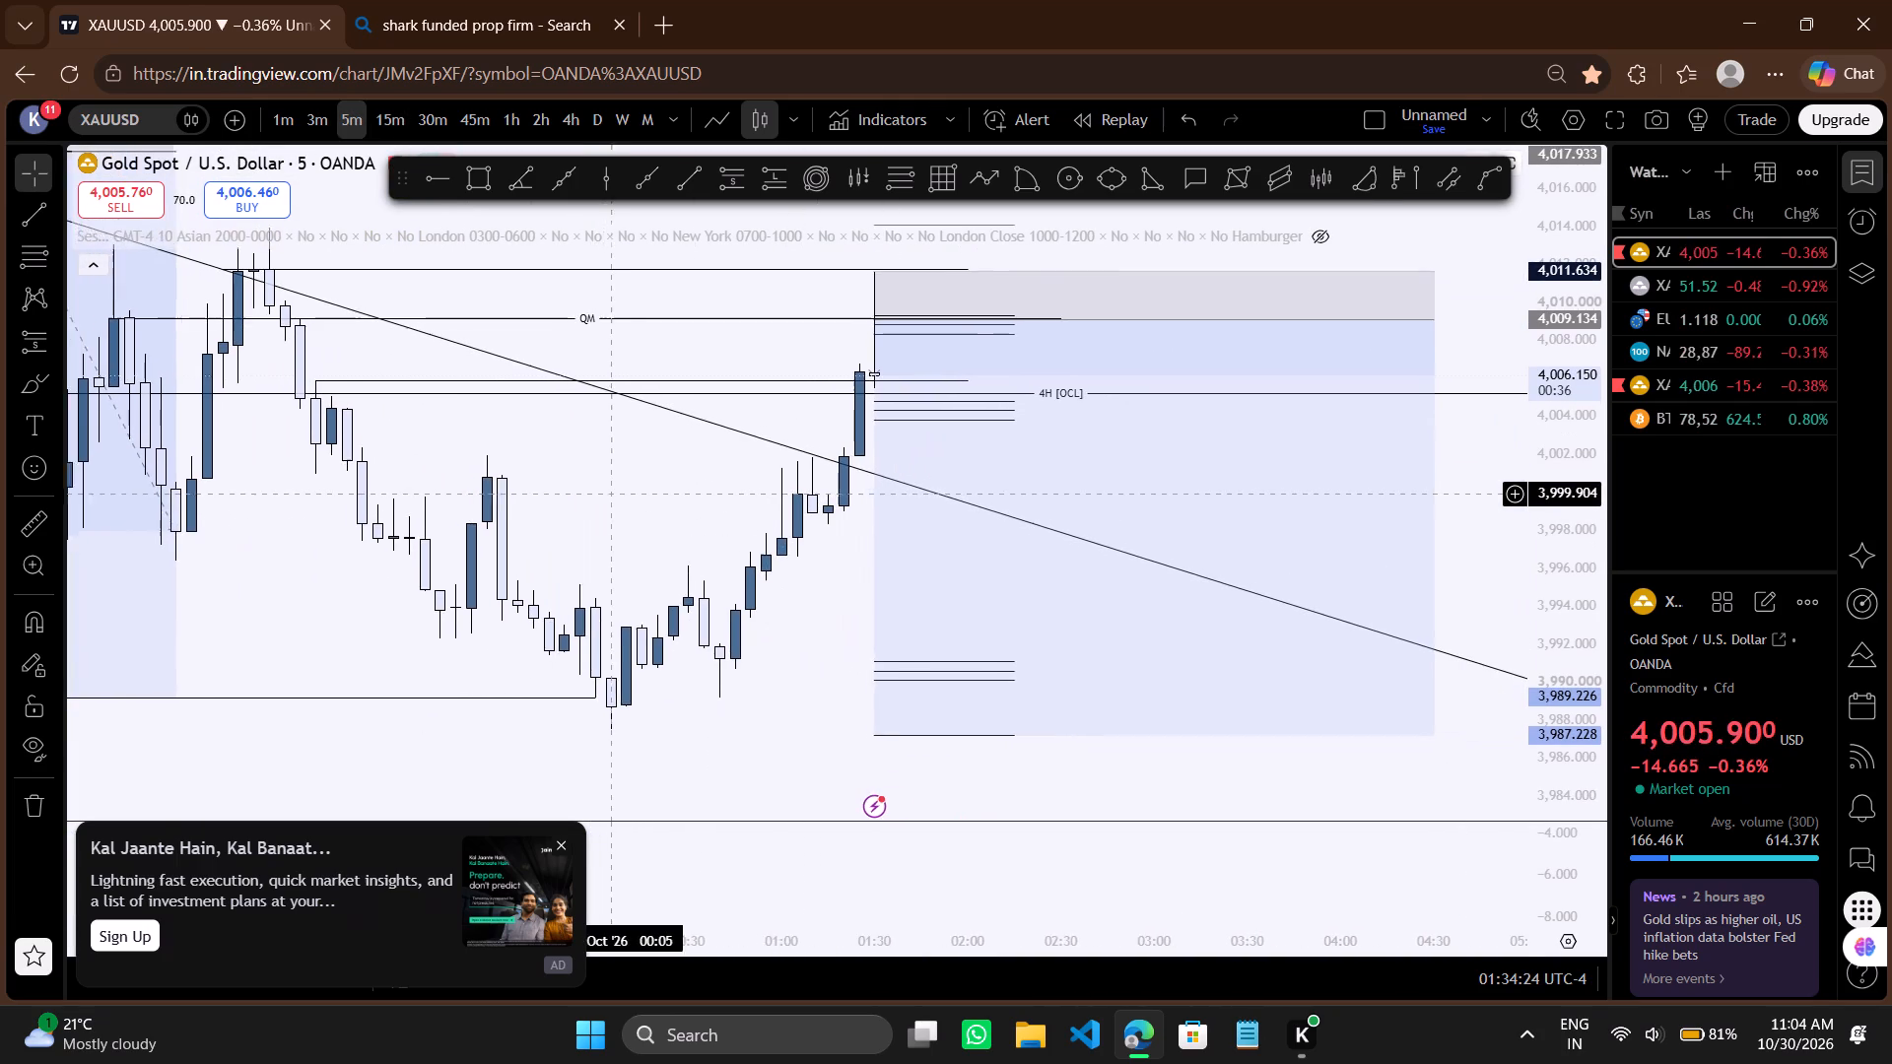
pyautogui.scroll(-1, 605, 495)
pyautogui.moveTo(685, 496); pyautogui.dragTo(546, 520)
pyautogui.scroll(-2, 546, 520)
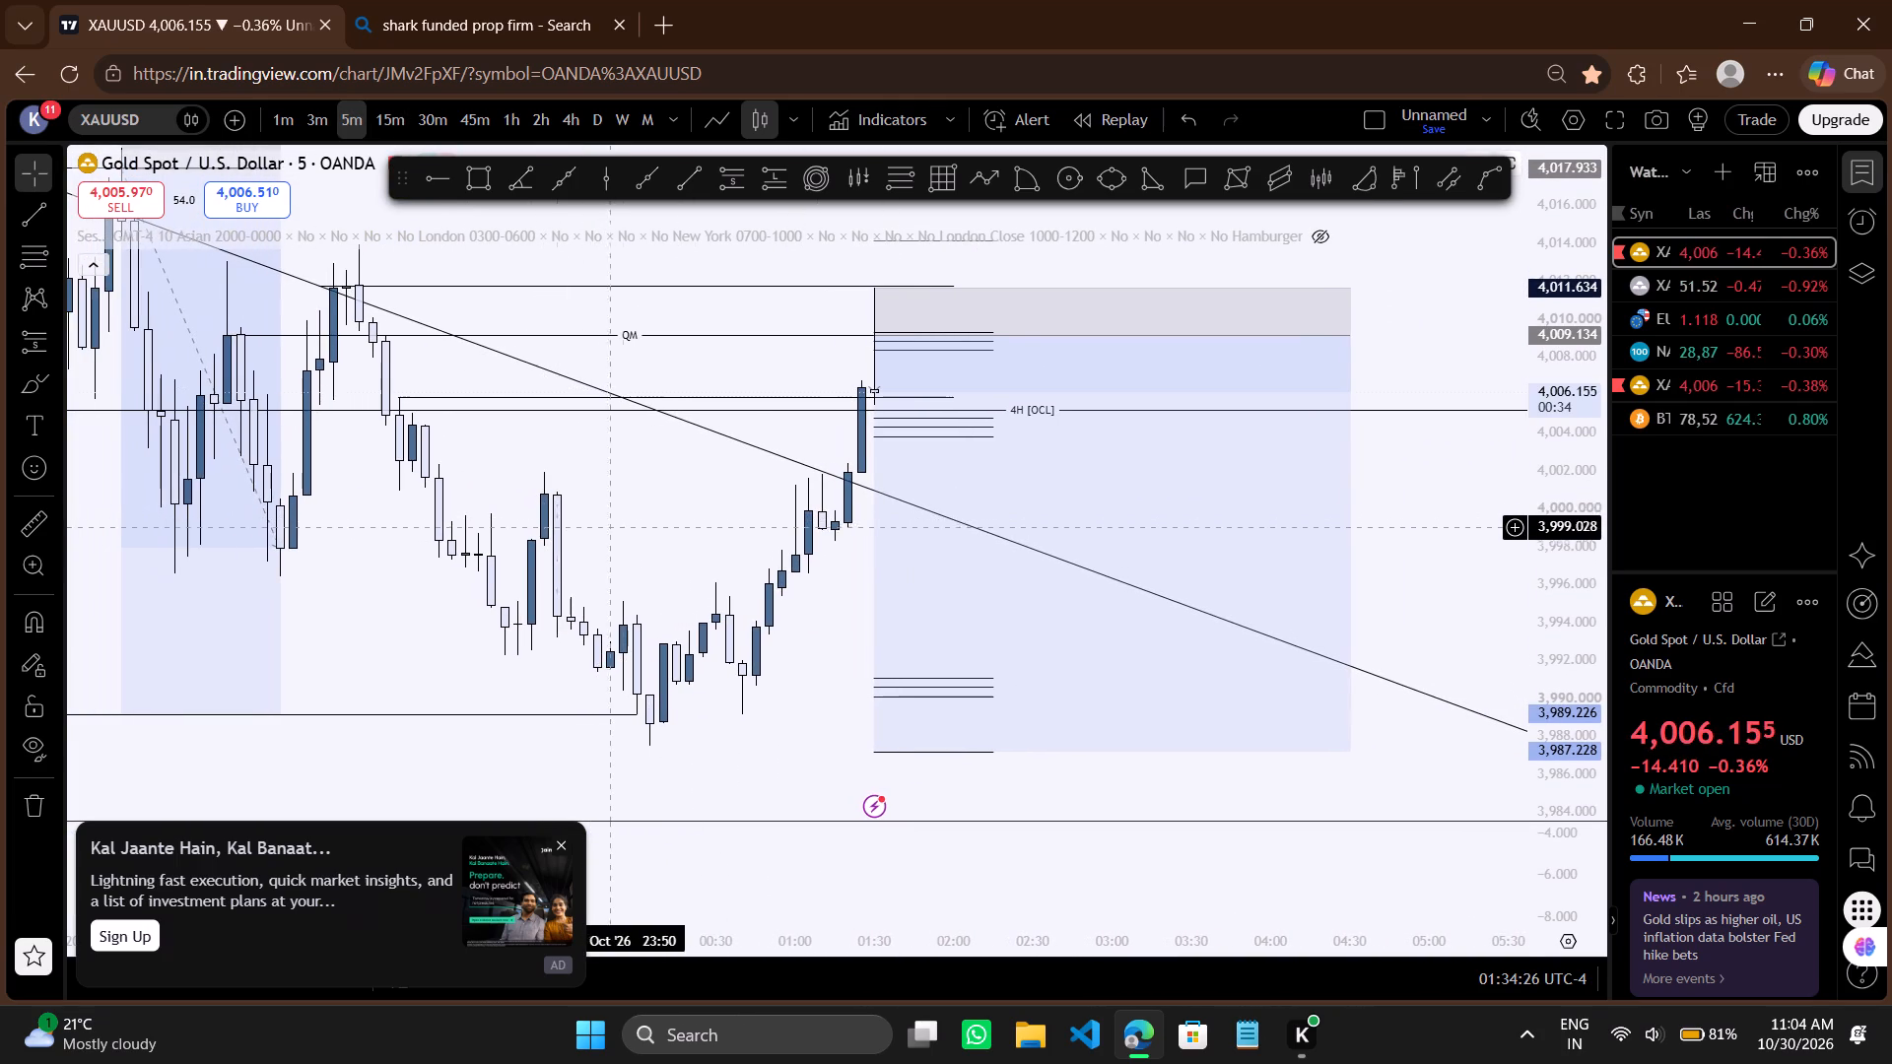
pyautogui.moveTo(597, 539); pyautogui.dragTo(538, 549)
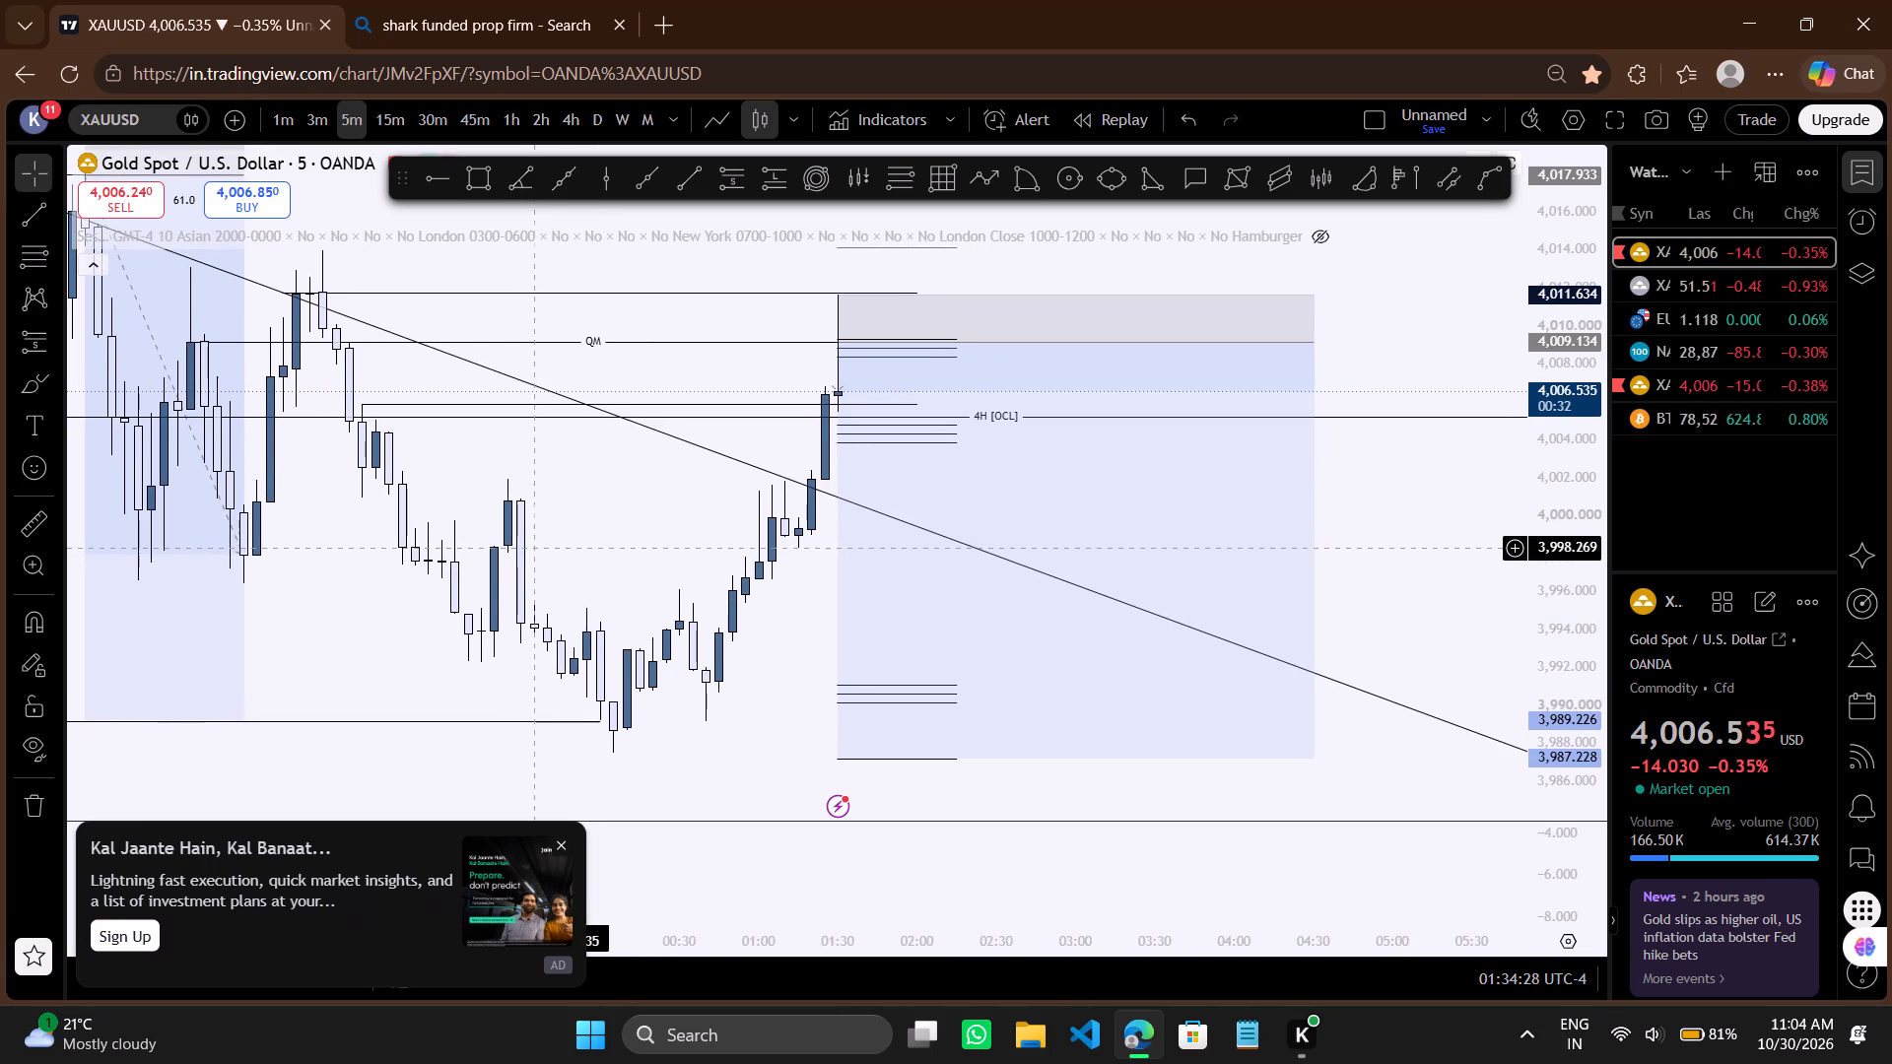
pyautogui.moveTo(653, 542); pyautogui.dragTo(601, 543)
pyautogui.scroll(-1, 601, 543)
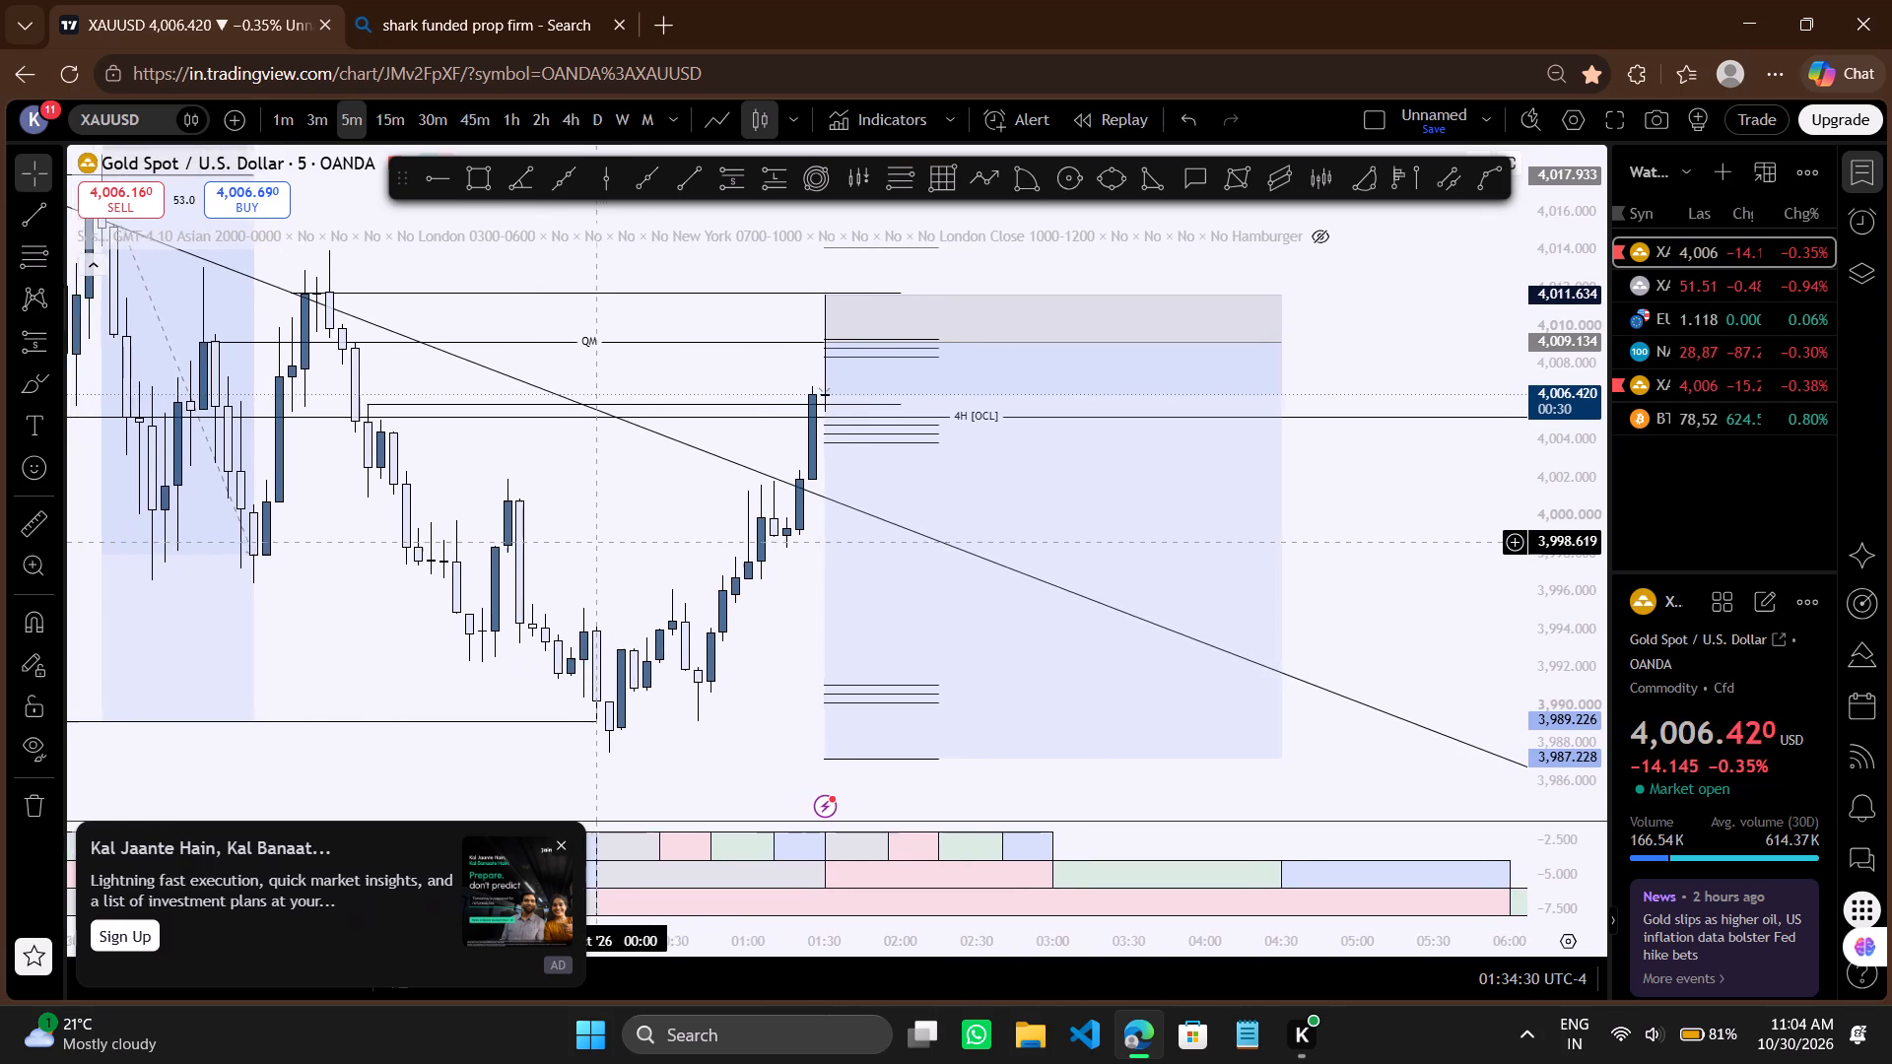
pyautogui.scroll(-1, 601, 543)
pyautogui.moveTo(657, 539); pyautogui.dragTo(634, 545)
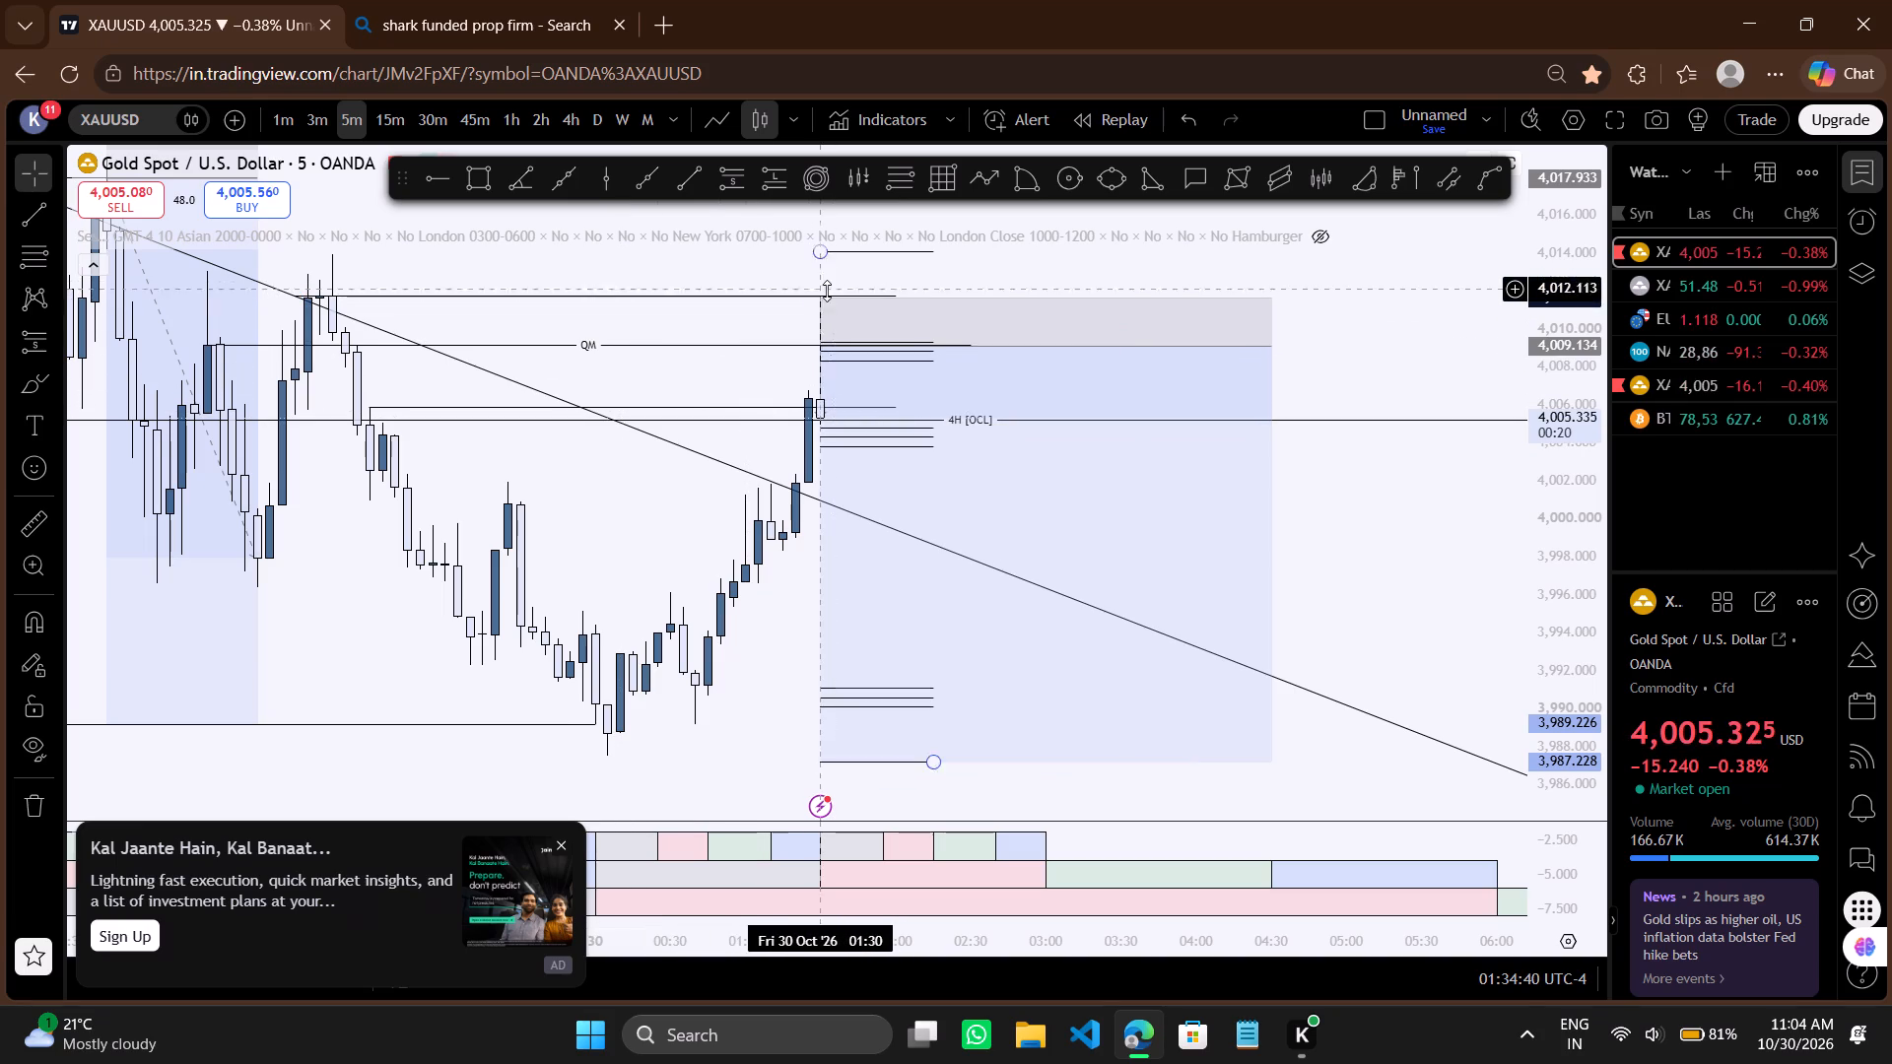
pyautogui.moveTo(813, 282); pyautogui.dragTo(771, 289)
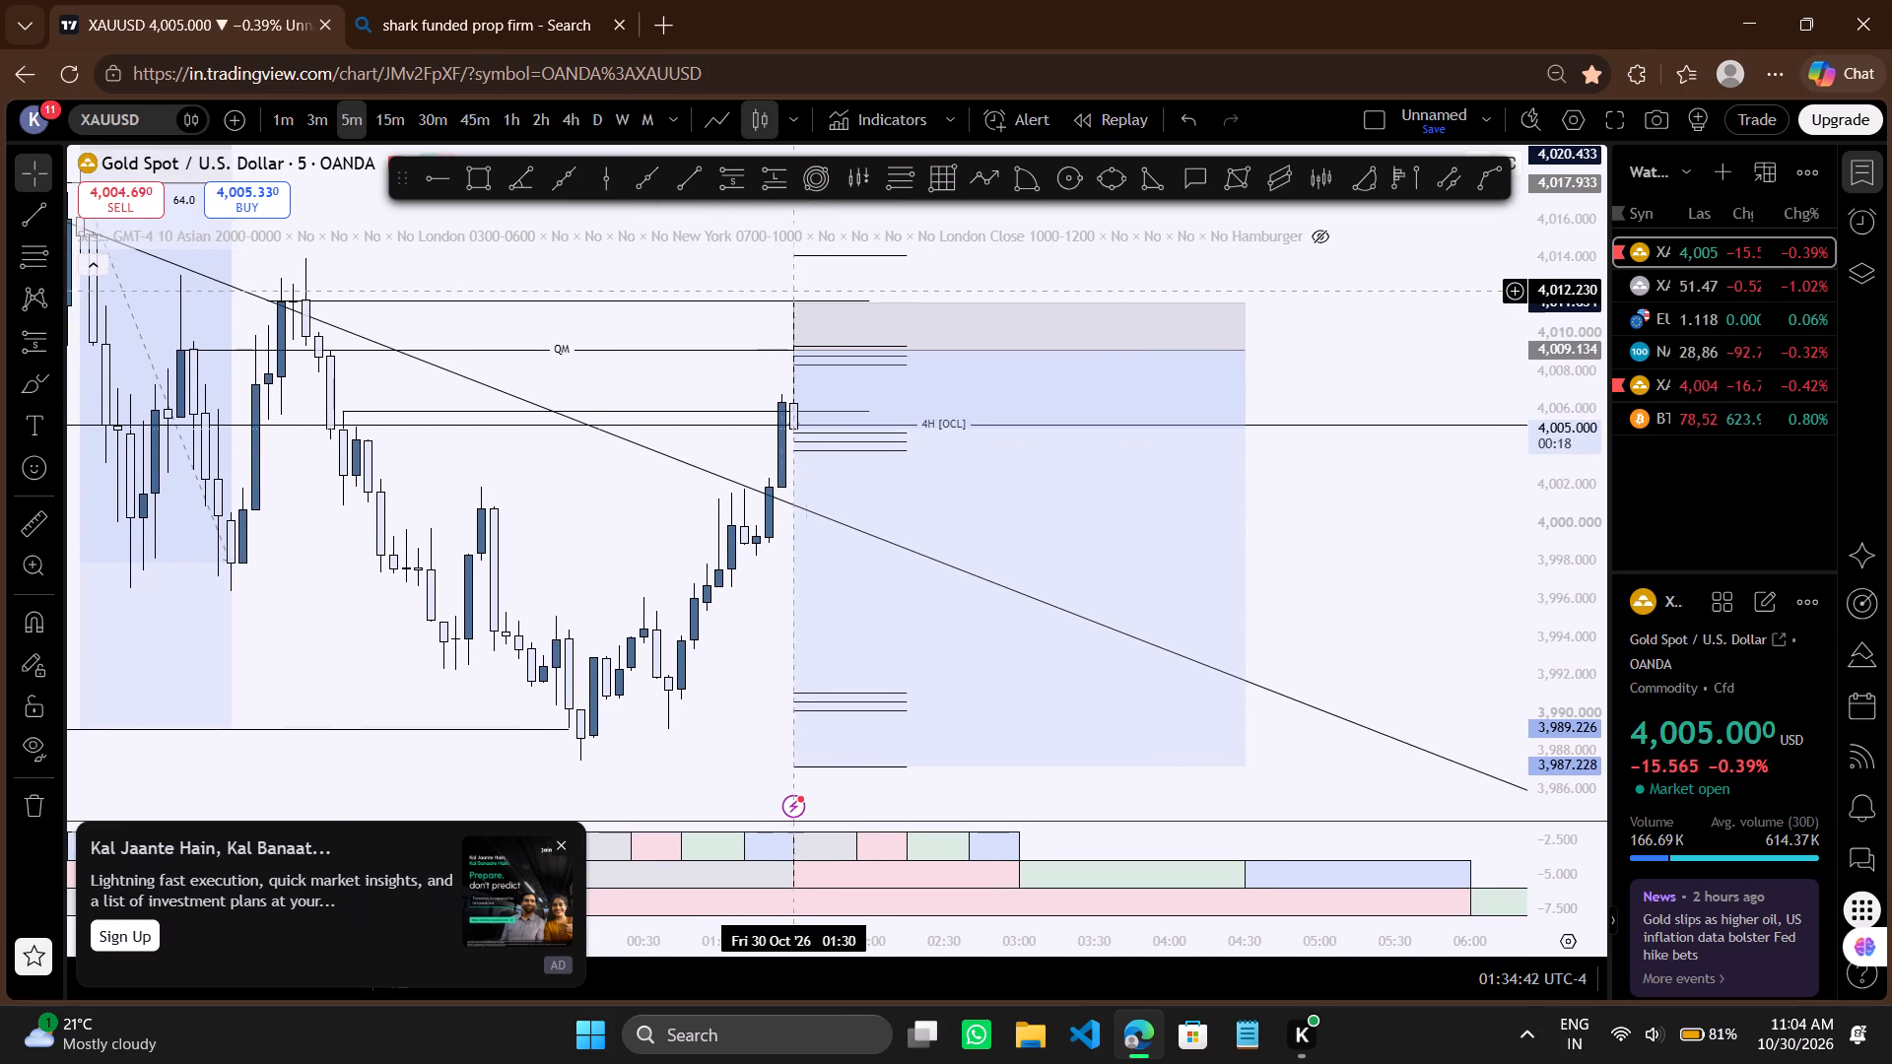
pyautogui.moveTo(1364, 555); pyautogui.dragTo(1325, 506)
pyautogui.scroll(-1, 1325, 506)
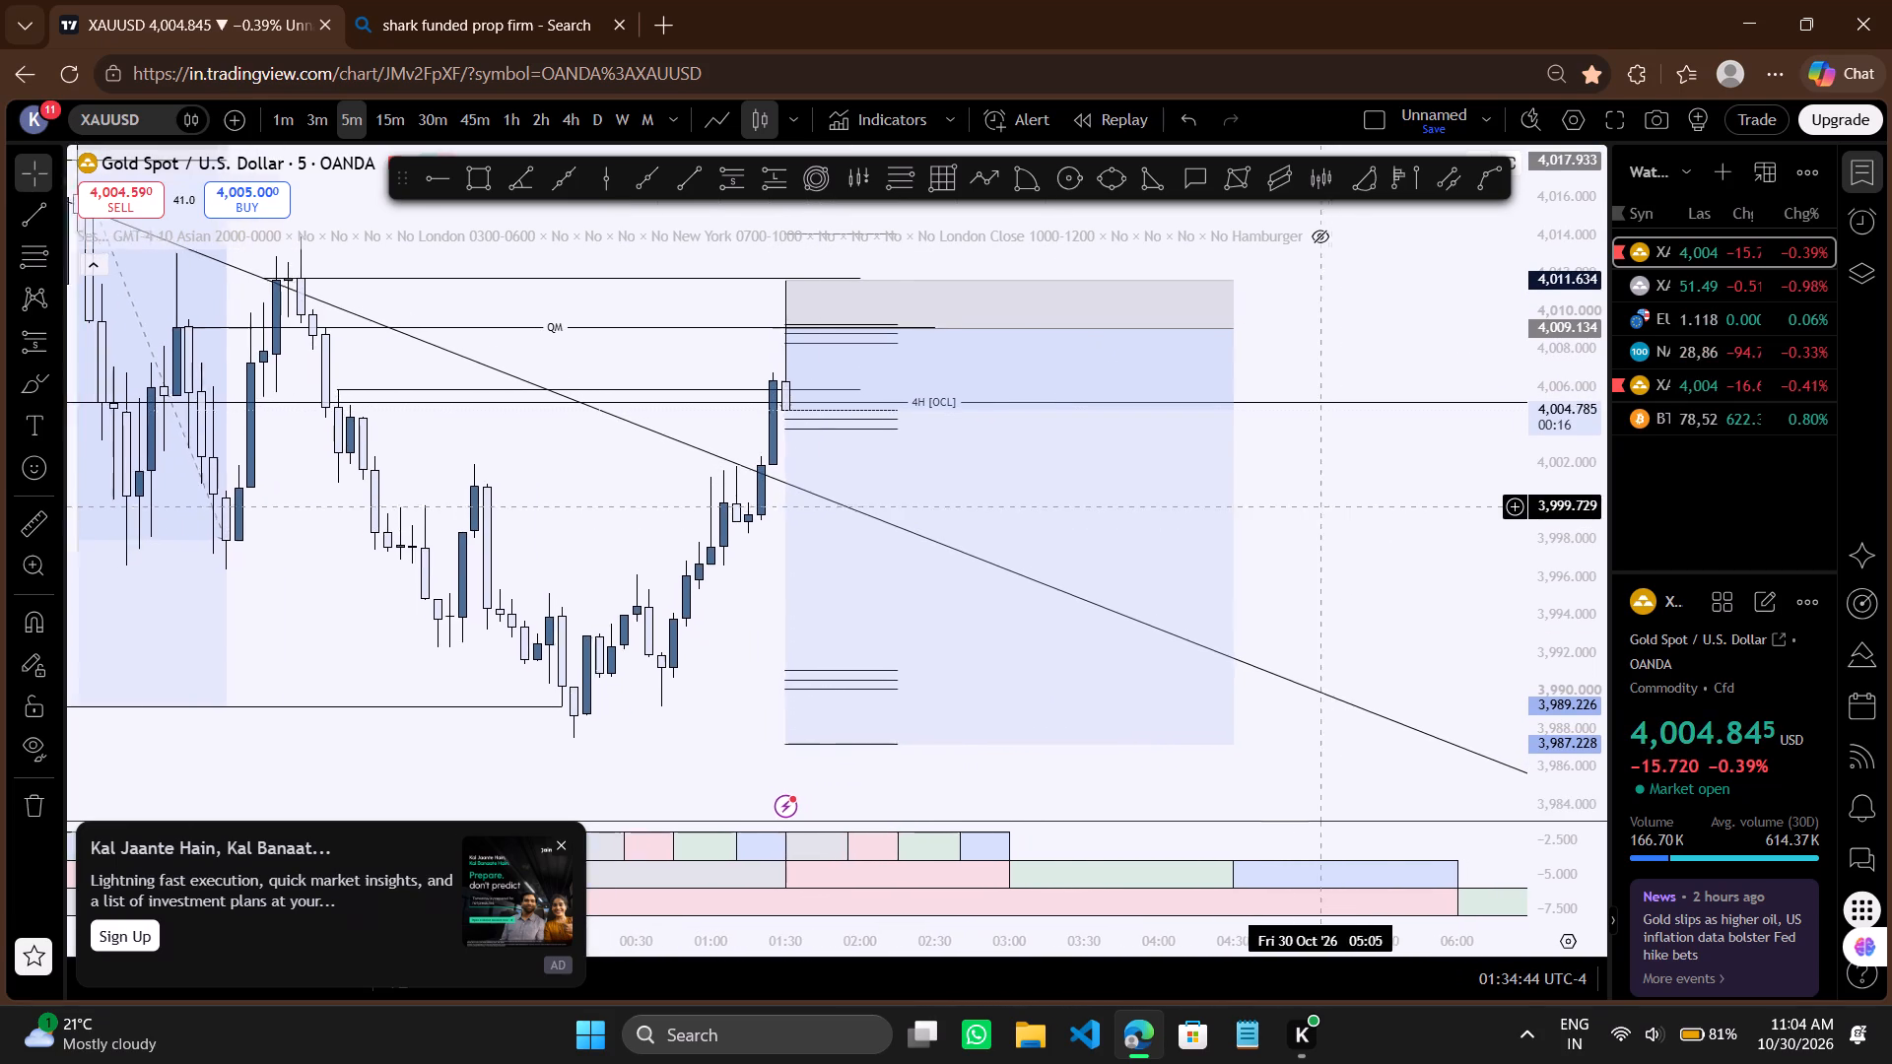
pyautogui.scroll(-1, 1325, 506)
pyautogui.moveTo(1474, 589); pyautogui.dragTo(1444, 571)
pyautogui.scroll(1, 1444, 571)
pyautogui.moveTo(1444, 571); pyautogui.dragTo(1441, 571)
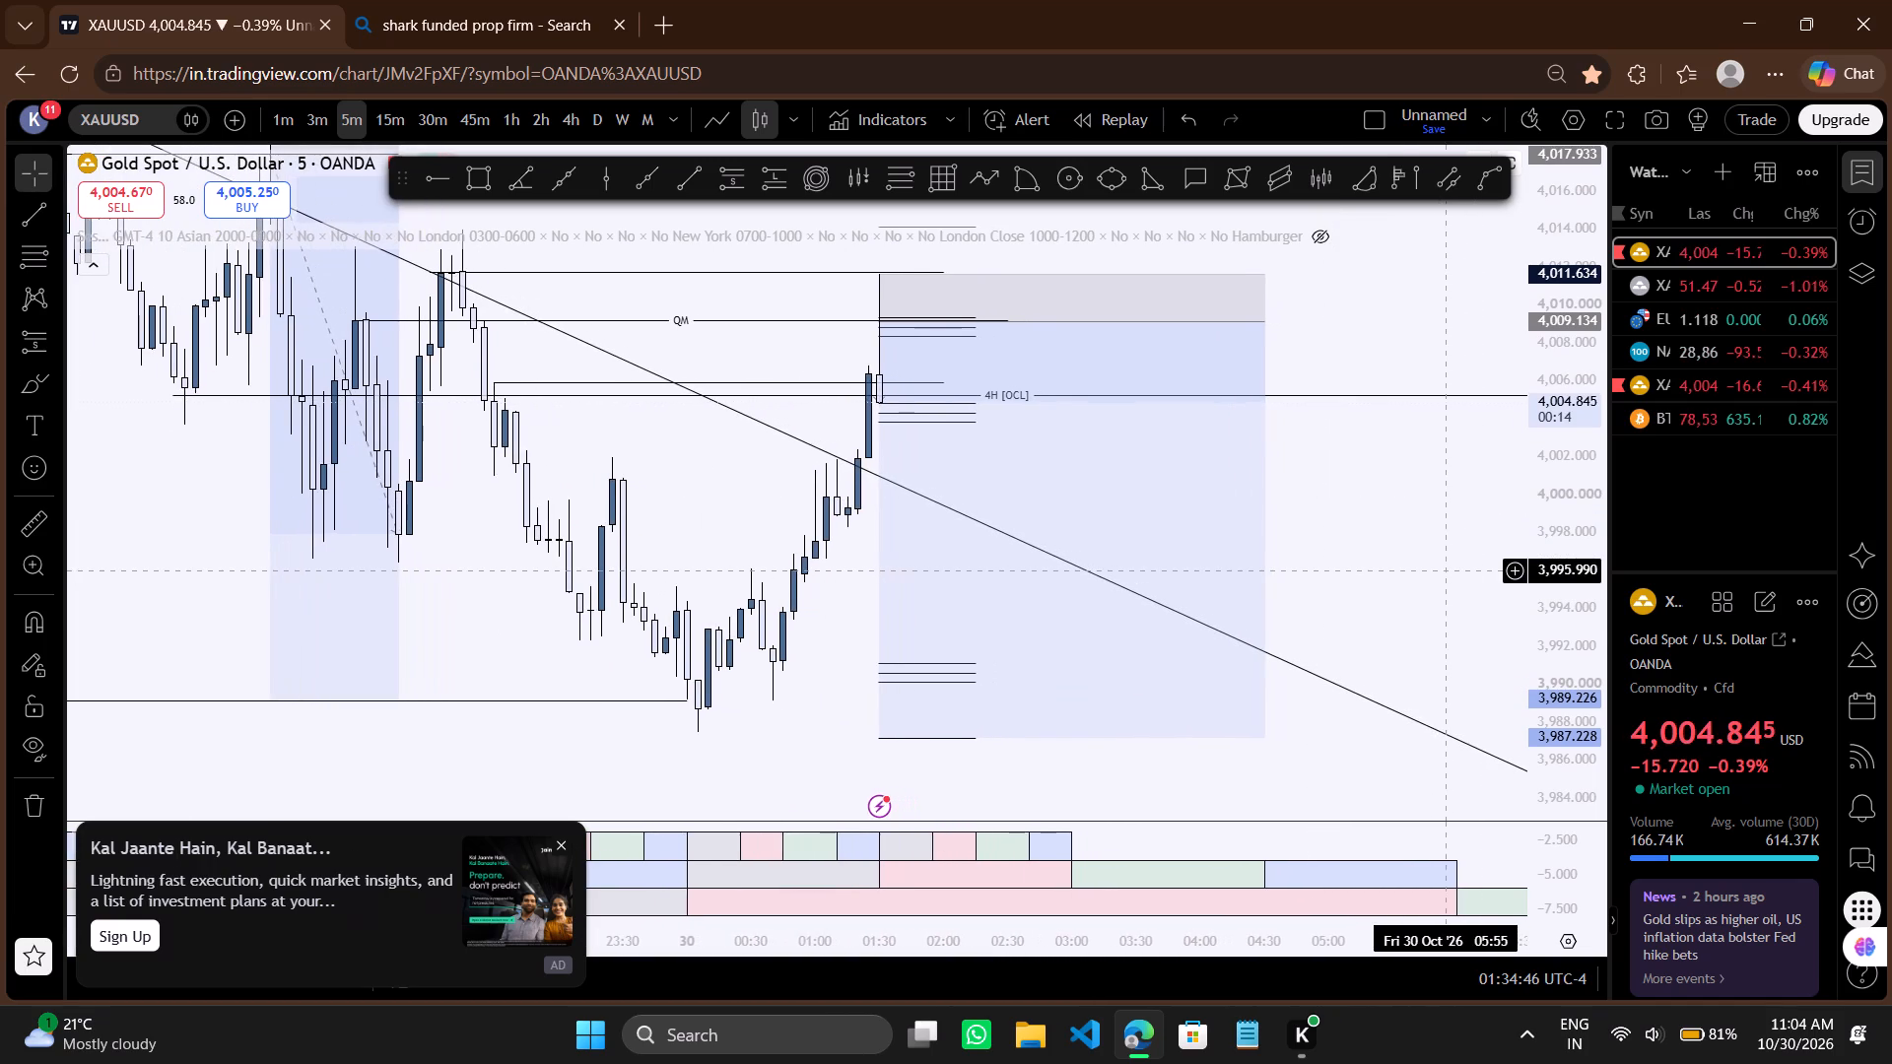
pyautogui.moveTo(1441, 571); pyautogui.dragTo(1397, 569)
pyautogui.moveTo(1397, 569); pyautogui.dragTo(1377, 571)
pyautogui.moveTo(1377, 571); pyautogui.dragTo(1335, 574)
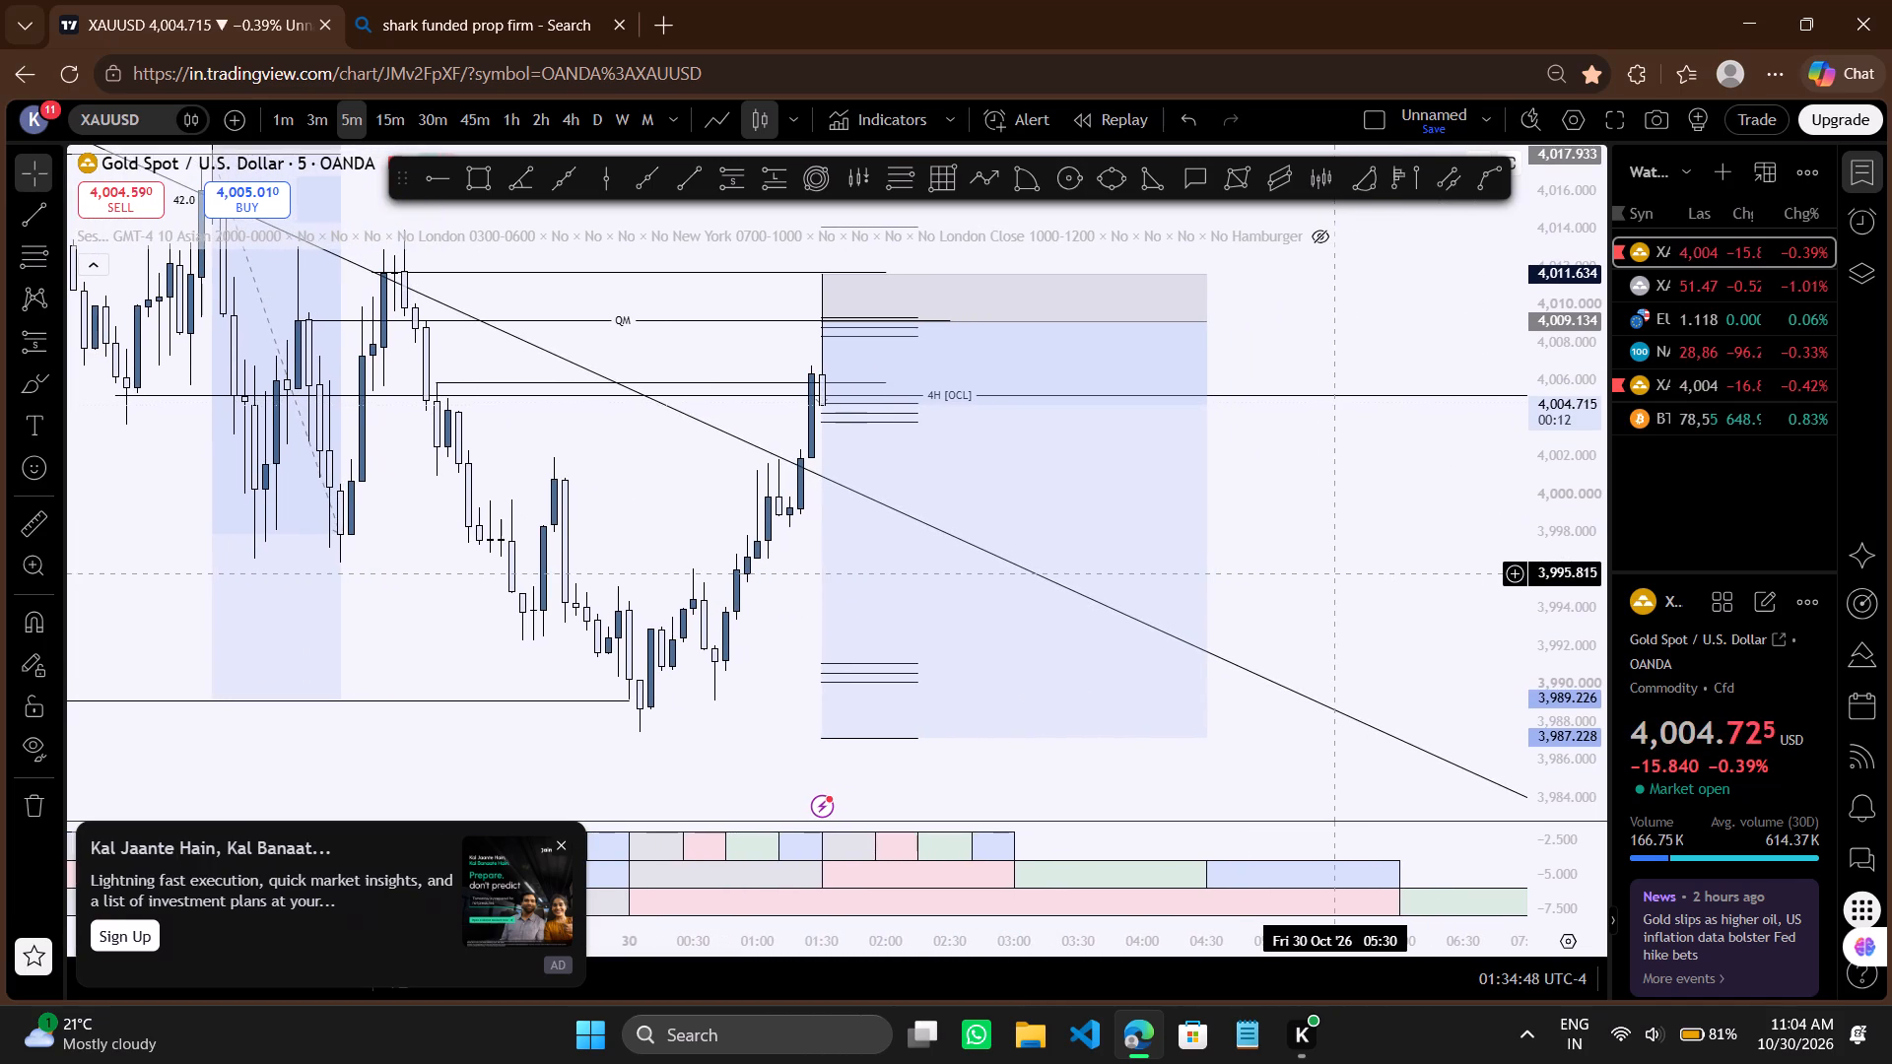
pyautogui.moveTo(1335, 574); pyautogui.dragTo(1335, 592)
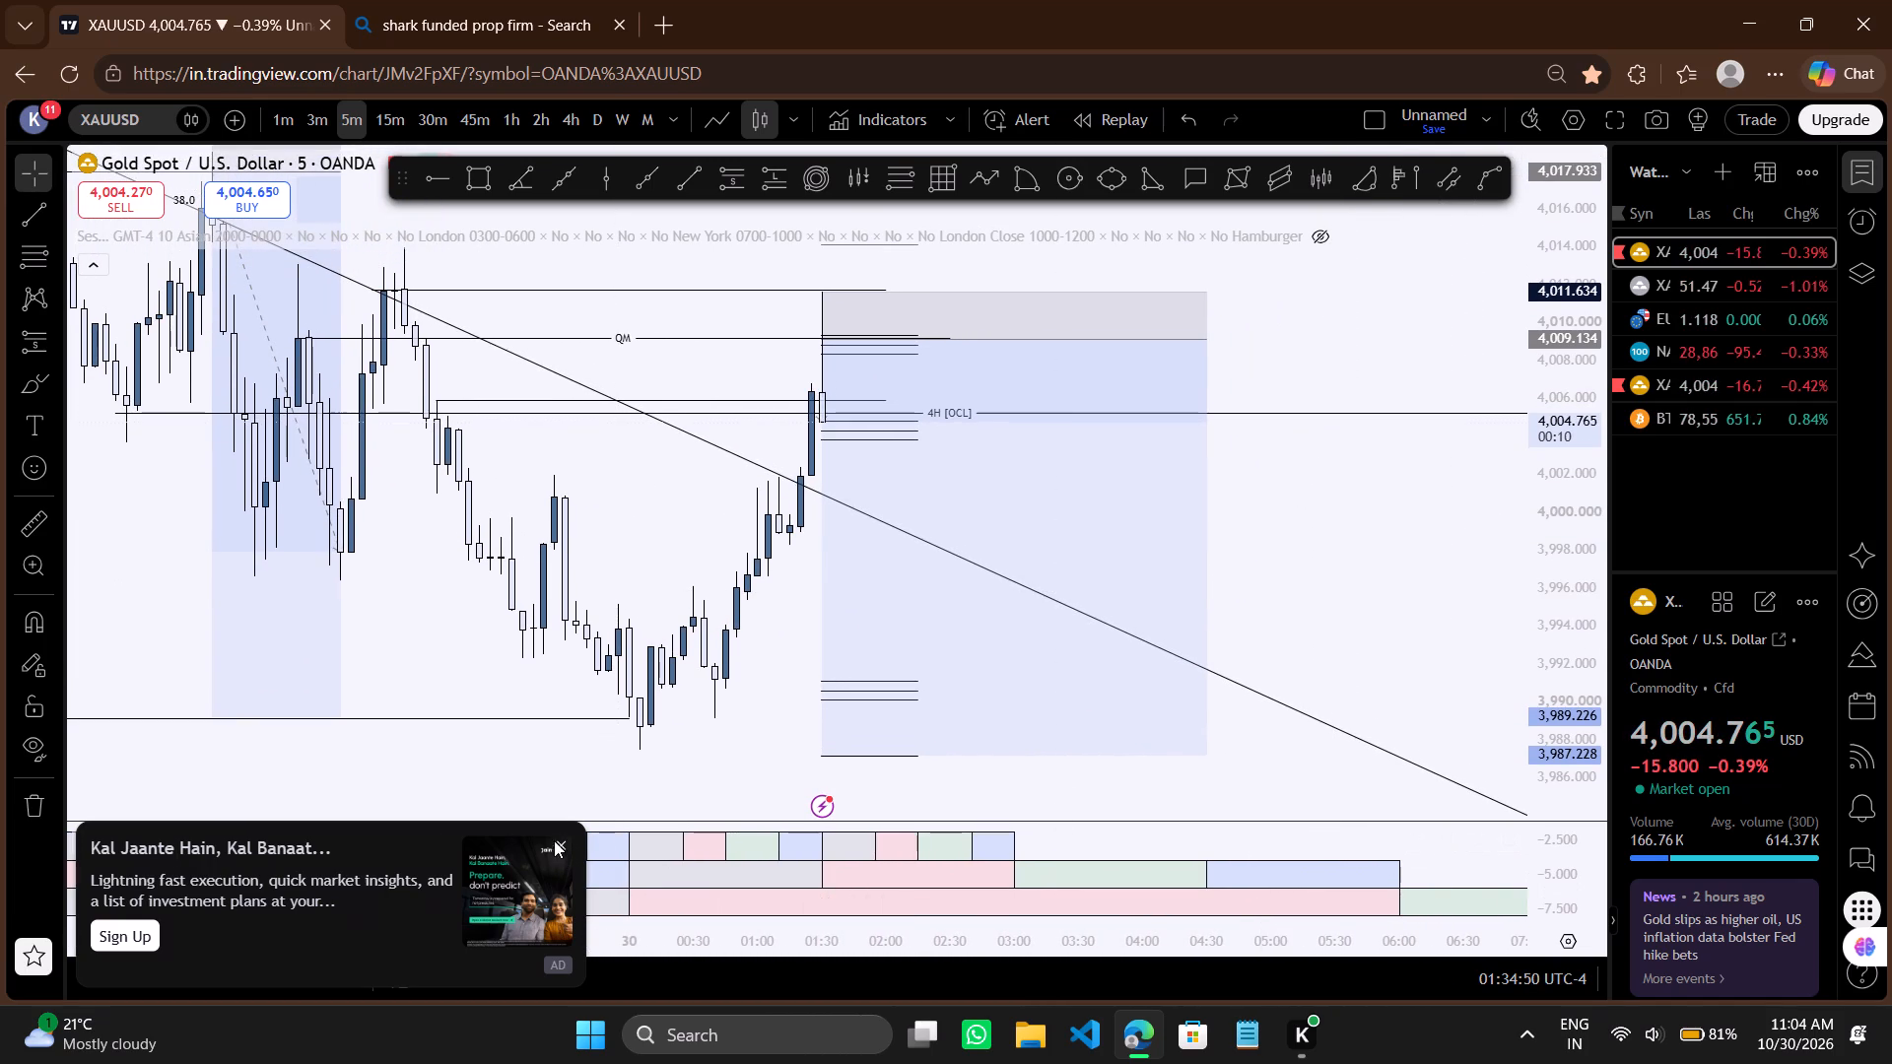
# Close the advertisement over the chart and save the chart layout.
pyautogui.click(563, 843)
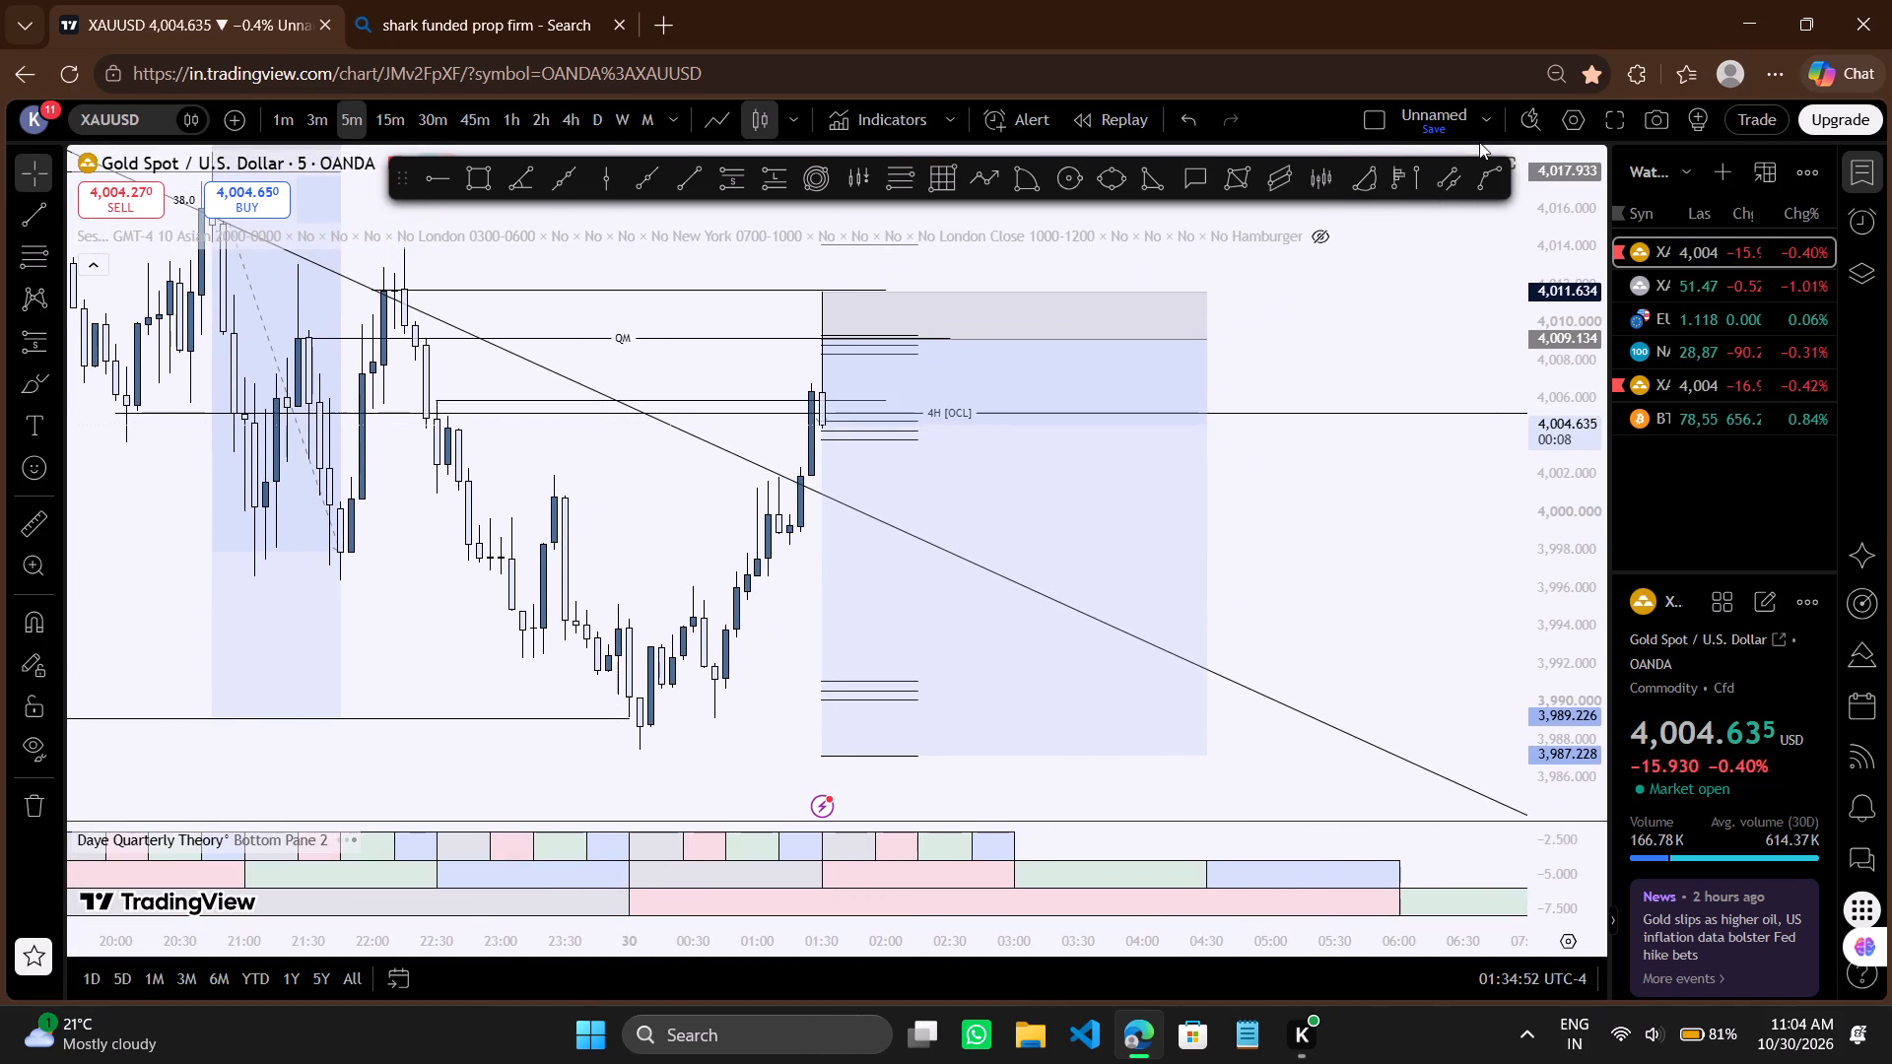
pyautogui.click(1426, 122)
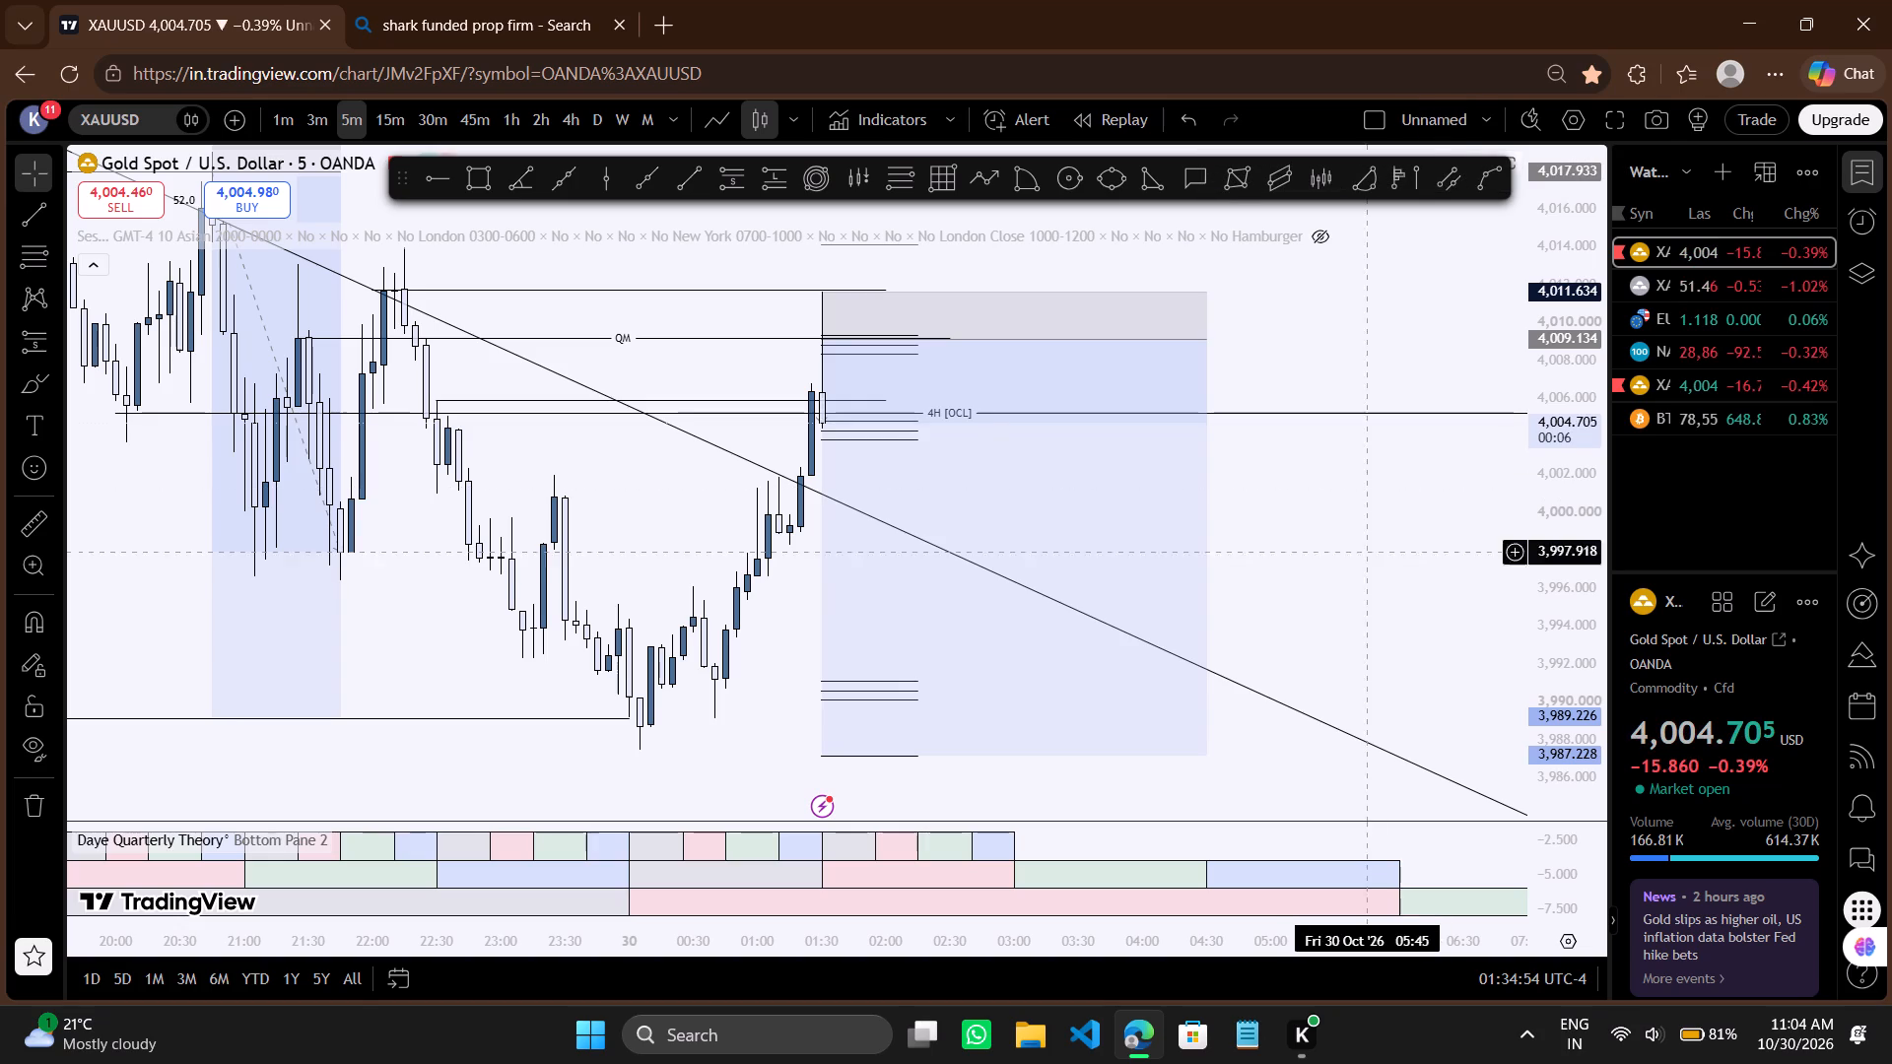
# Examine the 5-minute XAUUSD price action around the short position, QM and 4H [OCL] levels.
pyautogui.moveTo(1358, 594); pyautogui.dragTo(1316, 598)
pyautogui.scroll(1, 1316, 598)
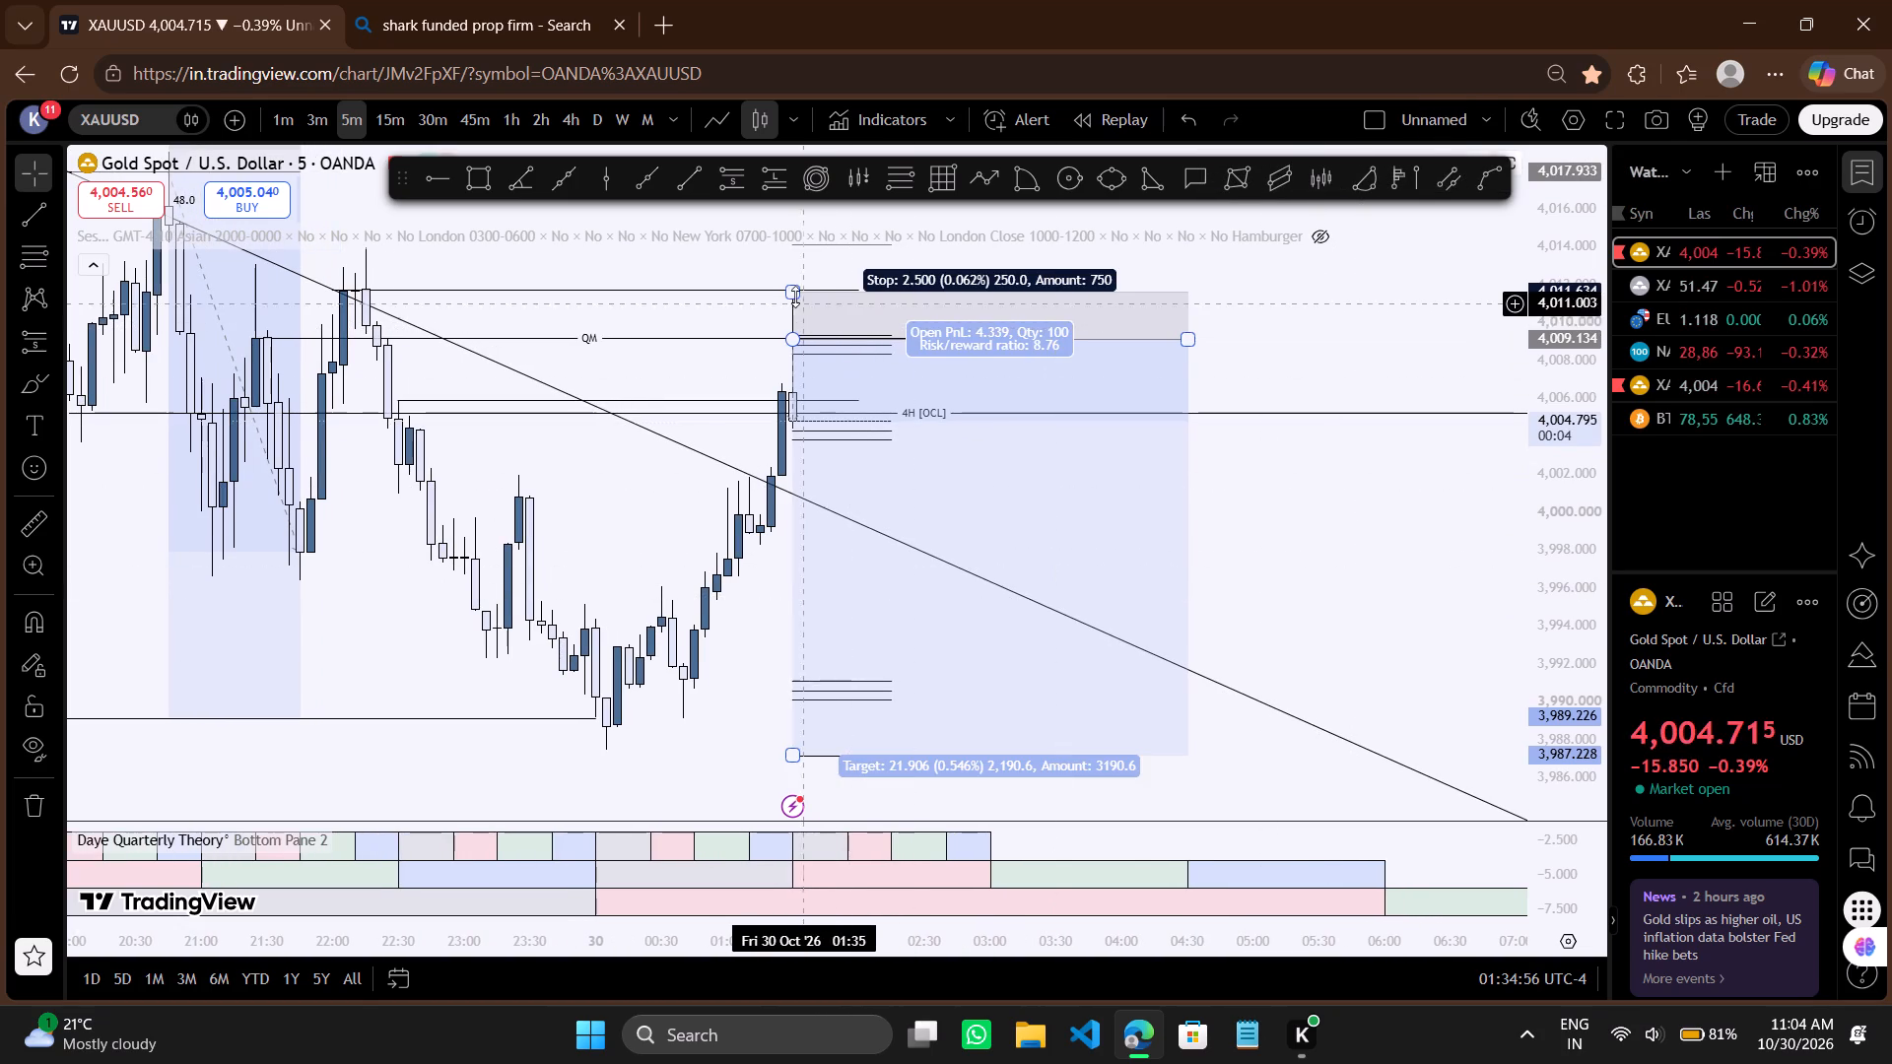
pyautogui.moveTo(781, 276); pyautogui.dragTo(732, 291)
pyautogui.moveTo(732, 291); pyautogui.dragTo(710, 297)
pyautogui.click(709, 289)
pyautogui.moveTo(709, 289); pyautogui.dragTo(699, 298)
pyautogui.click(699, 298)
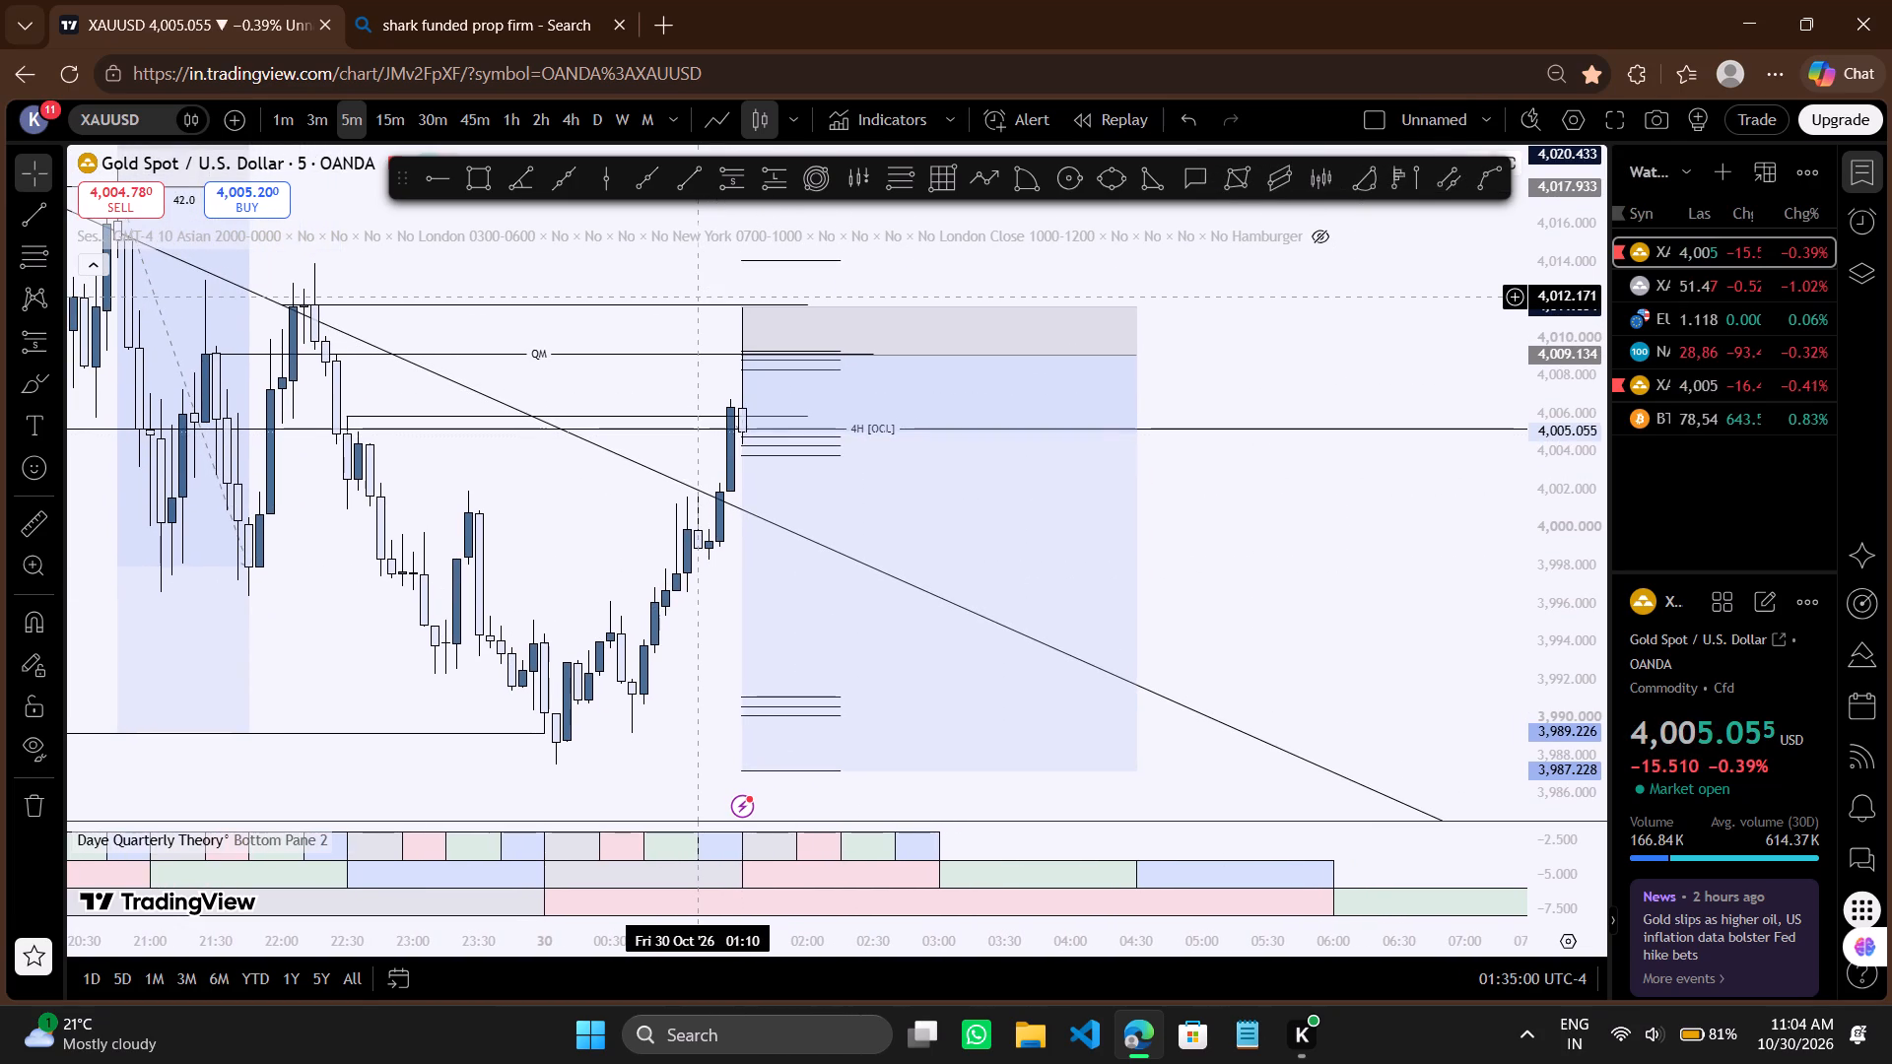
pyautogui.moveTo(696, 289); pyautogui.dragTo(683, 291)
pyautogui.scroll(1, 683, 291)
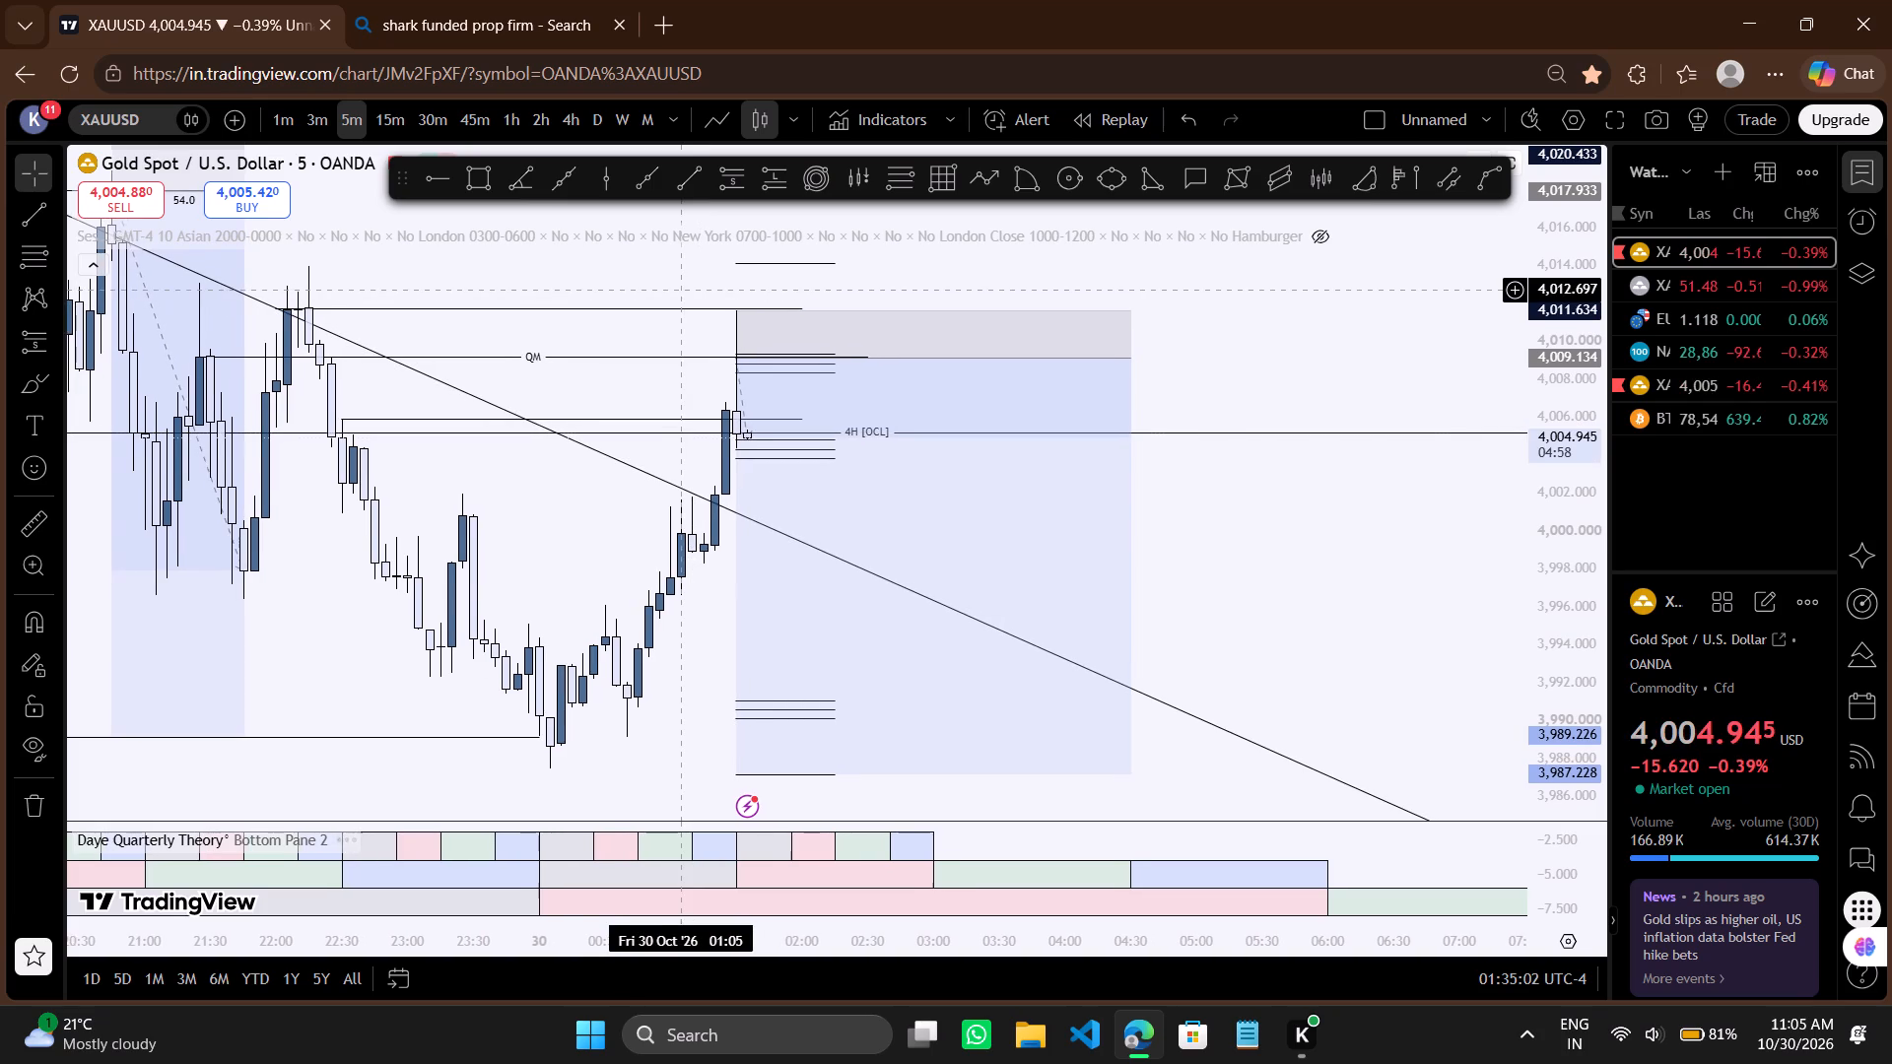
pyautogui.scroll(1, 683, 291)
pyautogui.moveTo(1253, 577); pyautogui.dragTo(1246, 551)
pyautogui.moveTo(1246, 551); pyautogui.dragTo(1226, 550)
pyautogui.moveTo(1226, 550); pyautogui.dragTo(1237, 559)
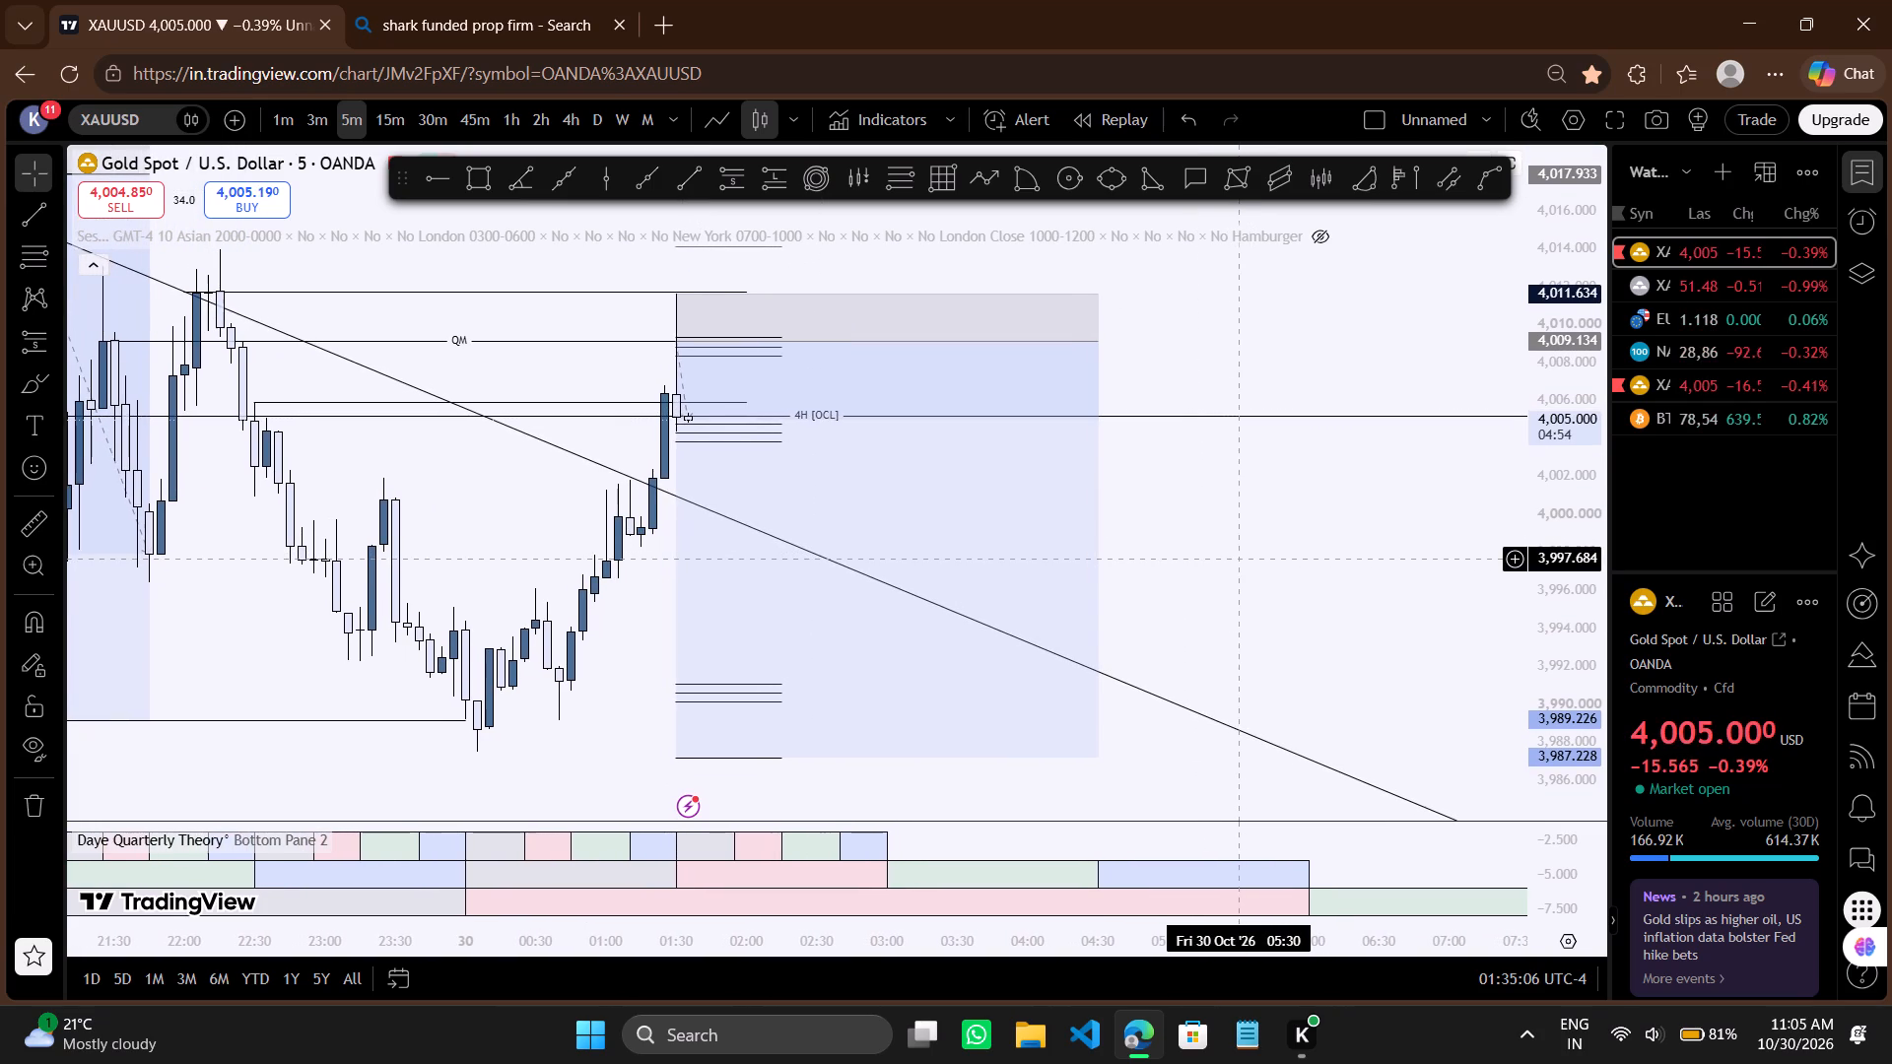
pyautogui.moveTo(1237, 559); pyautogui.dragTo(1227, 555)
pyautogui.click(1227, 555)
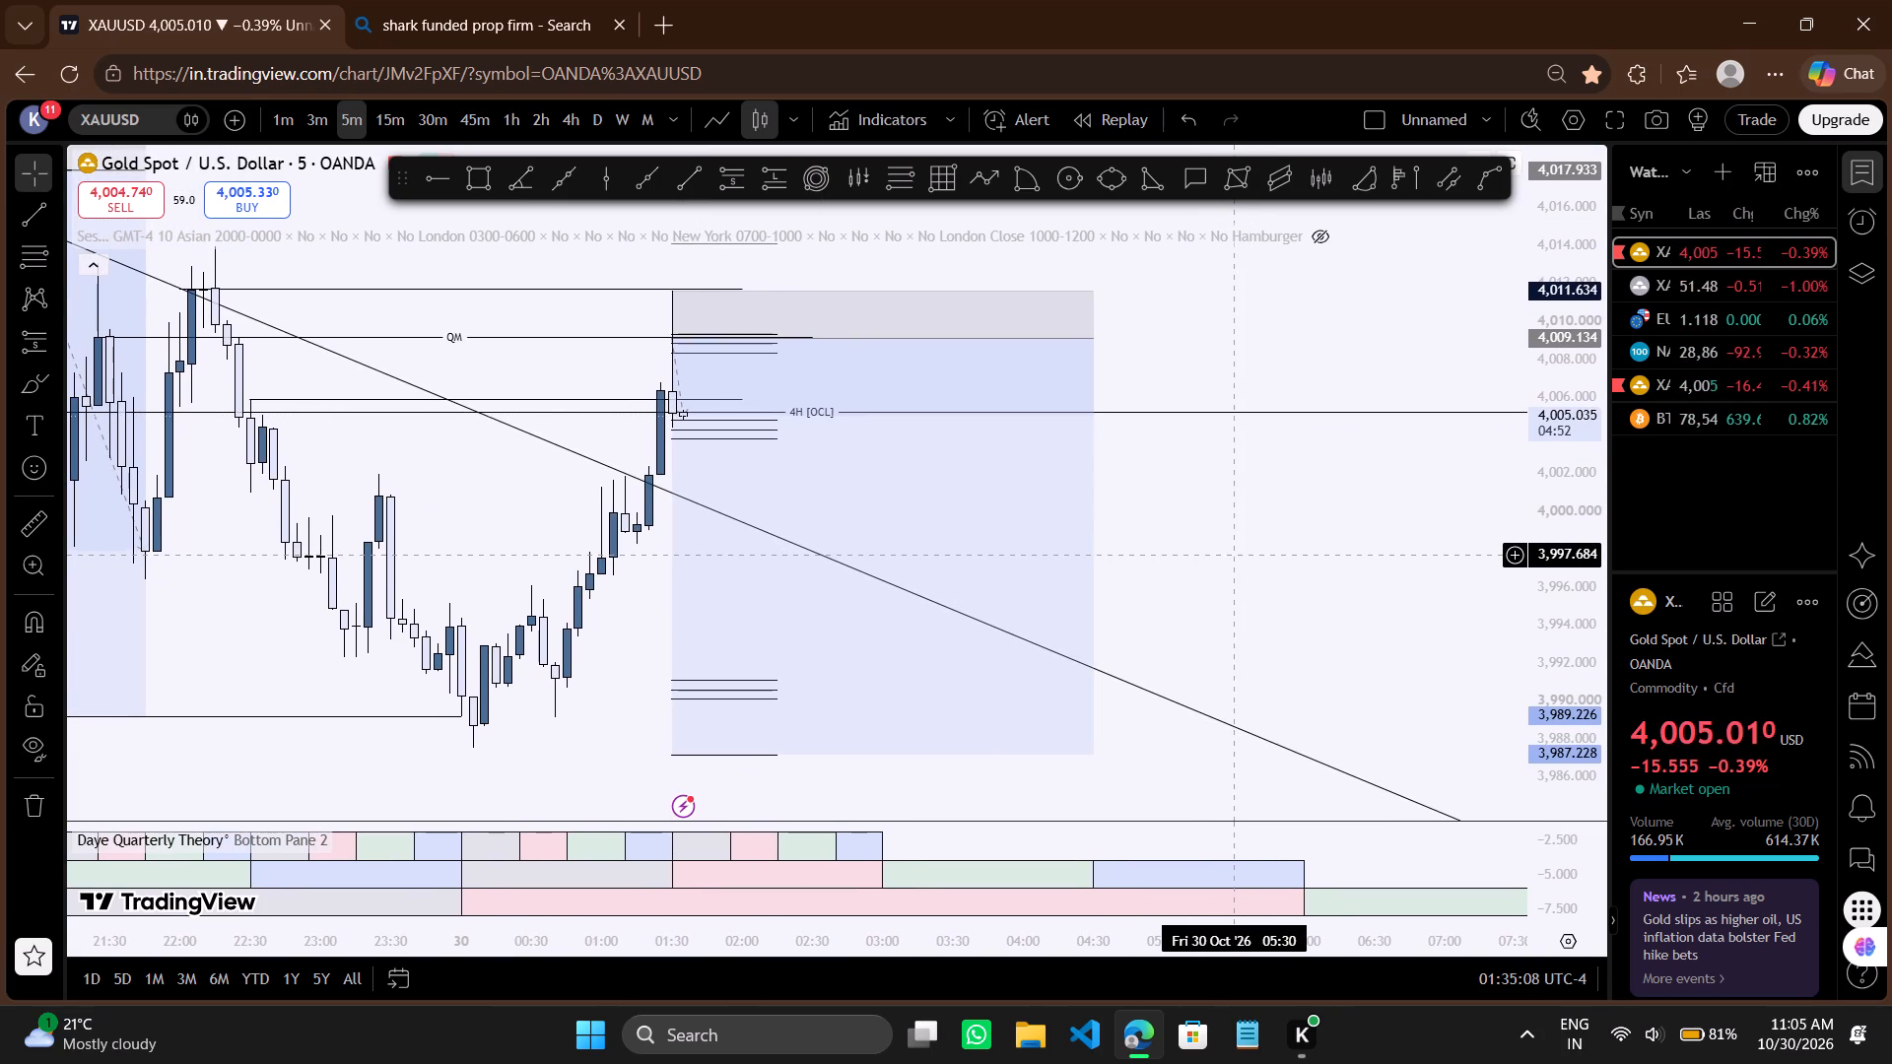
pyautogui.moveTo(1235, 556); pyautogui.dragTo(1246, 555)
pyautogui.click(1246, 555)
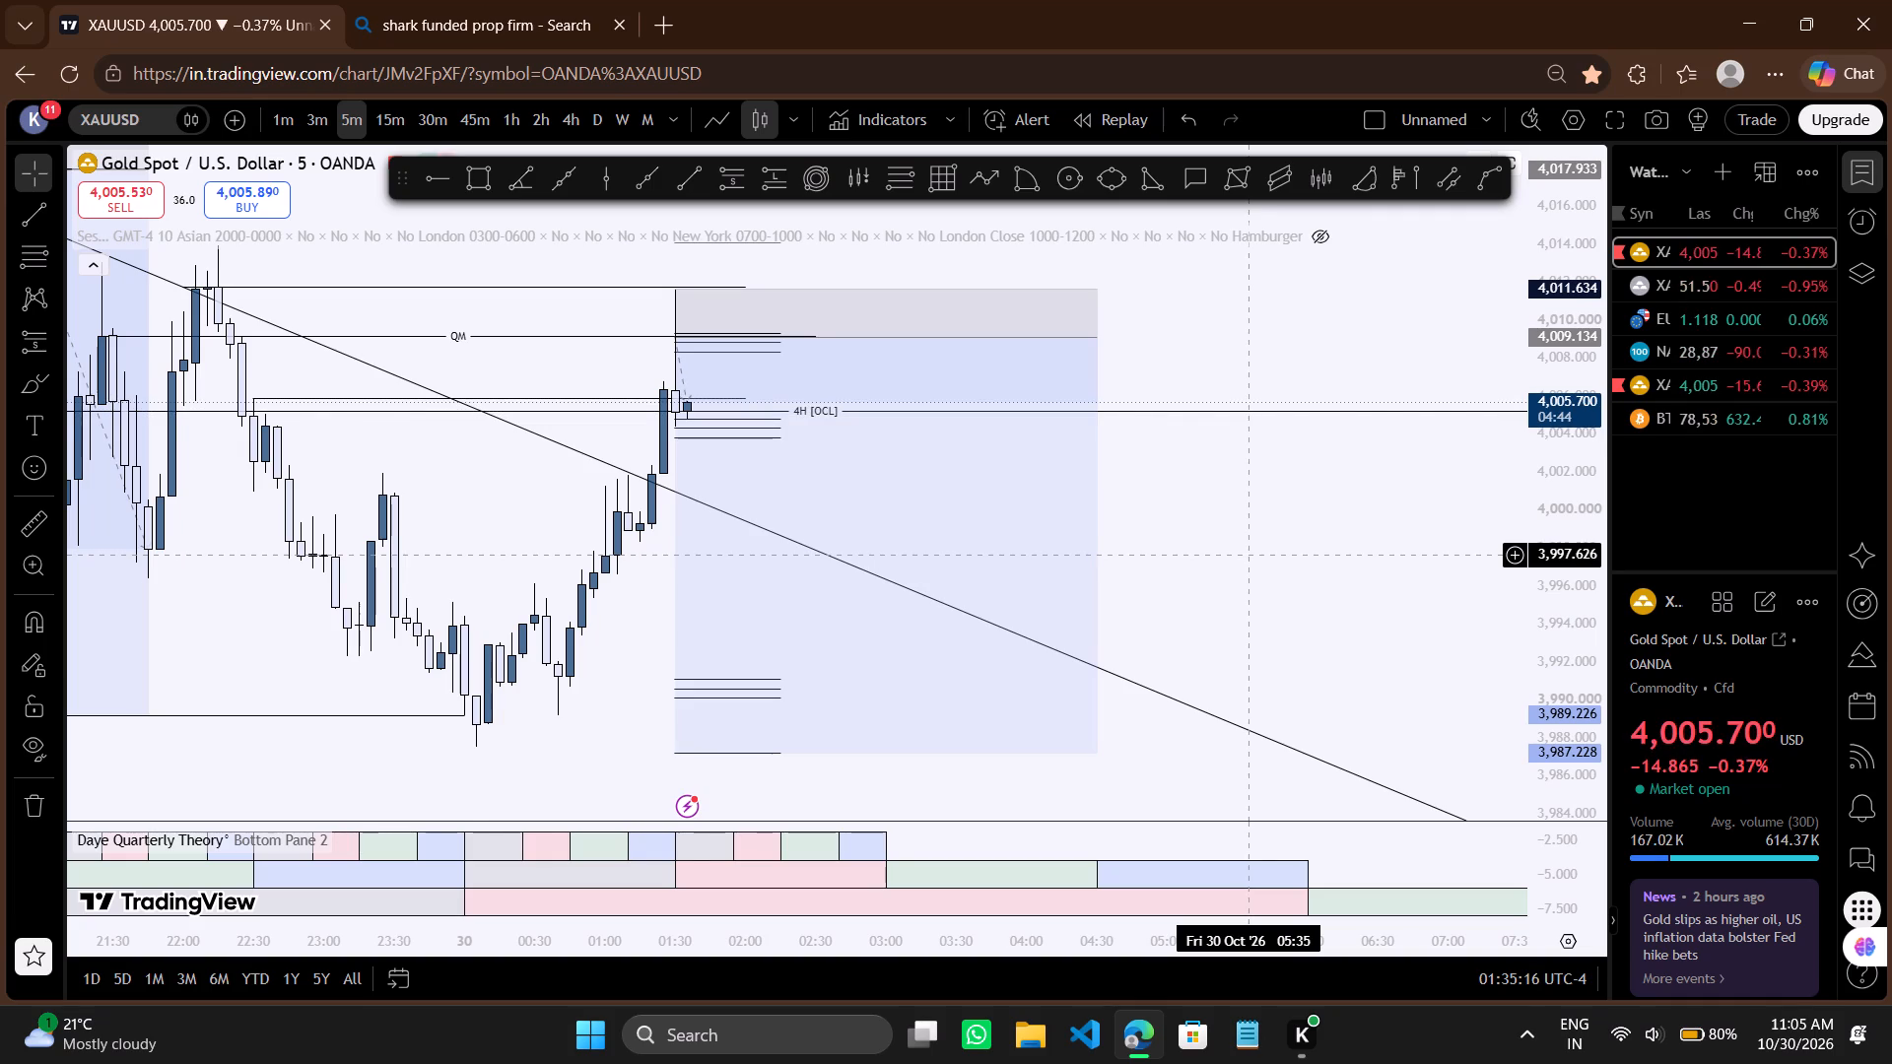
pyautogui.moveTo(1244, 588); pyautogui.dragTo(1209, 552)
# Shorten the short position at the QM level so it ends at about 02:40 on 30 October.
pyautogui.click(986, 567)
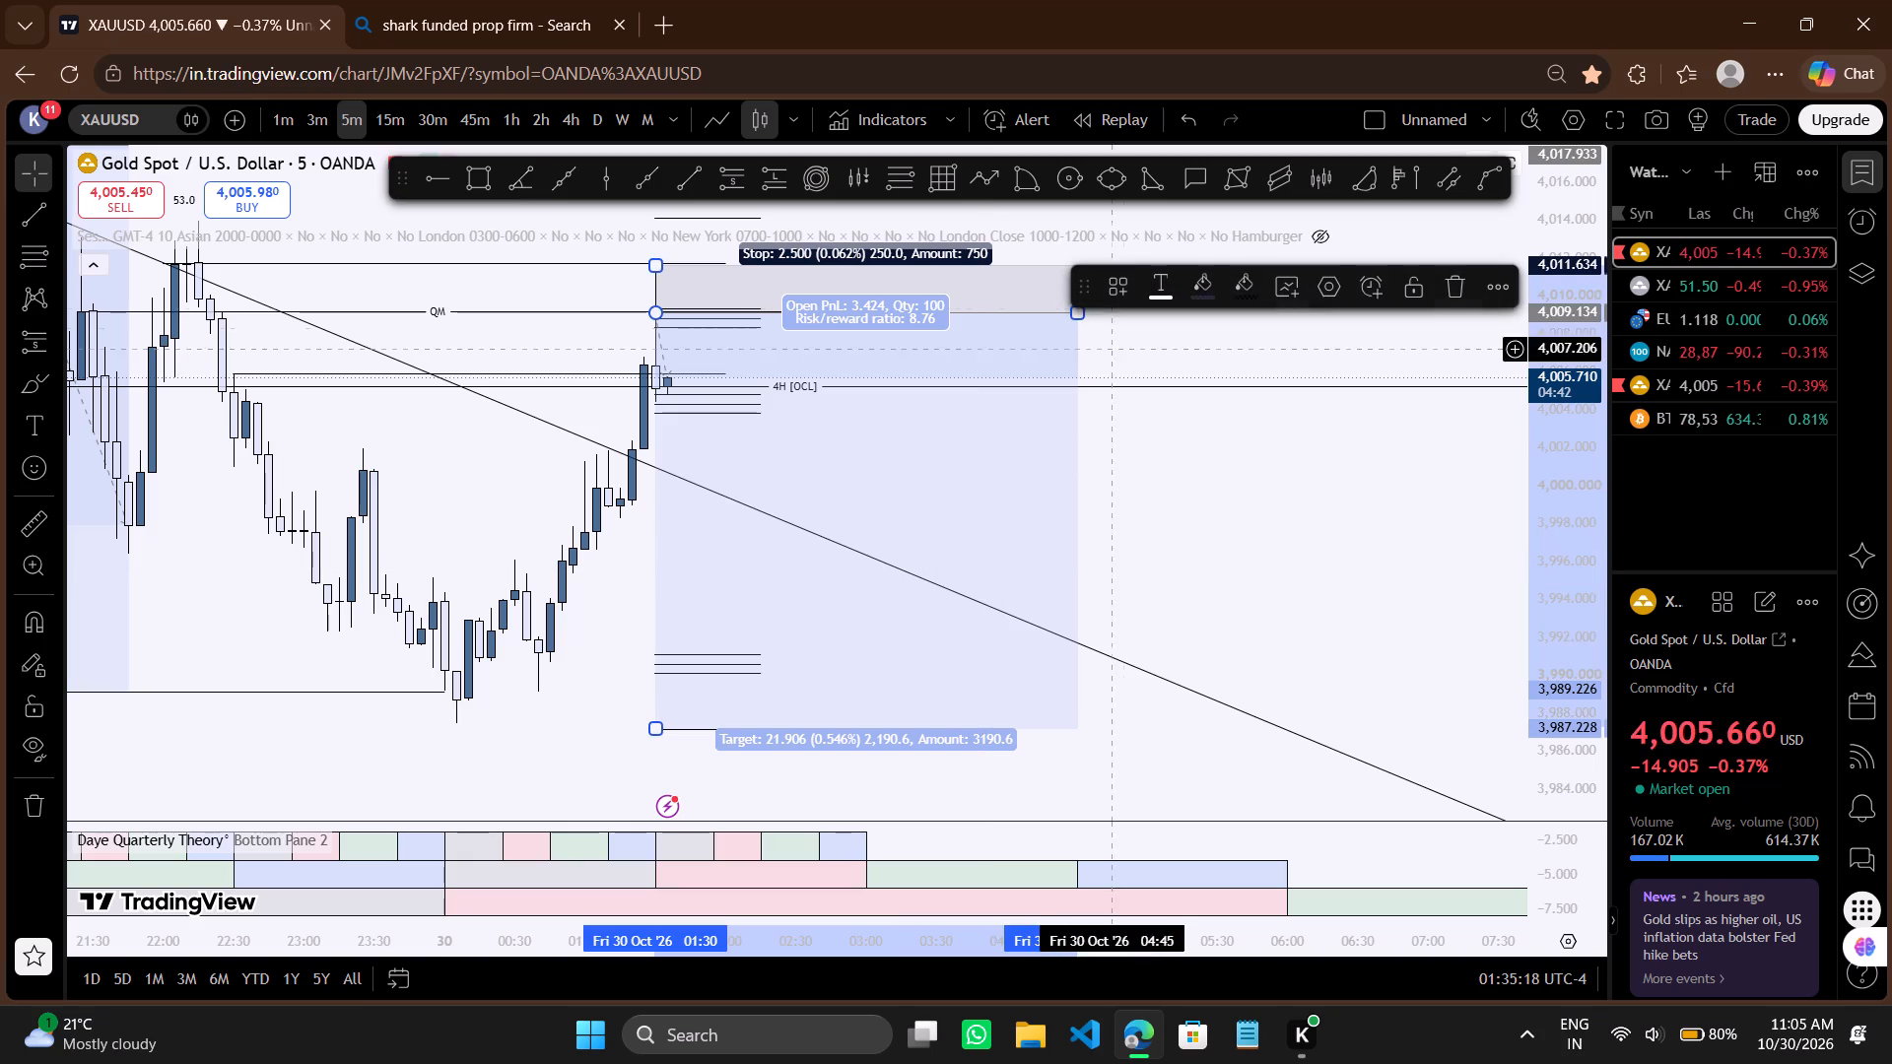
pyautogui.moveTo(1079, 319); pyautogui.dragTo(848, 347)
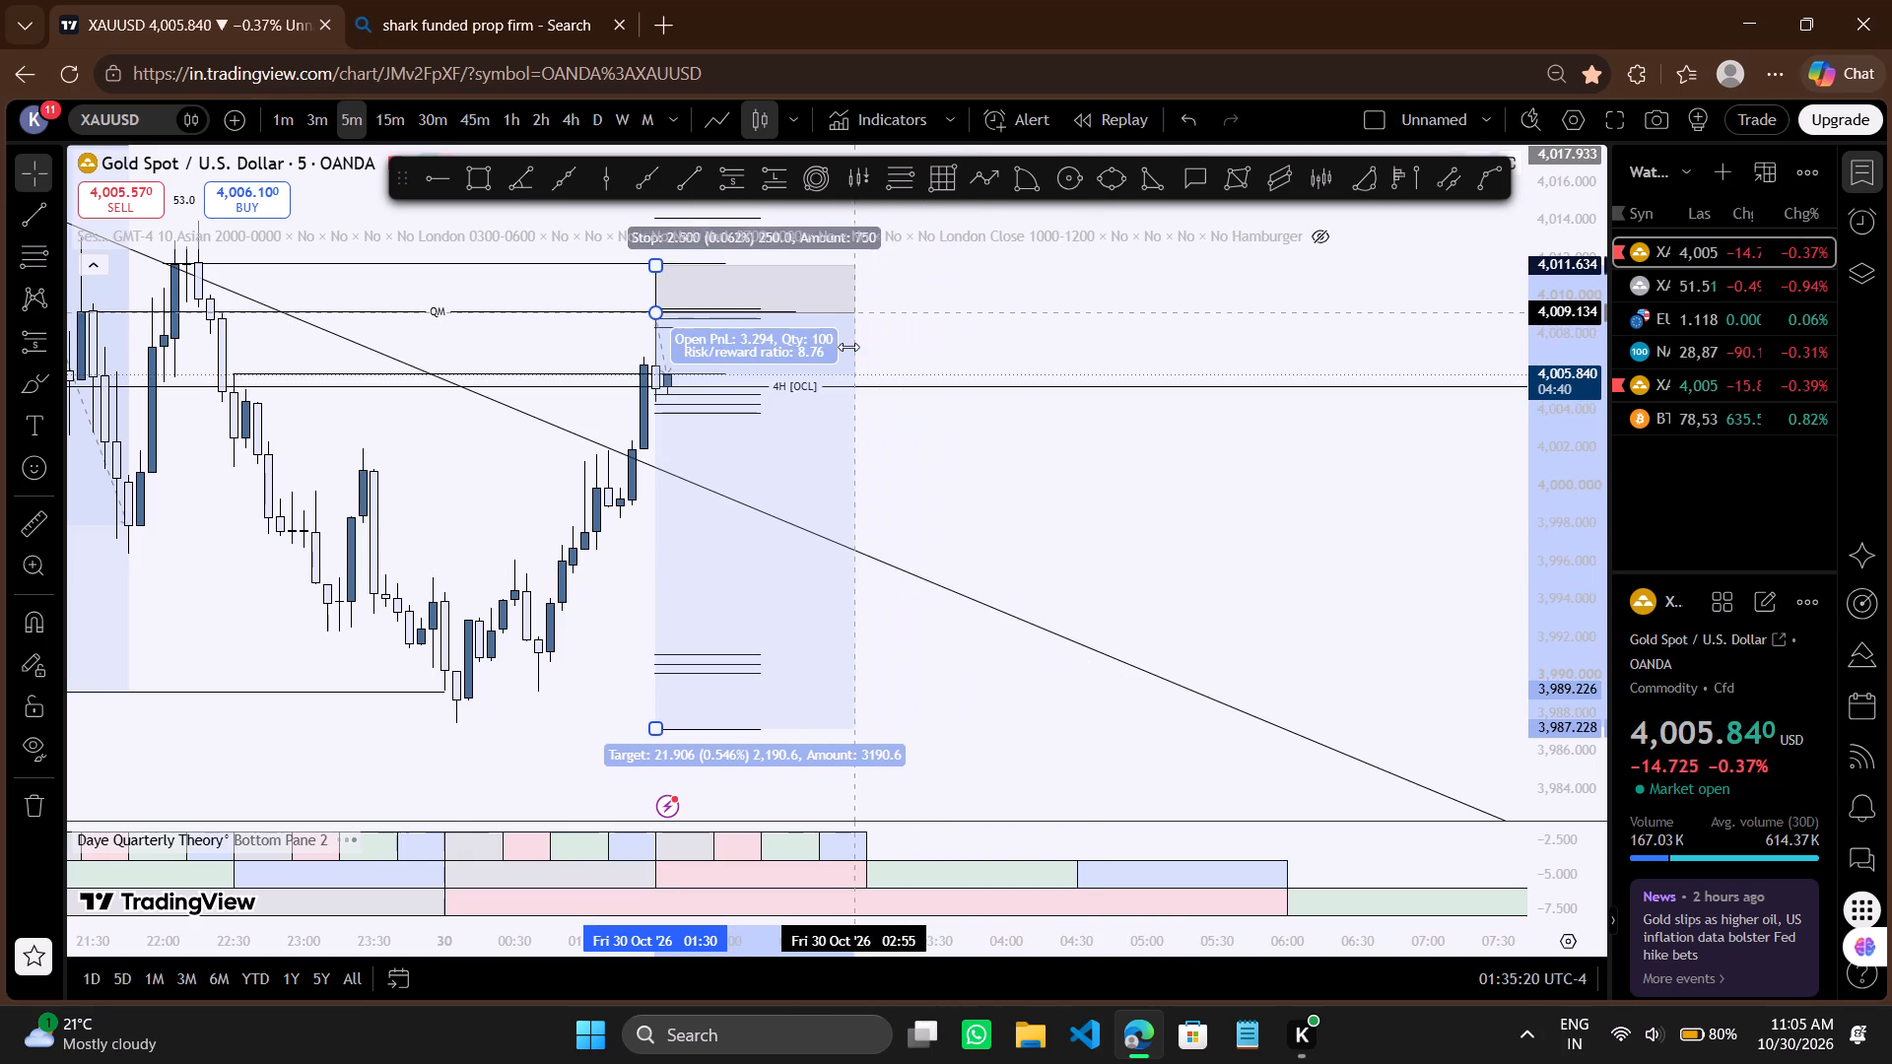
pyautogui.moveTo(848, 347); pyautogui.dragTo(821, 347)
# Shorten the 4H [OCL] line so its far end sits at about 02:55 on 30 October.
pyautogui.moveTo(981, 512); pyautogui.dragTo(785, 517)
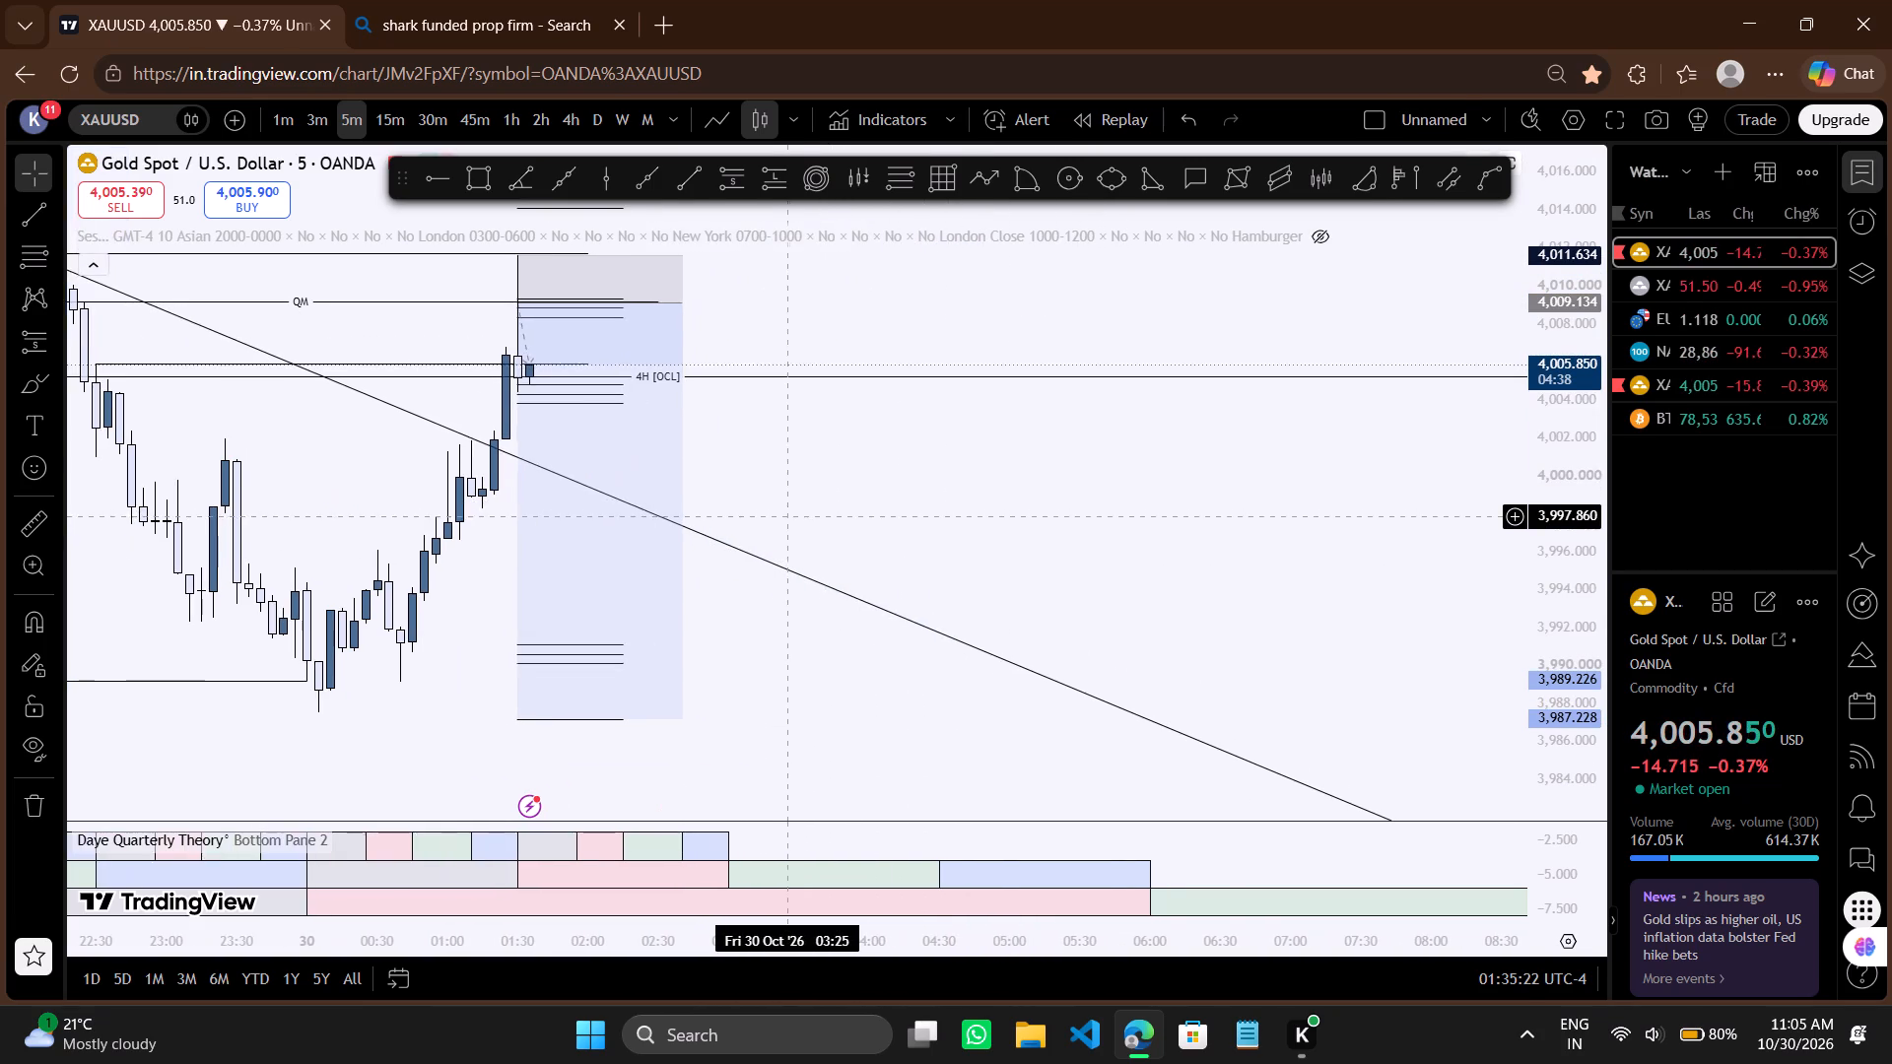
pyautogui.scroll(-2, 785, 517)
pyautogui.moveTo(1329, 546); pyautogui.dragTo(847, 509)
pyautogui.scroll(-3, 847, 509)
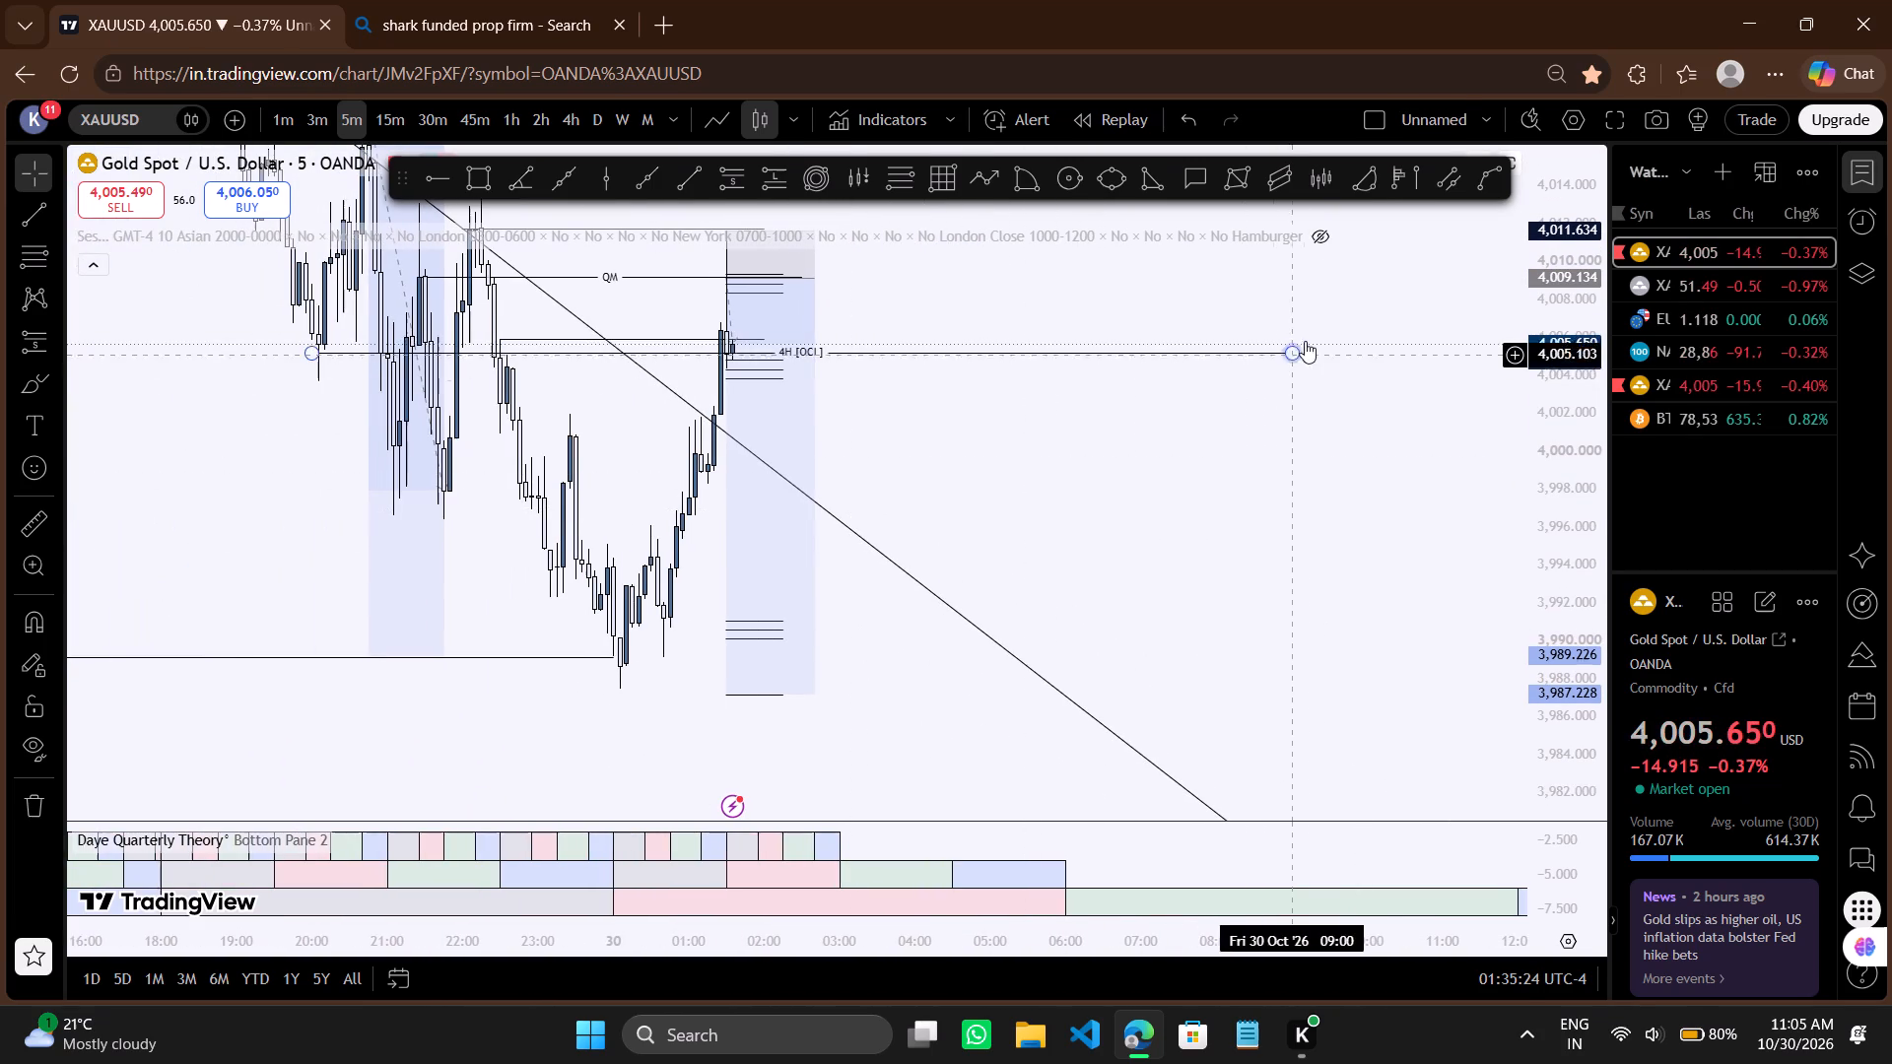
pyautogui.moveTo(1294, 351); pyautogui.dragTo(929, 381)
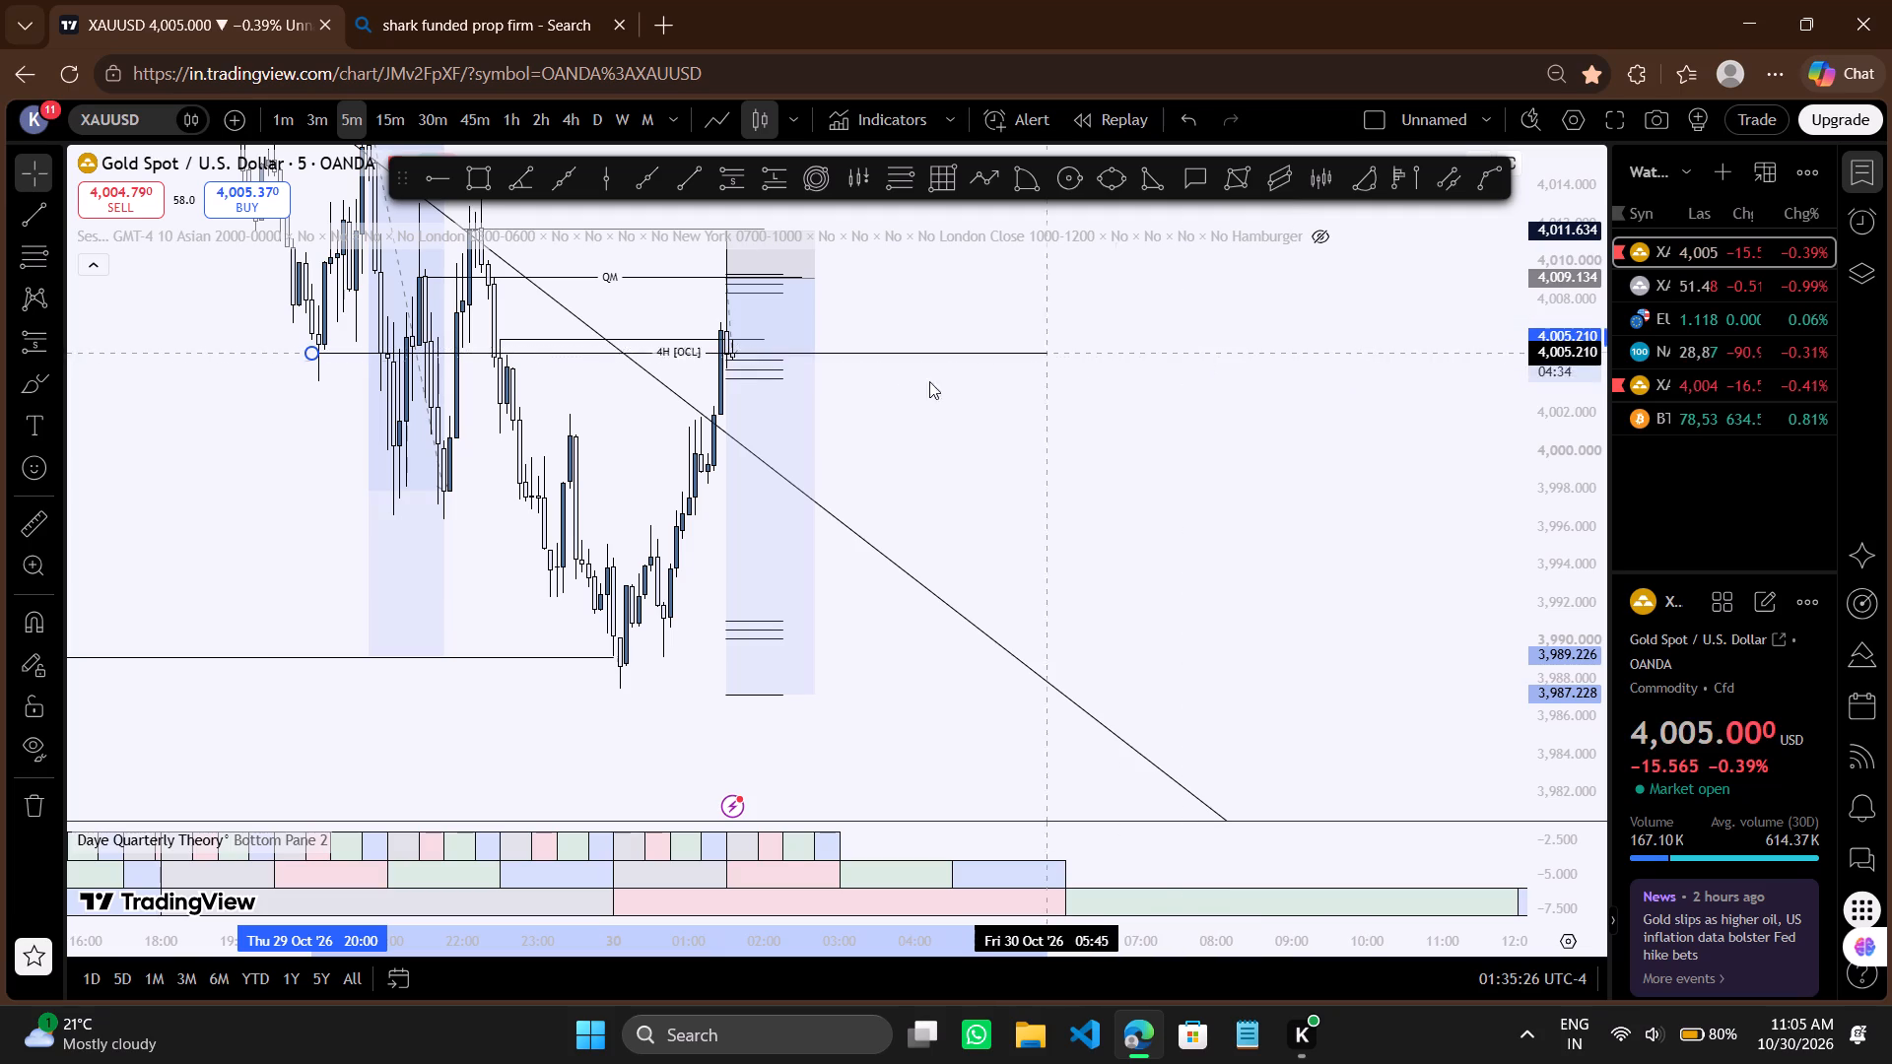
pyautogui.moveTo(929, 381); pyautogui.dragTo(808, 385)
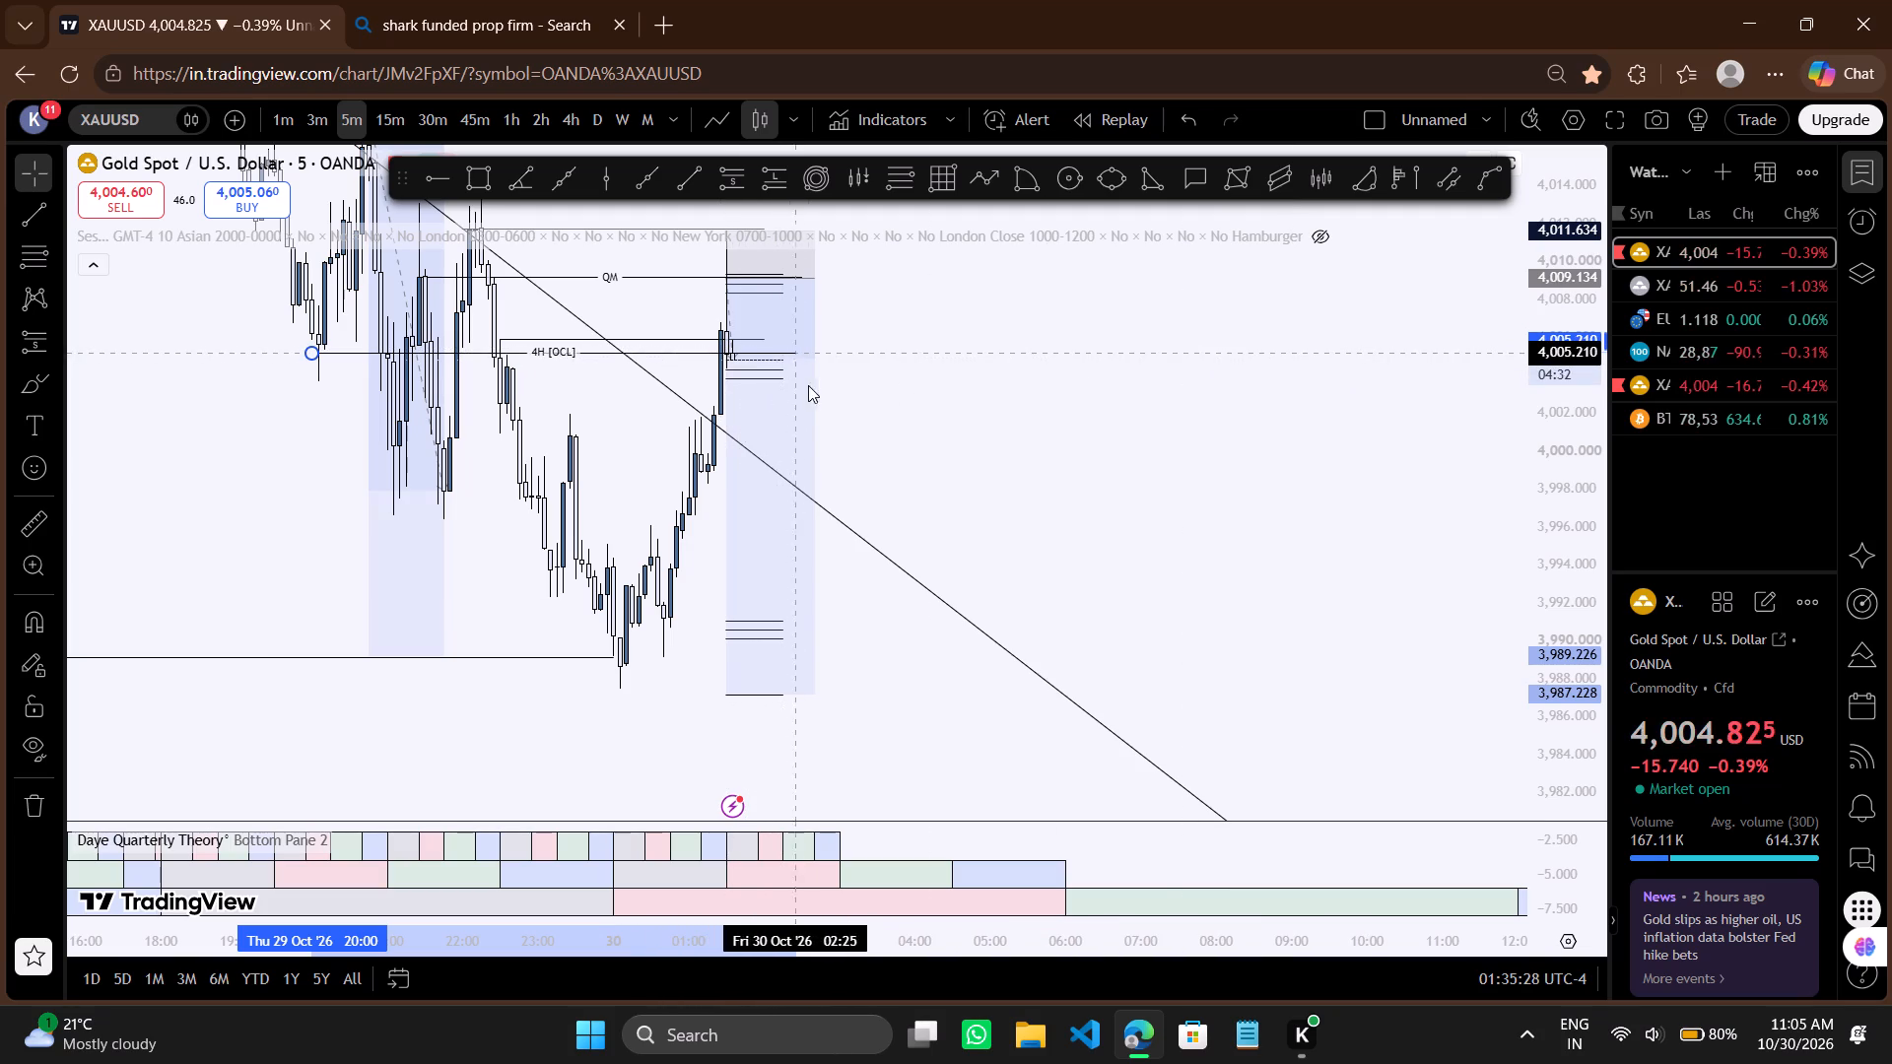
pyautogui.moveTo(808, 385); pyautogui.dragTo(832, 385)
# Examine the 5-minute price reaction around the shortened 4H [OCL] line and the QM short position.
pyautogui.moveTo(910, 460); pyautogui.dragTo(1346, 393)
pyautogui.scroll(2, 1346, 393)
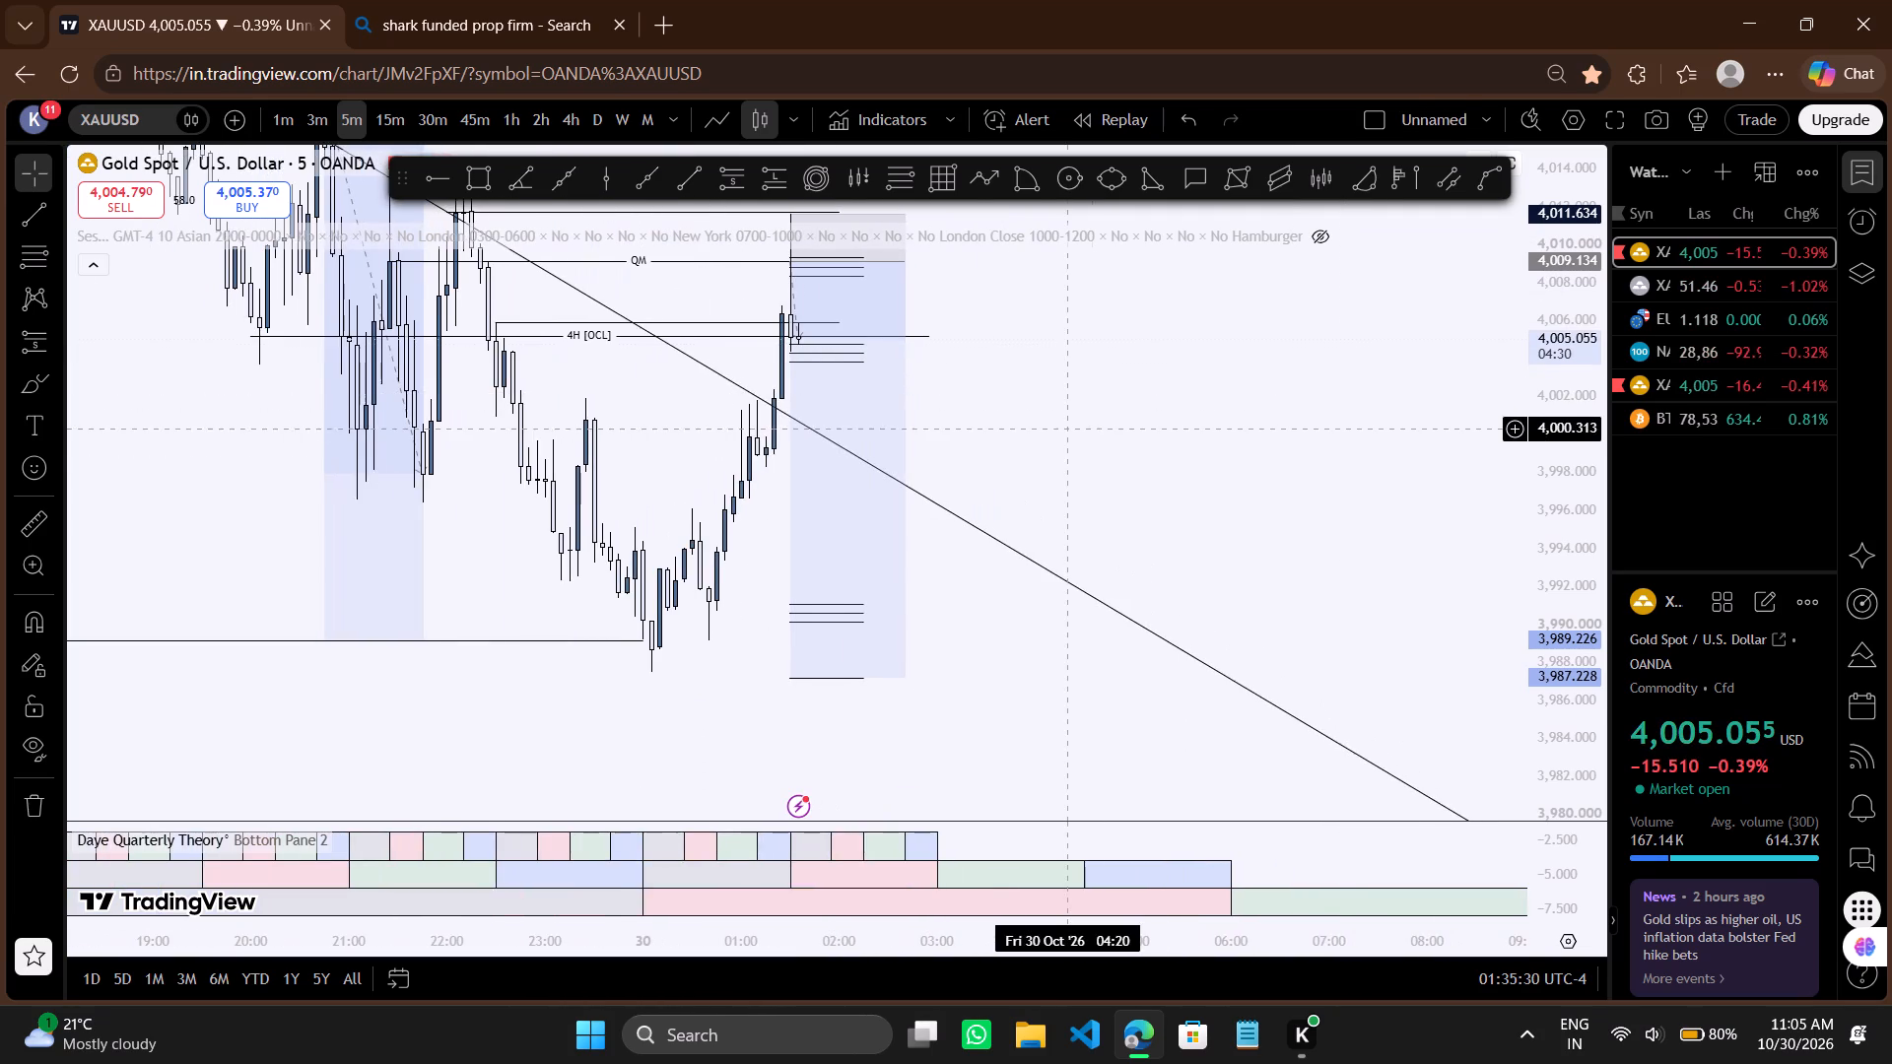
pyautogui.moveTo(1064, 430); pyautogui.dragTo(1187, 539)
pyautogui.scroll(1, 1187, 539)
pyautogui.moveTo(1071, 513); pyautogui.dragTo(1113, 515)
pyautogui.scroll(1, 1113, 515)
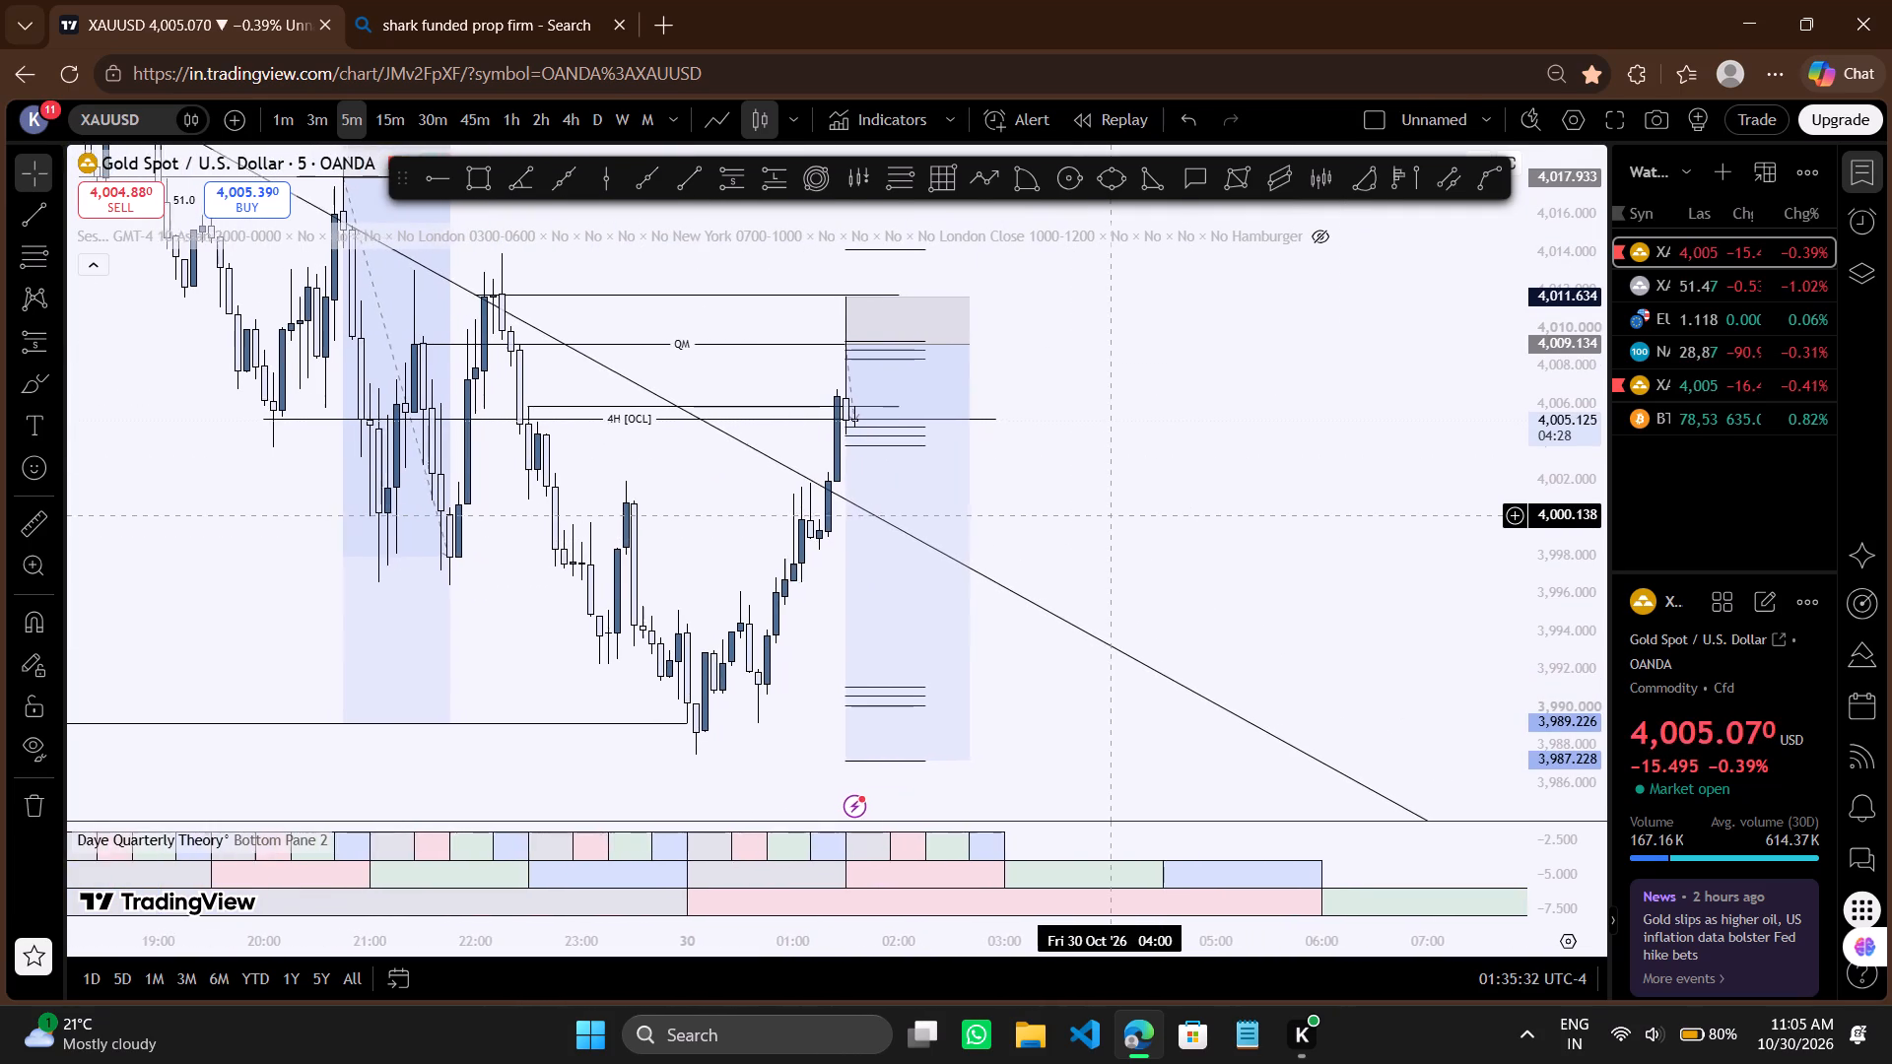
pyautogui.scroll(1, 1113, 515)
pyautogui.moveTo(1091, 513); pyautogui.dragTo(1118, 530)
pyautogui.scroll(1, 1118, 530)
pyautogui.moveTo(1106, 529); pyautogui.dragTo(1123, 497)
pyautogui.moveTo(1123, 497); pyautogui.dragTo(1148, 473)
pyautogui.moveTo(1148, 494); pyautogui.dragTo(1151, 506)
pyautogui.scroll(1, 1138, 481)
# Set the chart to the 1-hour timeframe and examine price around the QM and 4H [OCL] levels.
pyautogui.click(517, 126)
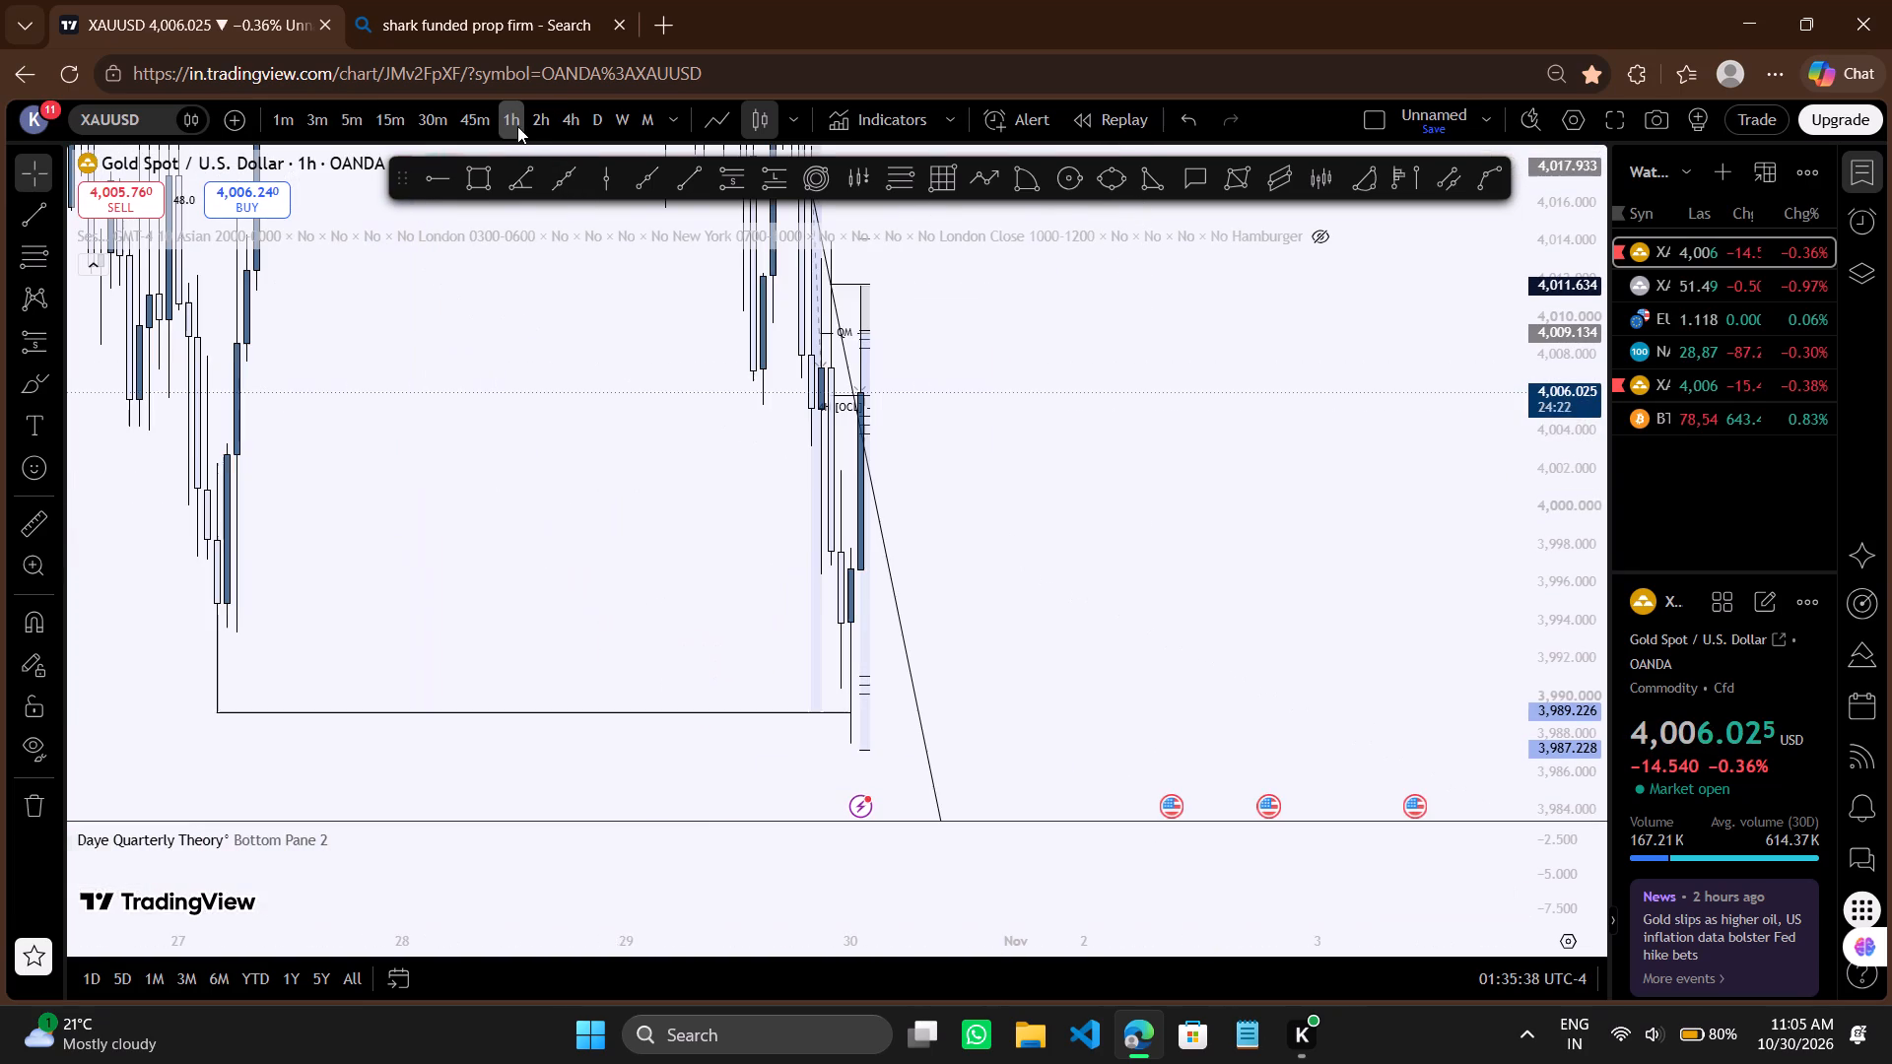
pyautogui.scroll(3, 754, 435)
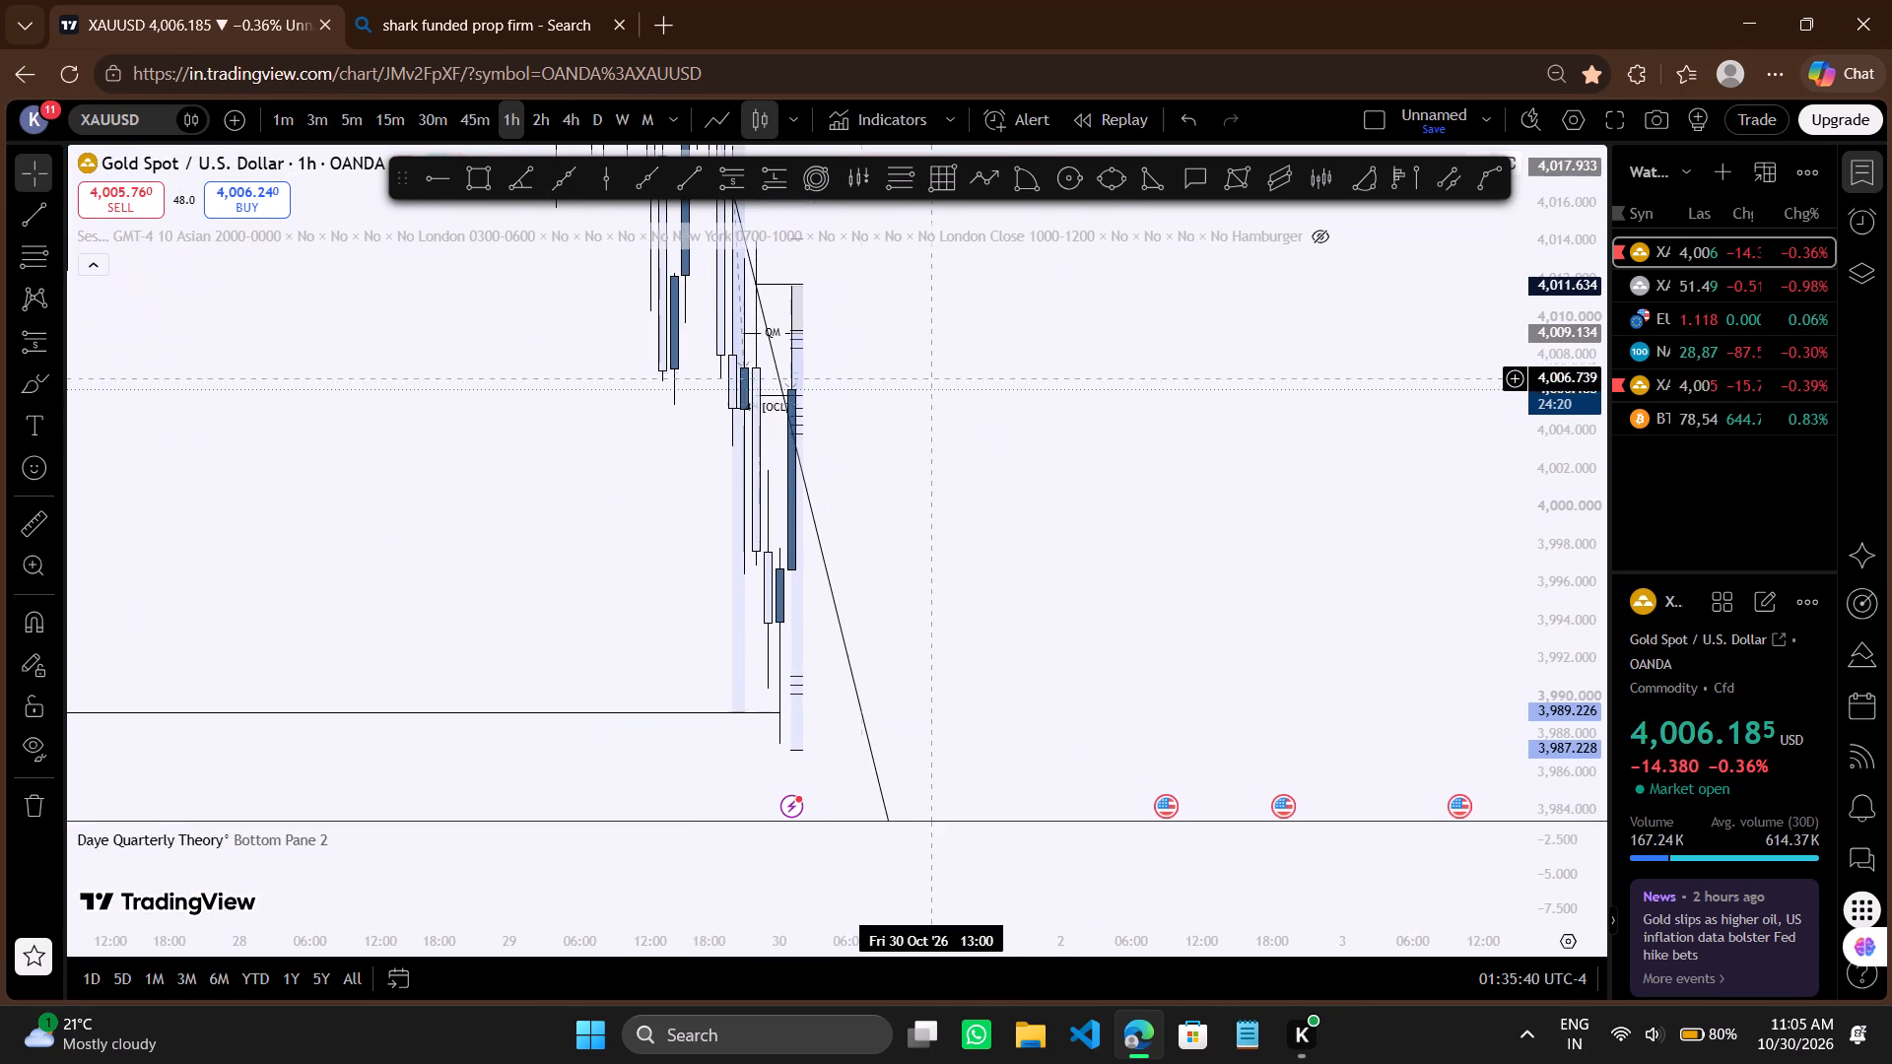
pyautogui.moveTo(935, 372); pyautogui.dragTo(992, 540)
pyautogui.moveTo(967, 450); pyautogui.dragTo(1016, 520)
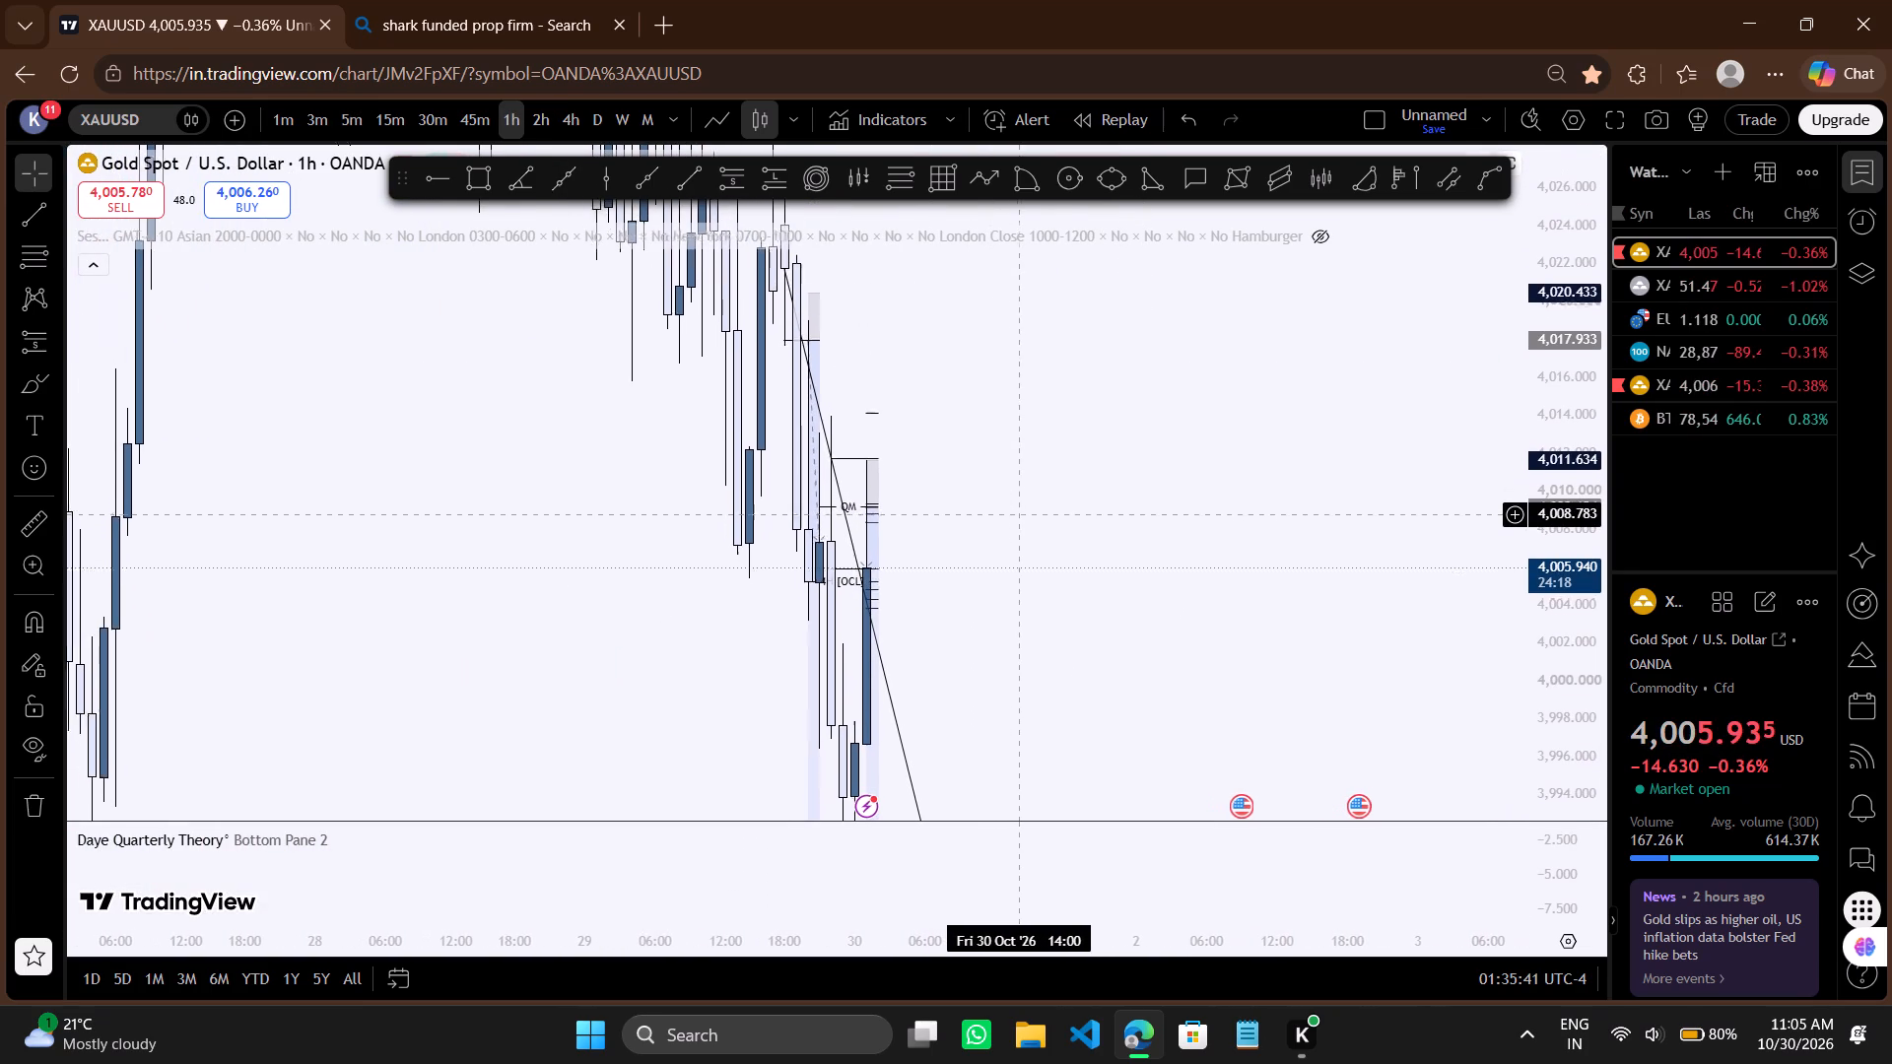
pyautogui.moveTo(1016, 520); pyautogui.dragTo(1017, 509)
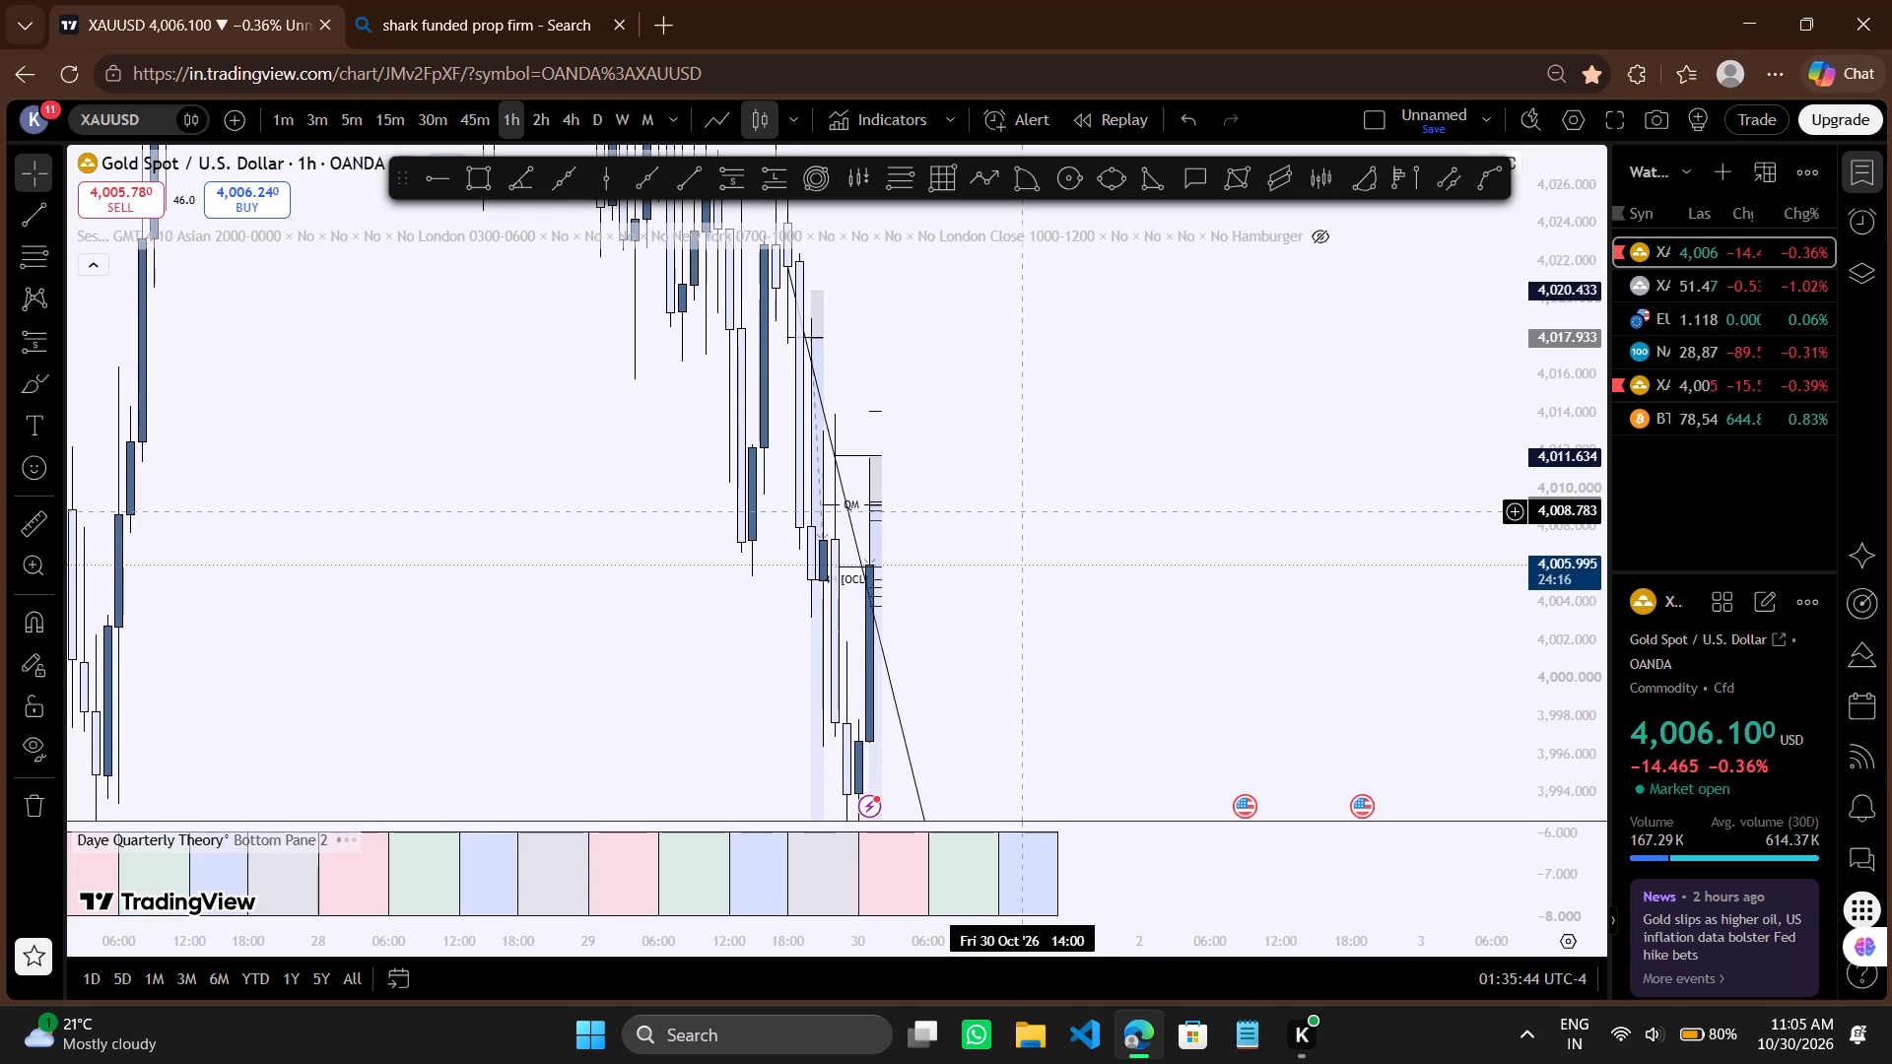
pyautogui.moveTo(1017, 509); pyautogui.dragTo(1016, 488)
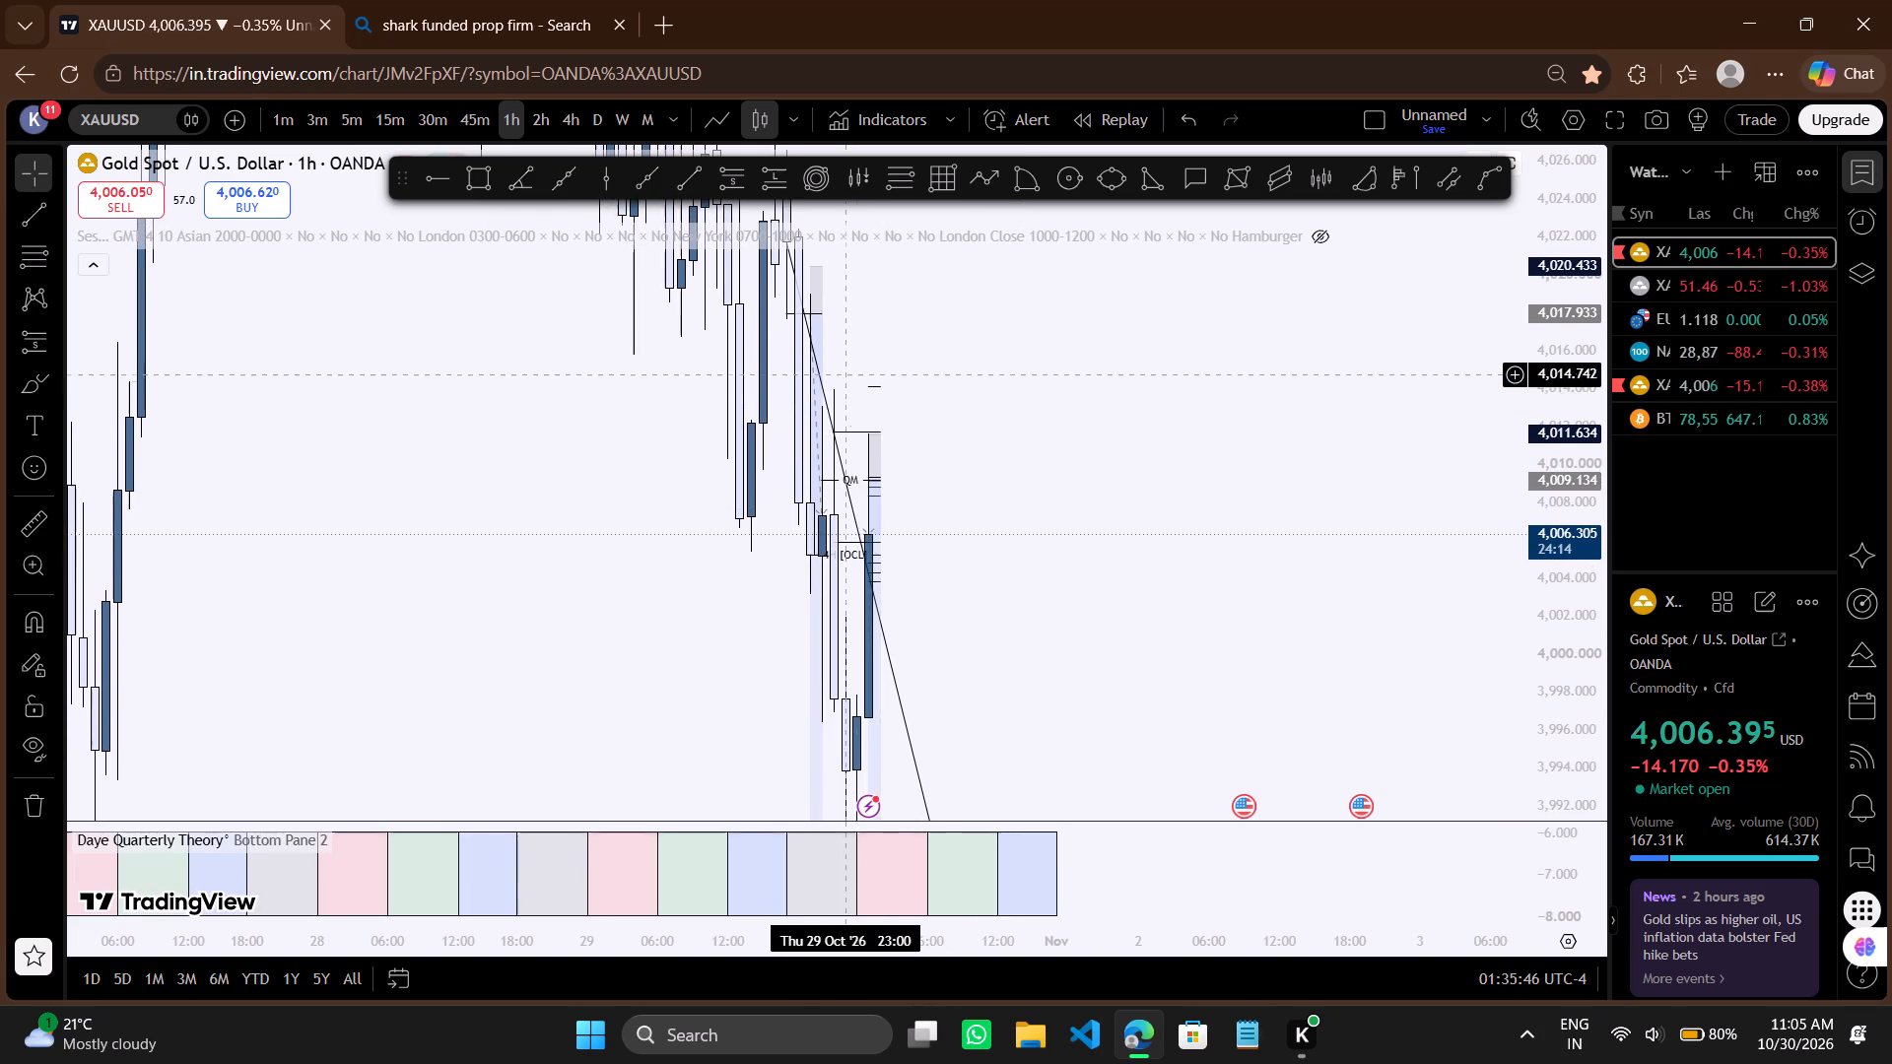
pyautogui.click(1119, 481)
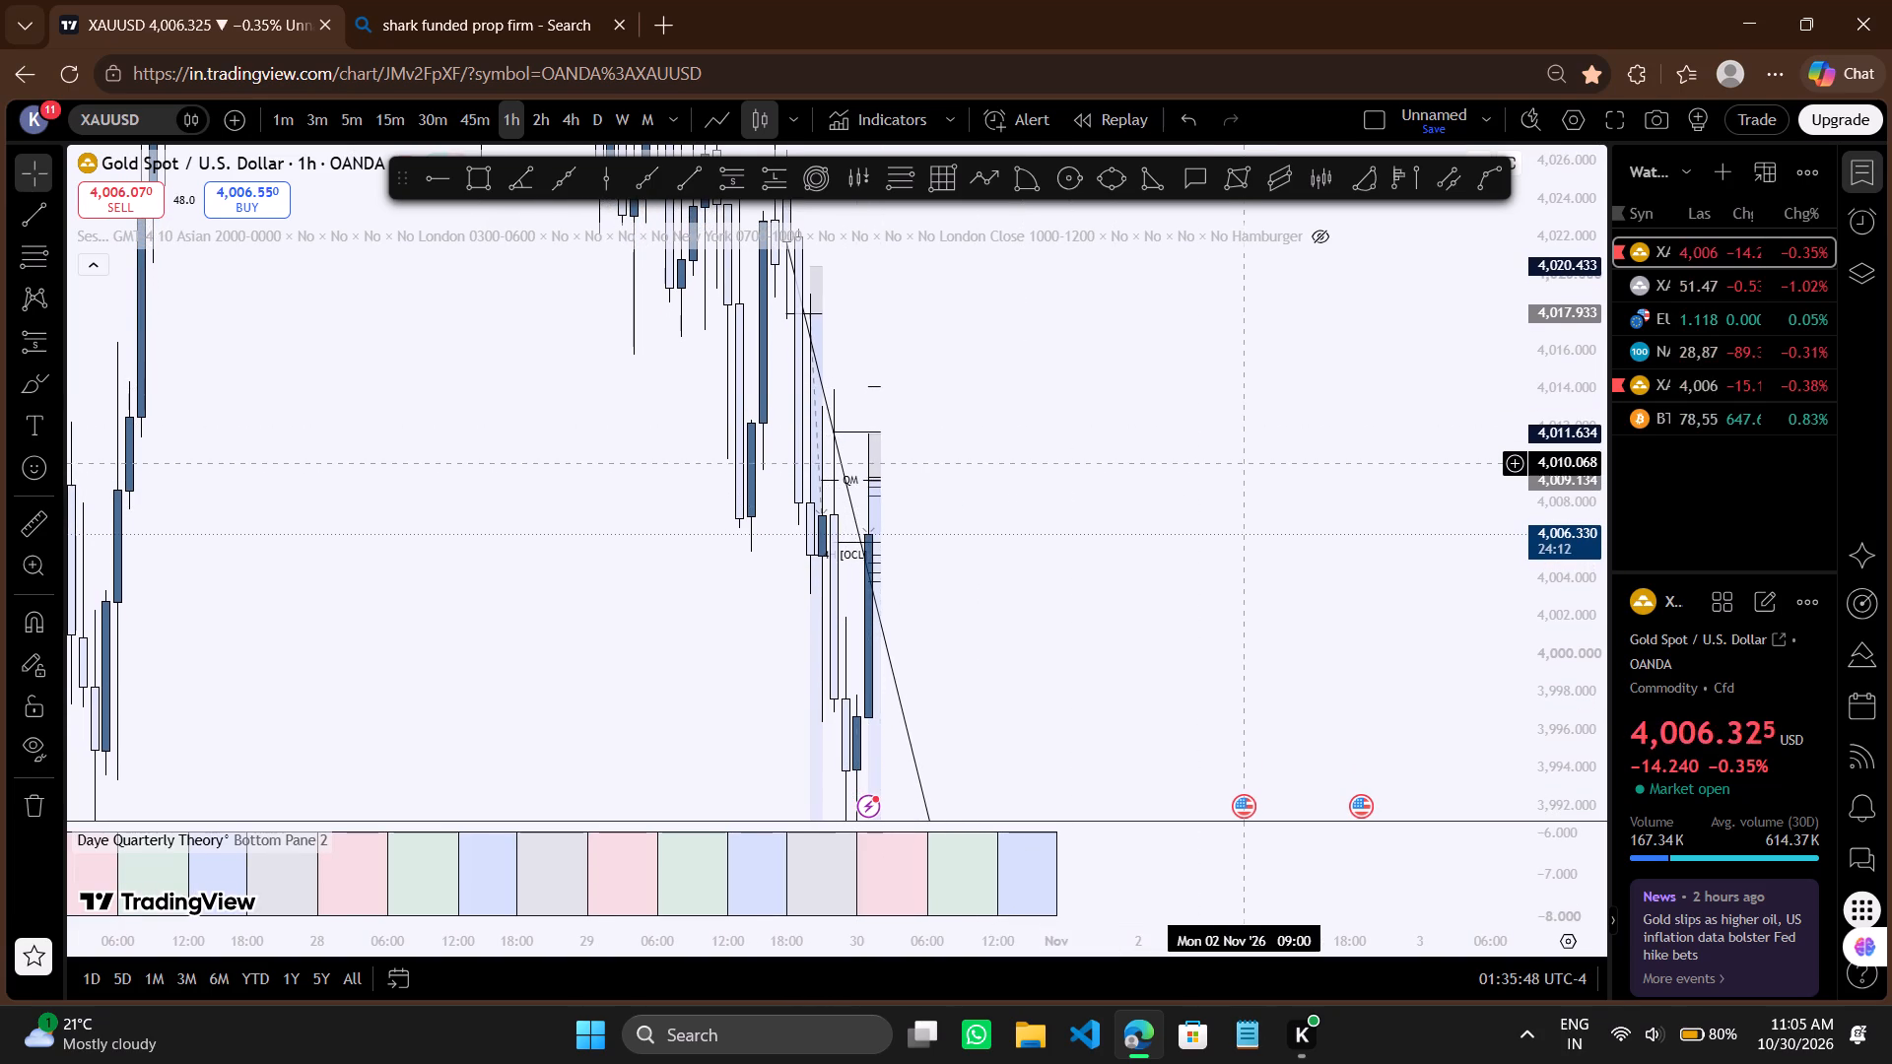
pyautogui.scroll(1, 1247, 464)
# On the 2-hour timeframe, hide all drawings and compare price as a line chart and as candles.
pyautogui.click(539, 117)
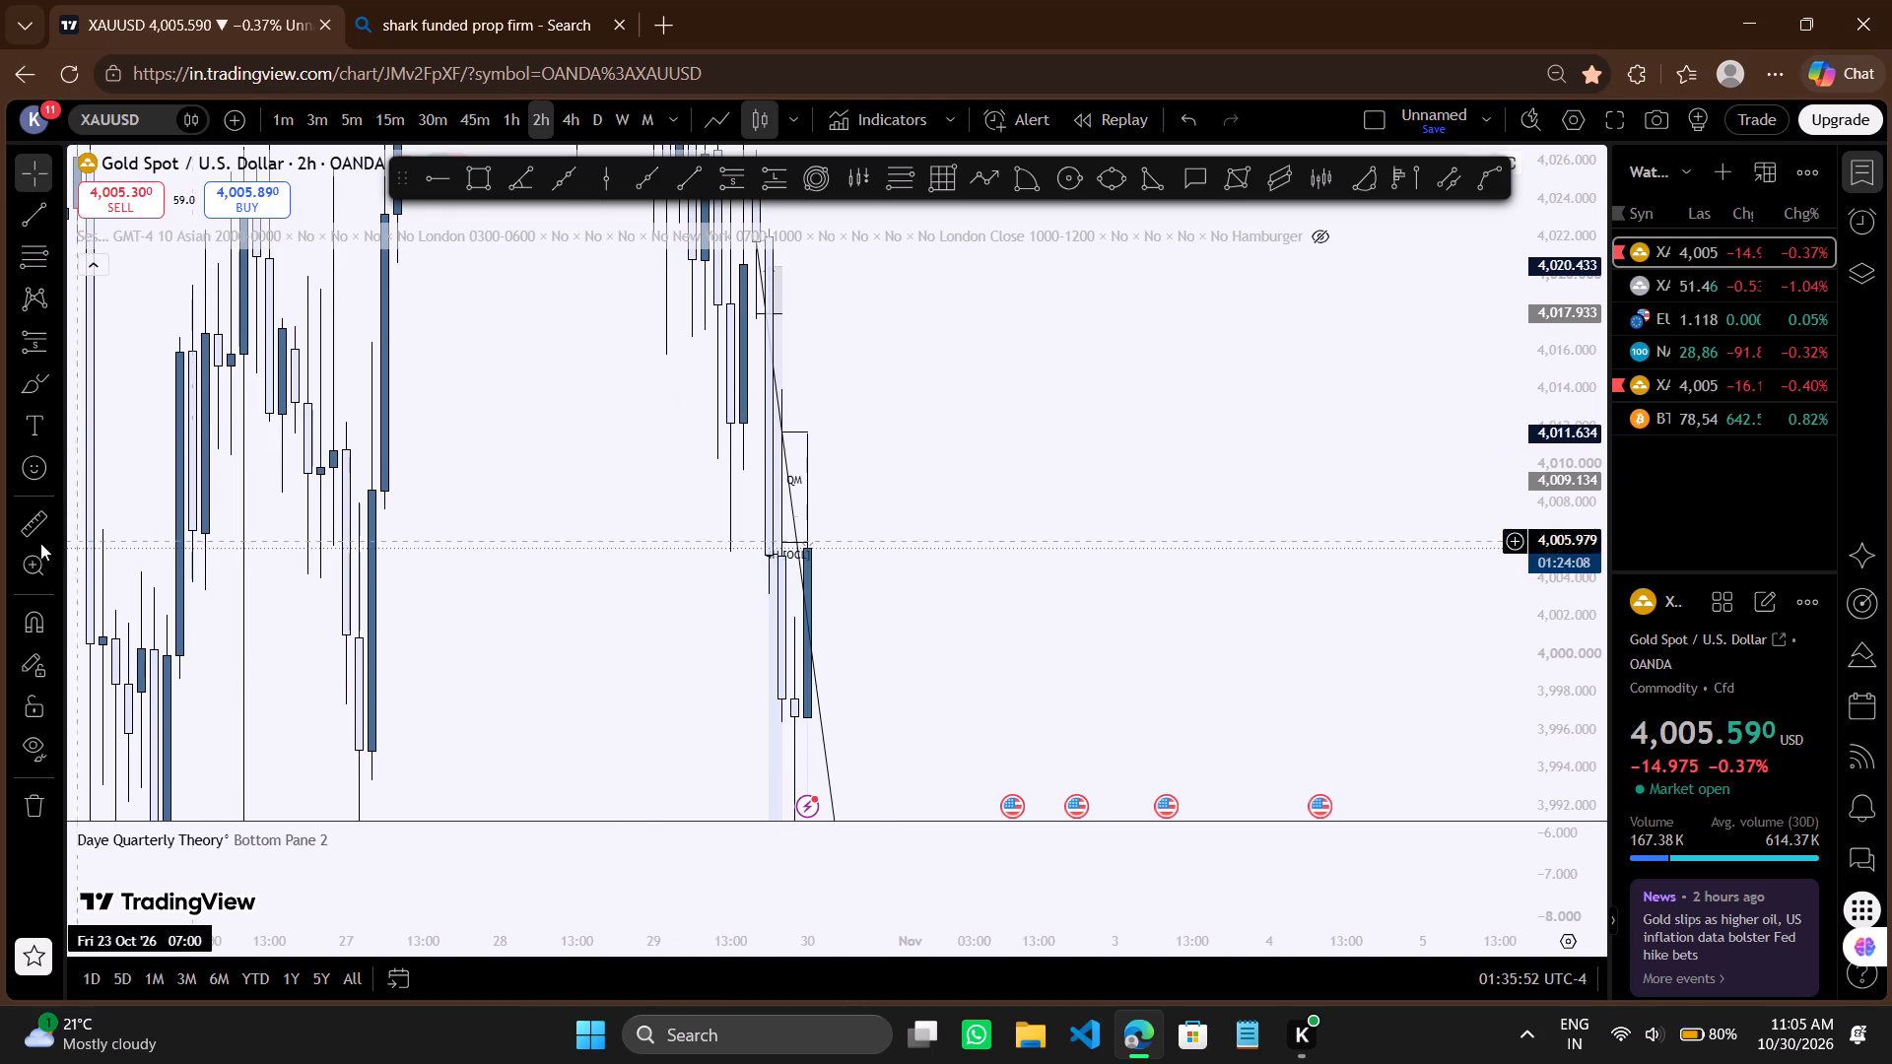
pyautogui.click(29, 750)
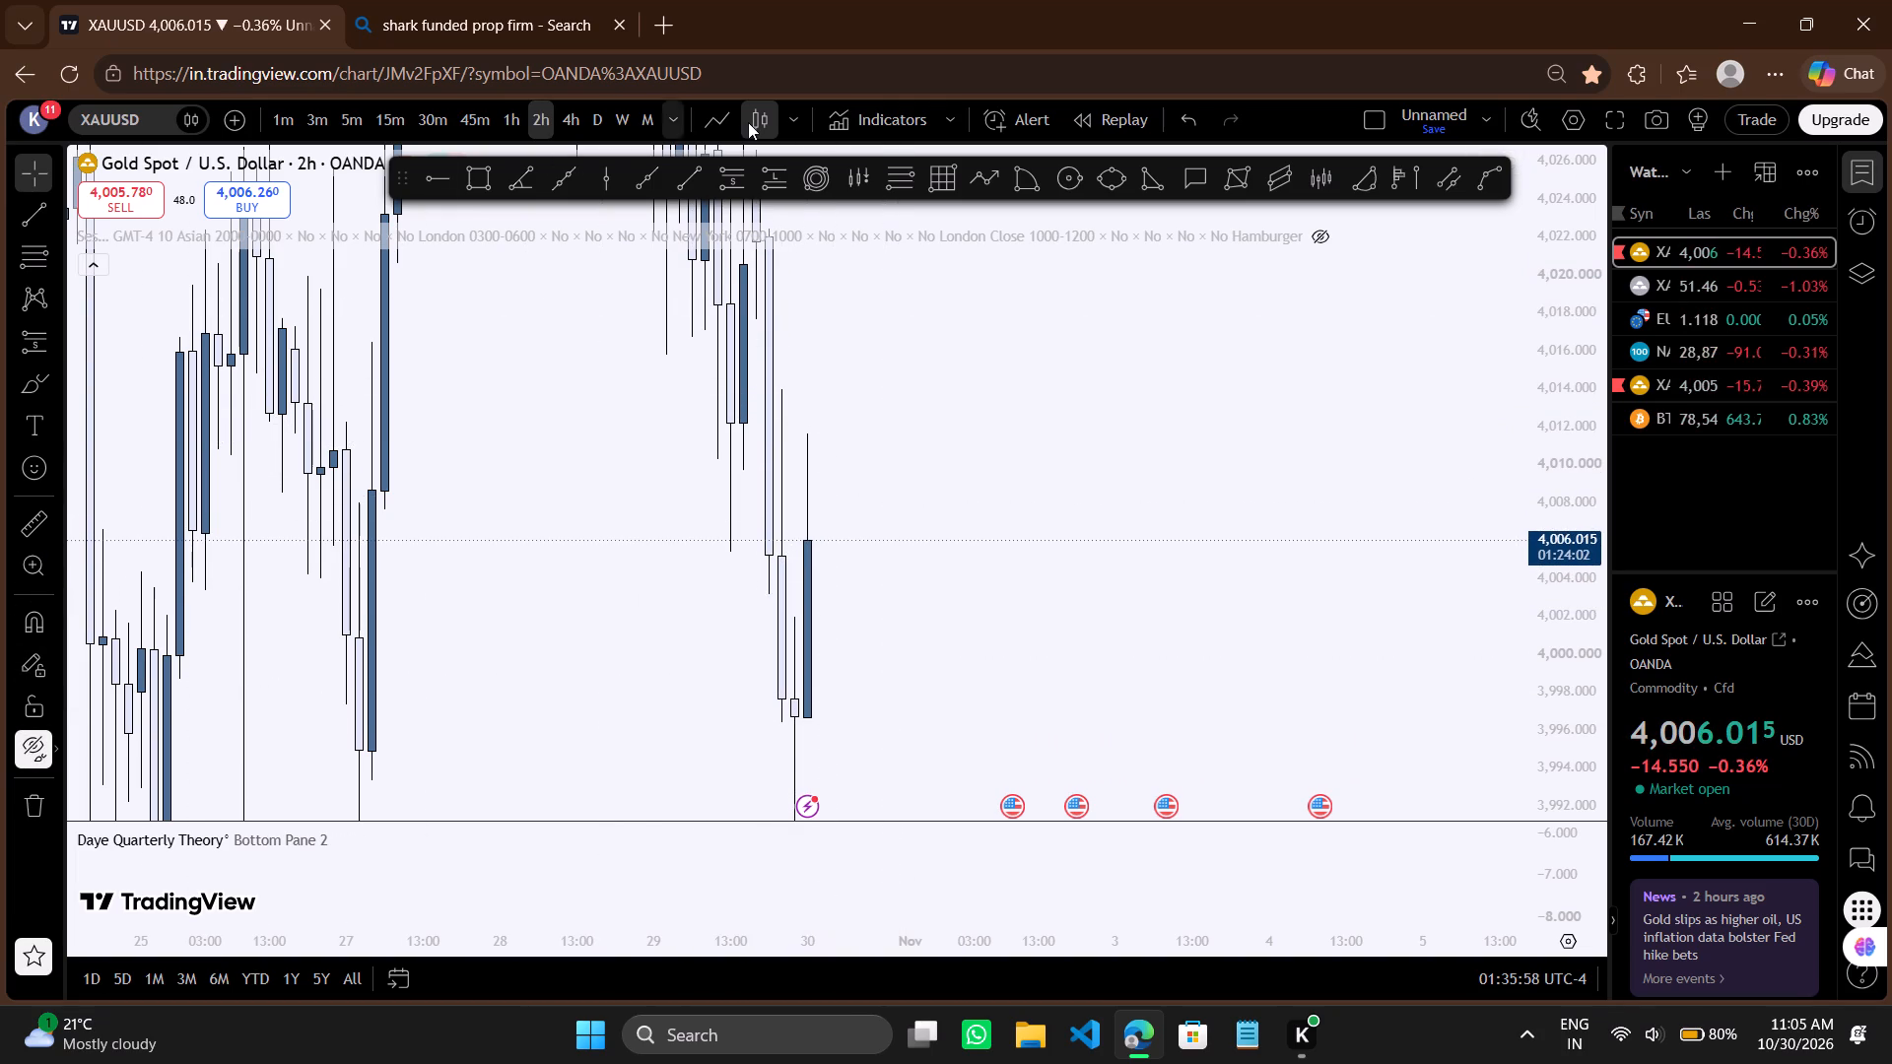
pyautogui.click(715, 126)
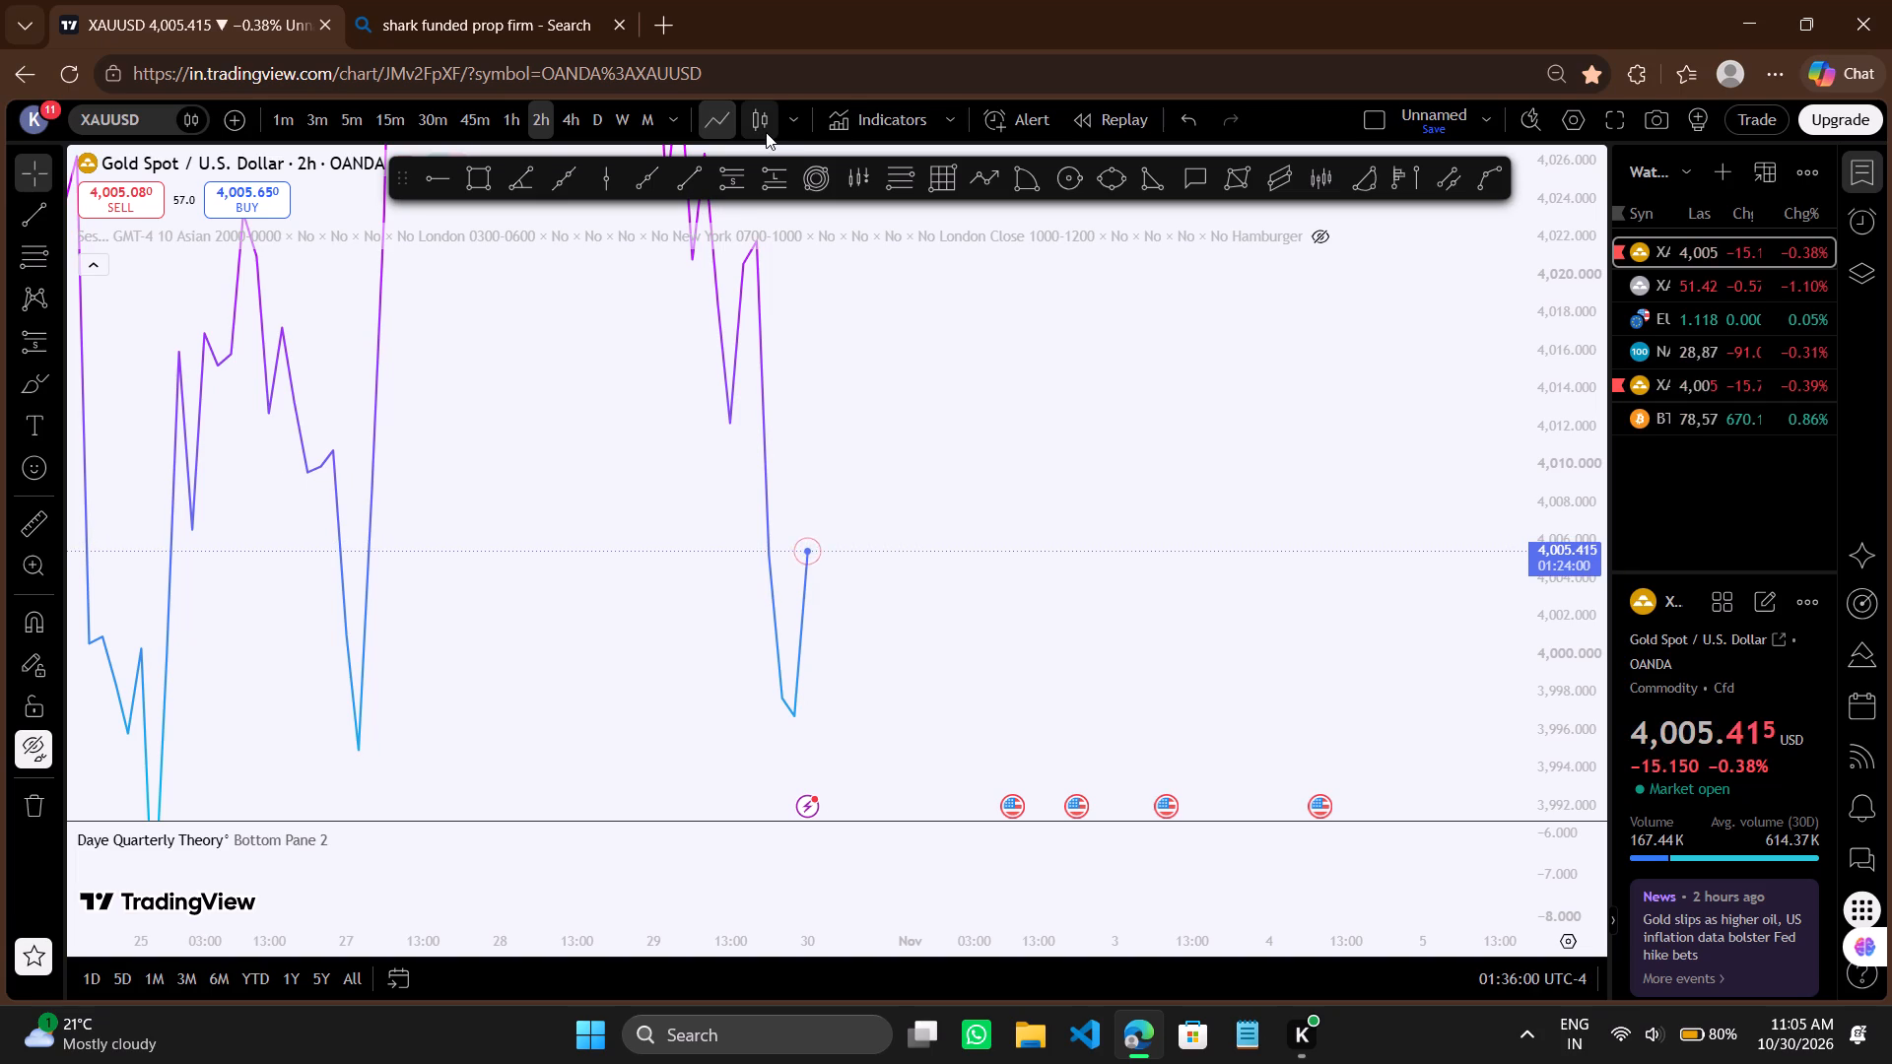
pyautogui.click(766, 132)
# Set the chart to the 15-minute timeframe, show the drawings again, and examine price around the QM short with an adjusted price scale.
pyautogui.click(405, 122)
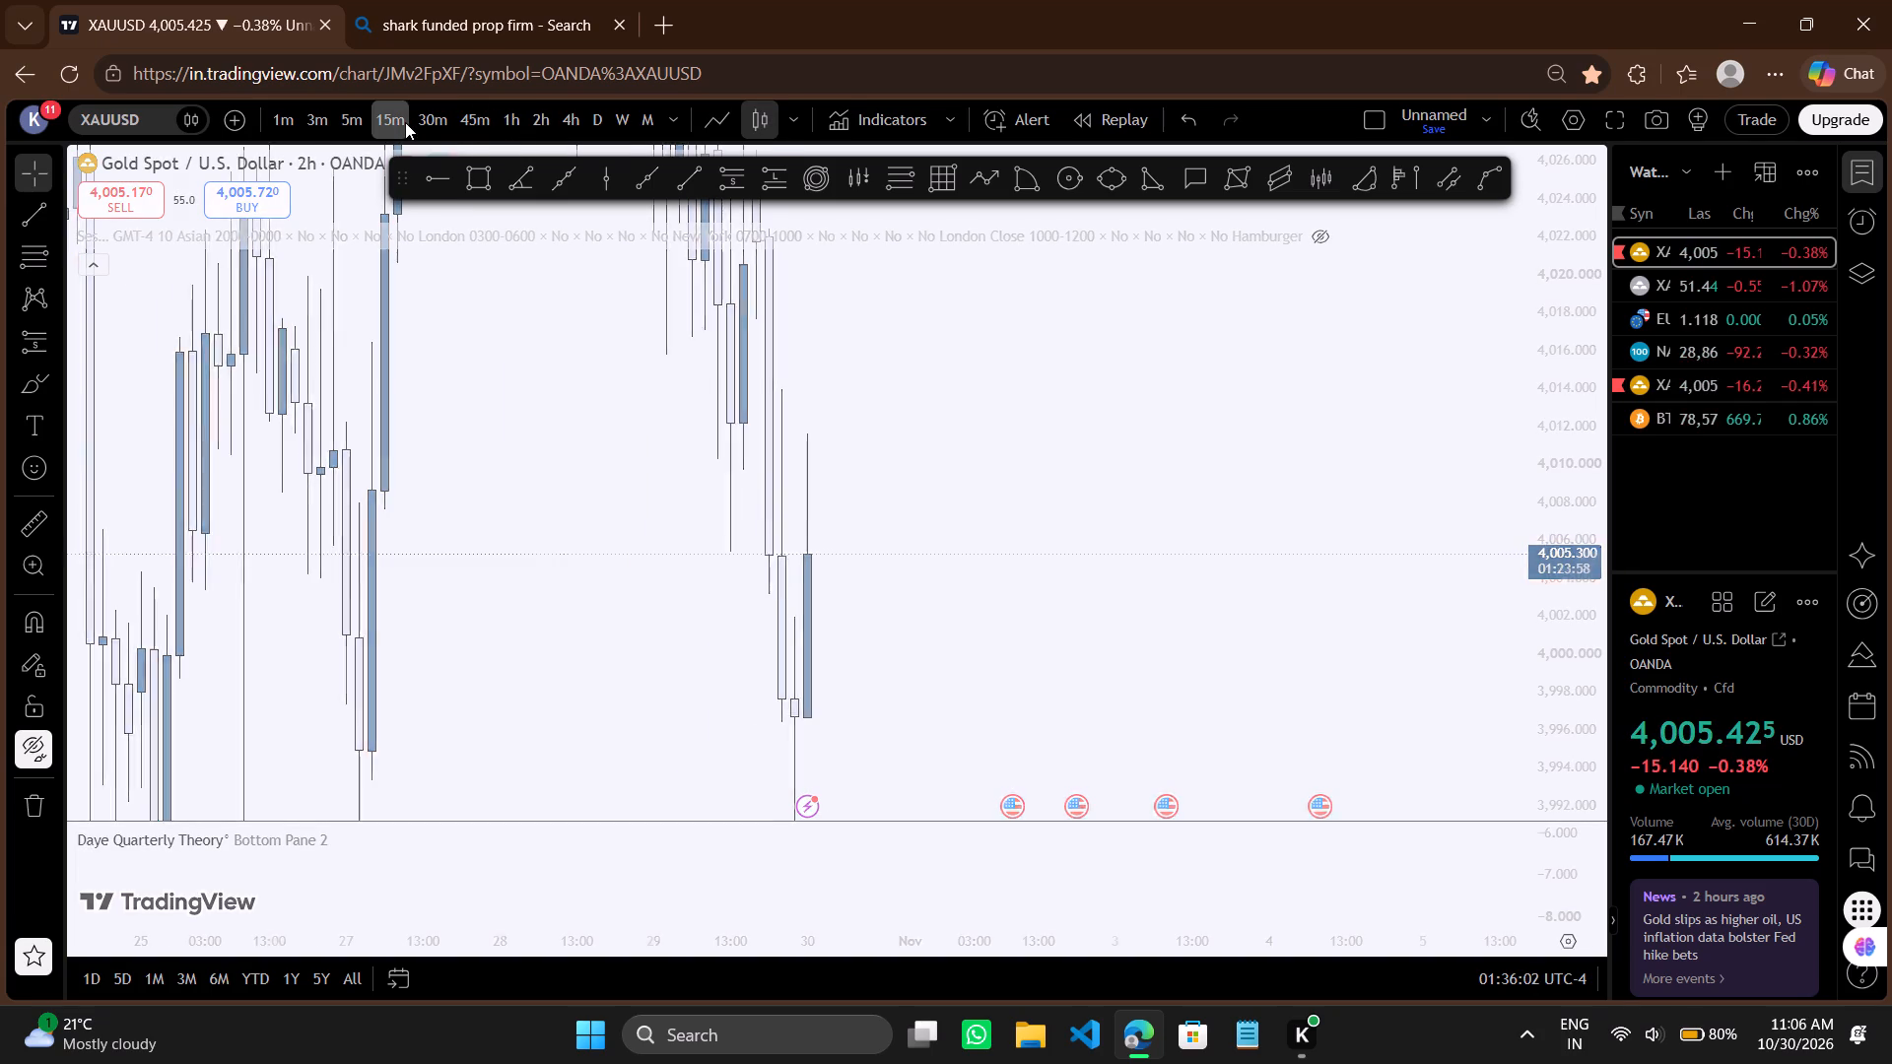
pyautogui.moveTo(998, 545); pyautogui.dragTo(1027, 498)
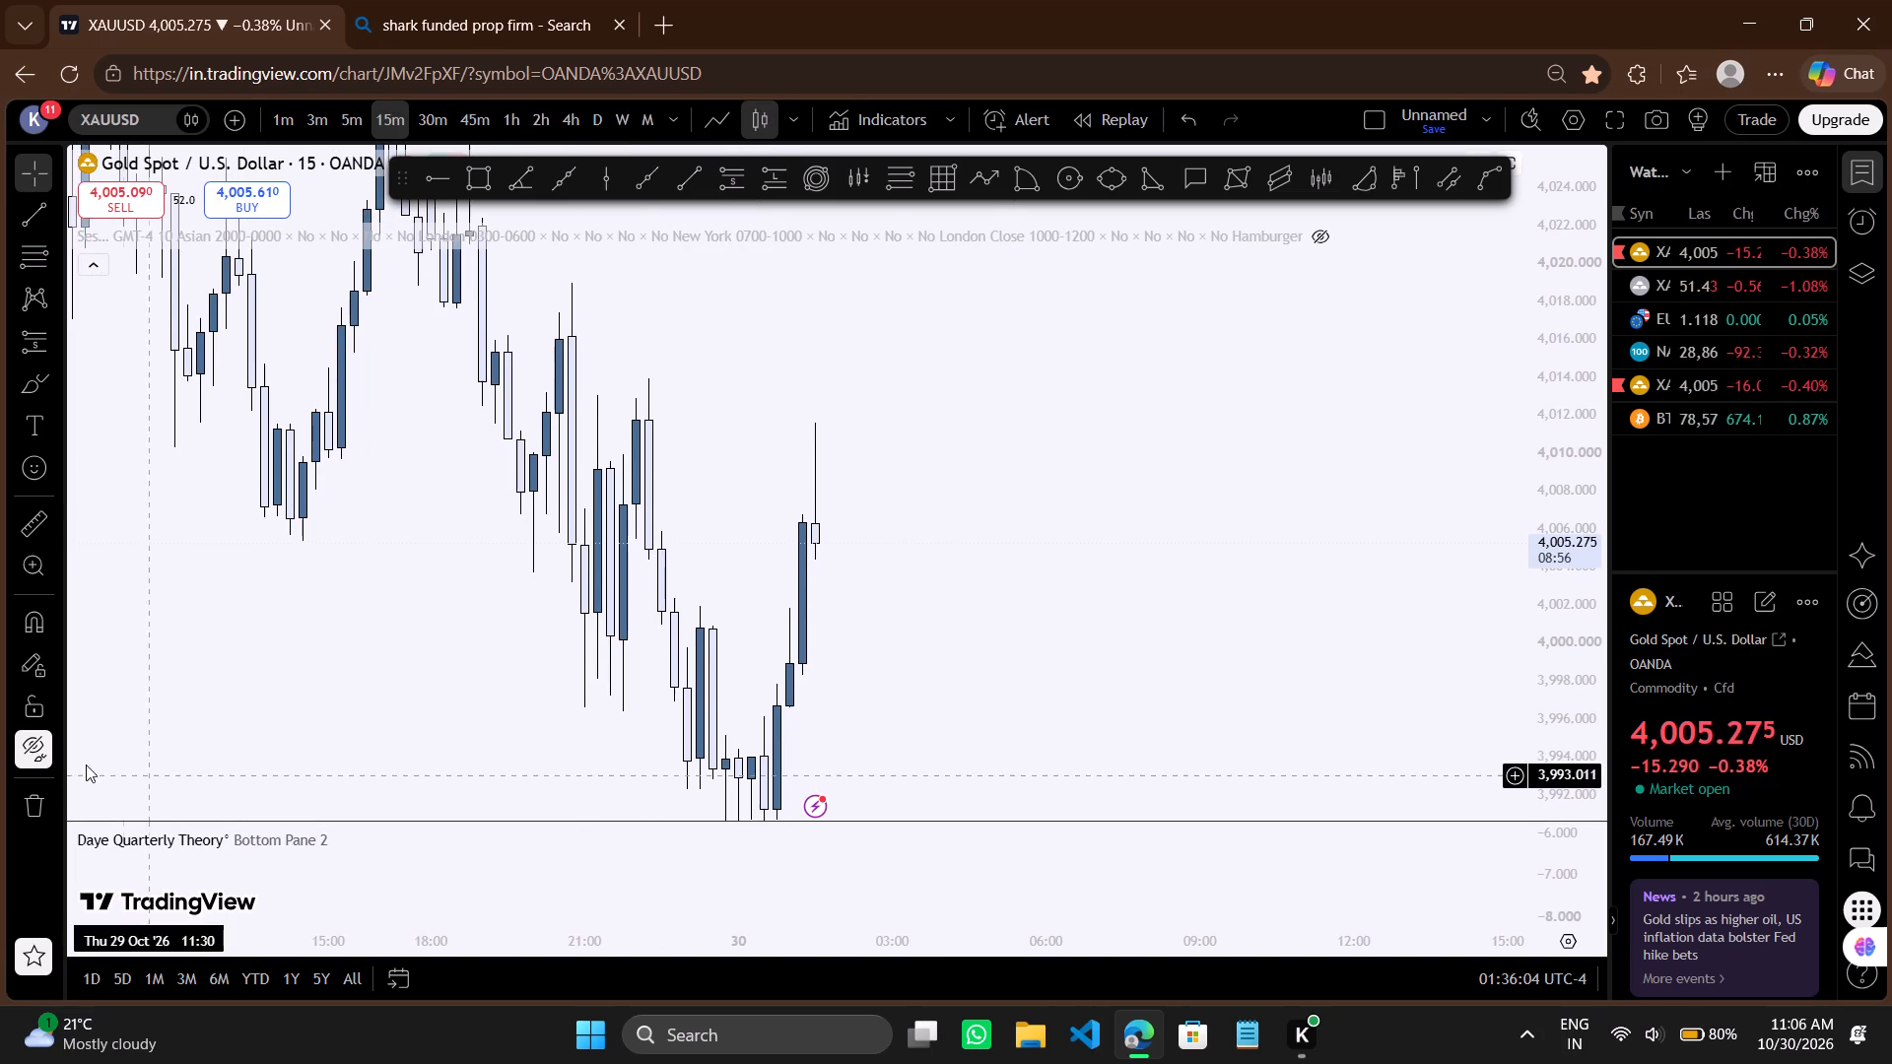
pyautogui.click(19, 741)
pyautogui.moveTo(1034, 604); pyautogui.dragTo(1049, 545)
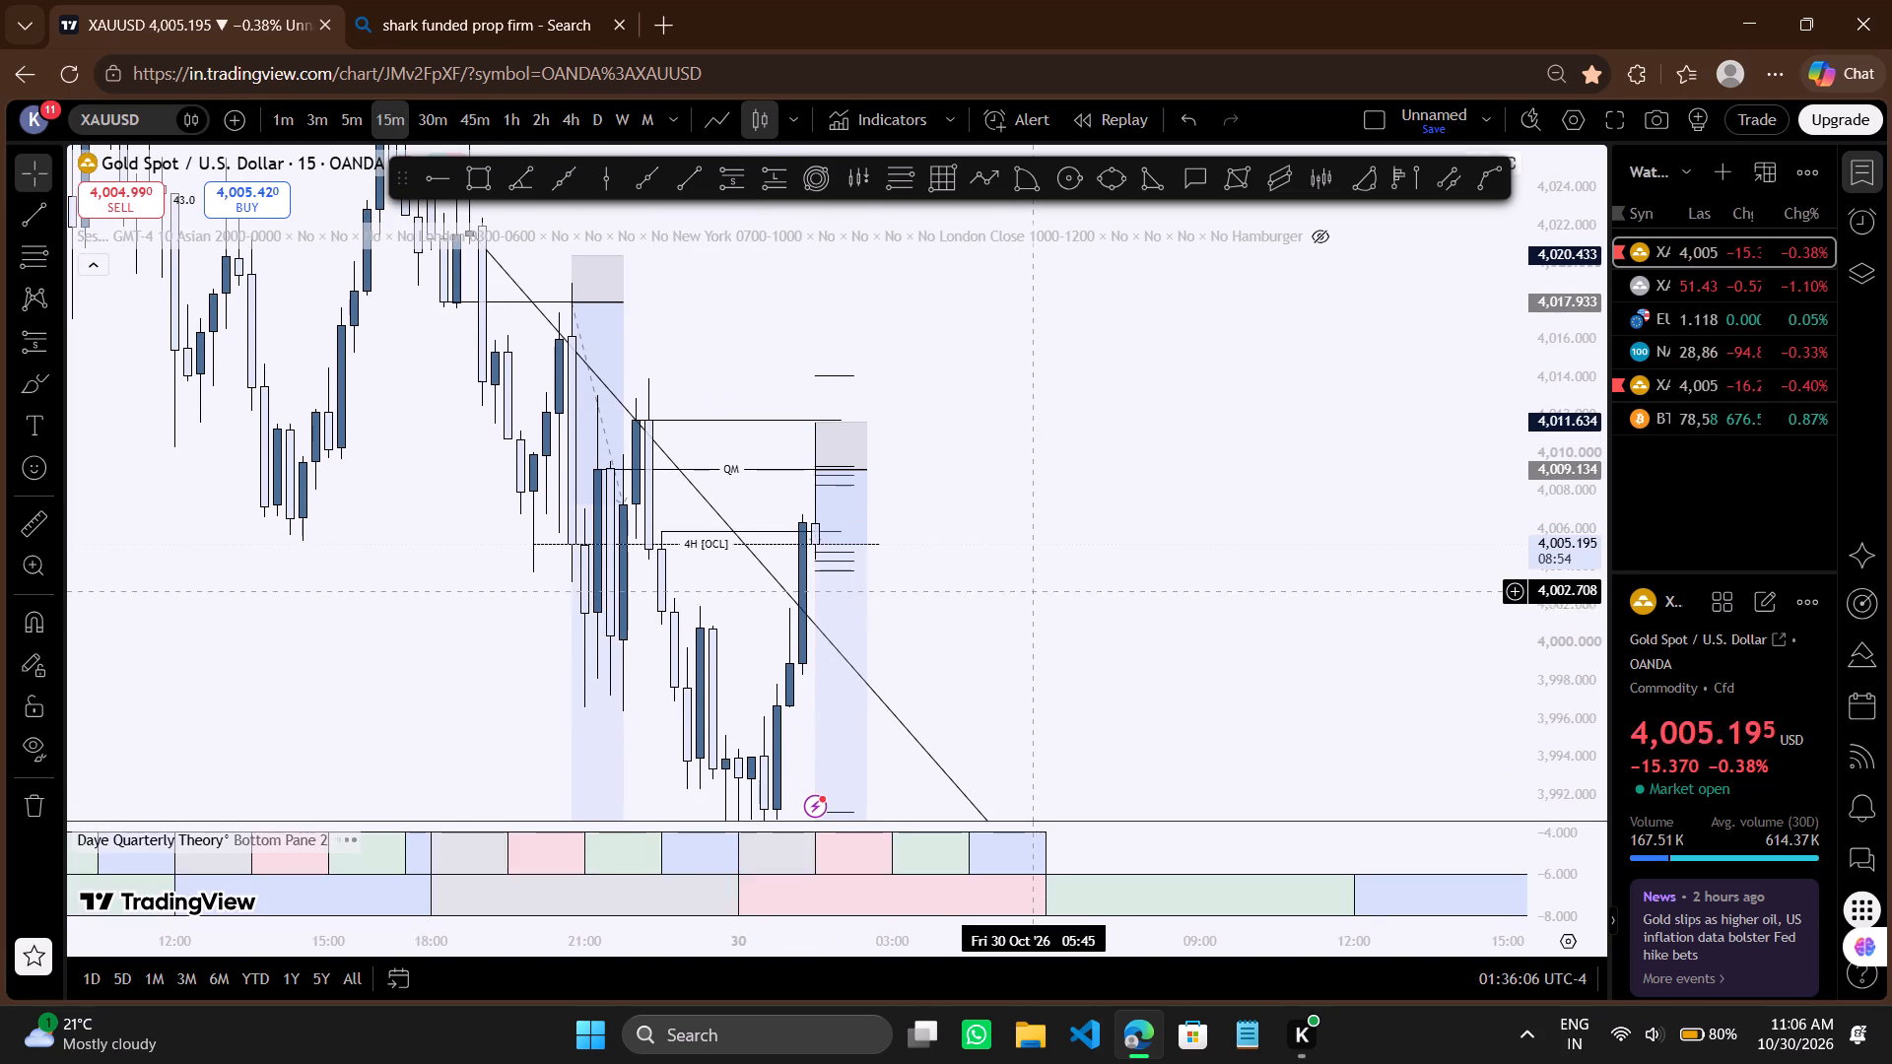
pyautogui.moveTo(1049, 545); pyautogui.dragTo(1050, 542)
pyautogui.moveTo(1559, 489); pyautogui.dragTo(1539, 607)
pyautogui.moveTo(1214, 615); pyautogui.dragTo(1277, 550)
pyautogui.moveTo(1207, 567); pyautogui.dragTo(1180, 552)
pyautogui.moveTo(1180, 552); pyautogui.dragTo(1166, 549)
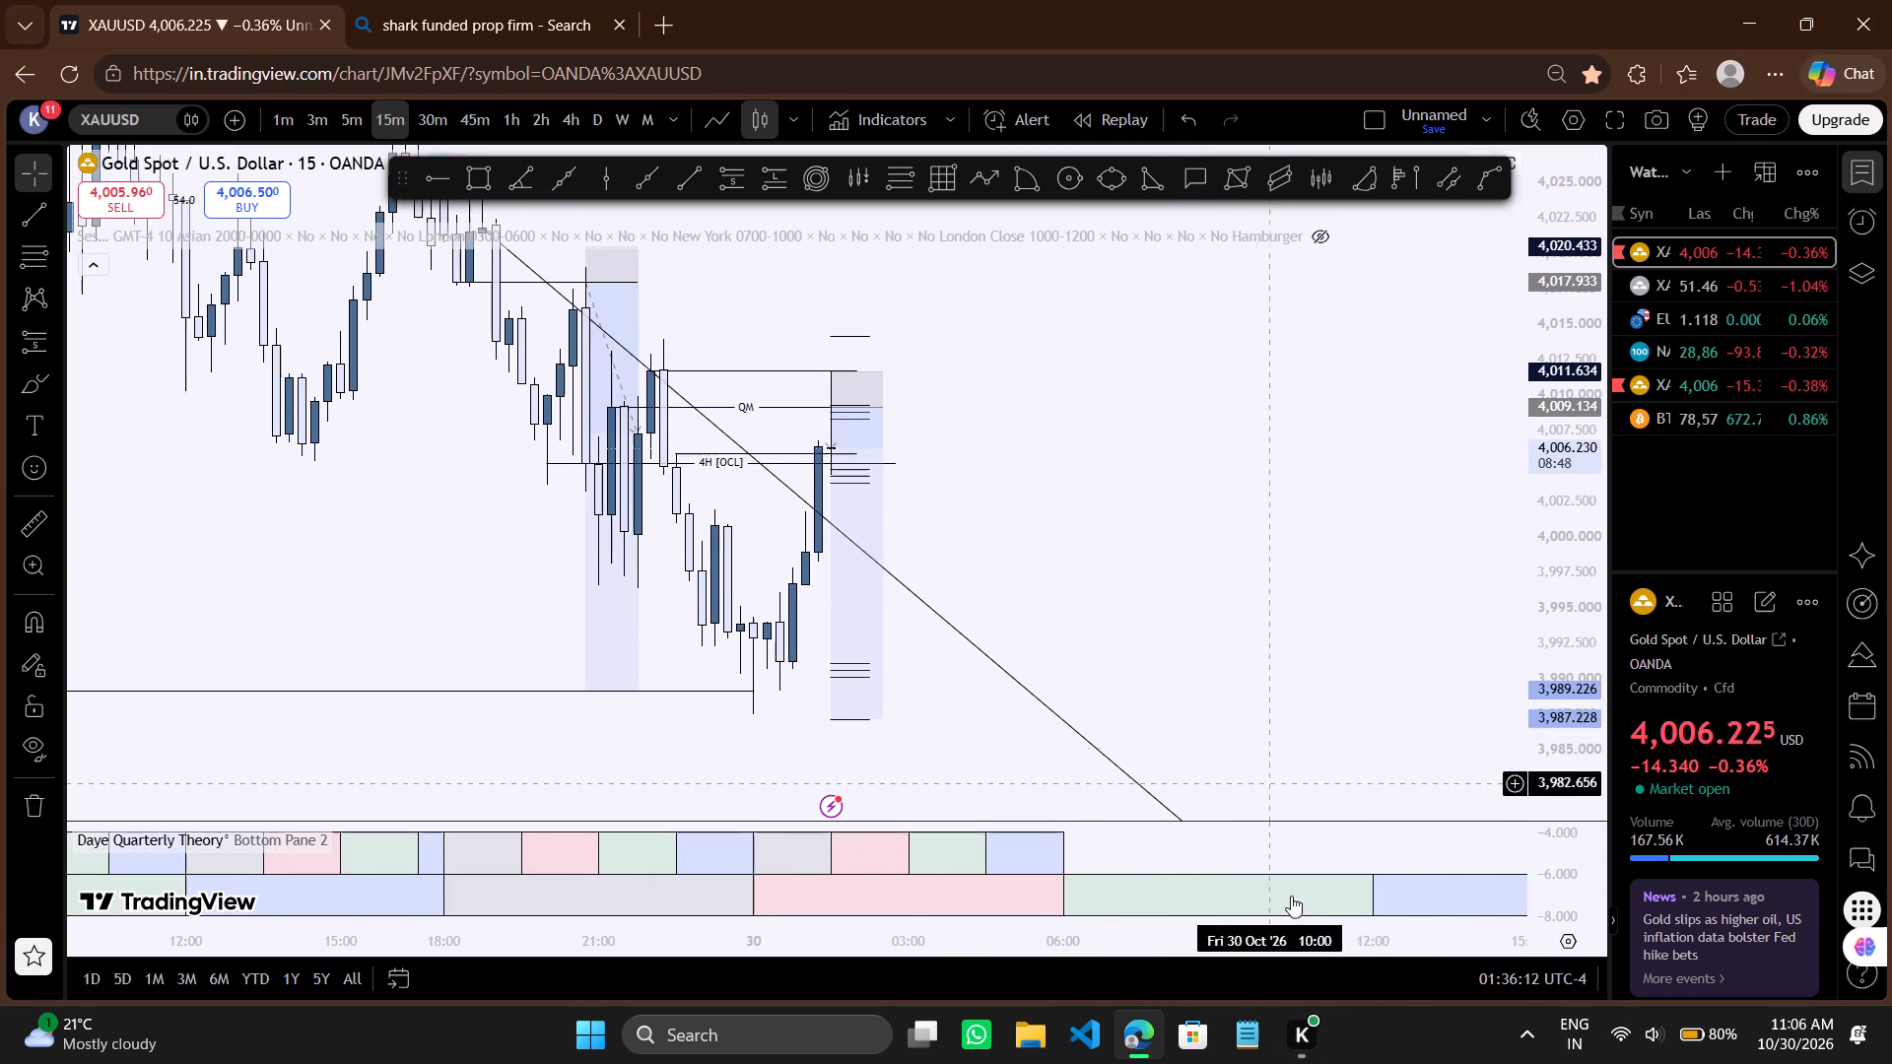
pyautogui.moveTo(1153, 575); pyautogui.dragTo(1172, 600)
pyautogui.moveTo(1172, 600); pyautogui.dragTo(1179, 619)
pyautogui.moveTo(1179, 619); pyautogui.dragTo(1195, 630)
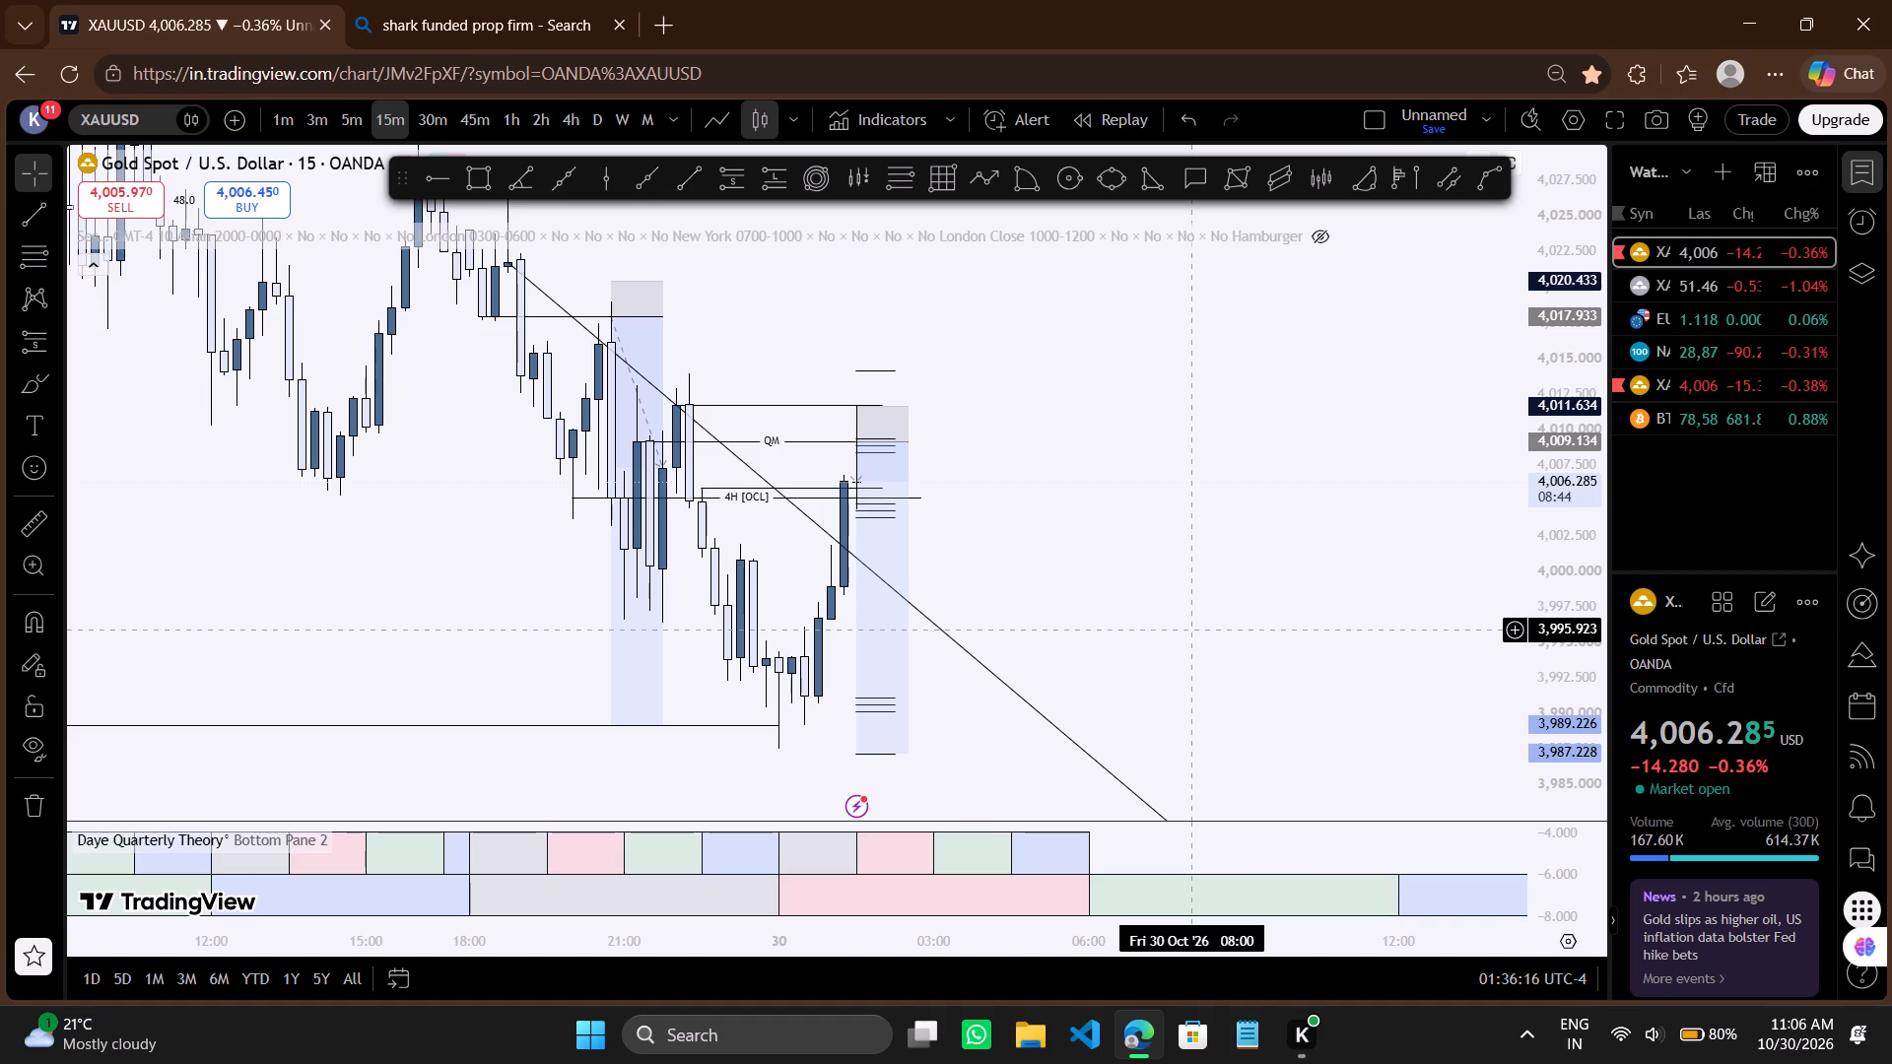
pyautogui.scroll(1, 1195, 630)
# Send the QM short position to the back of the visual order.
pyautogui.rightClick(853, 574)
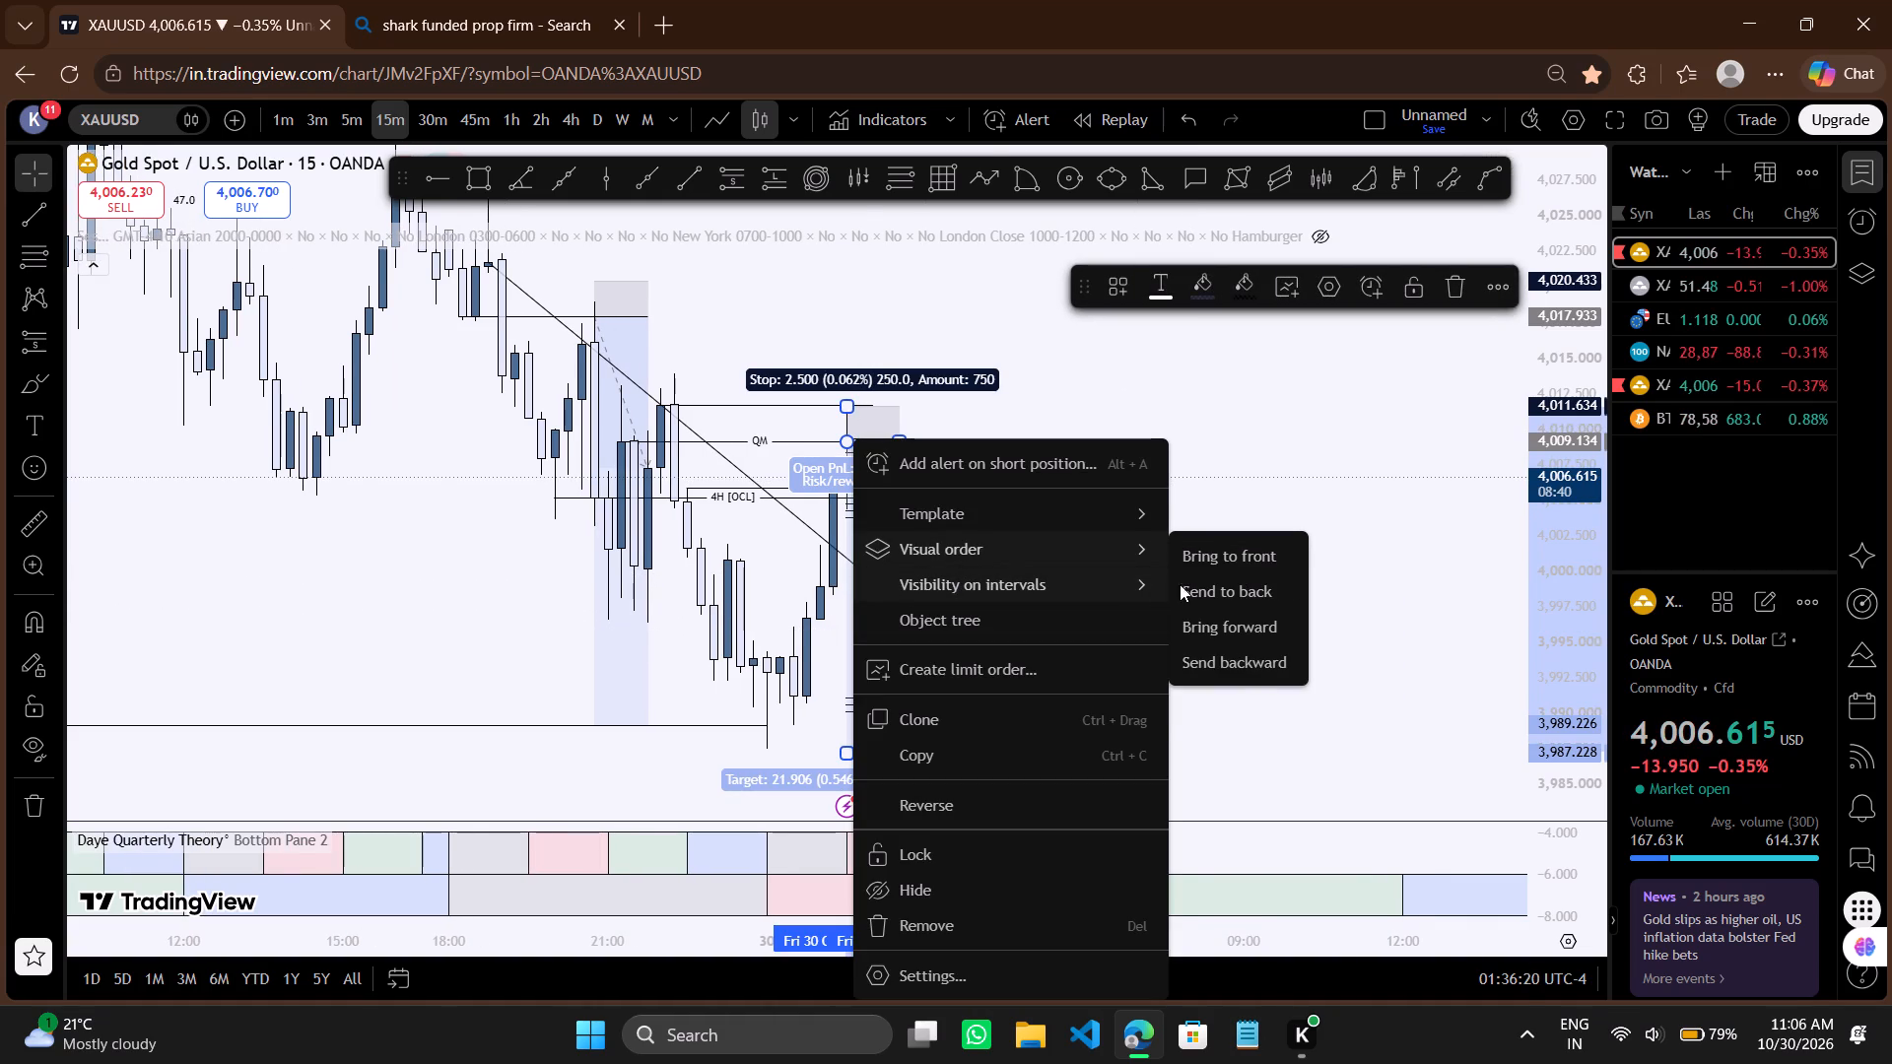
pyautogui.click(1195, 578)
pyautogui.click(1065, 532)
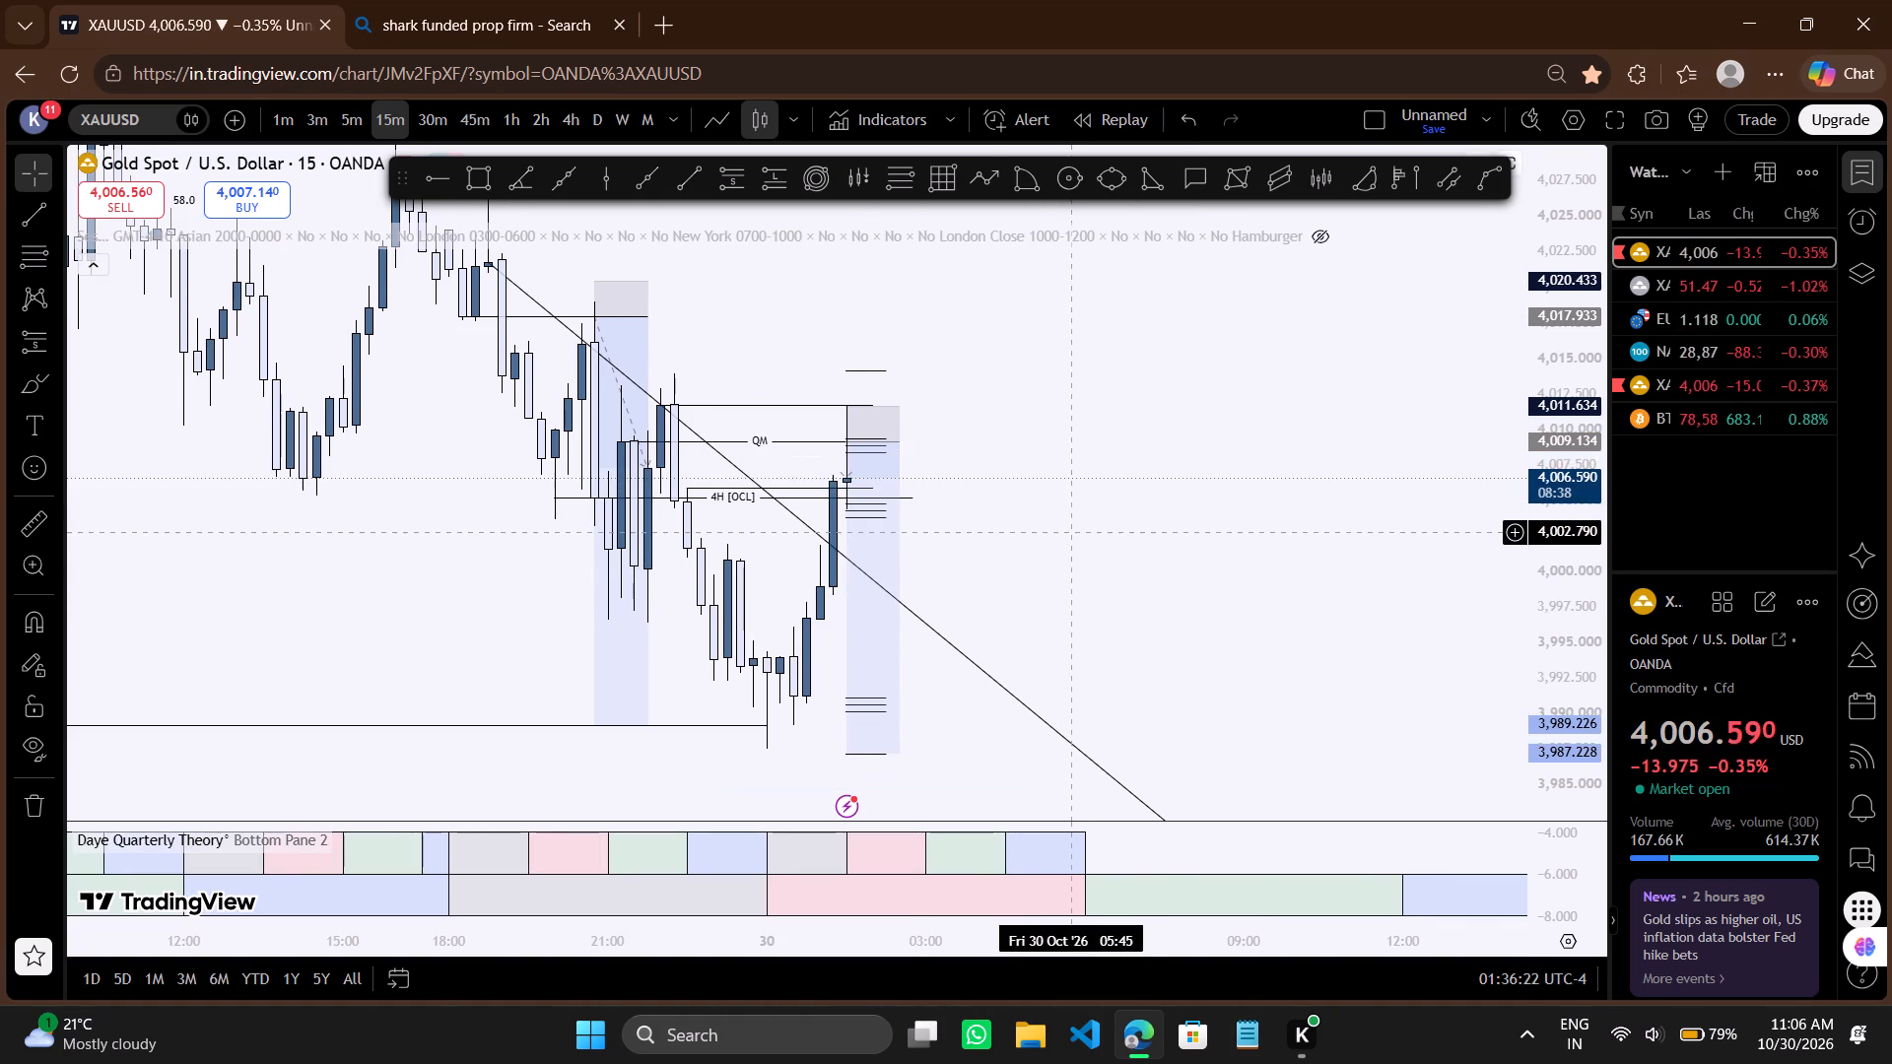
pyautogui.rightClick(897, 563)
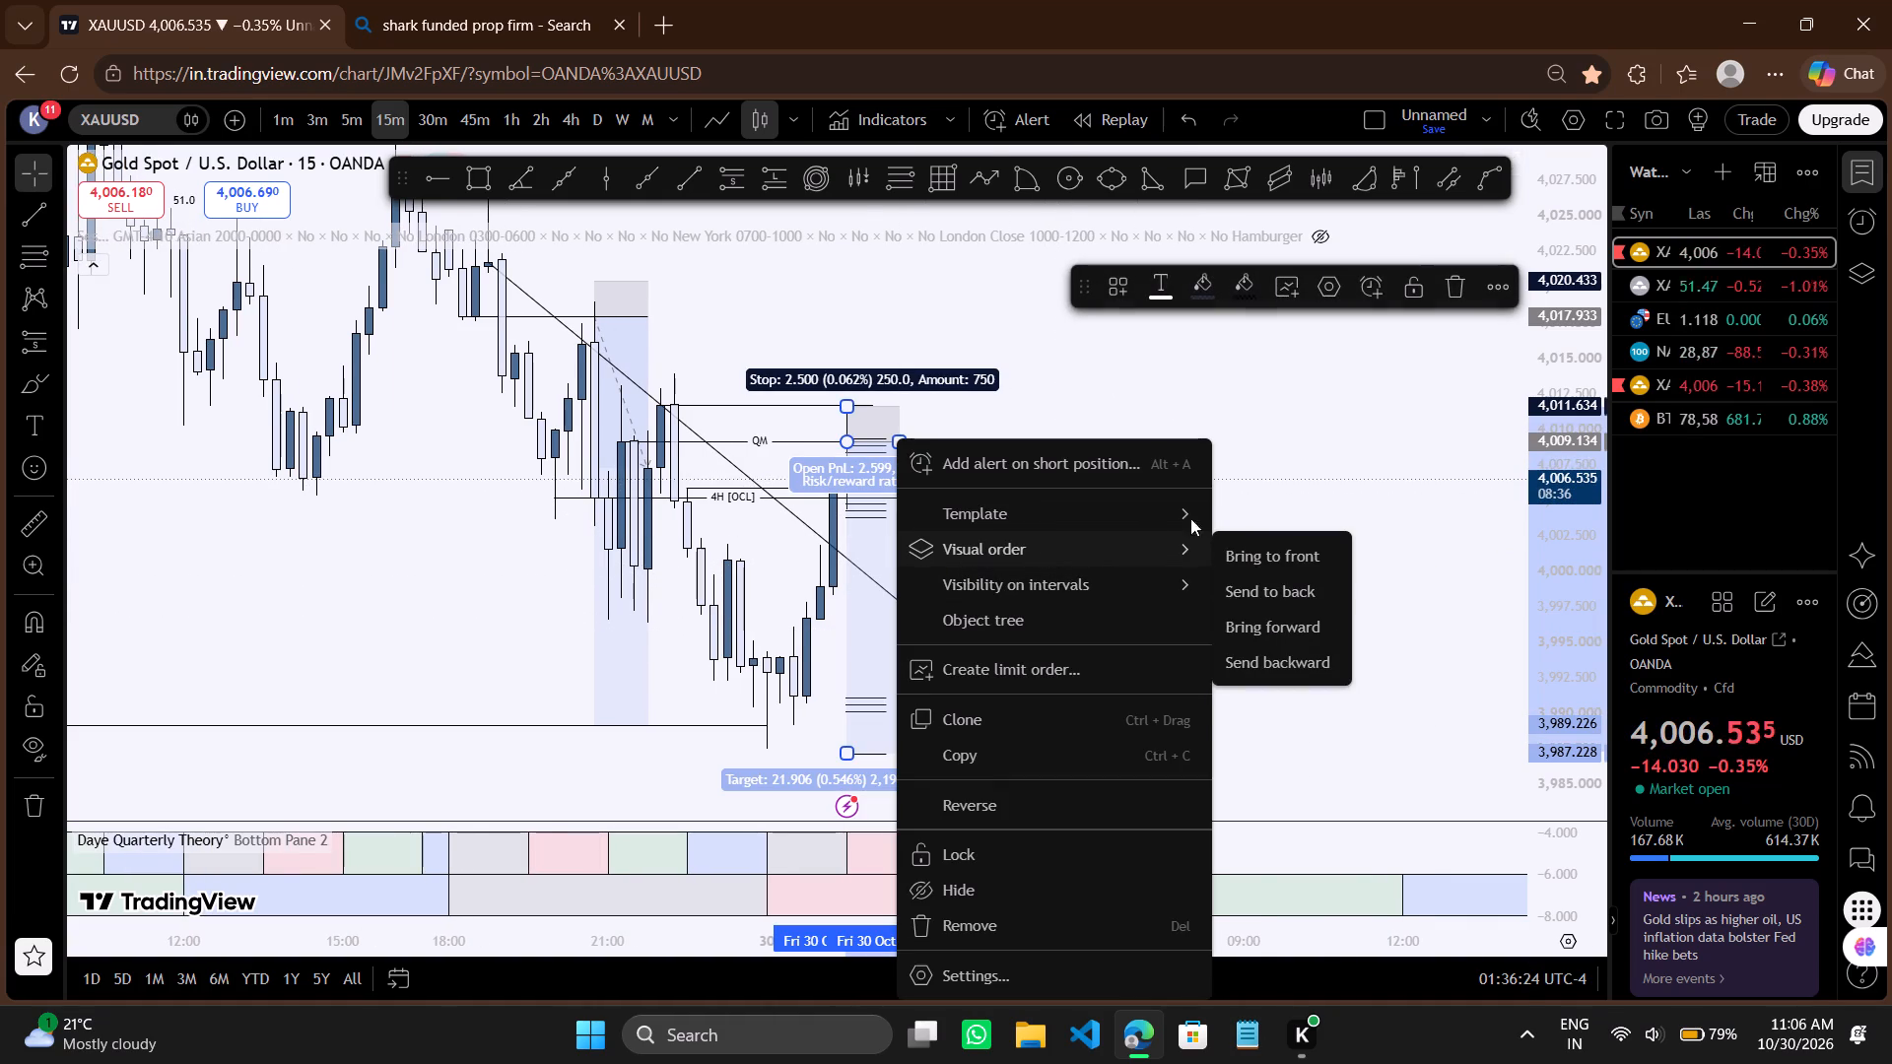
pyautogui.click(1265, 589)
pyautogui.click(1266, 575)
# Check price around the QM short on the 15-minute chart, and return to the 5-minute timeframe.
pyautogui.moveTo(1266, 575); pyautogui.dragTo(1304, 571)
pyautogui.scroll(1, 1304, 571)
pyautogui.moveTo(1194, 556); pyautogui.dragTo(1324, 501)
pyautogui.scroll(1, 1324, 501)
pyautogui.moveTo(1158, 519); pyautogui.dragTo(1210, 493)
pyautogui.scroll(1, 1210, 493)
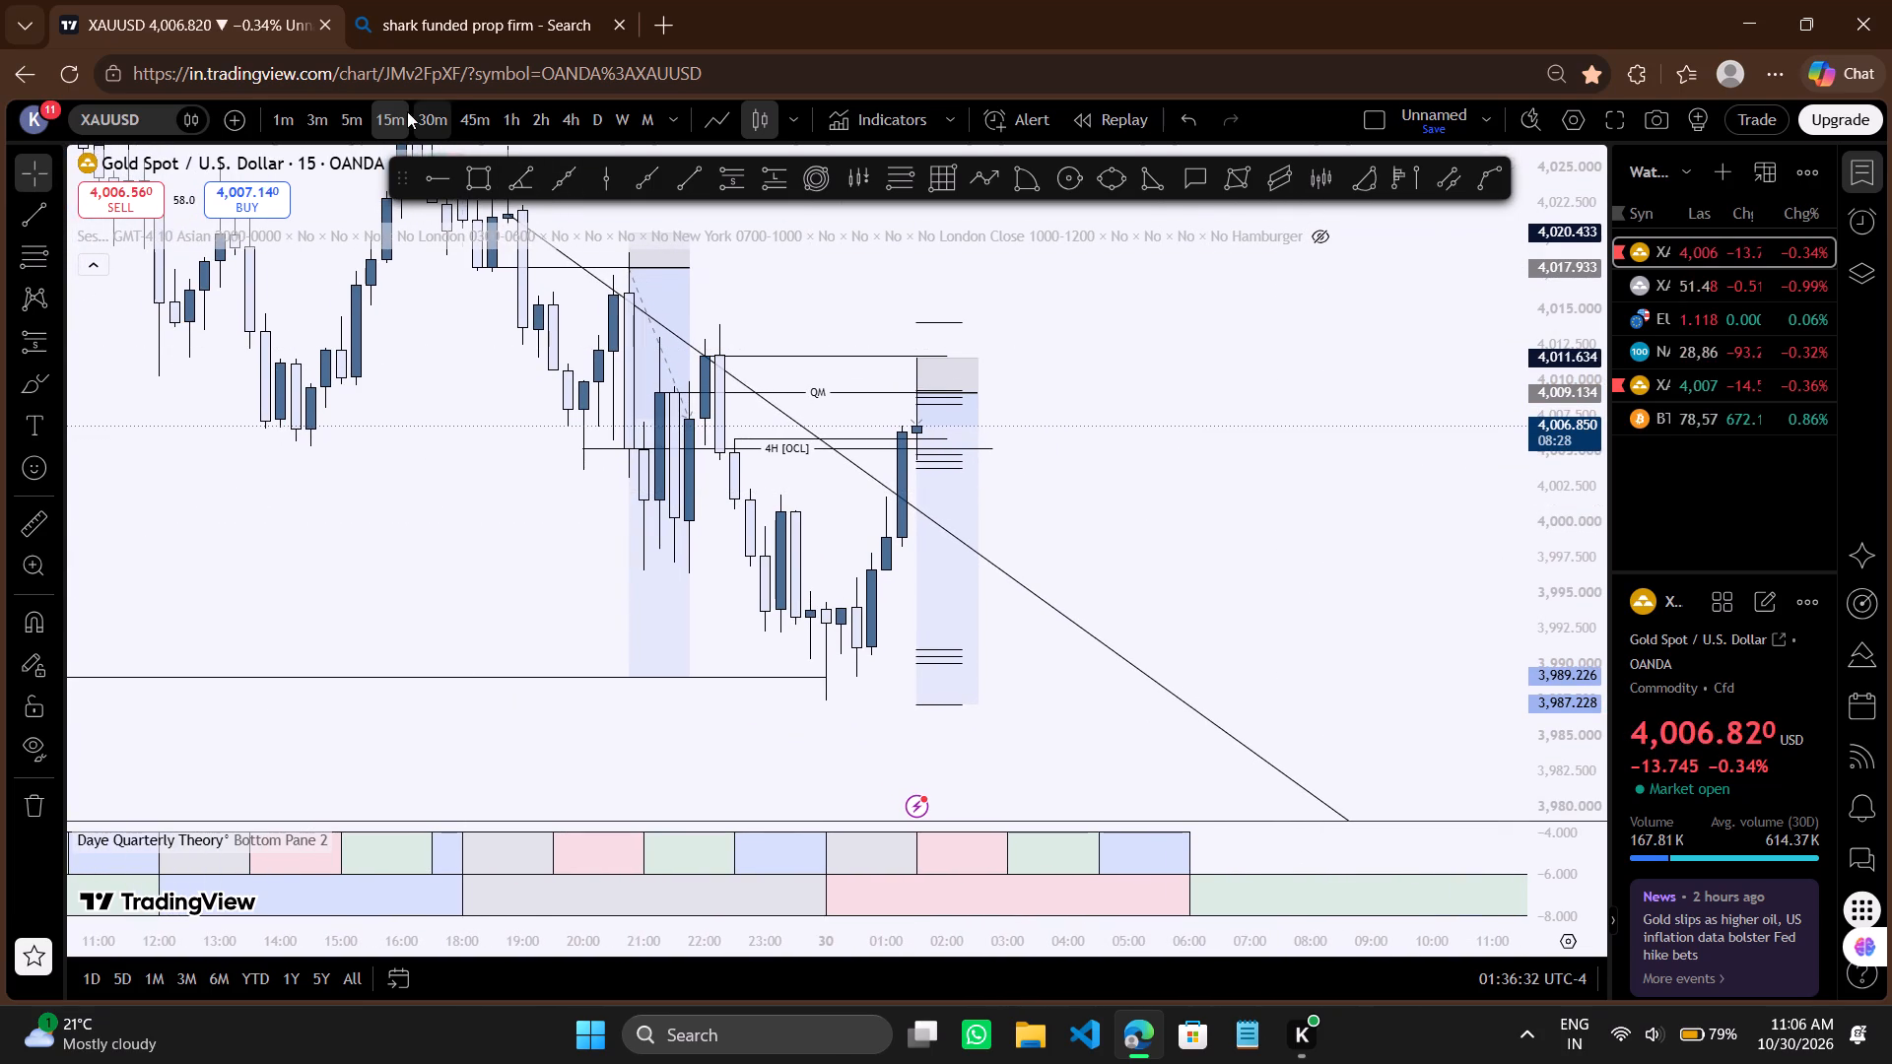
pyautogui.click(362, 106)
pyautogui.scroll(-2, 630, 358)
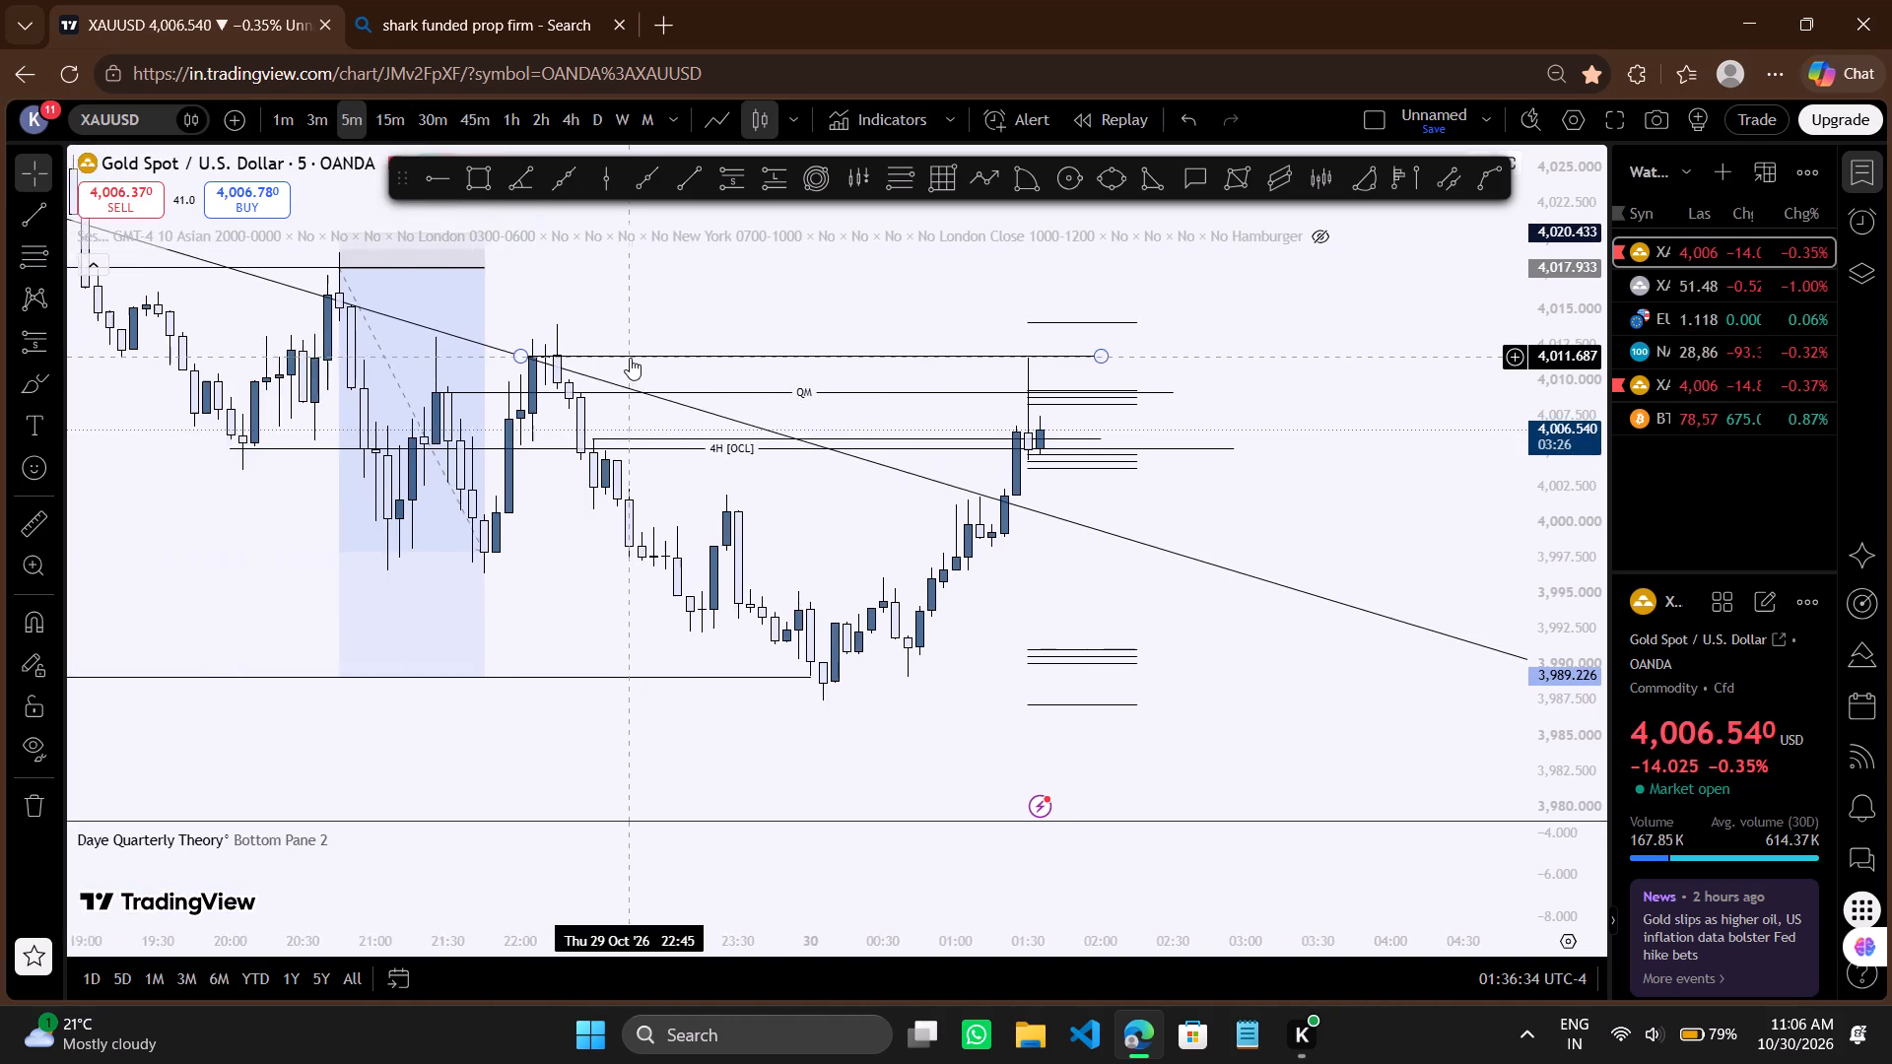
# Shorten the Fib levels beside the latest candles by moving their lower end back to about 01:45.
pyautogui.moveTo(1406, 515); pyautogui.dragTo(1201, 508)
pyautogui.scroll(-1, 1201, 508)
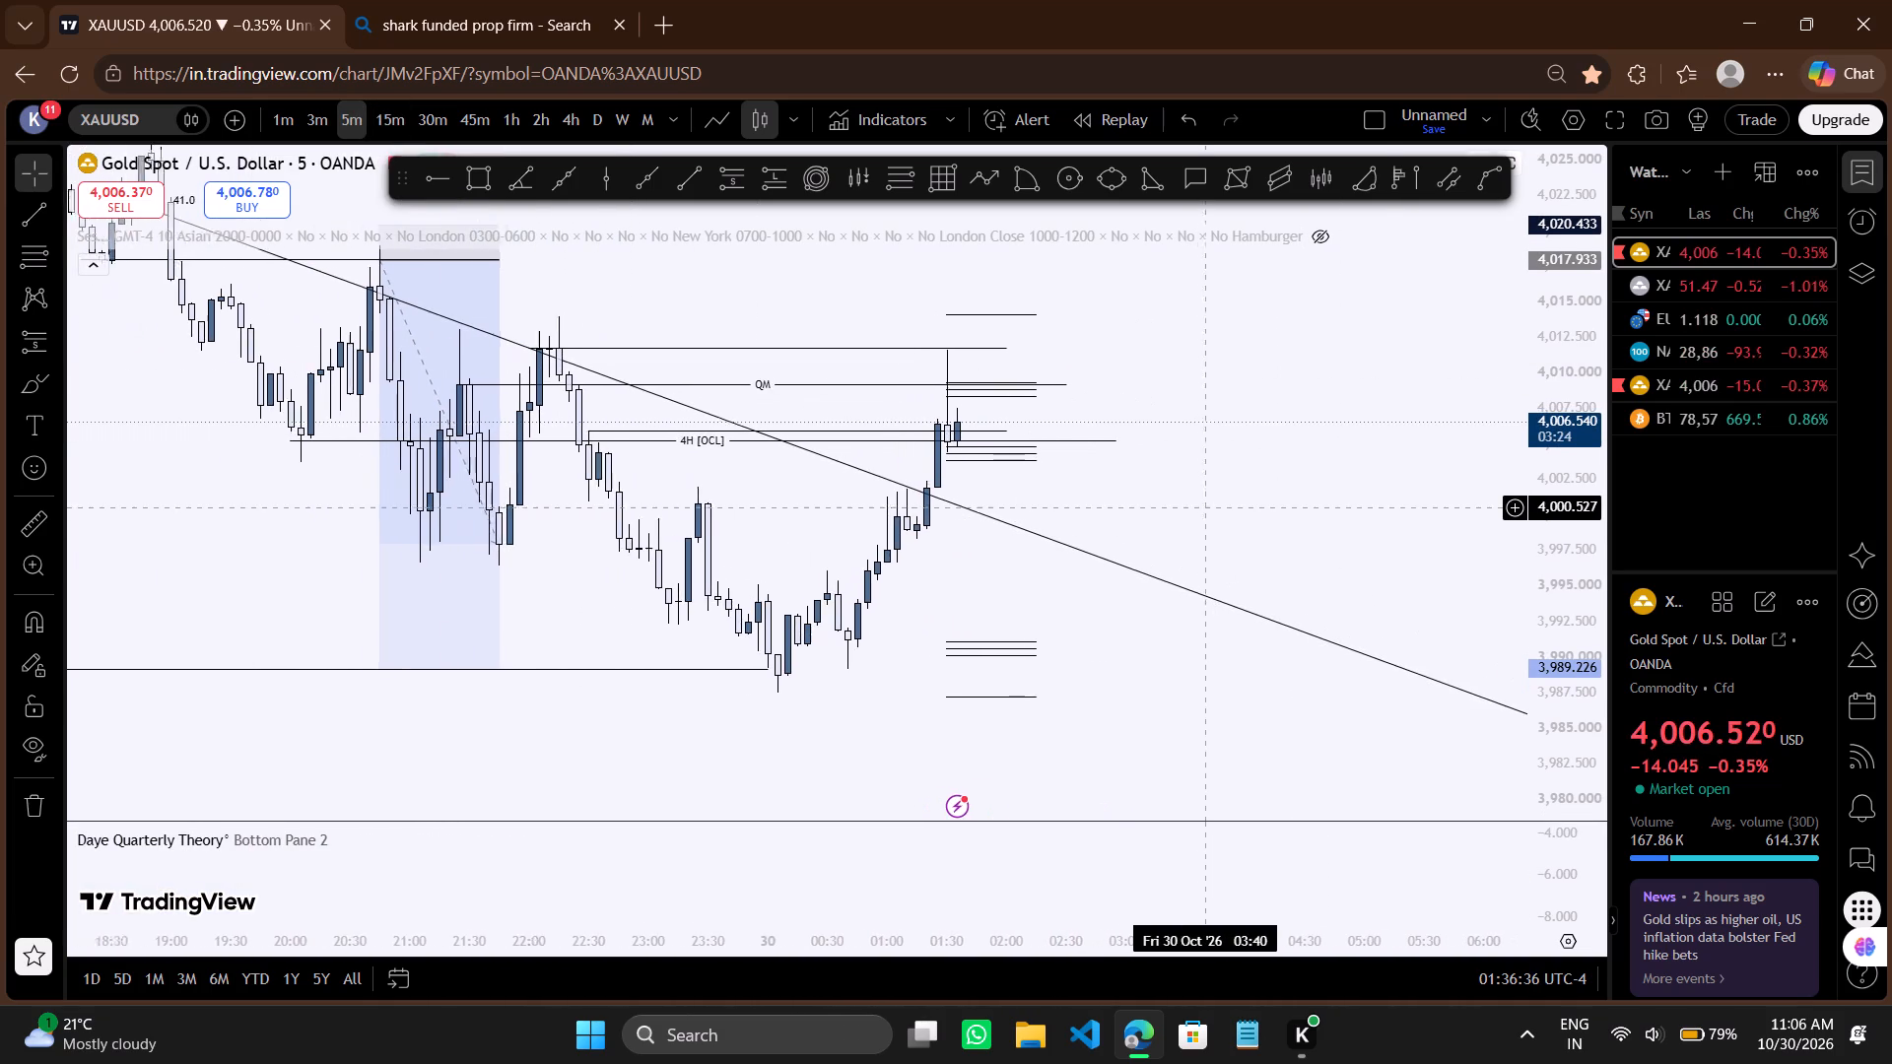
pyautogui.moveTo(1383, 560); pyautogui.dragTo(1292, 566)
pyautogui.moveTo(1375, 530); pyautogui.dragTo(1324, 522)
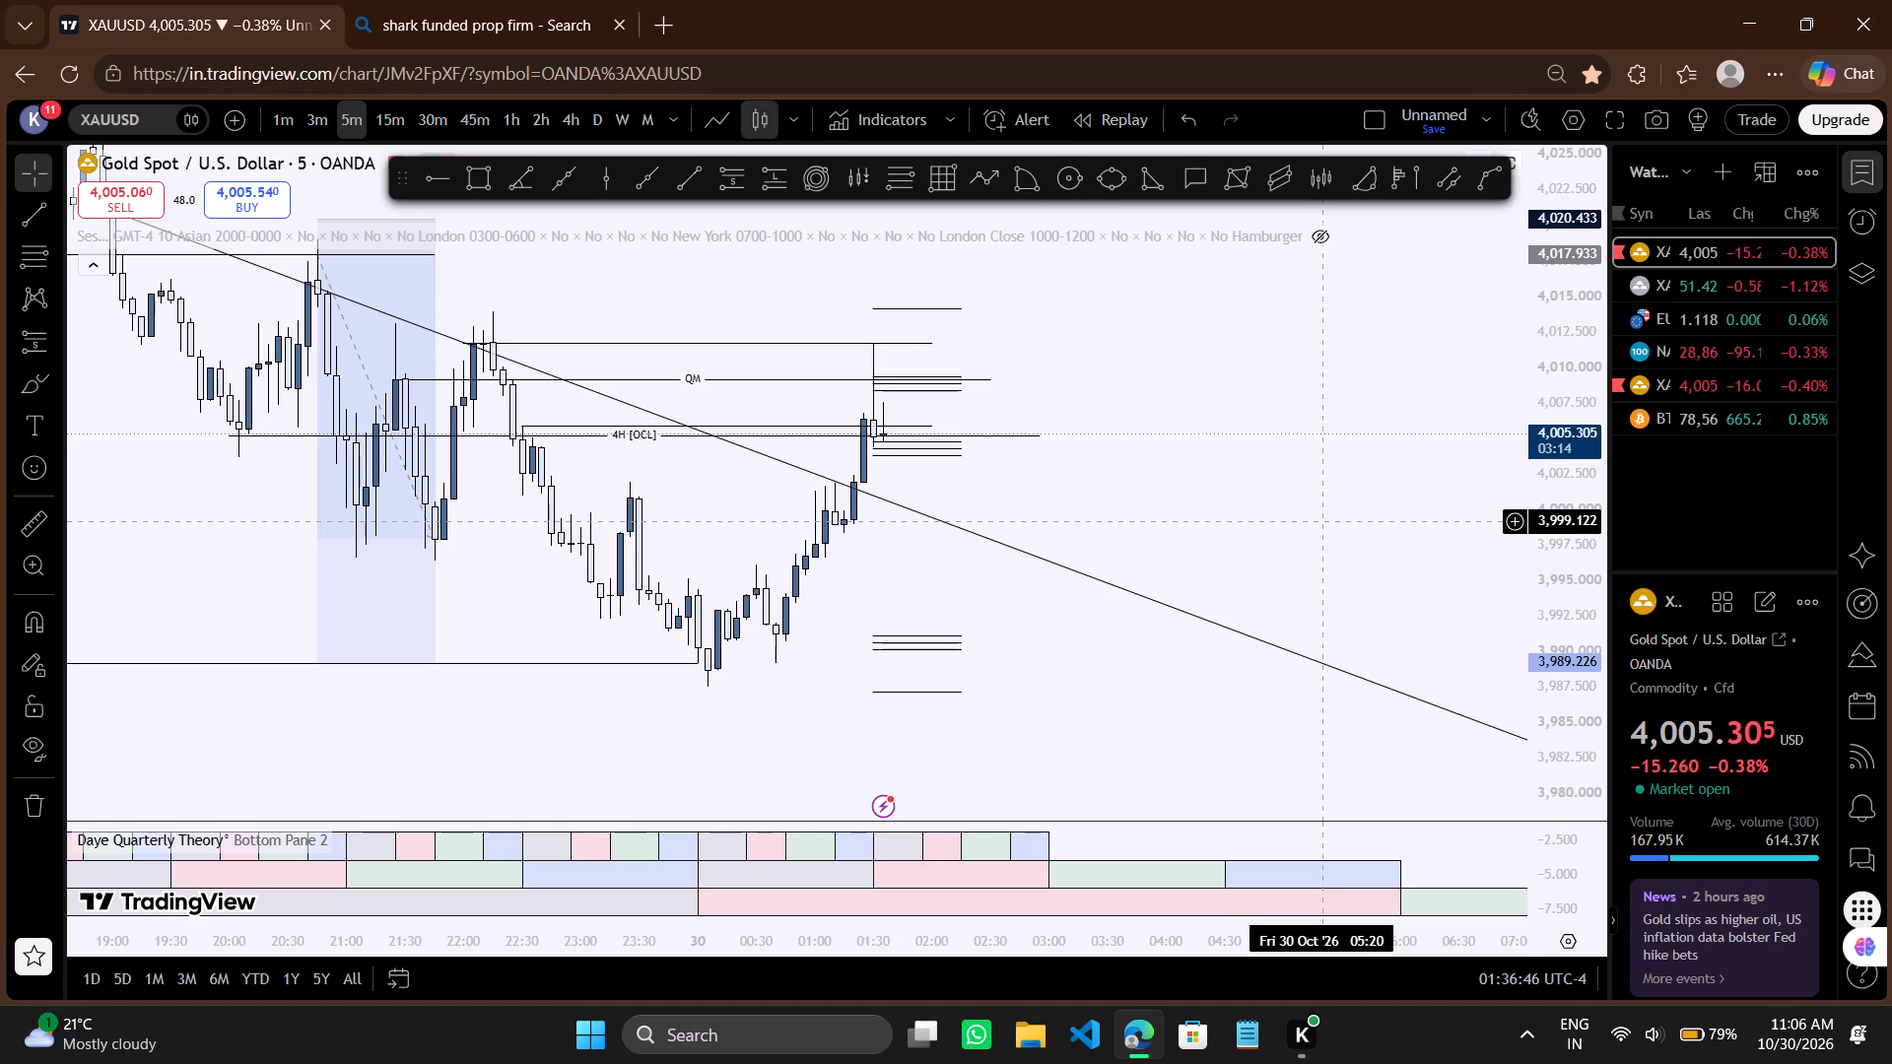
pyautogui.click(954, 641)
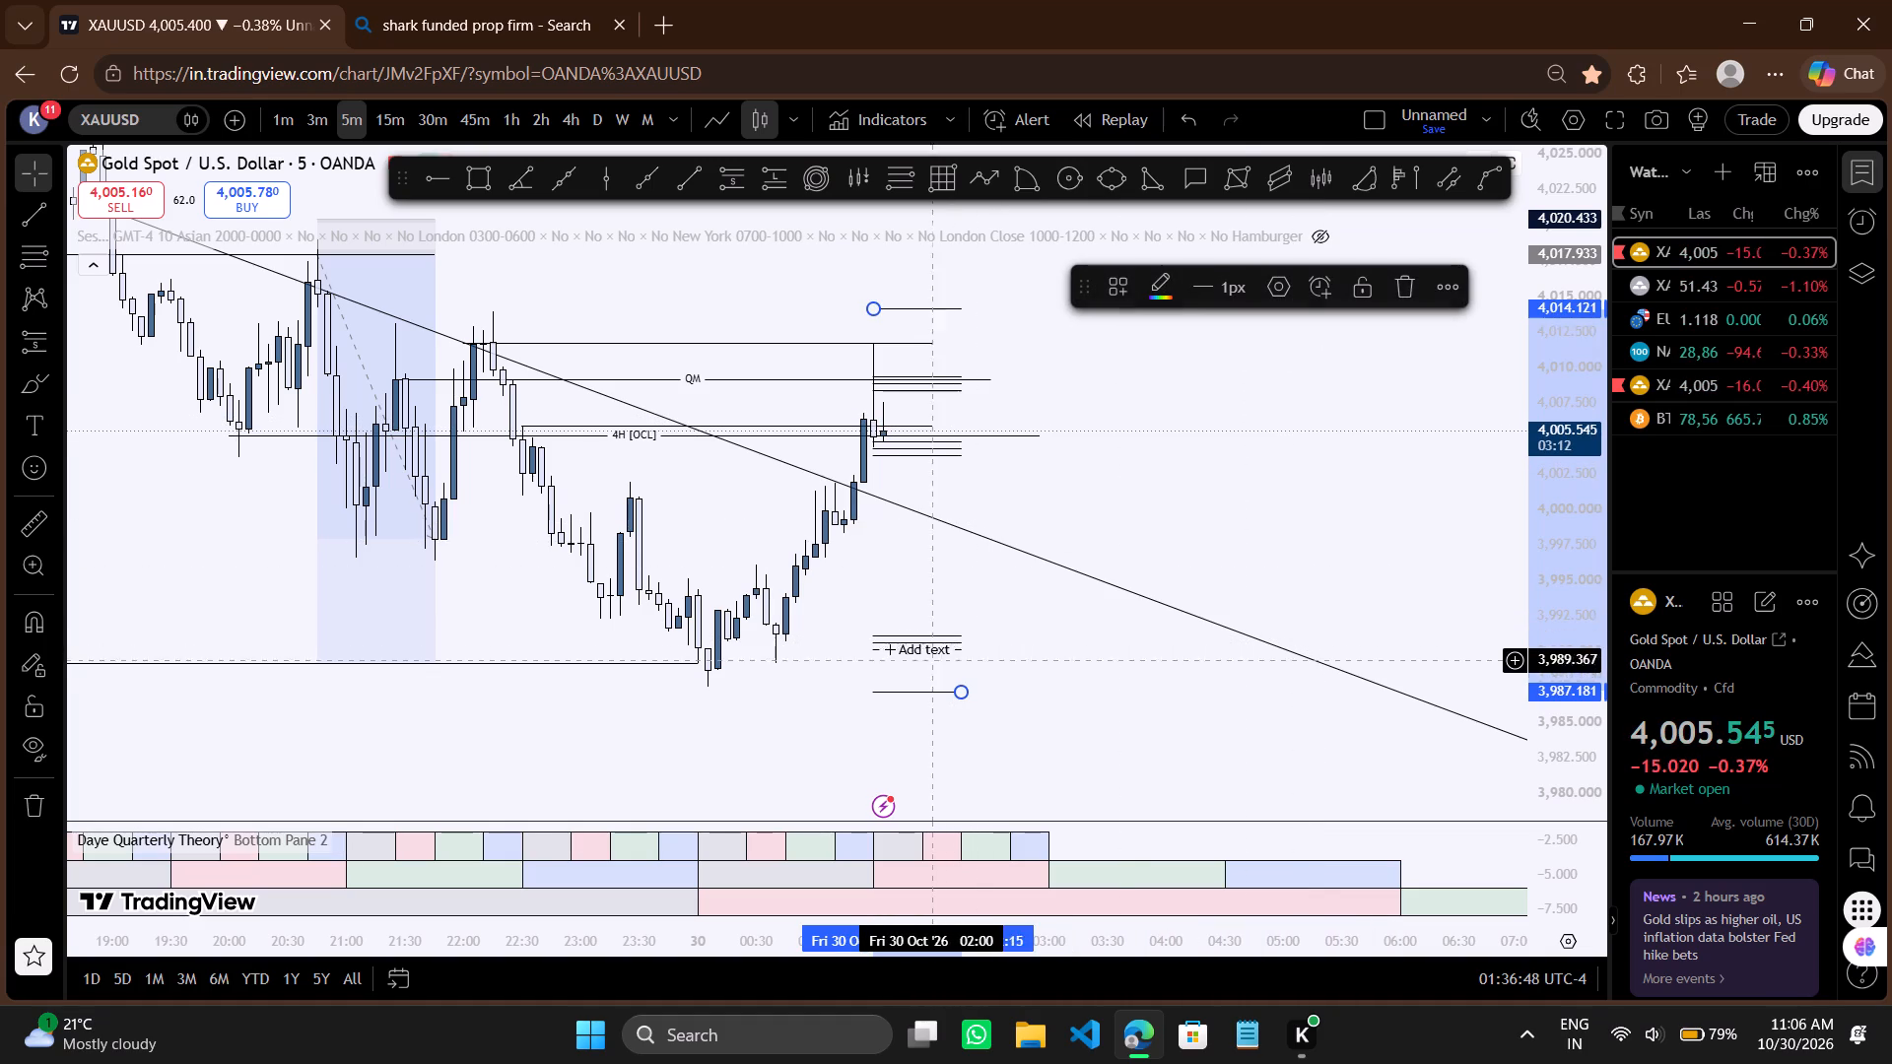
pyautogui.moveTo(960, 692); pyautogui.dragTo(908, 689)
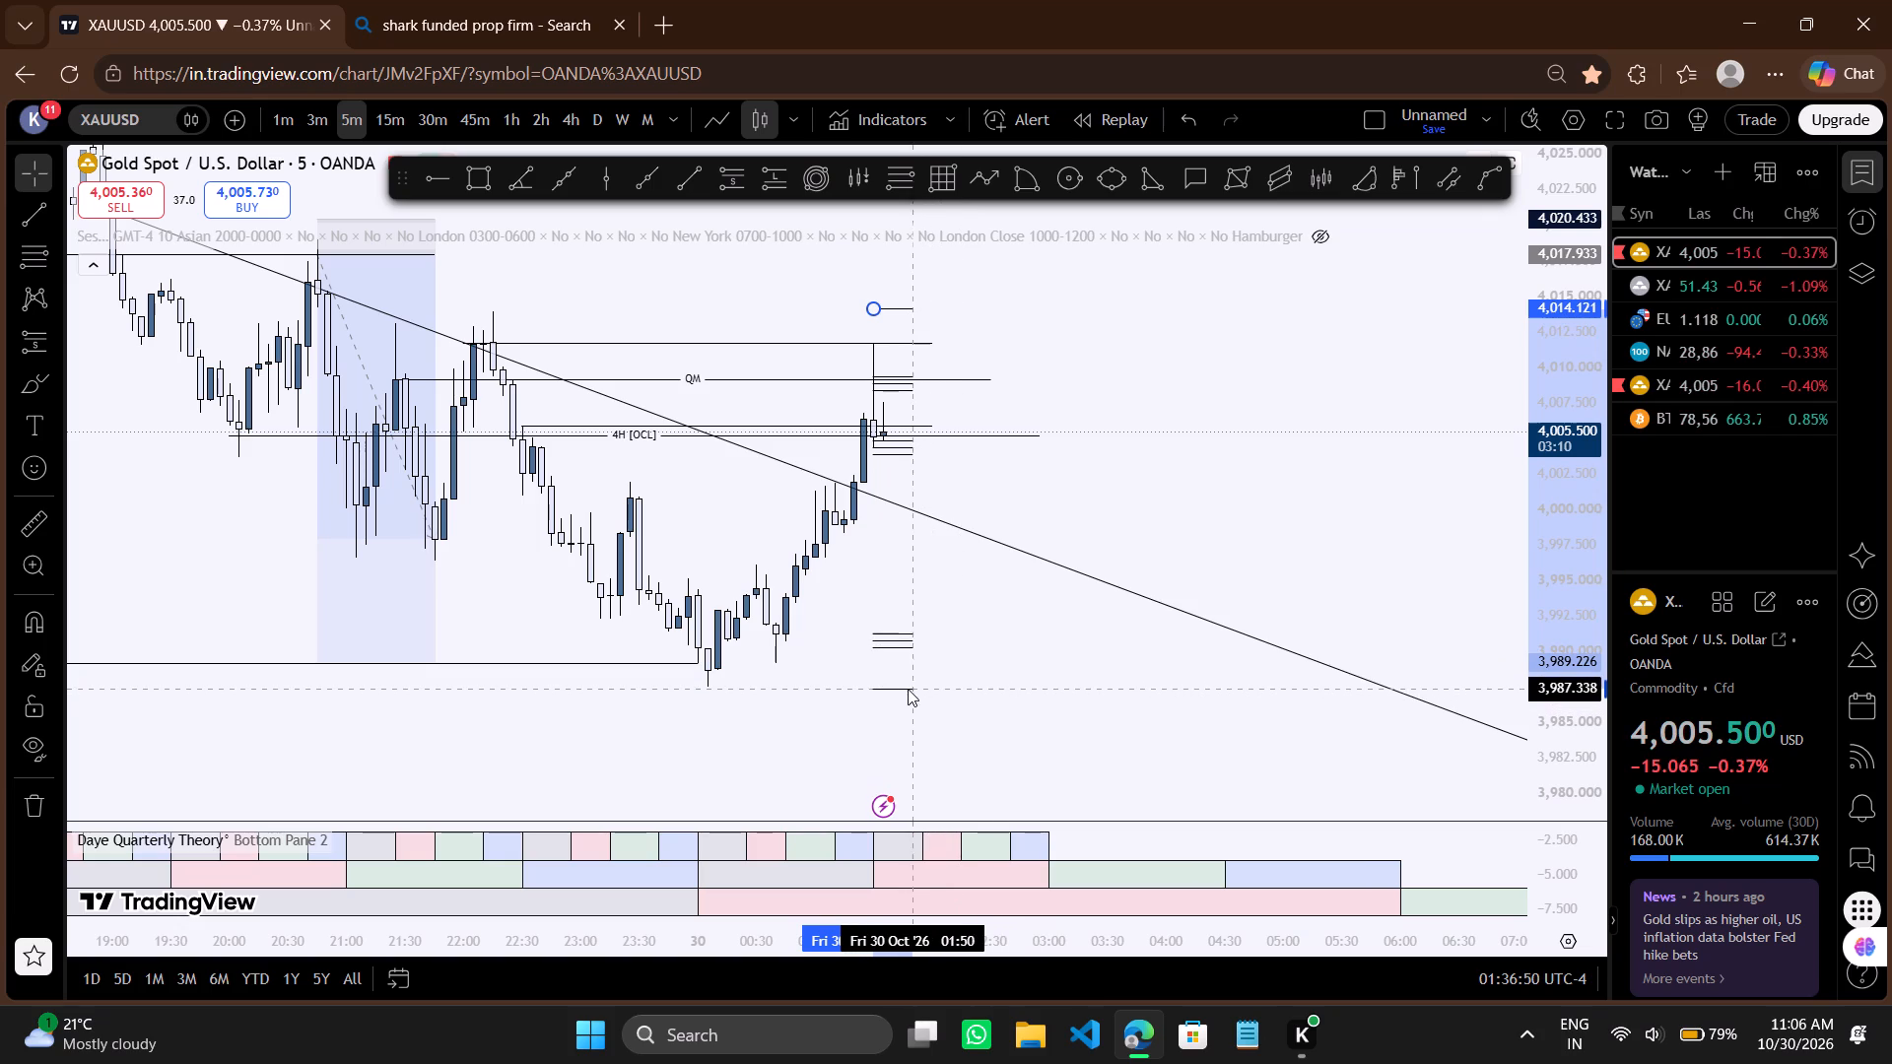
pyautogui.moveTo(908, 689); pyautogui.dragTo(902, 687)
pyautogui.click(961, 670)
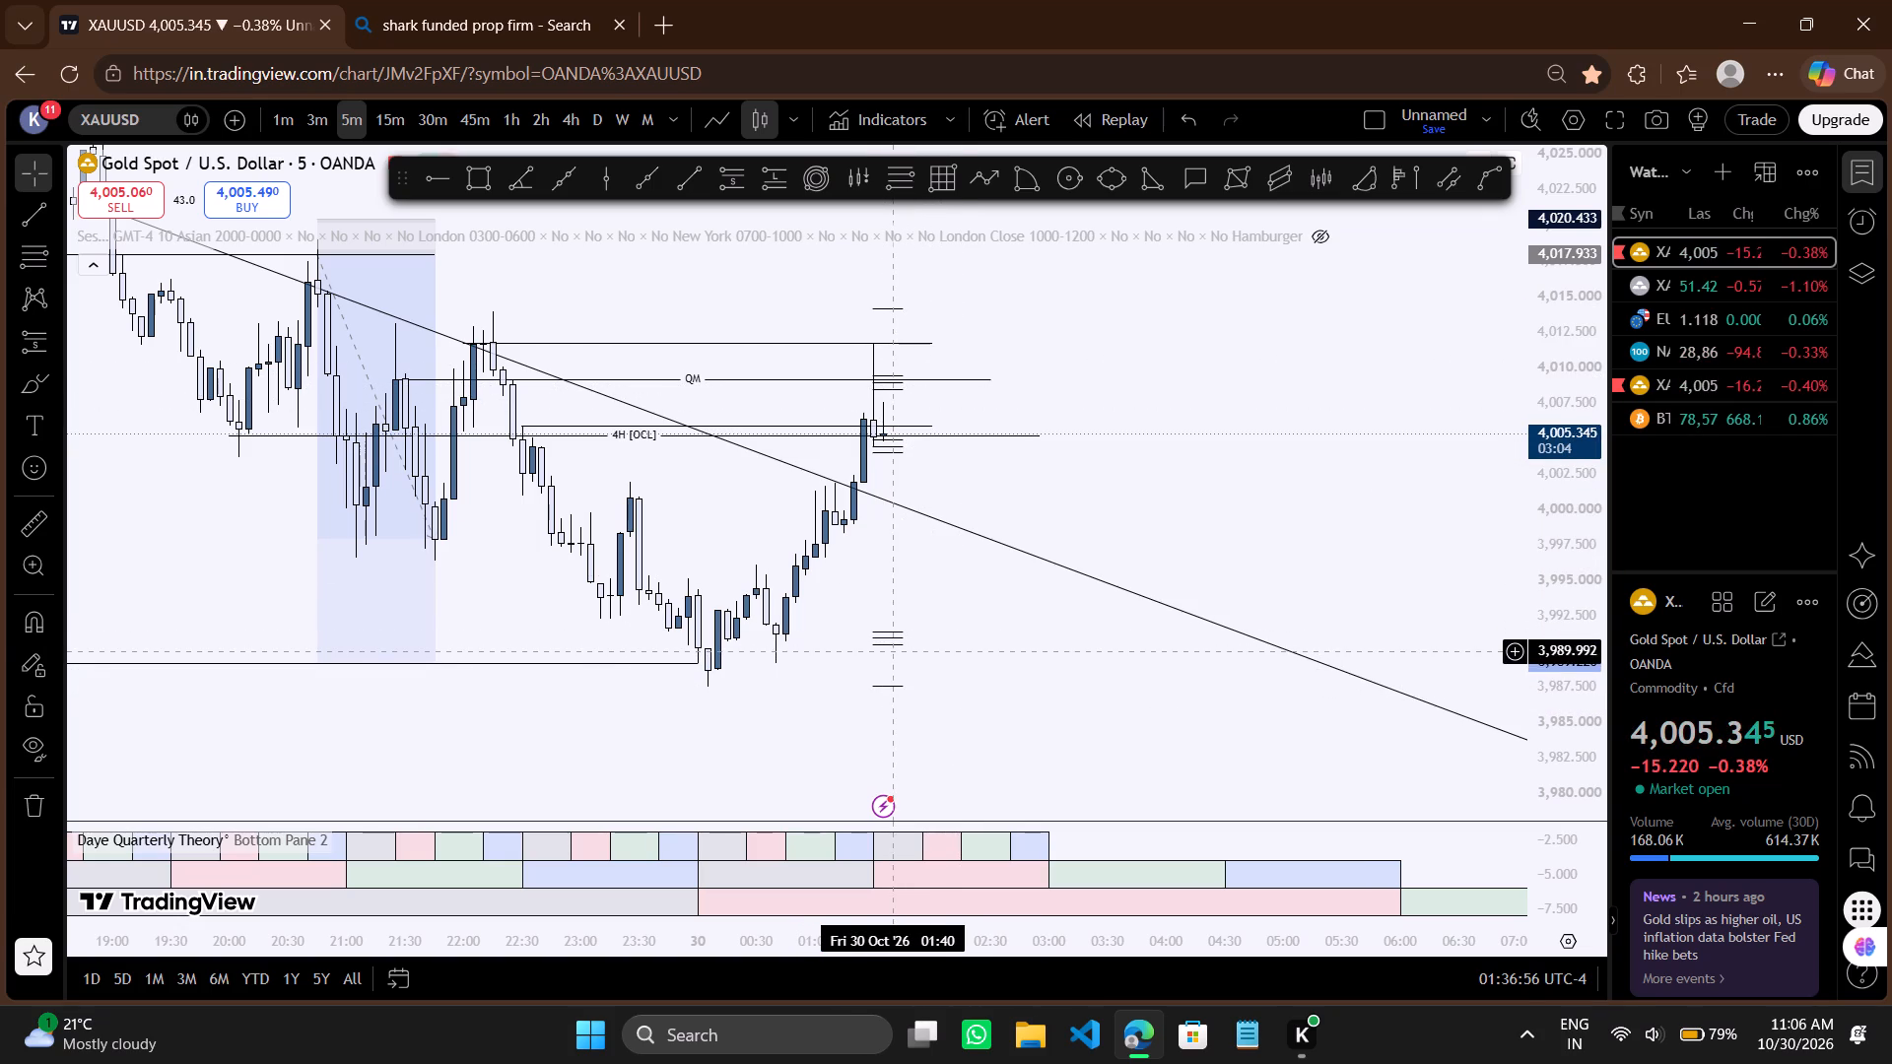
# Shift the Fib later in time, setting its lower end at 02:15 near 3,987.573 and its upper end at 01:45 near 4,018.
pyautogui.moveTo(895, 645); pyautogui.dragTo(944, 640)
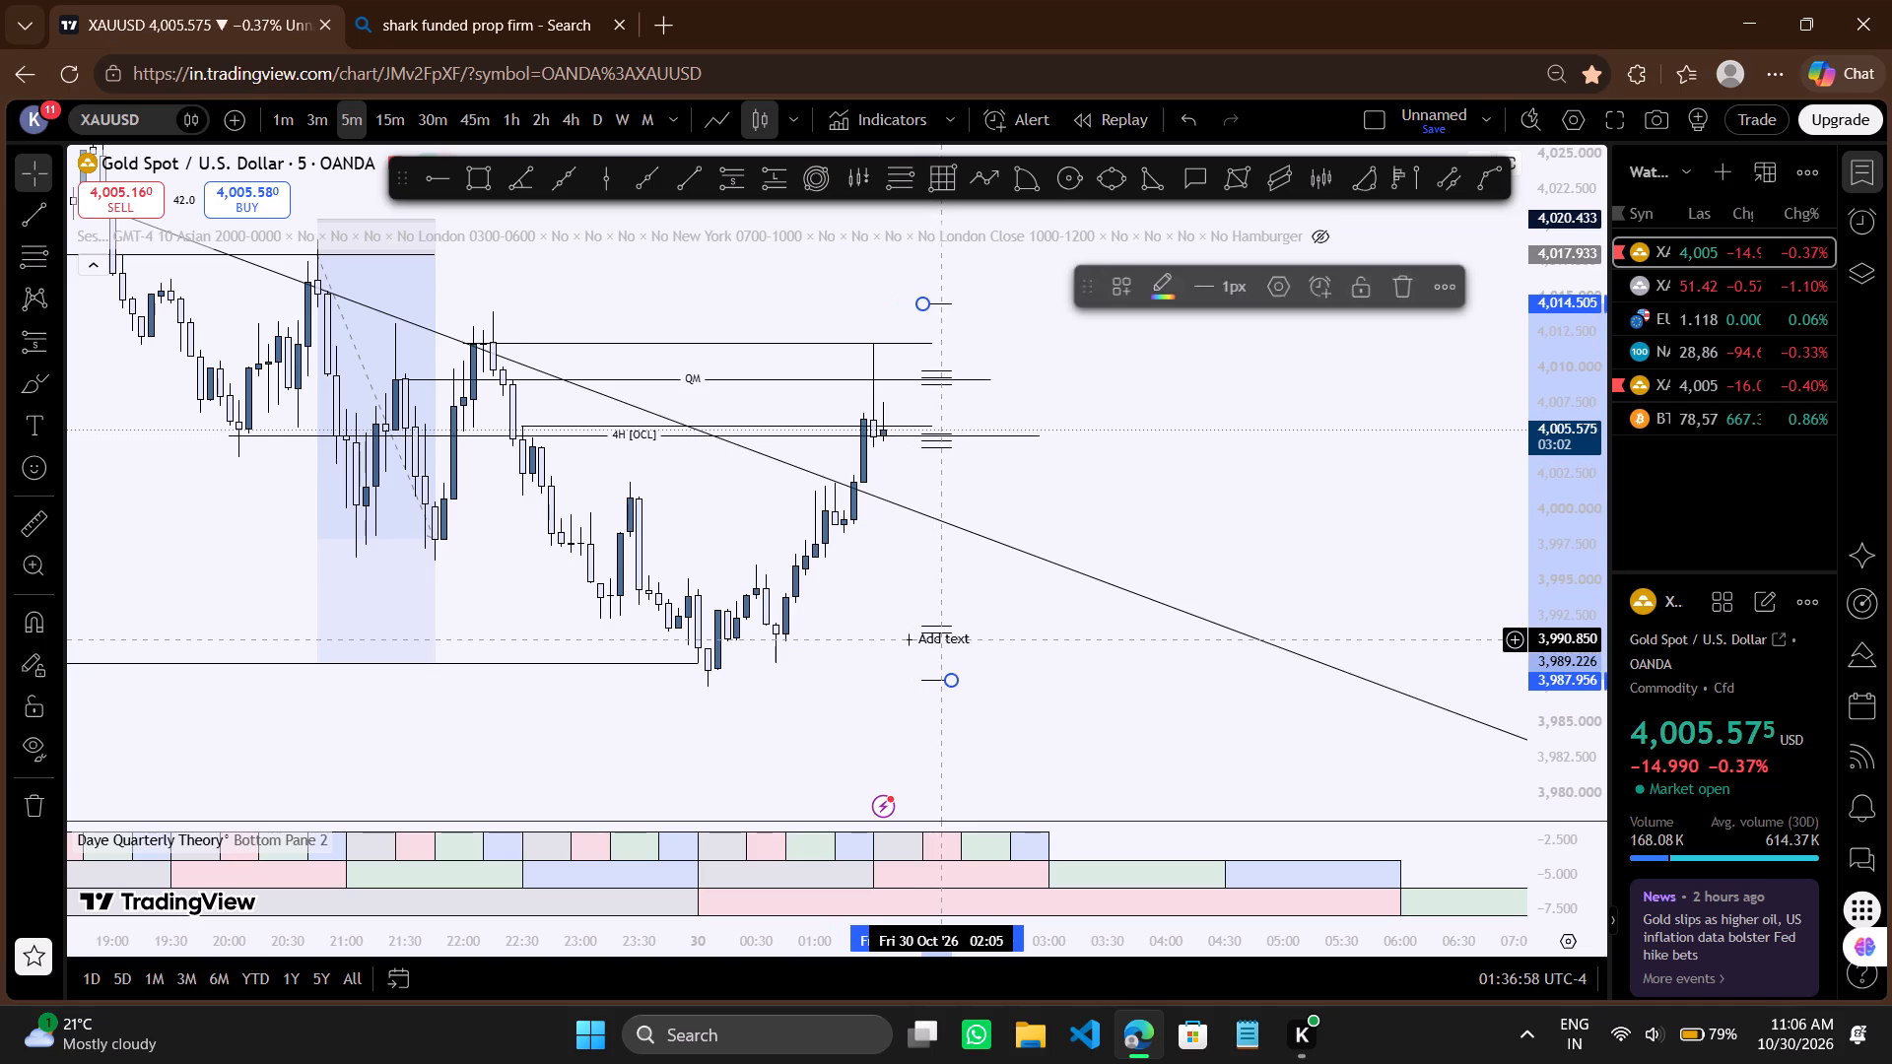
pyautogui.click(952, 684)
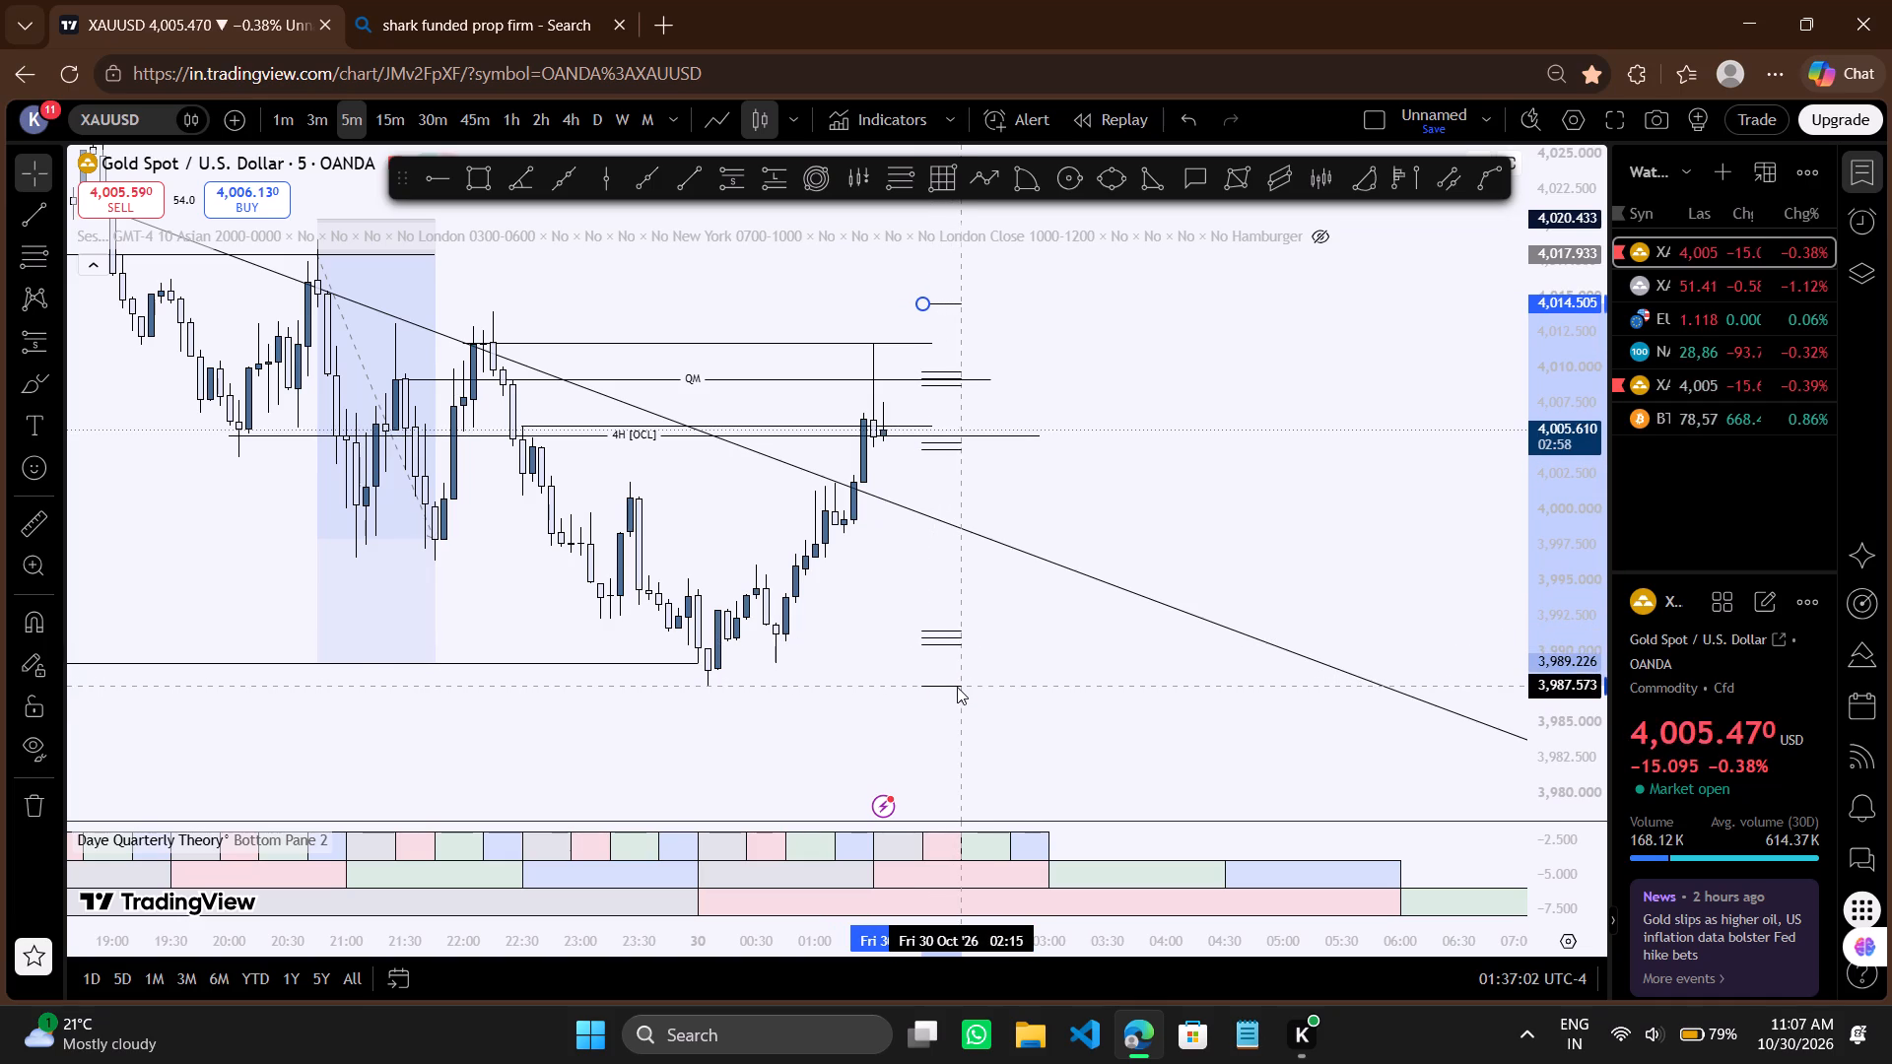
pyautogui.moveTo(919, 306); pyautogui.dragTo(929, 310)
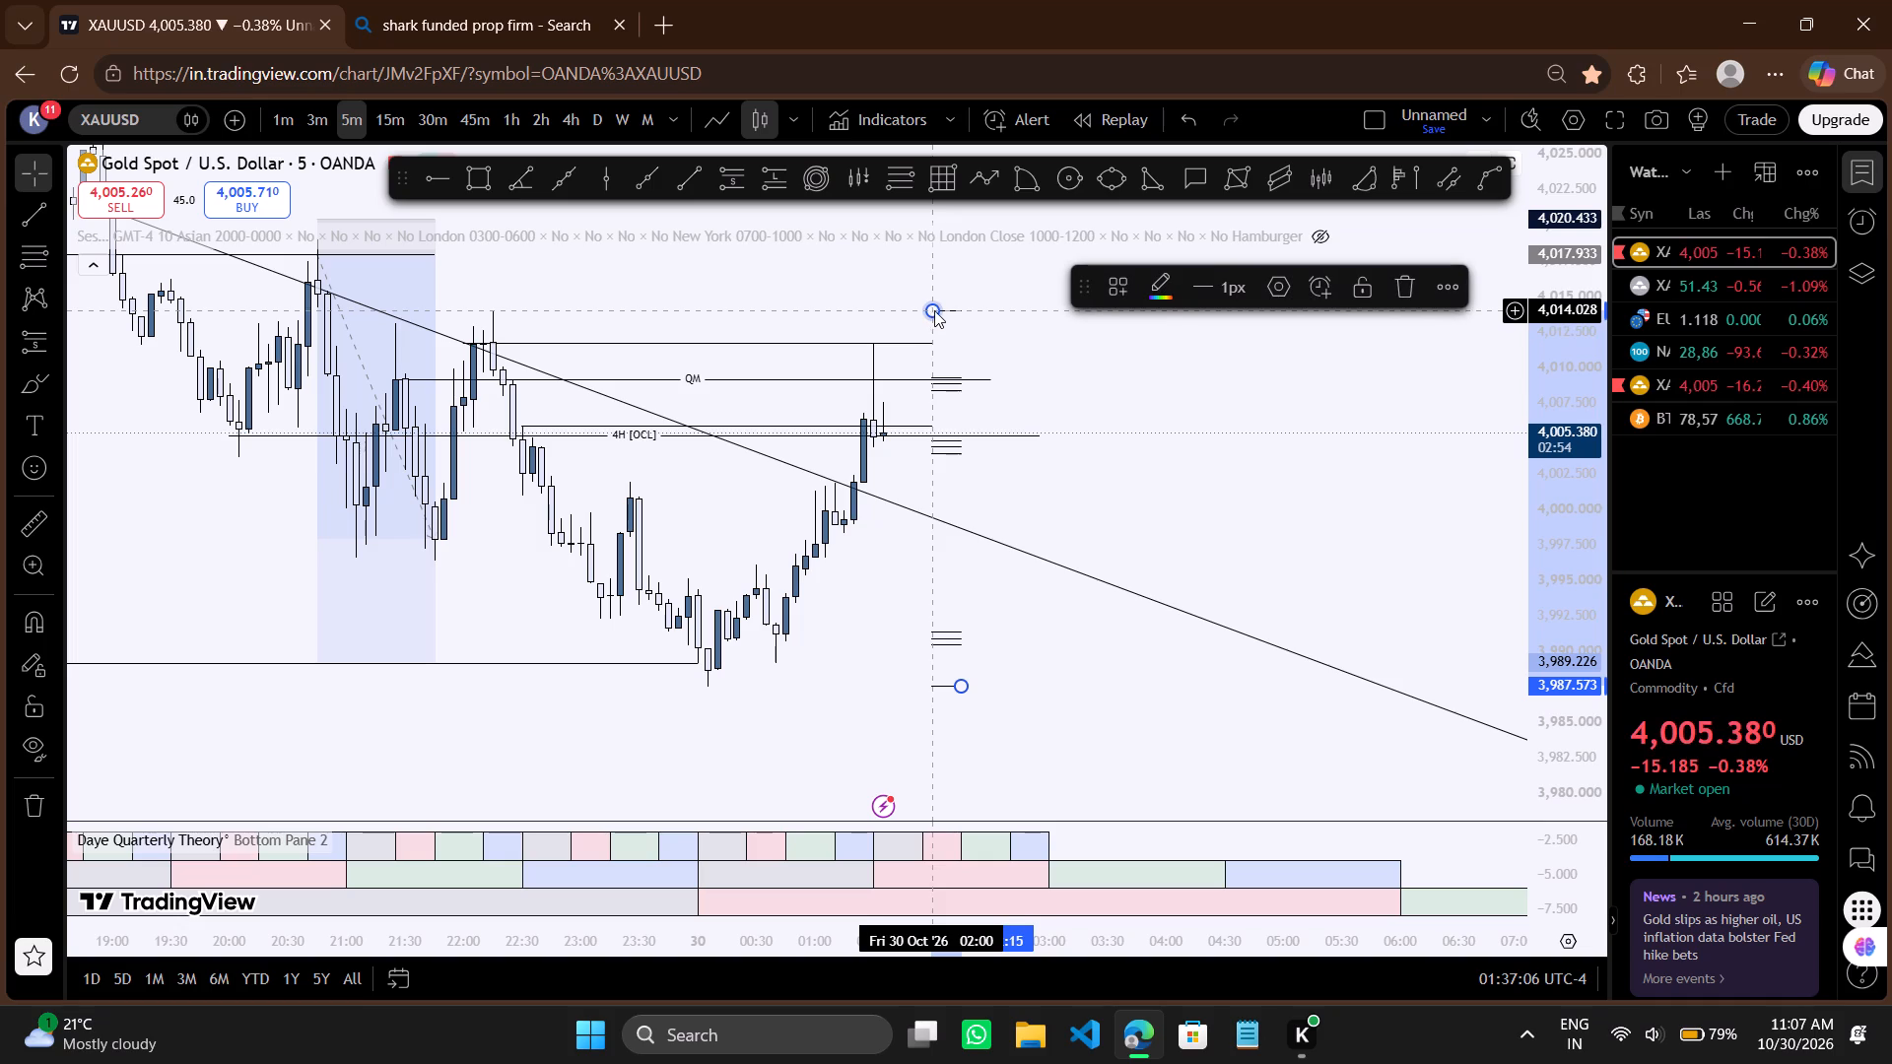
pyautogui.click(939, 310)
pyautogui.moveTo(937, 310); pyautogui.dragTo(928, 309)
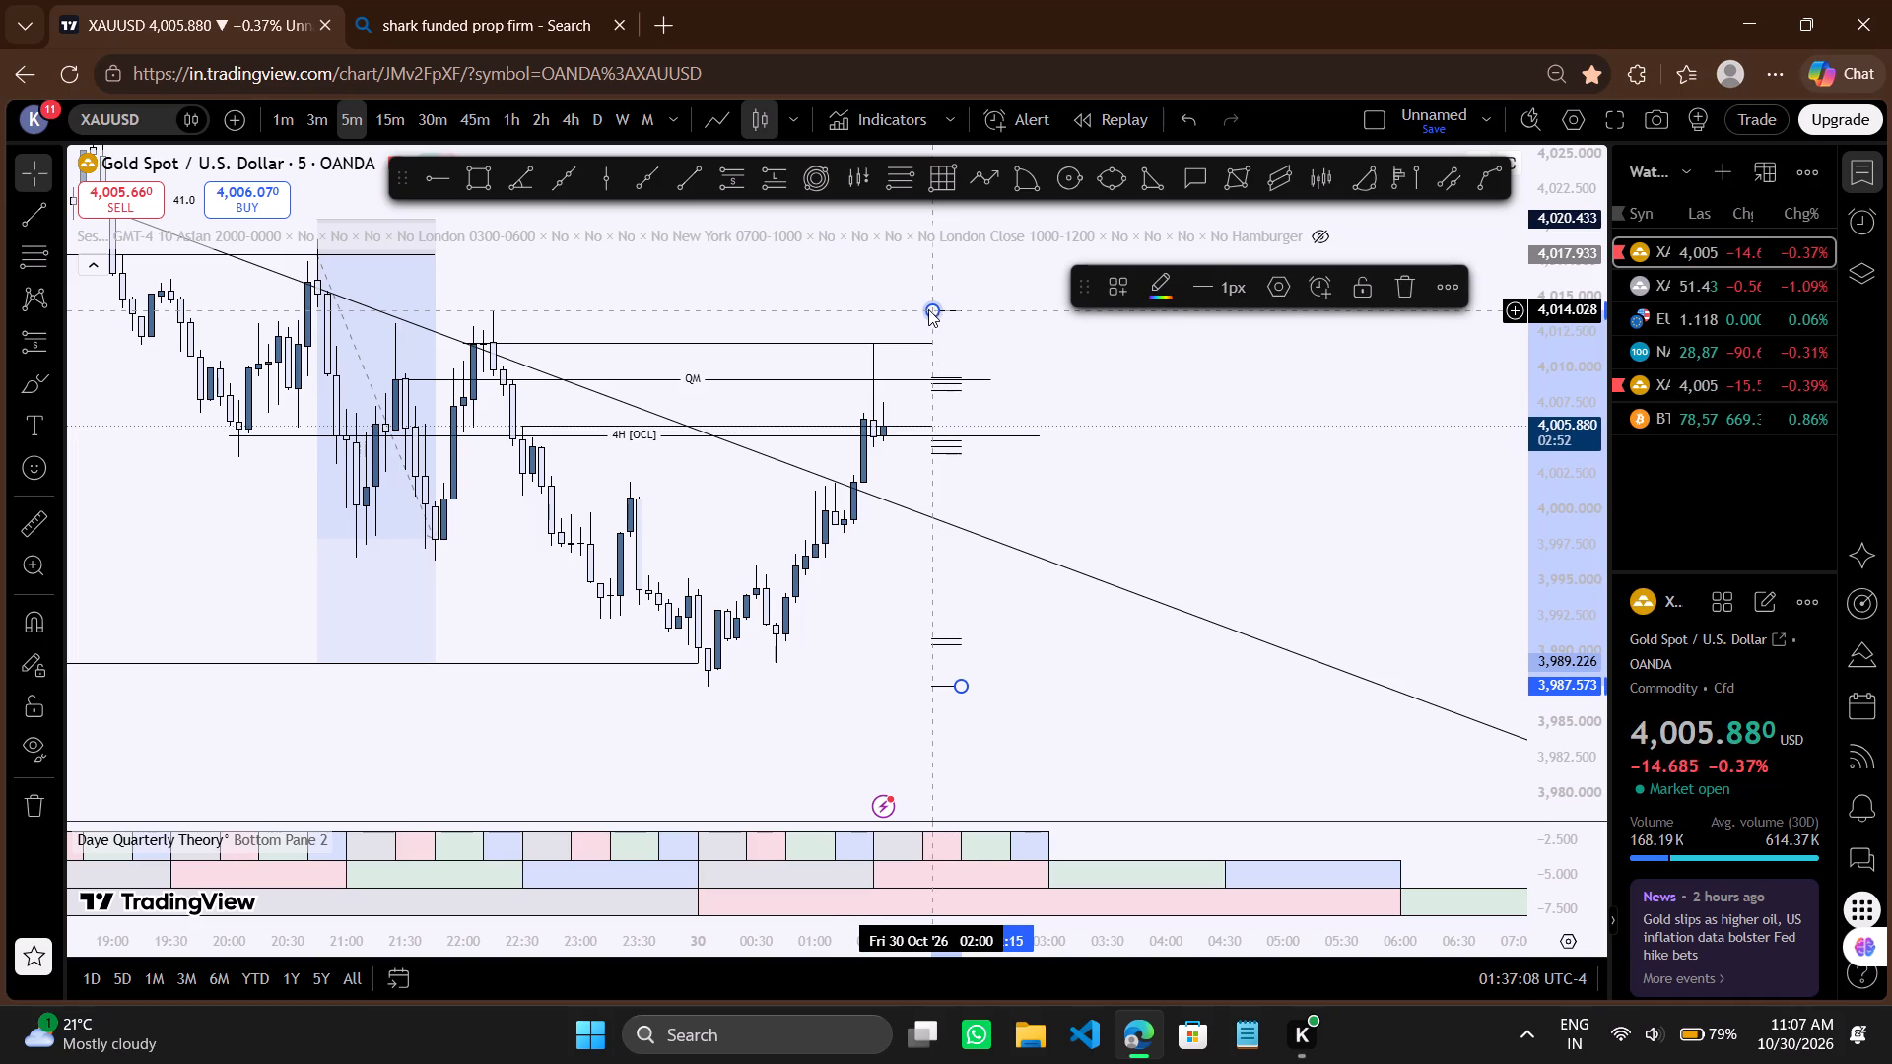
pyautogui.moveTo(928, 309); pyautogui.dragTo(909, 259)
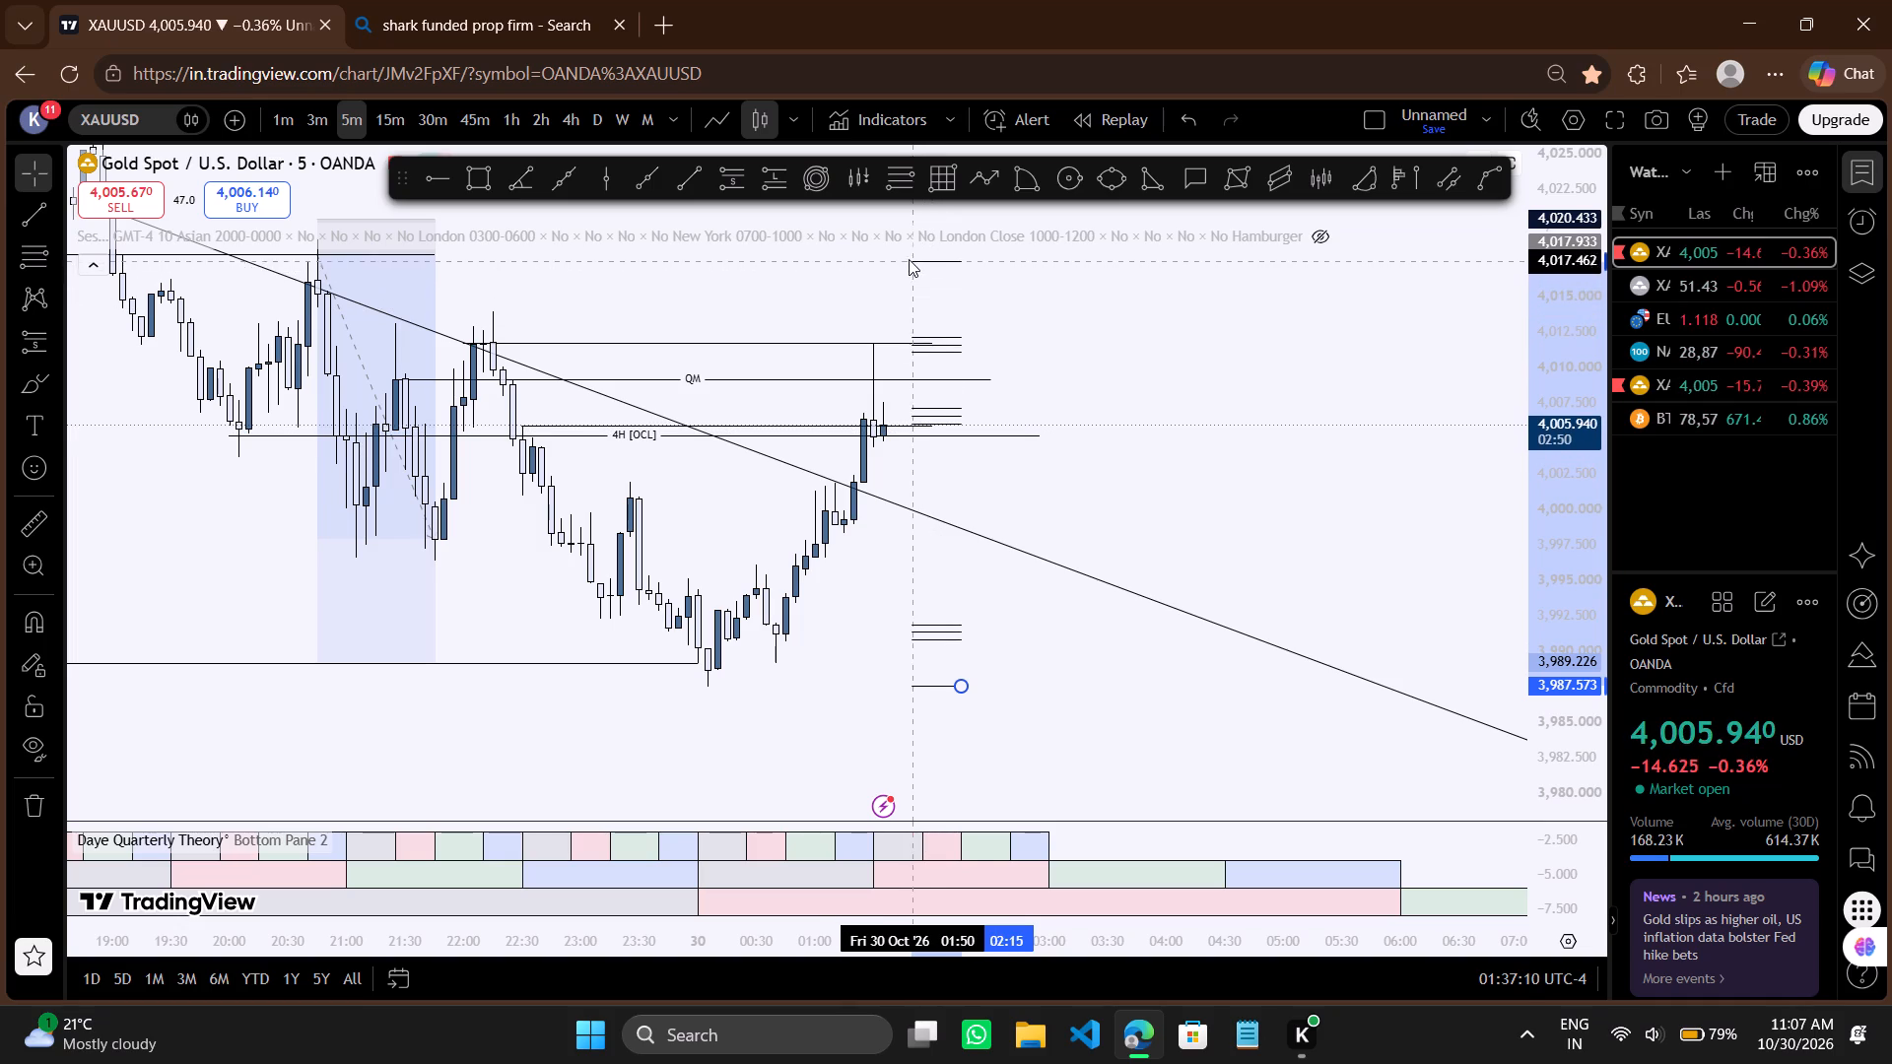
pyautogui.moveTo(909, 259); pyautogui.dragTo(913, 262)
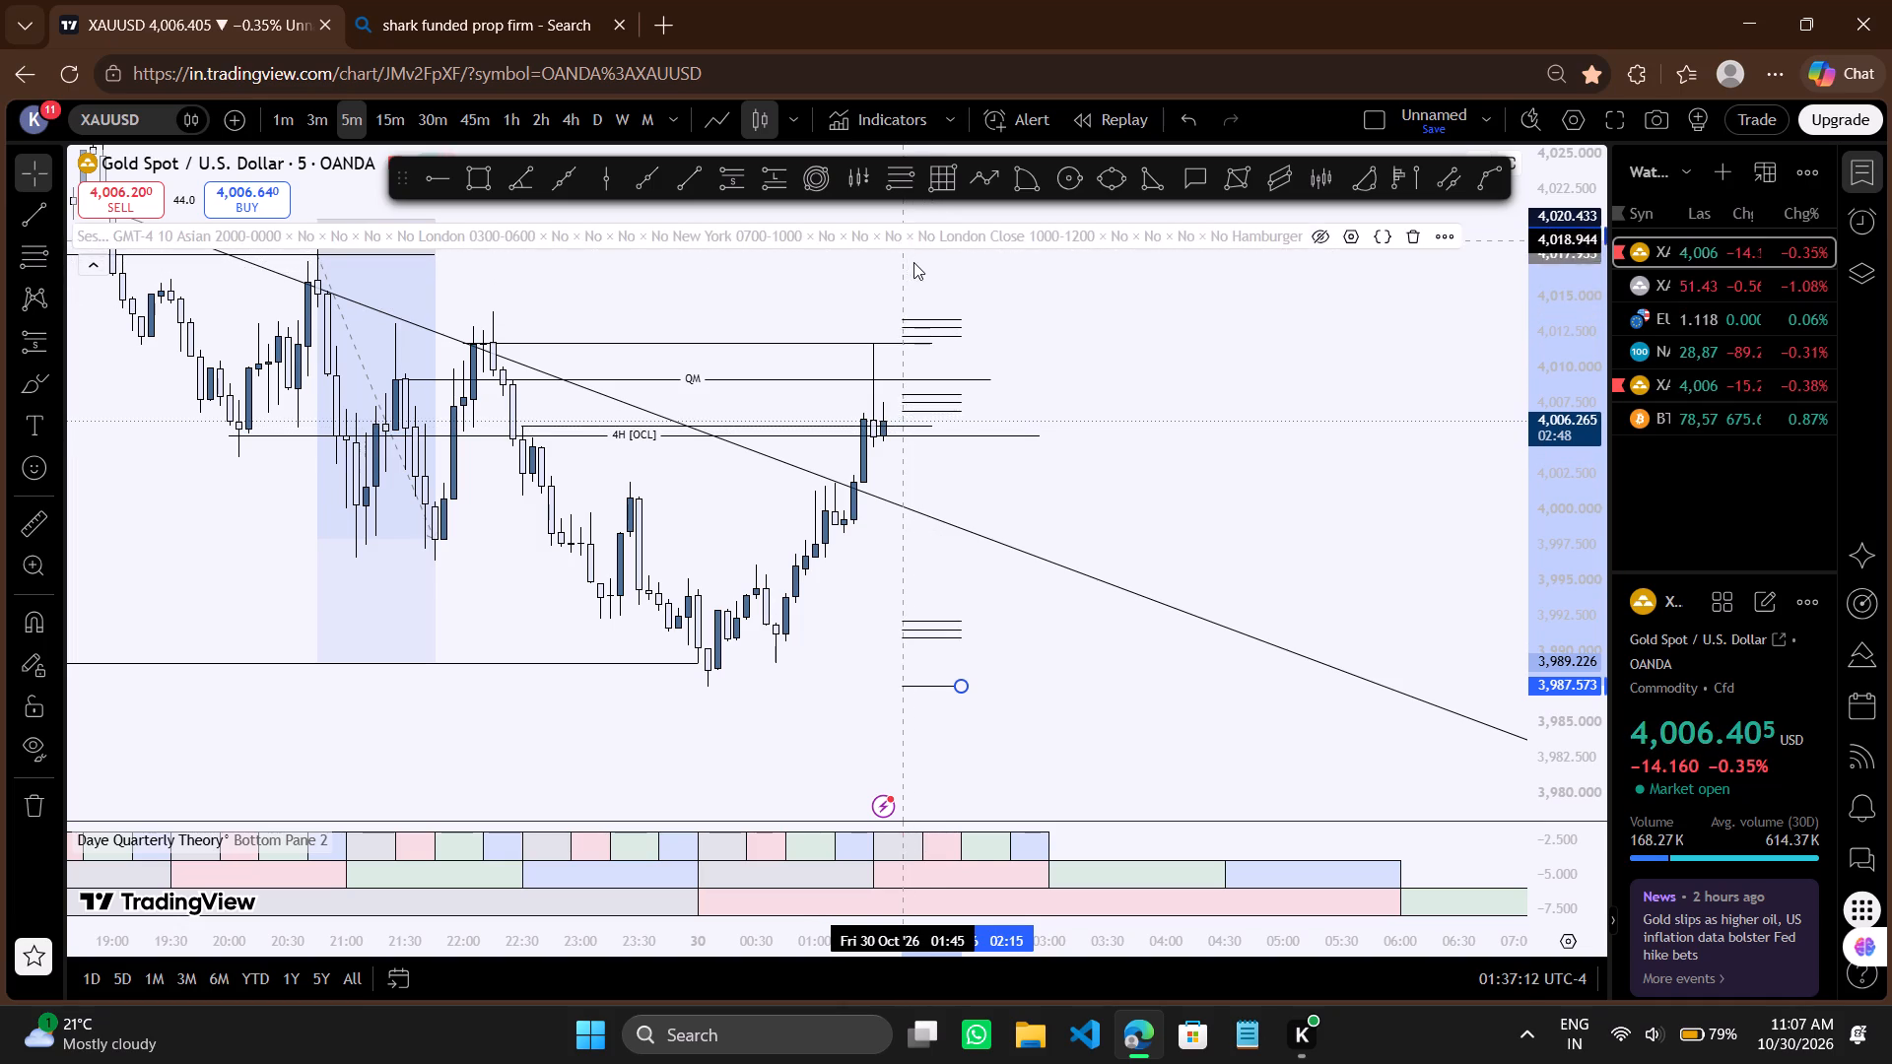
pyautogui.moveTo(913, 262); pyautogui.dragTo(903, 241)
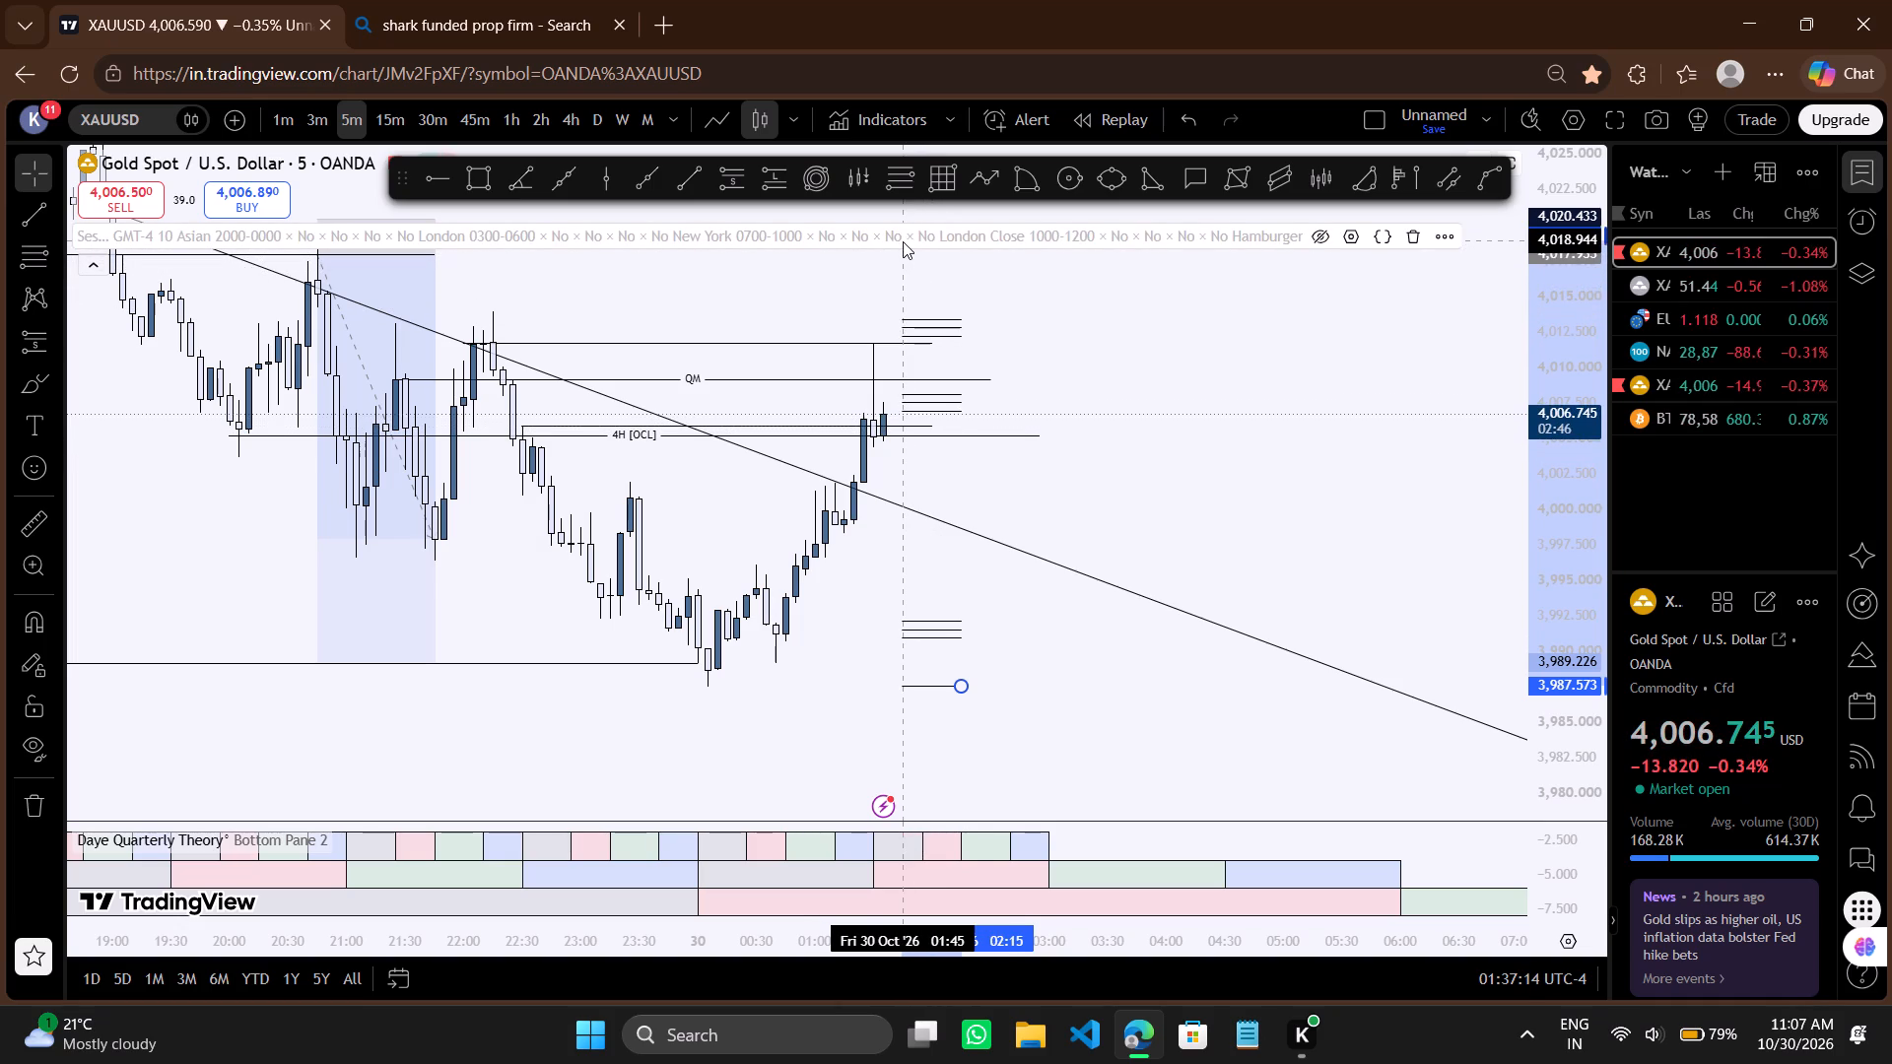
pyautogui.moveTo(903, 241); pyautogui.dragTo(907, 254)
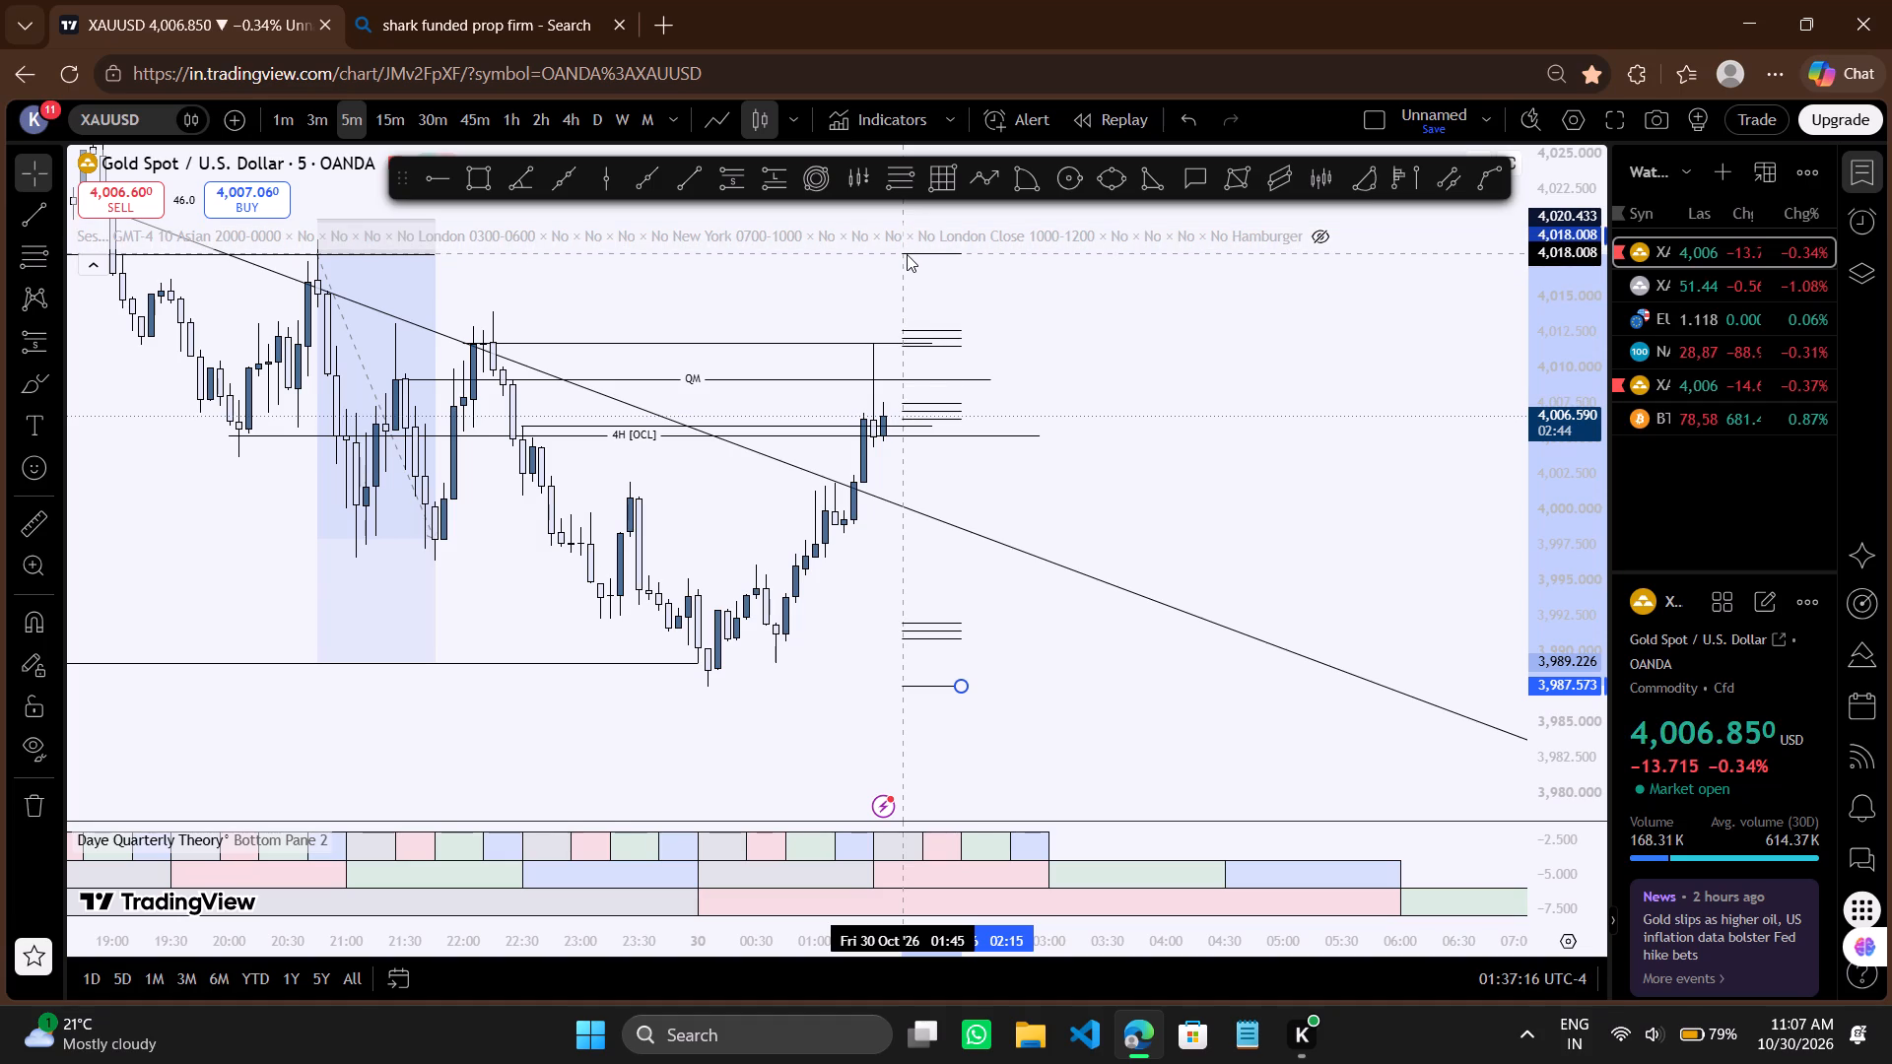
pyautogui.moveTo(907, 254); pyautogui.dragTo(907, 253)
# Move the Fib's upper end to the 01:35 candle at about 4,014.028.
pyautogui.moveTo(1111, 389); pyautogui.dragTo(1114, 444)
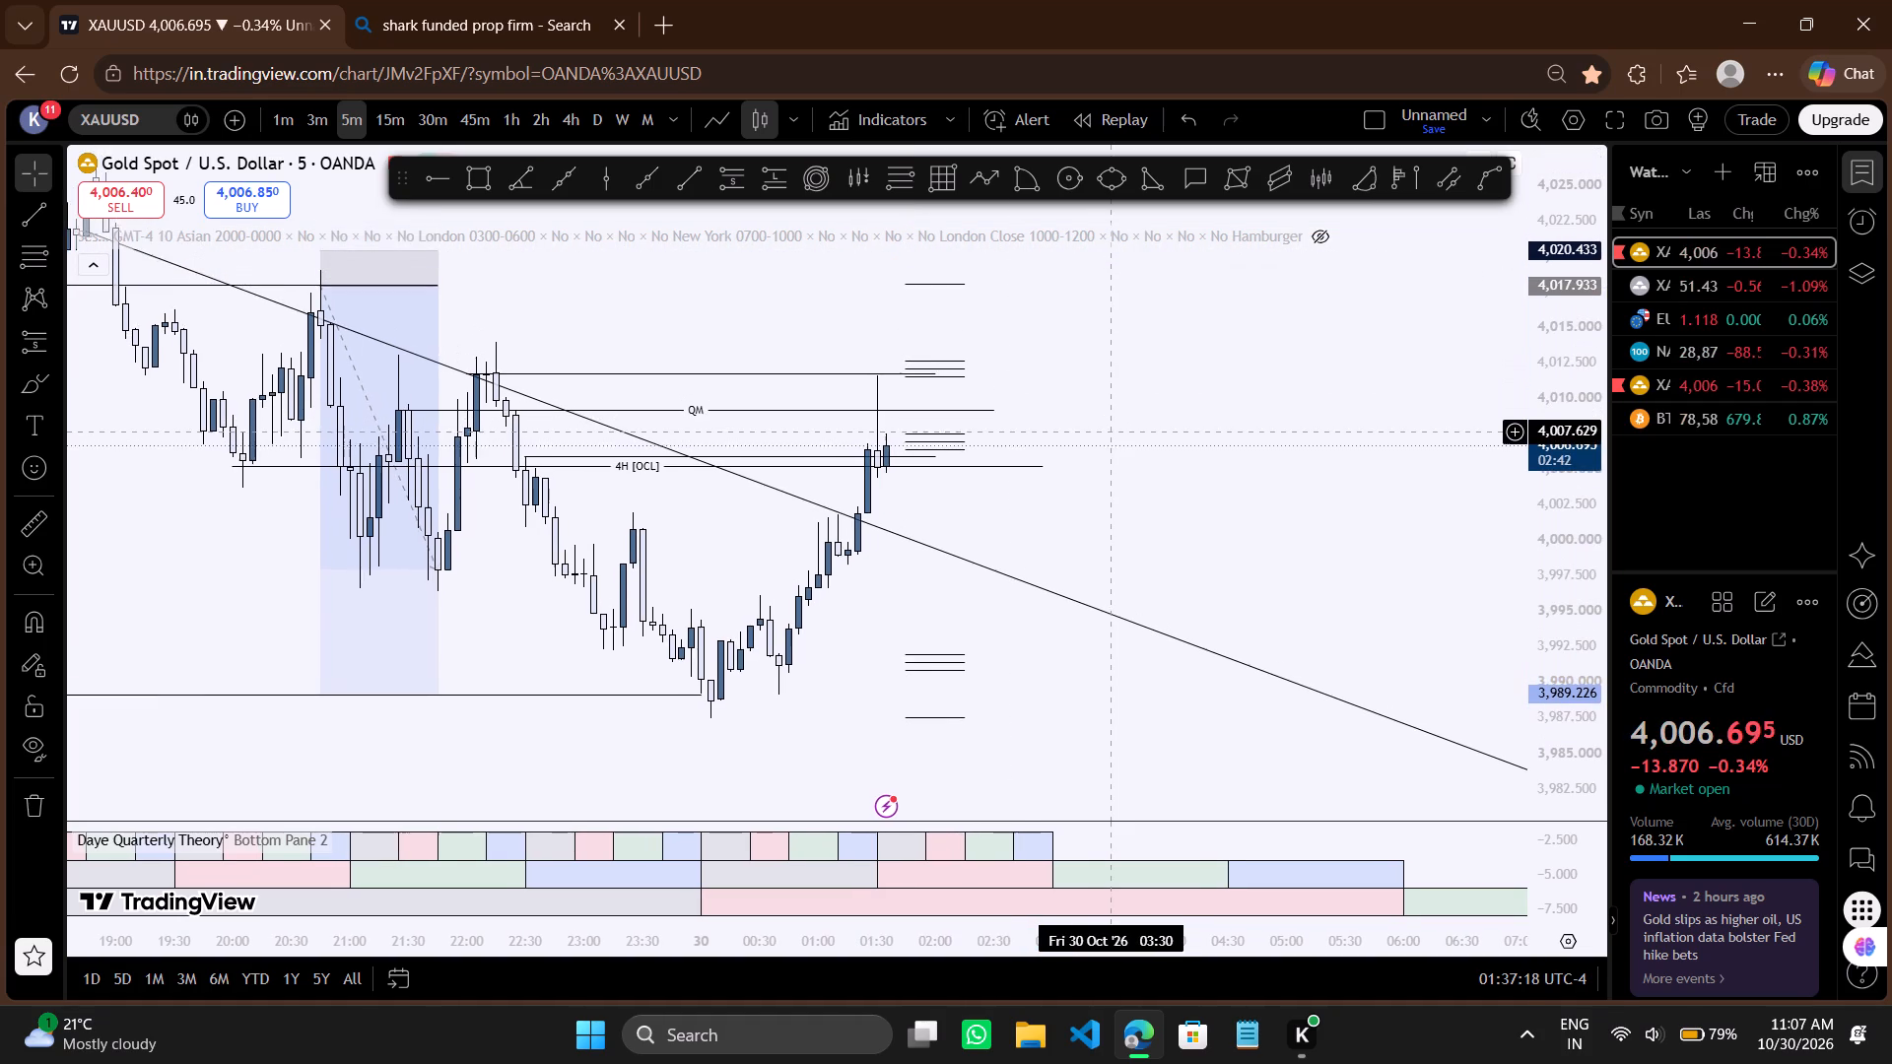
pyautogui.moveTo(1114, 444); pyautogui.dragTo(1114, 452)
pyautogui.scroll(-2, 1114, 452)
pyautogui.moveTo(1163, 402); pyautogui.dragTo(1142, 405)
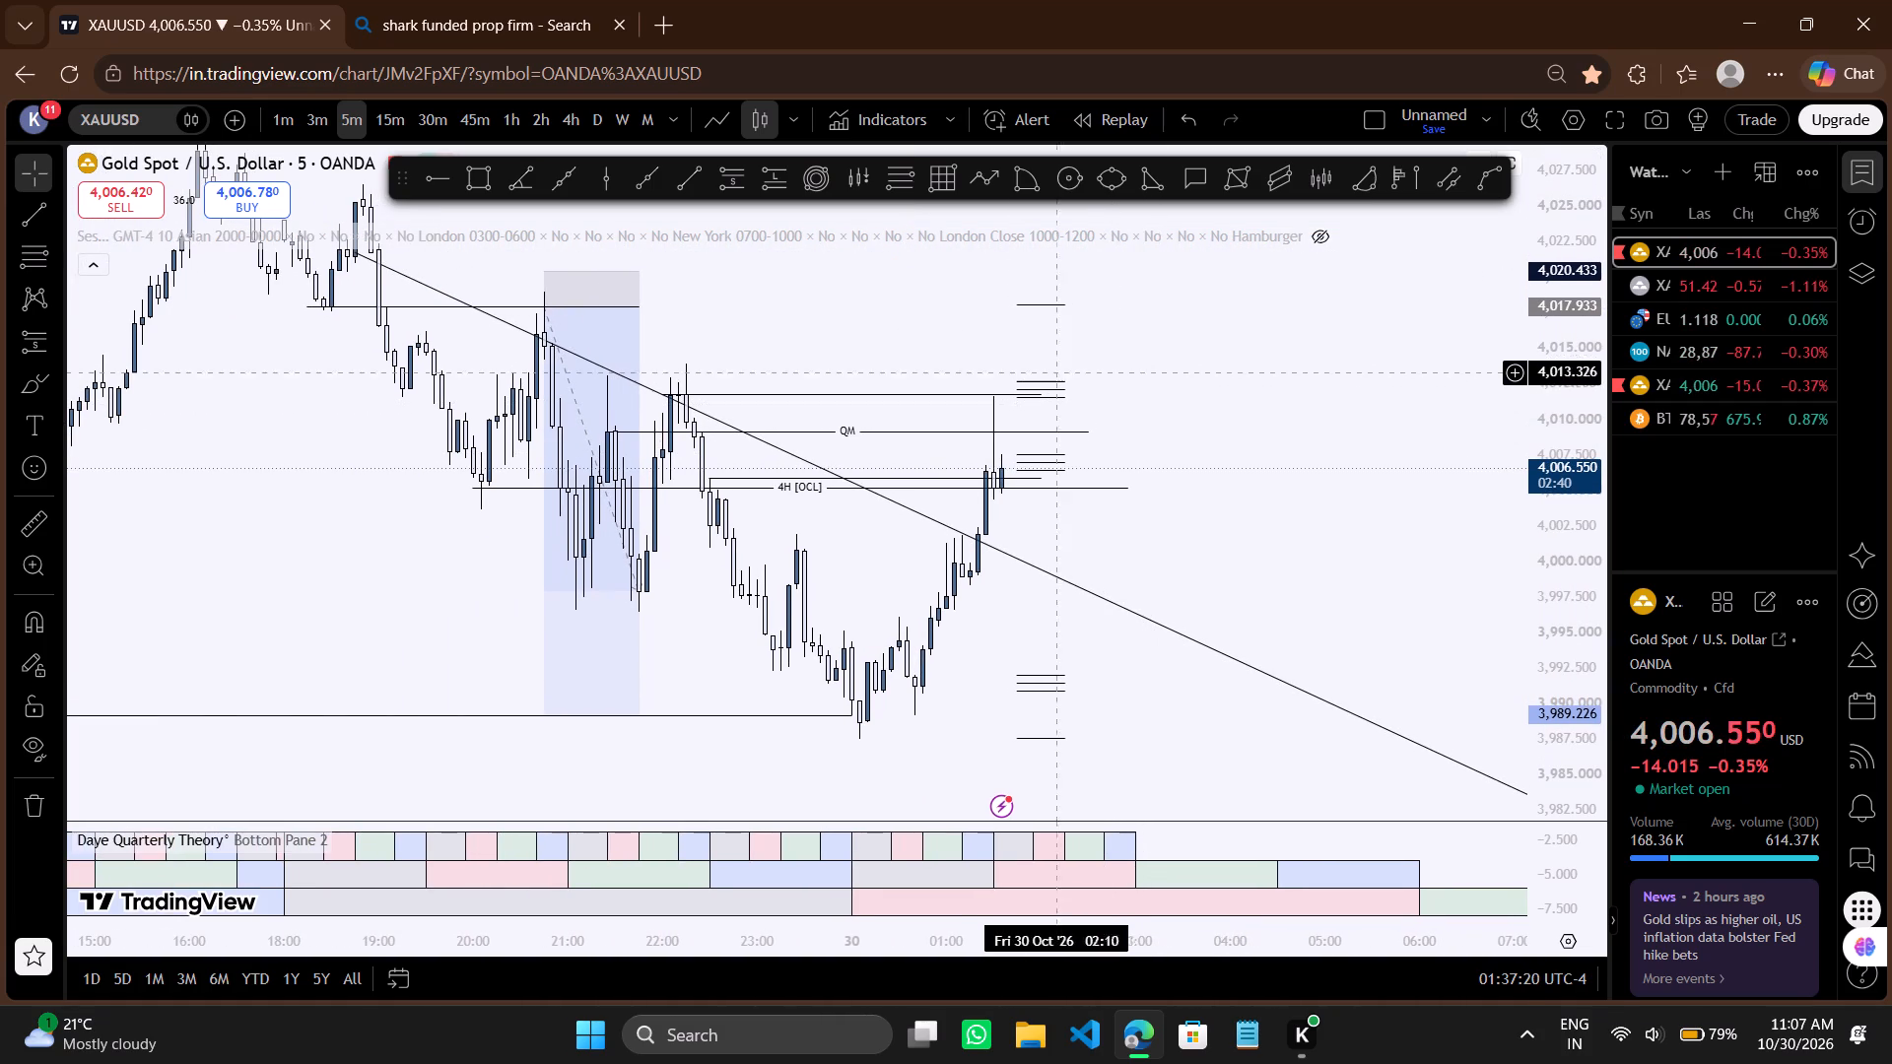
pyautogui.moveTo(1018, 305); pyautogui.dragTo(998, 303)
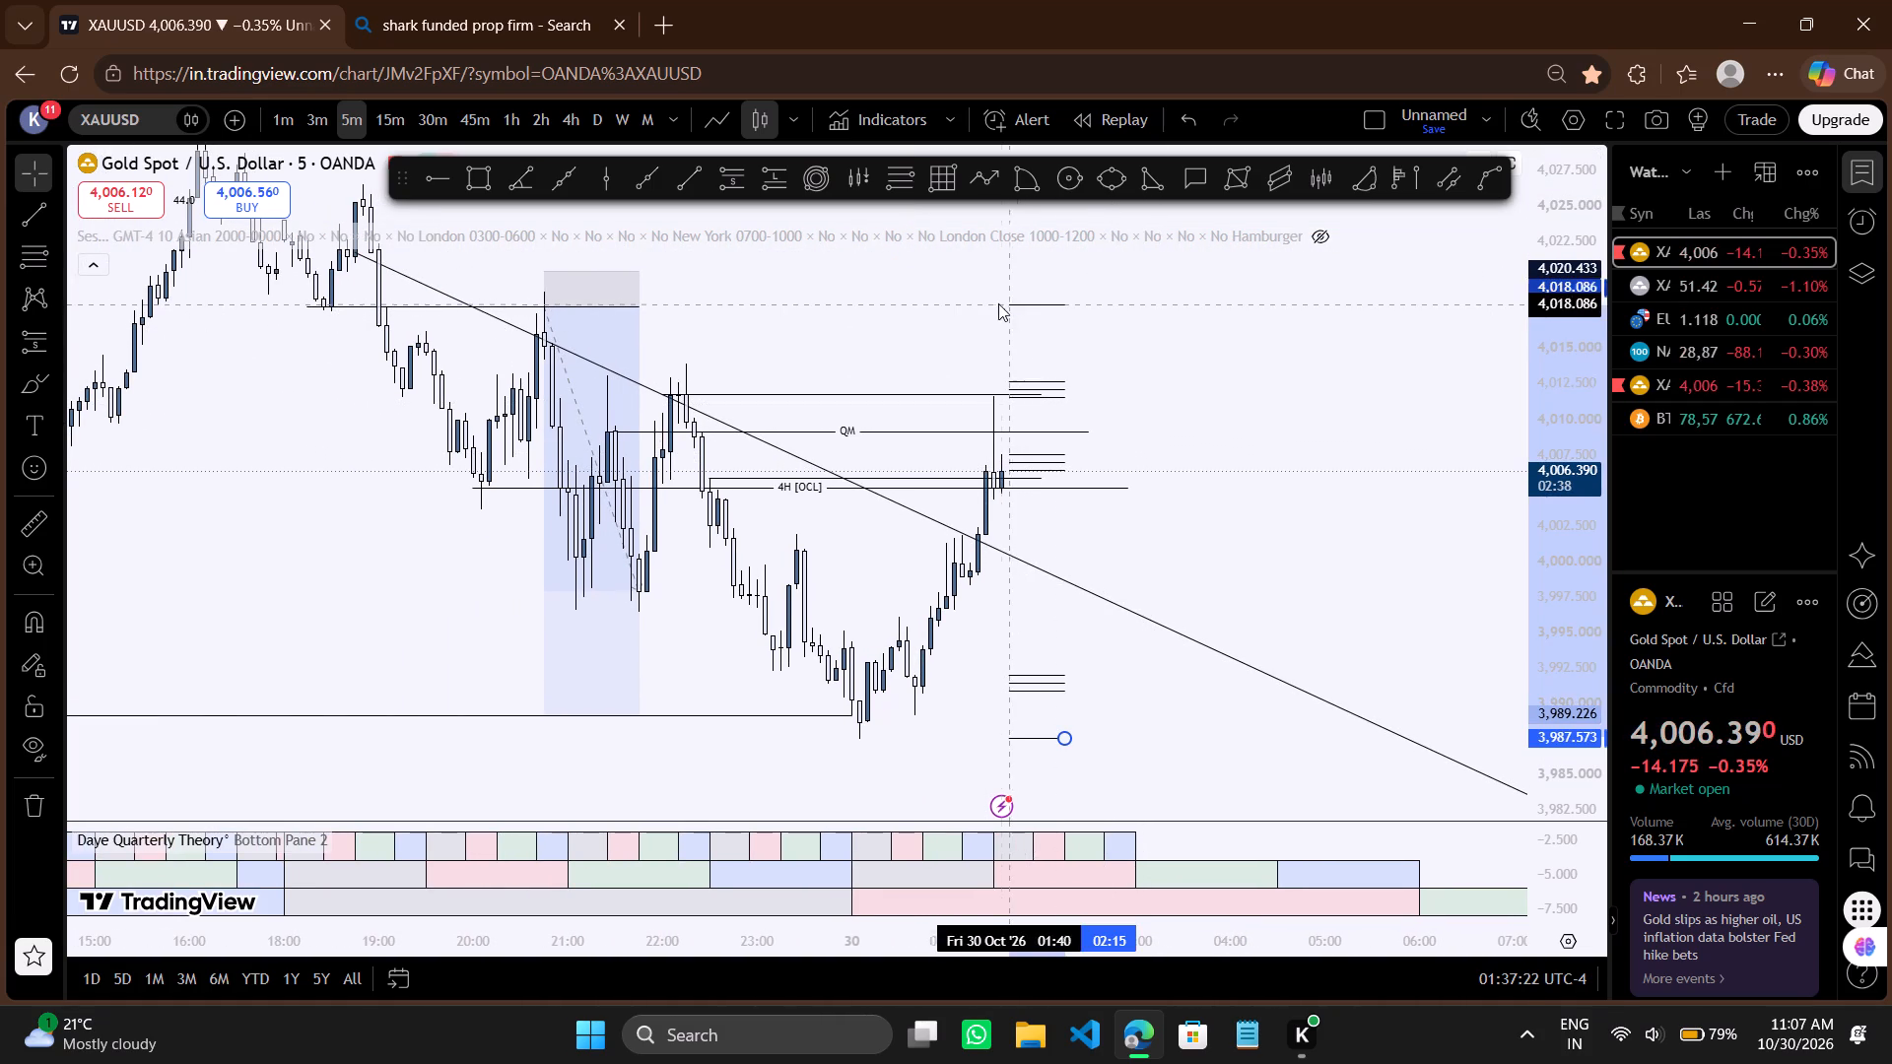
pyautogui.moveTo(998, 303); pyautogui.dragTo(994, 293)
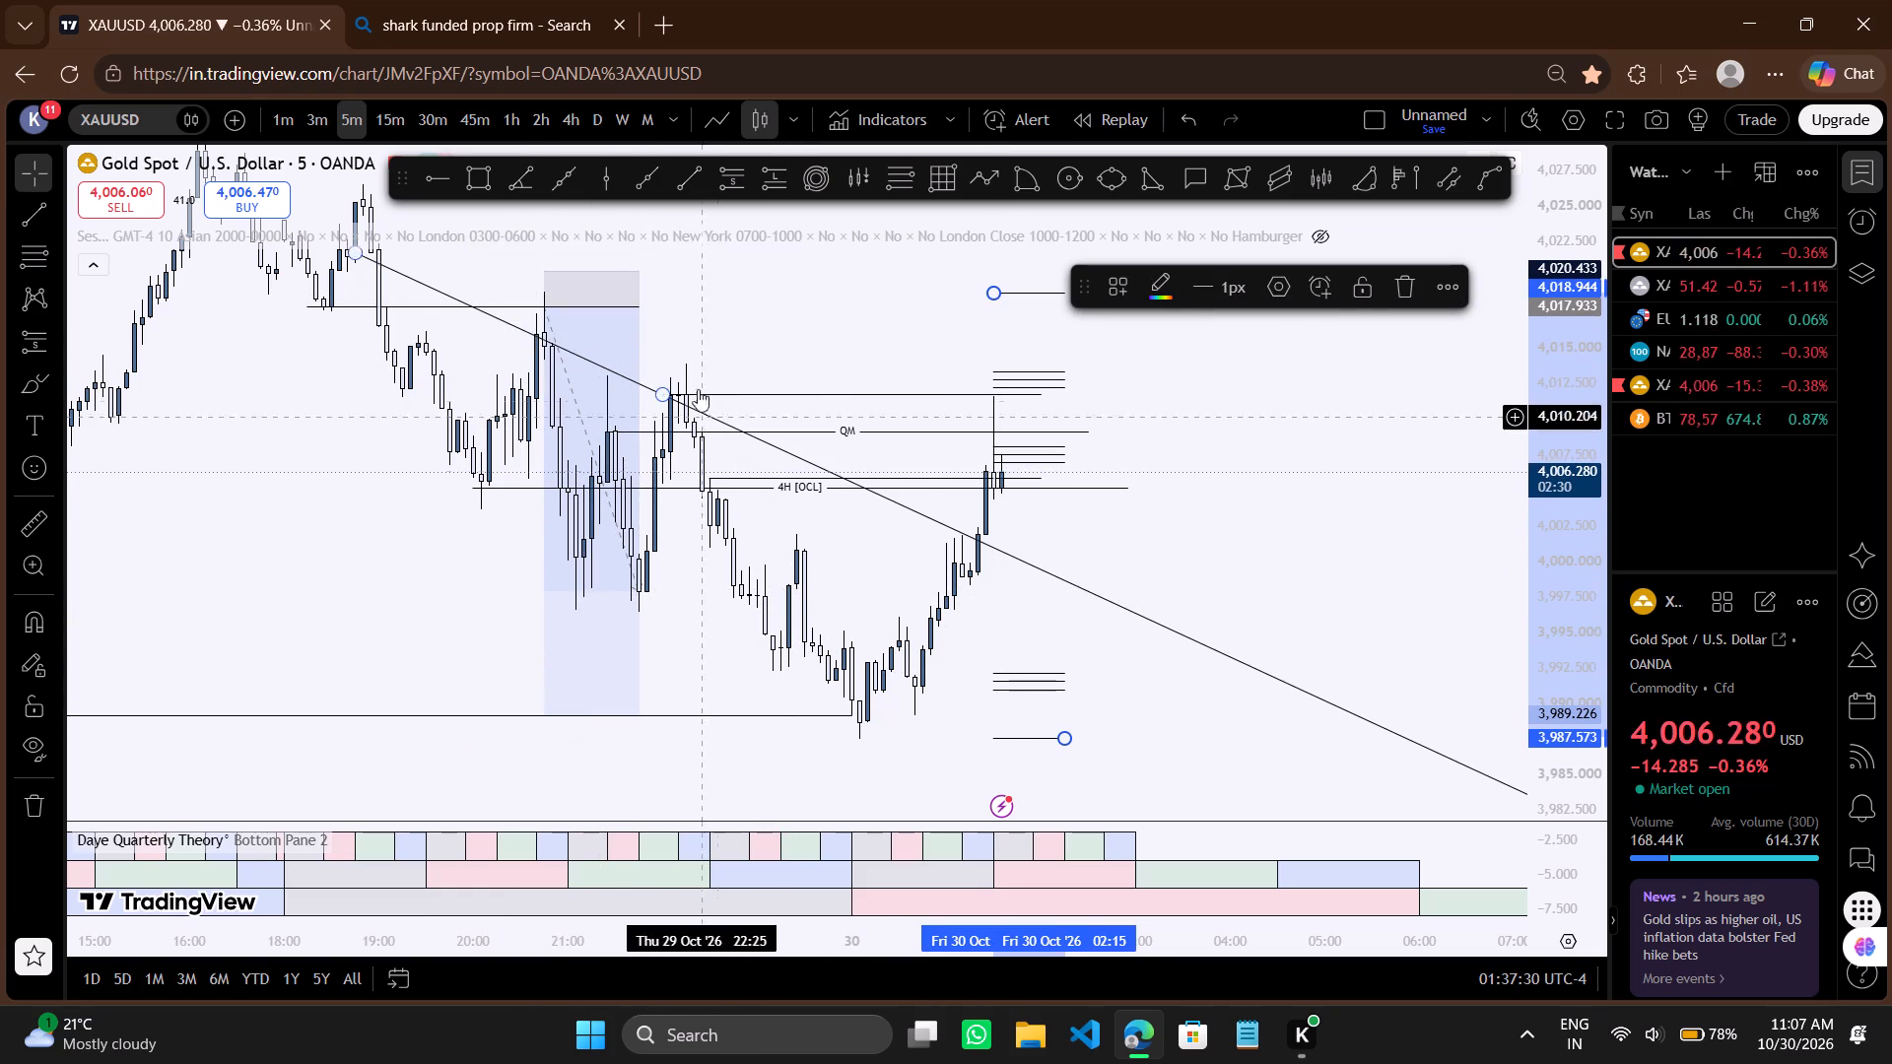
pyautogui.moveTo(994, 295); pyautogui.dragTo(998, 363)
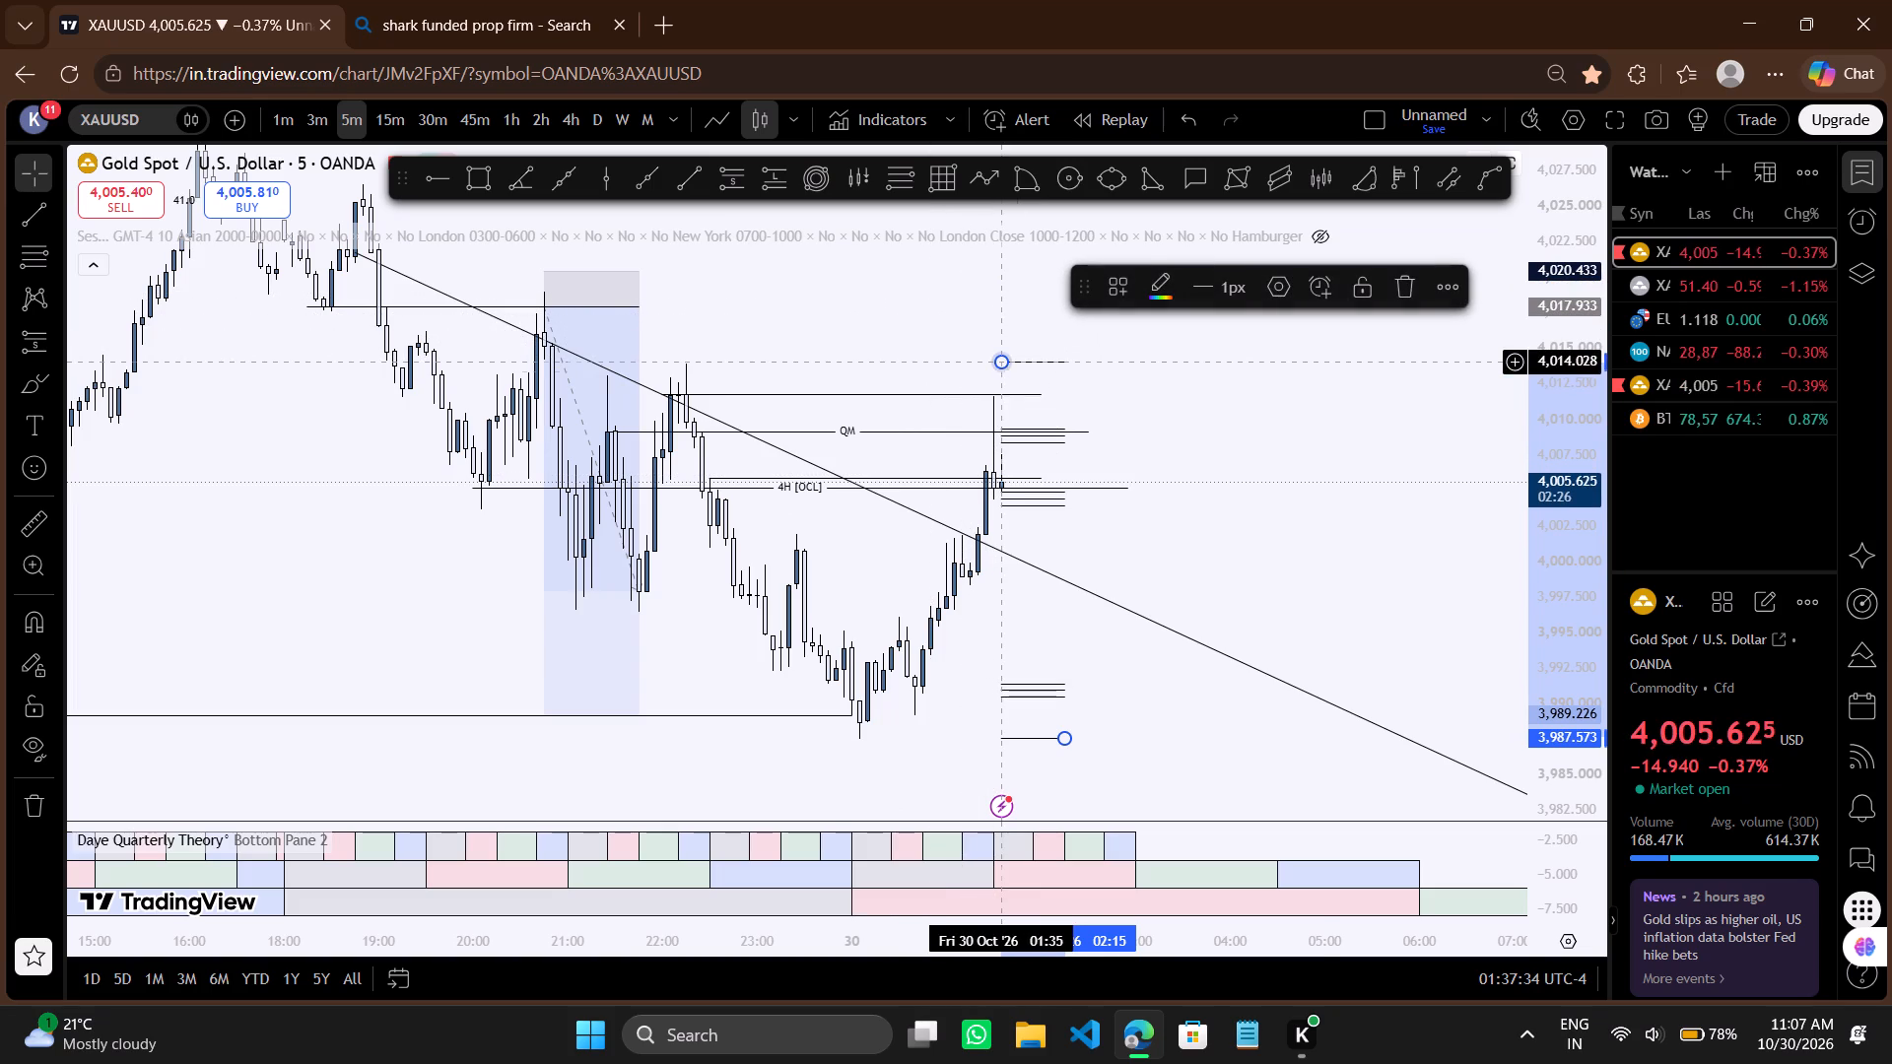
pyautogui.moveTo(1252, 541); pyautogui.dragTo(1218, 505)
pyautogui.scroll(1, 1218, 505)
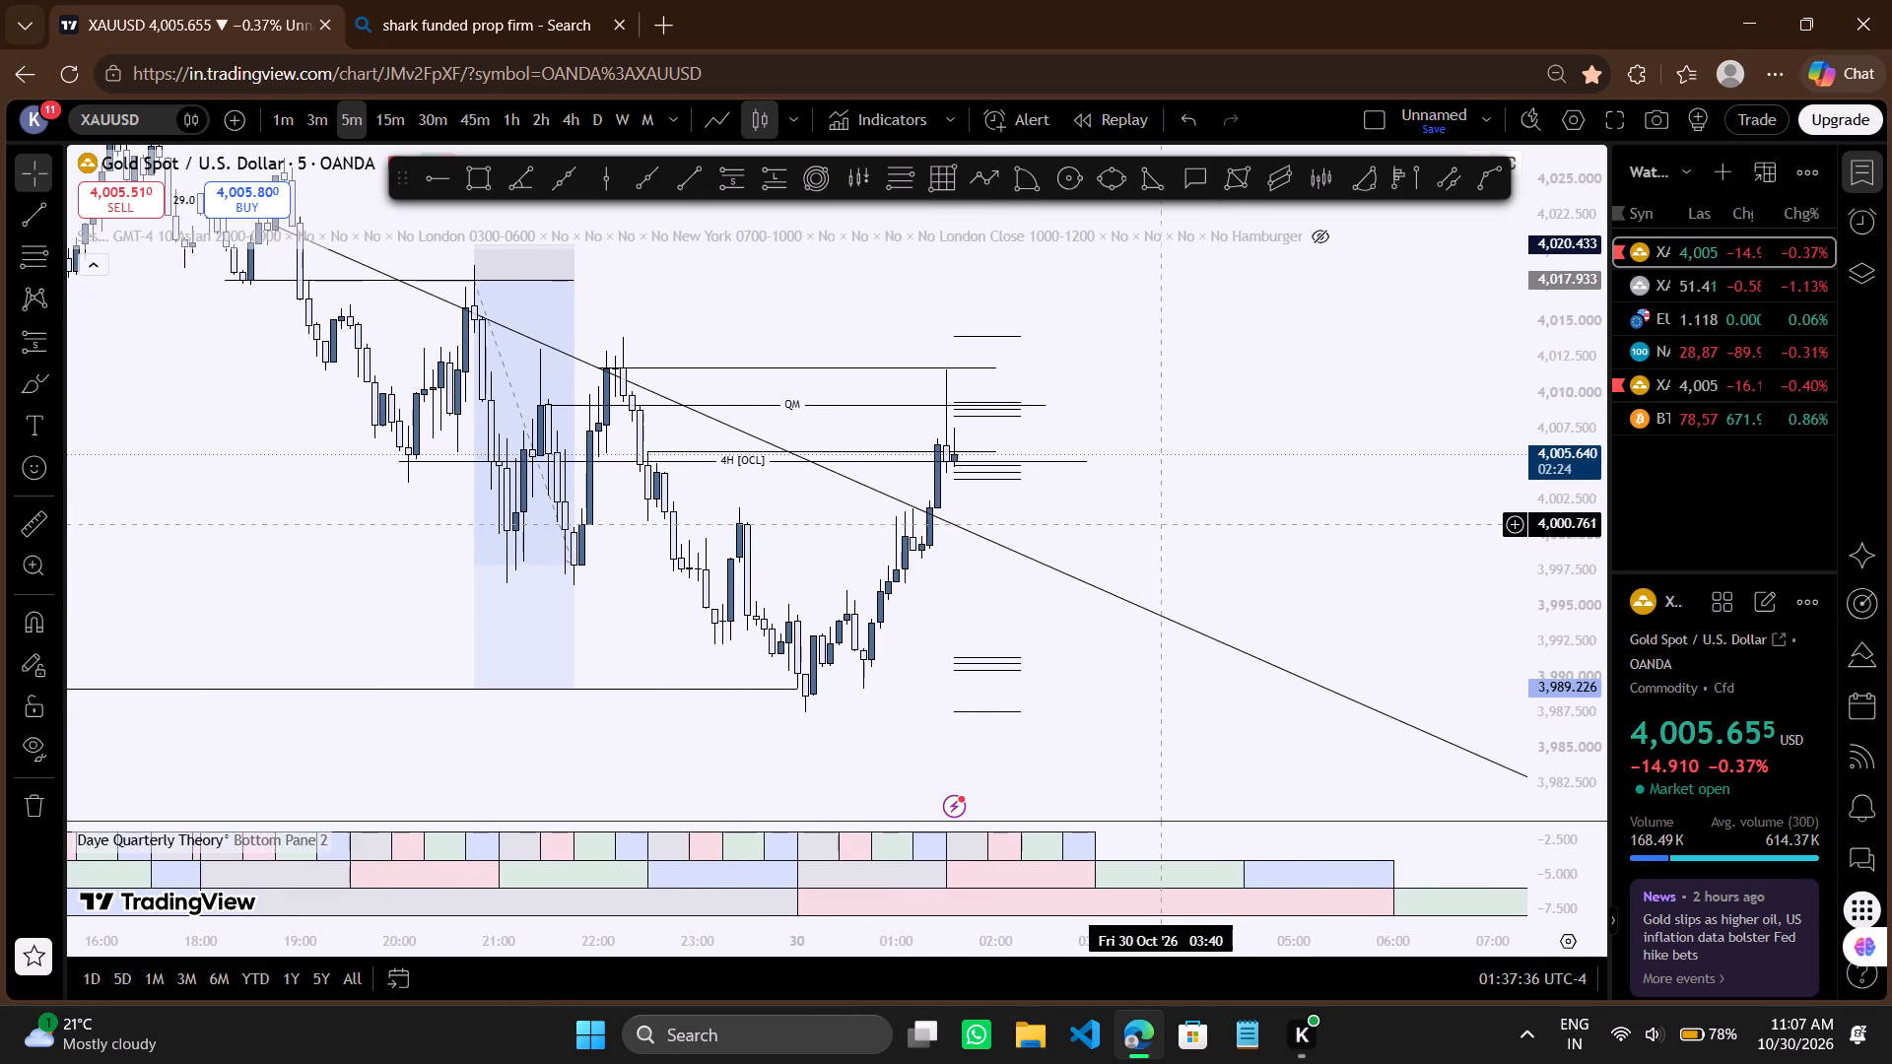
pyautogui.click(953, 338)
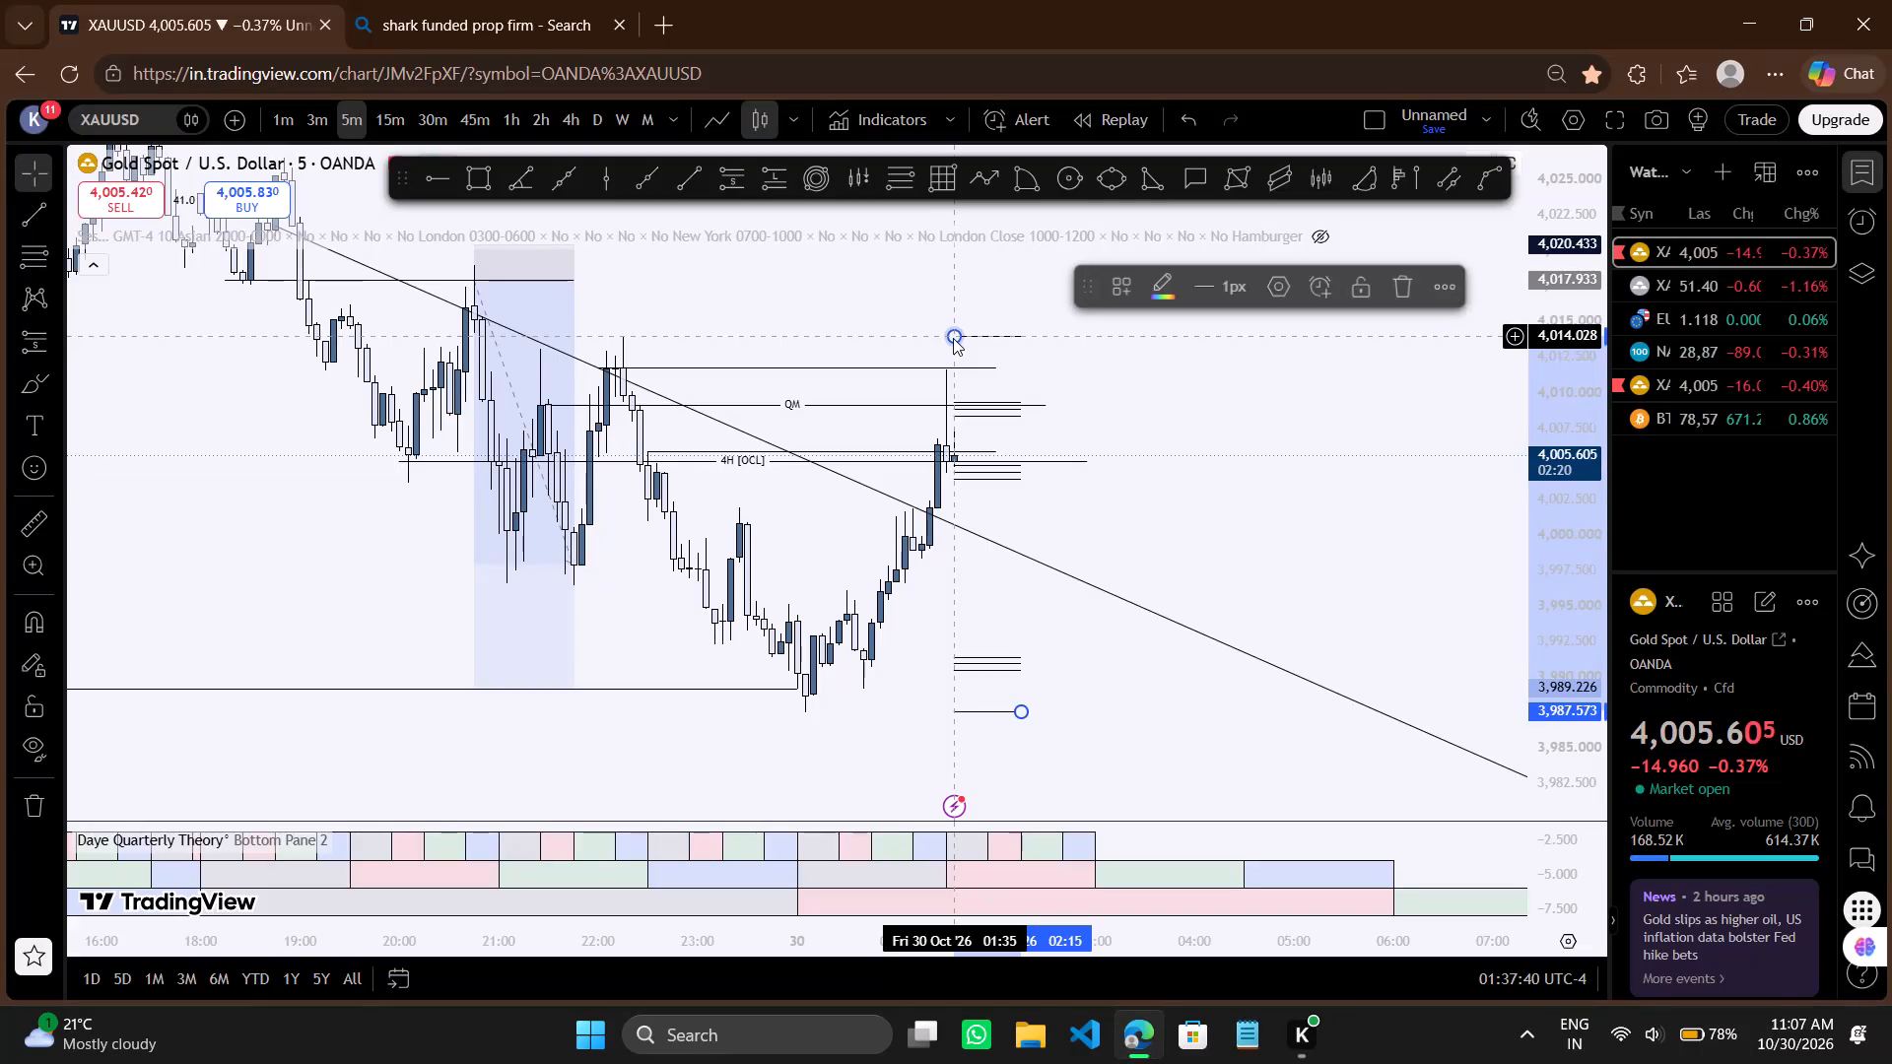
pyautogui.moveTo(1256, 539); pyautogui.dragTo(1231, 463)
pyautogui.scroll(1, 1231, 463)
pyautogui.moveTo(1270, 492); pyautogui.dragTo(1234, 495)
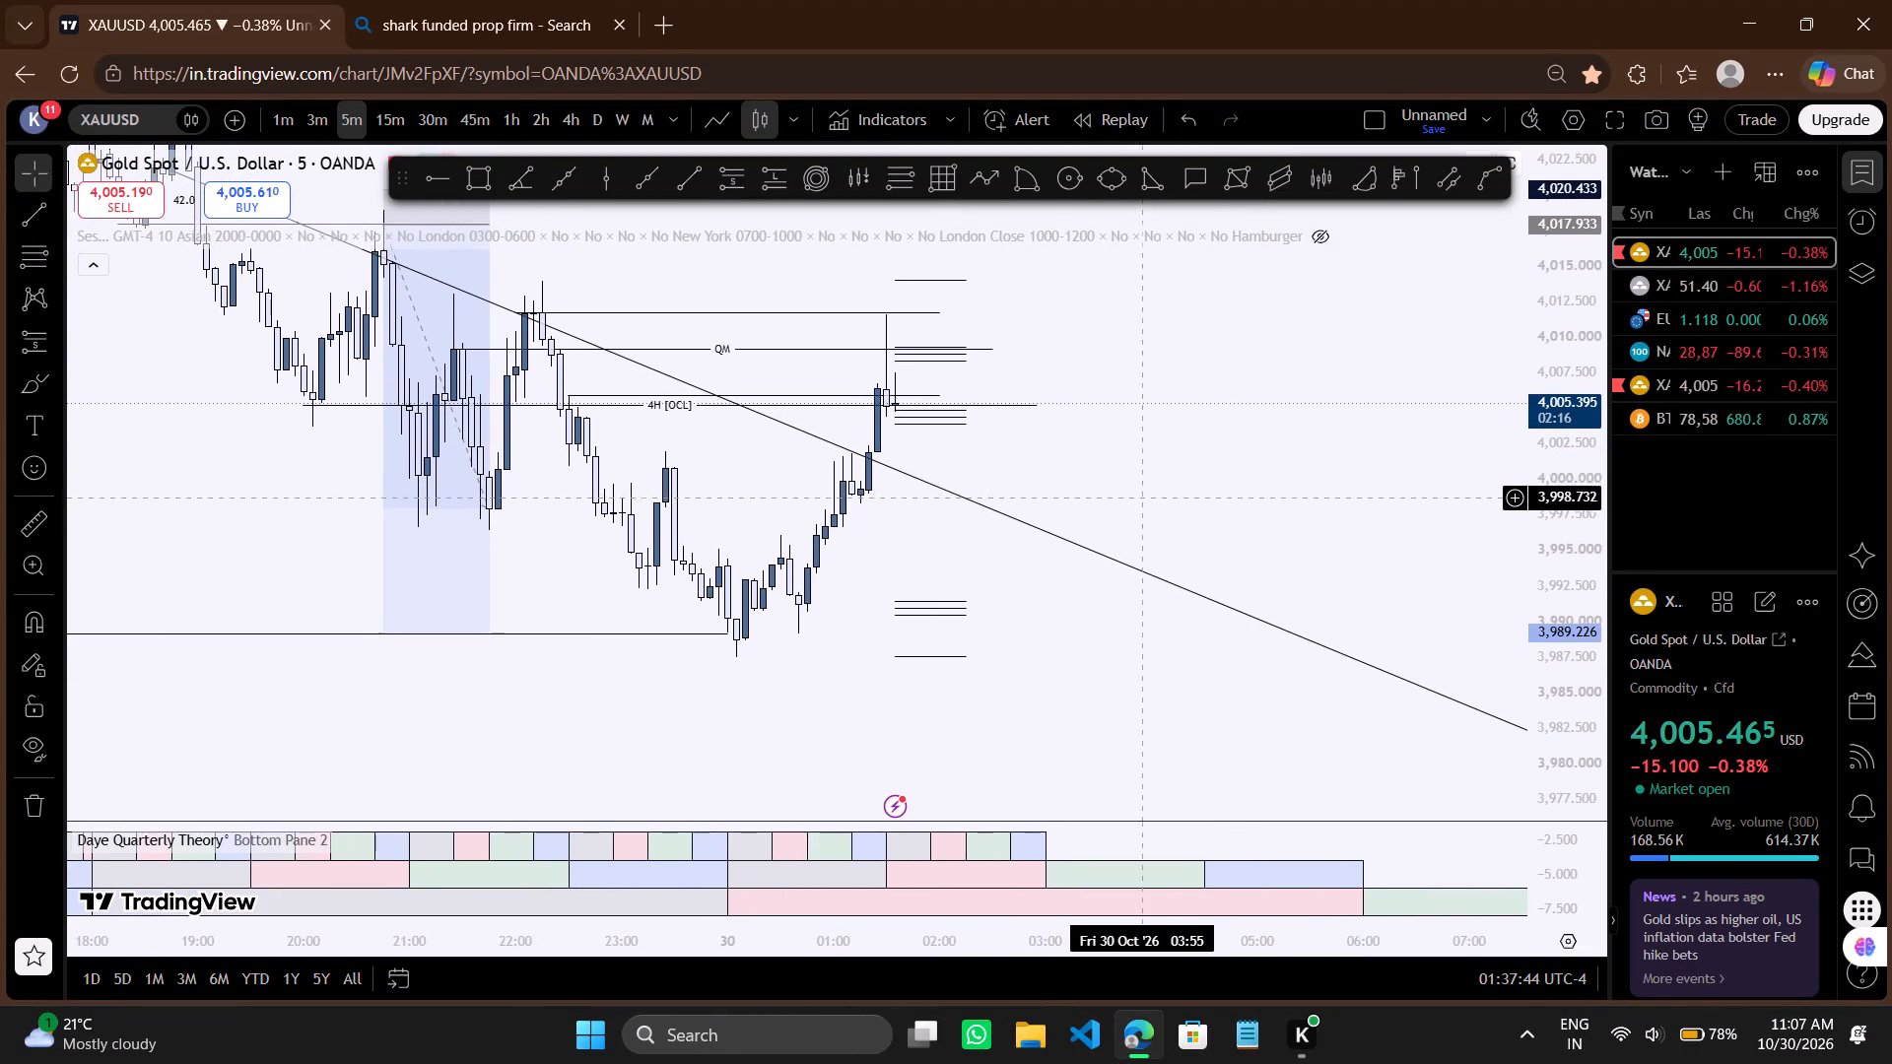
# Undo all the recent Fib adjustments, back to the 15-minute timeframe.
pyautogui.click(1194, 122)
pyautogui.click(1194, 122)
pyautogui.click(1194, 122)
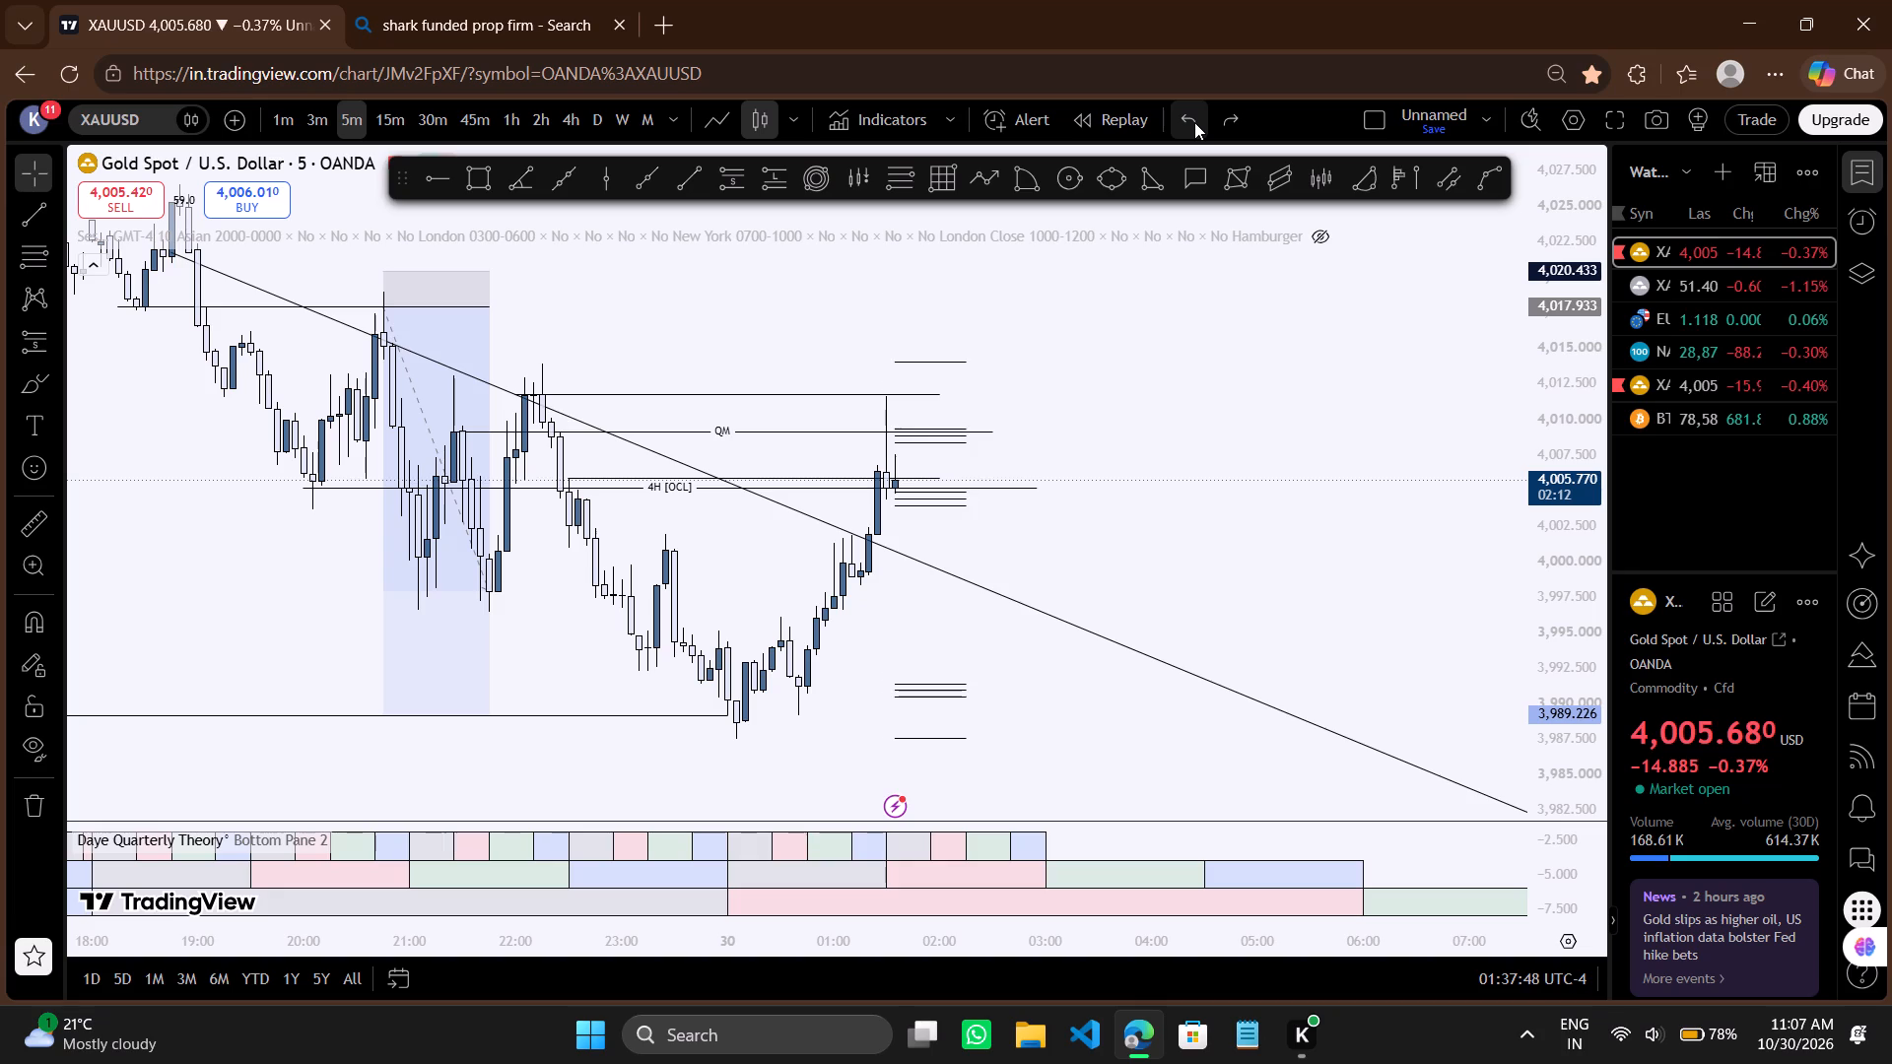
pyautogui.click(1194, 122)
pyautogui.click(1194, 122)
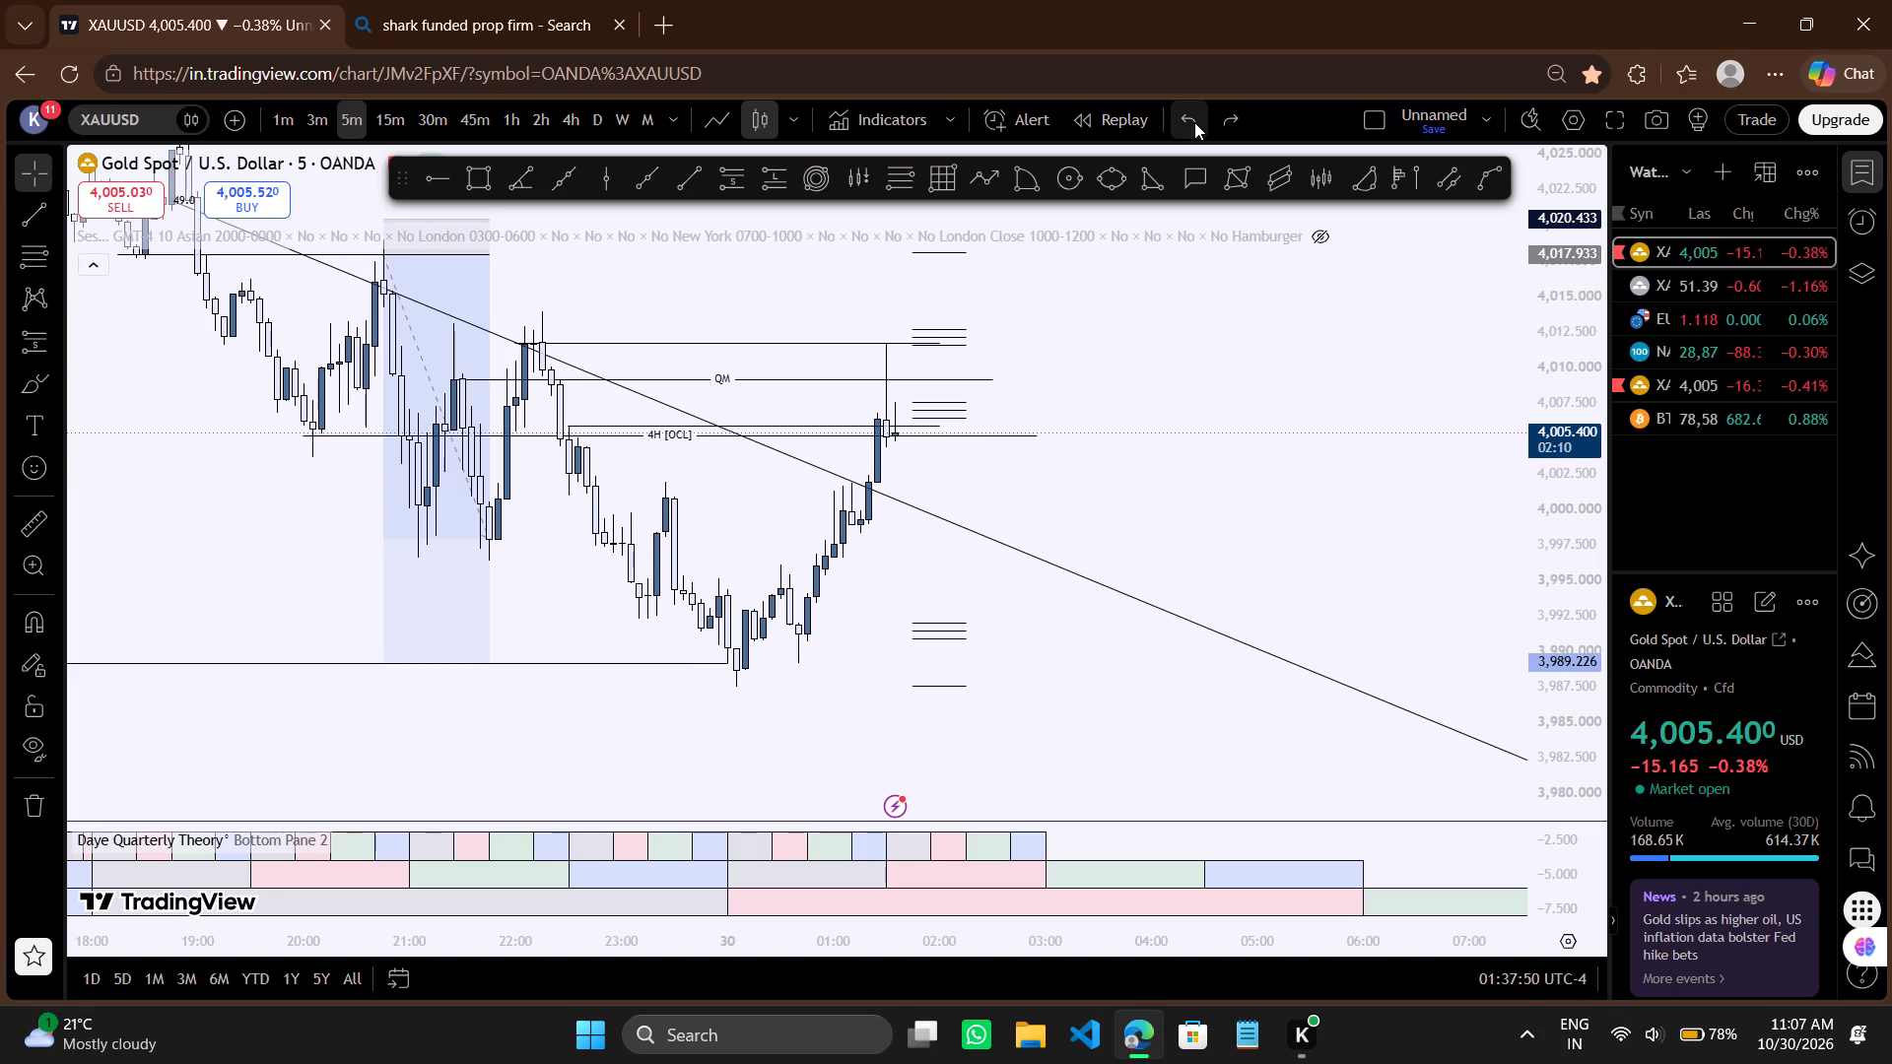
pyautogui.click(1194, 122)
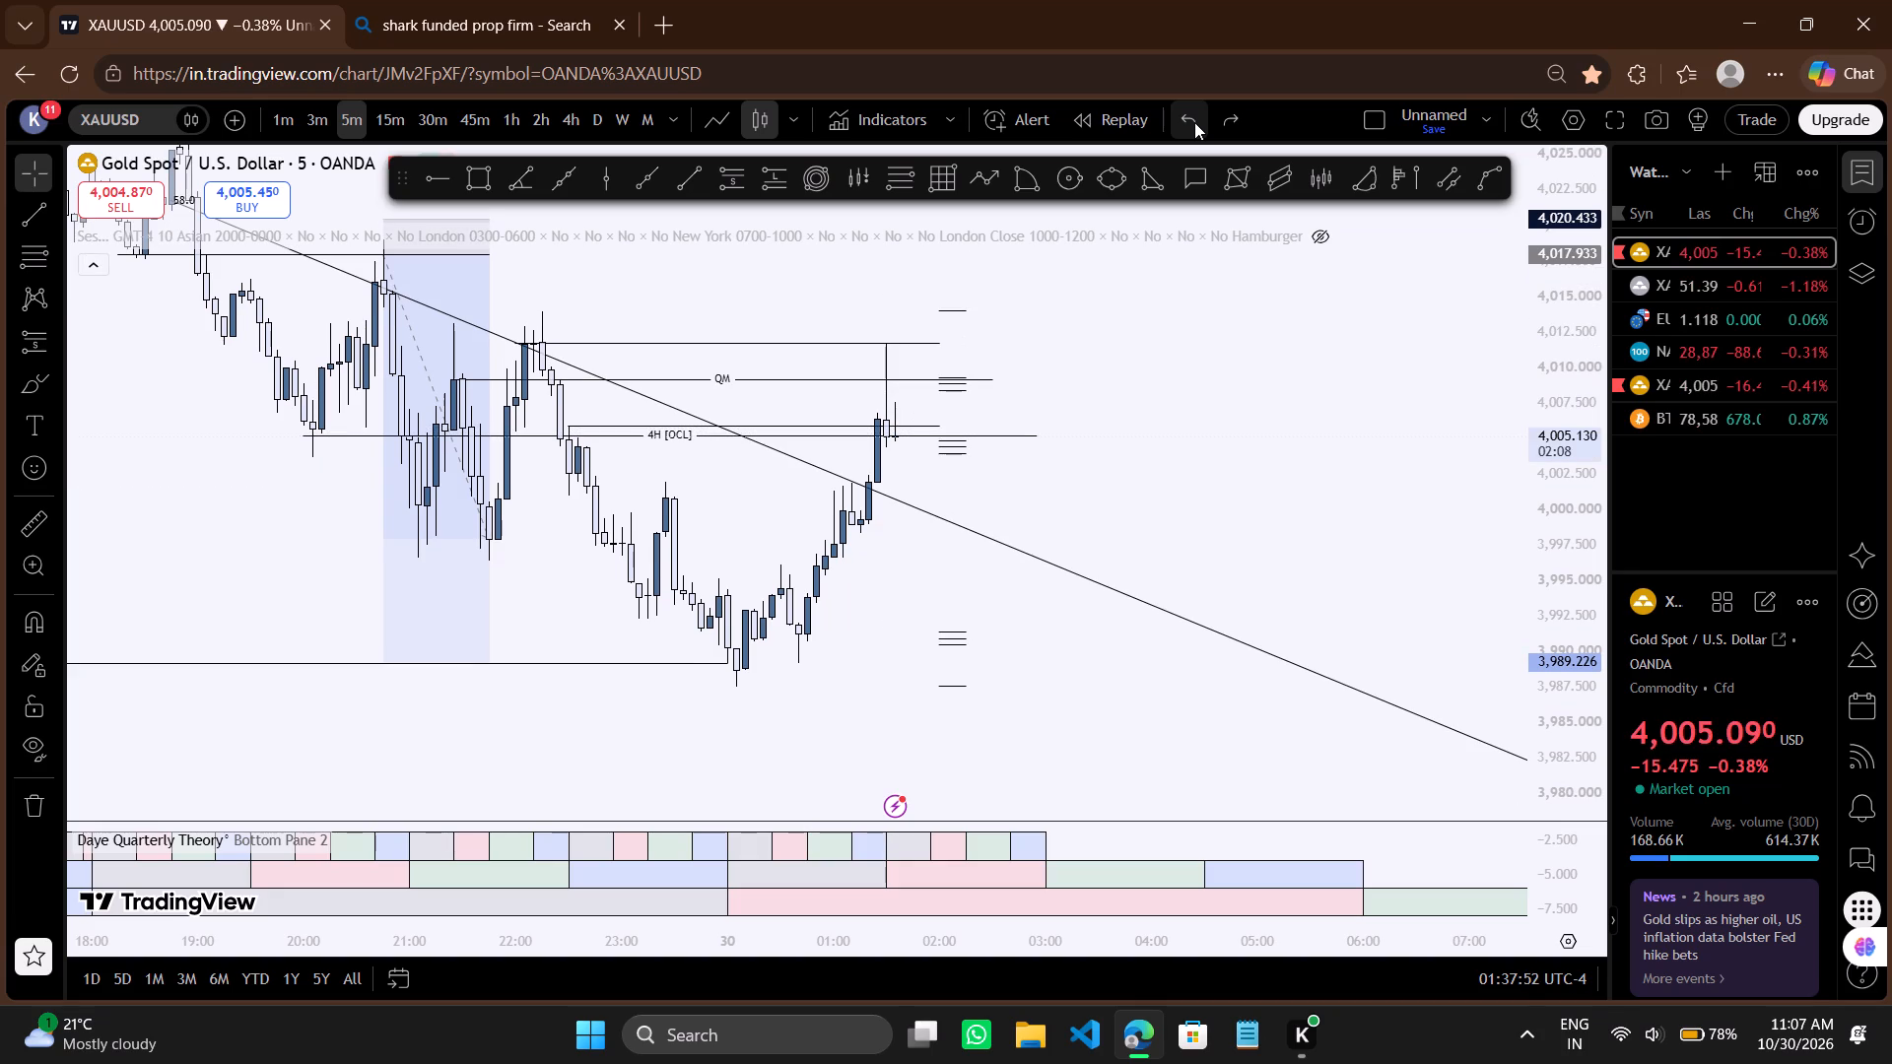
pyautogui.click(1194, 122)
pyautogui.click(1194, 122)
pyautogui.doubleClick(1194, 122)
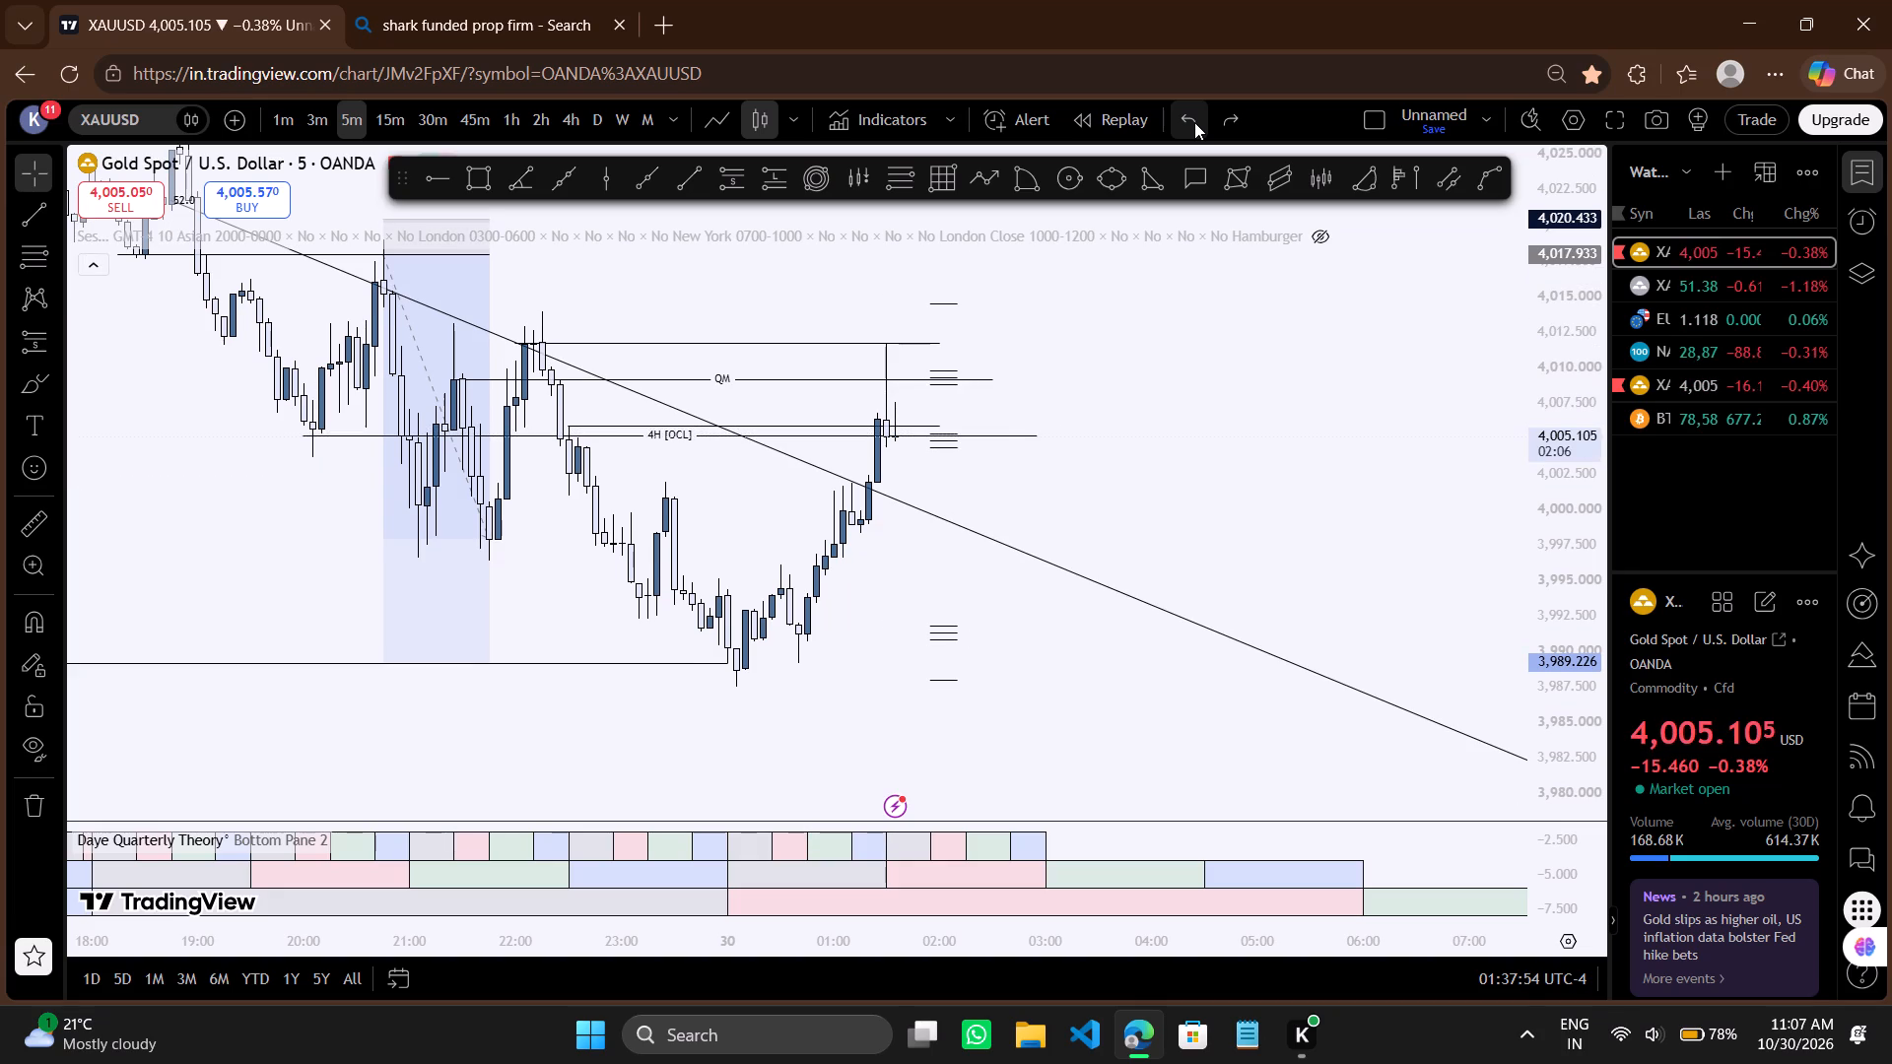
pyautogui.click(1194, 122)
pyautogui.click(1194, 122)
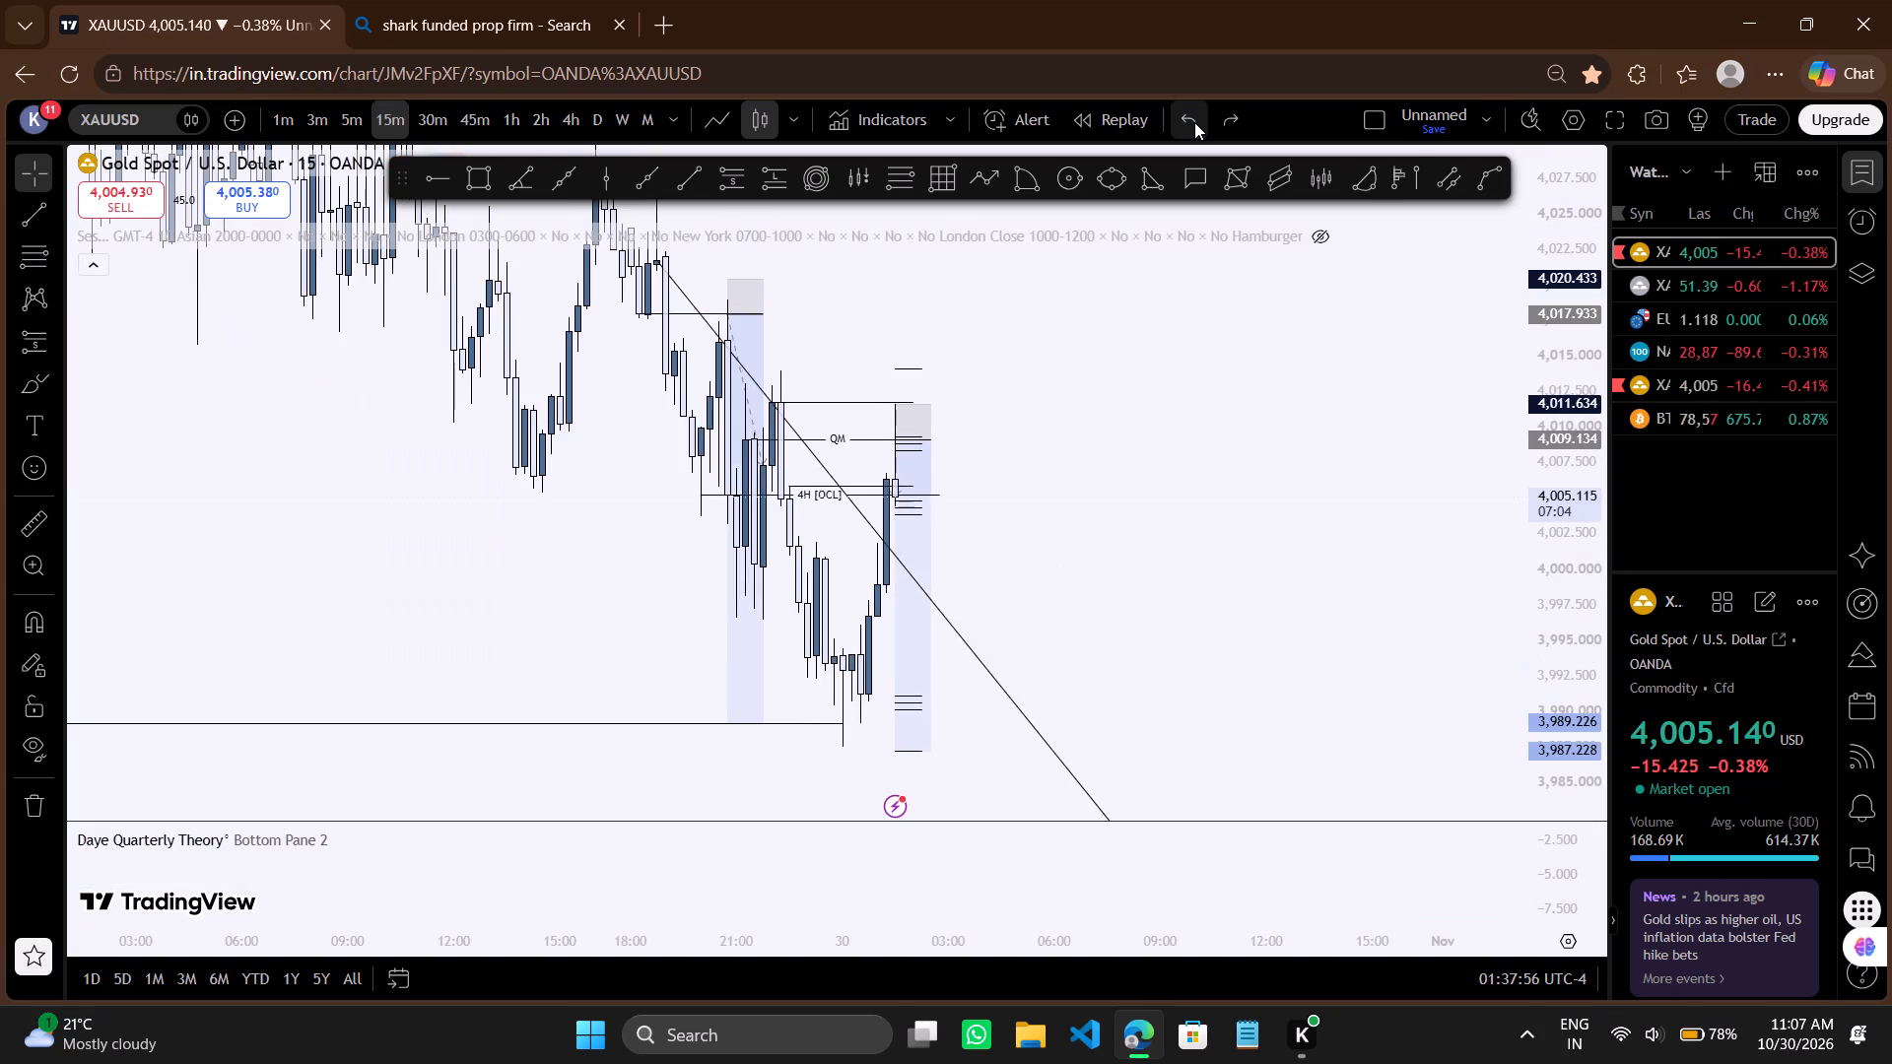
# Frame the QM short on the 15-minute chart and save the chart layout.
pyautogui.moveTo(1180, 475); pyautogui.dragTo(1270, 389)
pyautogui.scroll(3, 1270, 389)
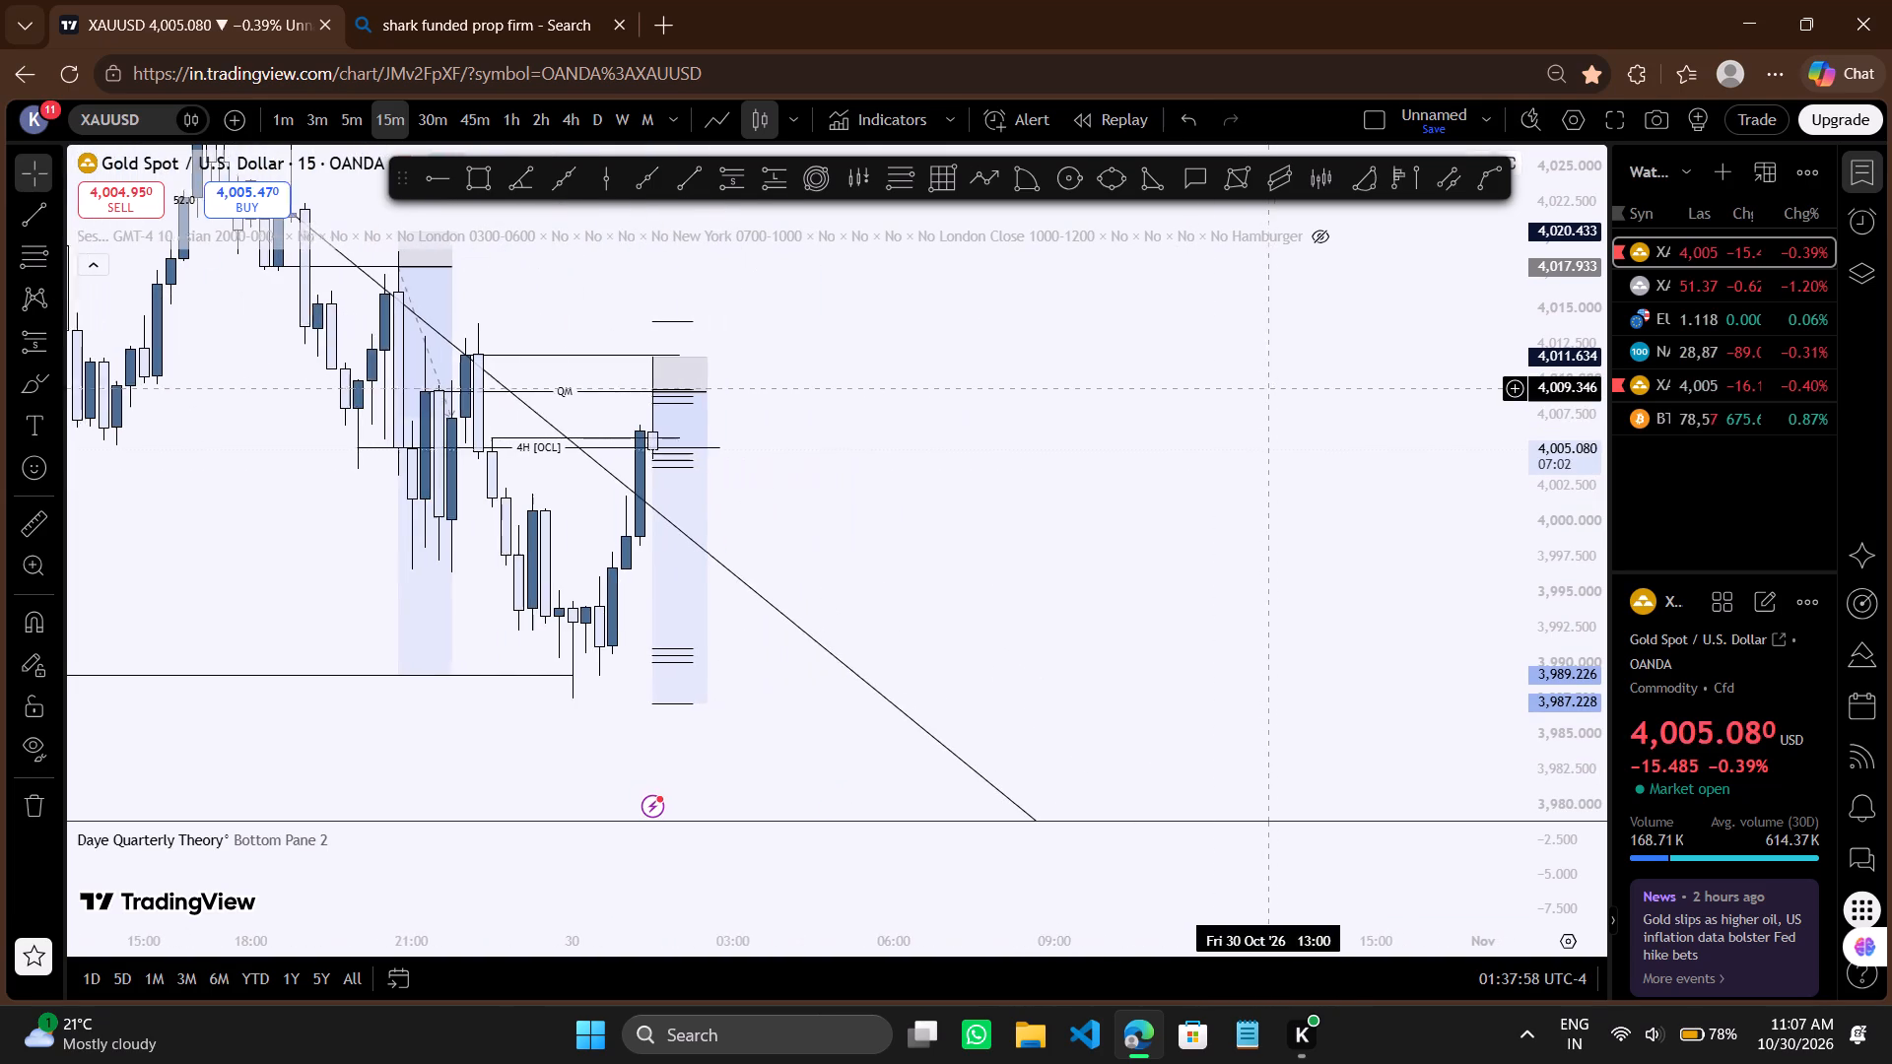
pyautogui.moveTo(871, 439); pyautogui.dragTo(1281, 371)
pyautogui.scroll(3, 1281, 371)
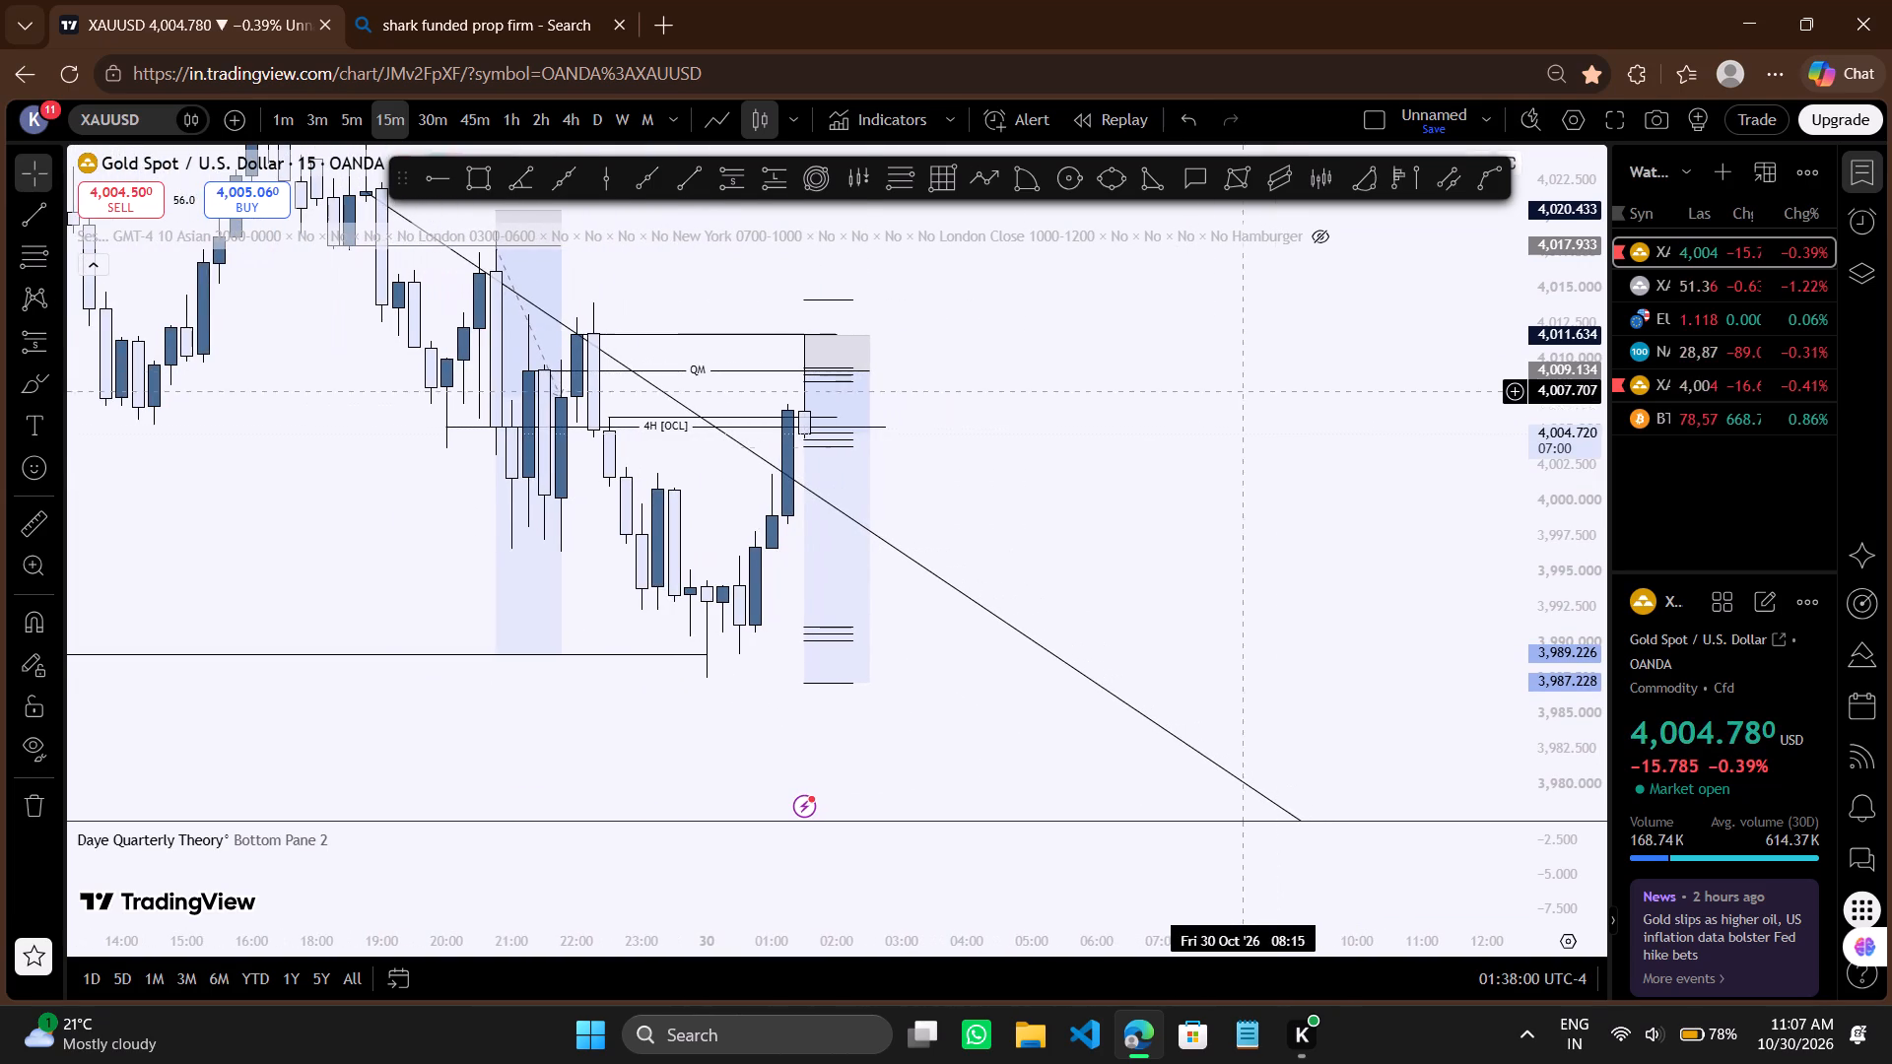
pyautogui.click(1442, 124)
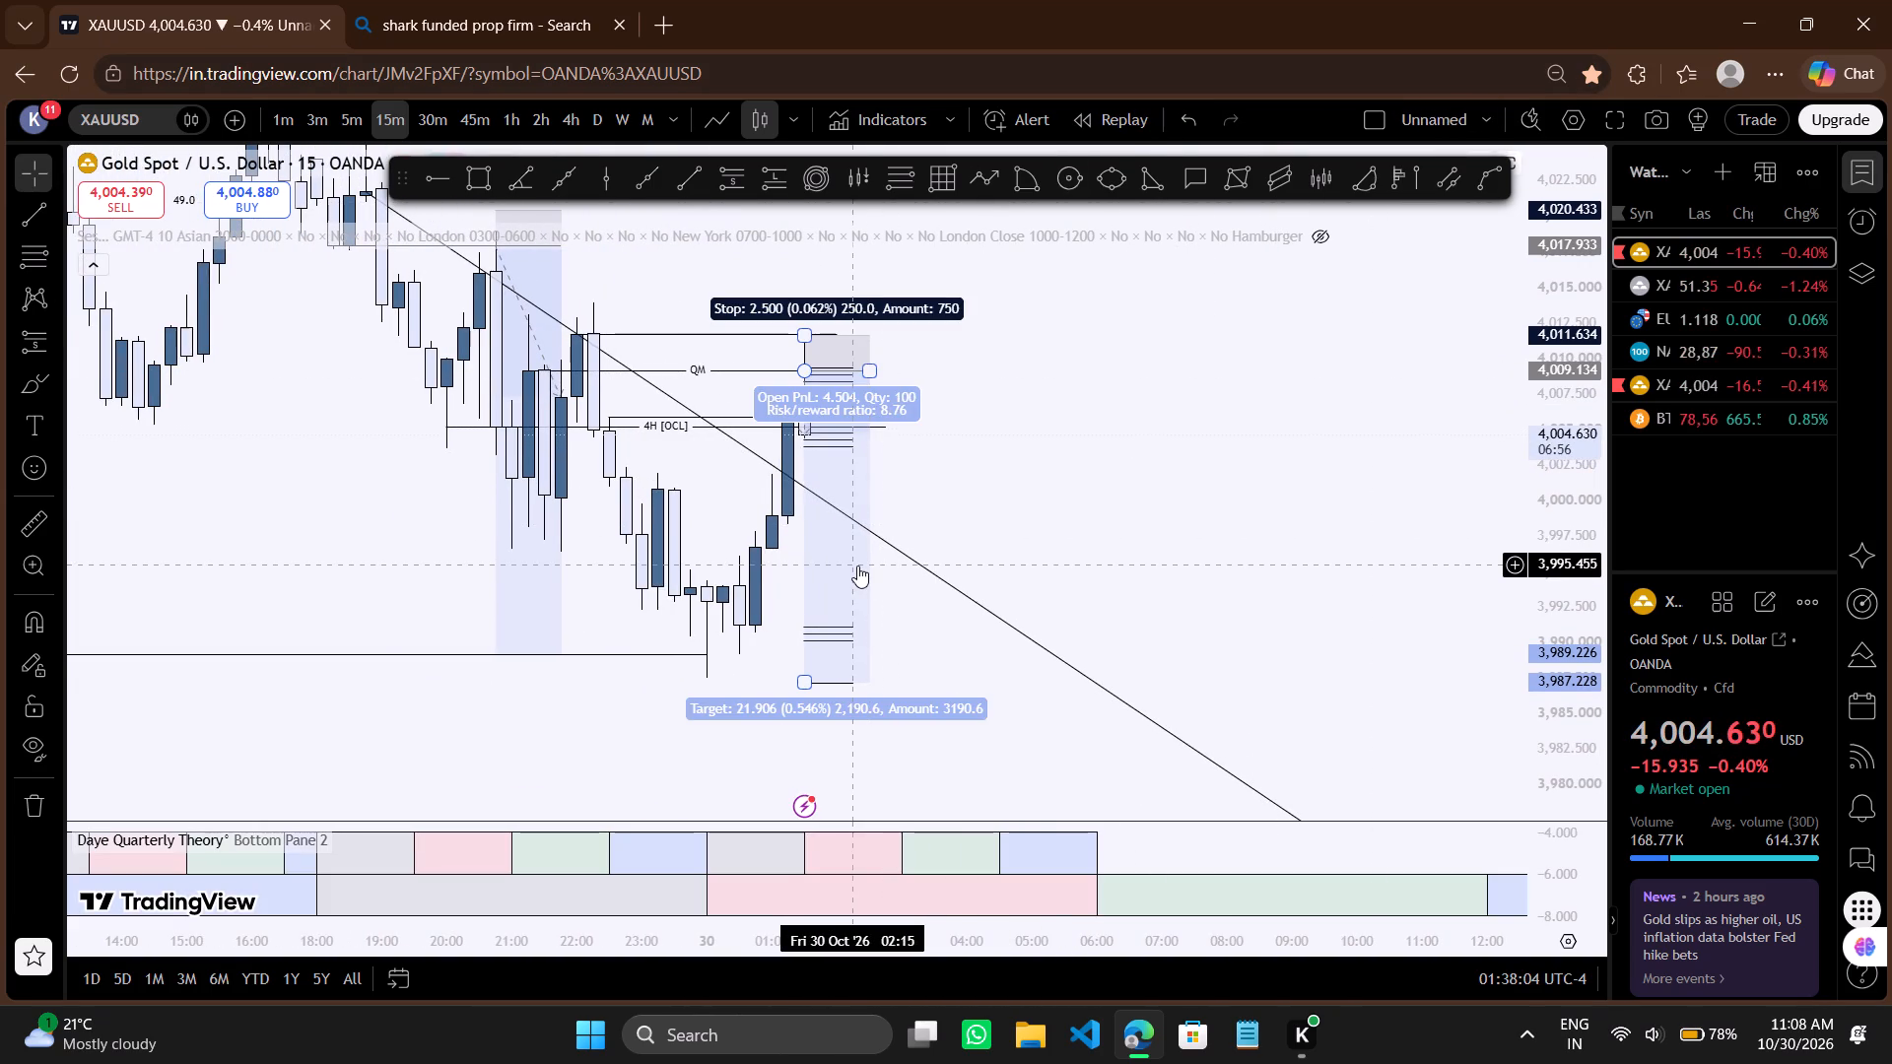
# Lock the QM short position drawing.
pyautogui.rightClick(857, 565)
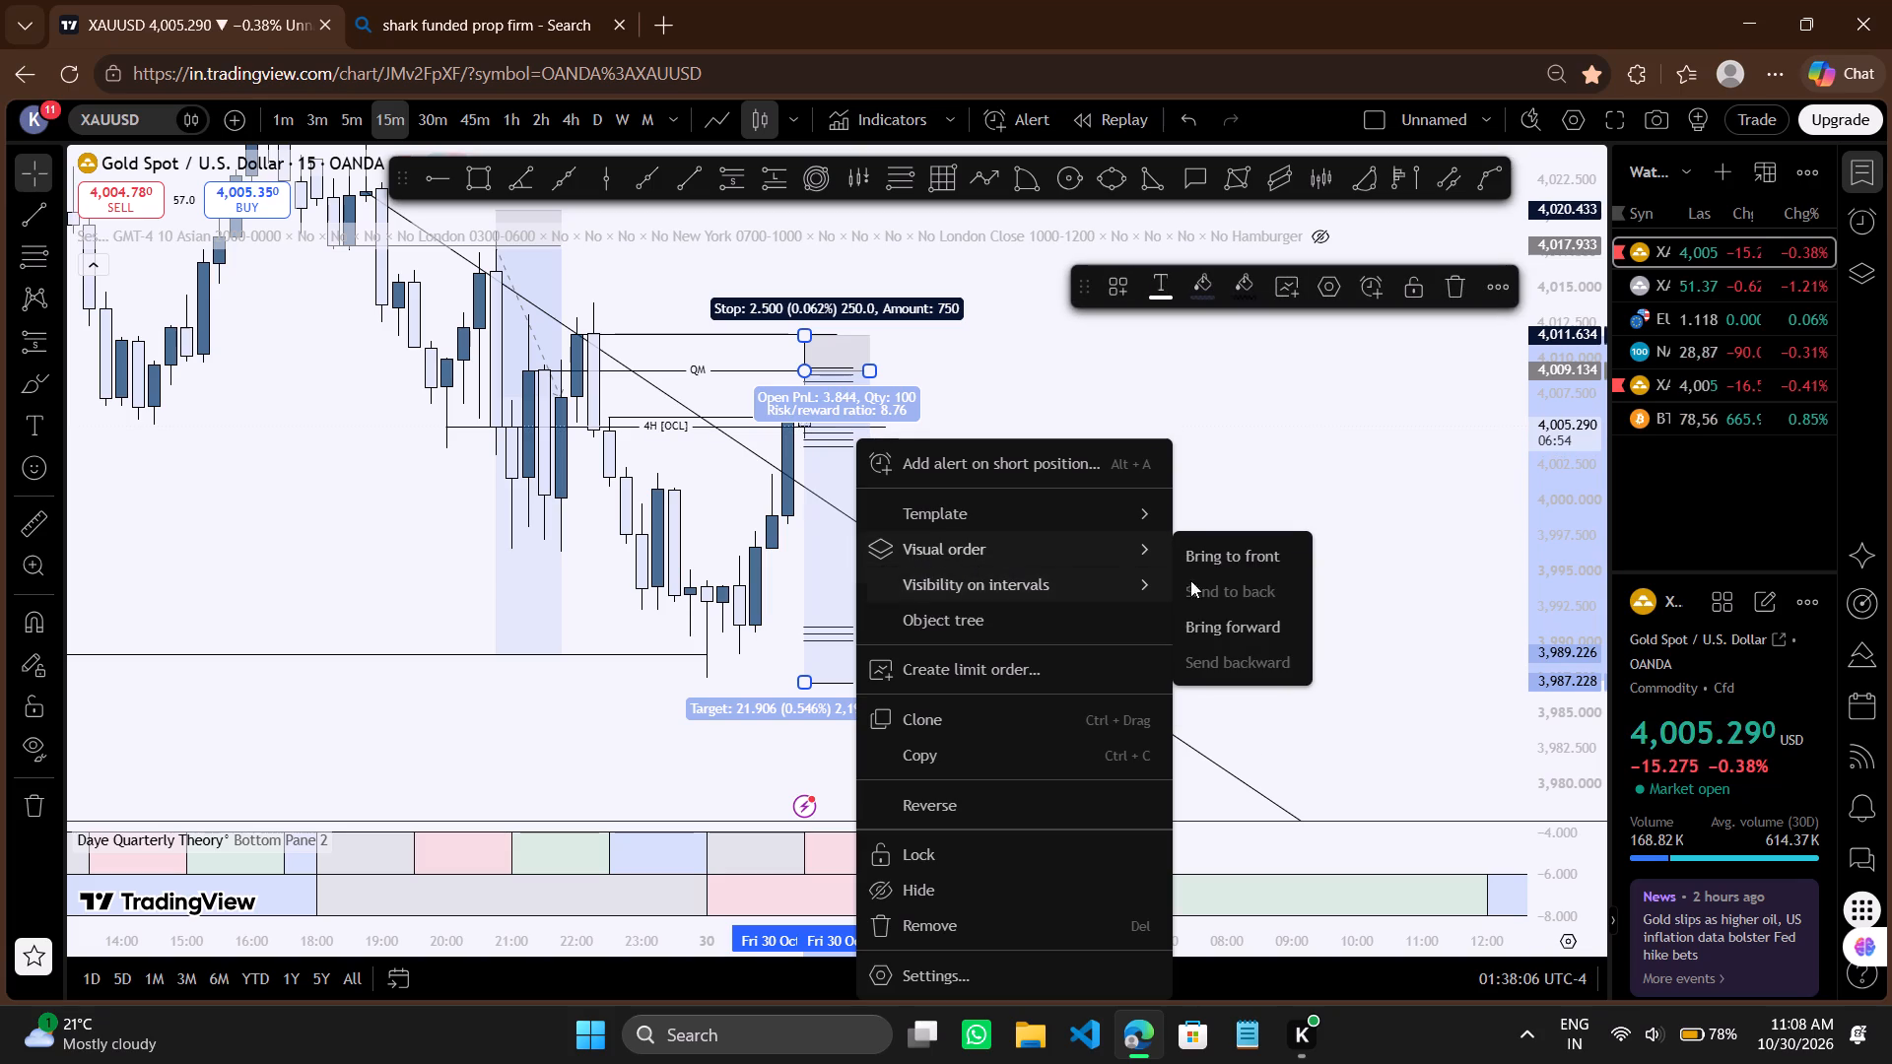
pyautogui.click(1420, 301)
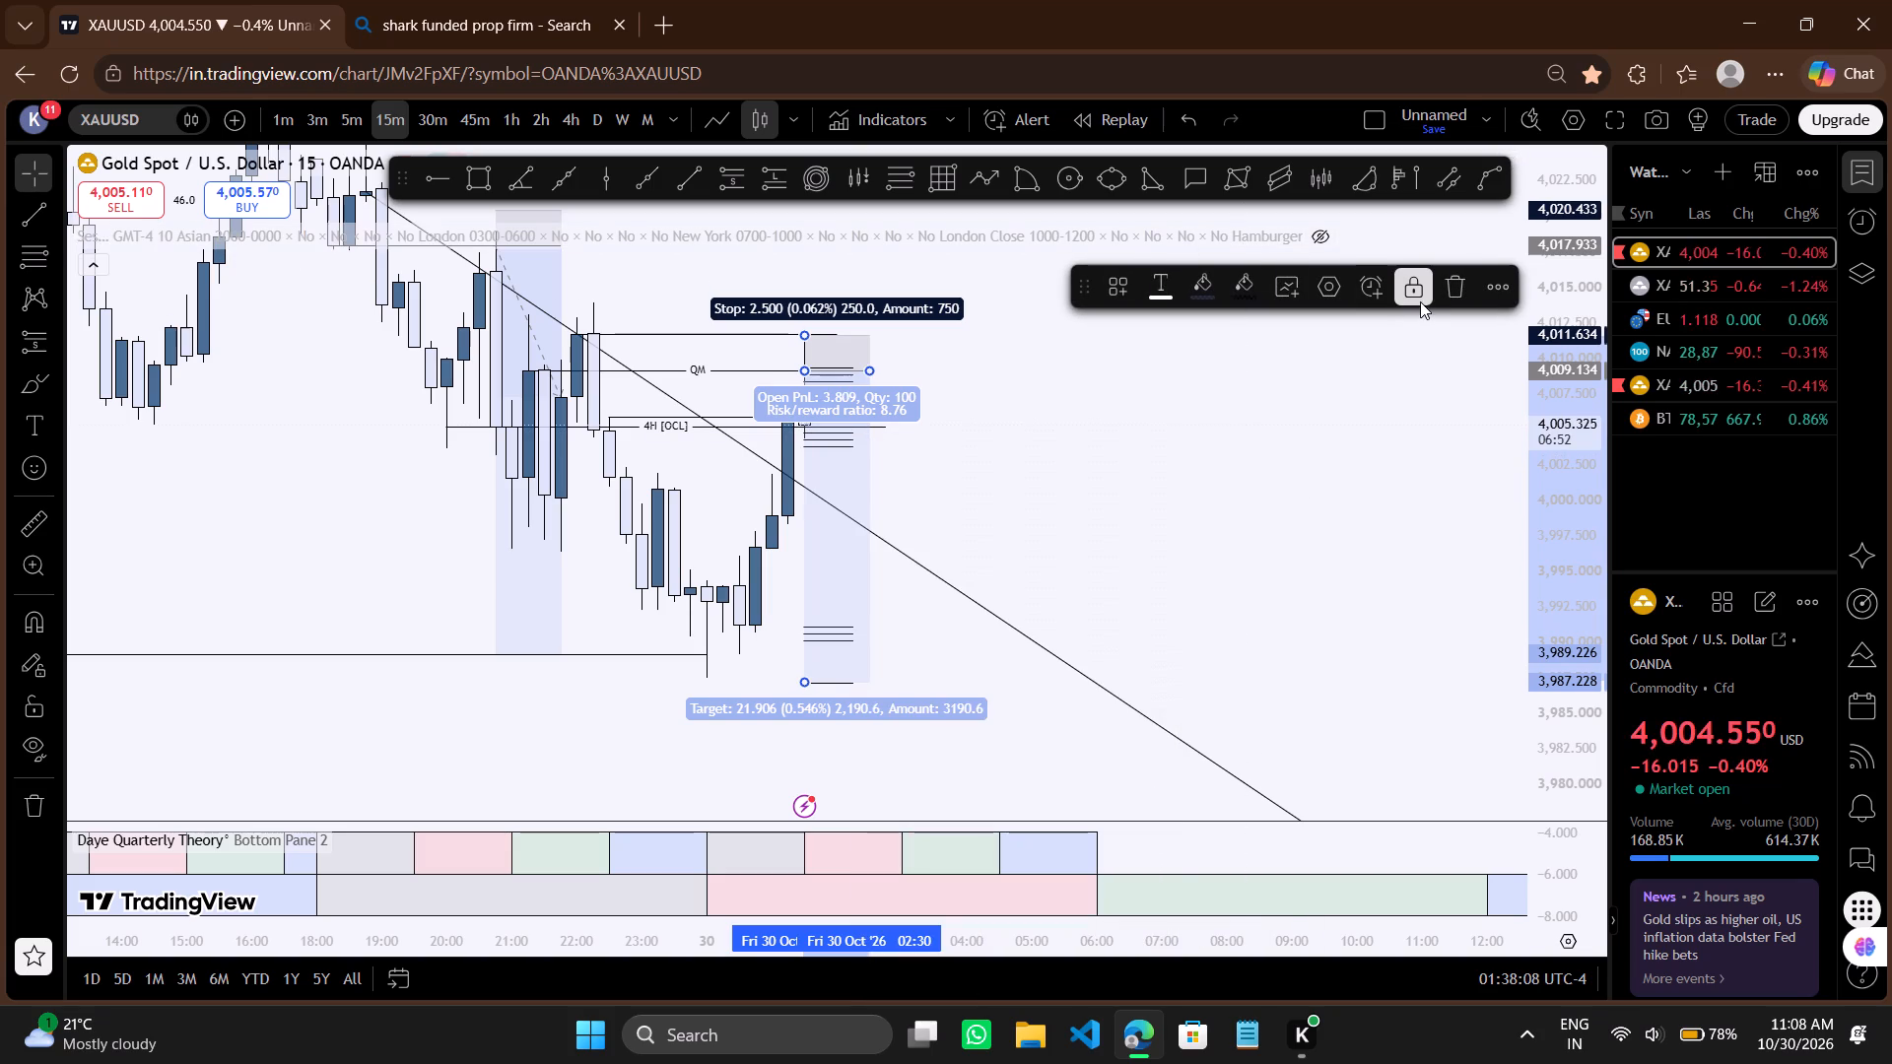
# Check price around the QM level on the 5-minute chart, and undo back to the 15-minute timeframe.
pyautogui.click(350, 119)
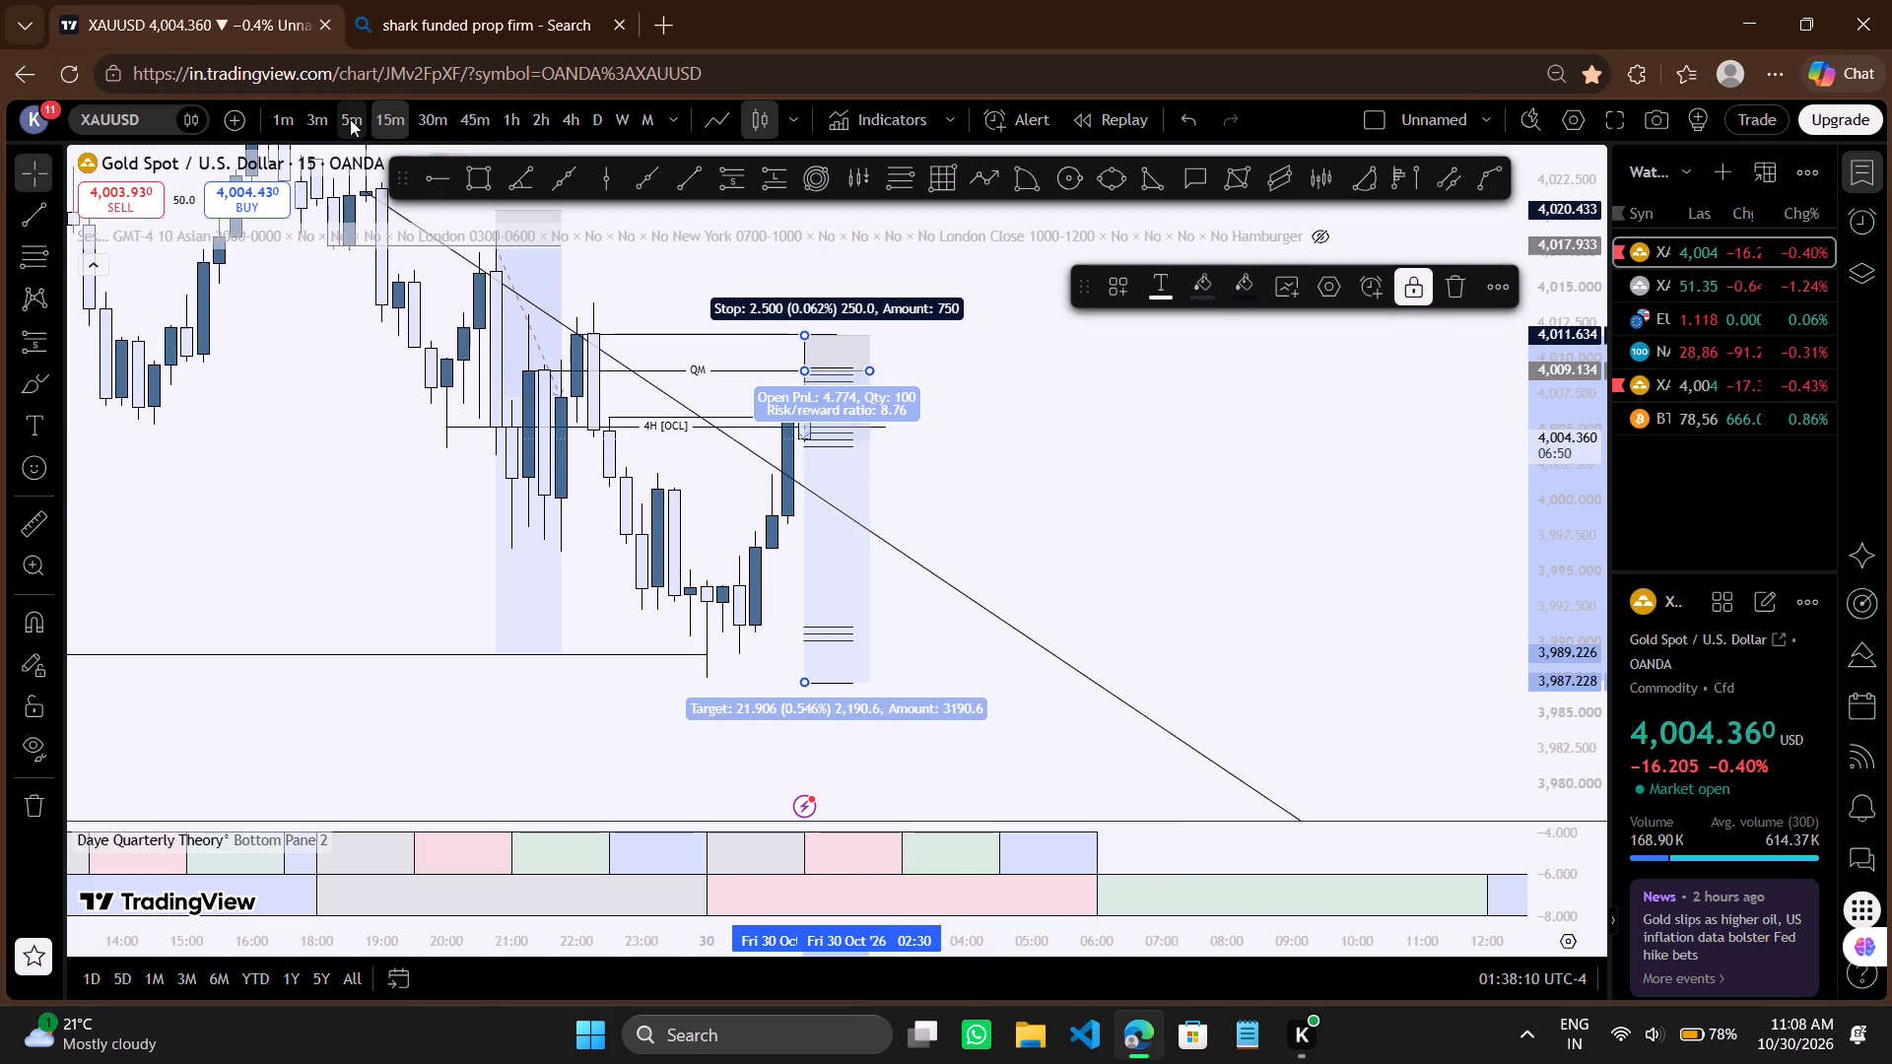
pyautogui.scroll(-2, 758, 573)
pyautogui.moveTo(1190, 492); pyautogui.dragTo(905, 482)
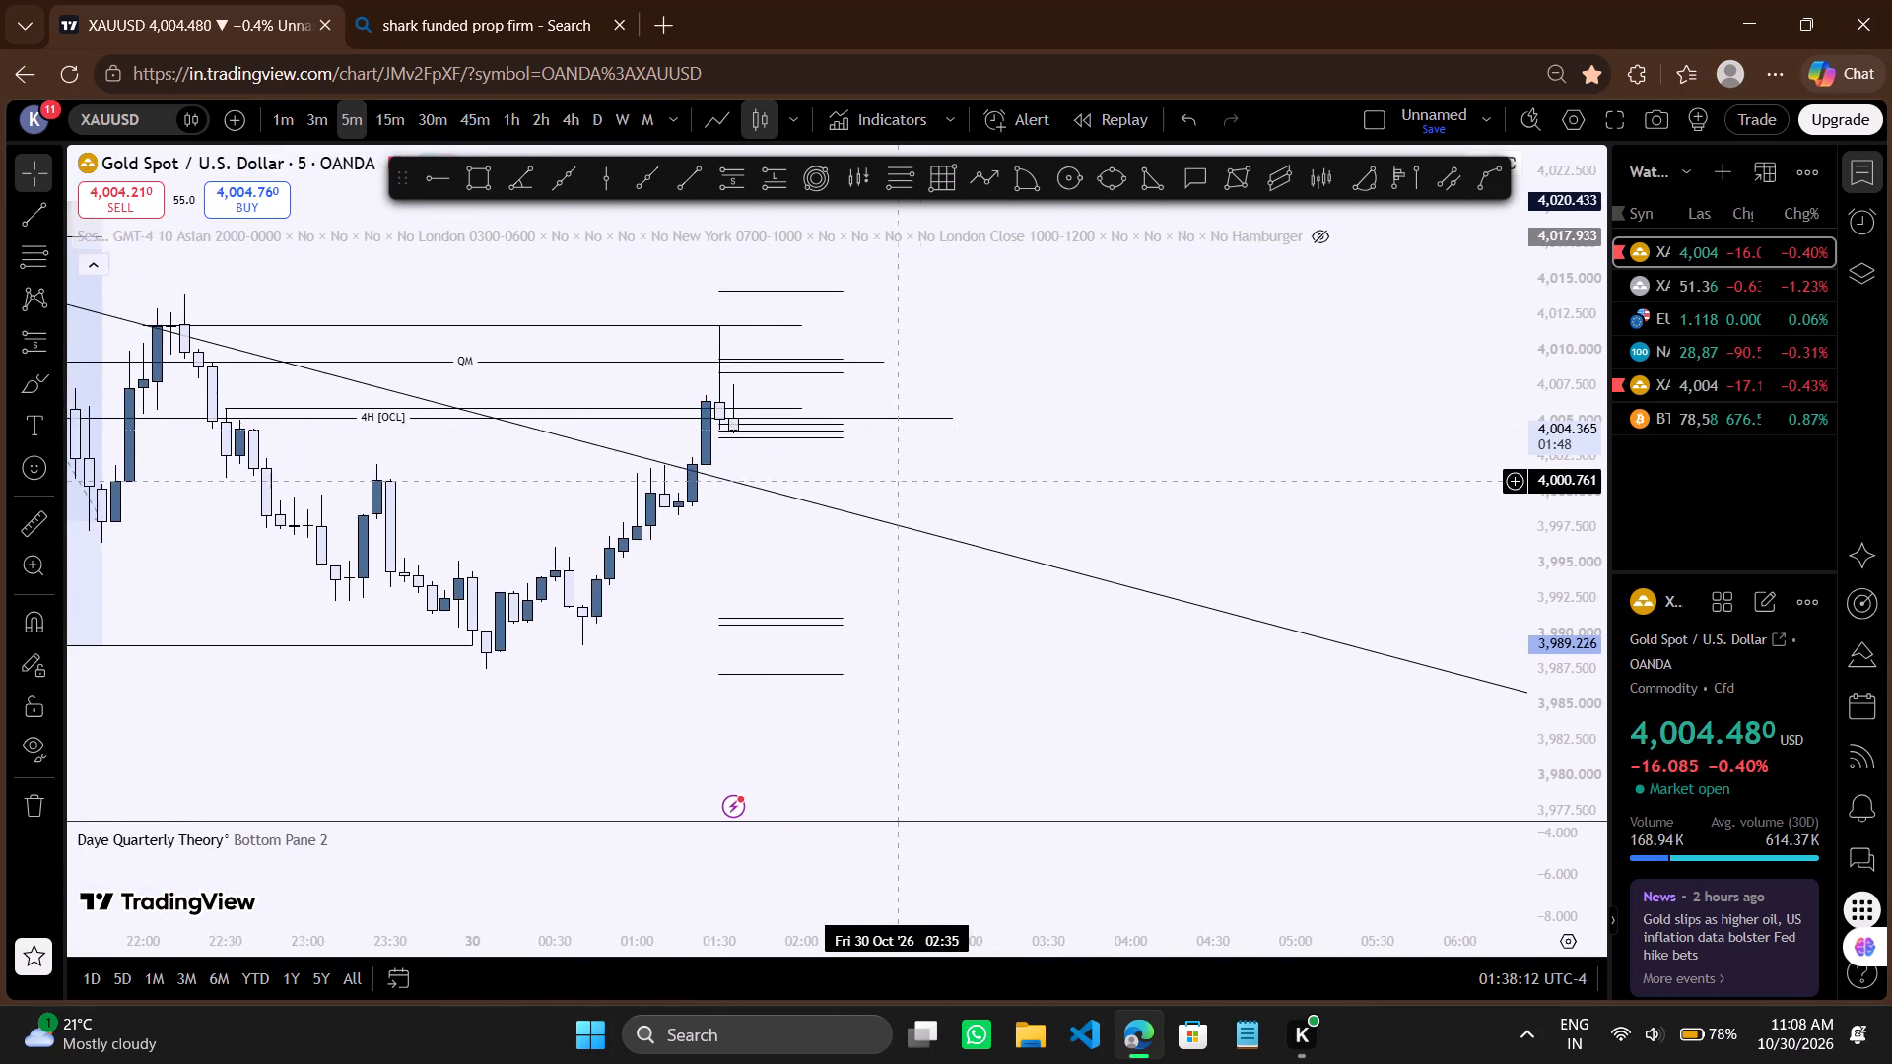
pyautogui.scroll(-3, 905, 482)
pyautogui.moveTo(1258, 529); pyautogui.dragTo(1173, 543)
pyautogui.click(1186, 130)
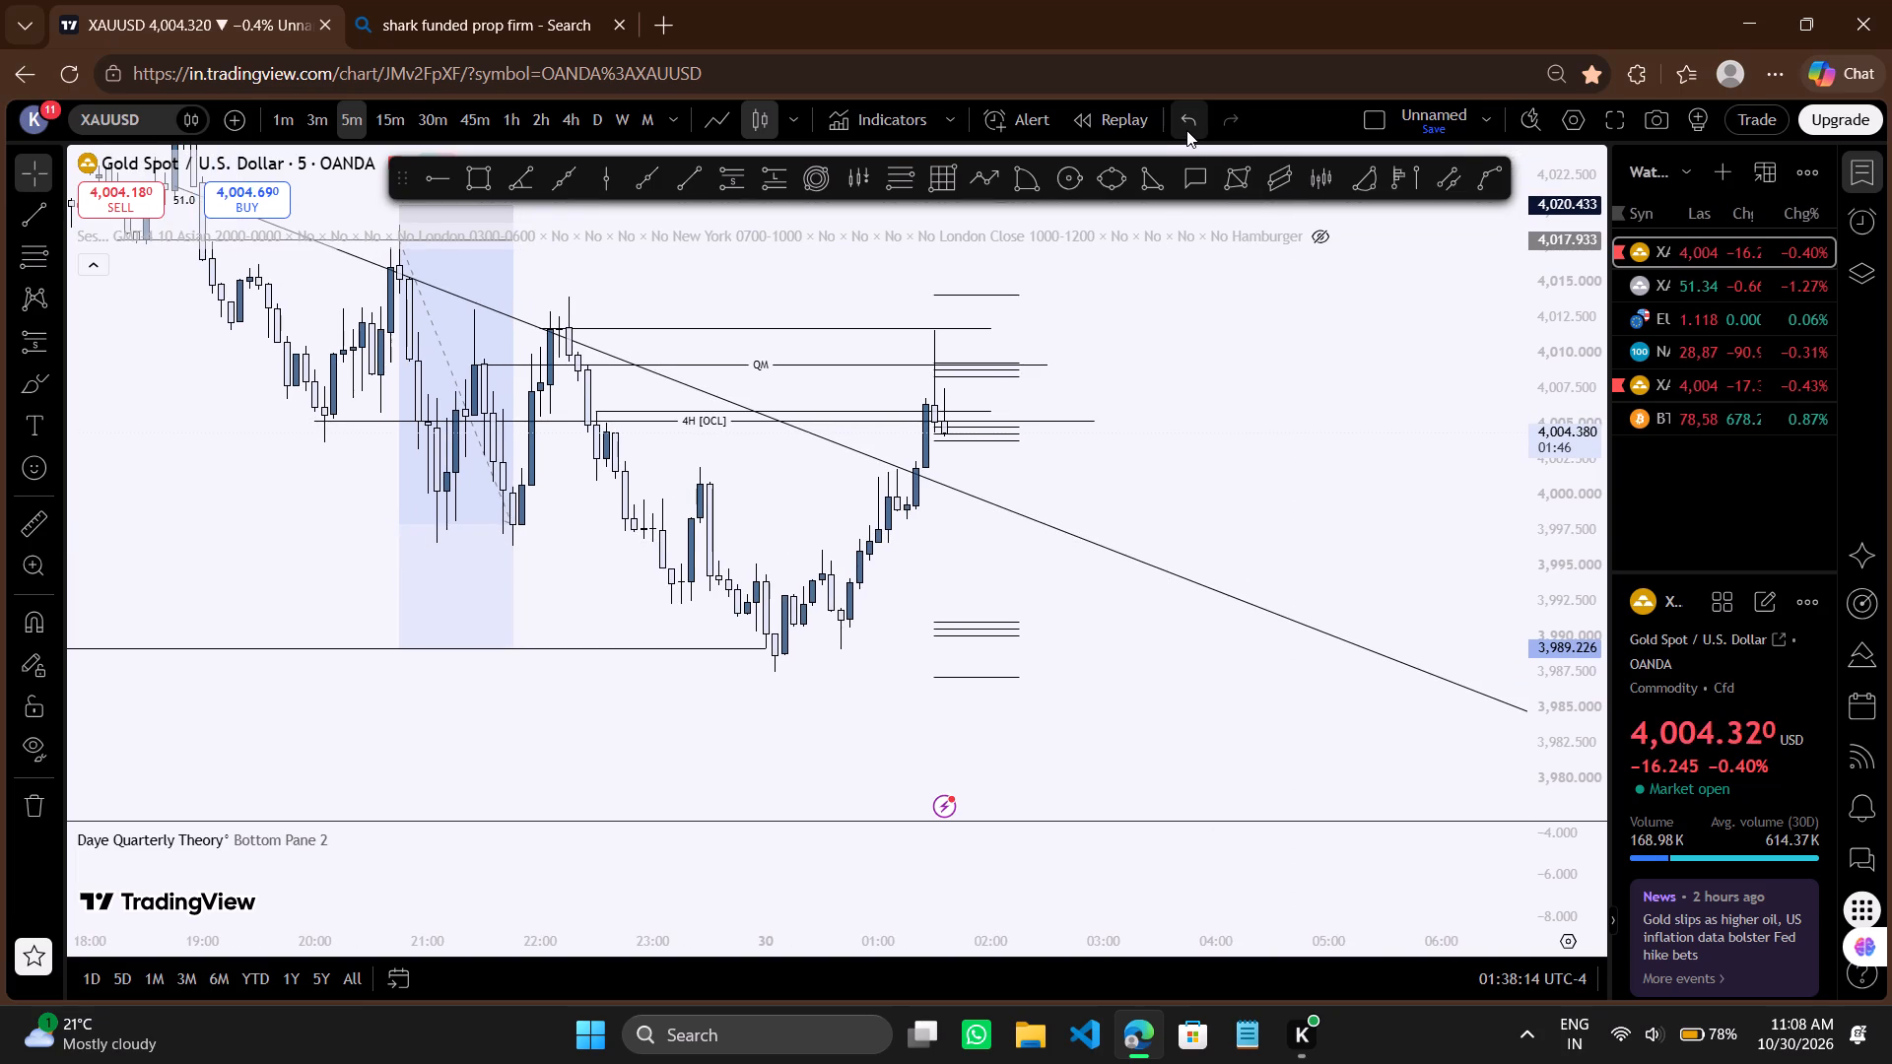
pyautogui.click(1186, 130)
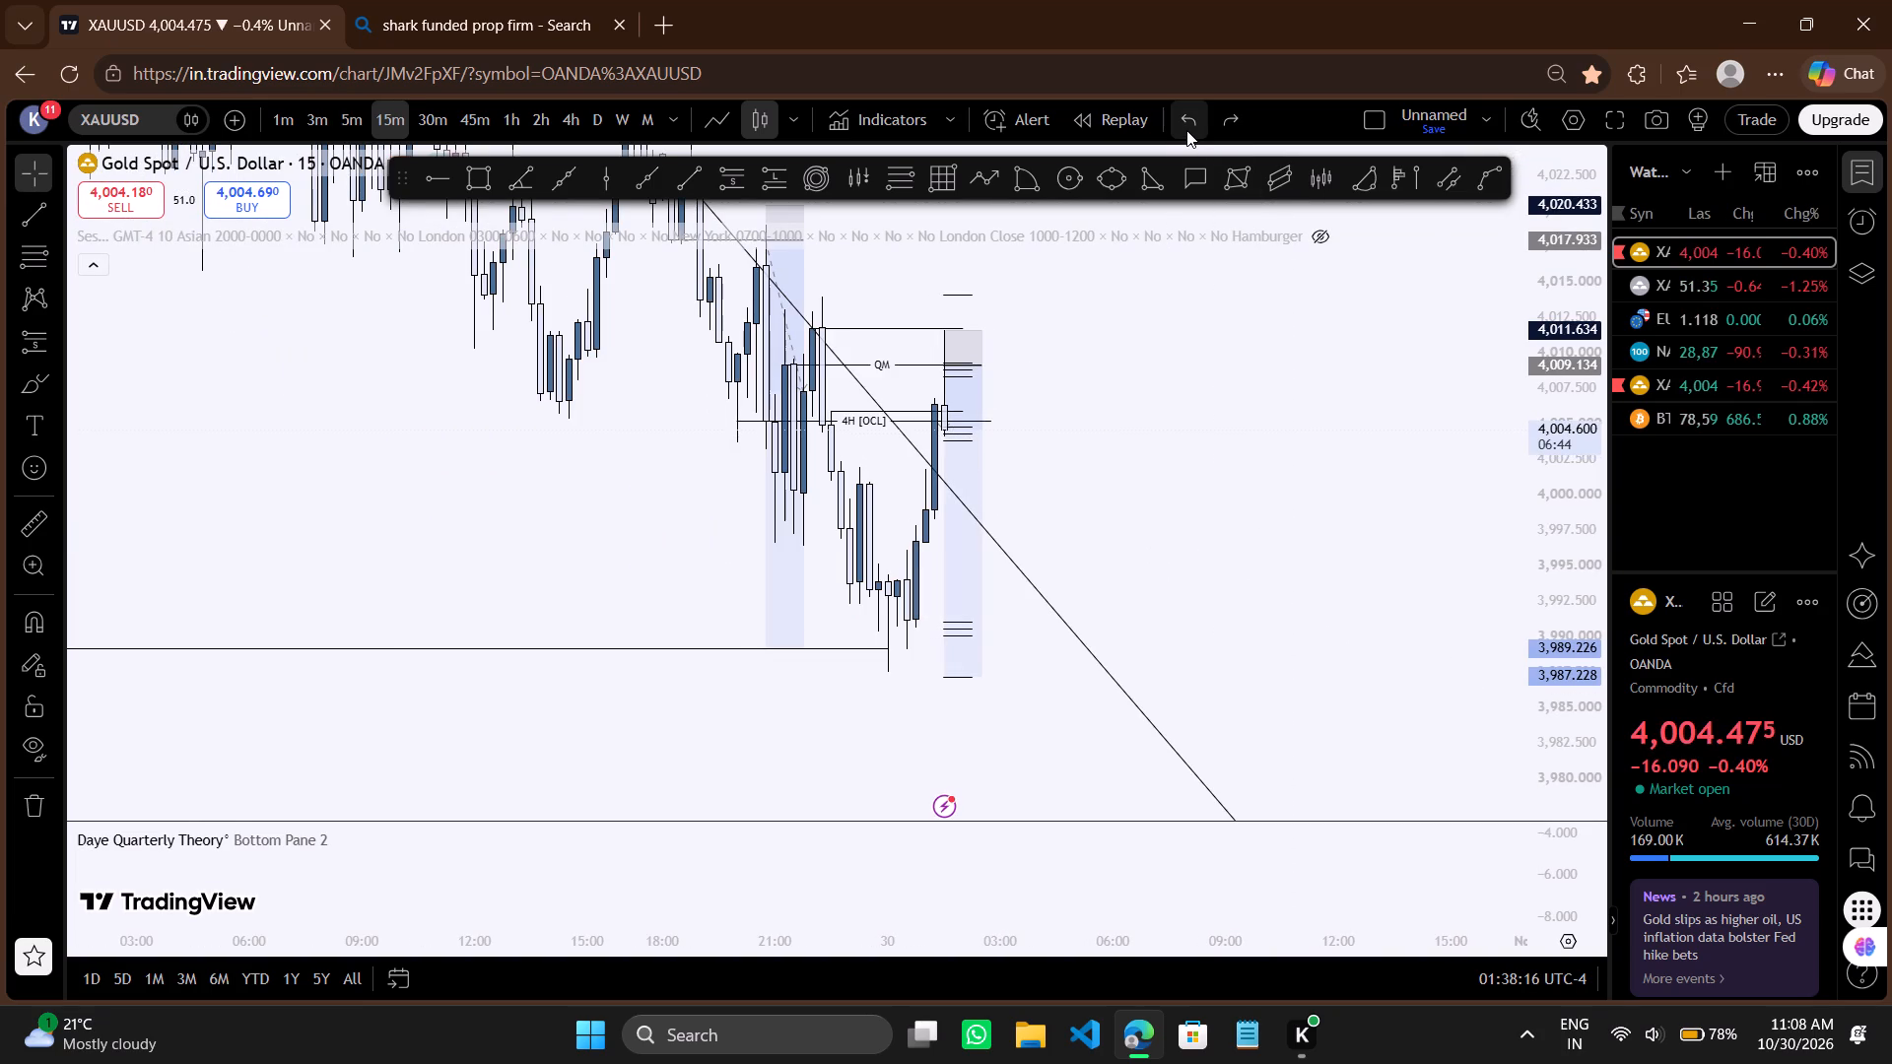
# Check price around the QM and 4H [OCL] levels on the 3-minute and 5-minute charts, and undo back to the 15-minute timeframe.
pyautogui.click(1186, 130)
pyautogui.moveTo(1115, 547); pyautogui.dragTo(1182, 516)
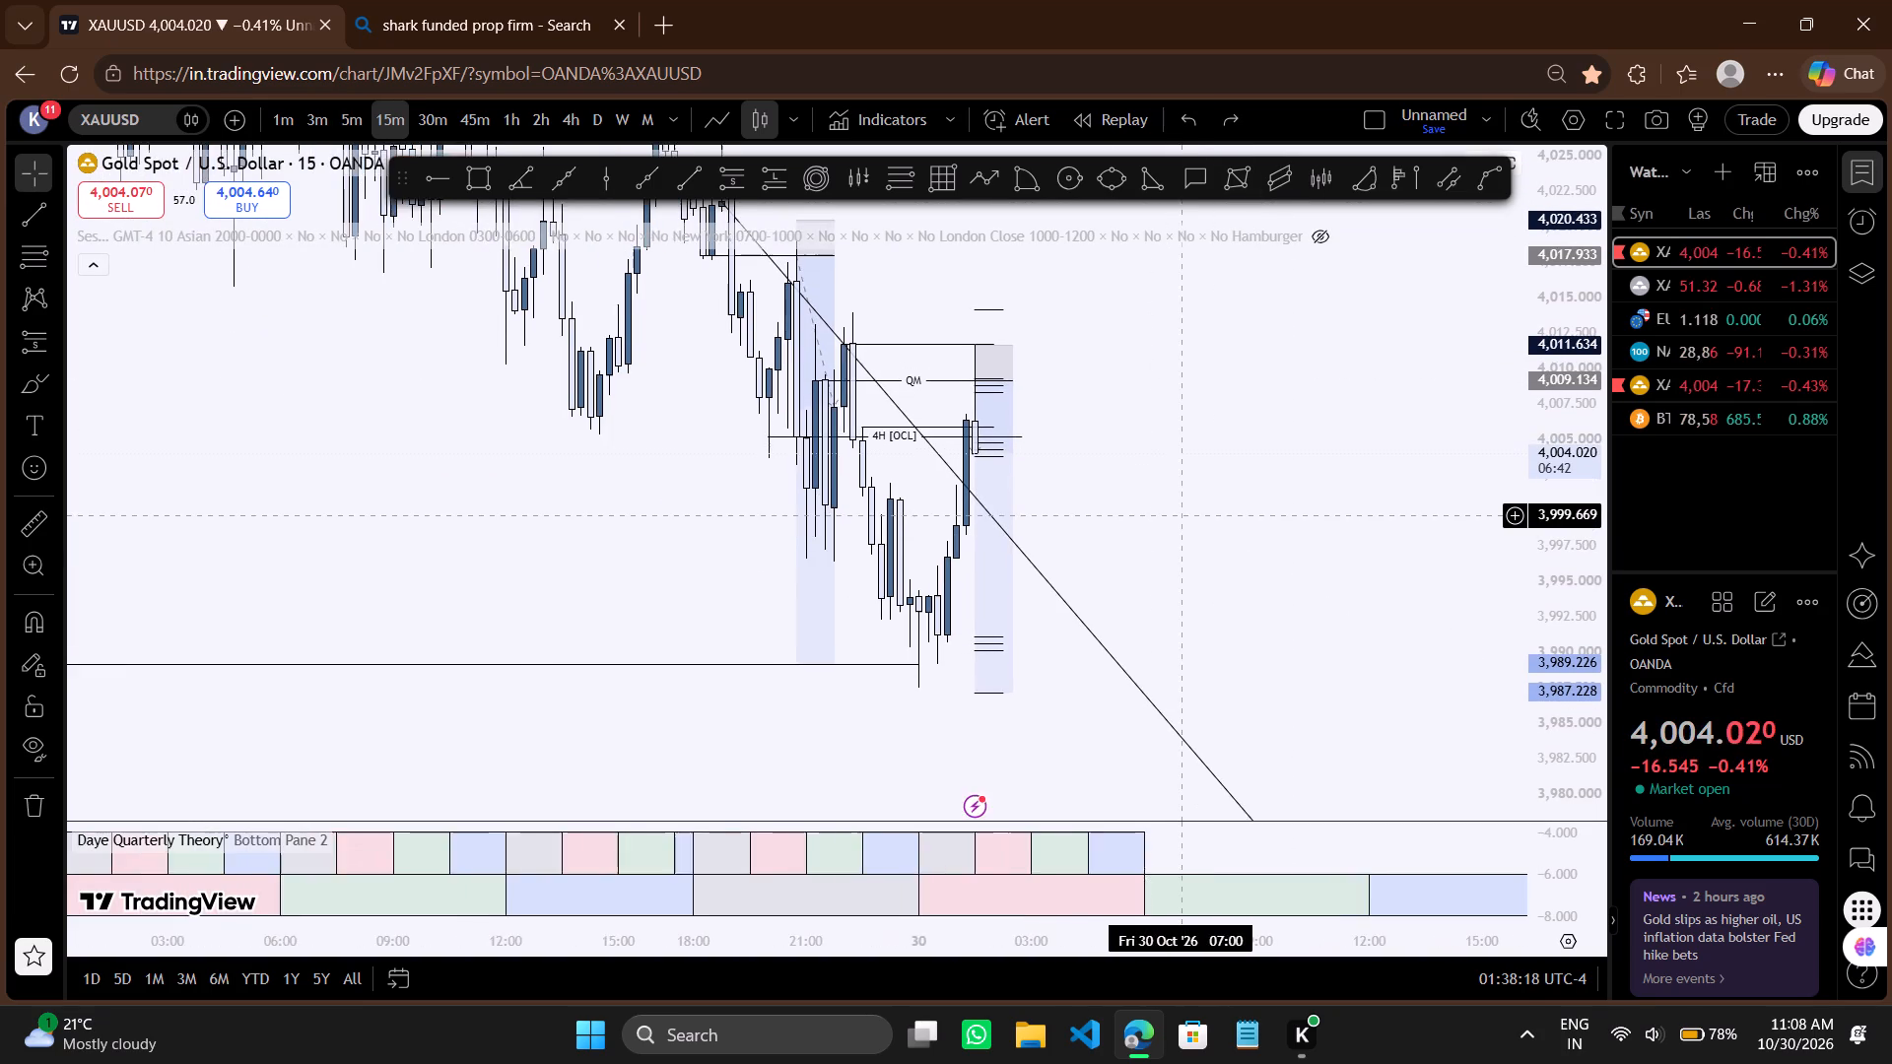
pyautogui.scroll(1, 1182, 516)
pyautogui.click(330, 115)
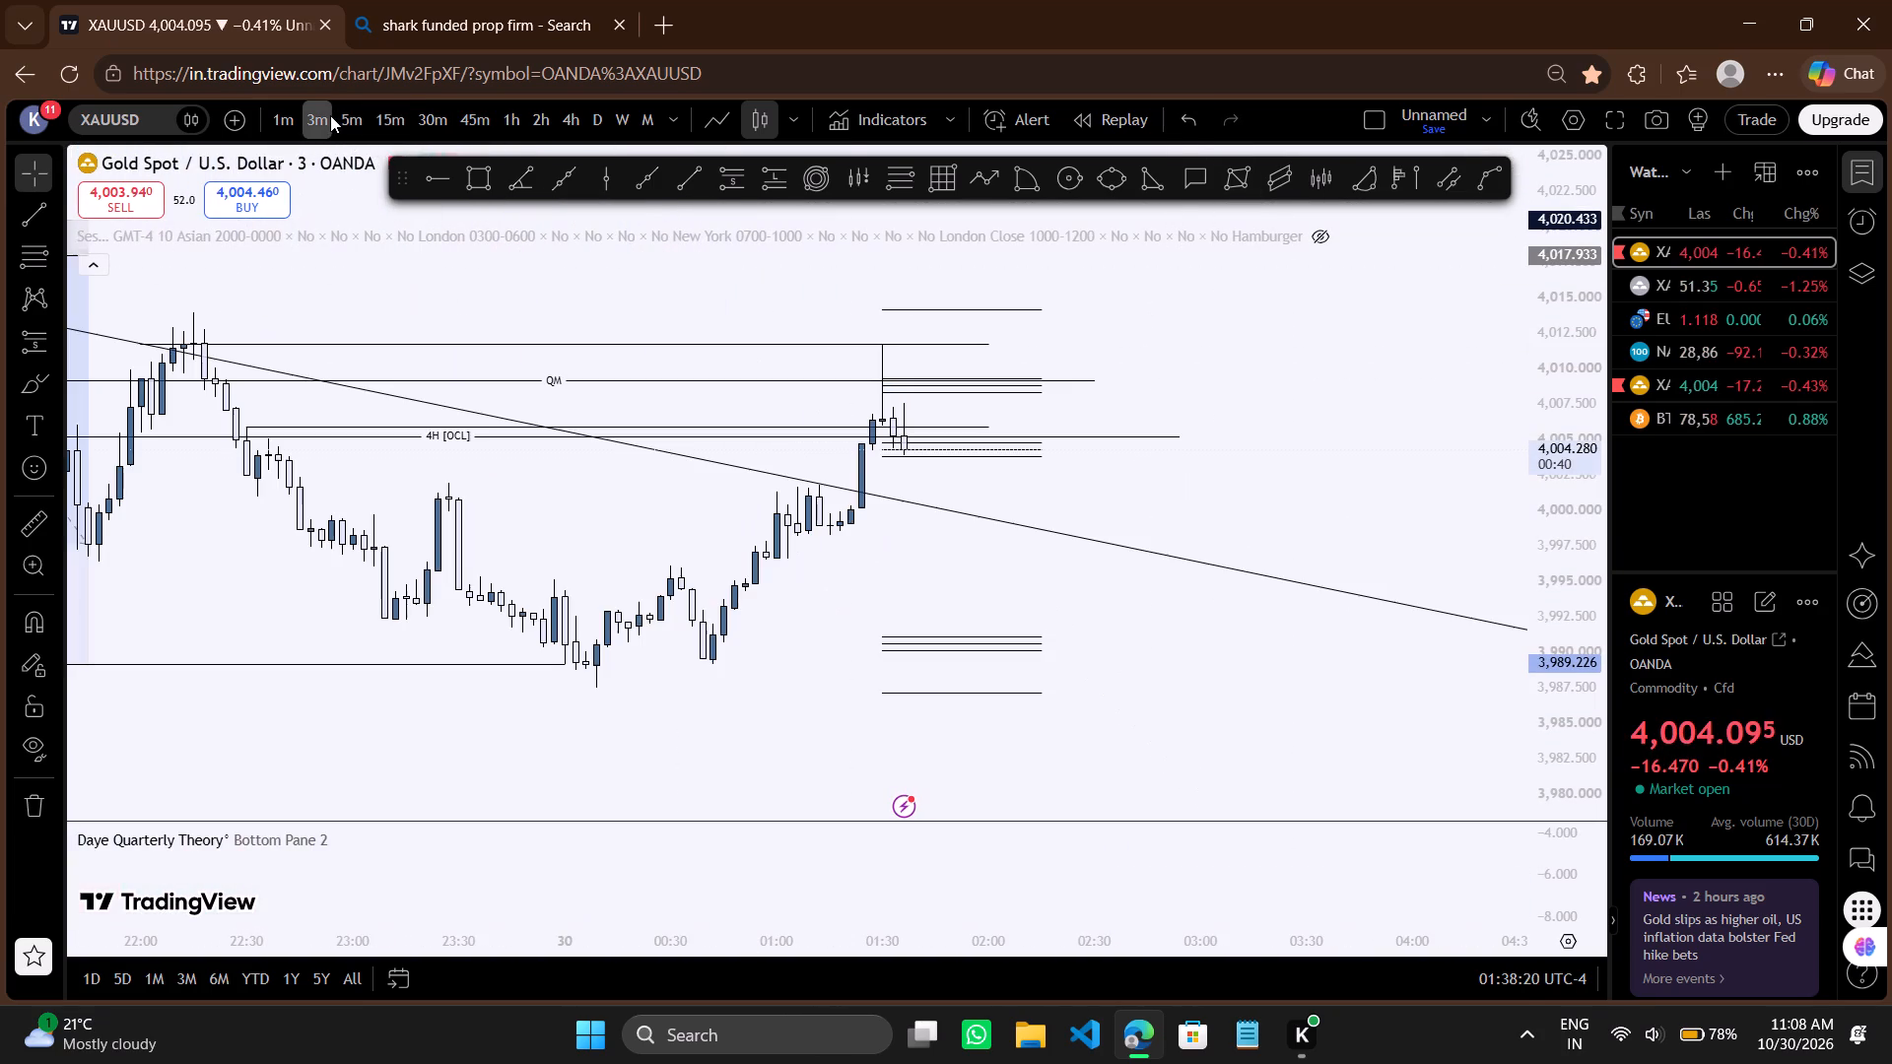
pyautogui.click(353, 115)
pyautogui.scroll(-1, 656, 412)
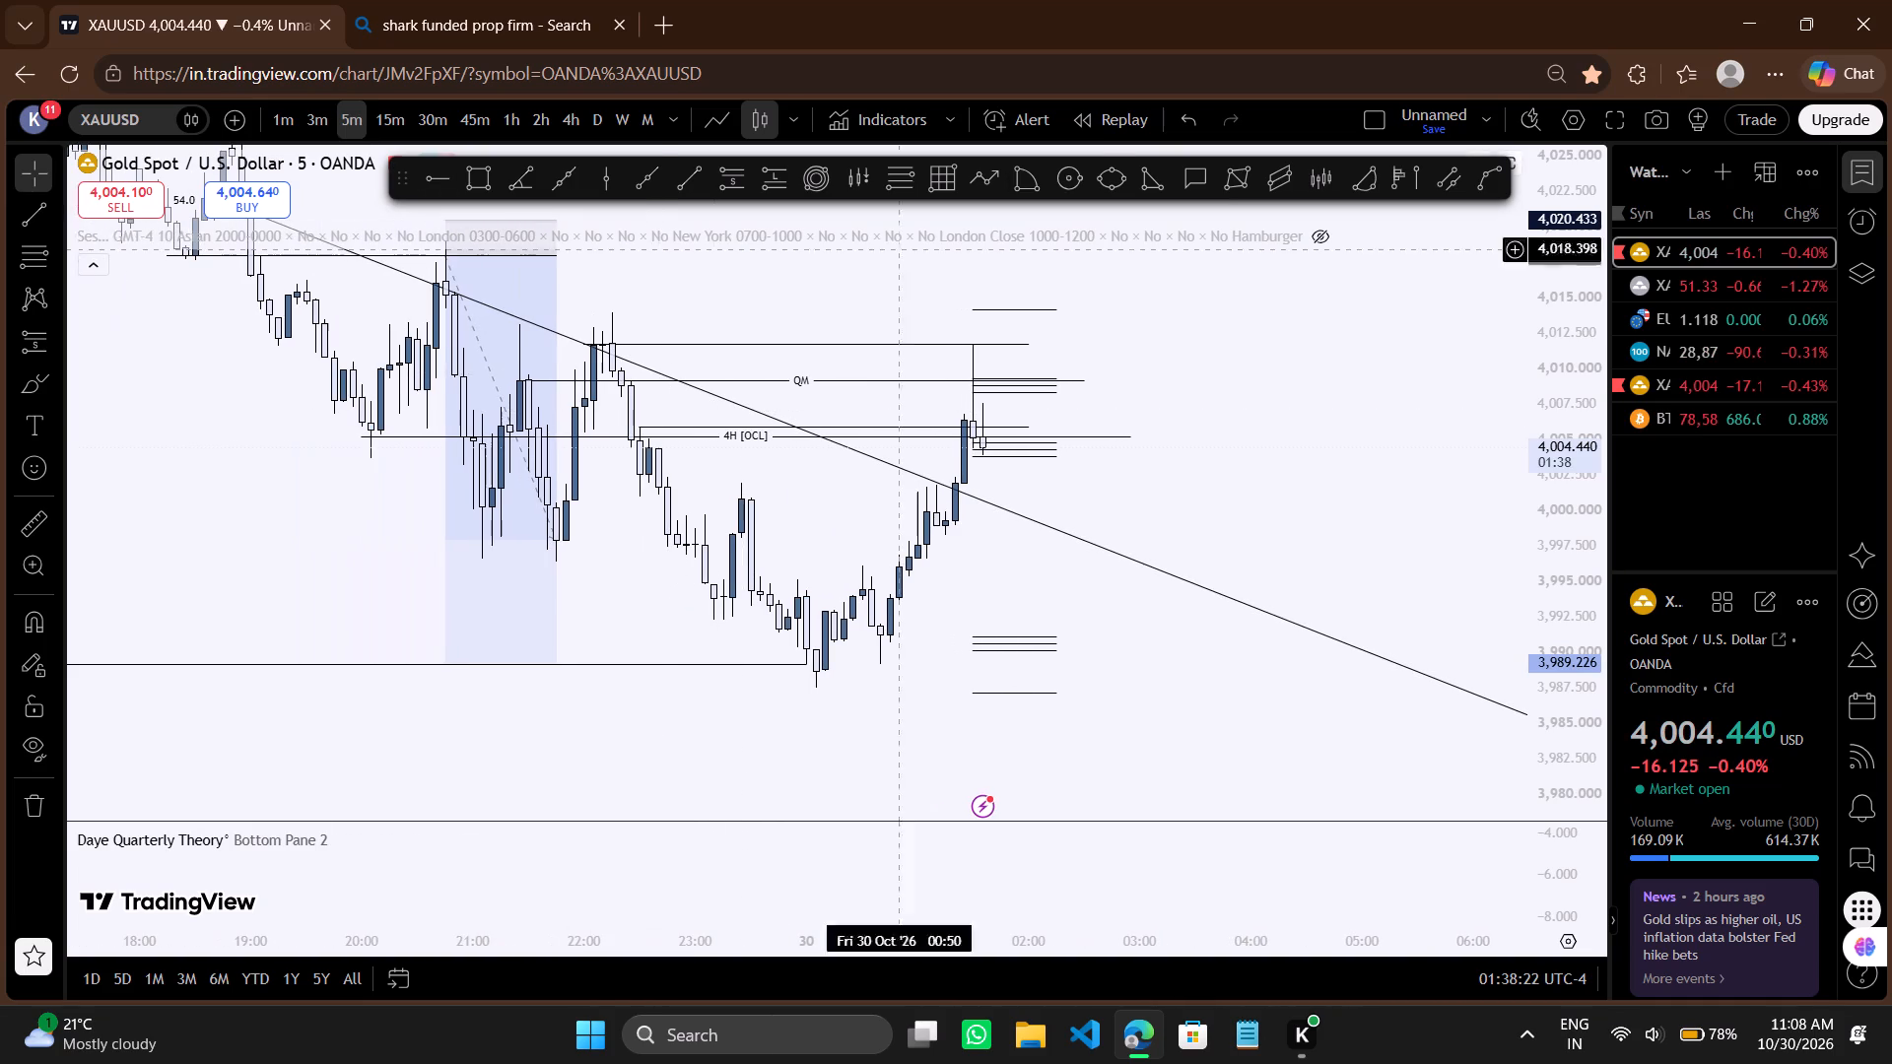
pyautogui.click(1186, 114)
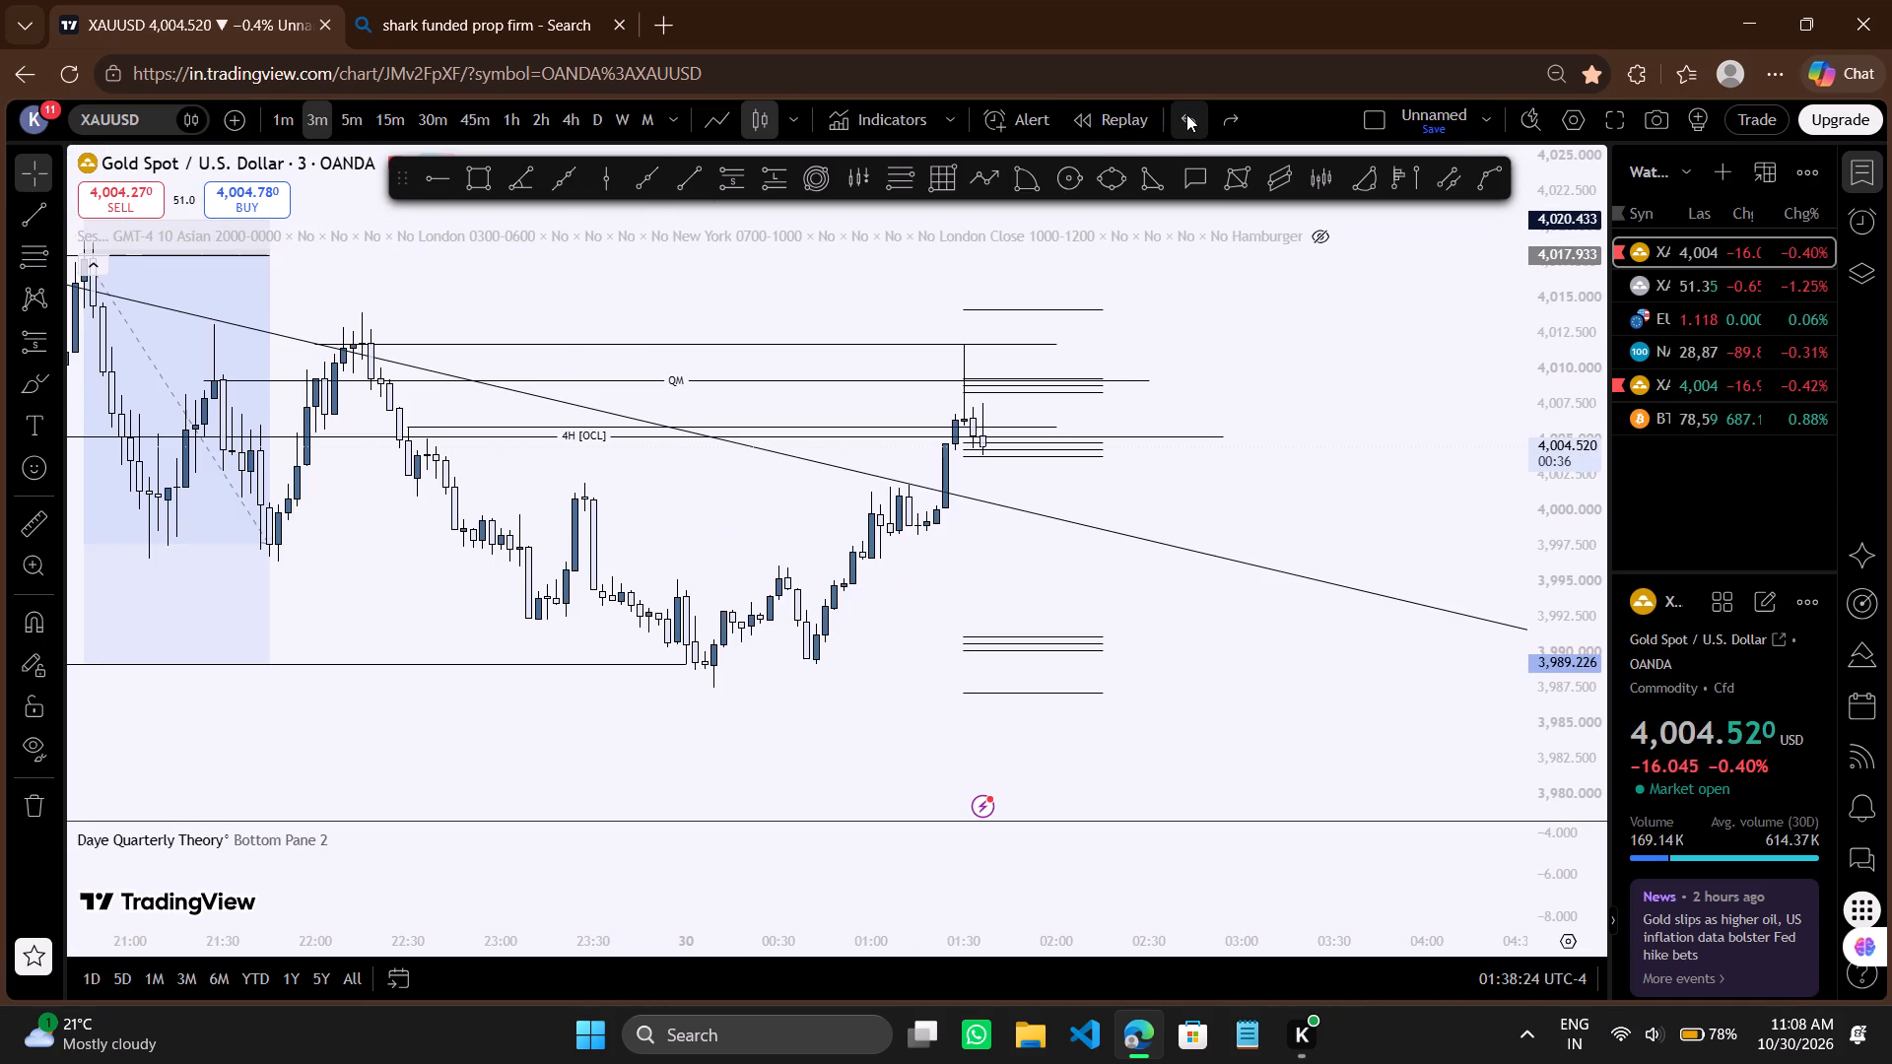
pyautogui.click(1186, 114)
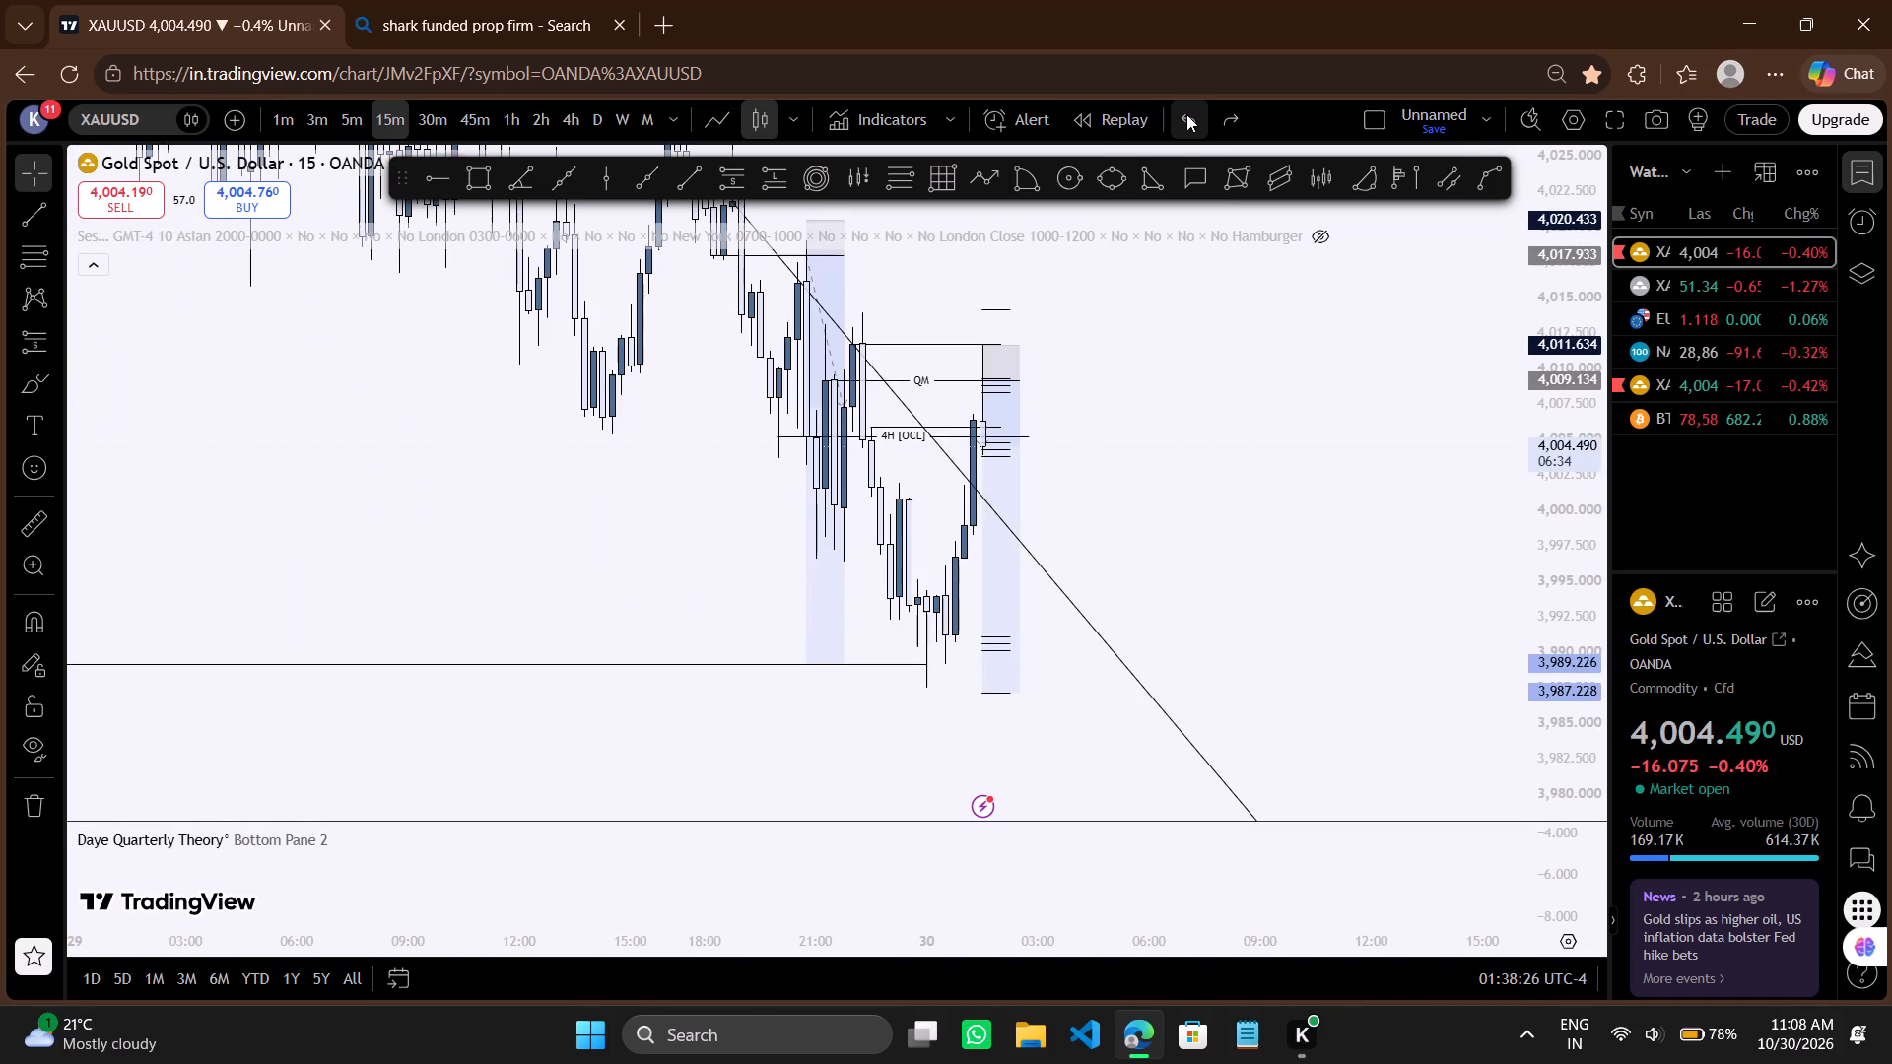
# Limit the trend line just above the 4H [OCL] line to the current 15-minute interval and above.
pyautogui.rightClick(992, 441)
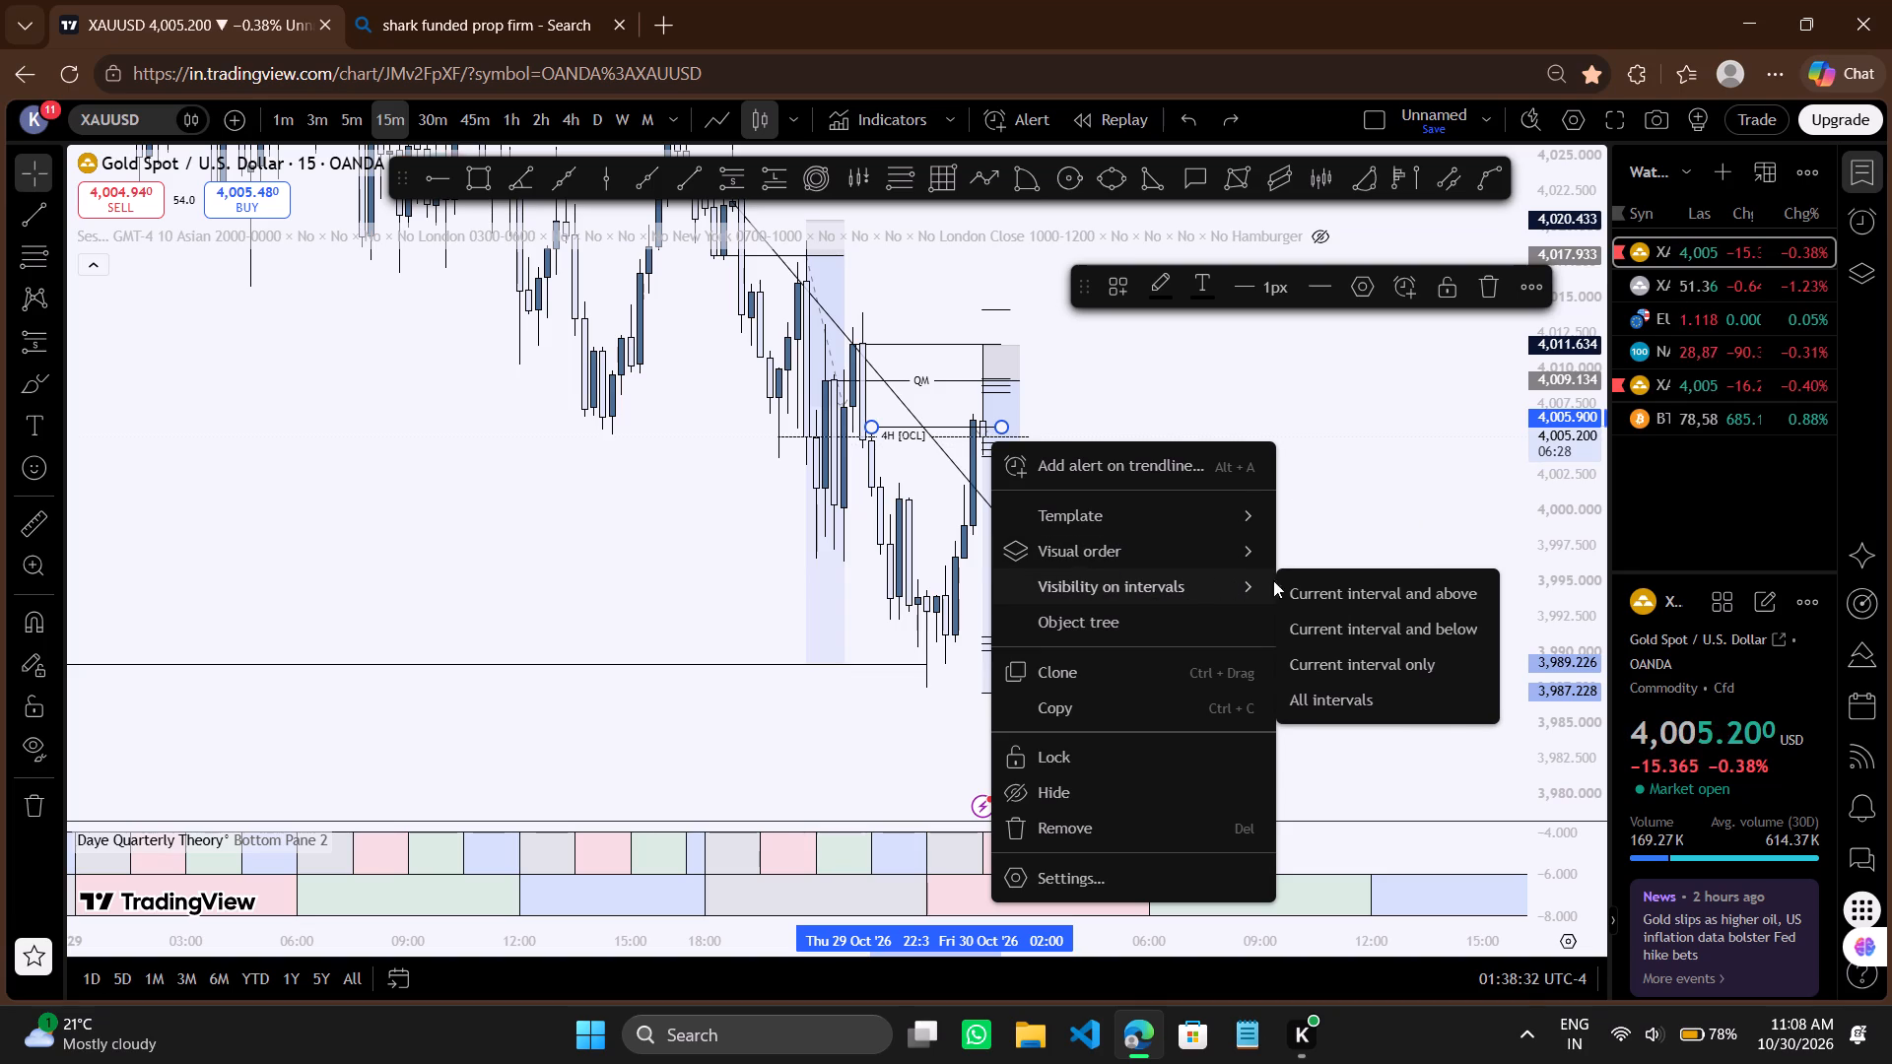
pyautogui.click(1324, 589)
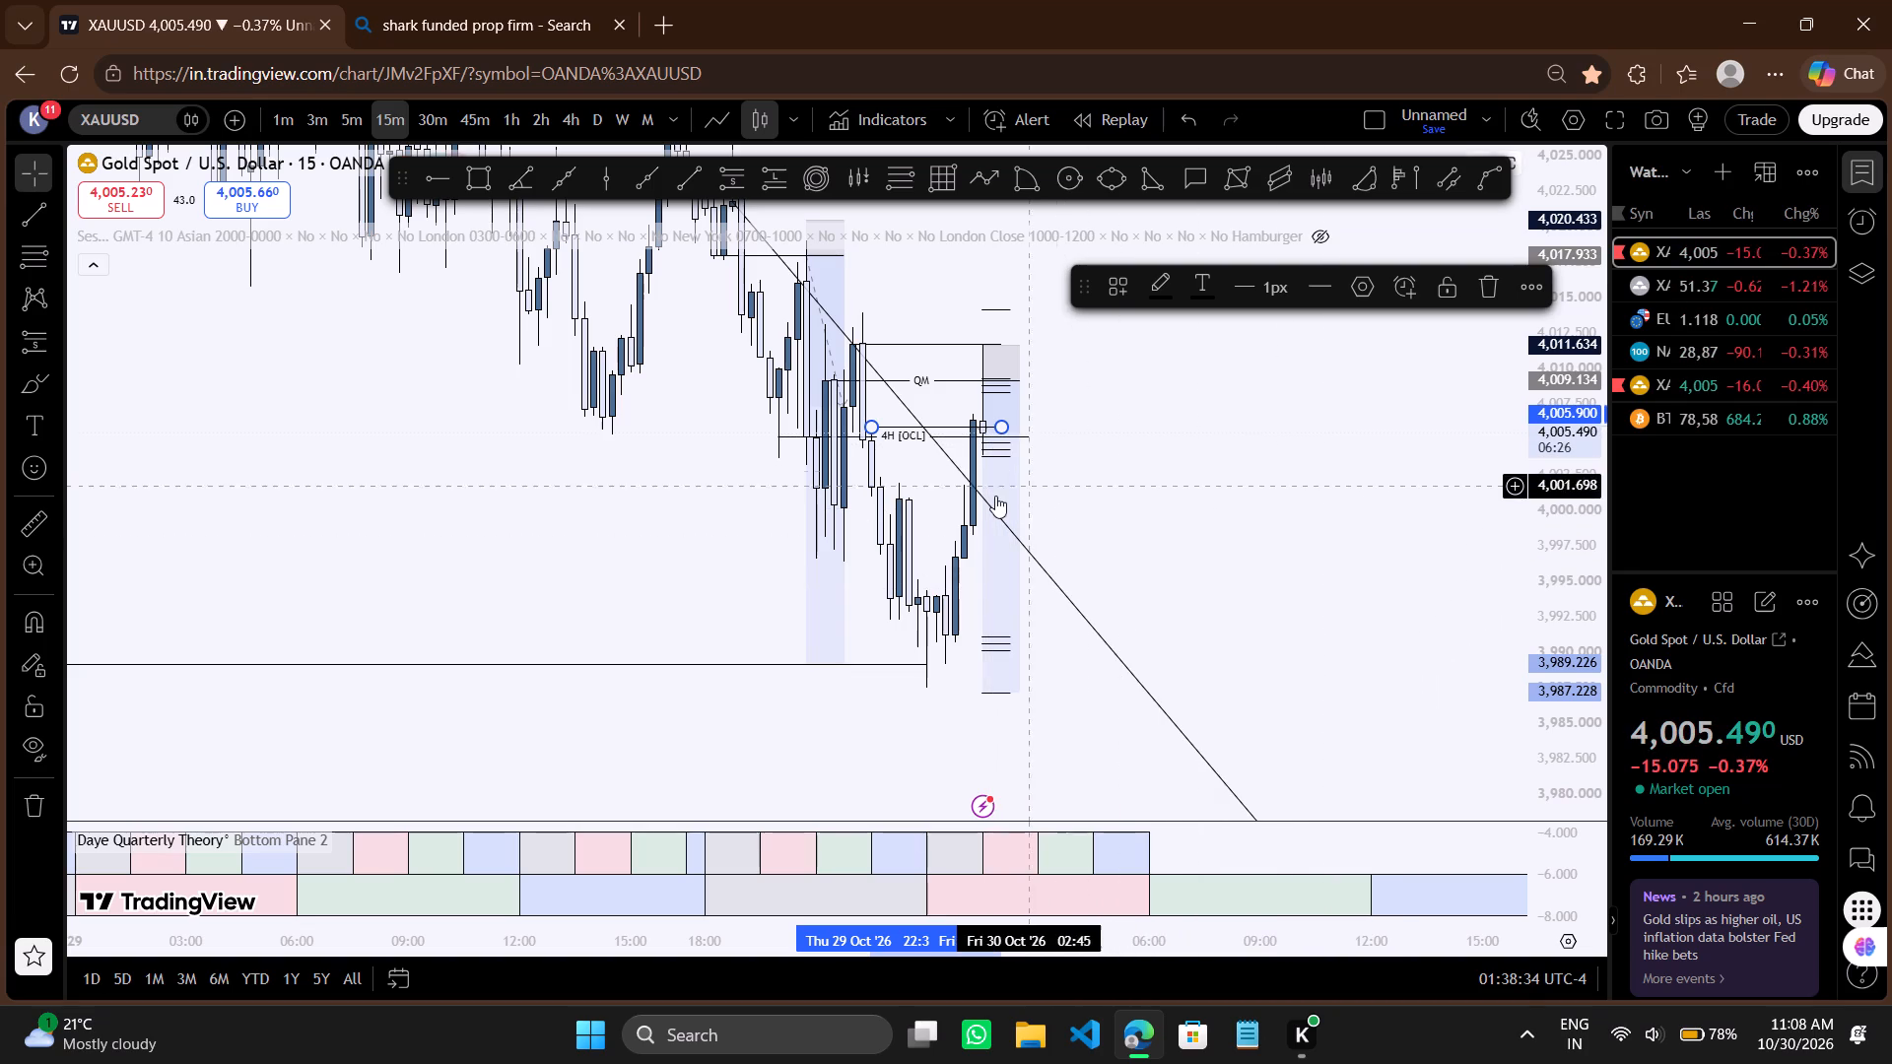
# Lock the QM short position on the 15-minute chart and save the chart layout.
pyautogui.rightClick(995, 496)
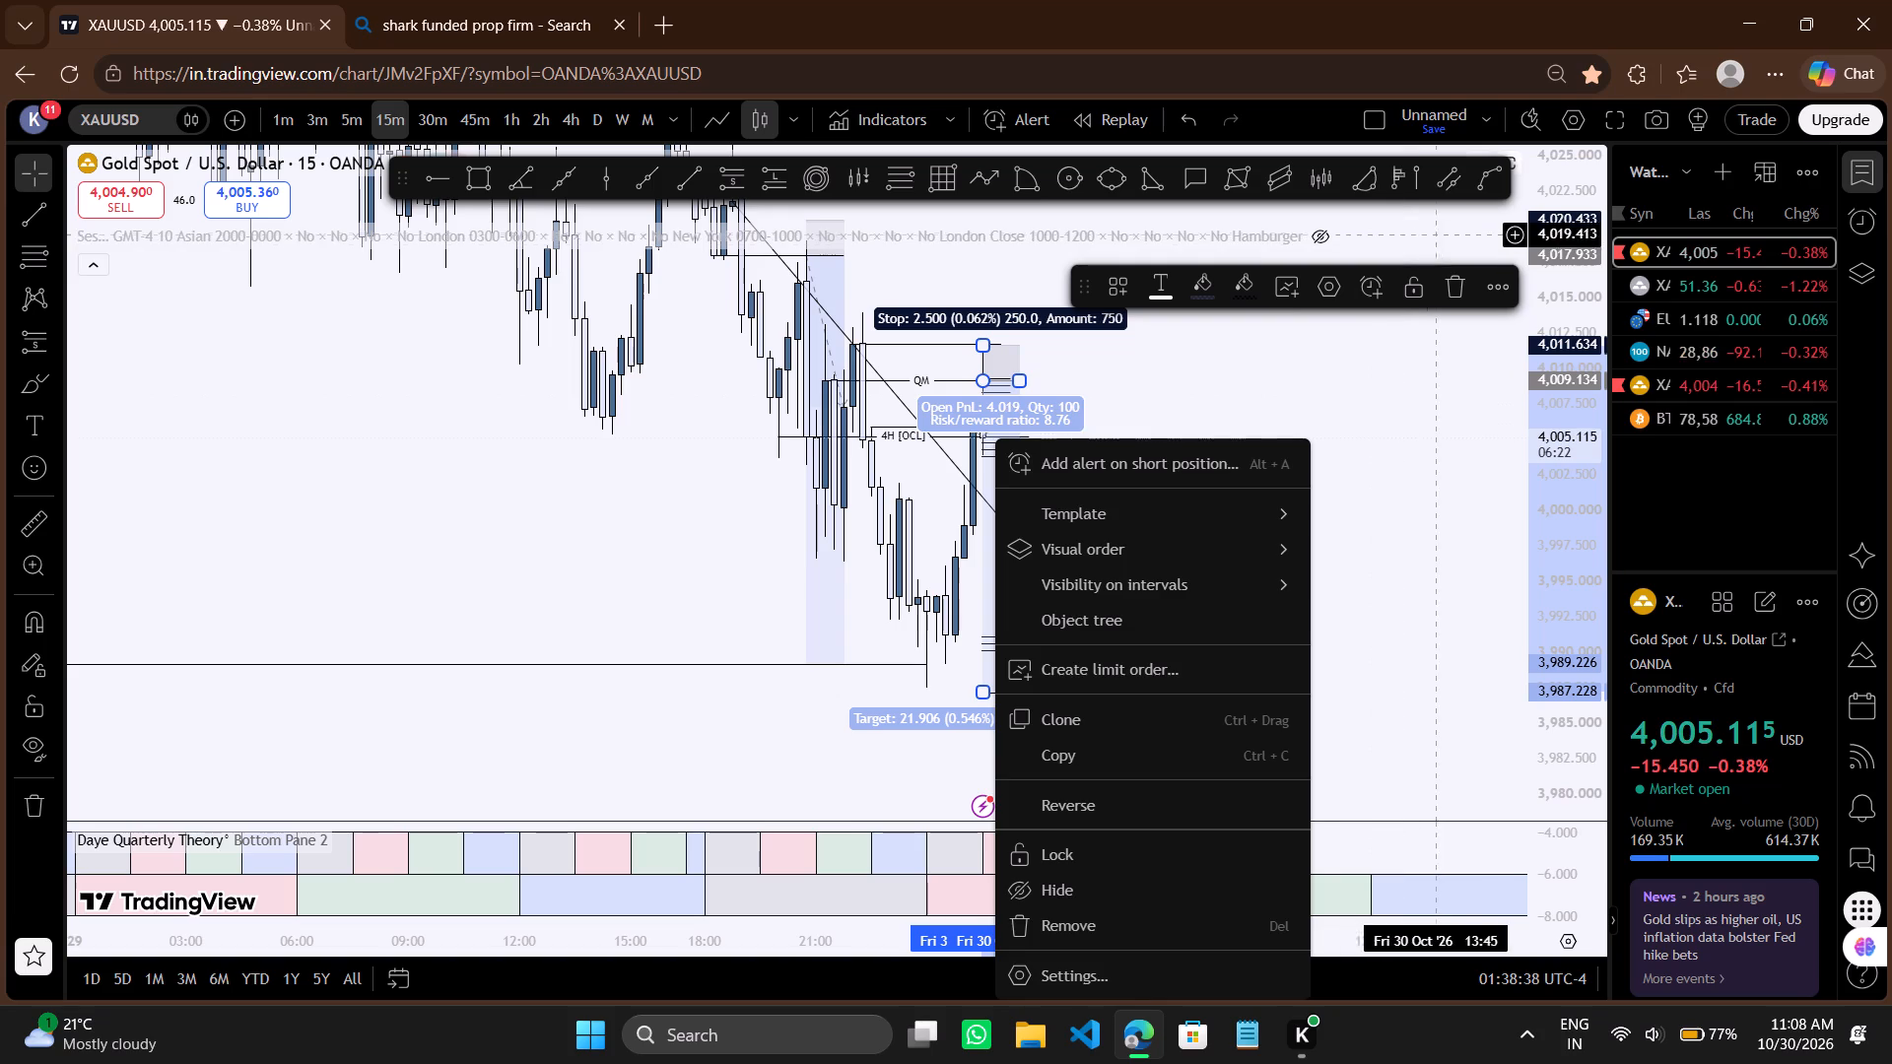
pyautogui.click(1423, 280)
pyautogui.click(1420, 112)
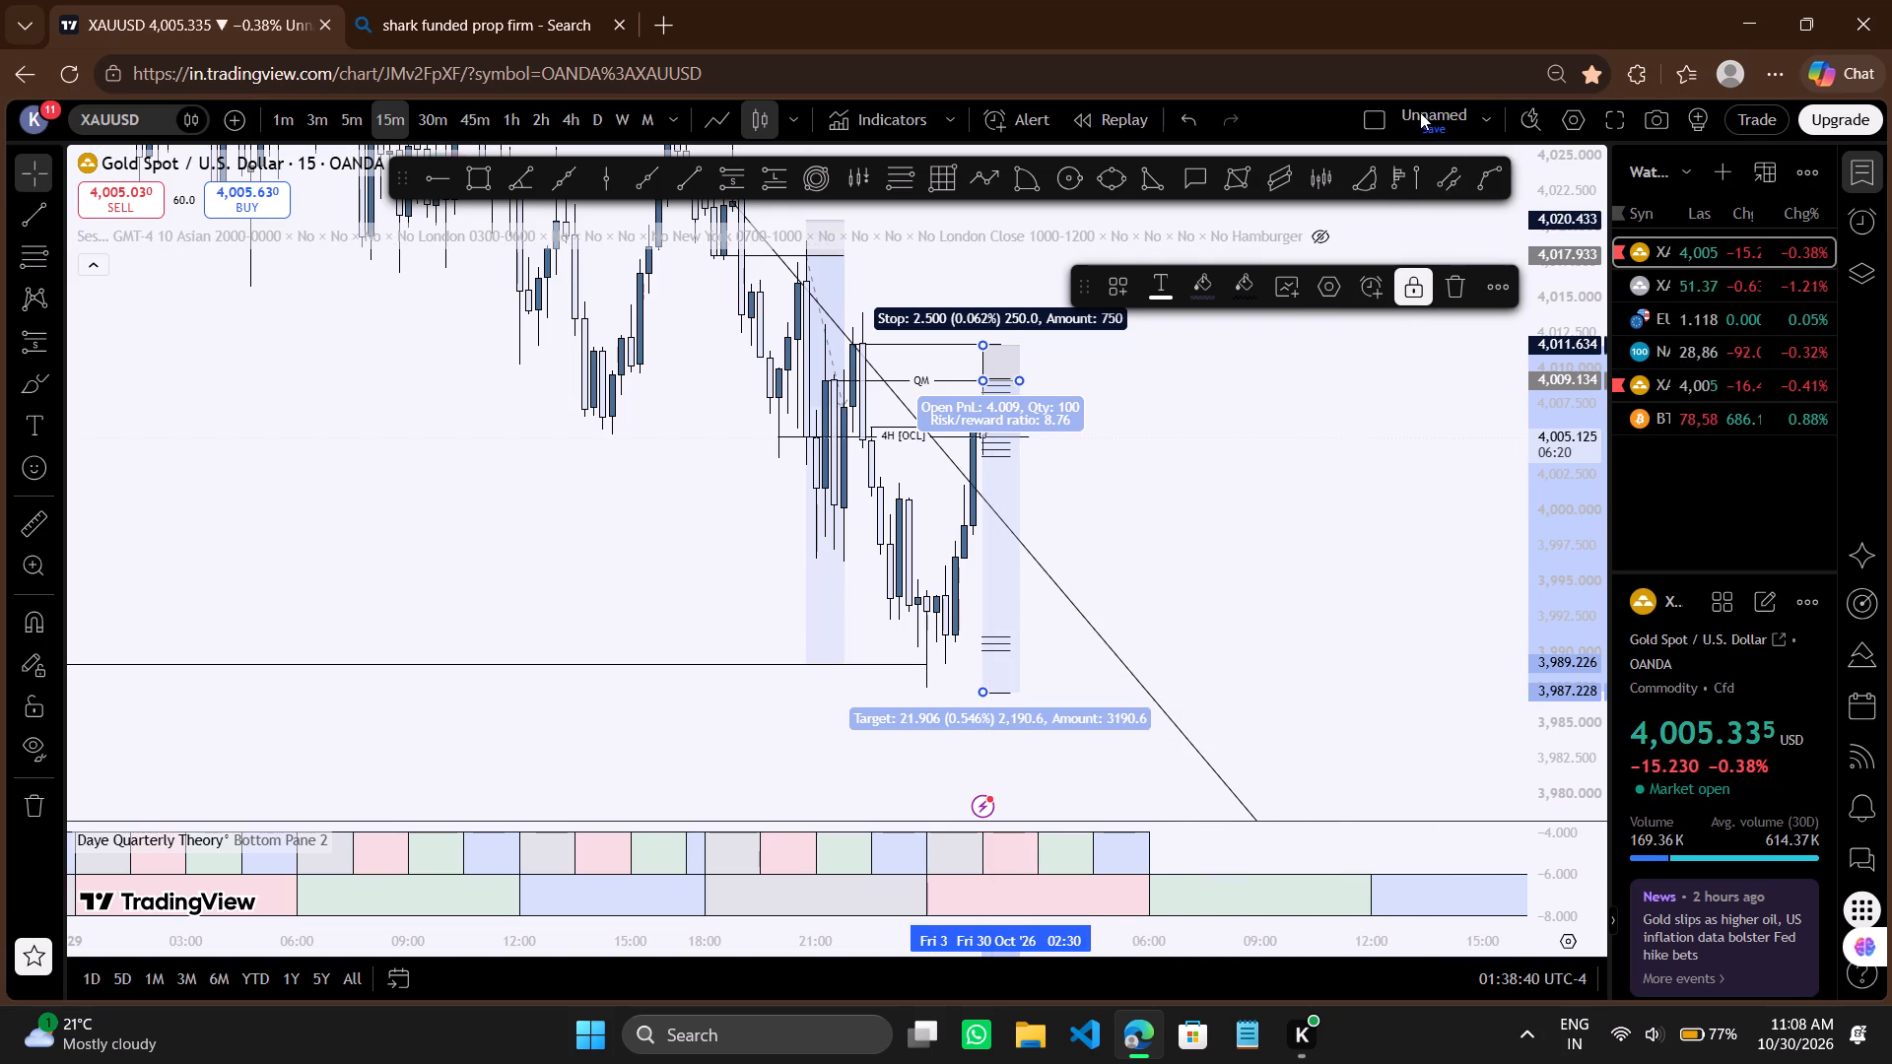
# Place a short position at the QM level on the 5-minute chart, entry 4009.111, with a stop level of 2500 ticks.
pyautogui.moveTo(1199, 630); pyautogui.dragTo(1240, 584)
pyautogui.scroll(3, 1240, 584)
pyautogui.moveTo(1144, 563); pyautogui.dragTo(1161, 582)
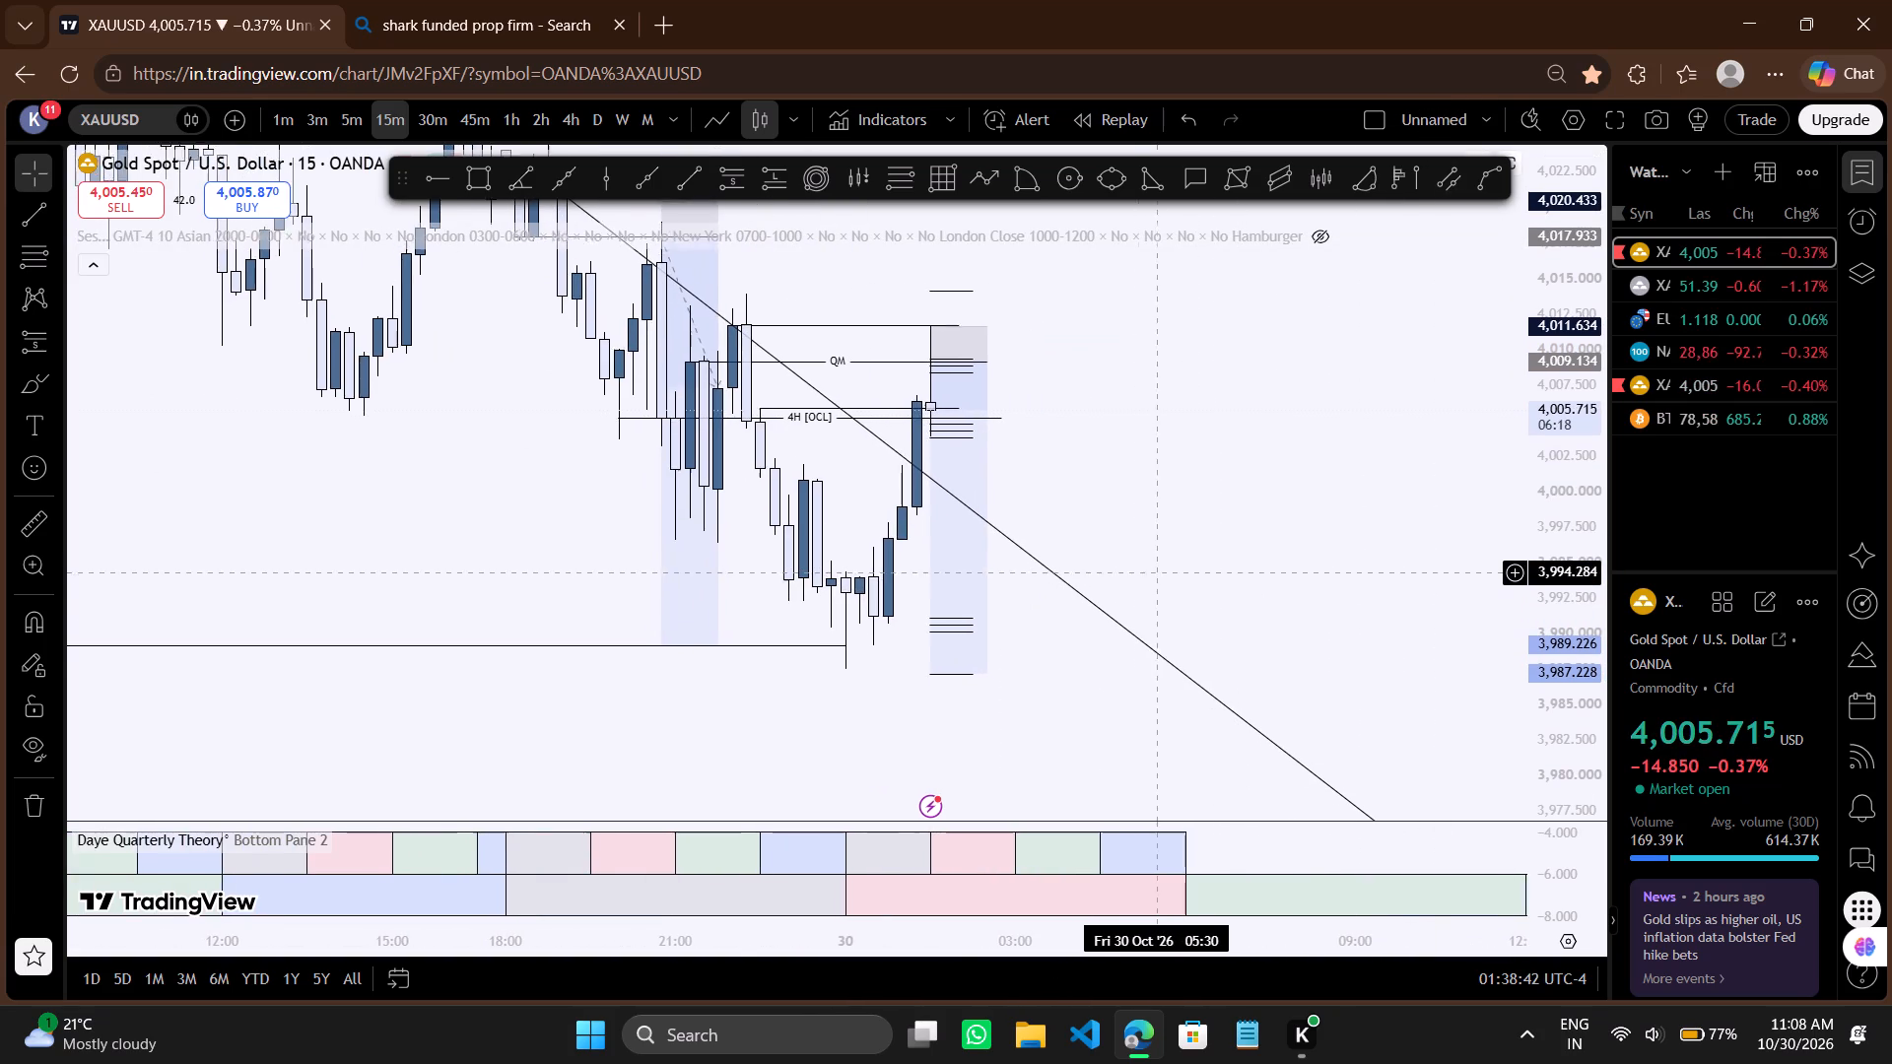
pyautogui.click(350, 113)
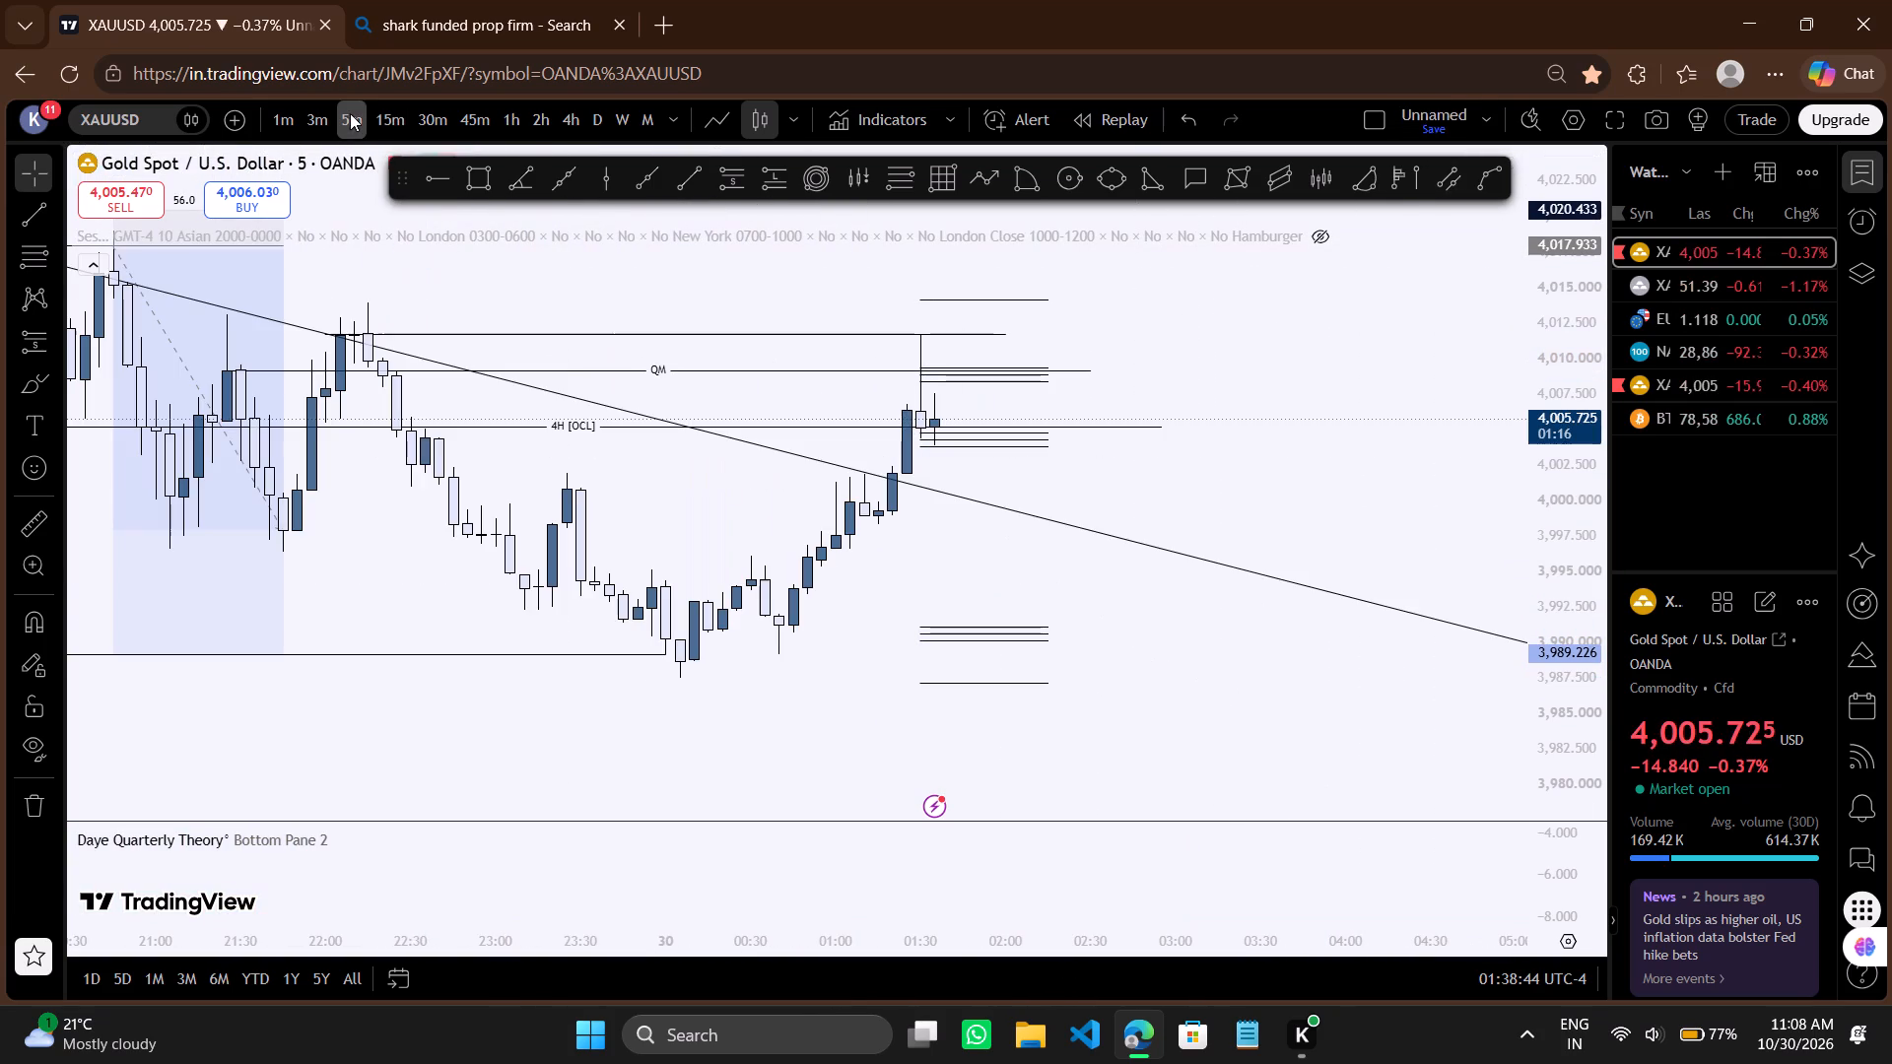
pyautogui.scroll(-1, 674, 481)
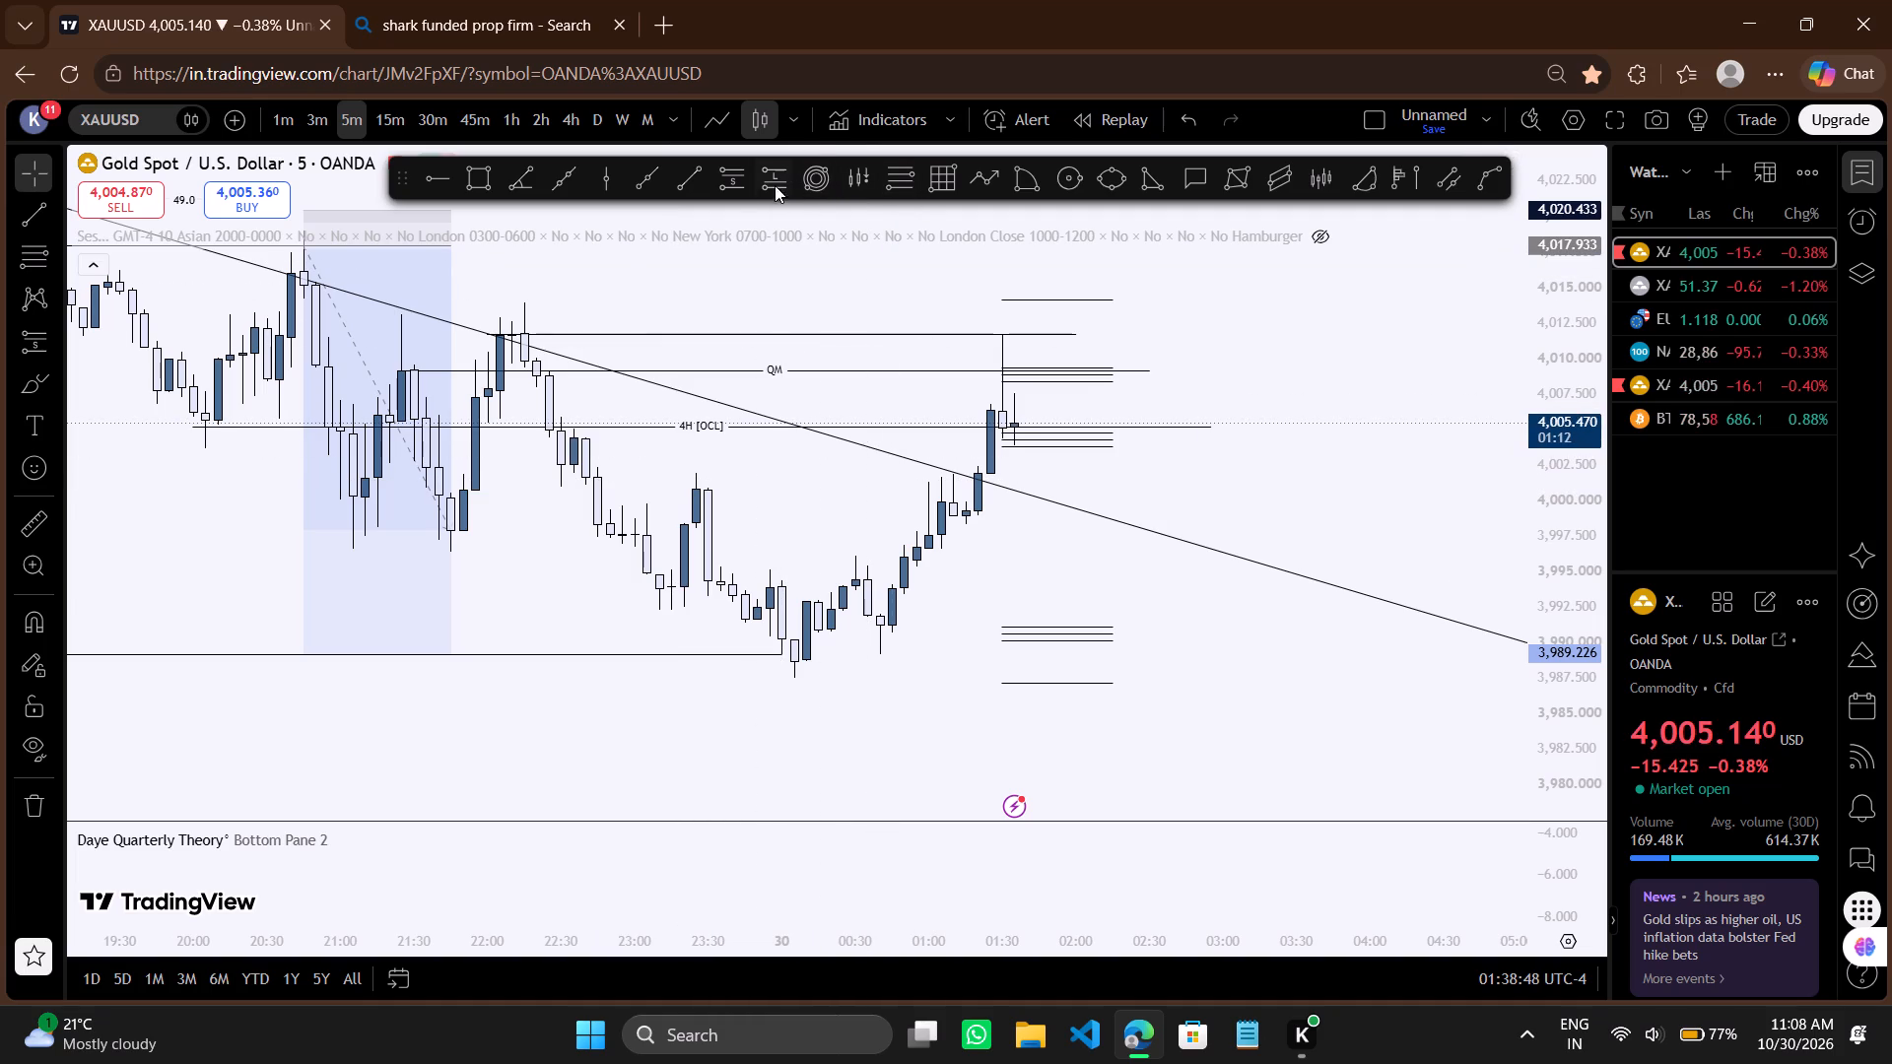
pyautogui.click(736, 181)
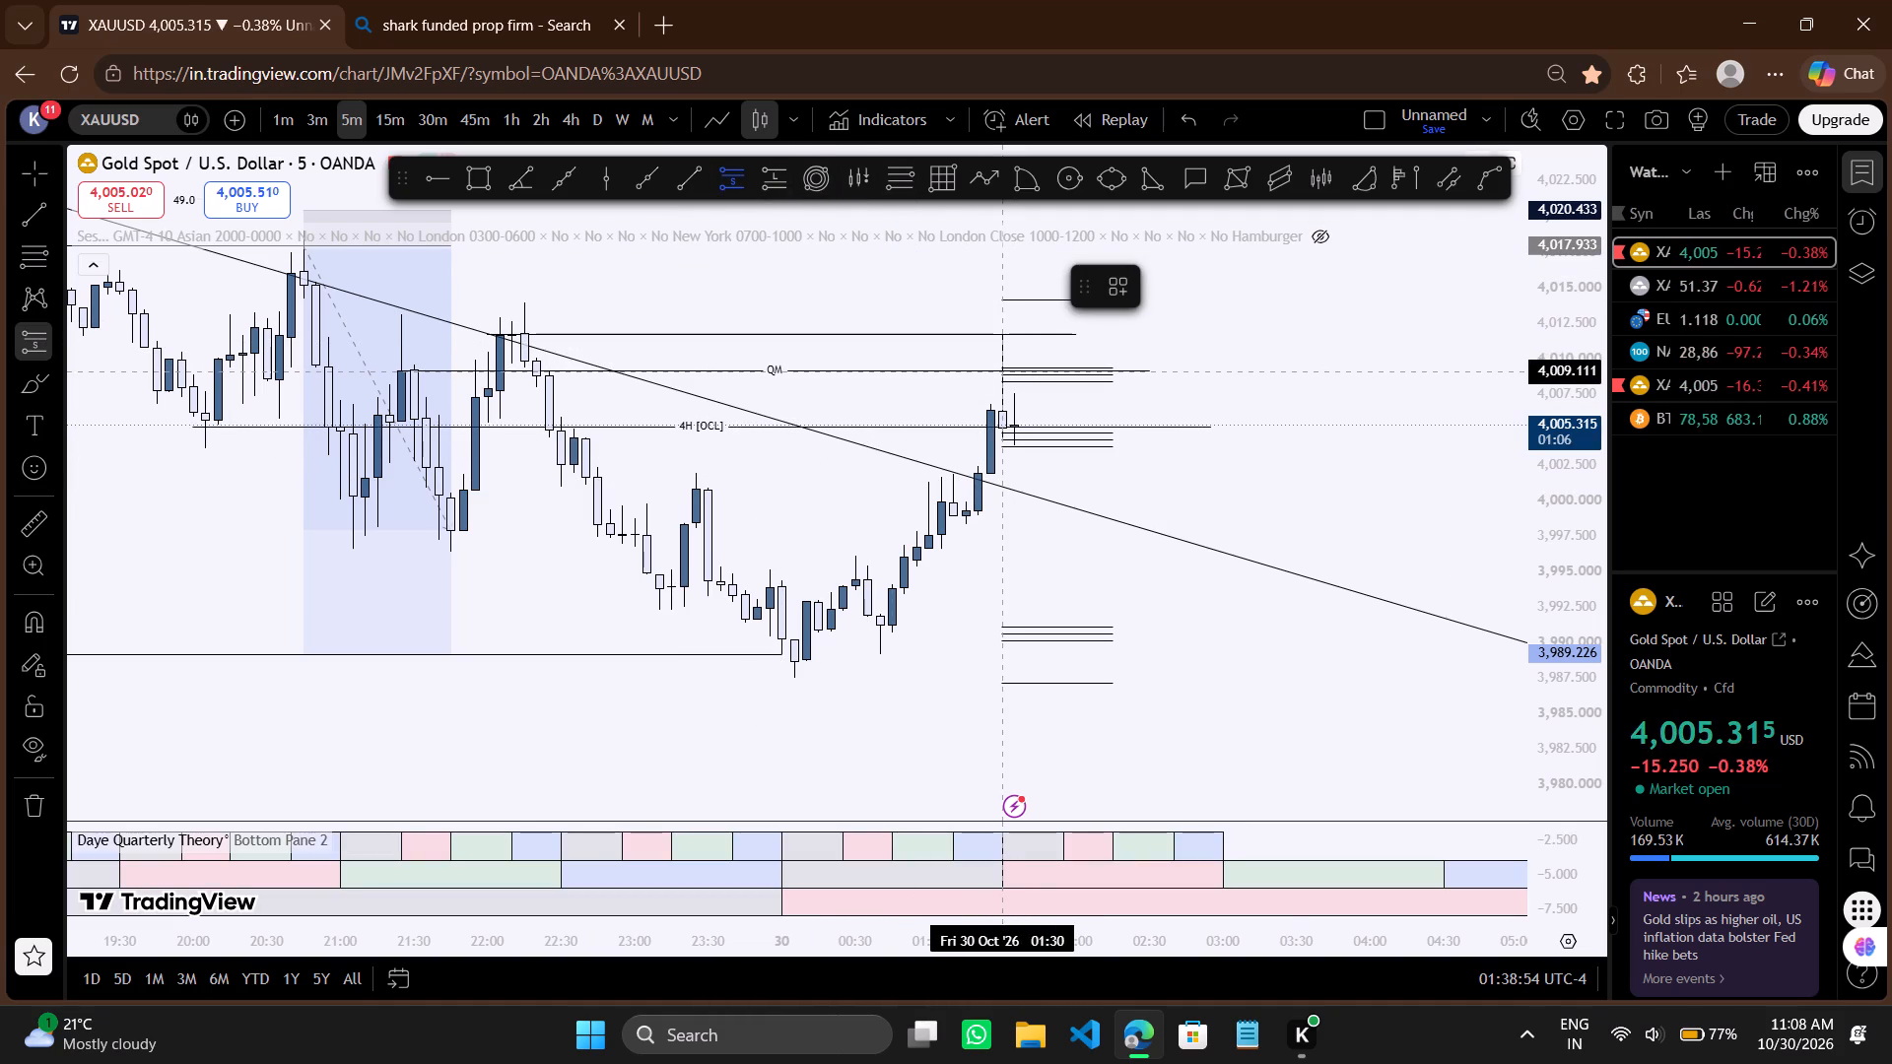
pyautogui.click(1002, 371)
pyautogui.doubleClick(1019, 376)
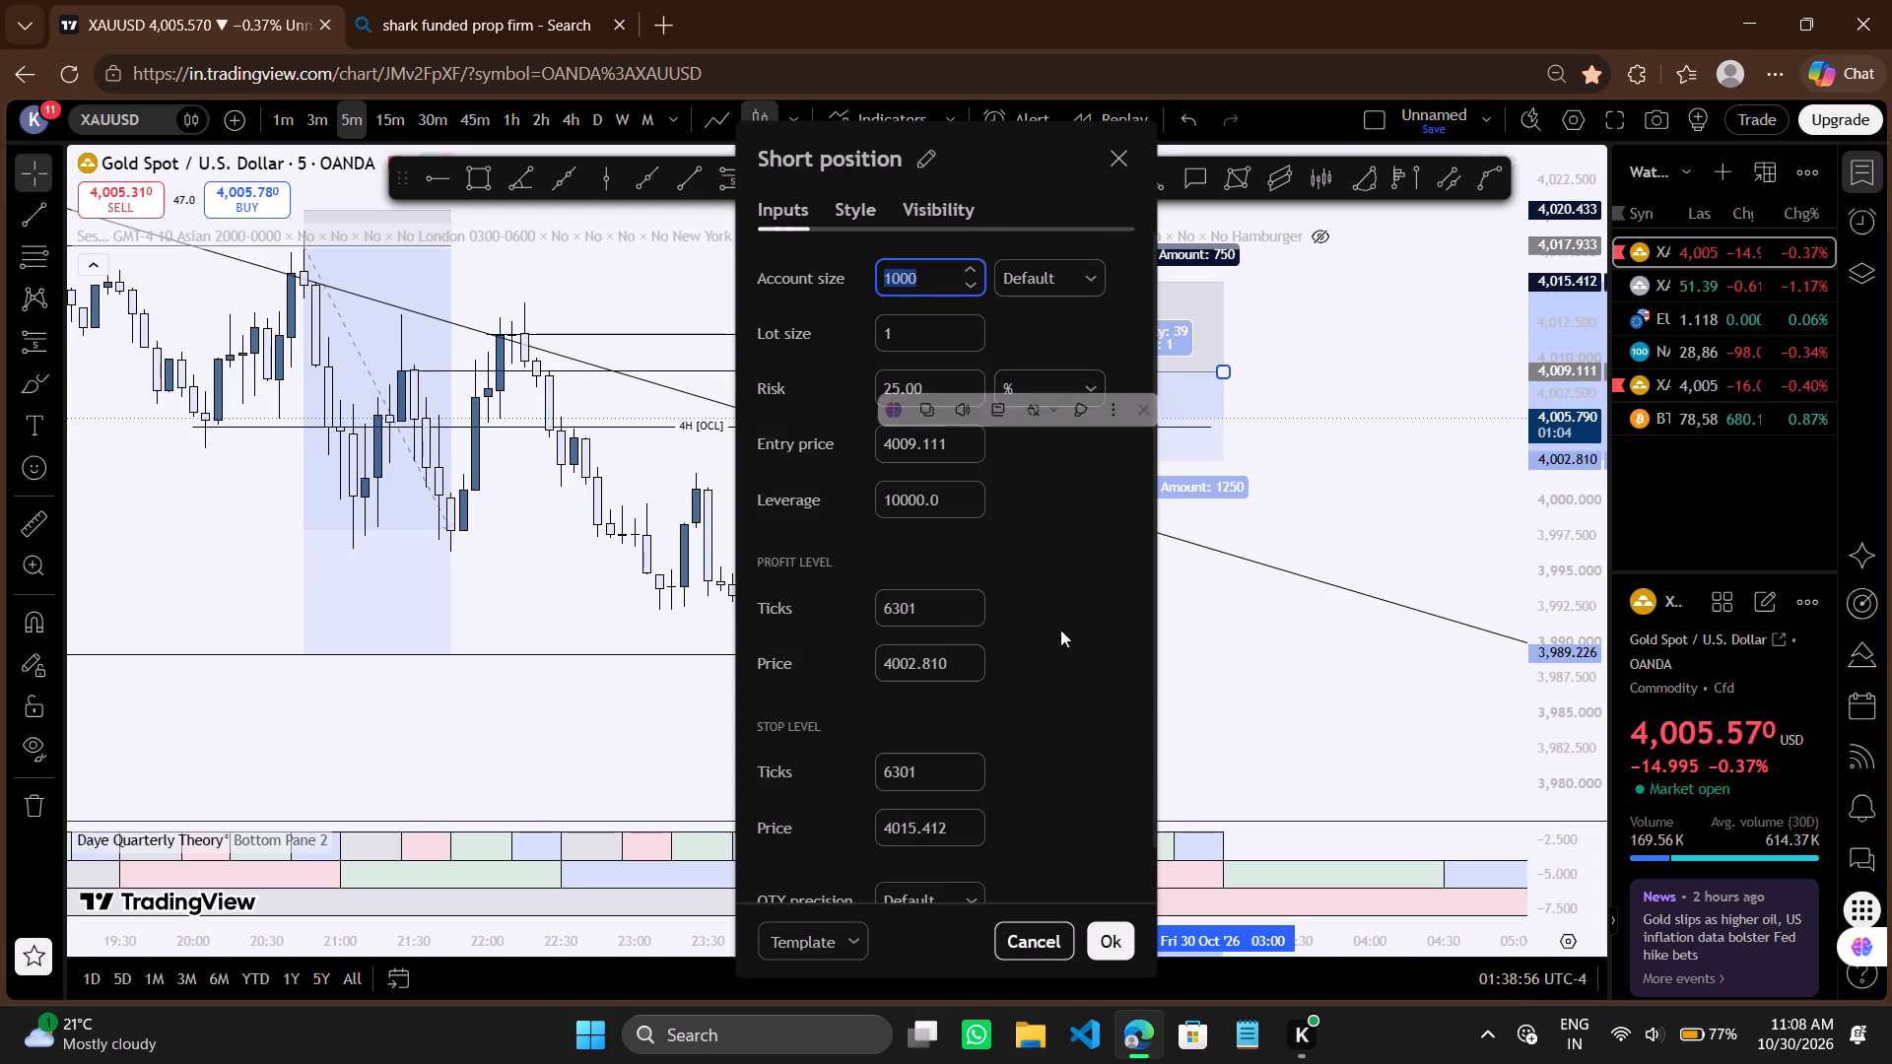
pyautogui.scroll(-3, 929, 712)
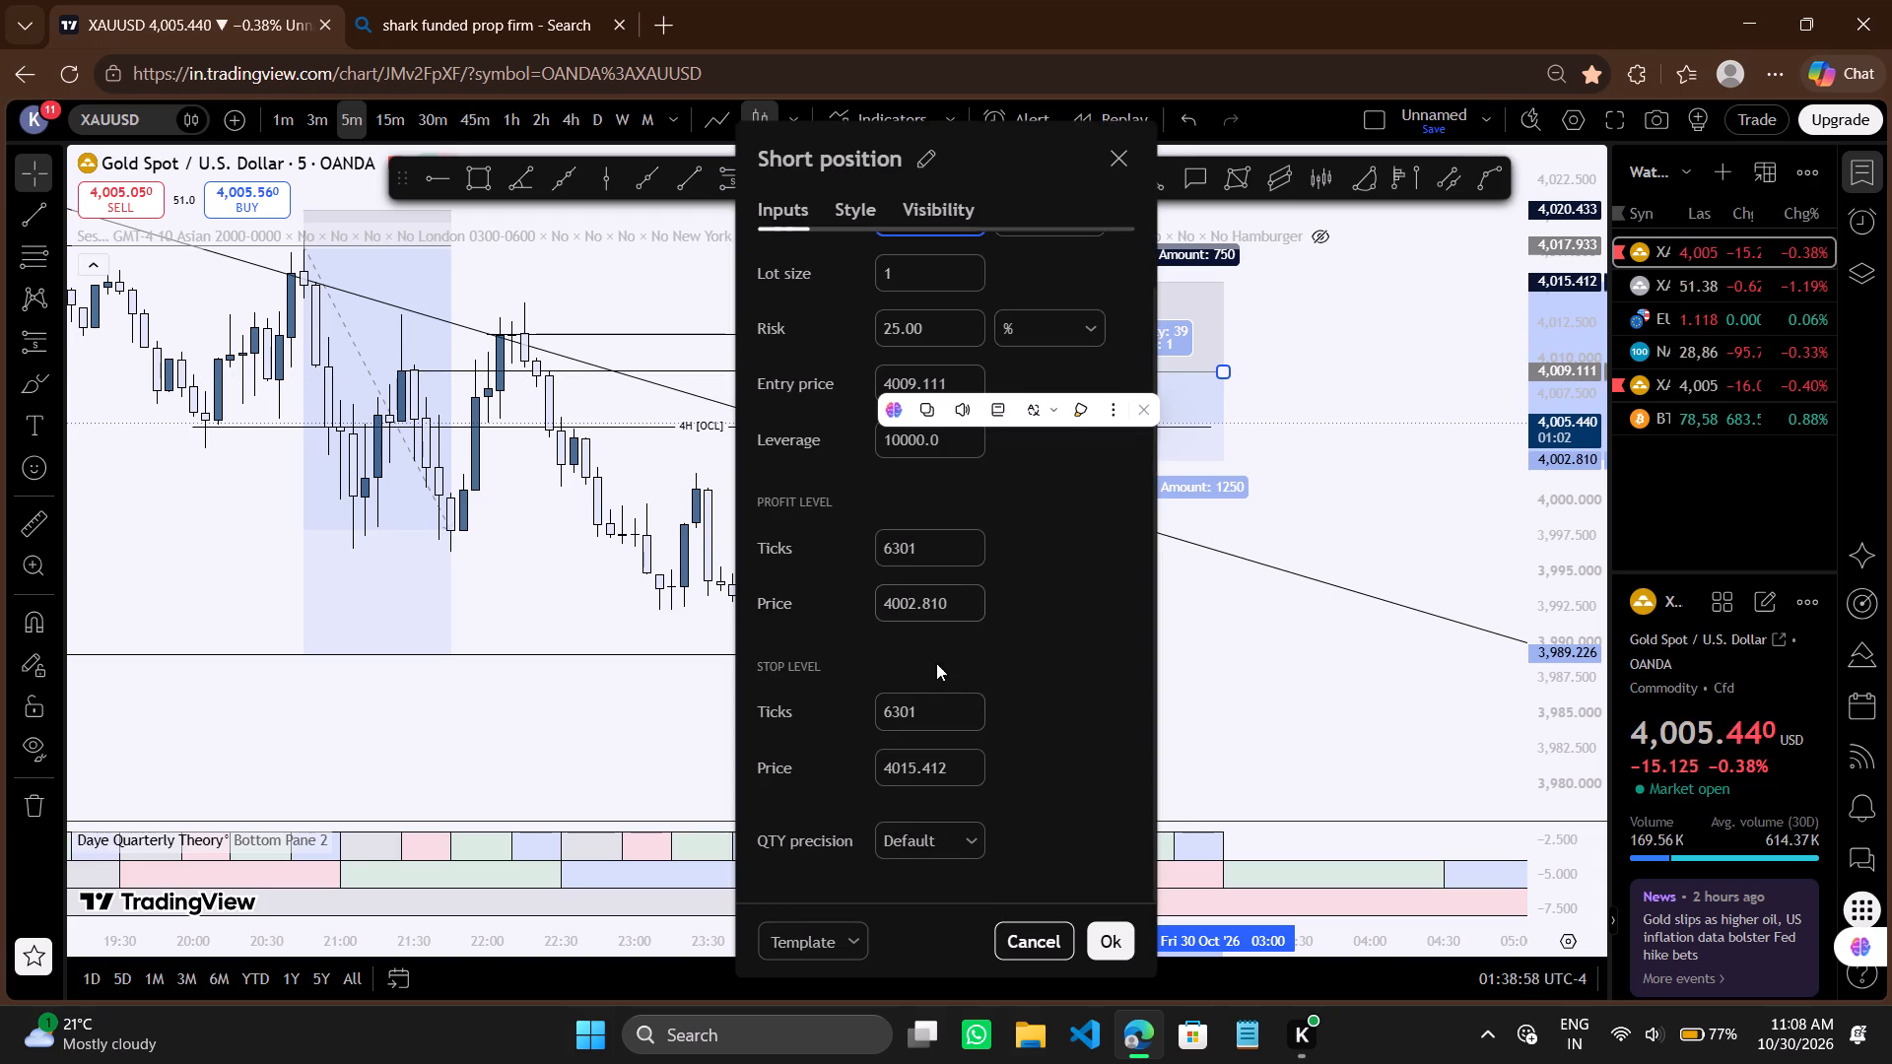
pyautogui.moveTo(918, 699); pyautogui.dragTo(824, 718)
pyautogui.press('BackSpace')
pyautogui.write('2500')
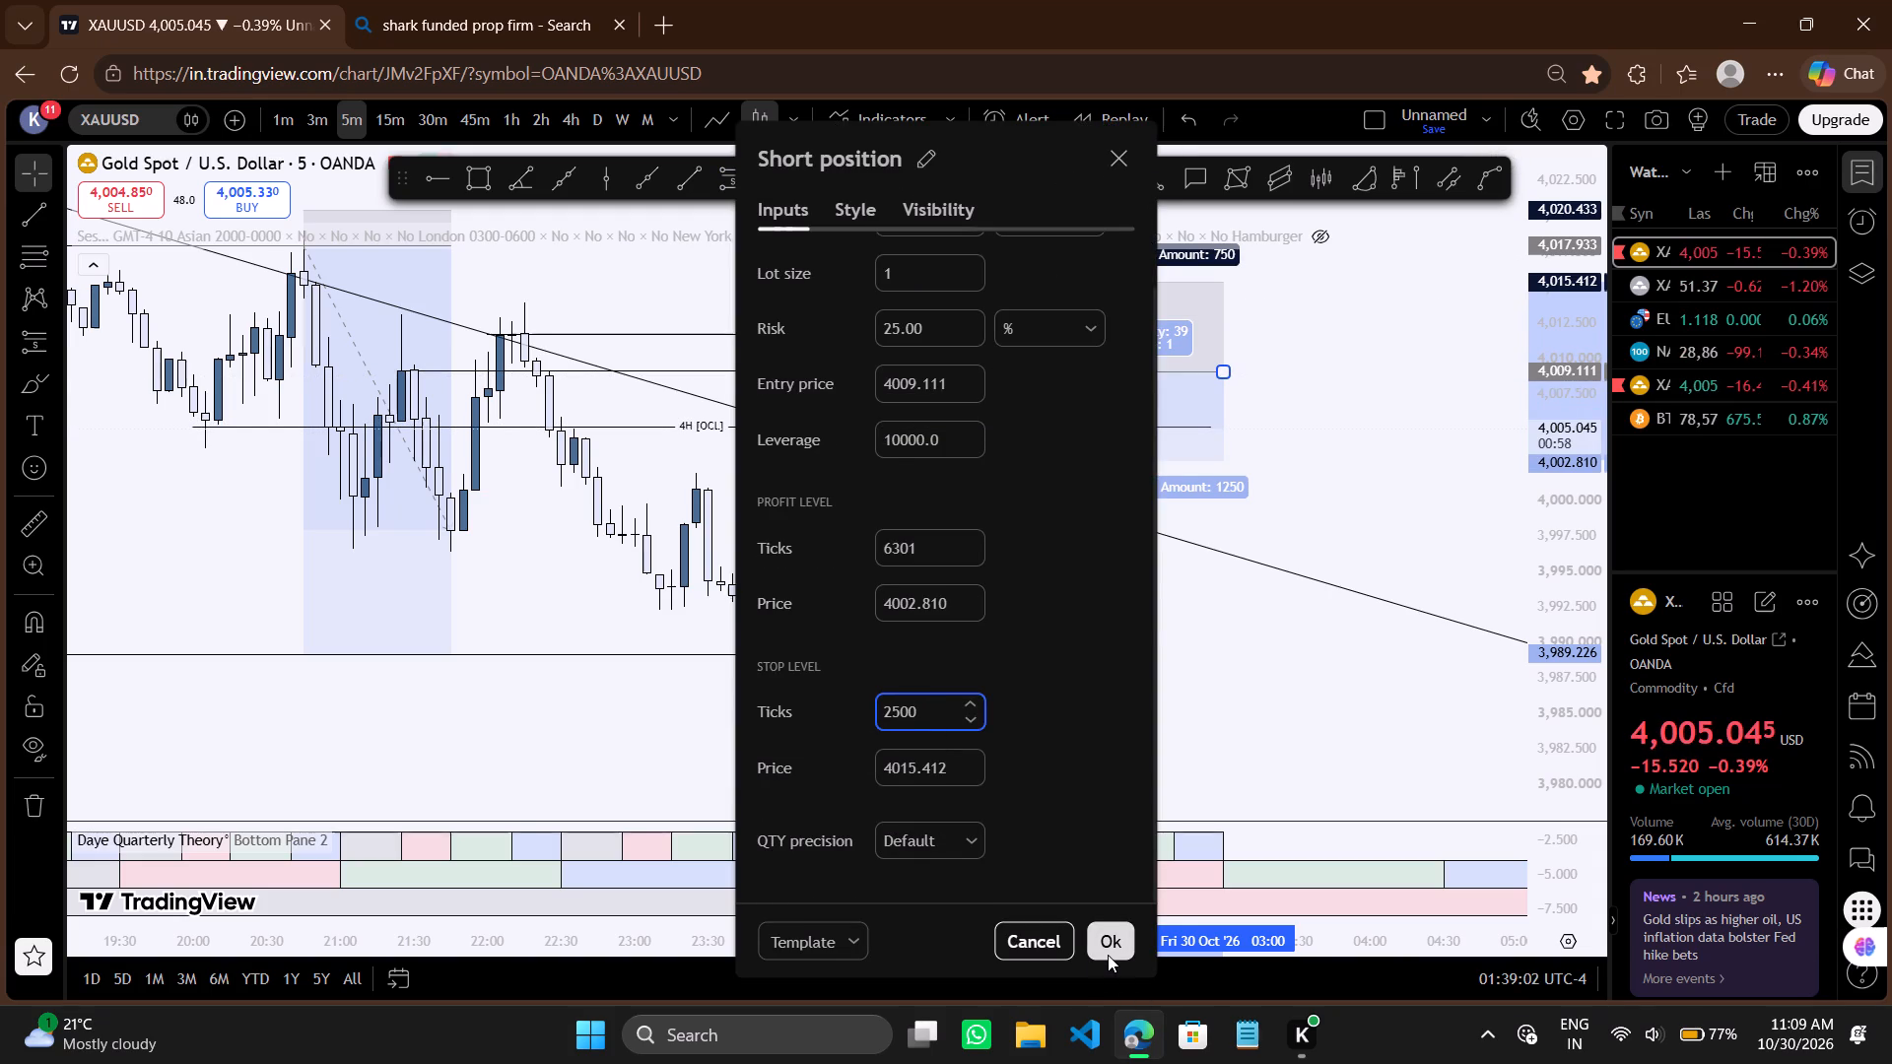
pyautogui.click(1108, 955)
pyautogui.click(1372, 497)
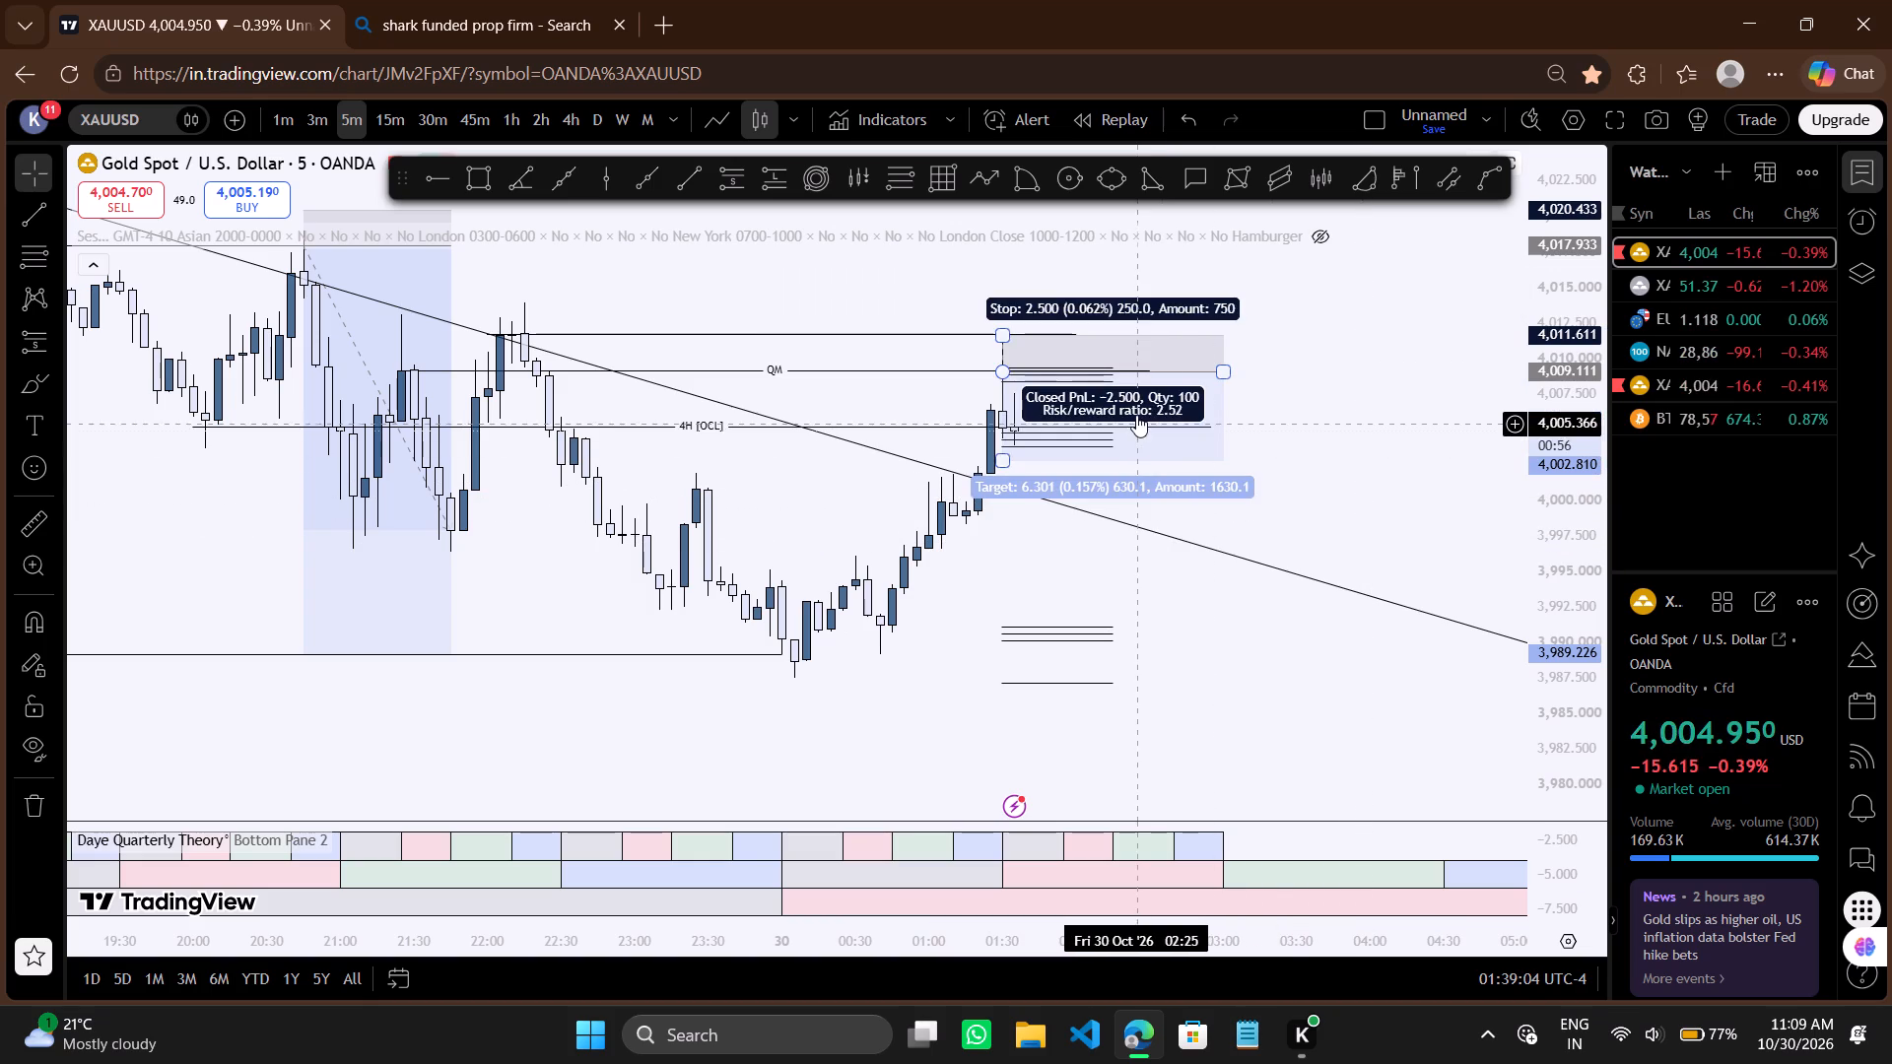
# Extend the 5-minute short position's target down to the lowest Fib line, at about 3,987.26.
pyautogui.doubleClick(1136, 414)
pyautogui.click(1370, 521)
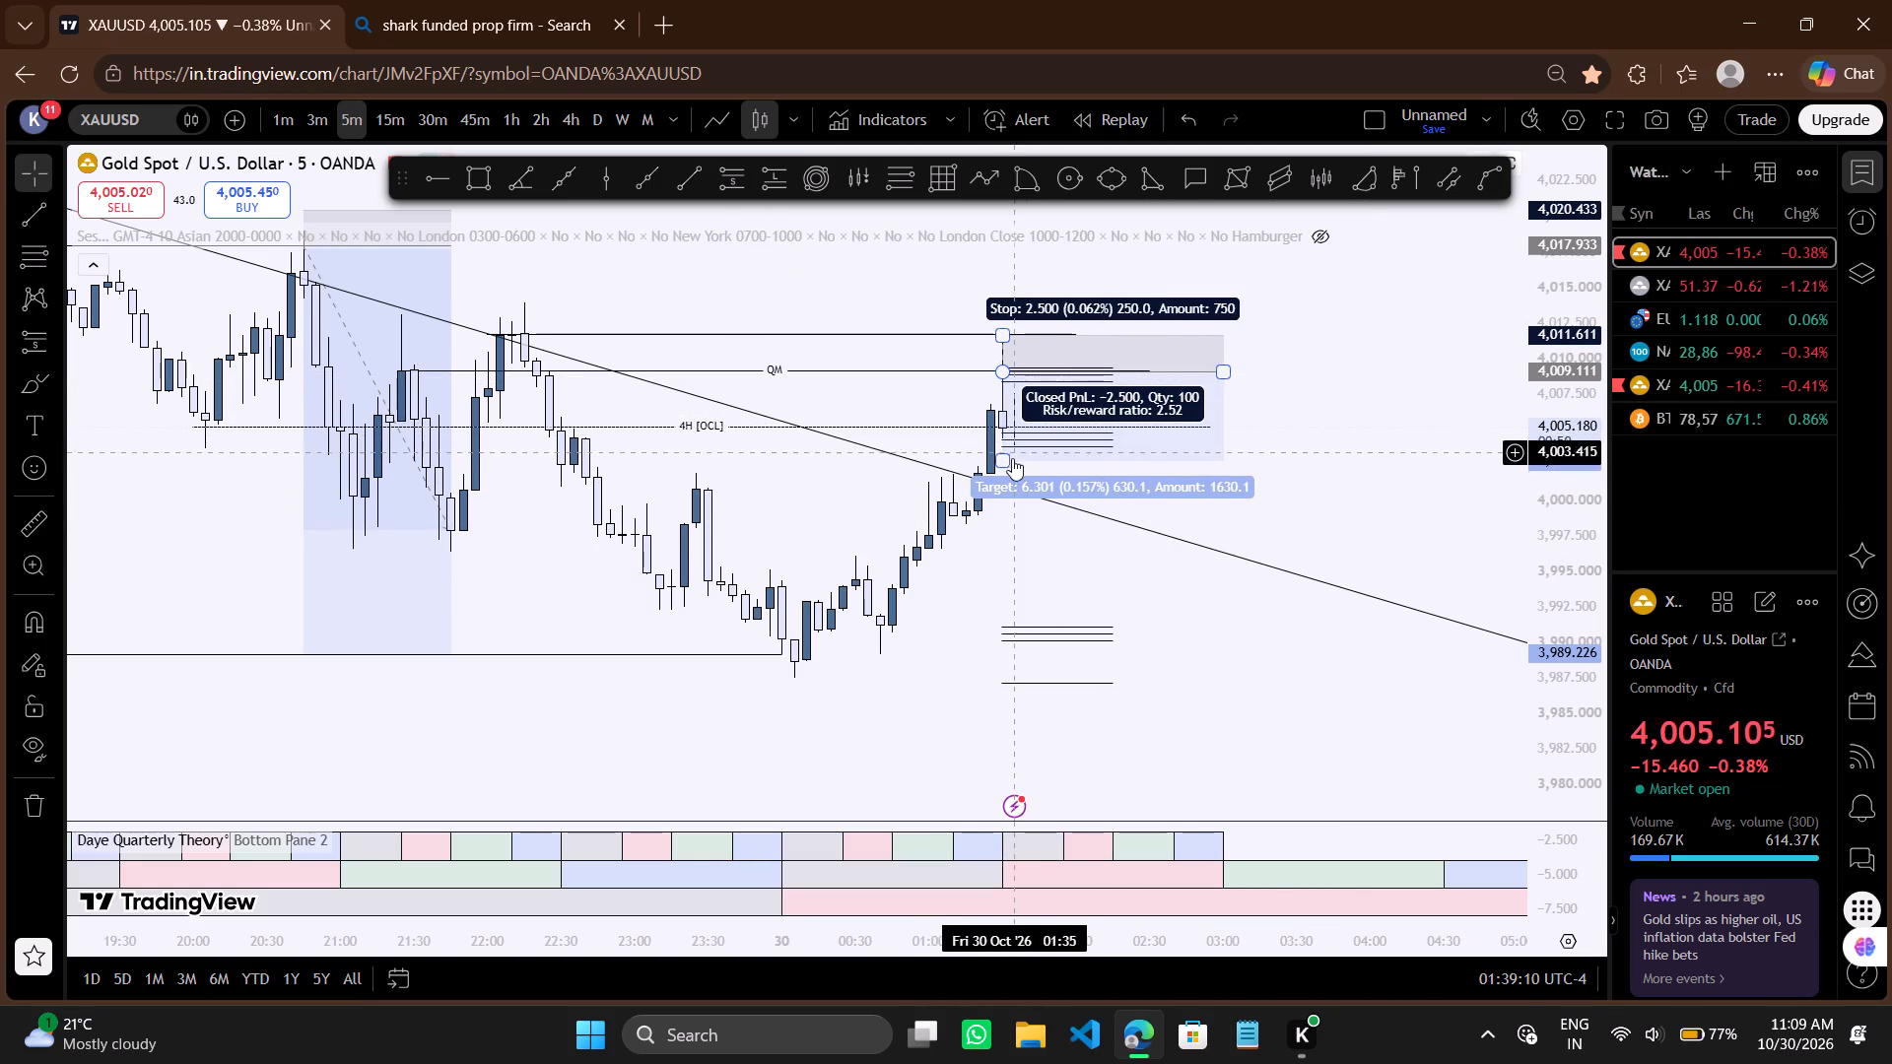
pyautogui.moveTo(1003, 463); pyautogui.dragTo(1024, 662)
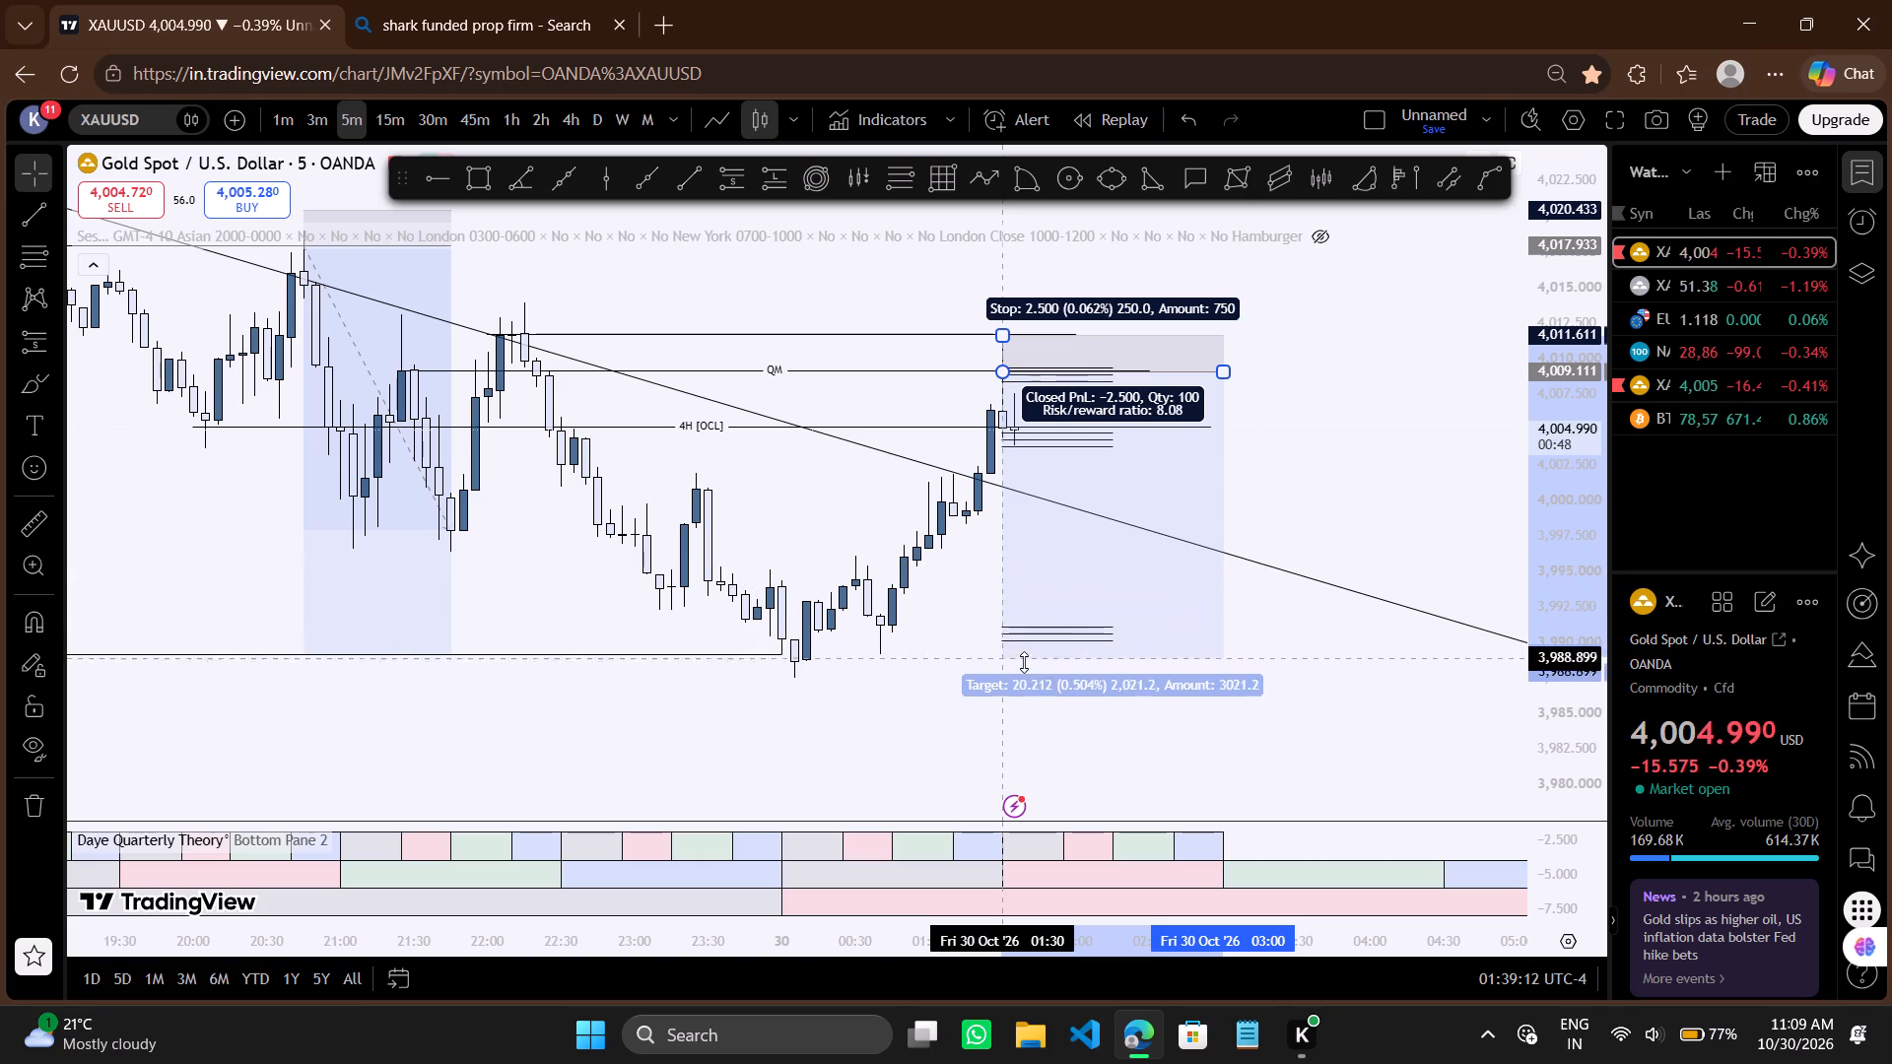
pyautogui.moveTo(1024, 662); pyautogui.dragTo(1021, 682)
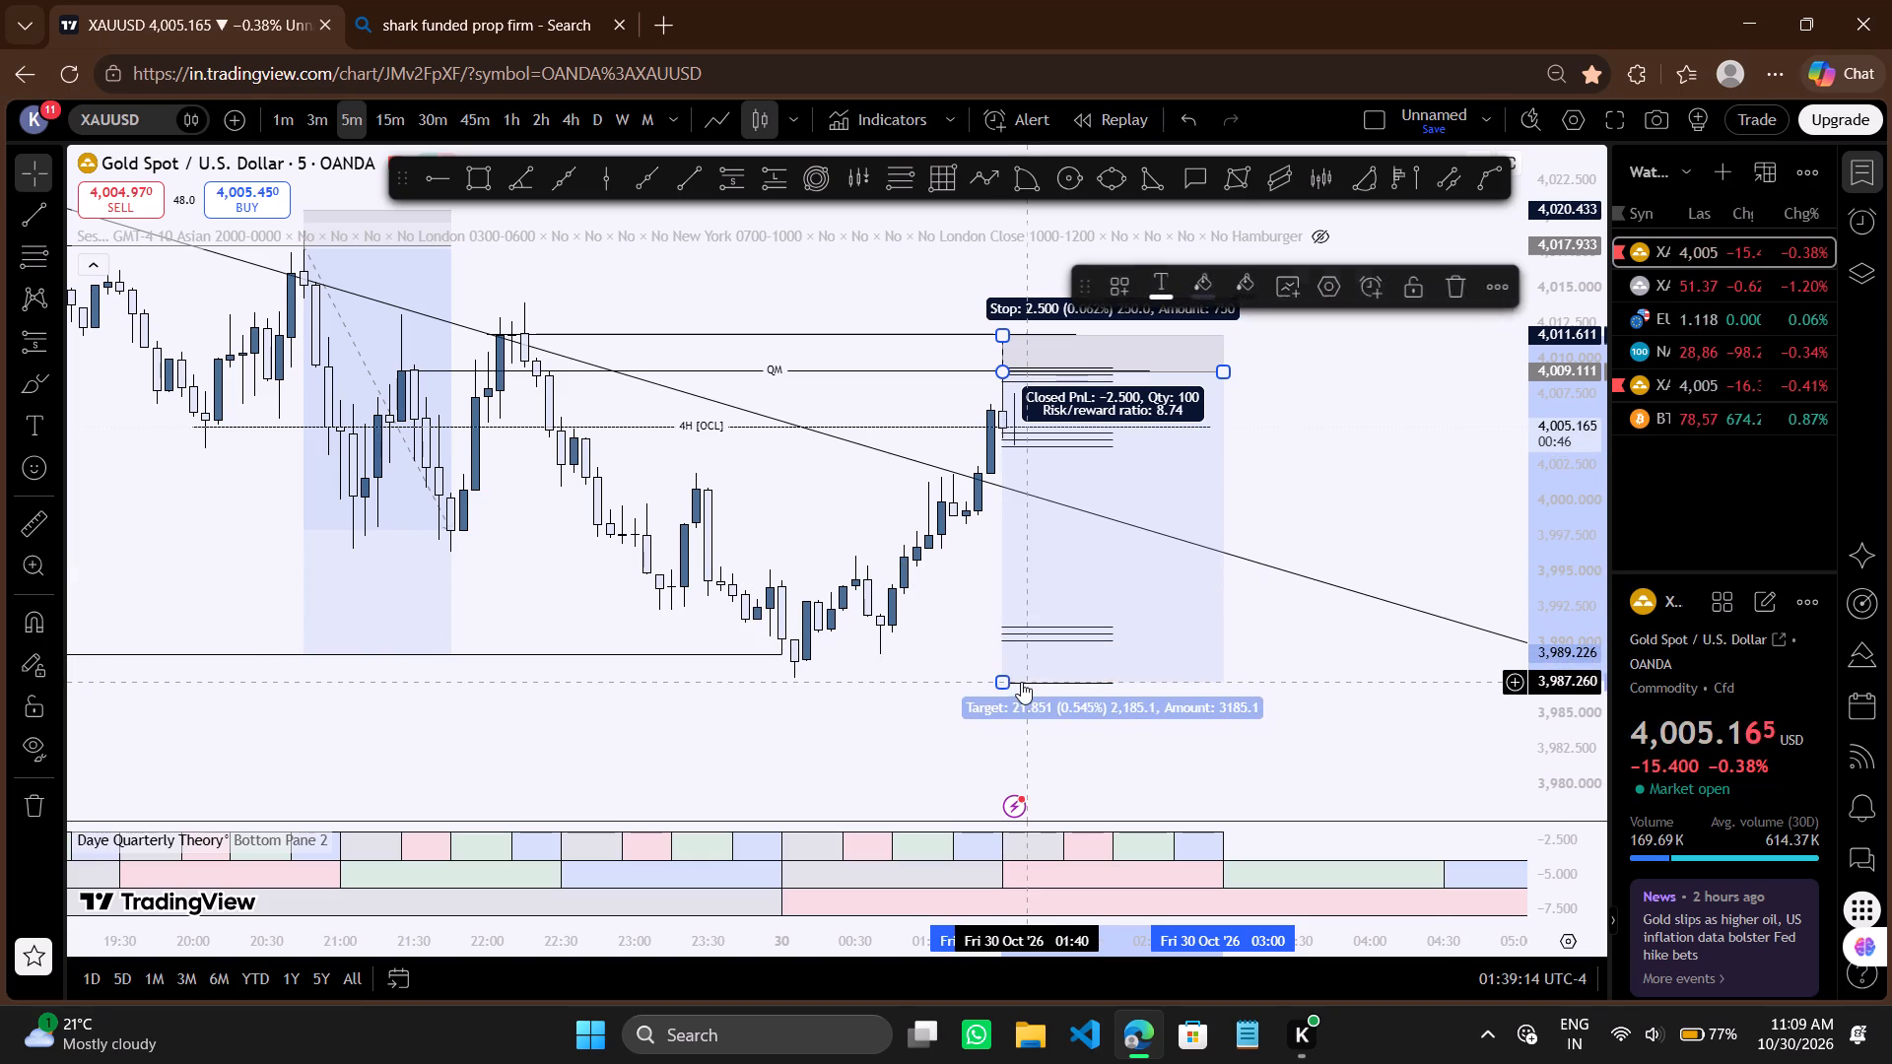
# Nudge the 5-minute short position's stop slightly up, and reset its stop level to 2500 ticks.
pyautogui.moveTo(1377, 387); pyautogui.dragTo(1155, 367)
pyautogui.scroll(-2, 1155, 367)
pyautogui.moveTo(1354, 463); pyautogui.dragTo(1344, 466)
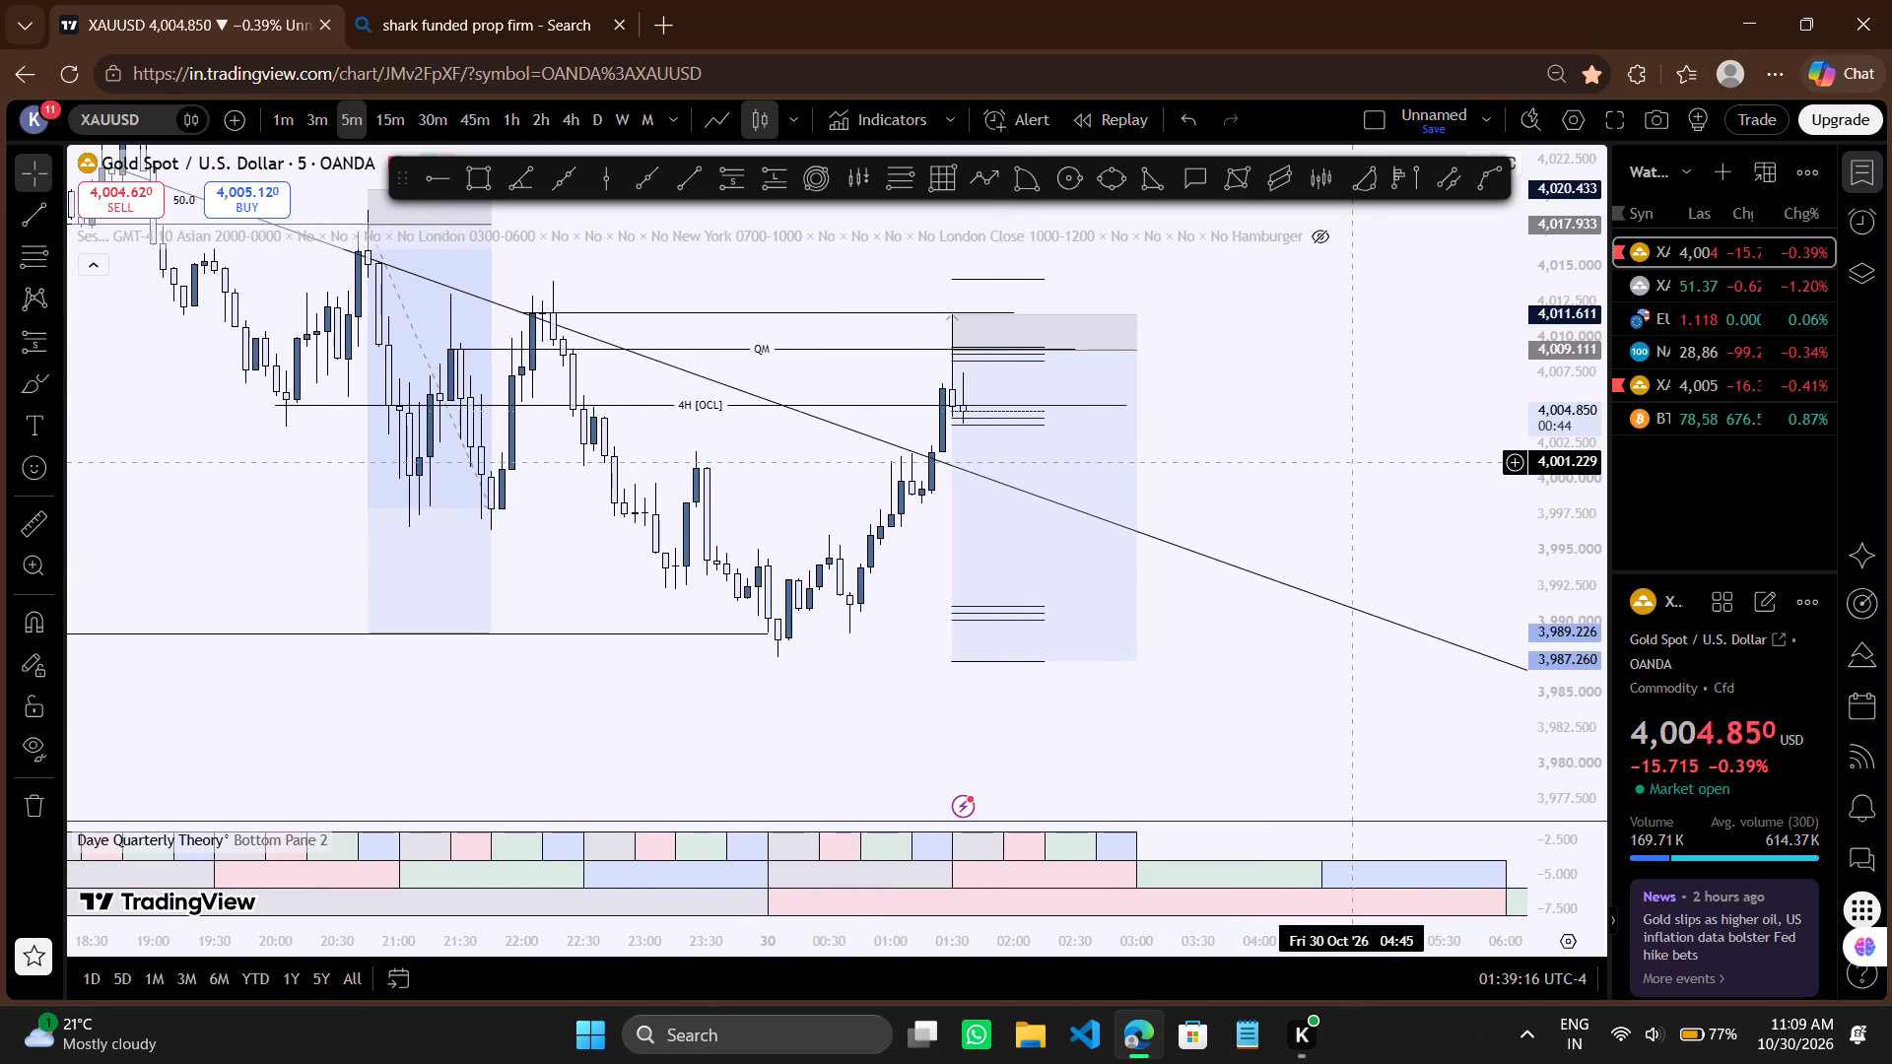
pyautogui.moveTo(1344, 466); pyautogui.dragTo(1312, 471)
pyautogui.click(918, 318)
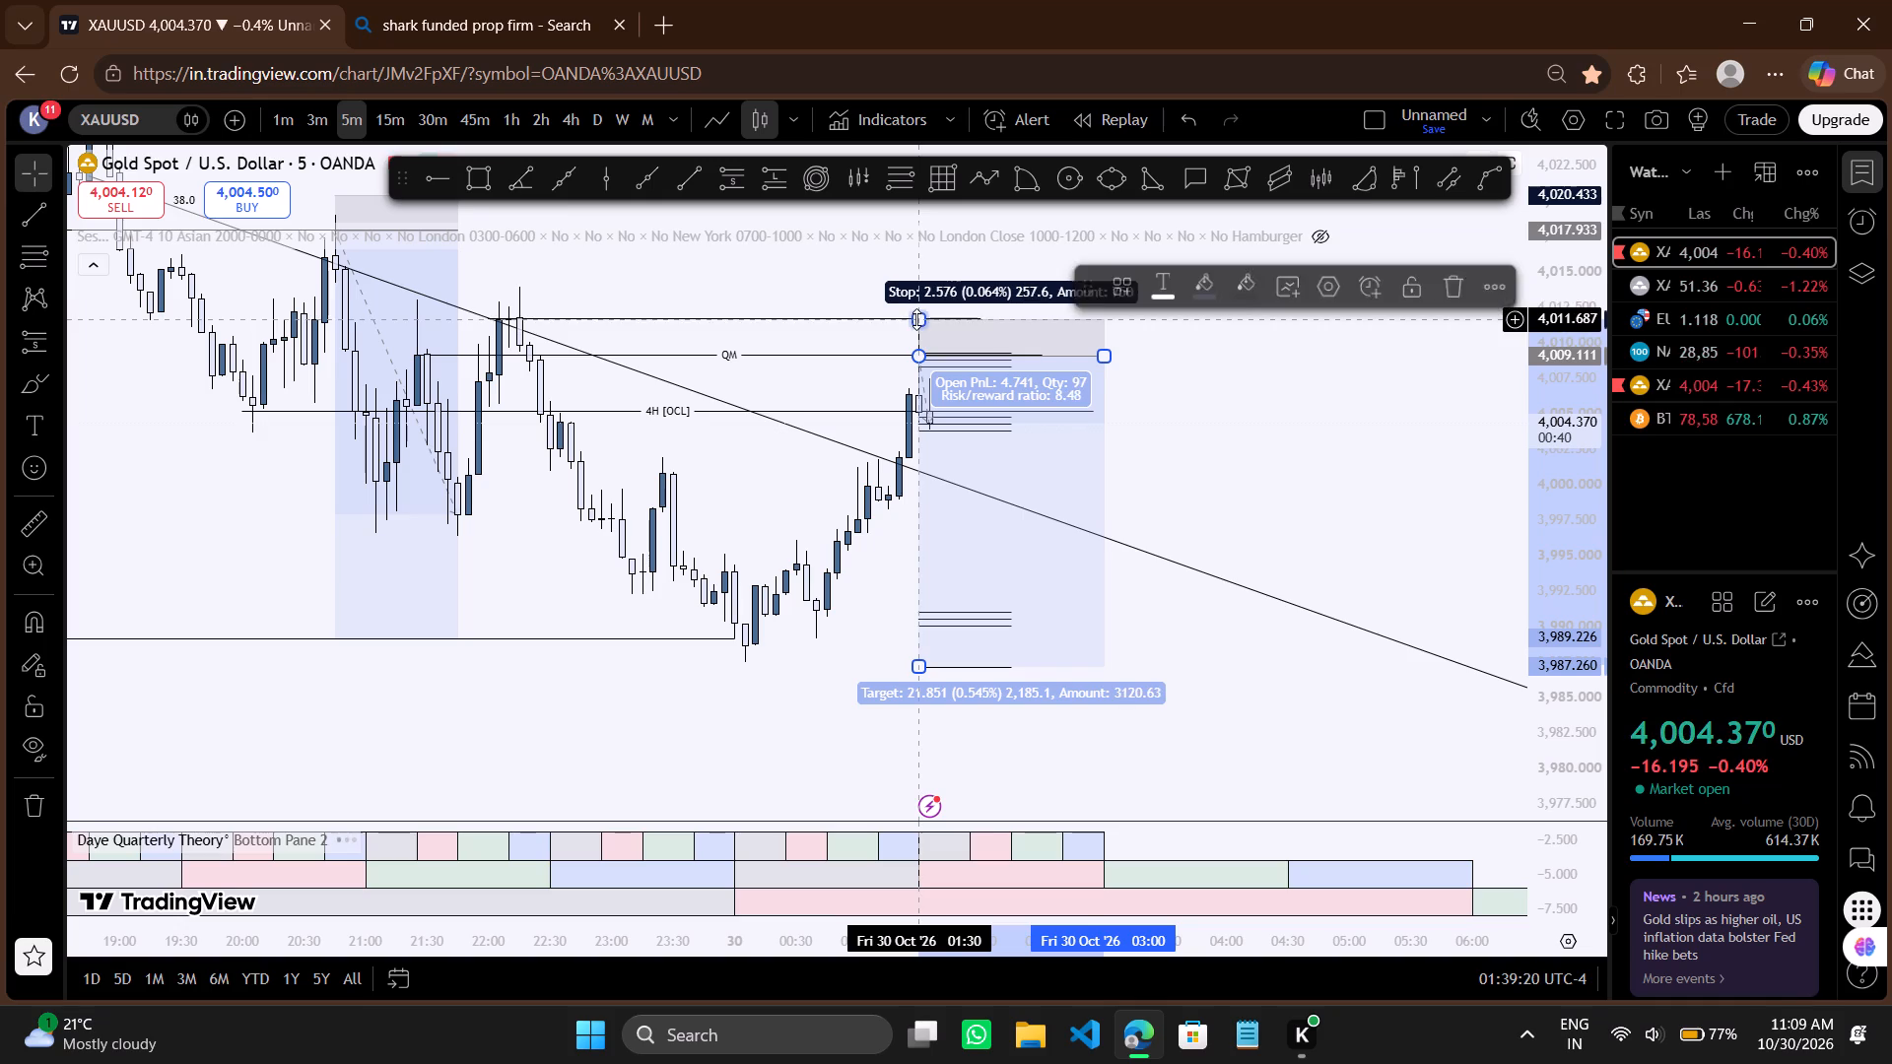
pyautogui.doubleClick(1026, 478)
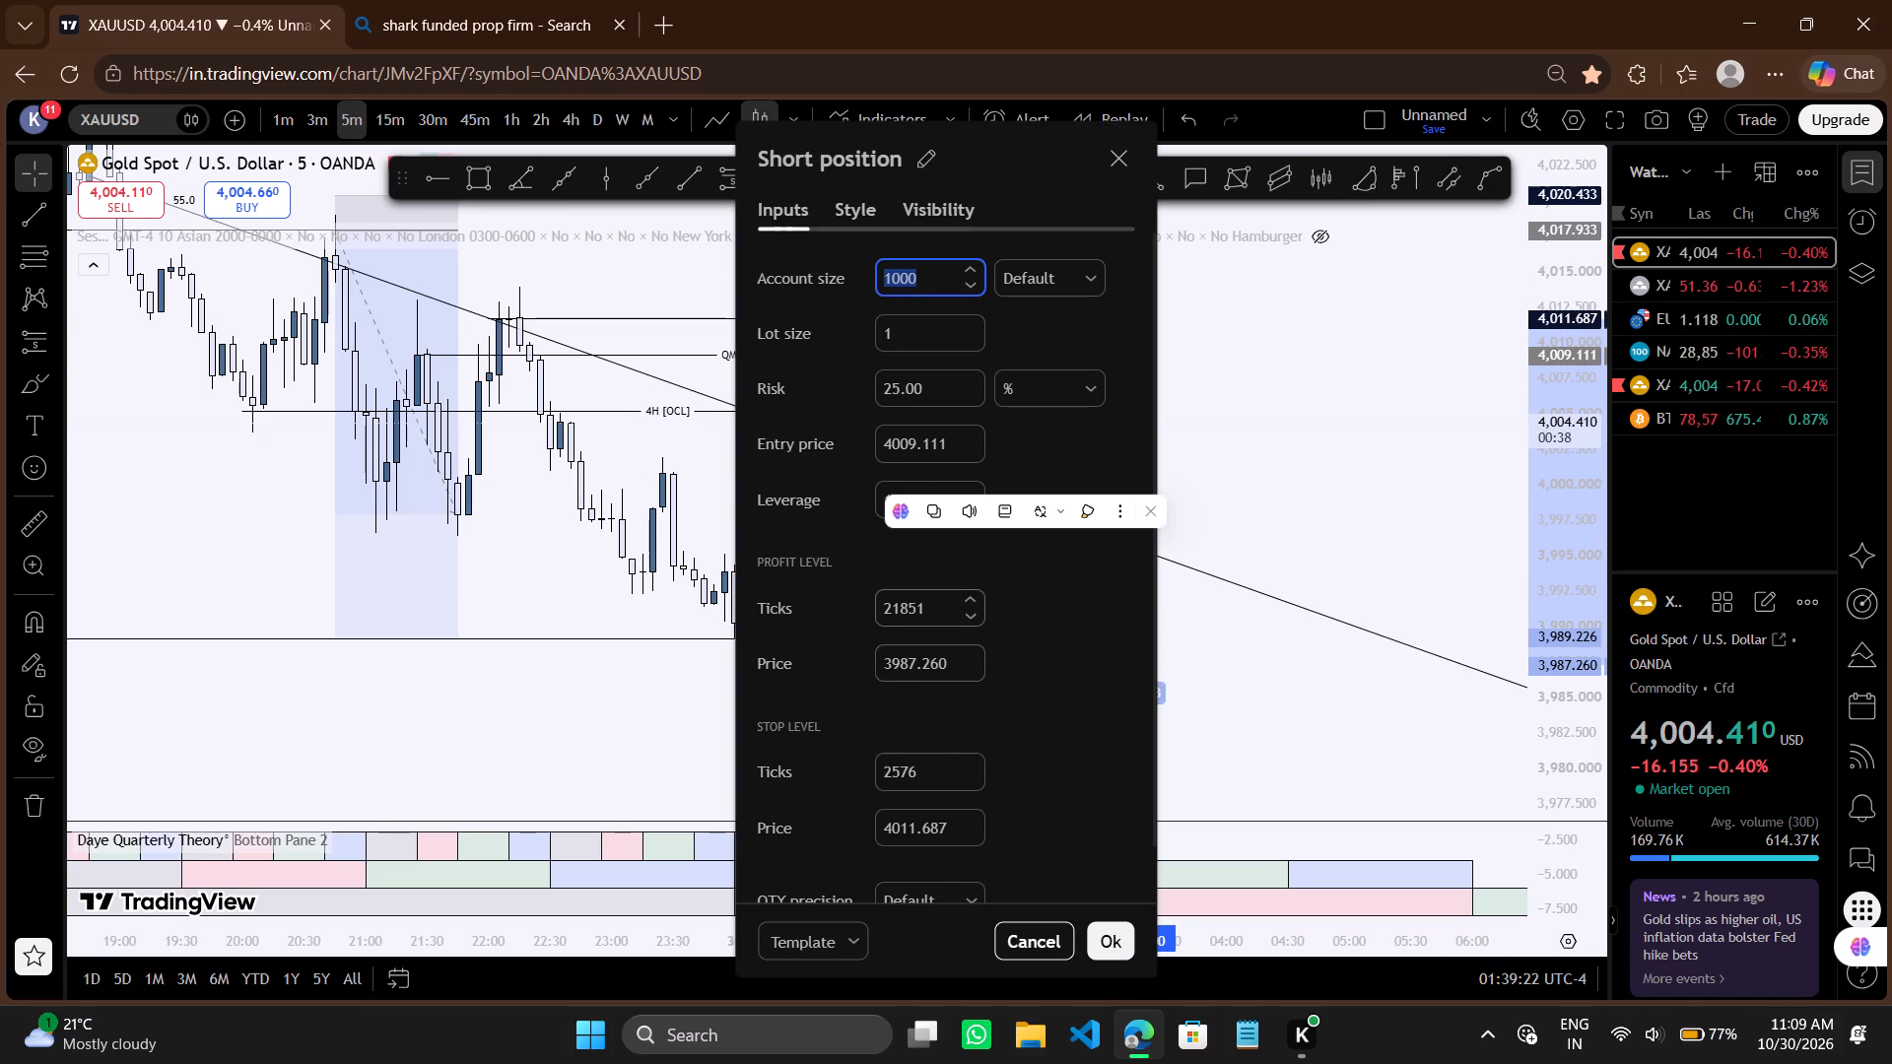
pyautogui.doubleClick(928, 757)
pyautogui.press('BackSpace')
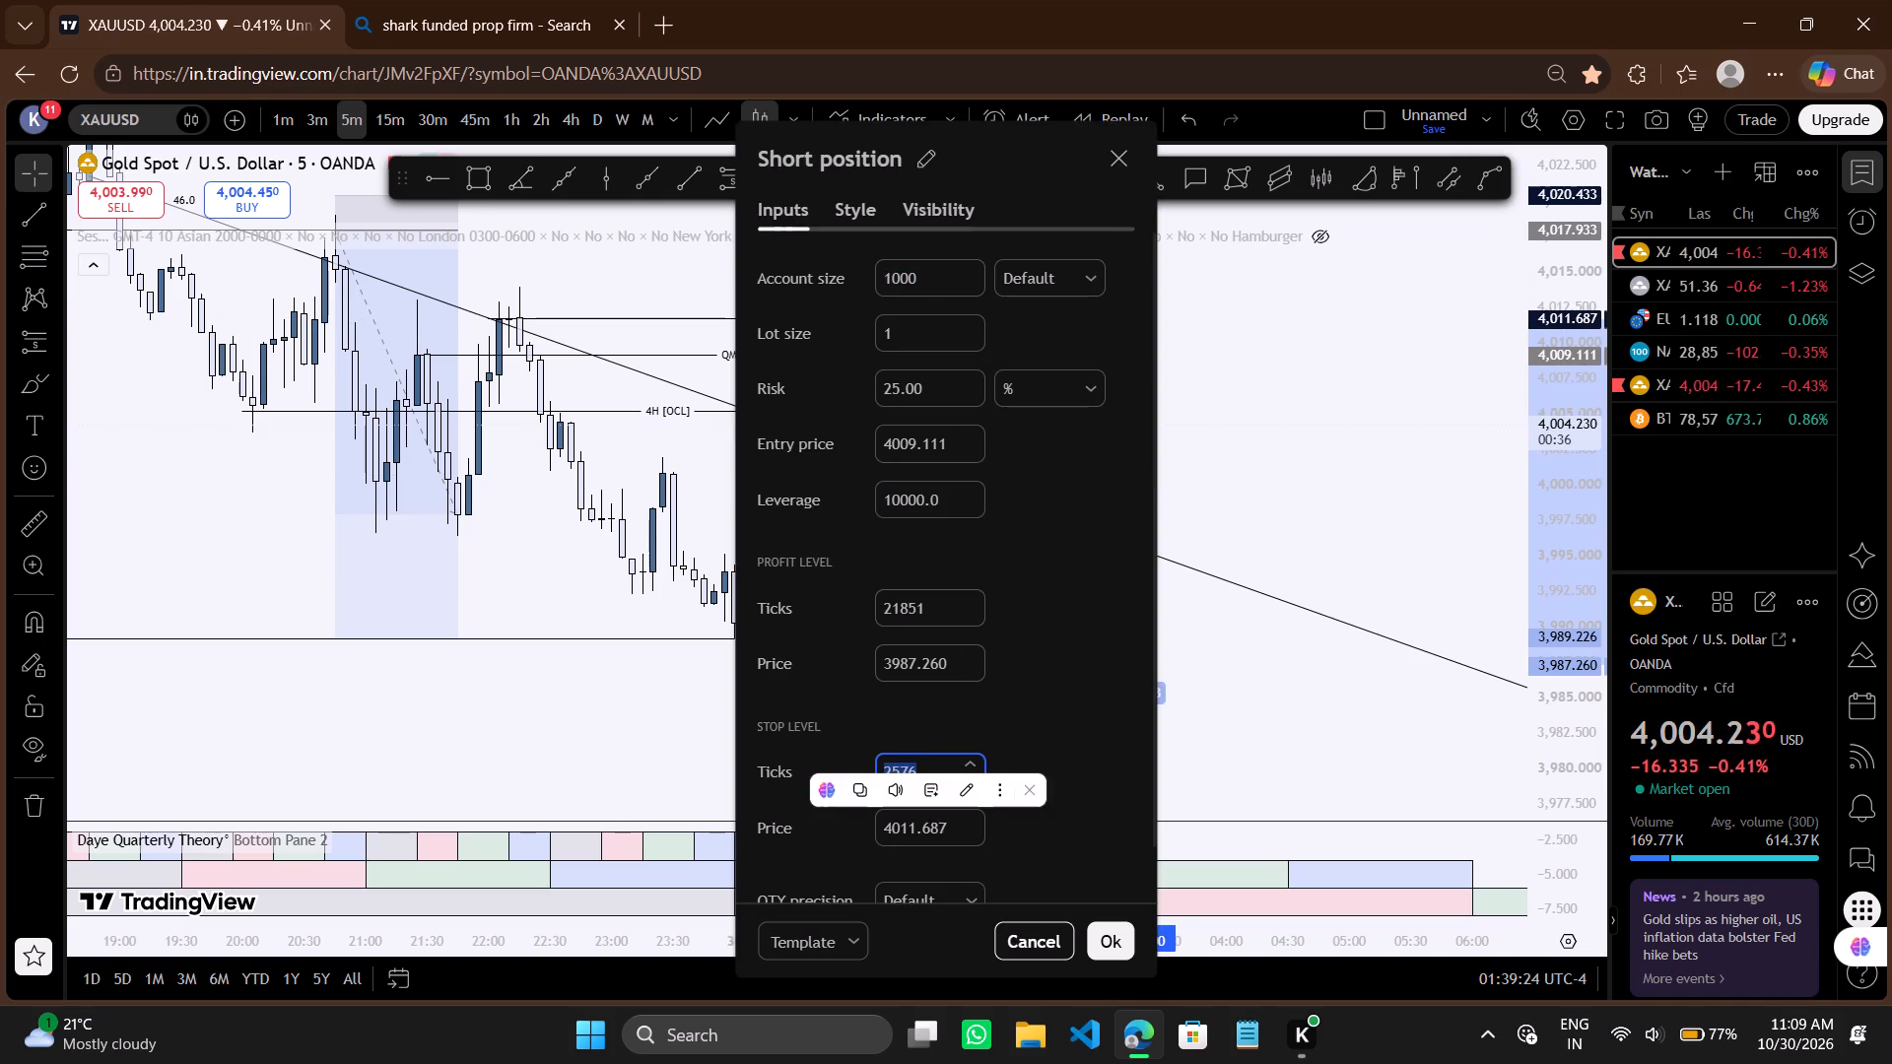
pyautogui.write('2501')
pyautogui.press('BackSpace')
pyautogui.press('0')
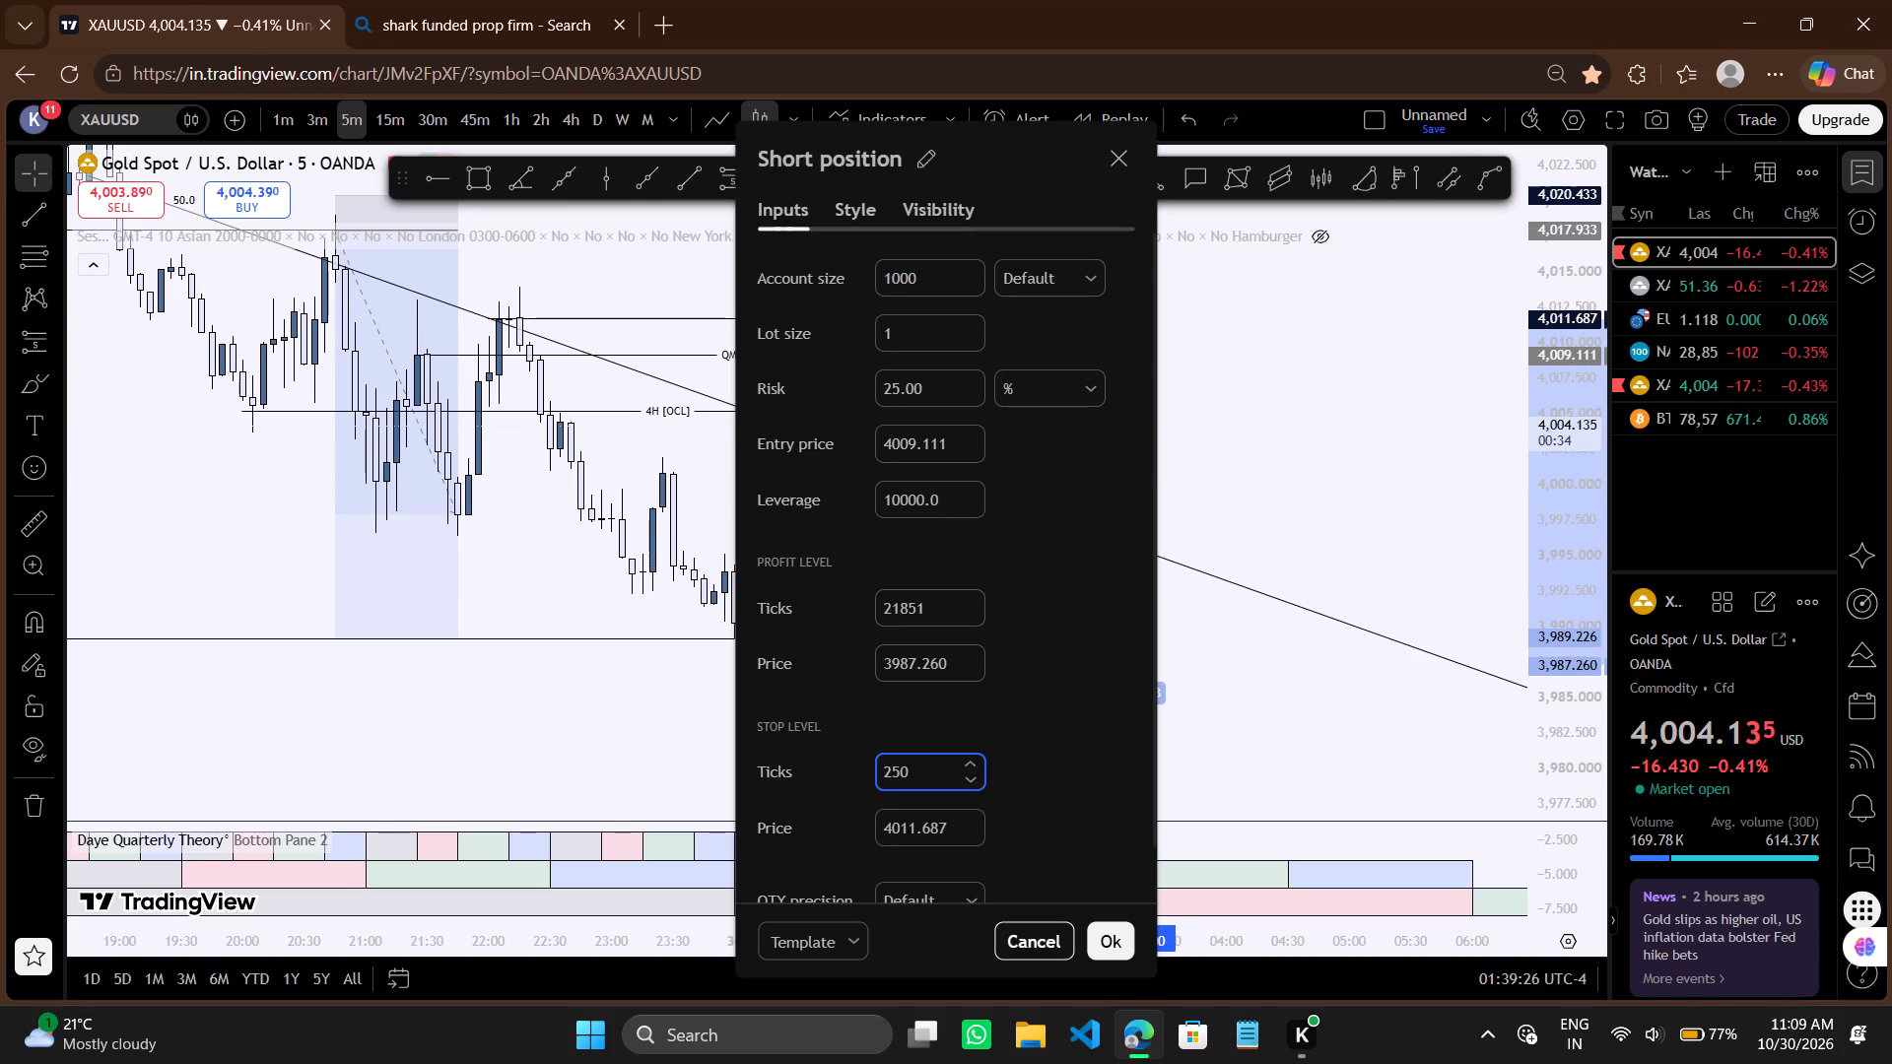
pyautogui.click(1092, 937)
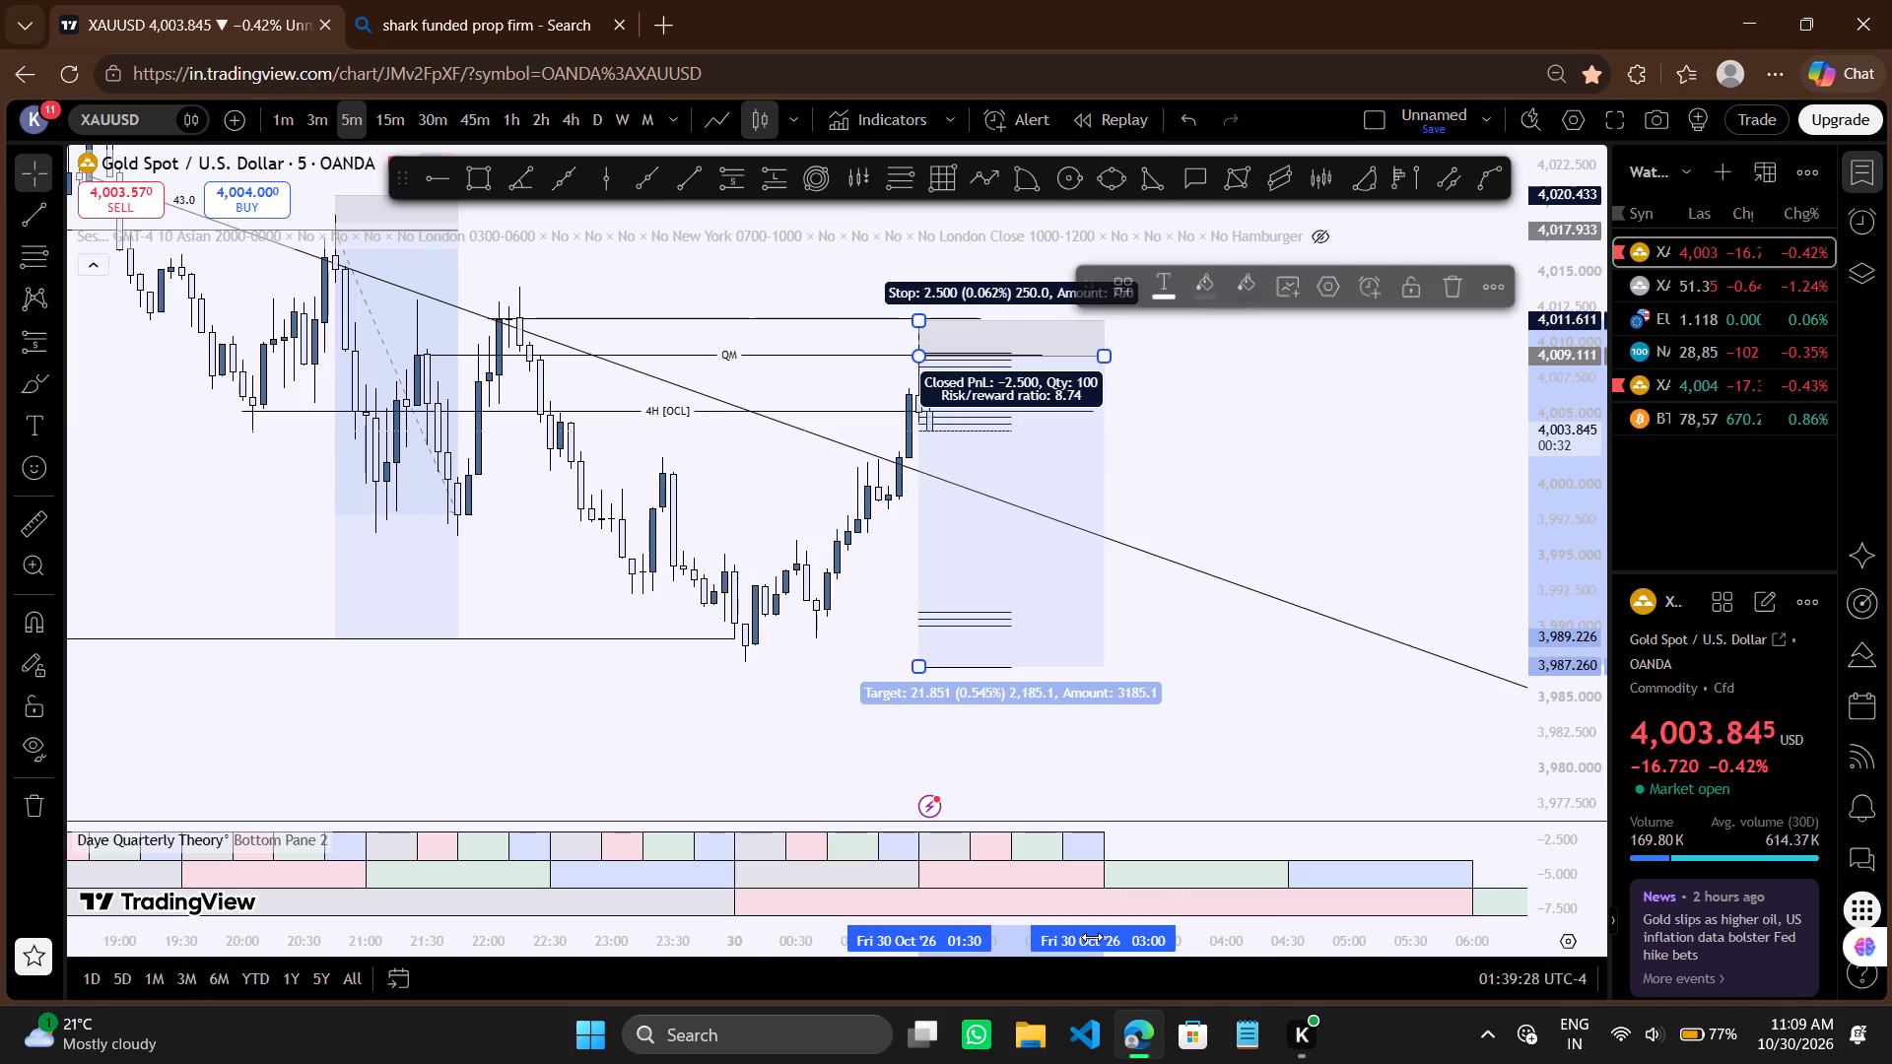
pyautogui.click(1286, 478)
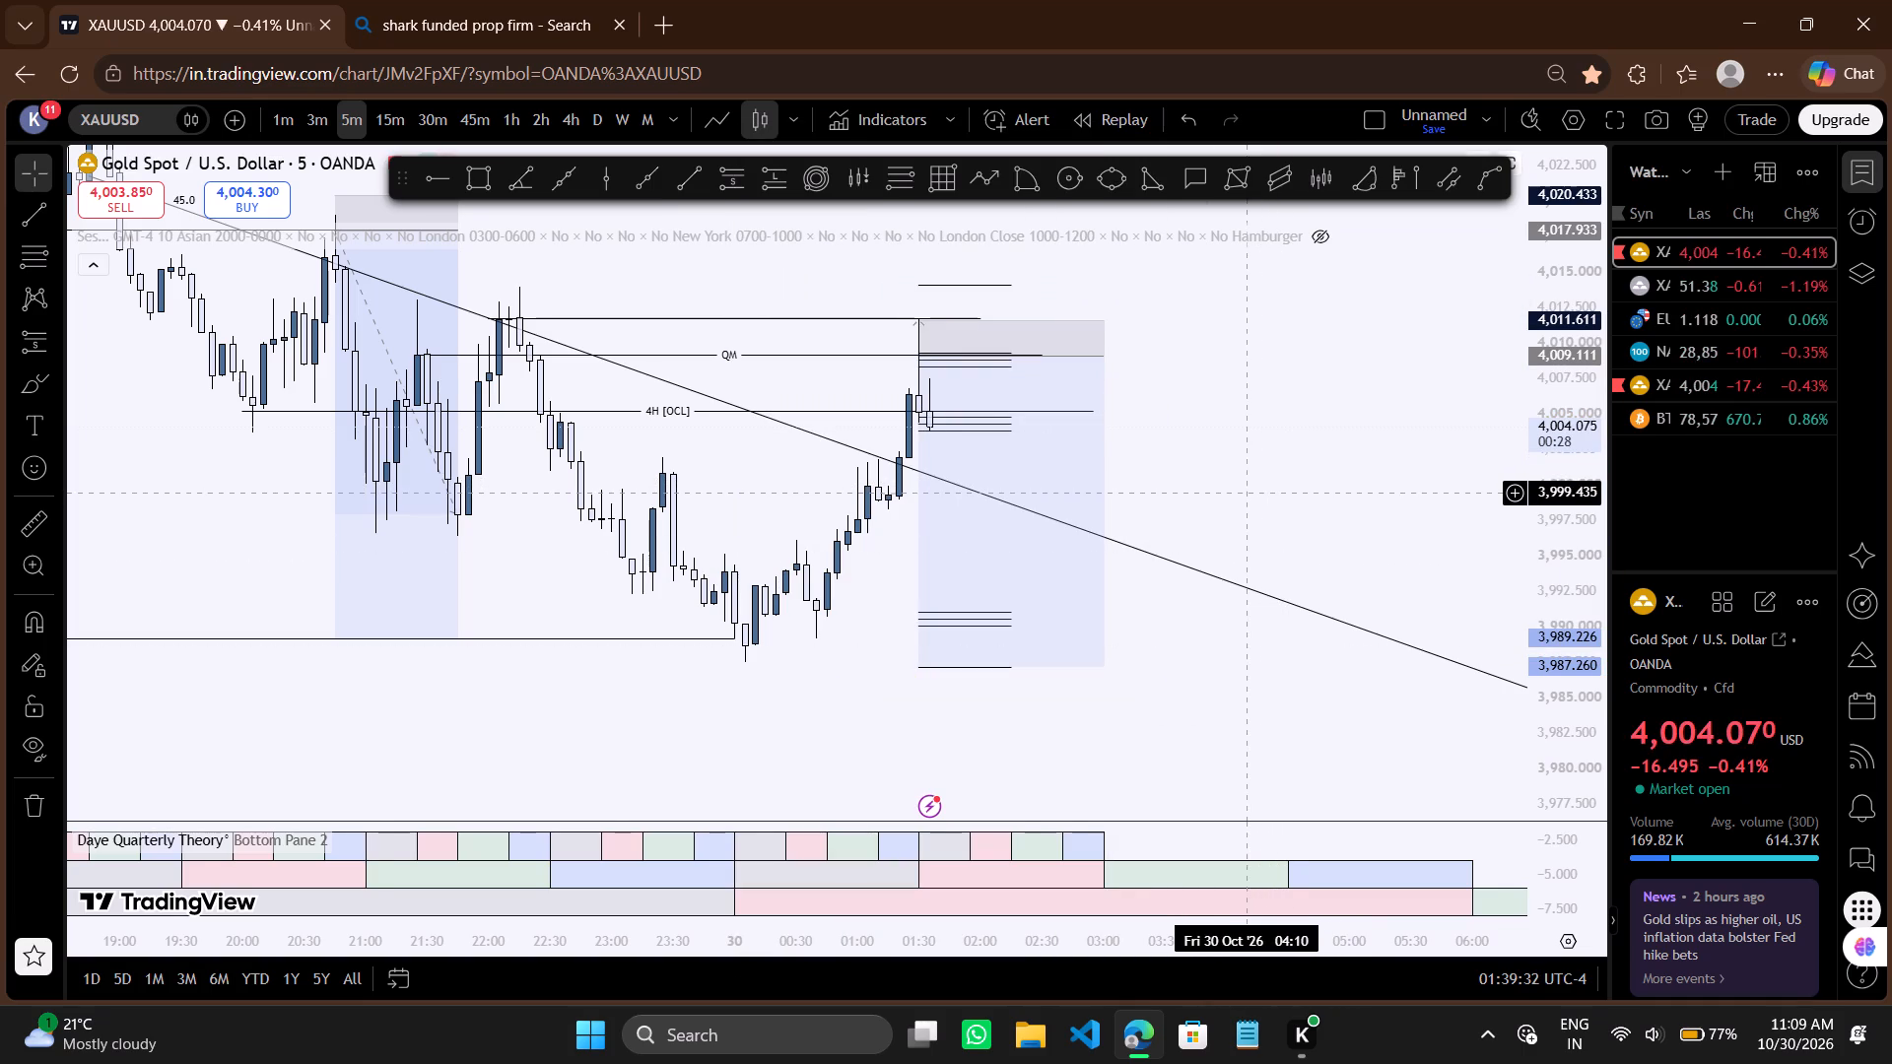
# Frame the short position with the surrounding price action on the 5-minute chart and save the chart layout.
pyautogui.scroll(3, 1248, 495)
pyautogui.moveTo(1026, 470); pyautogui.dragTo(1242, 498)
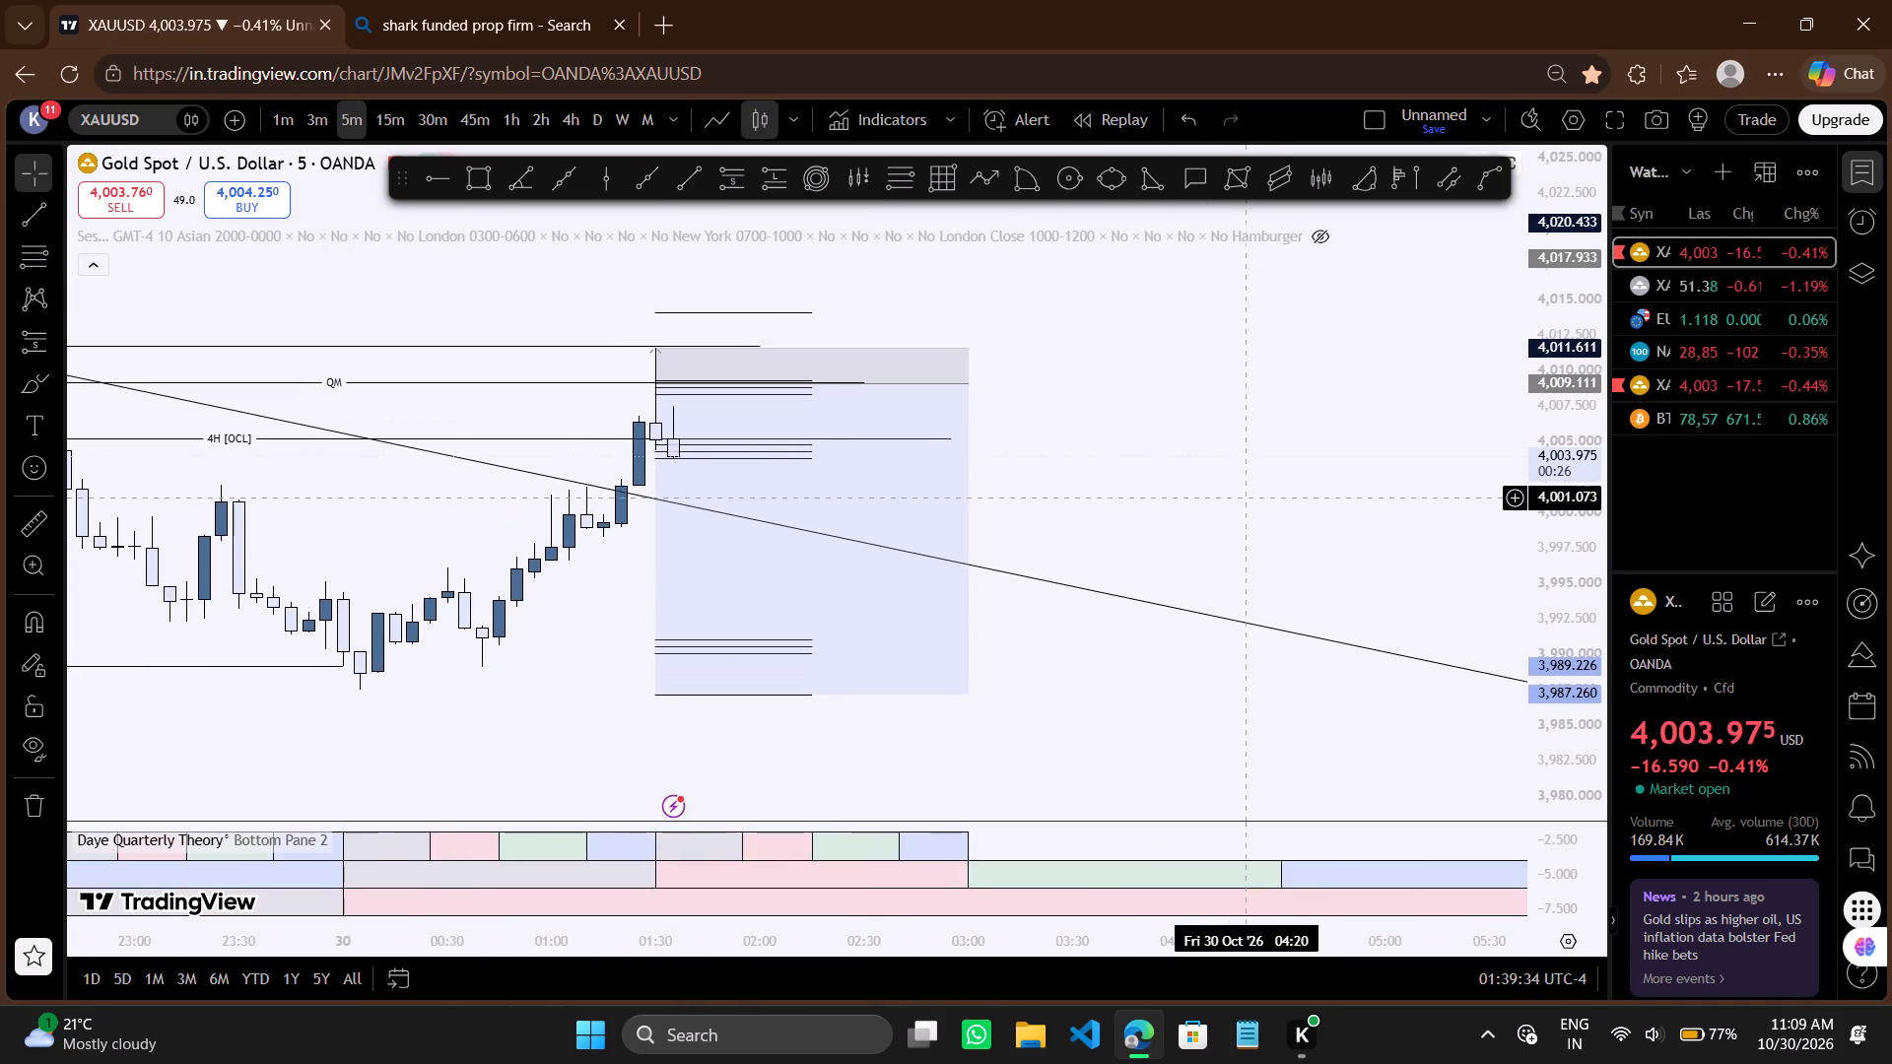
pyautogui.scroll(-2, 1242, 498)
pyautogui.moveTo(1548, 566); pyautogui.dragTo(1535, 483)
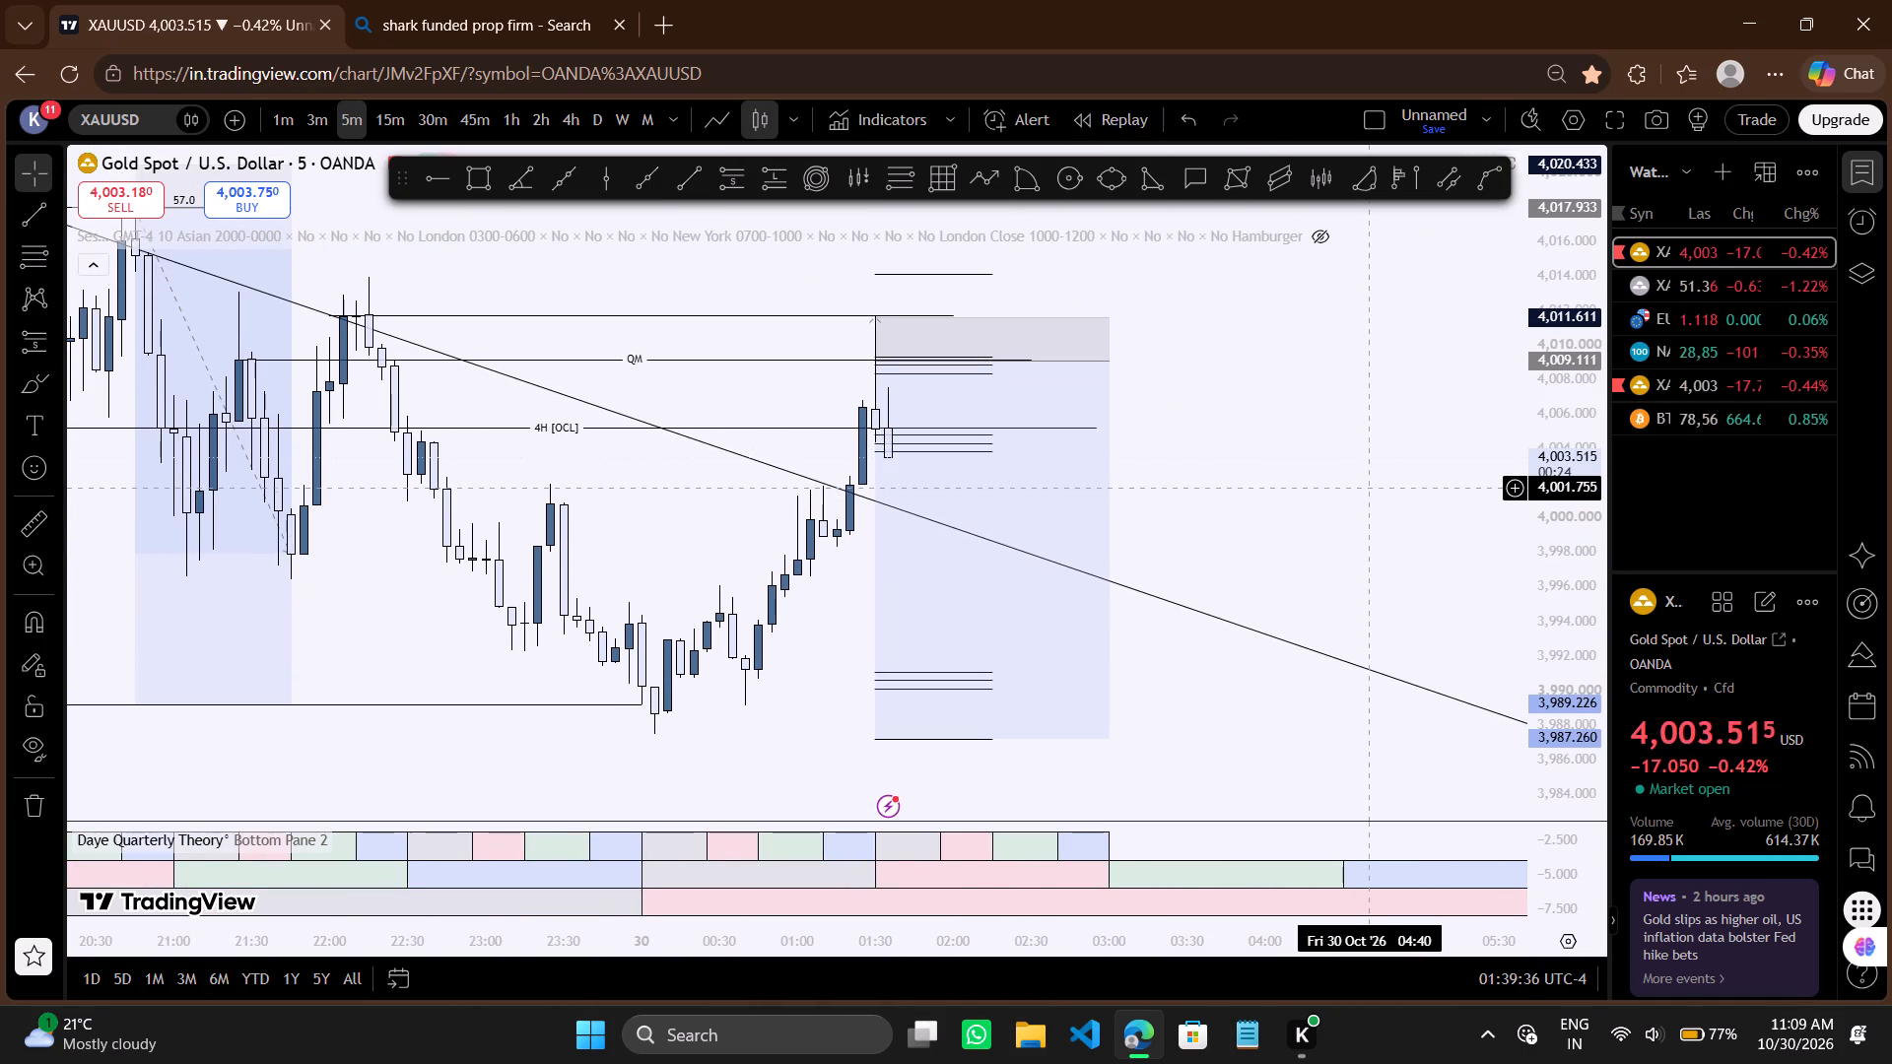
pyautogui.moveTo(1366, 488); pyautogui.dragTo(1389, 473)
pyautogui.scroll(-1, 1389, 473)
pyautogui.click(1389, 473)
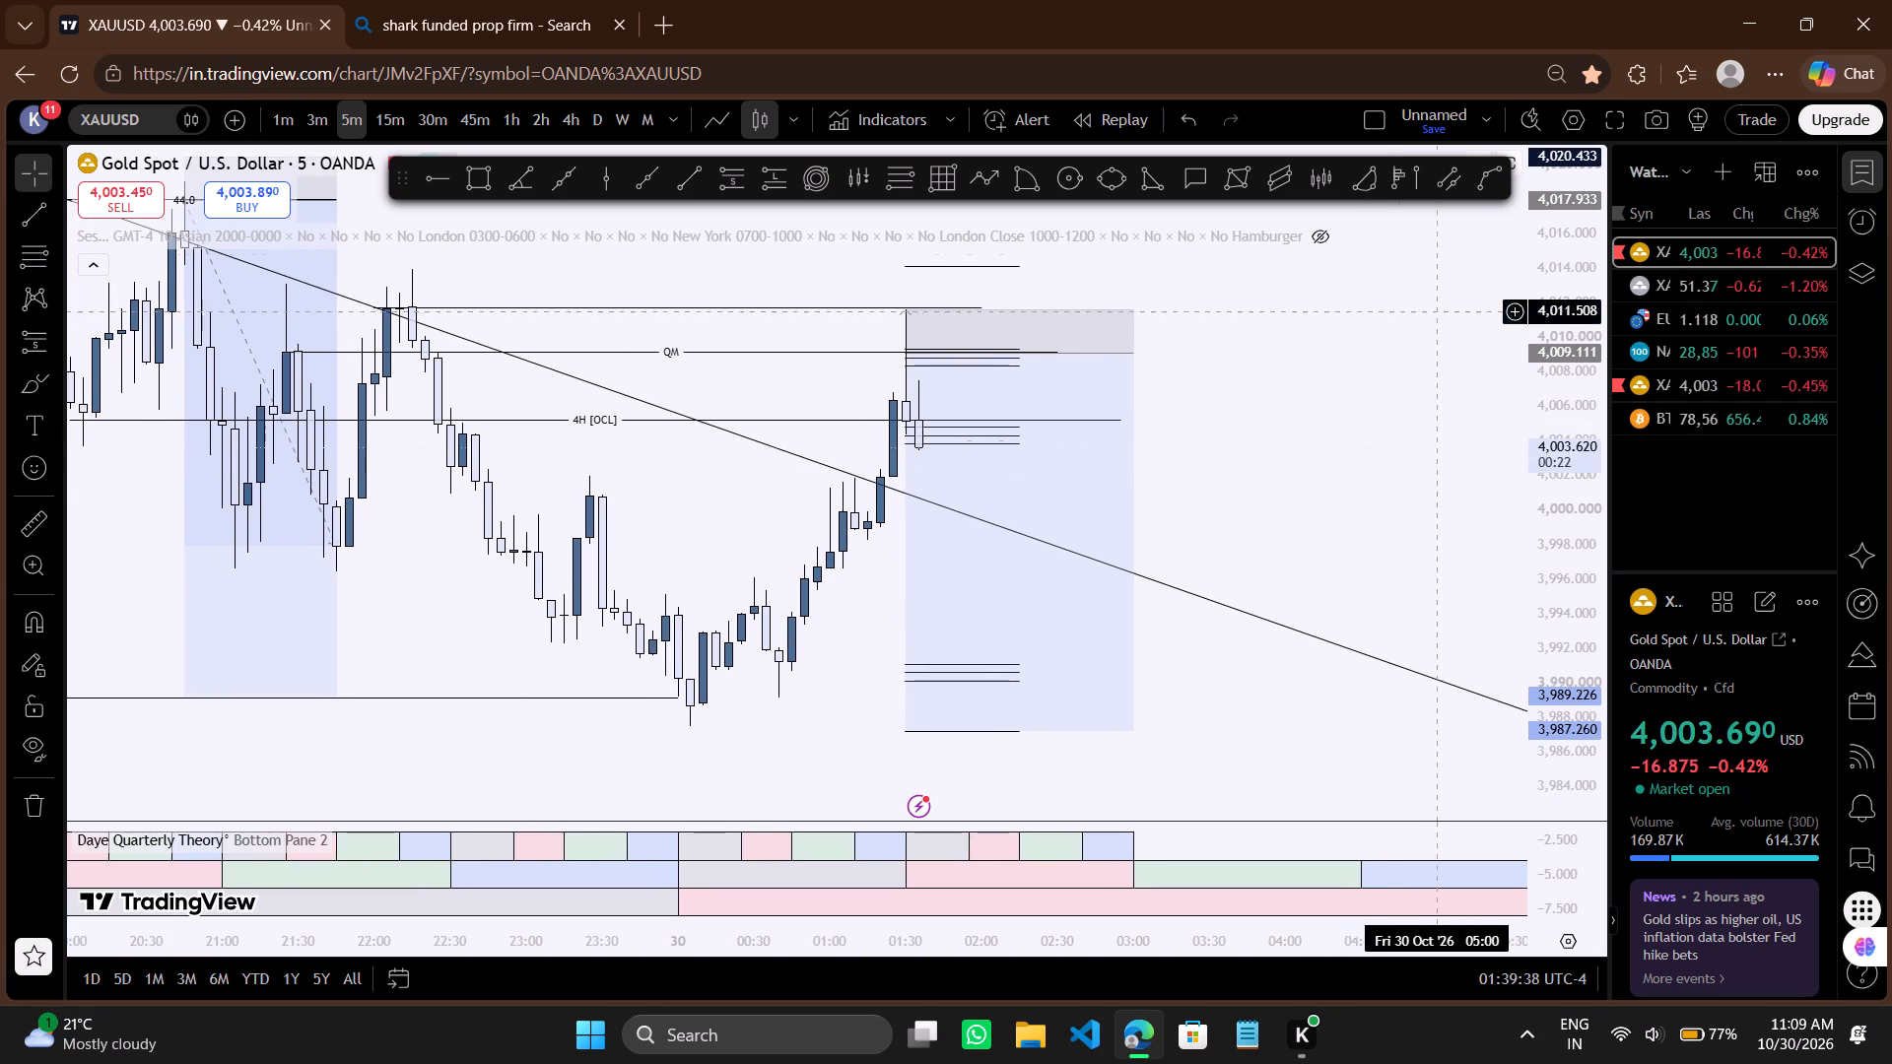
pyautogui.click(1434, 116)
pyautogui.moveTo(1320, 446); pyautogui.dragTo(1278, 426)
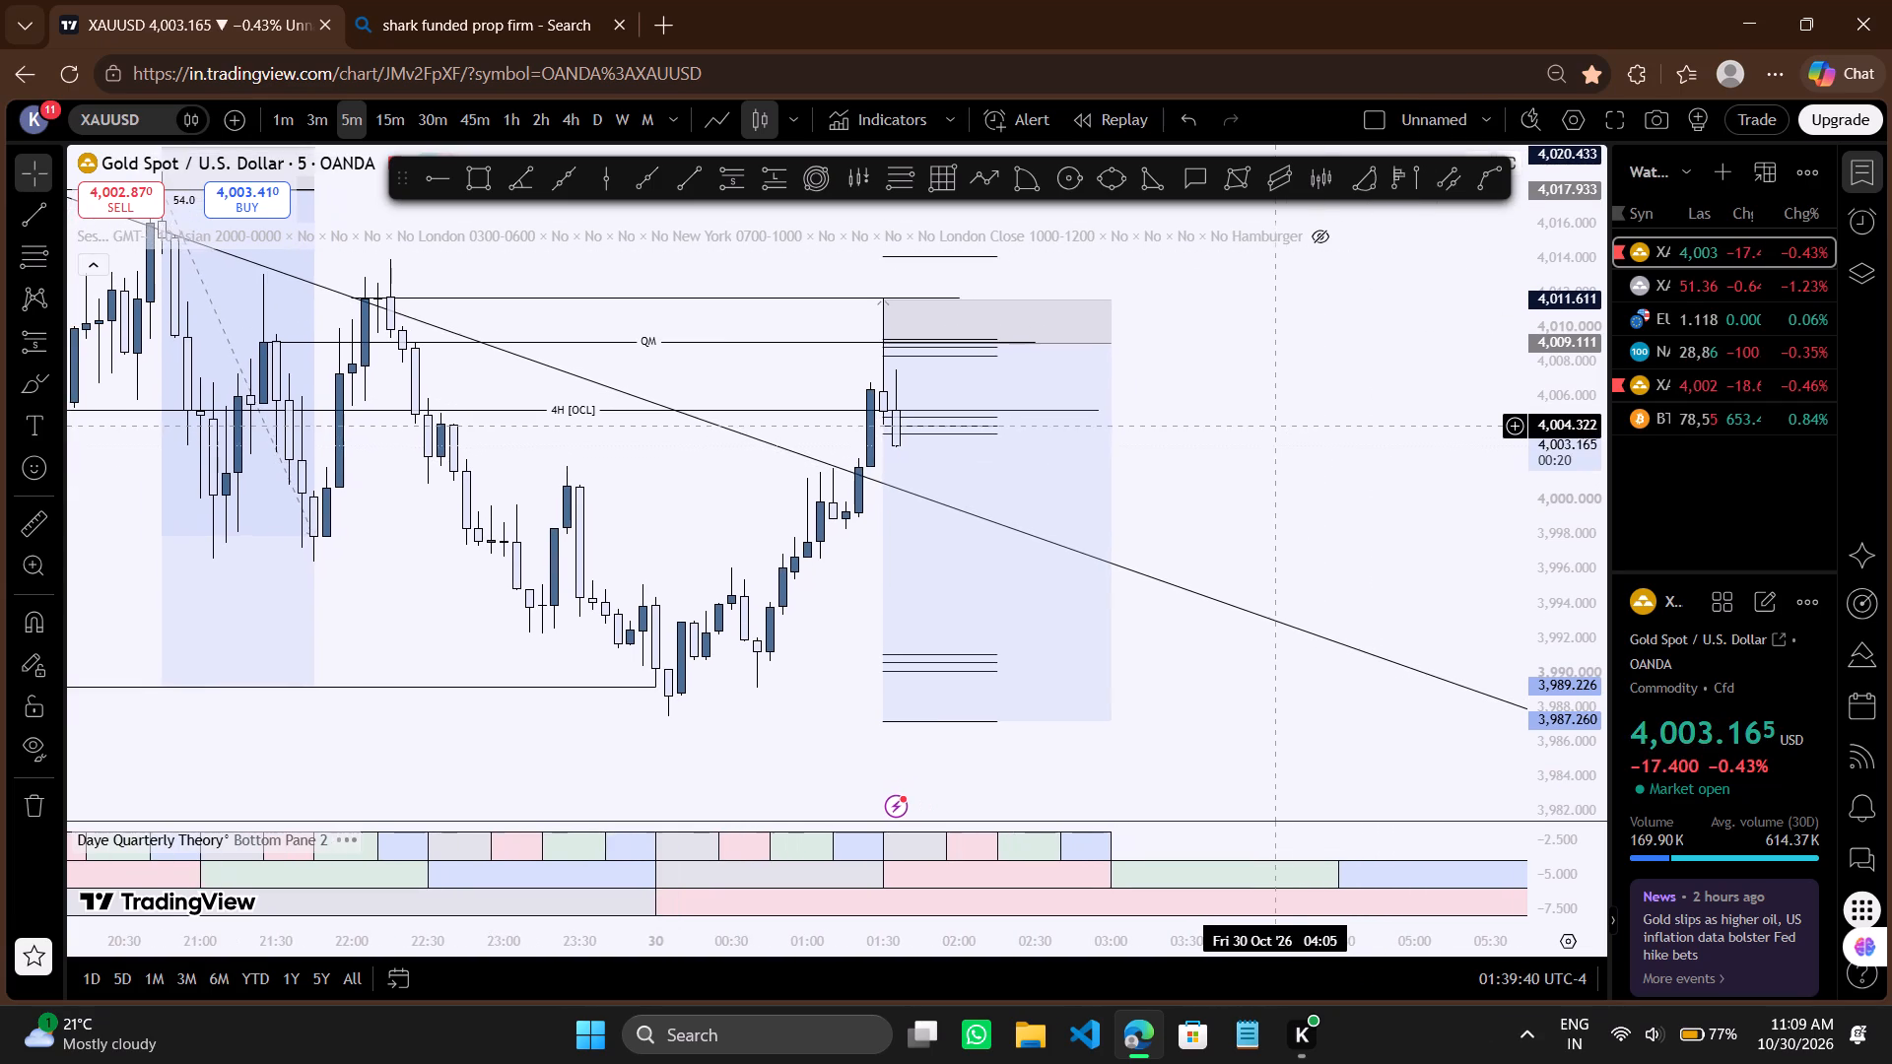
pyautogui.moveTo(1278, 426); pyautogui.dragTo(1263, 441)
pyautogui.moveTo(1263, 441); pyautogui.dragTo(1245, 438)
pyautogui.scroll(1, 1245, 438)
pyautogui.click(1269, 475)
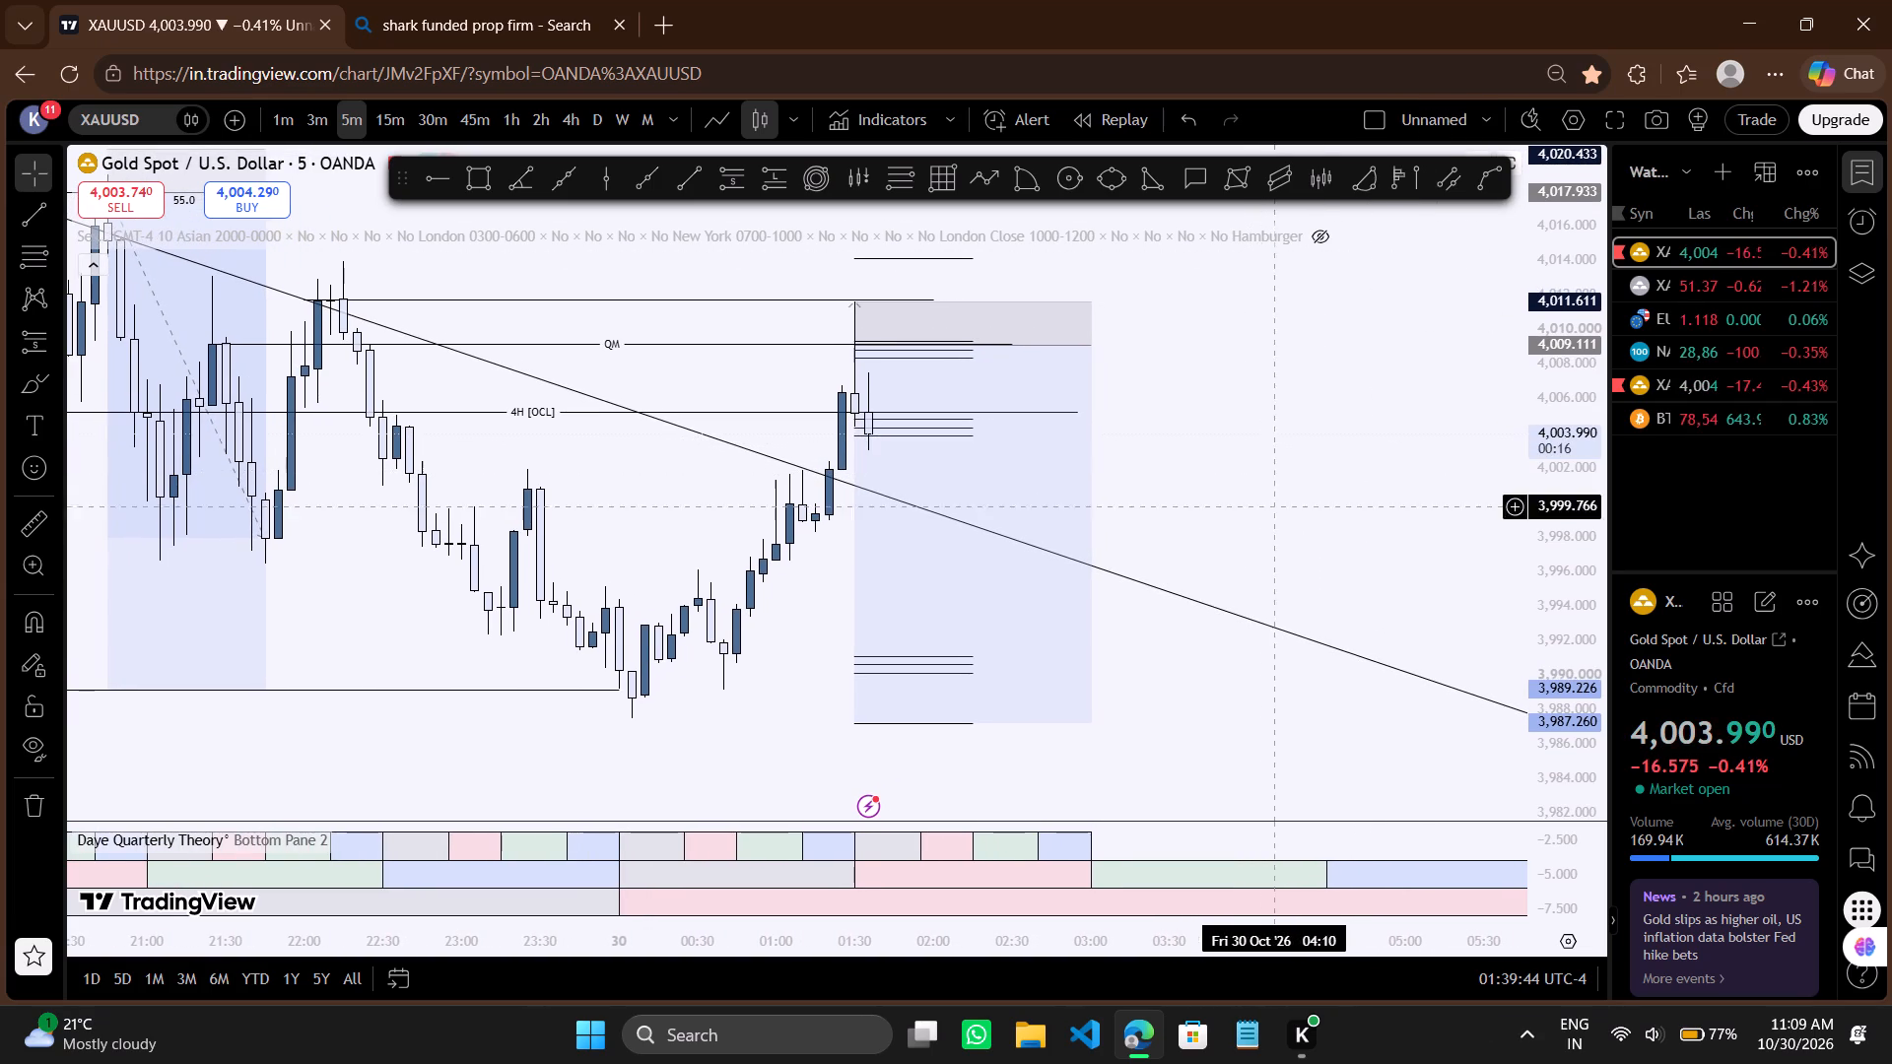
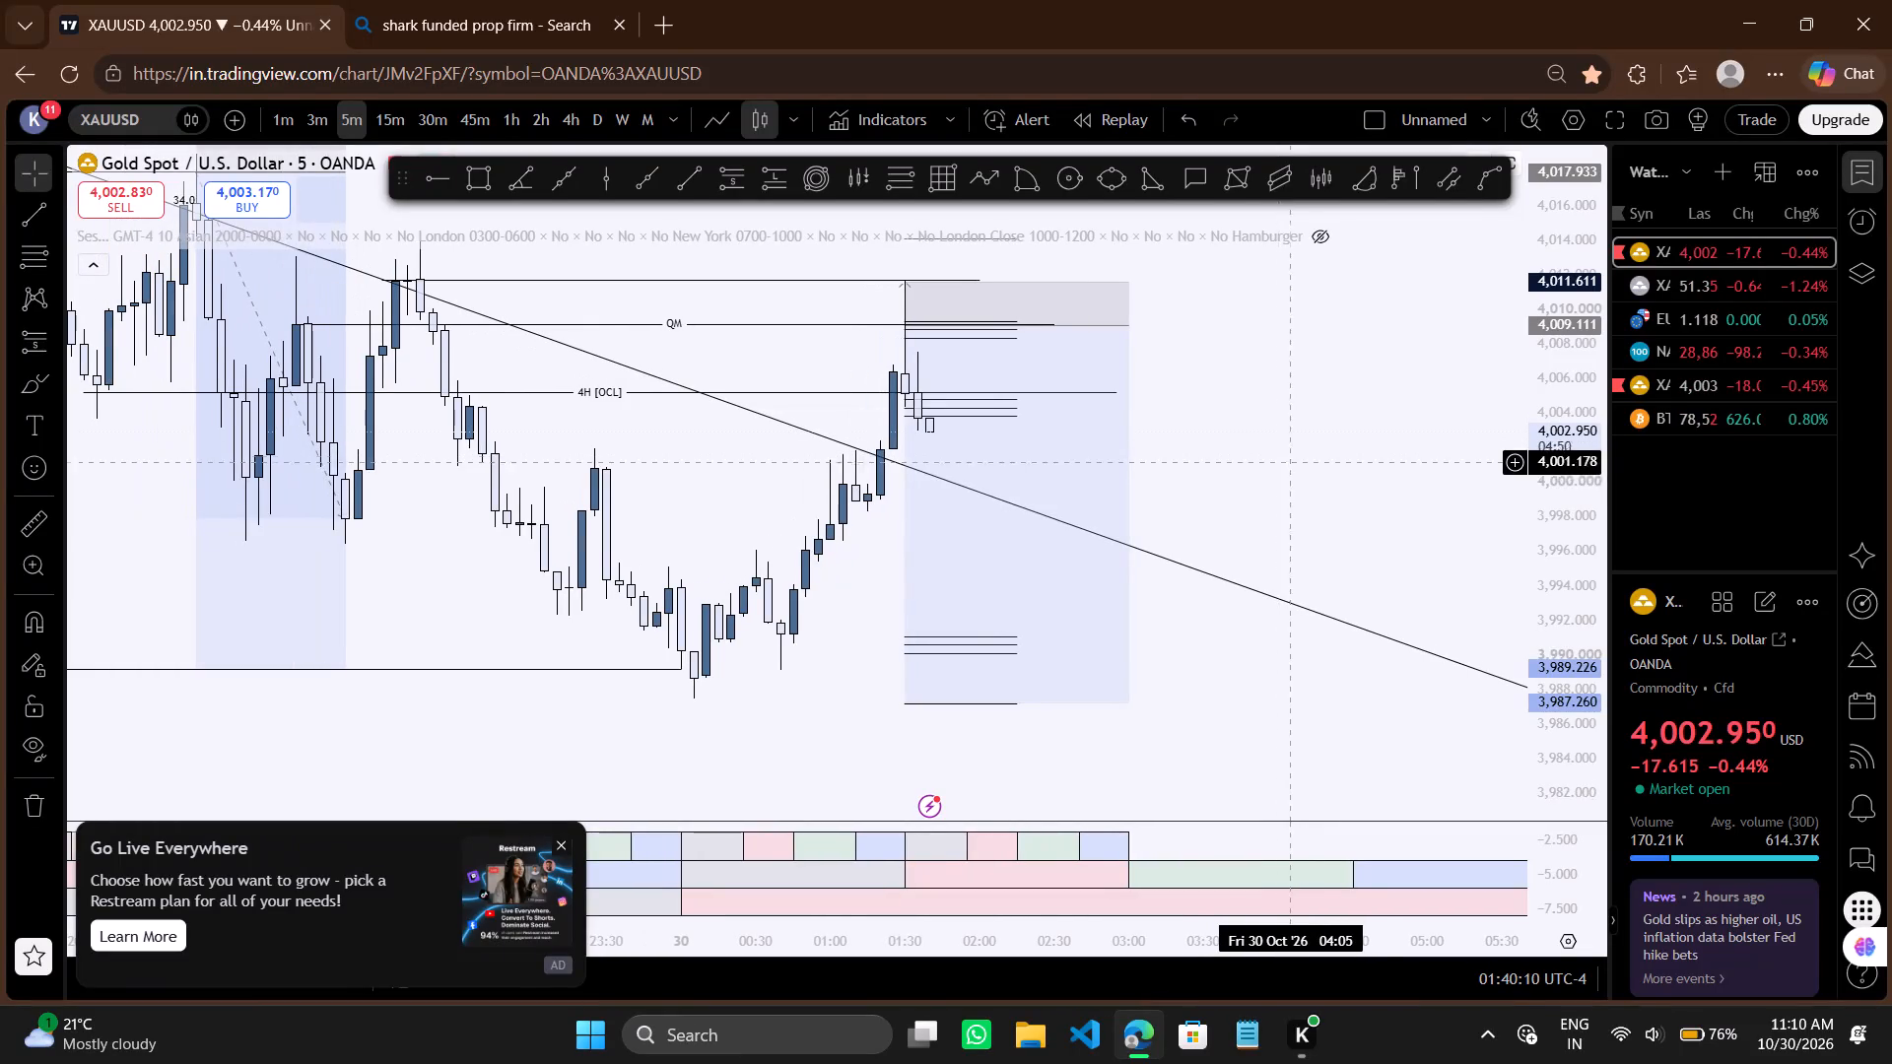
# Dismiss the Restream advertisement covering part of the XAUUSD chart.
pyautogui.moveTo(1312, 477); pyautogui.dragTo(1316, 508)
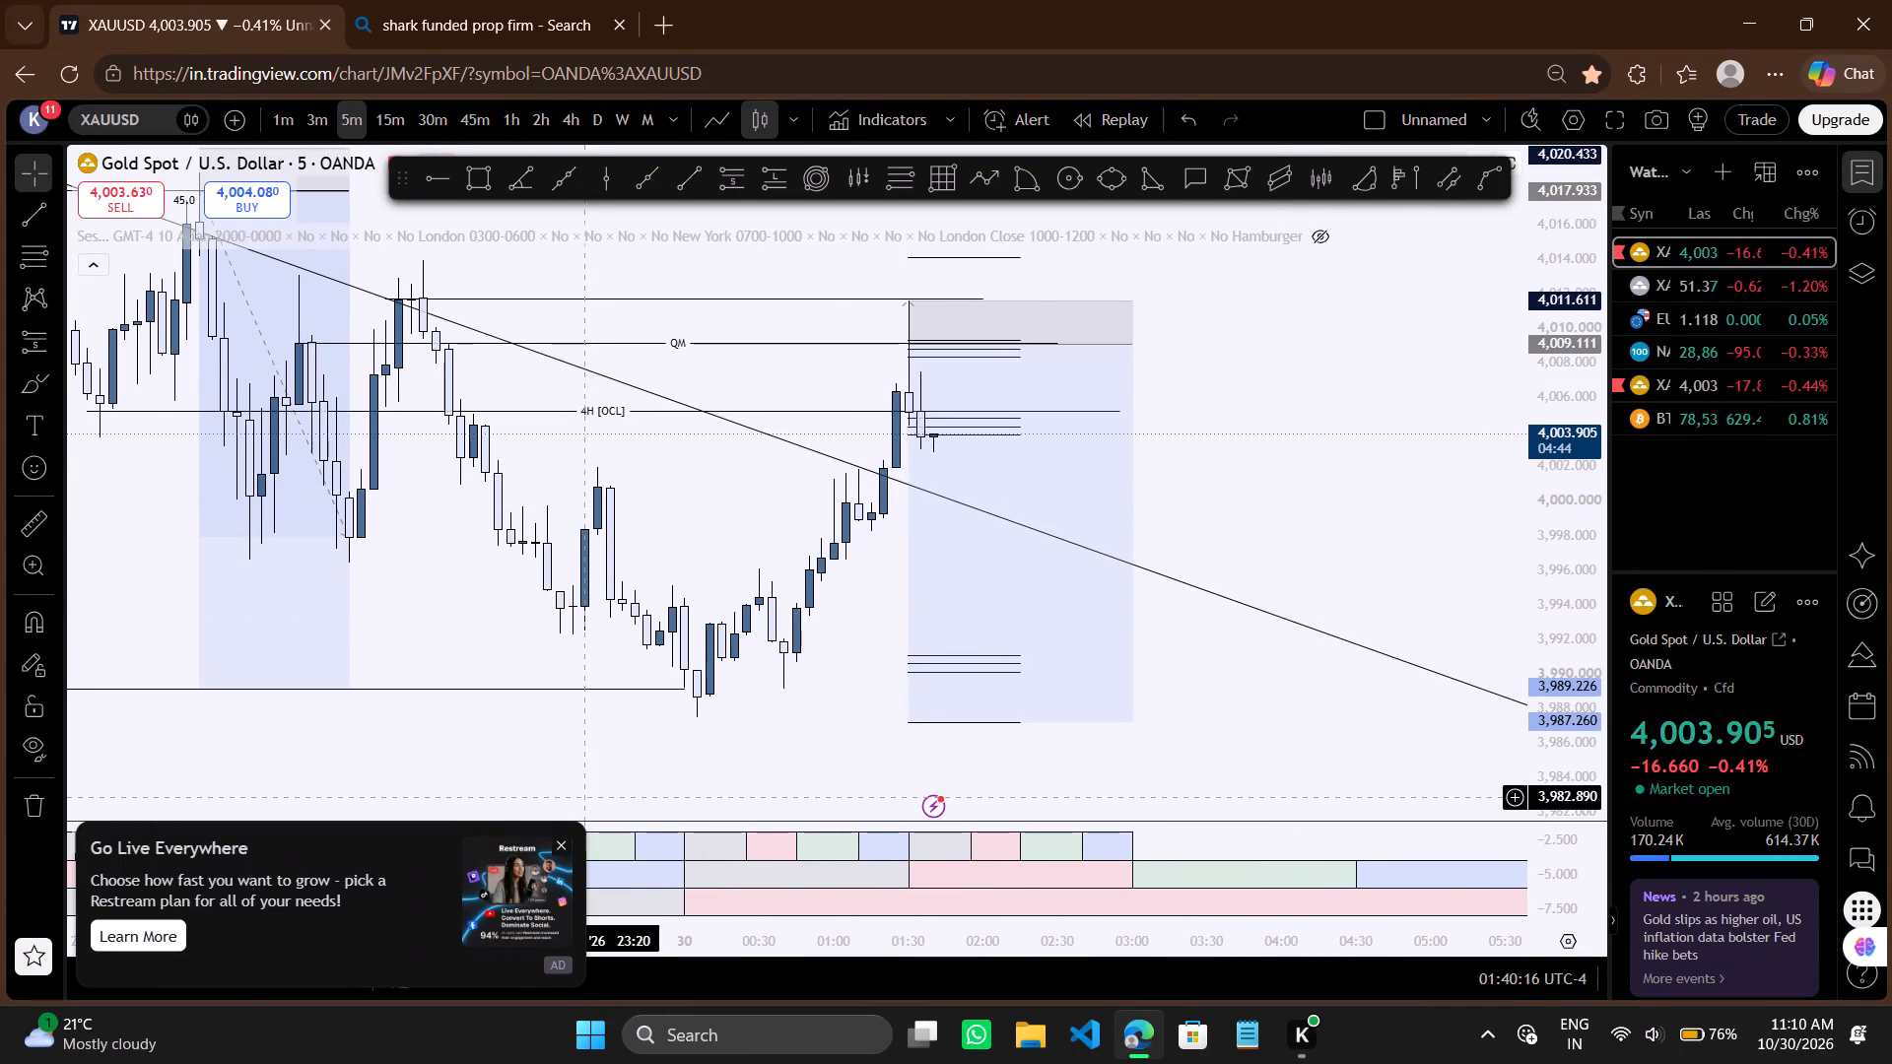
pyautogui.click(560, 842)
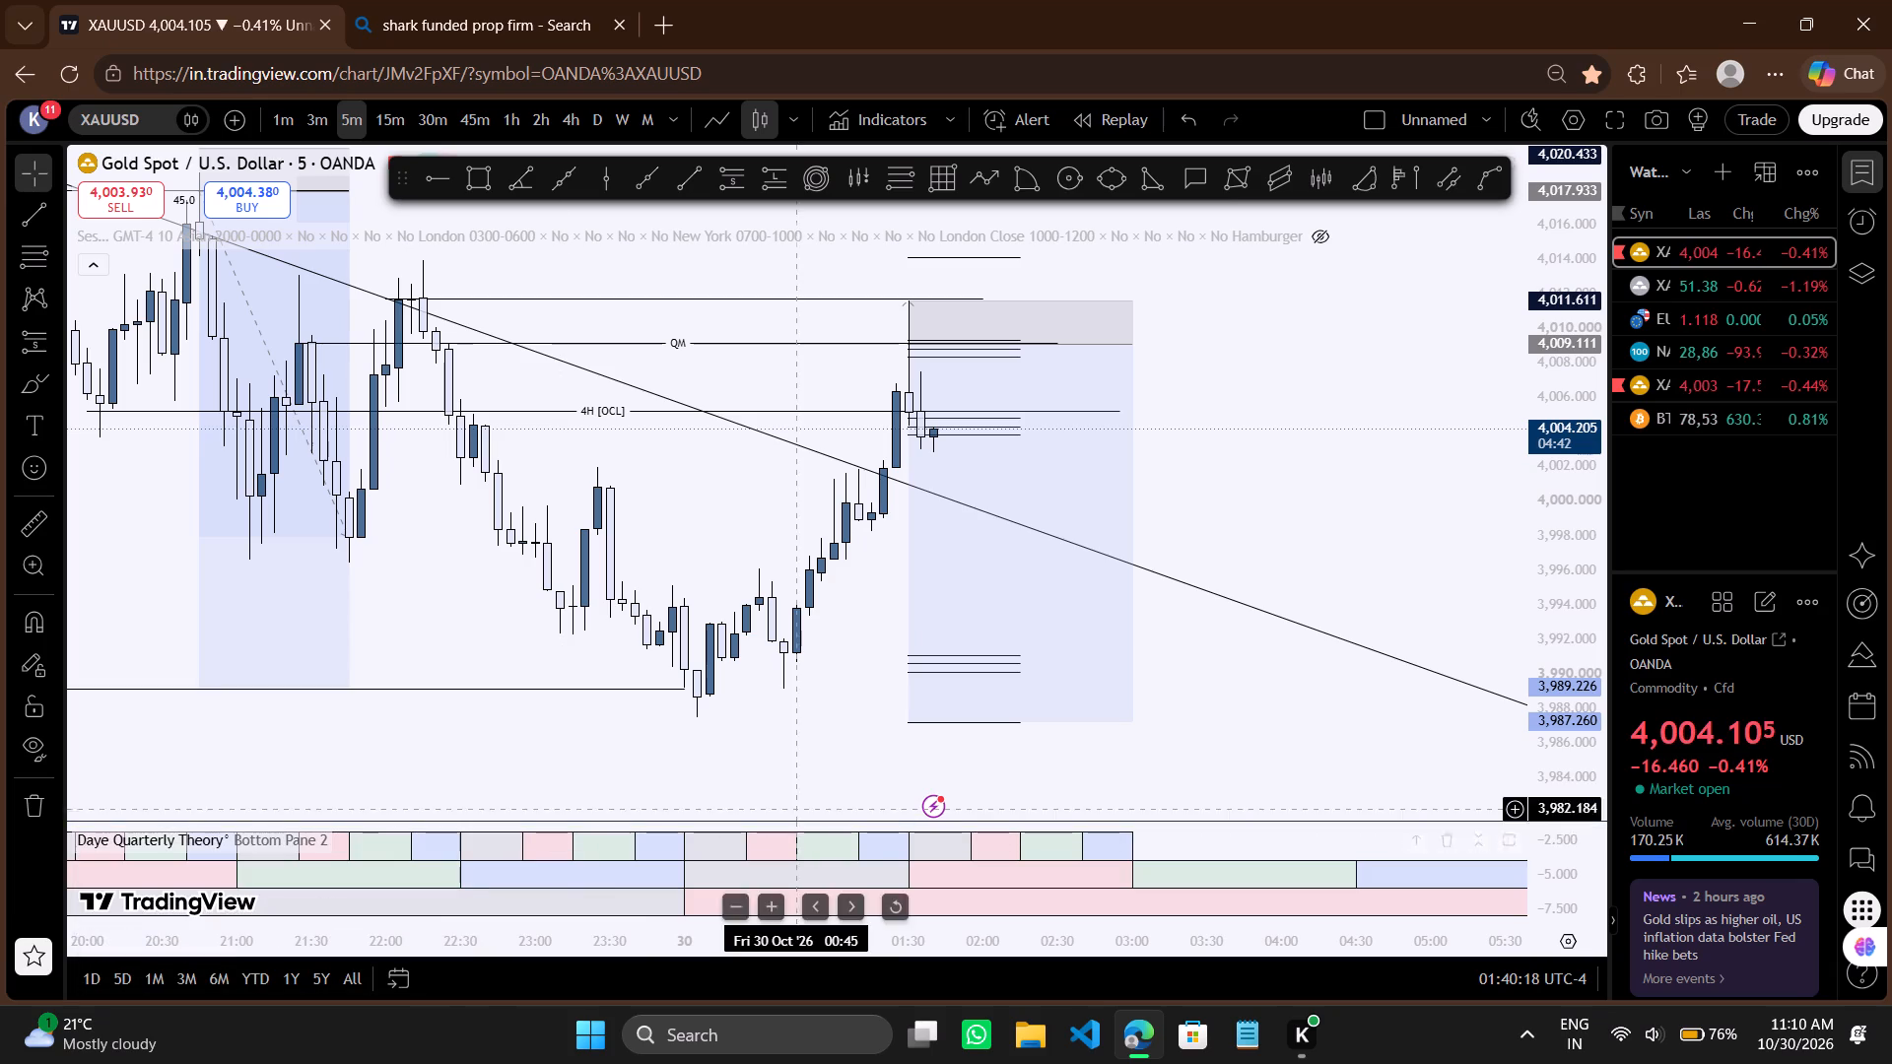
# Examine XAUUSD price action around the short position, QM and 4H [OCL] levels on the 5-minute chart.
pyautogui.moveTo(789, 740); pyautogui.dragTo(768, 770)
pyautogui.scroll(-2, 768, 770)
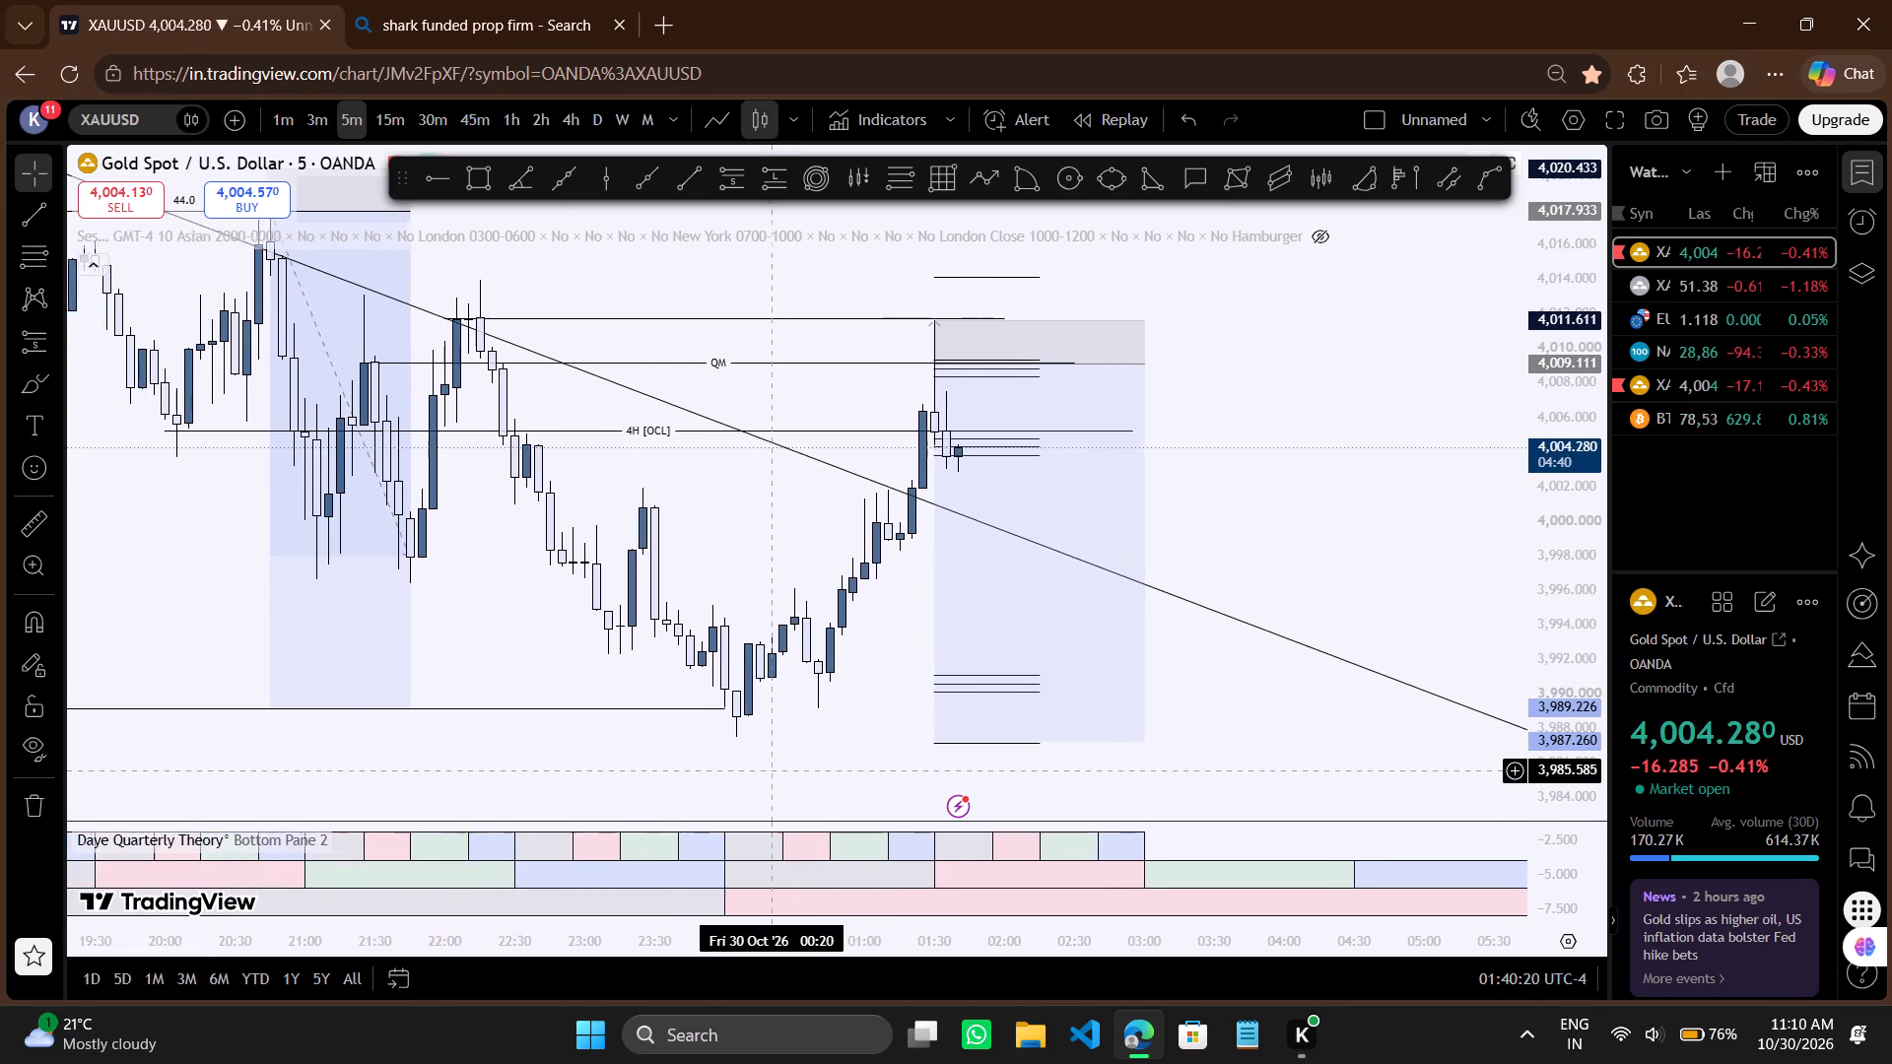
pyautogui.scroll(-2, 768, 770)
pyautogui.scroll(2, 768, 770)
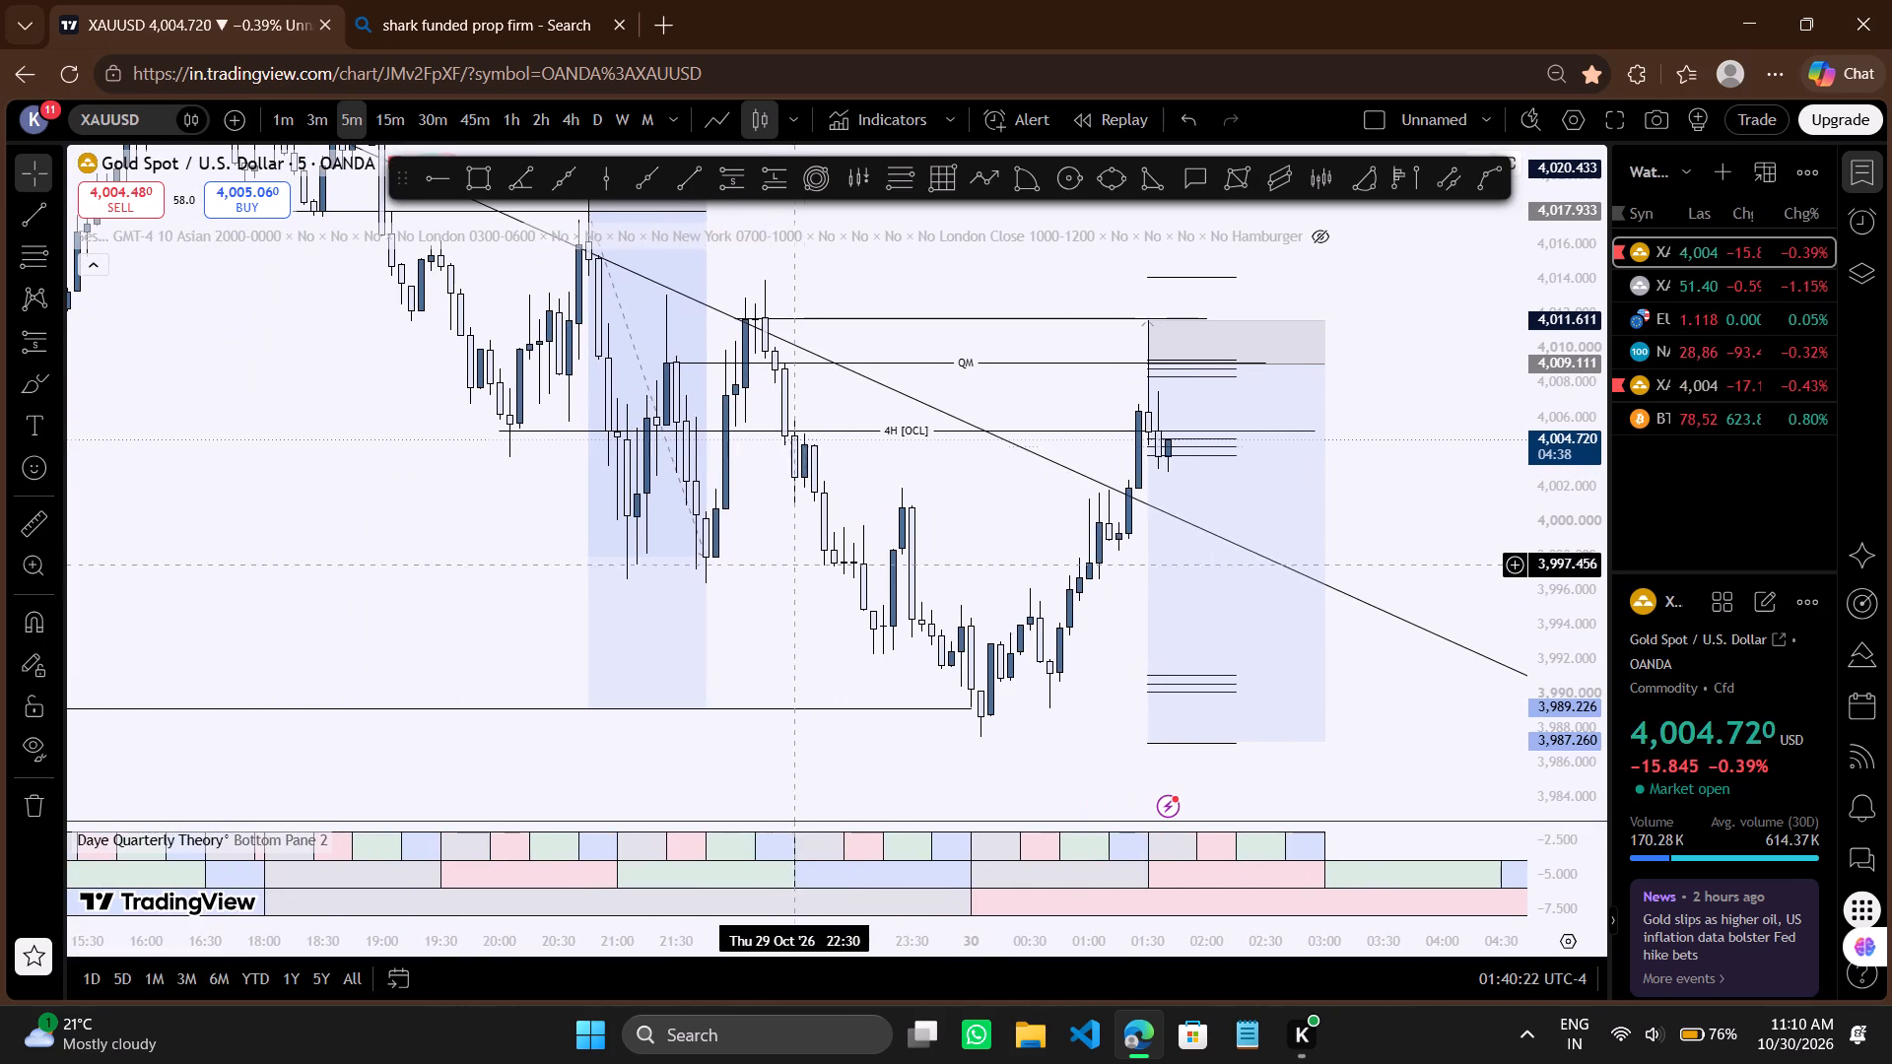
pyautogui.moveTo(810, 528); pyautogui.dragTo(714, 632)
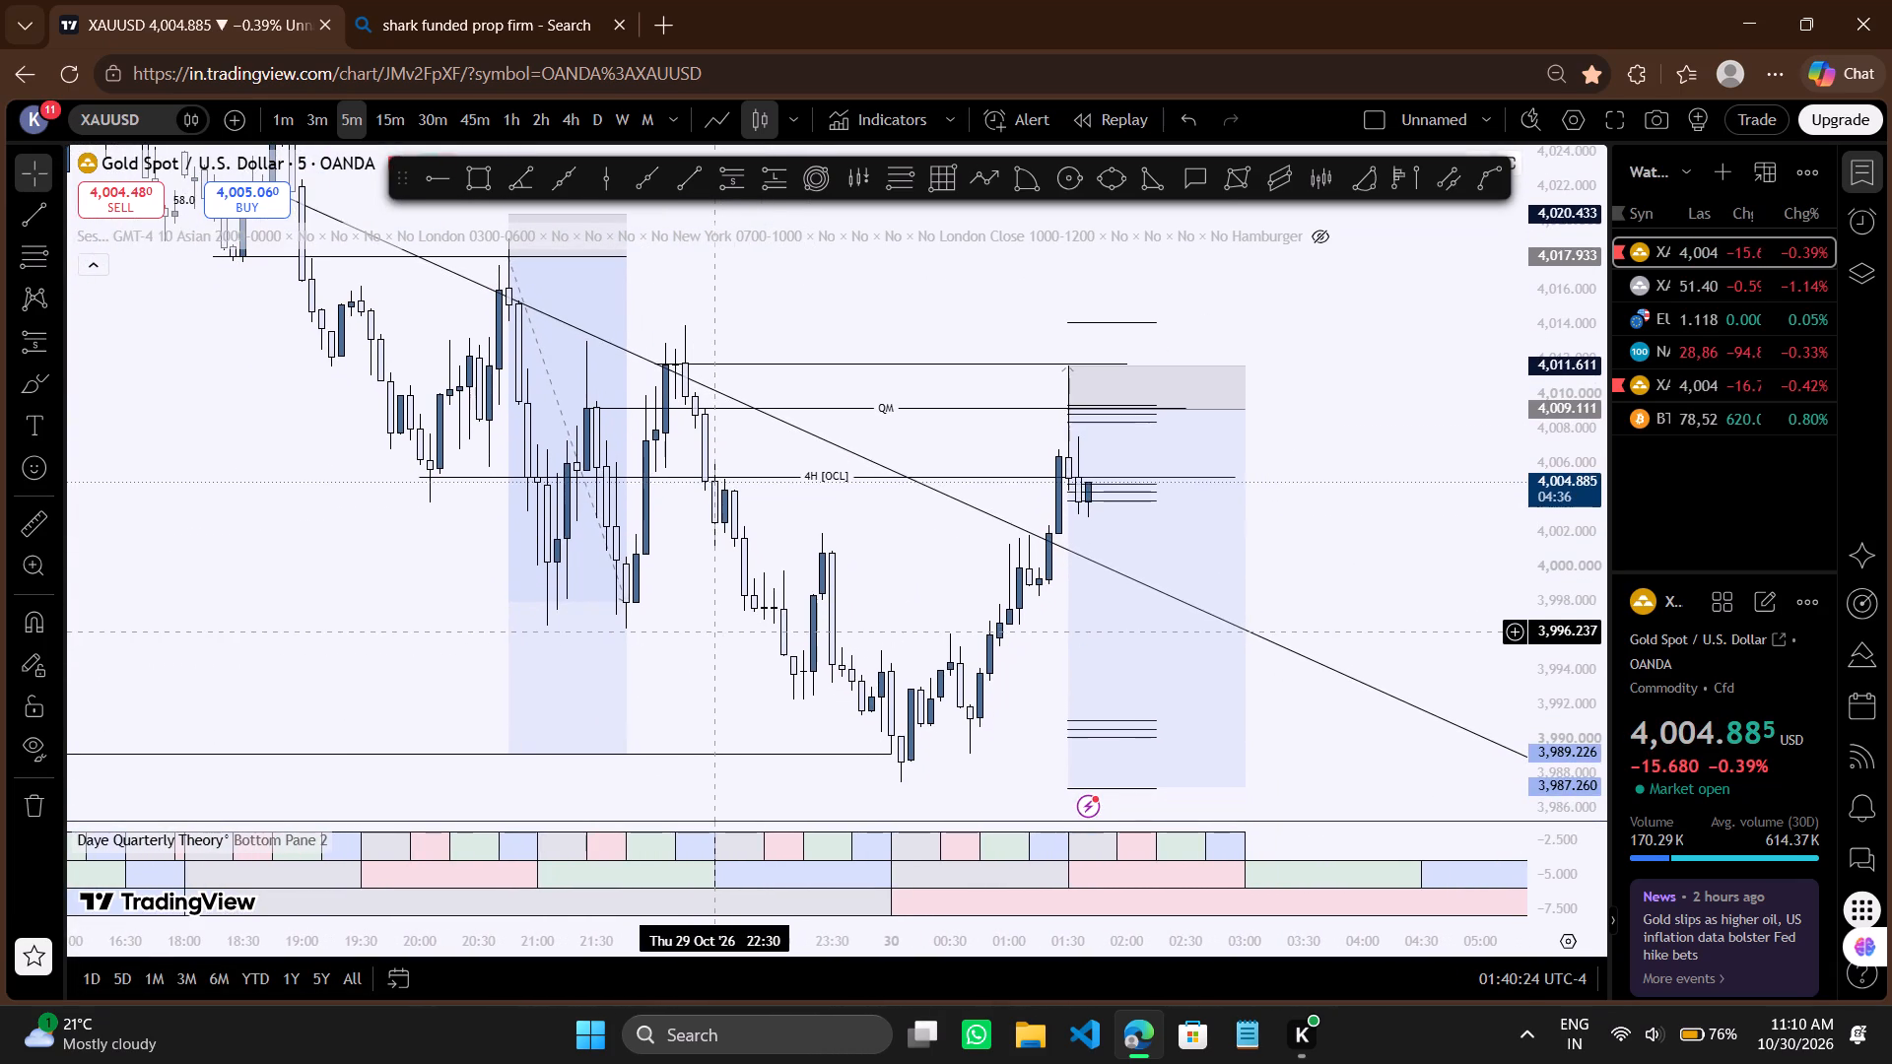
pyautogui.moveTo(761, 637); pyautogui.dragTo(728, 637)
pyautogui.moveTo(793, 629); pyautogui.dragTo(722, 649)
pyautogui.moveTo(815, 633); pyautogui.dragTo(786, 643)
pyautogui.moveTo(786, 643); pyautogui.dragTo(776, 643)
pyautogui.moveTo(776, 643); pyautogui.dragTo(762, 642)
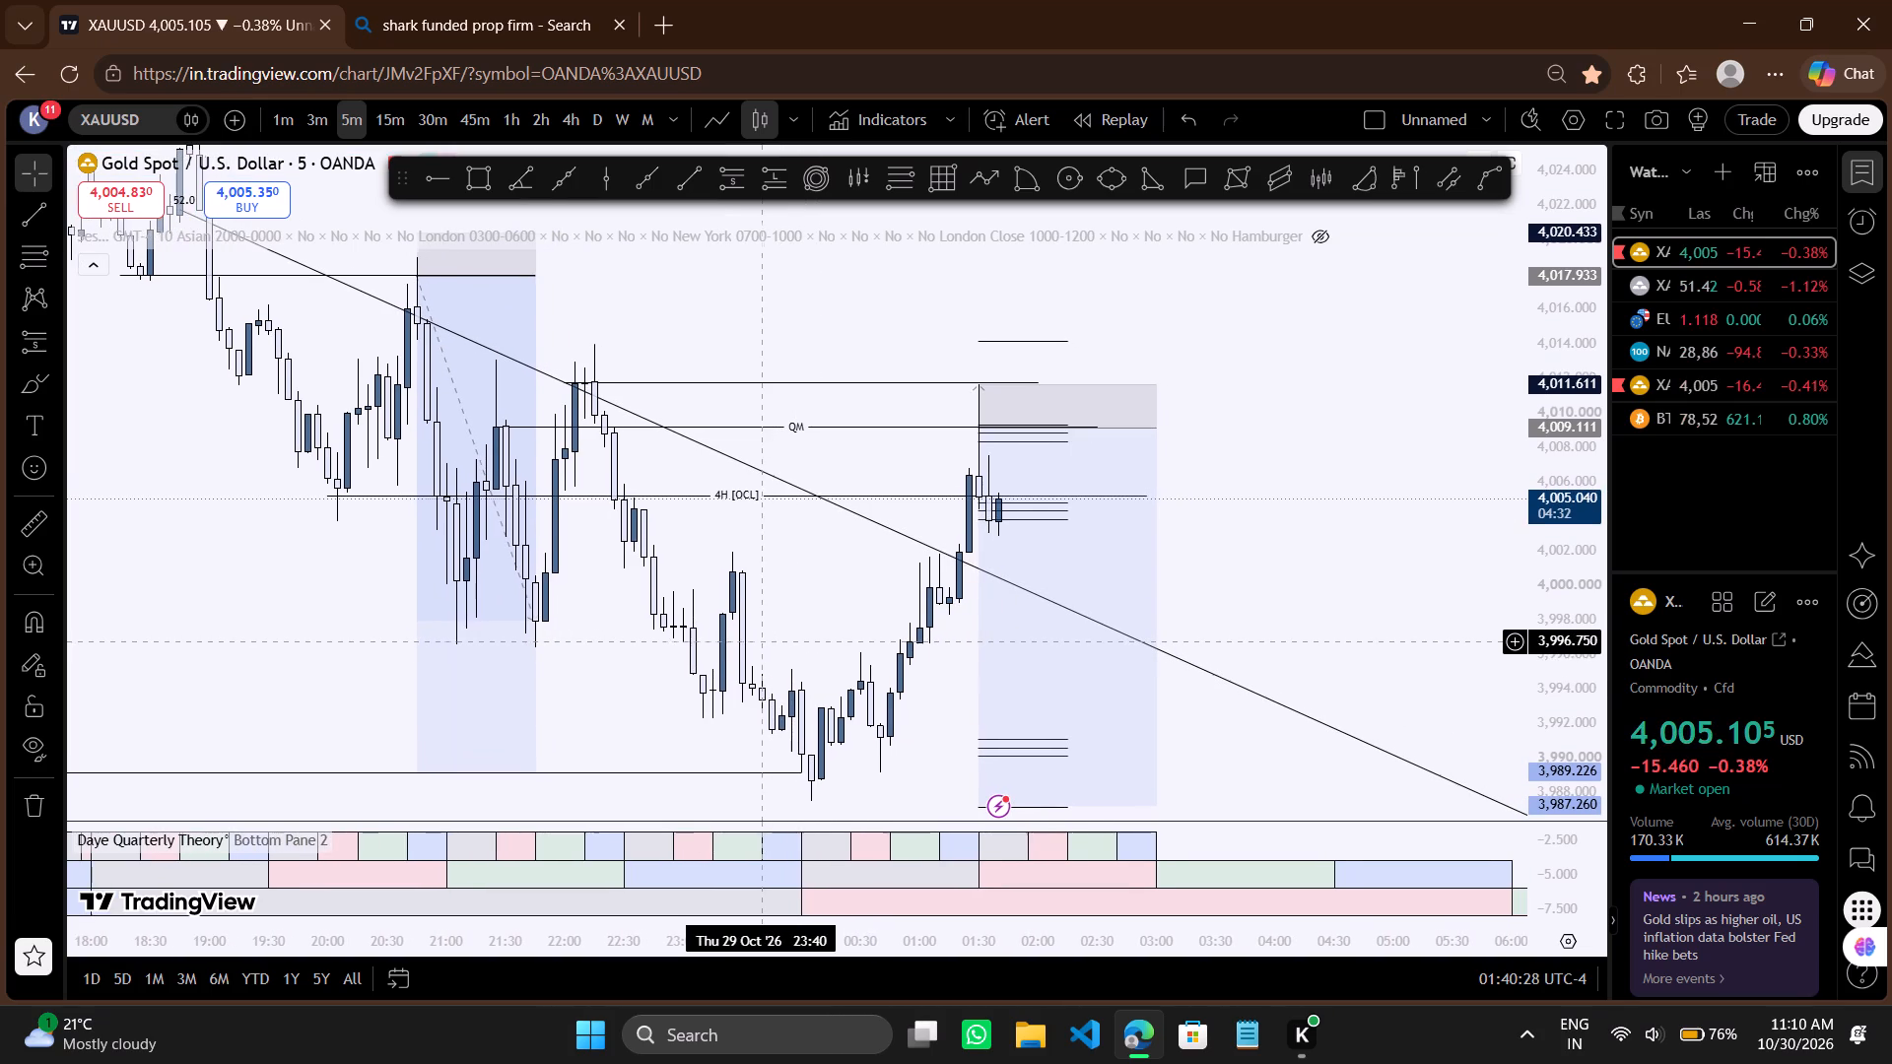
pyautogui.moveTo(803, 641); pyautogui.dragTo(772, 637)
pyautogui.moveTo(788, 637); pyautogui.dragTo(770, 637)
pyautogui.moveTo(770, 637); pyautogui.dragTo(764, 637)
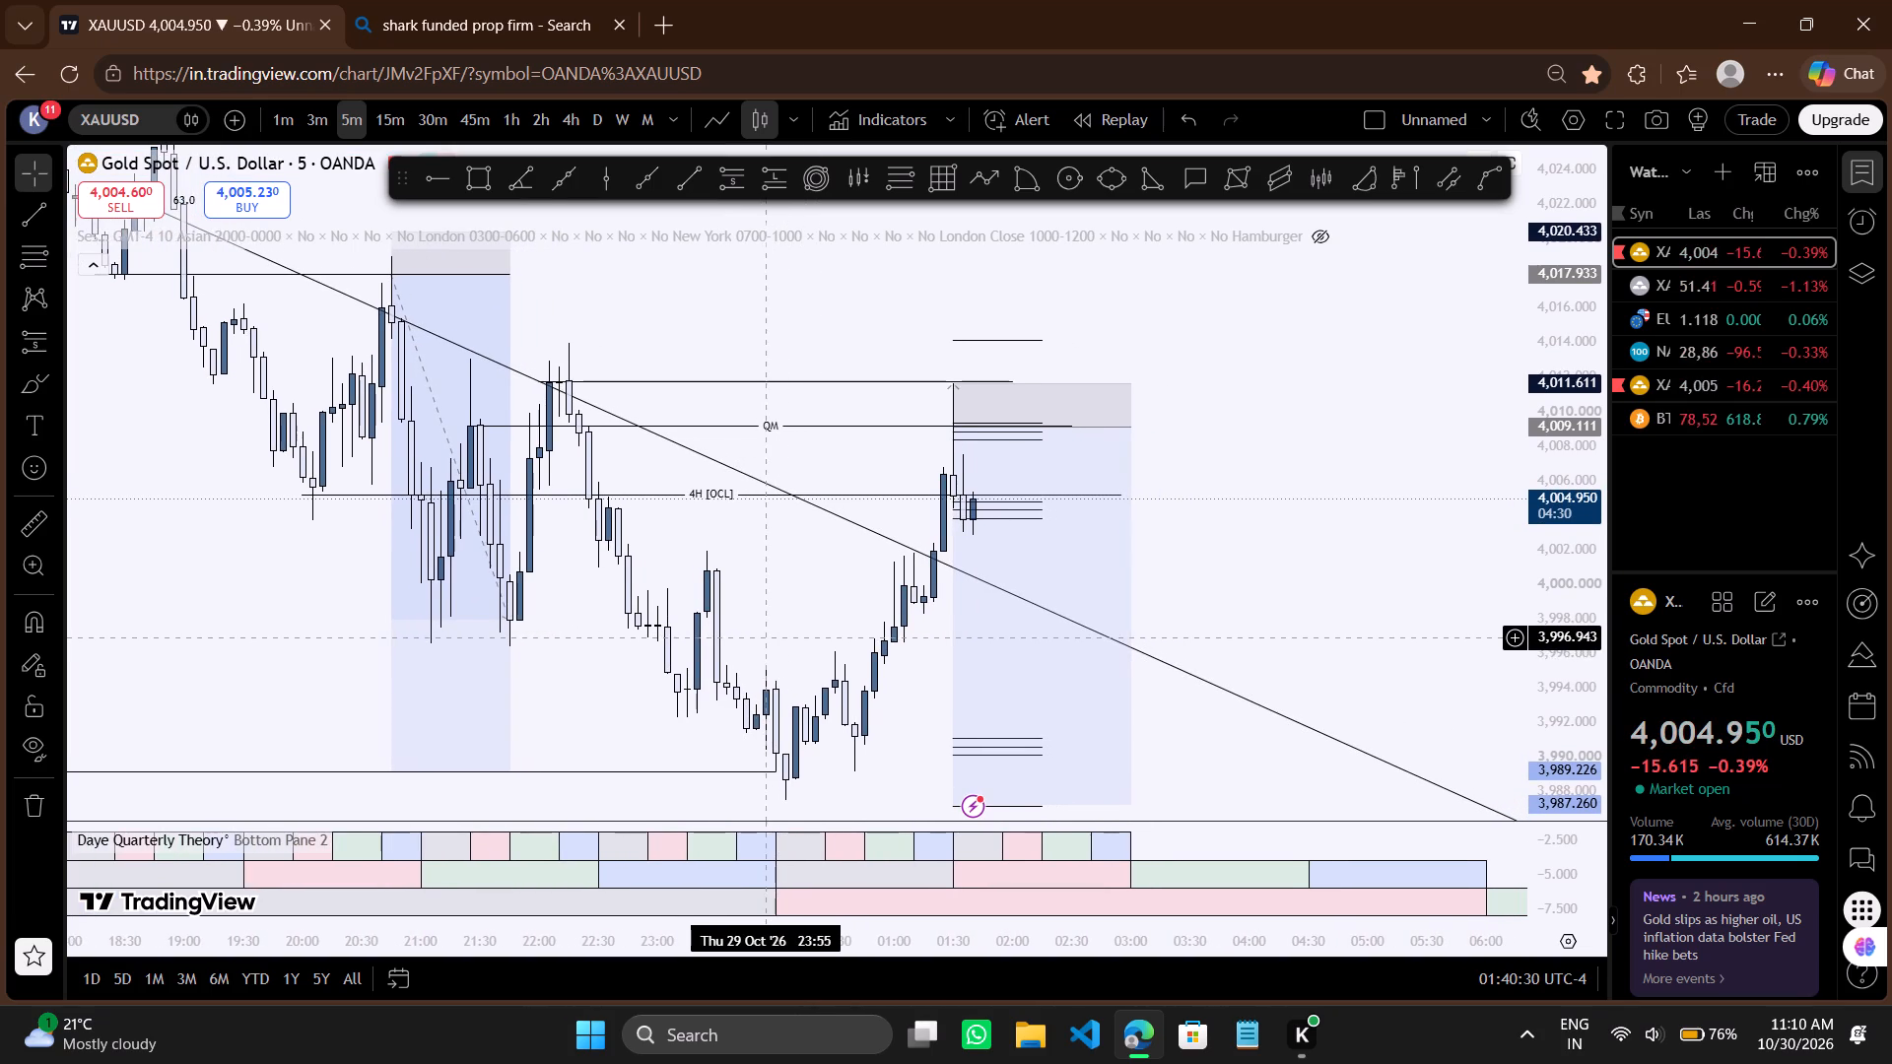
pyautogui.moveTo(764, 637); pyautogui.dragTo(756, 639)
pyautogui.moveTo(756, 639); pyautogui.dragTo(736, 640)
pyautogui.click(766, 642)
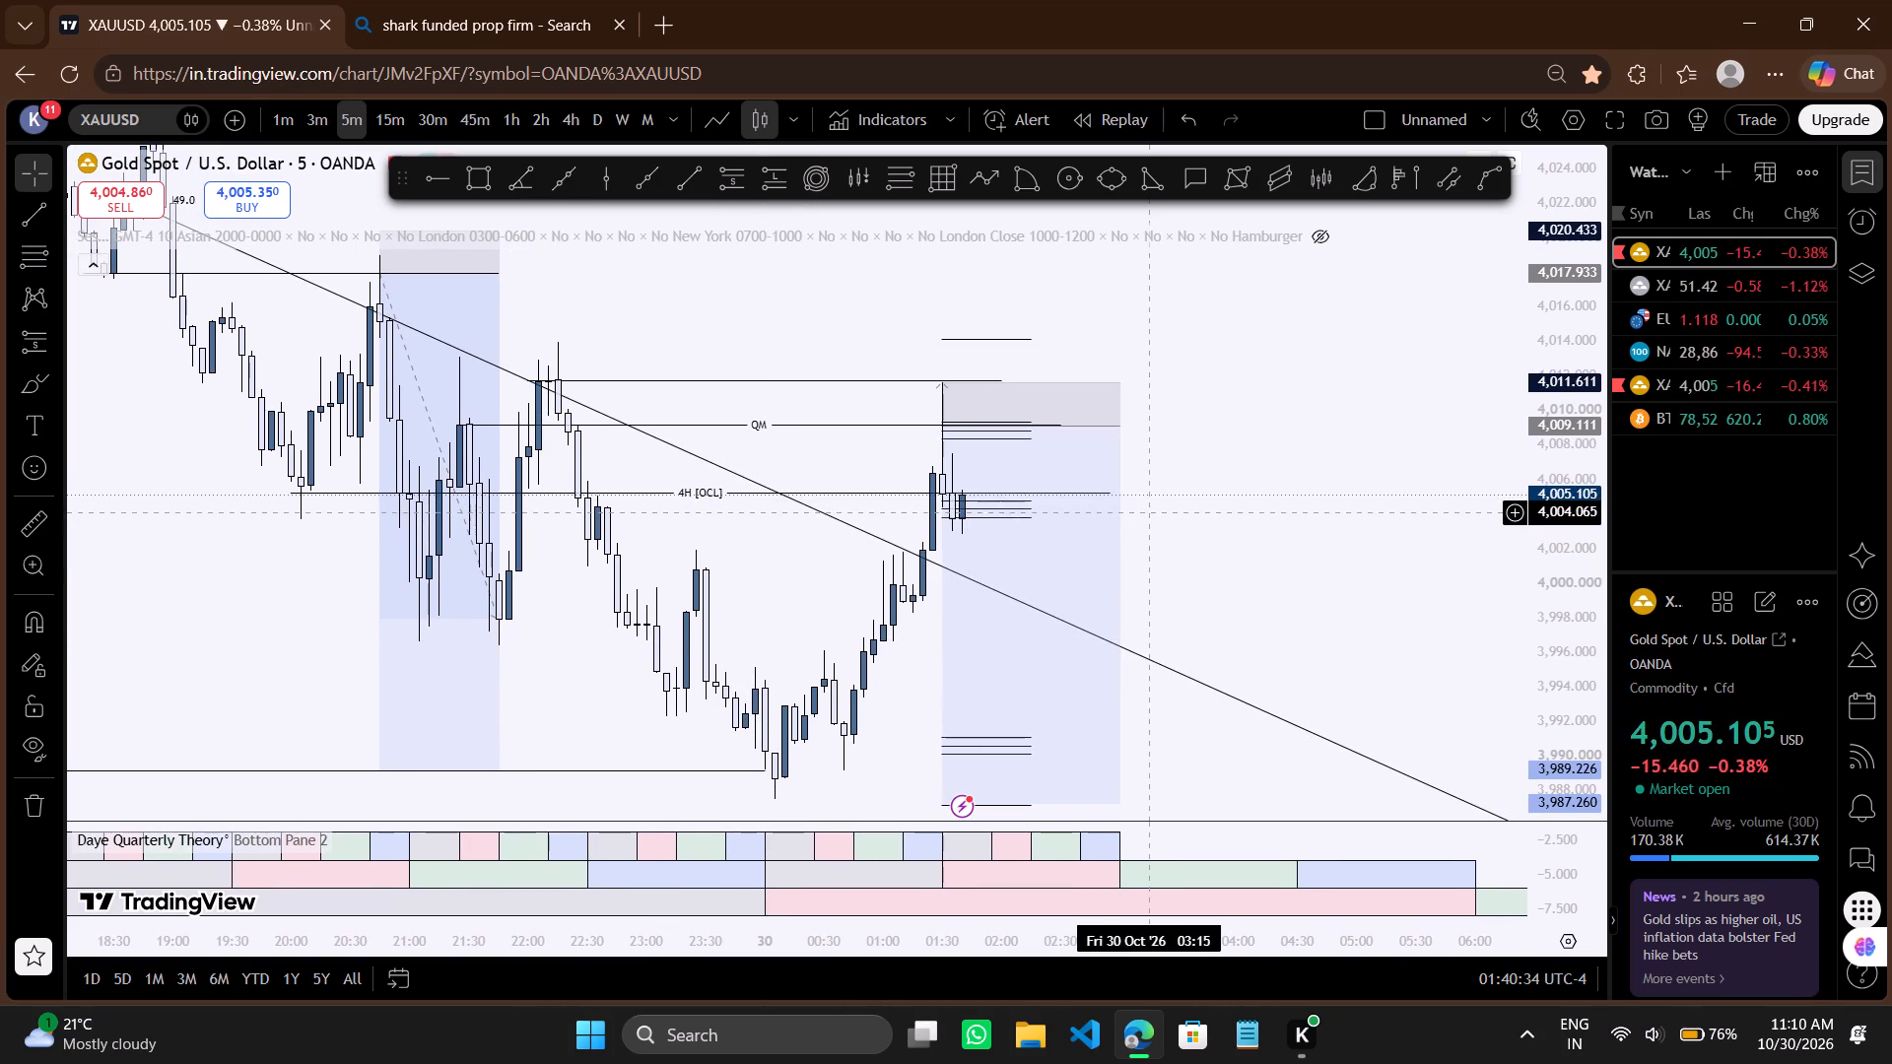
pyautogui.moveTo(1146, 515); pyautogui.dragTo(1088, 490)
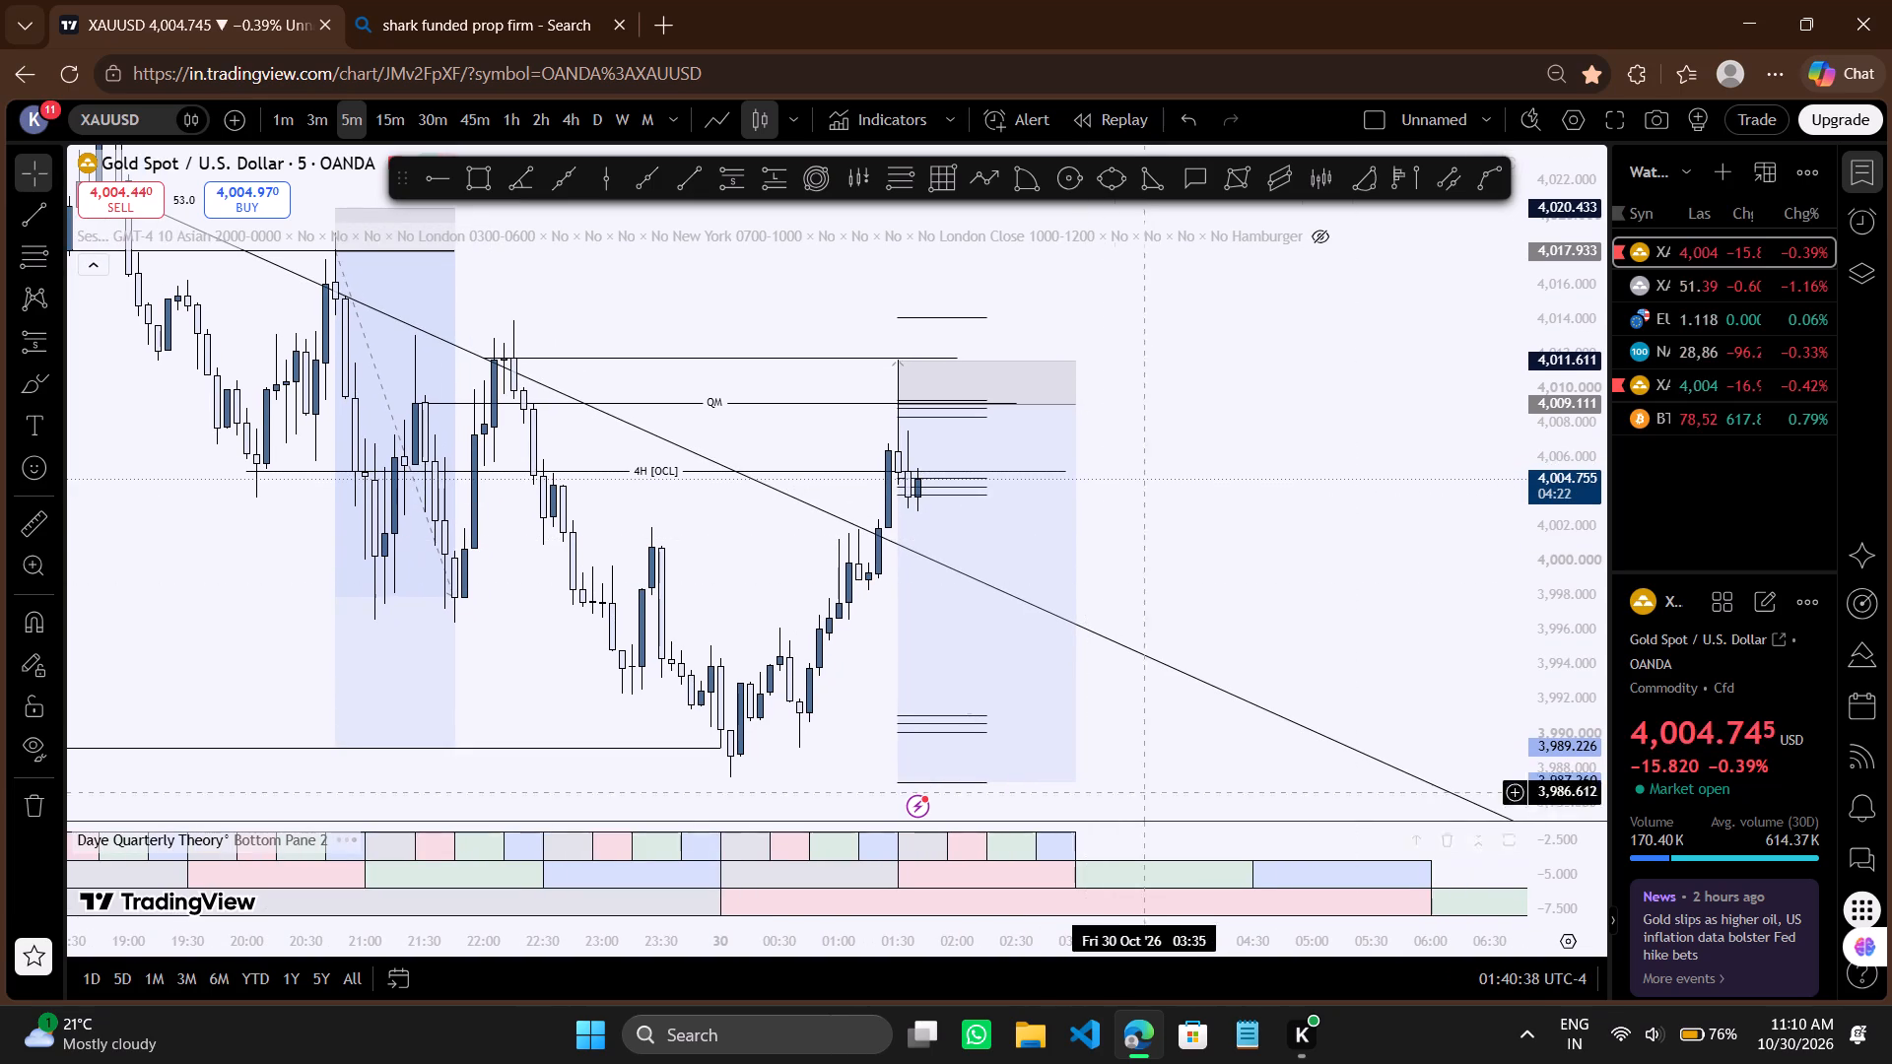
pyautogui.moveTo(1170, 581); pyautogui.dragTo(1205, 564)
pyautogui.scroll(-1, 1205, 564)
pyautogui.moveTo(1251, 577); pyautogui.dragTo(1250, 577)
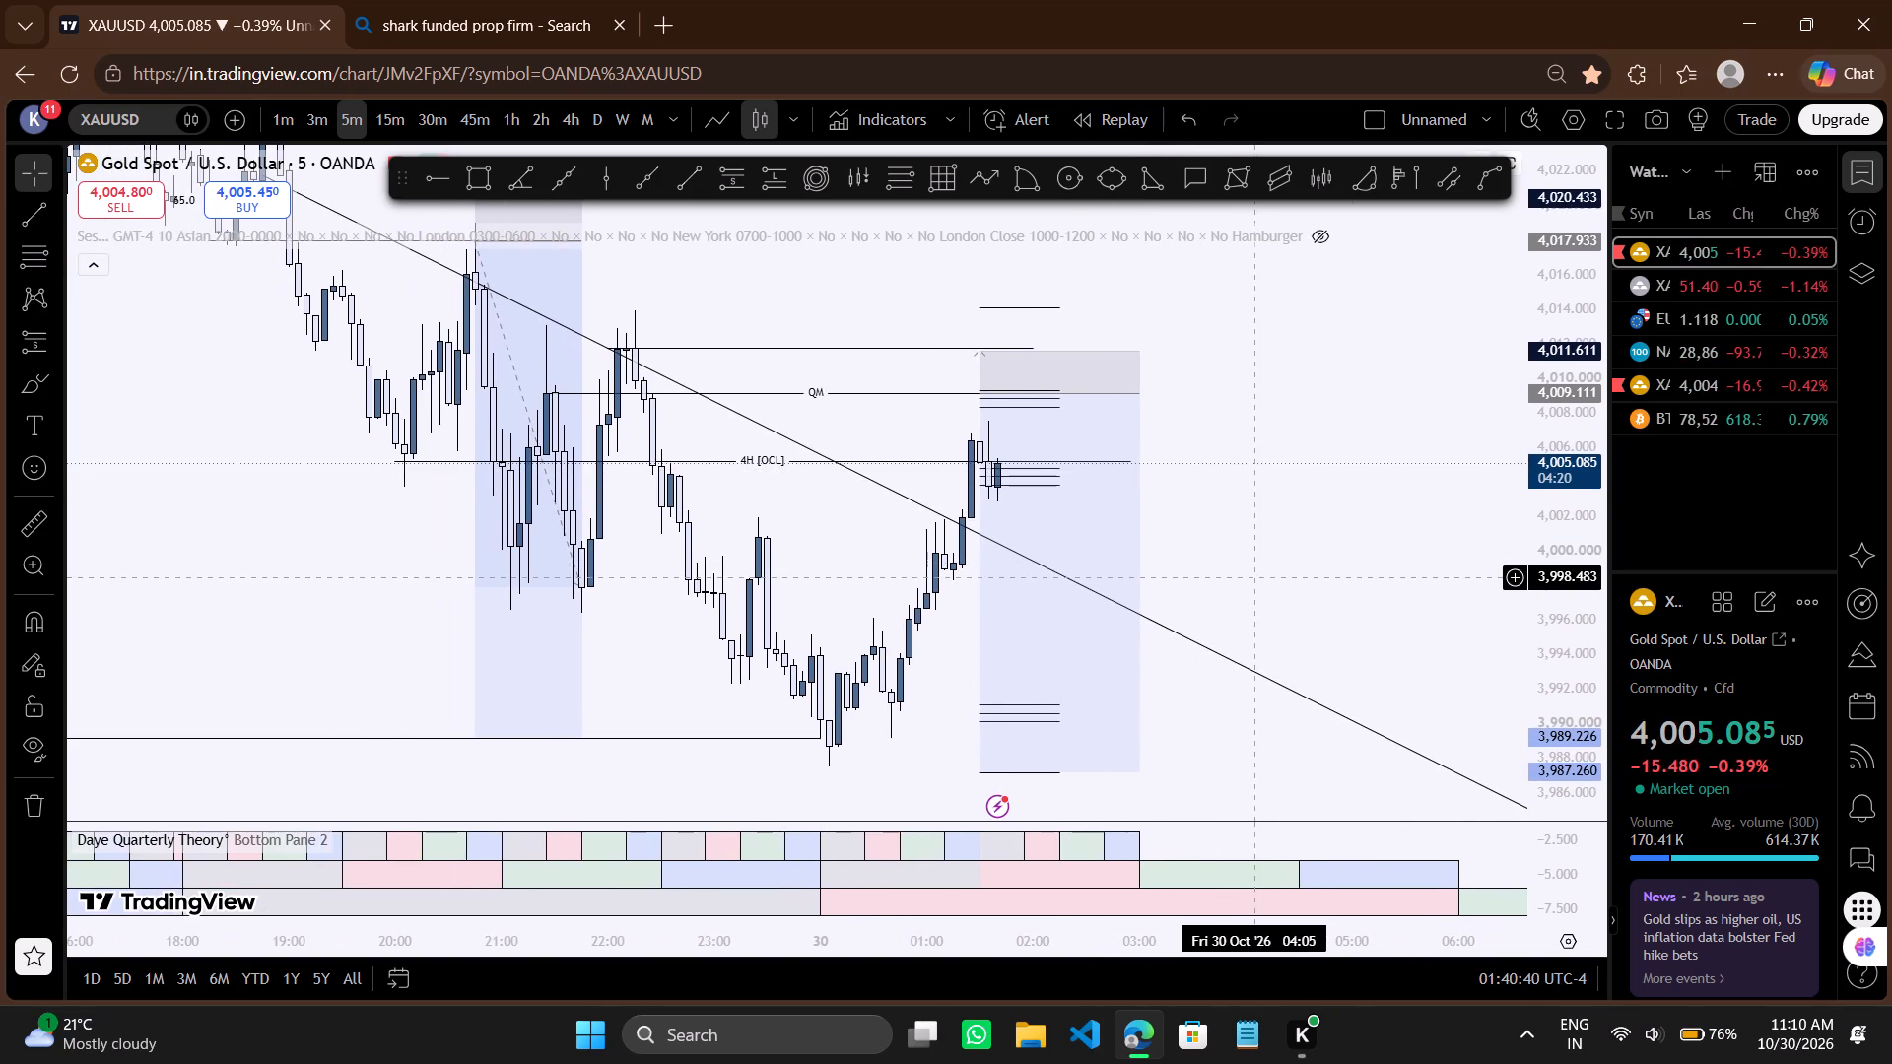
pyautogui.moveTo(1250, 577); pyautogui.dragTo(1243, 577)
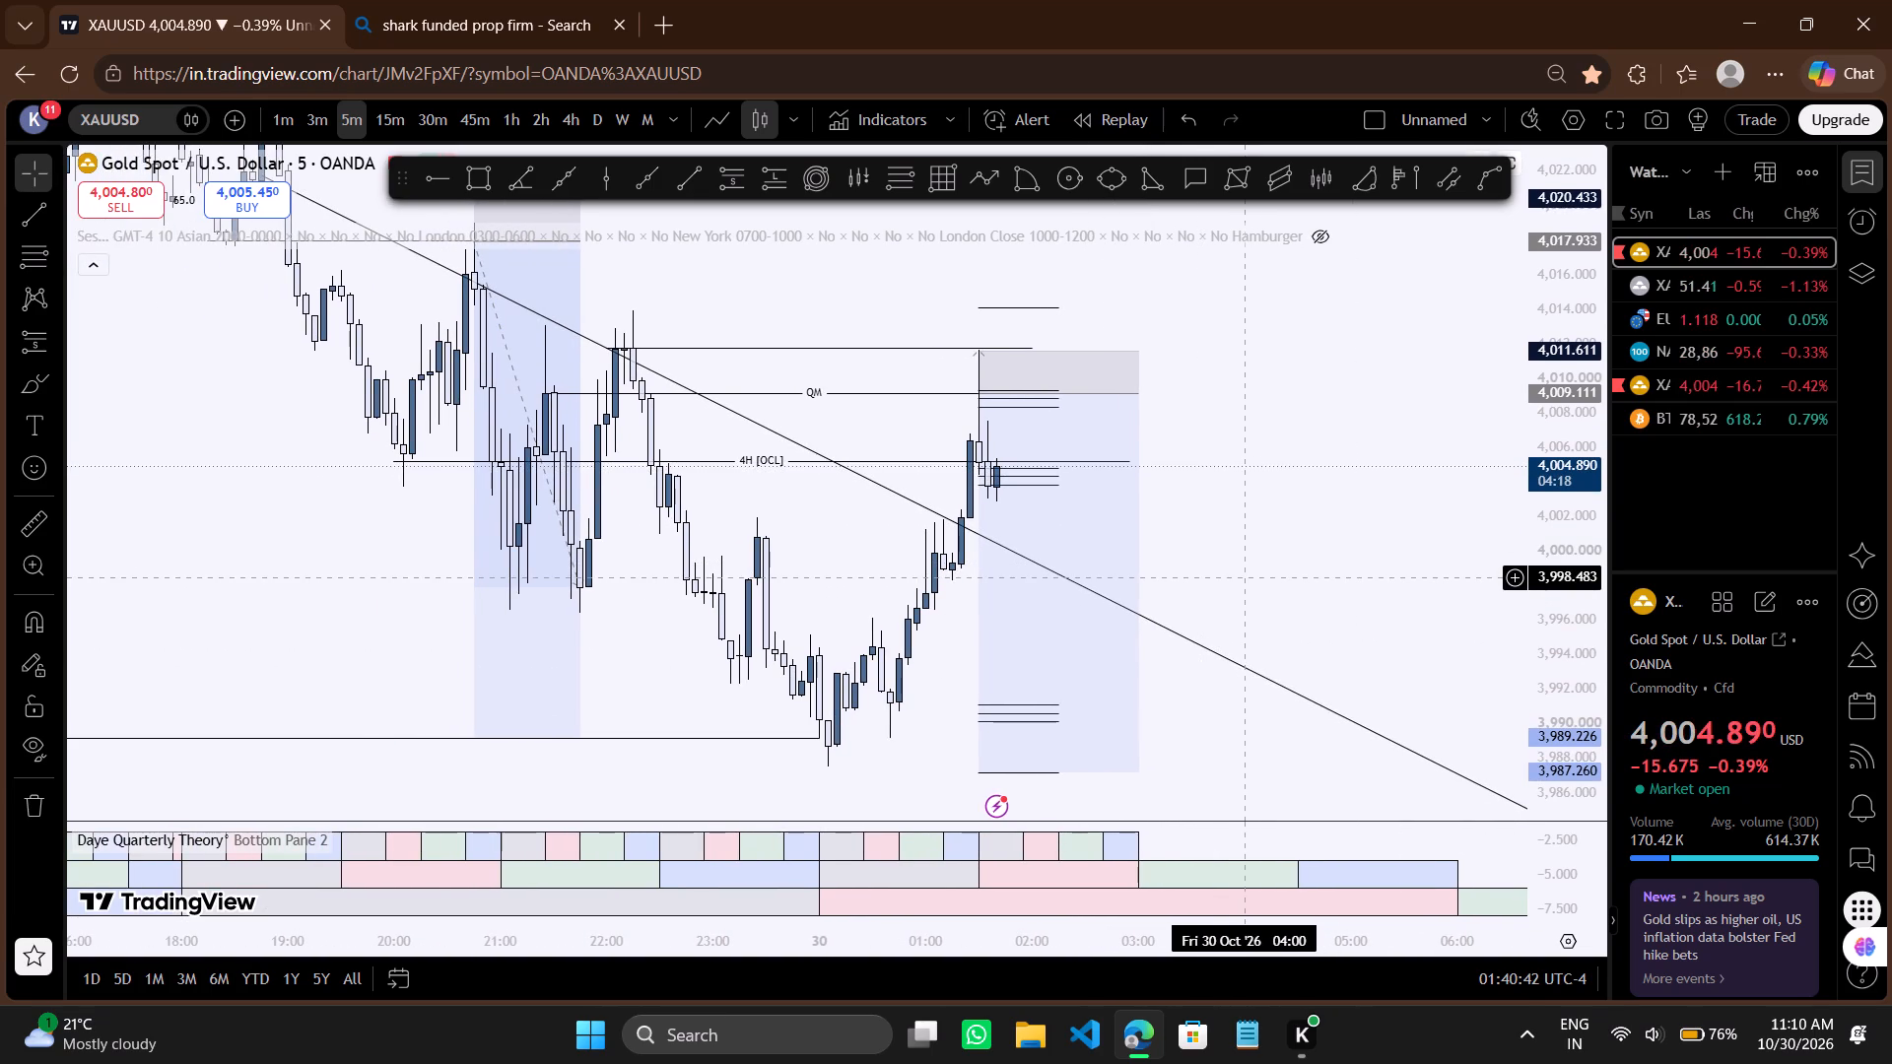
pyautogui.moveTo(1243, 577); pyautogui.dragTo(1235, 561)
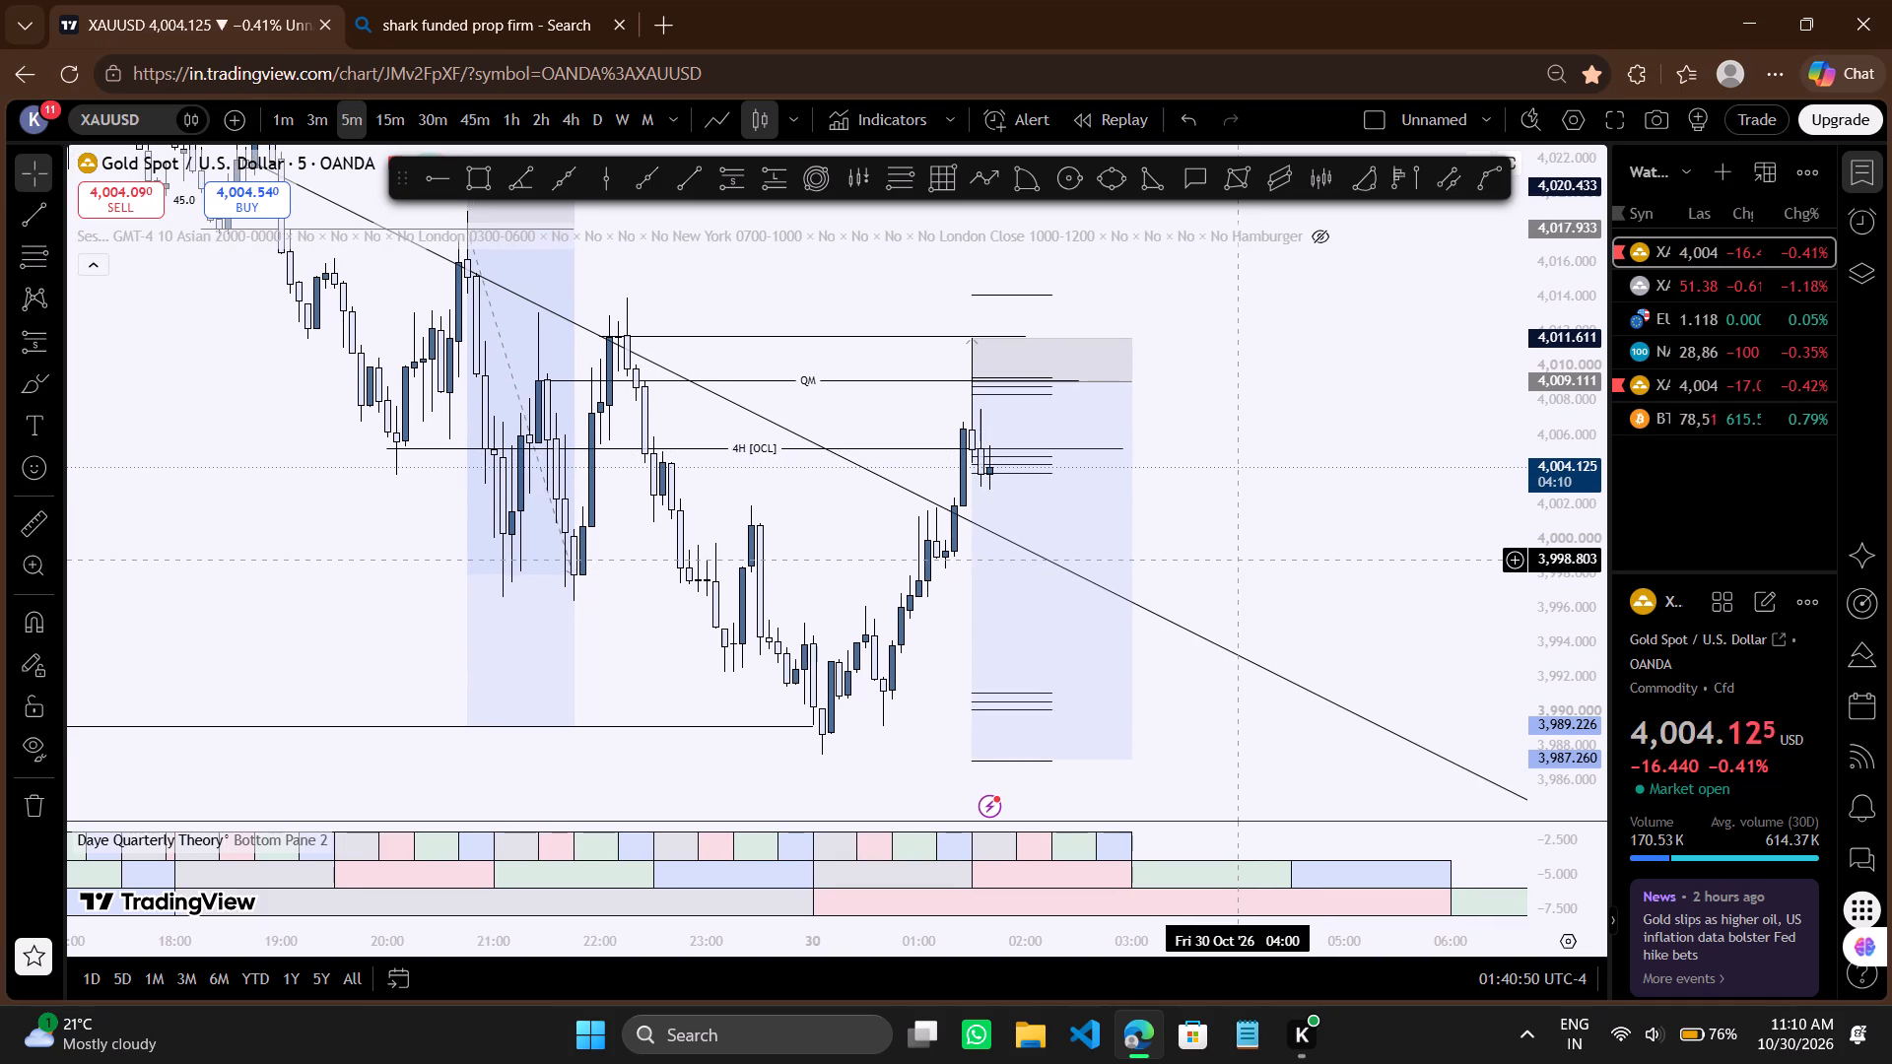
pyautogui.moveTo(1235, 561); pyautogui.dragTo(1250, 583)
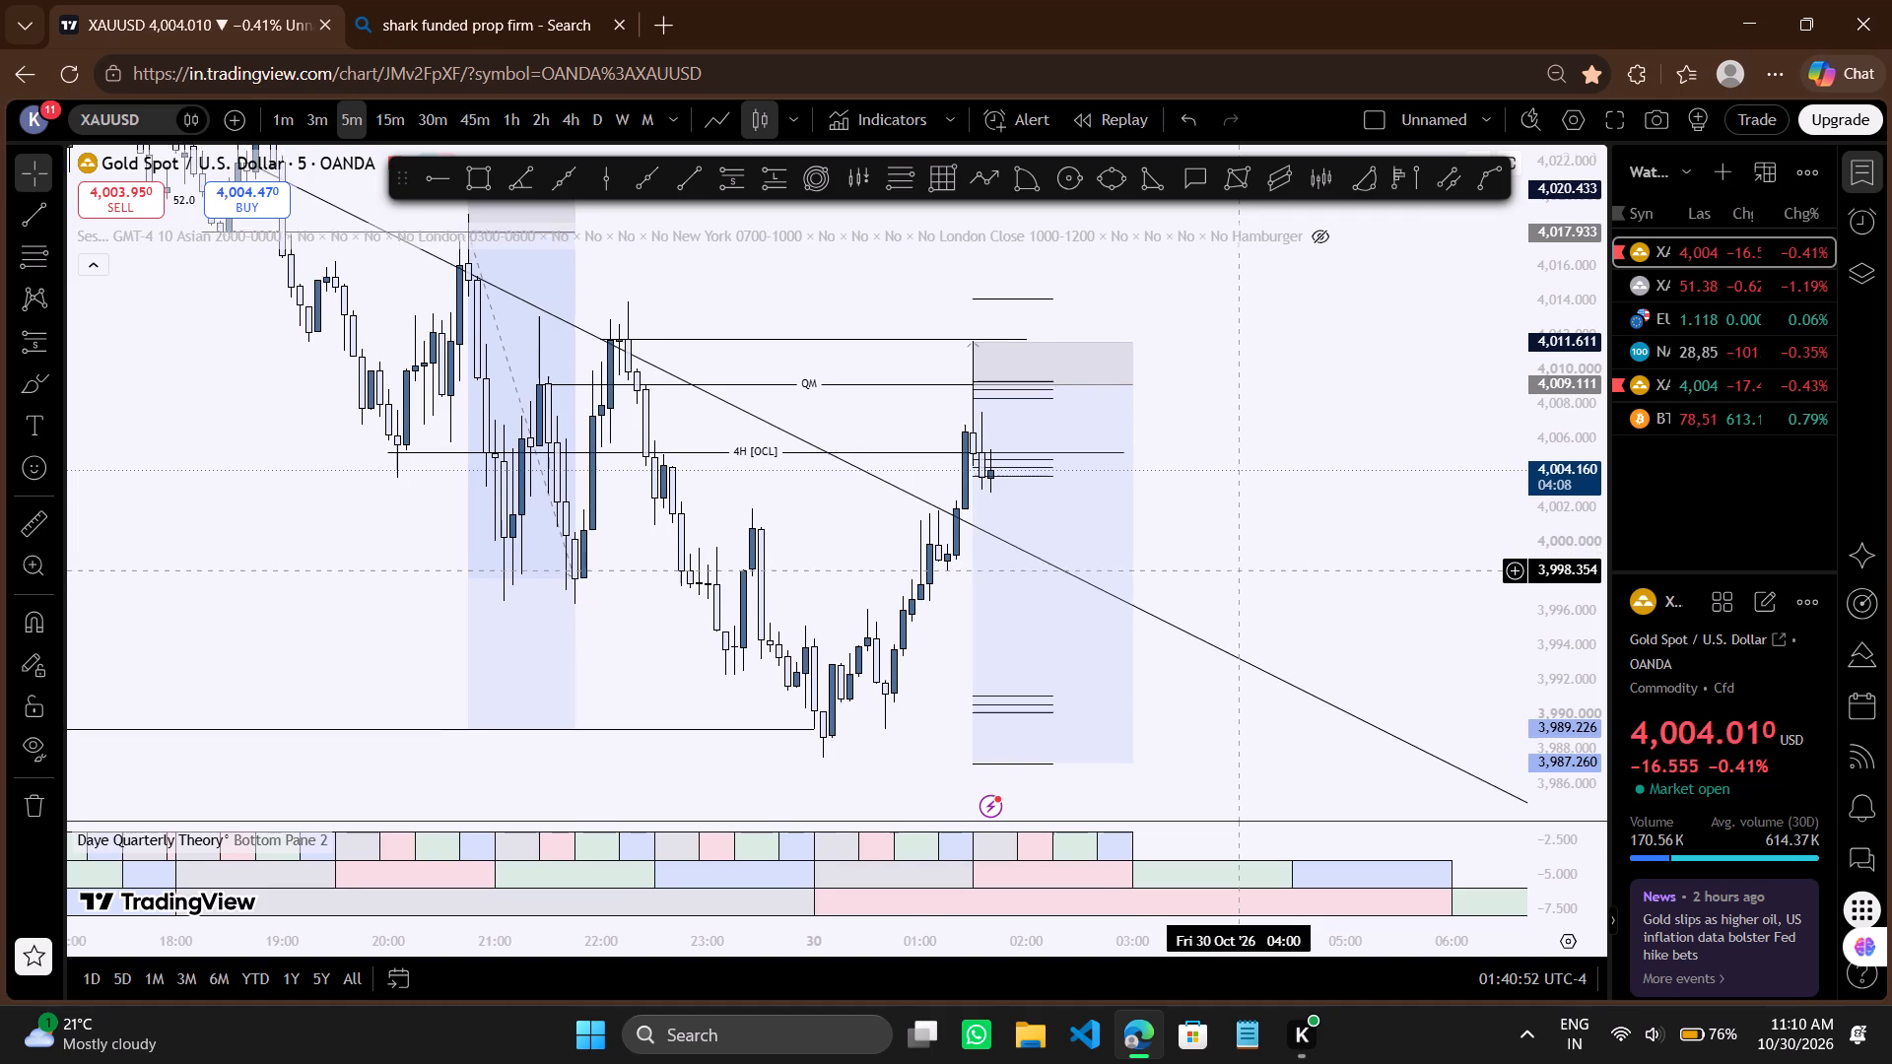
pyautogui.moveTo(1250, 583); pyautogui.dragTo(1255, 591)
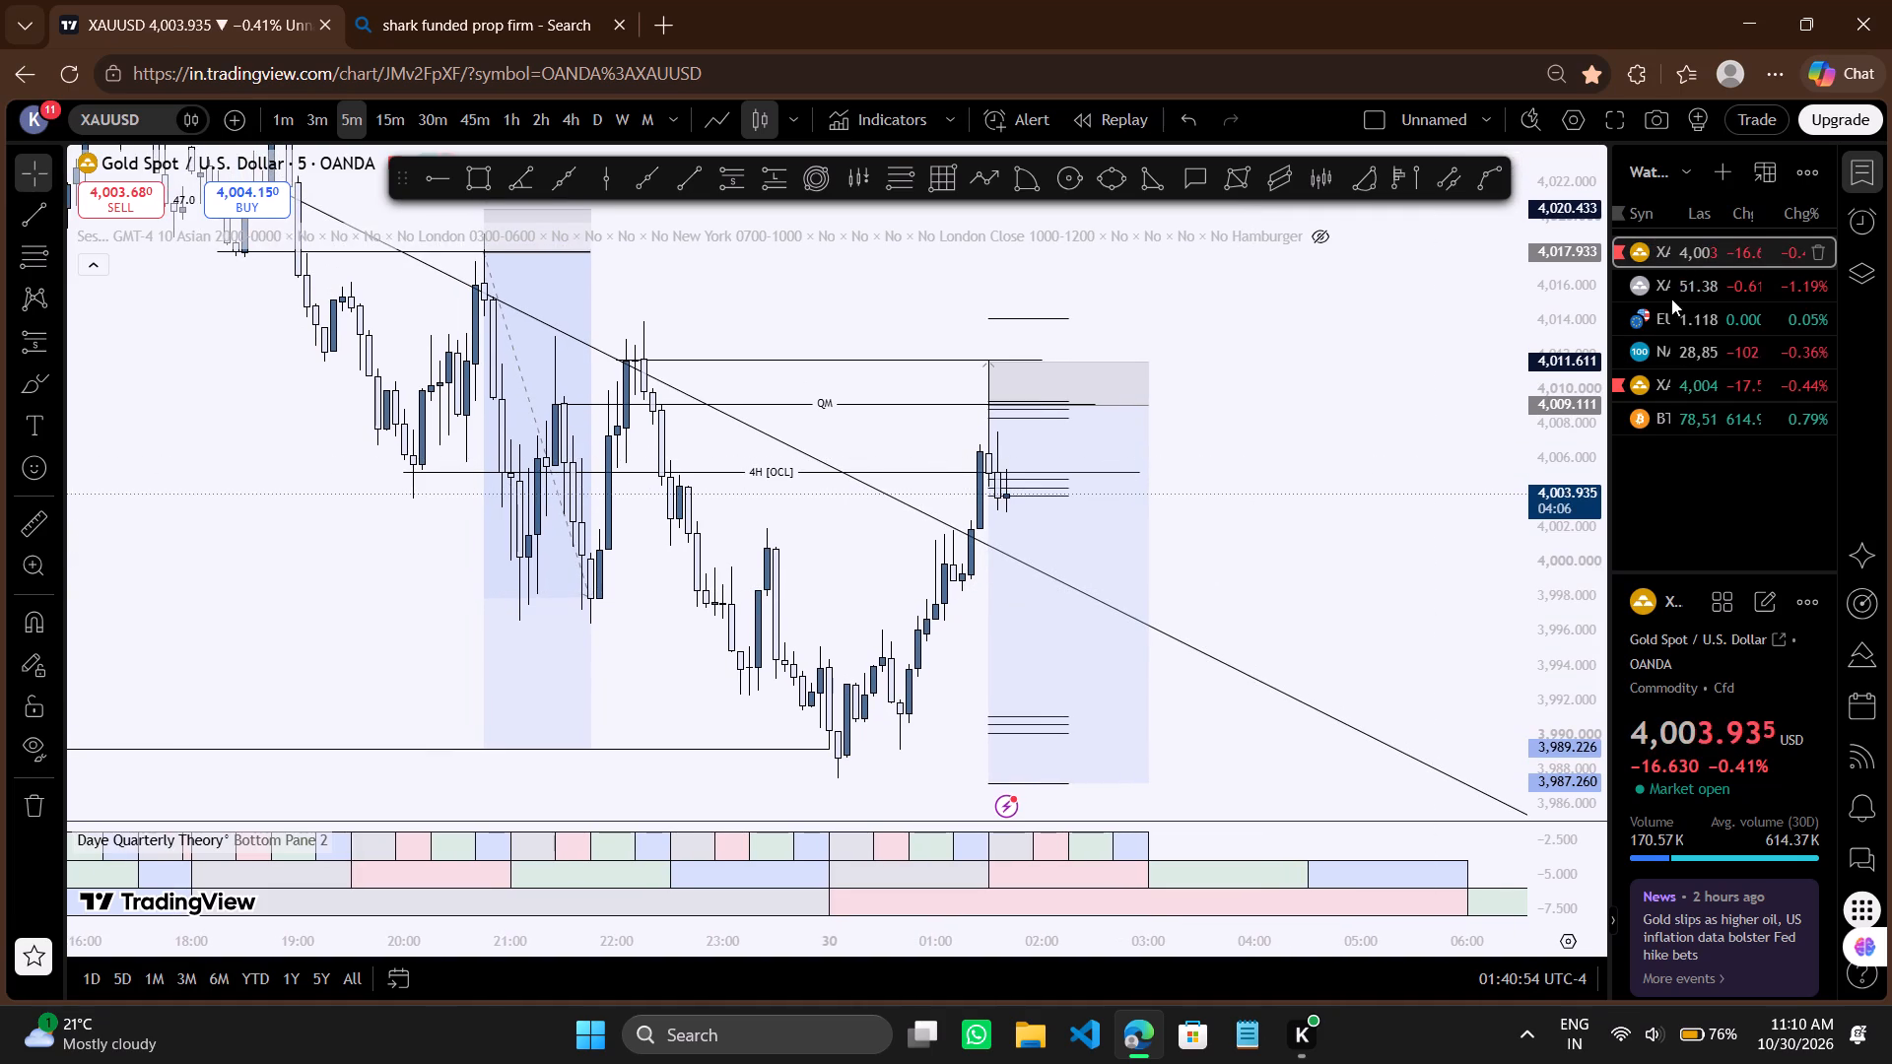
# Check the silver (XAGUSD) 5-minute chart for comparison and return to the OANDA XAUUSD chart.
pyautogui.click(1680, 285)
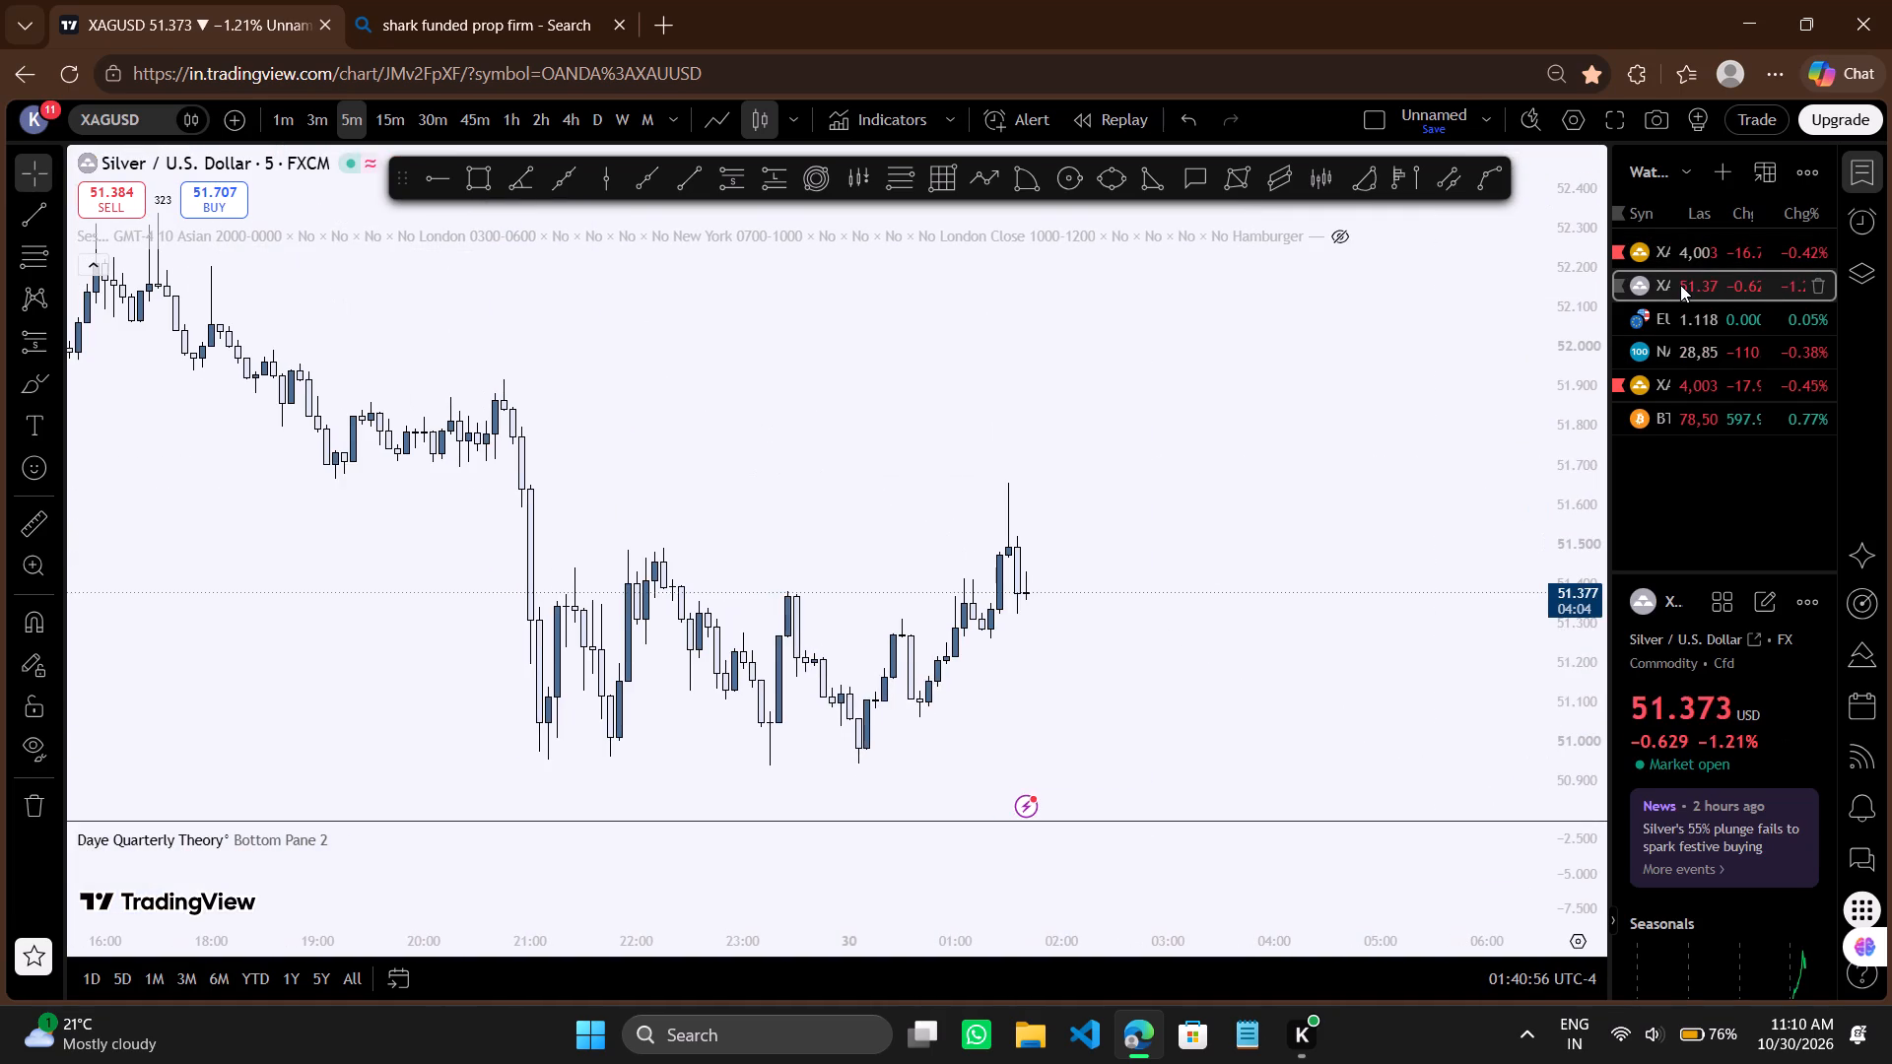
pyautogui.click(1674, 252)
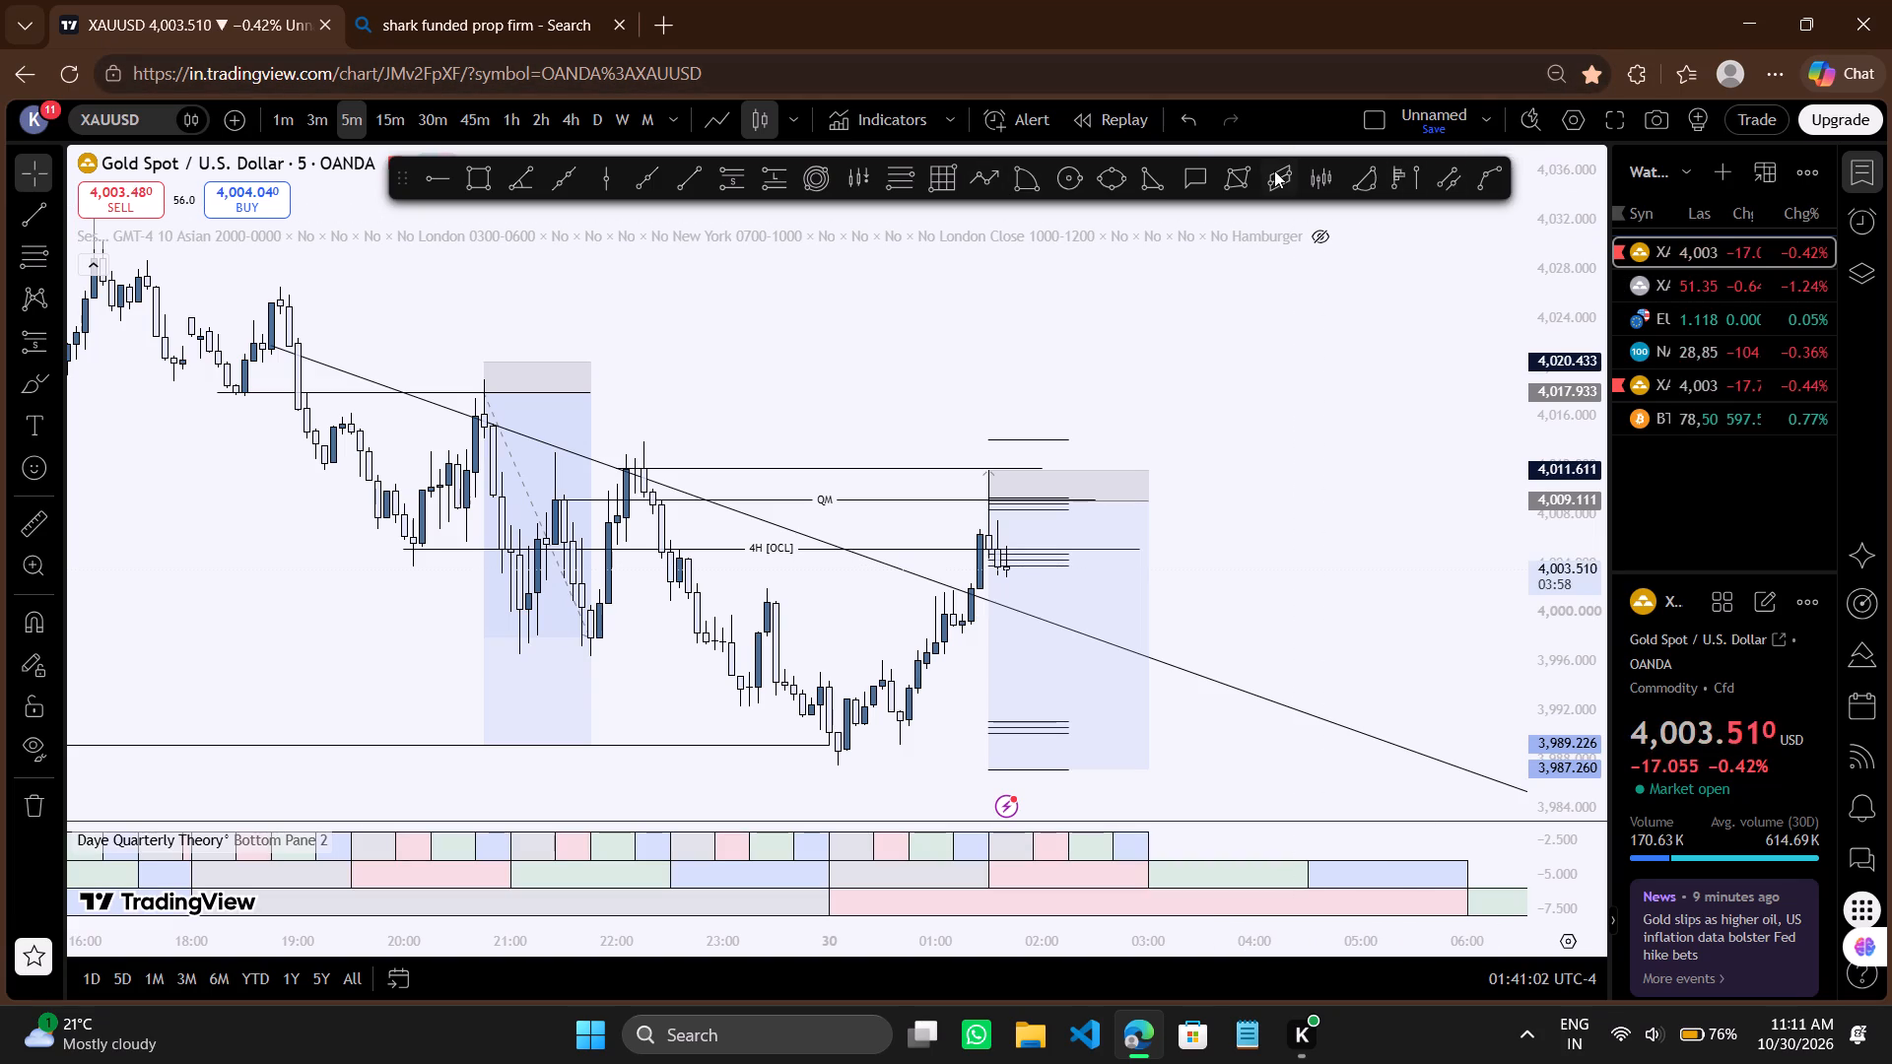
# Draw a trend line from the 22:15 high at 4,013.950 to the 01:30 high at 4,011.630 and label it SMT.
pyautogui.click(698, 177)
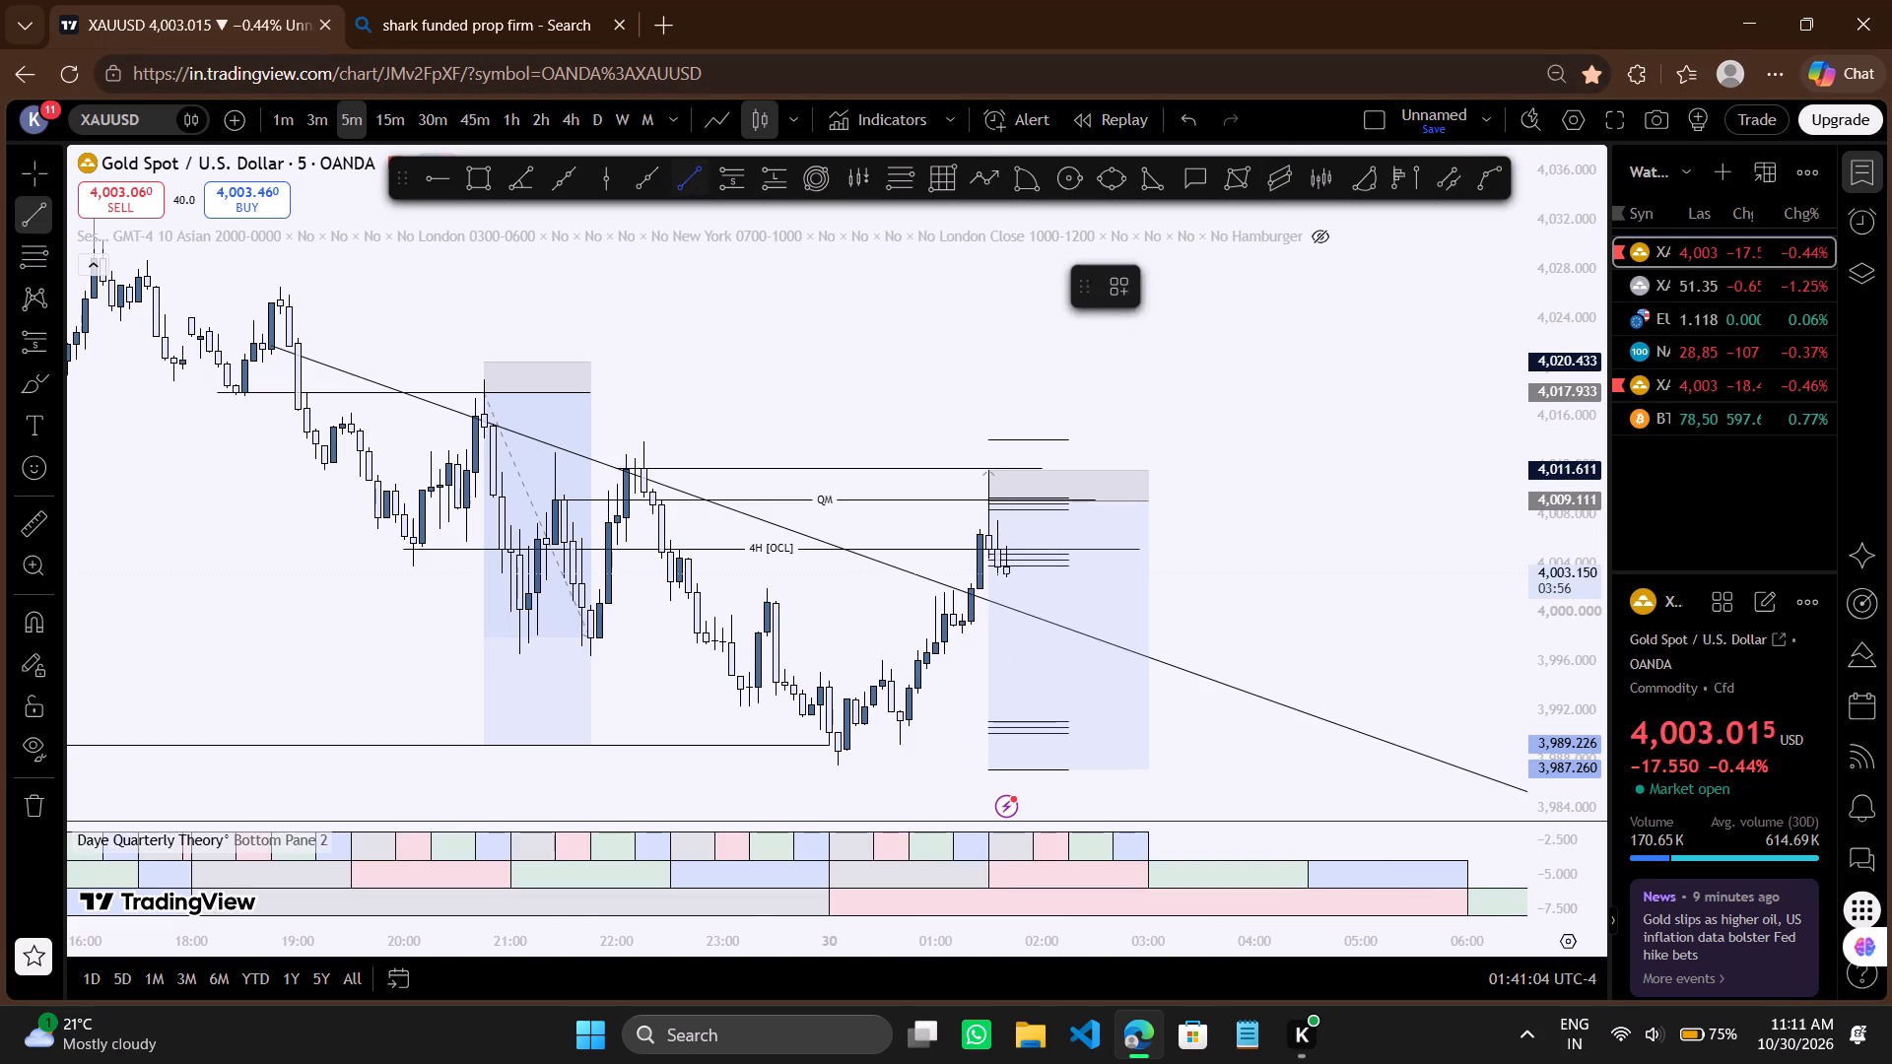
pyautogui.keyDown('ctrl'); pyautogui.click(644, 389); pyautogui.keyUp('ctrl')
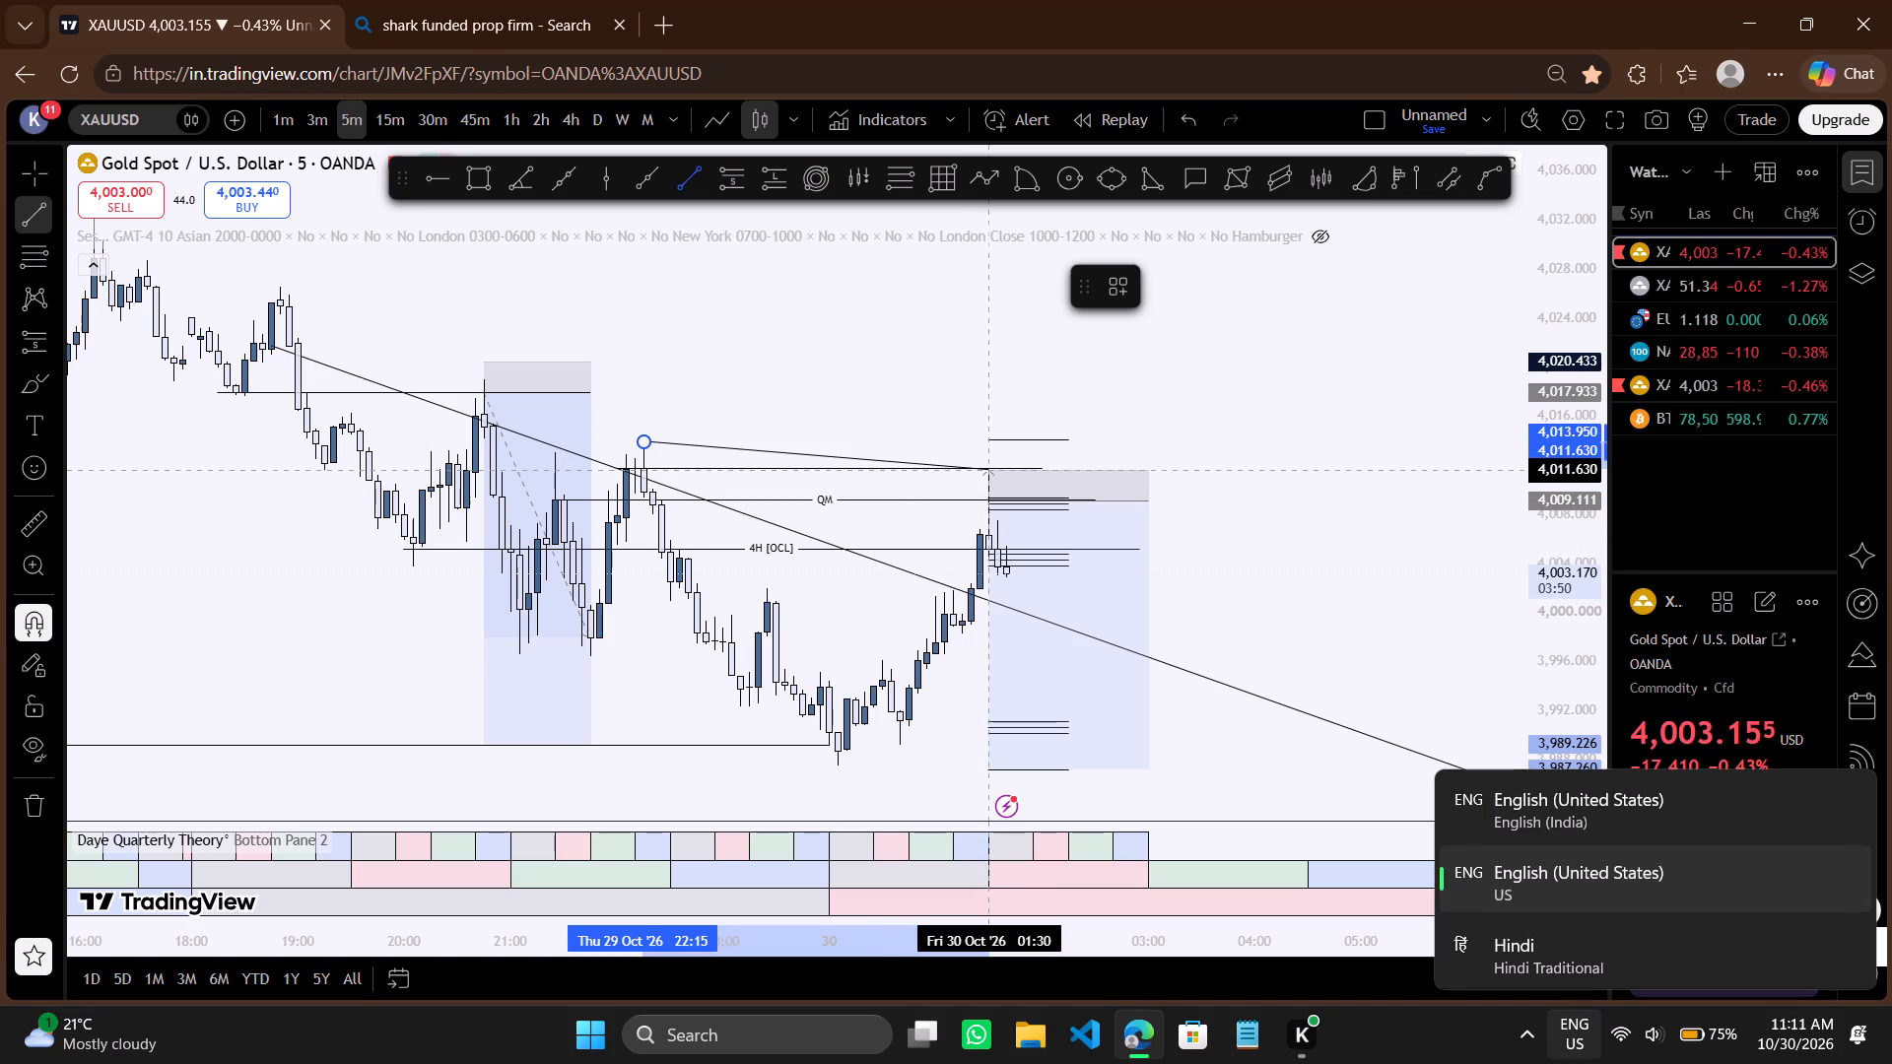
pyautogui.keyDown('ctrl'); pyautogui.click(990, 470); pyautogui.keyUp('ctrl')
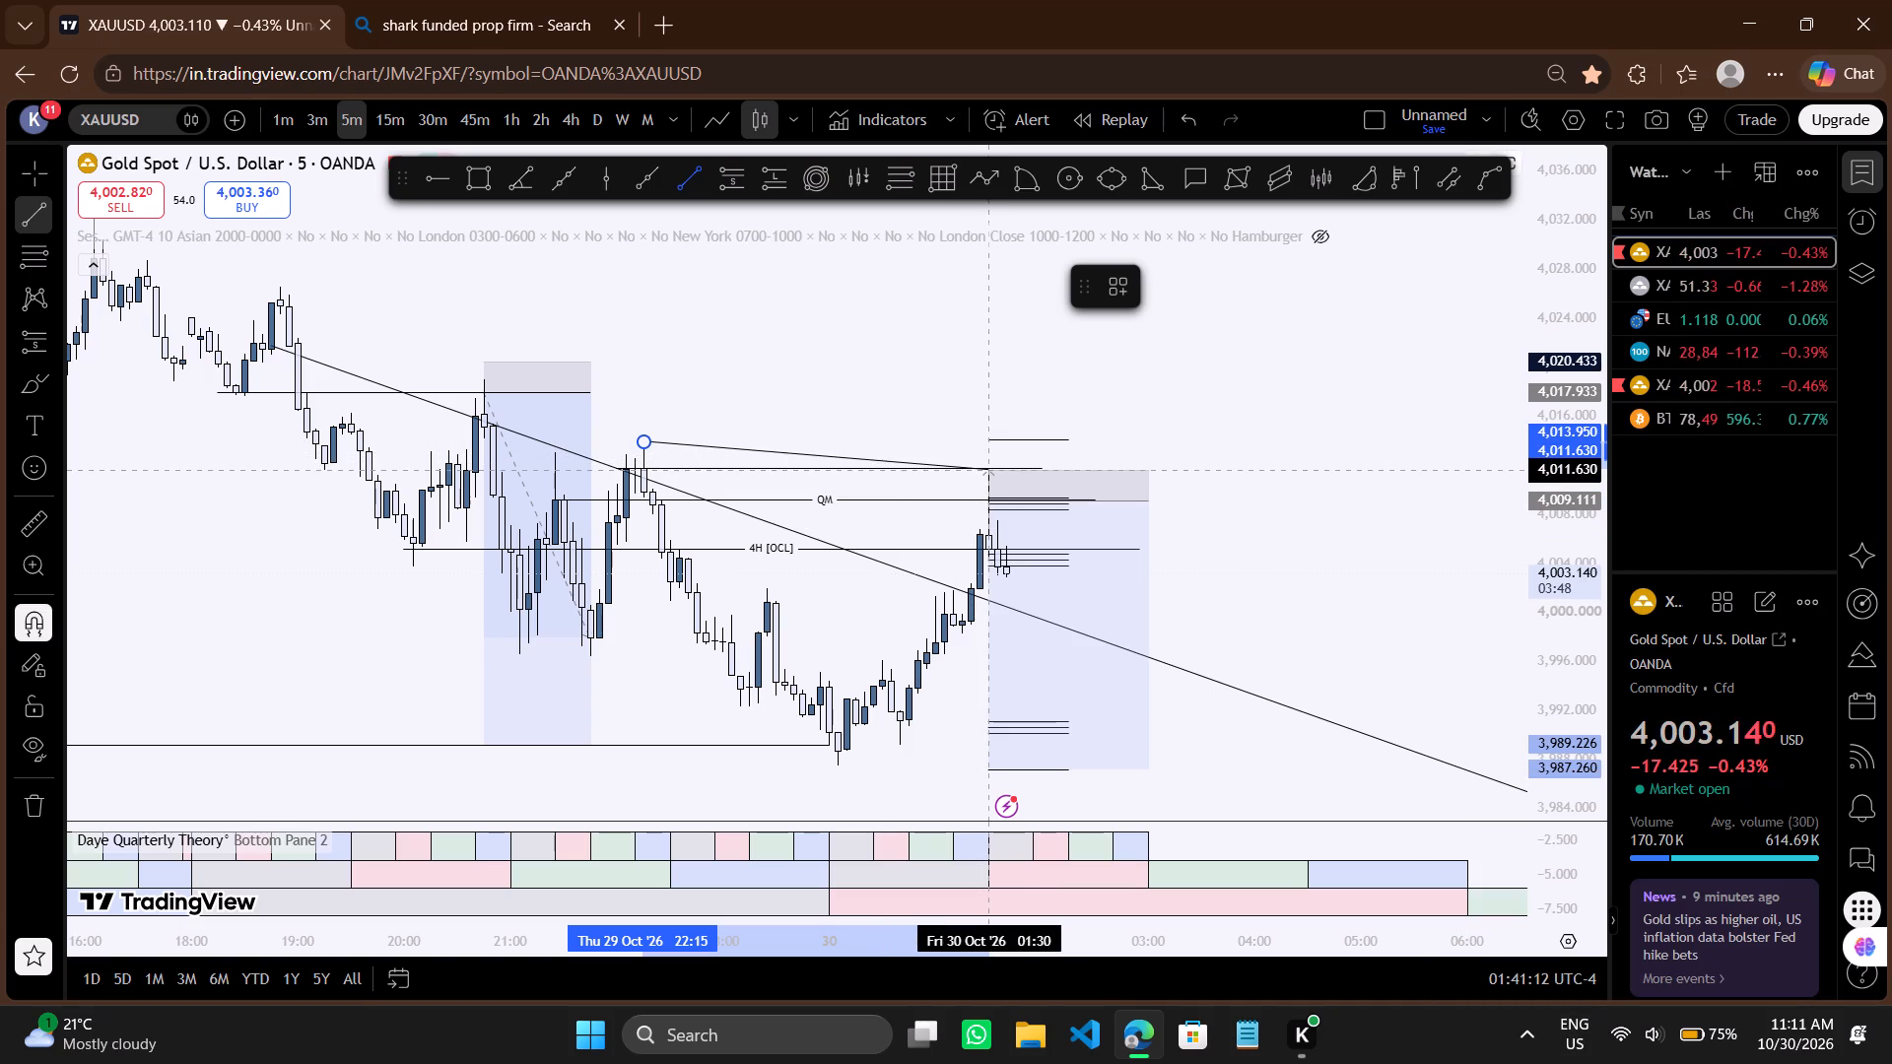
pyautogui.keyDown('ctrl'); pyautogui.click(989, 472); pyautogui.keyUp('ctrl')
pyautogui.click(835, 458)
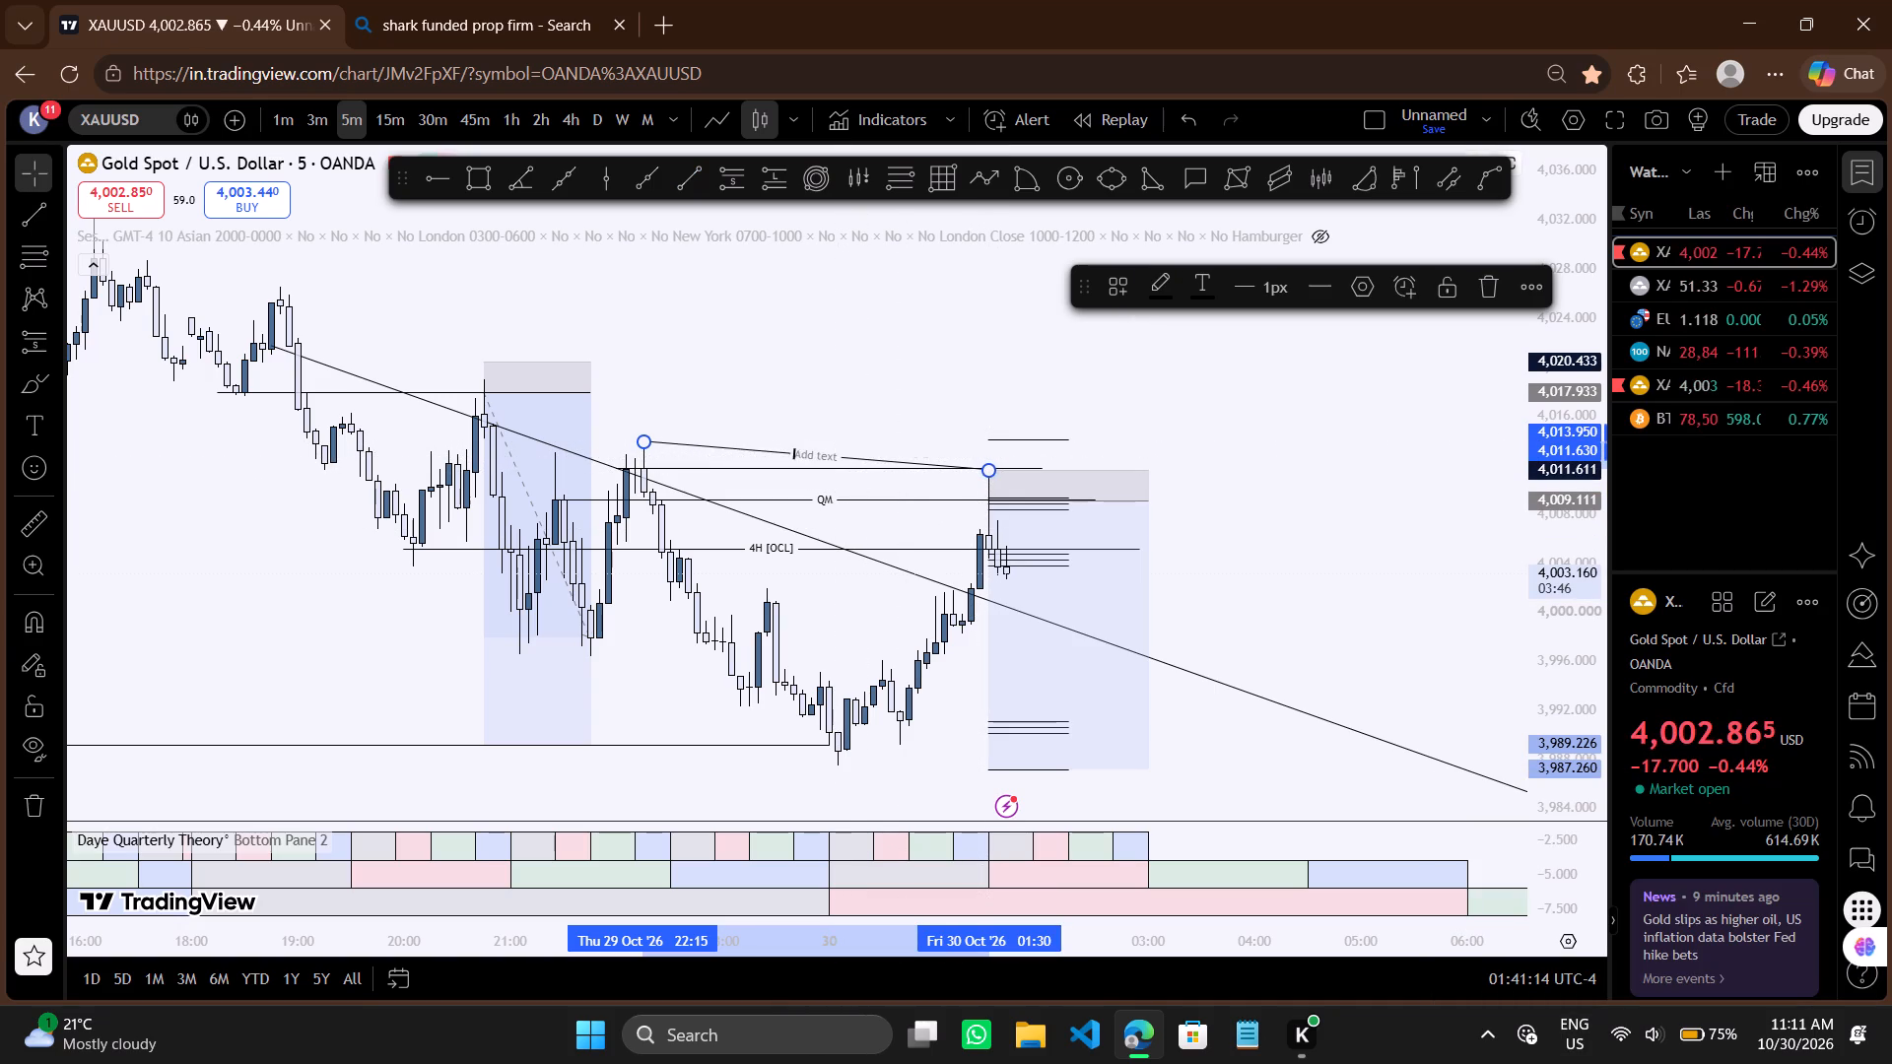
pyautogui.write('SMT')
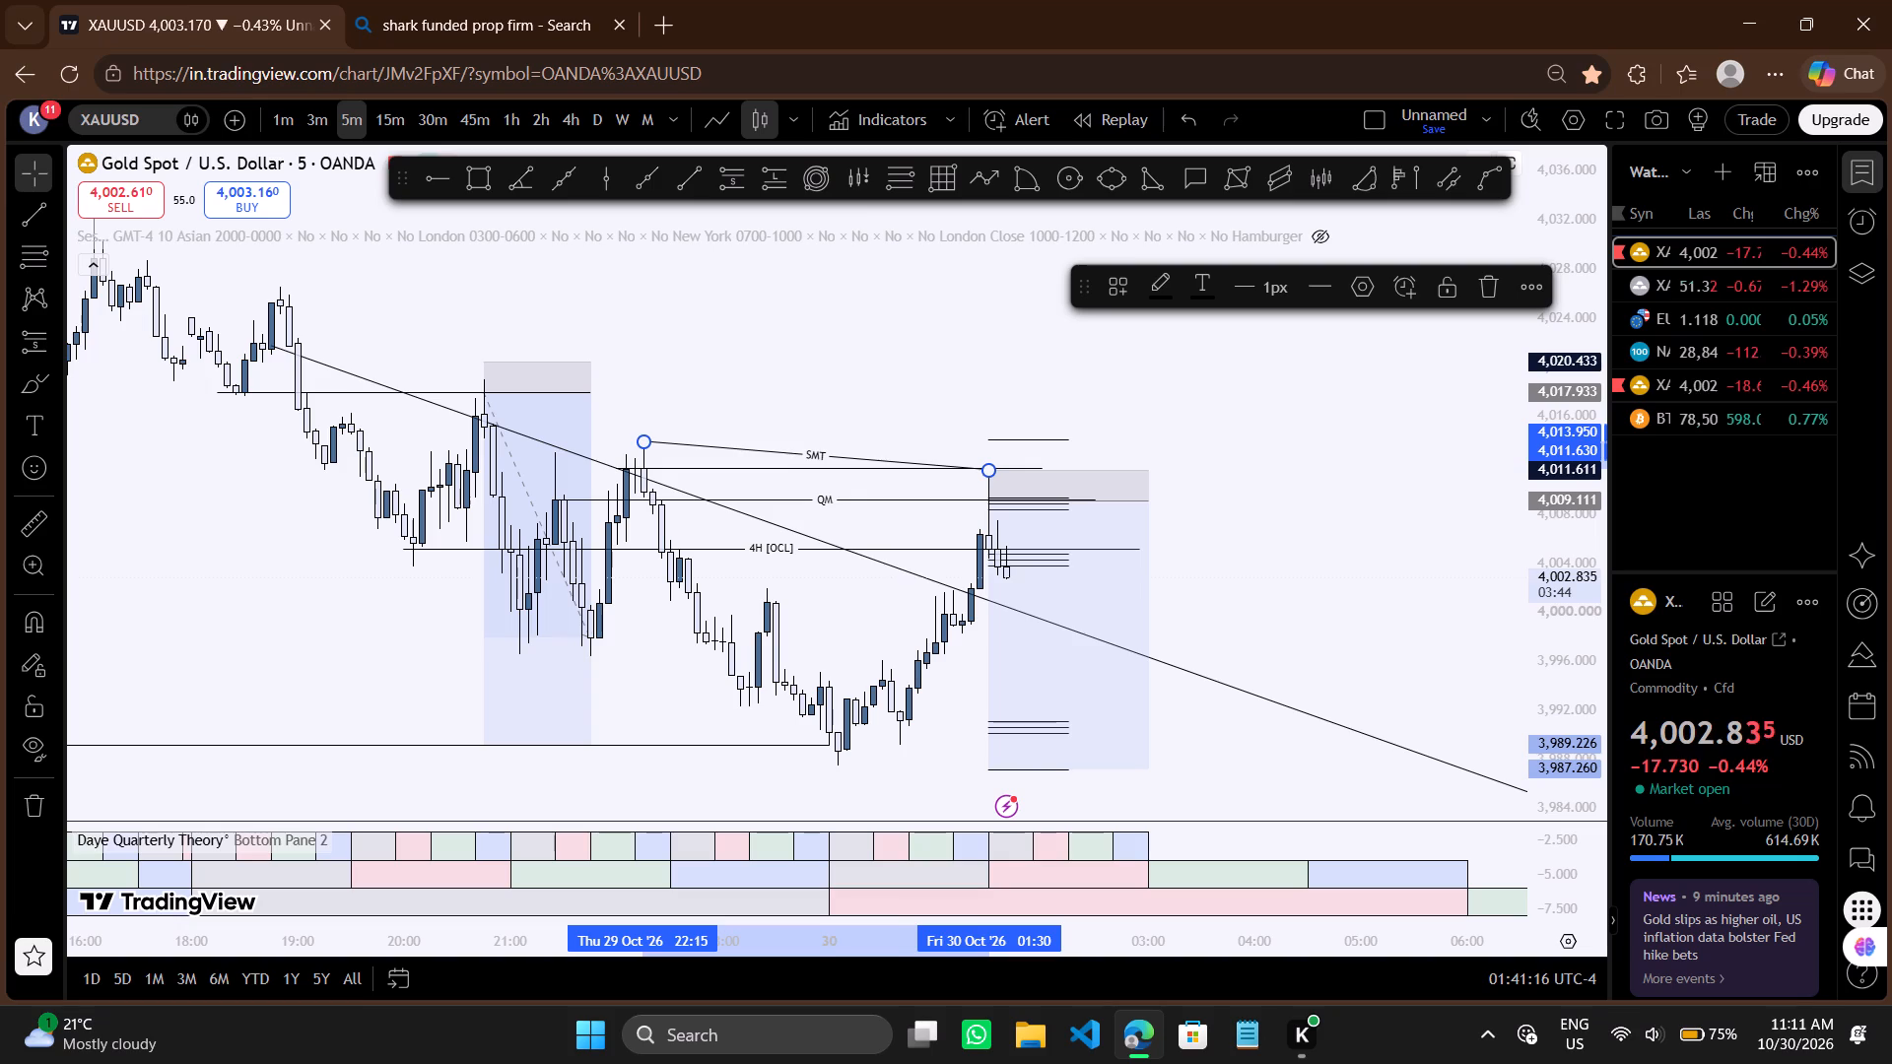
pyautogui.click(889, 380)
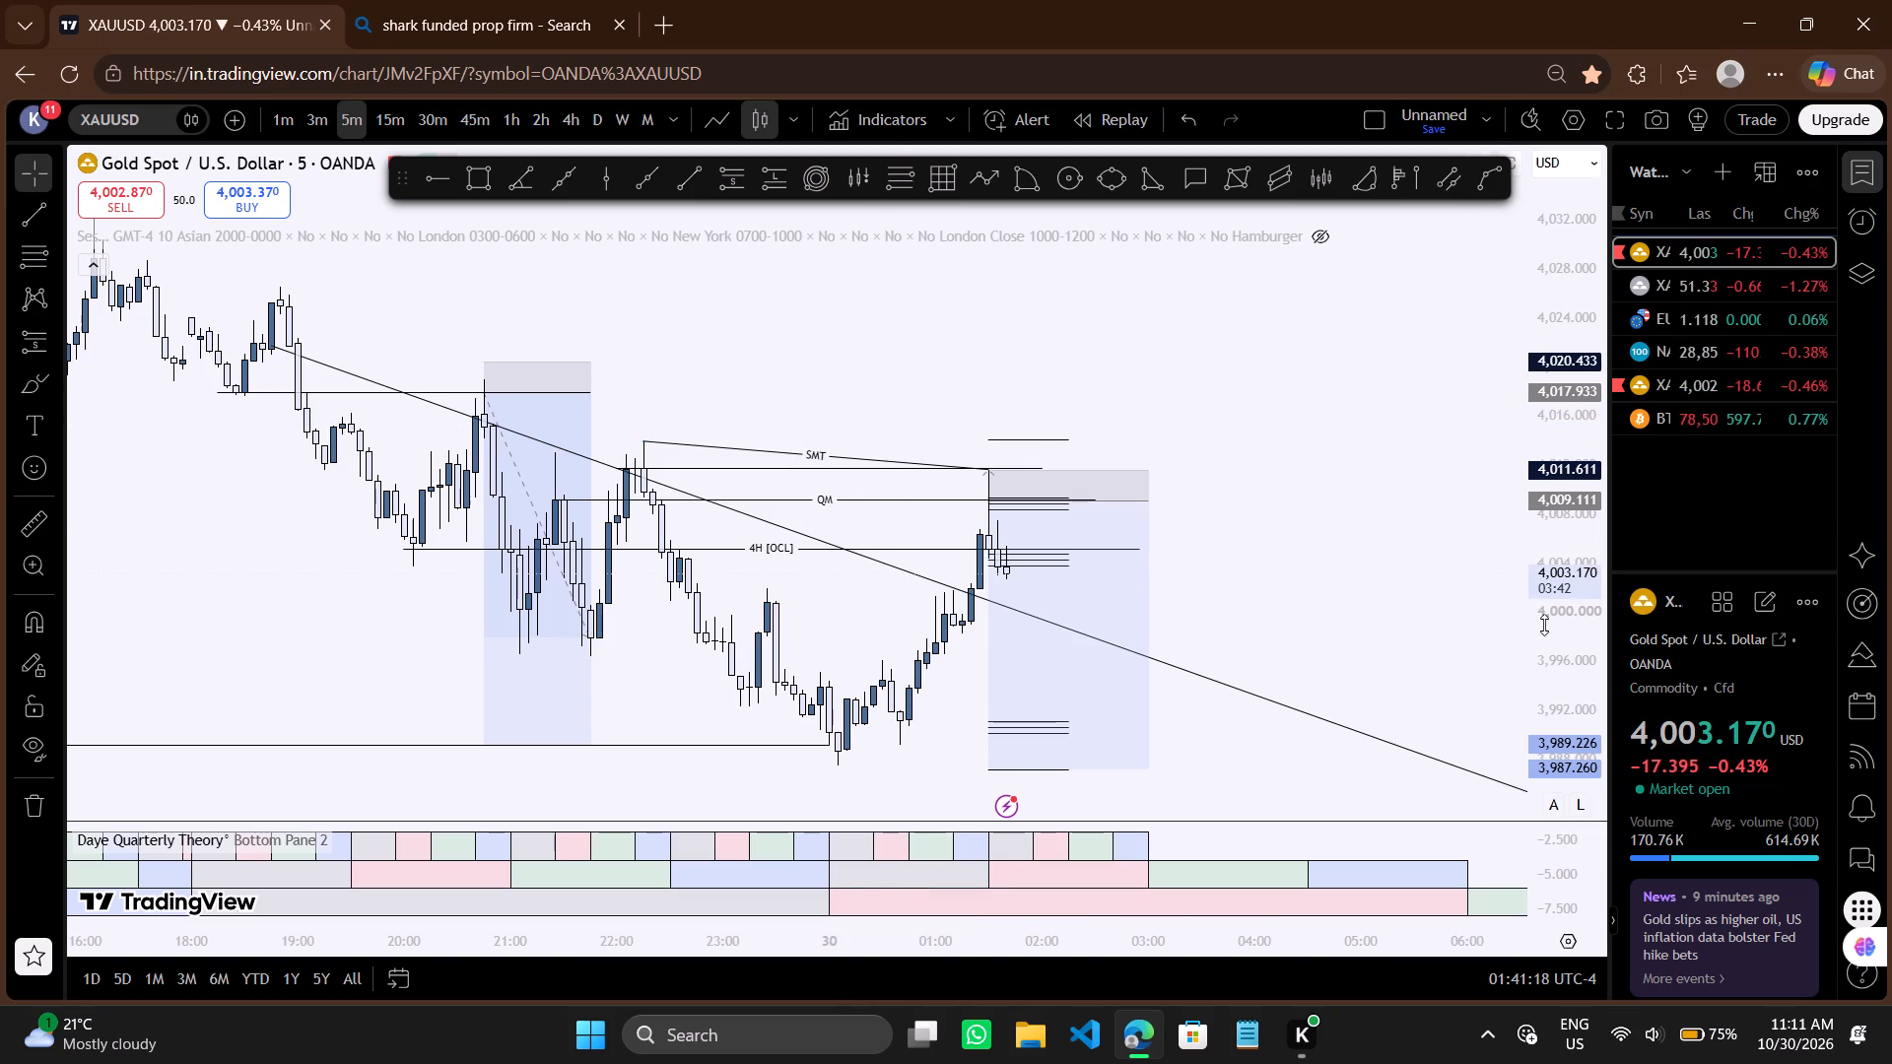
# Examine XAUUSD price action around the SMT line and short position on the 5-minute chart.
pyautogui.moveTo(1544, 625); pyautogui.dragTo(1503, 499)
pyautogui.moveTo(1399, 600); pyautogui.dragTo(1358, 450)
pyautogui.scroll(1, 1358, 450)
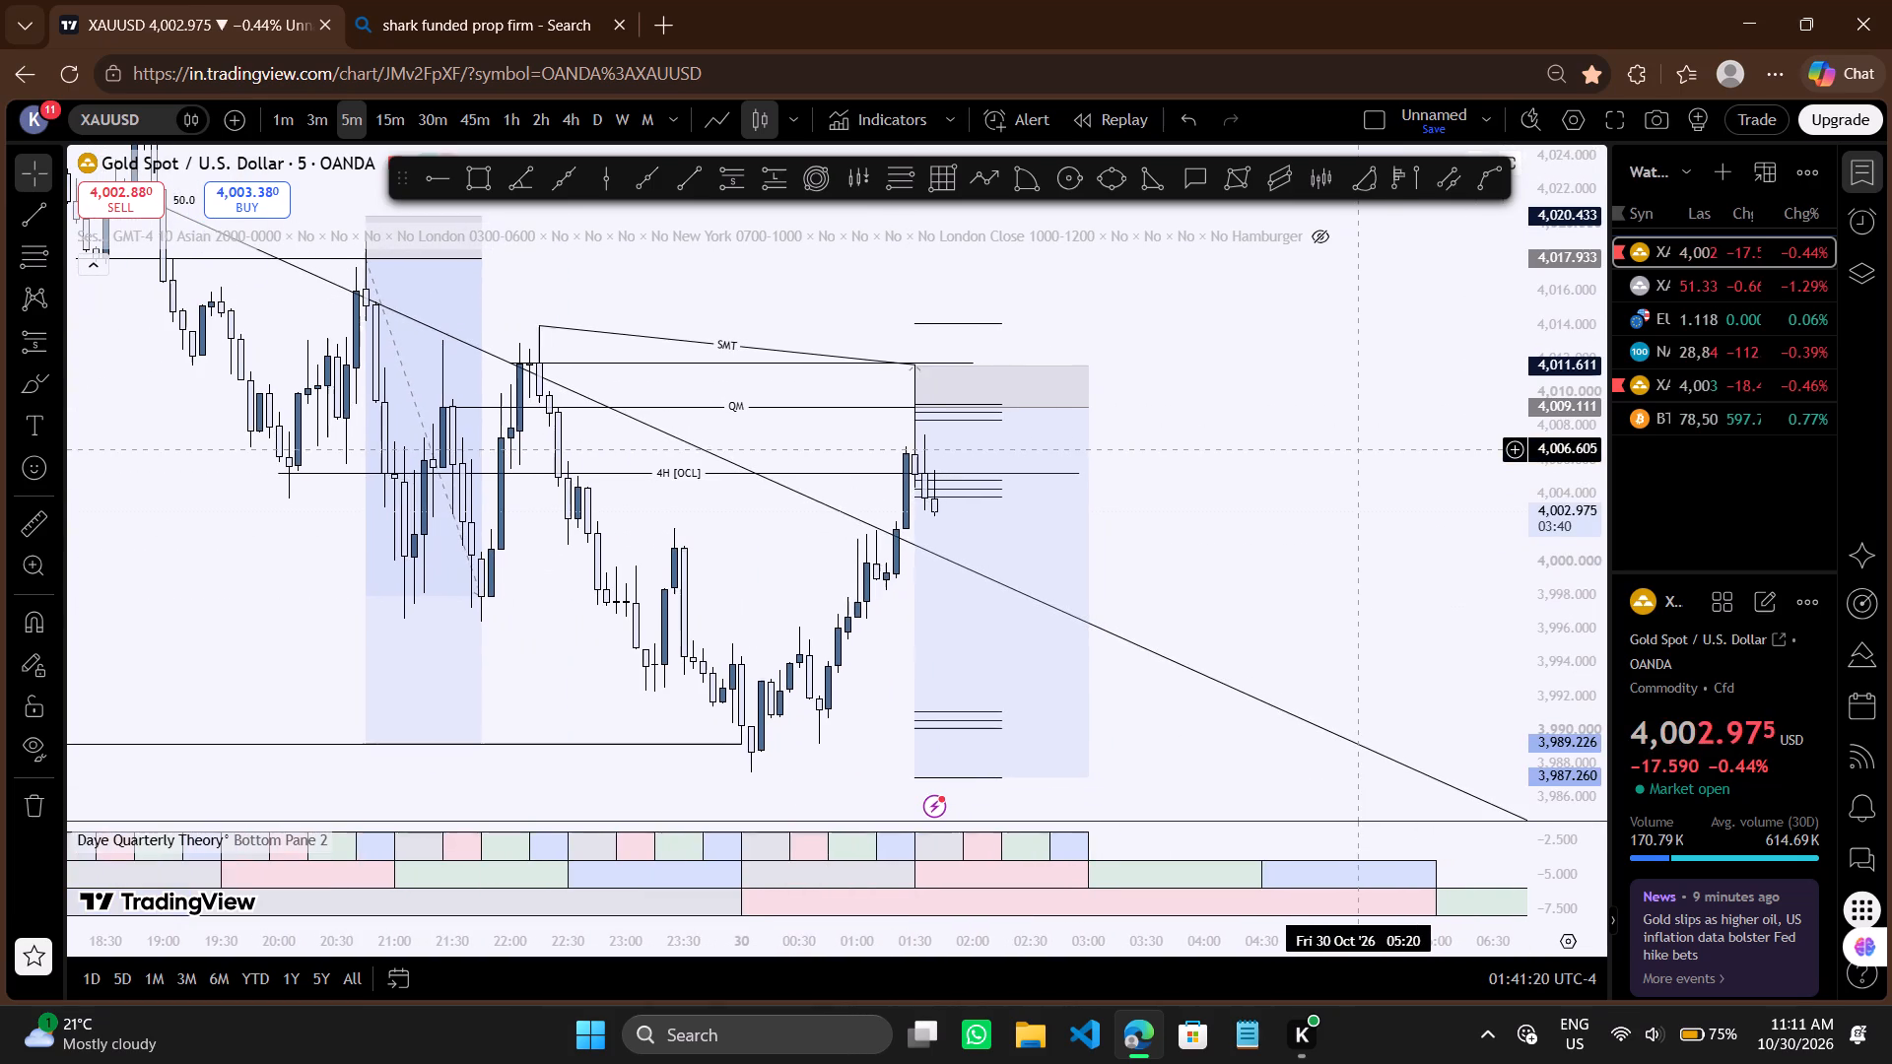
pyautogui.moveTo(1373, 549); pyautogui.dragTo(1350, 545)
pyautogui.scroll(1, 1350, 545)
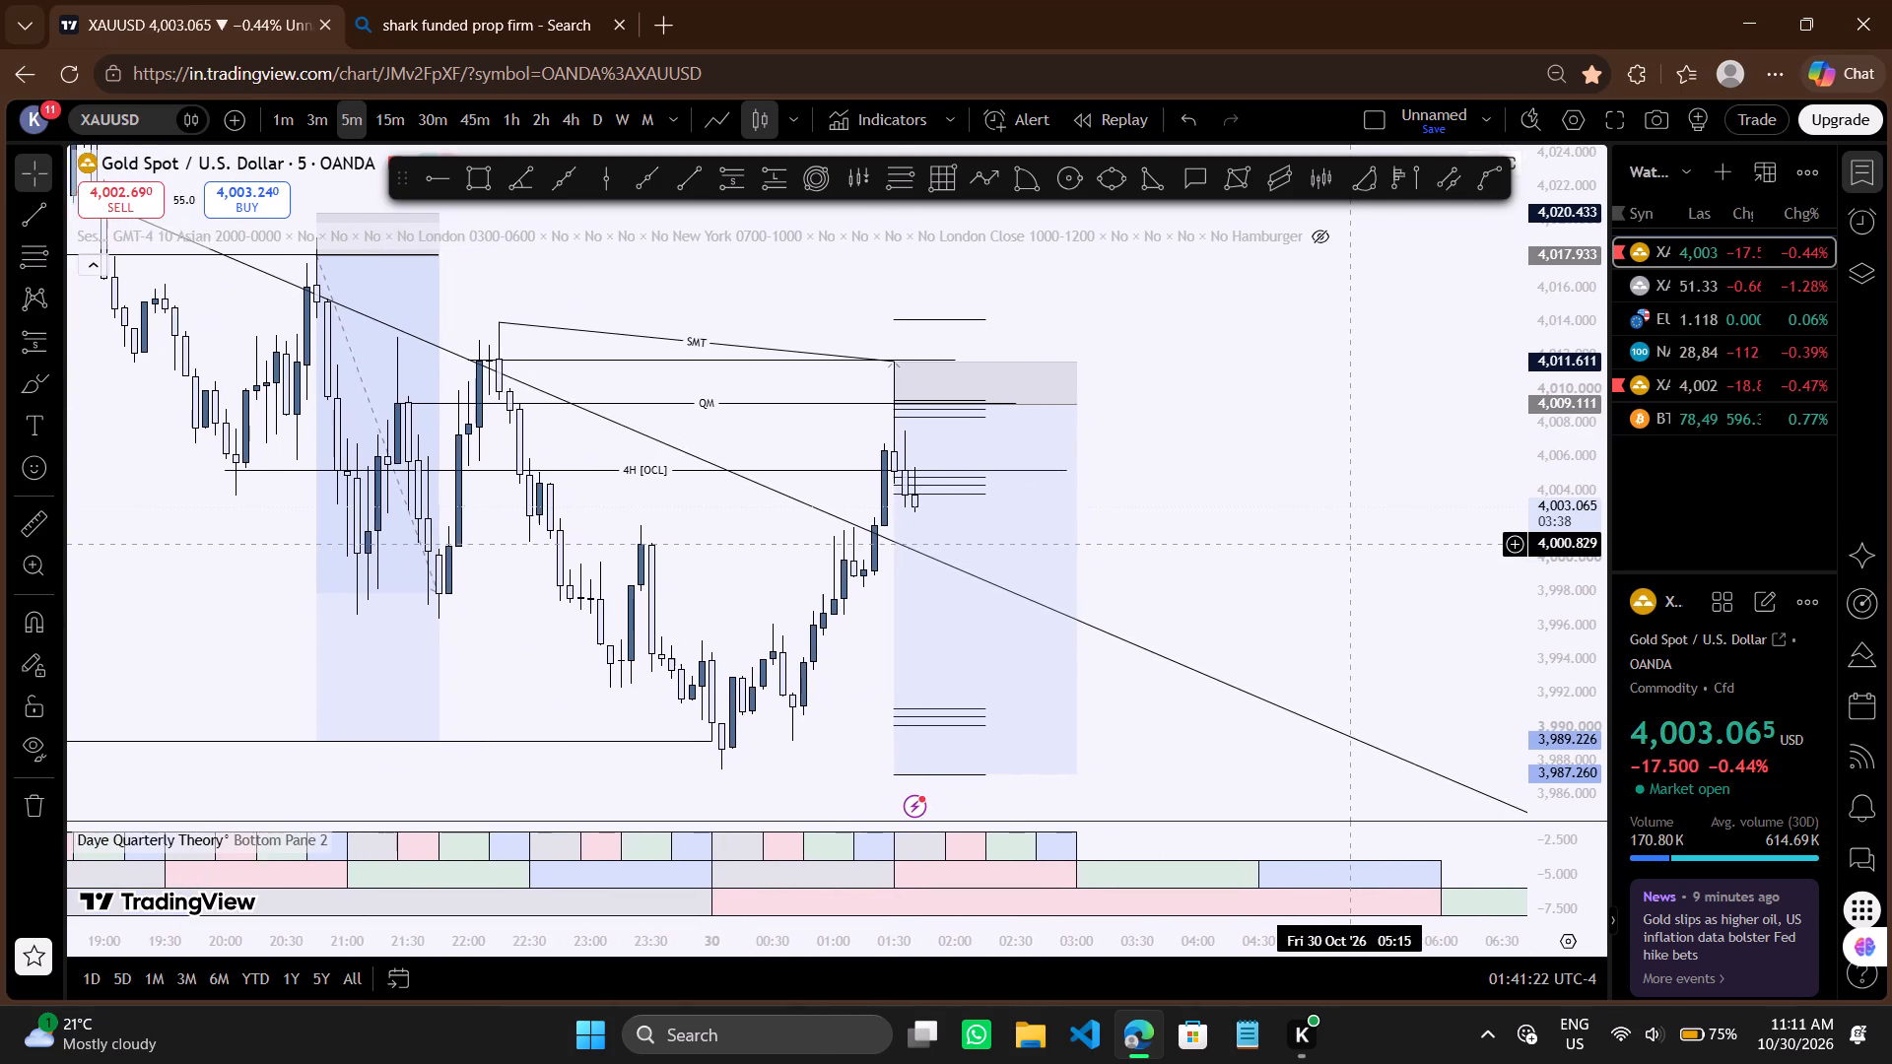
pyautogui.scroll(1, 1350, 545)
pyautogui.click(1330, 605)
pyautogui.moveTo(1330, 605); pyautogui.dragTo(1376, 546)
pyautogui.moveTo(1376, 546); pyautogui.dragTo(1387, 516)
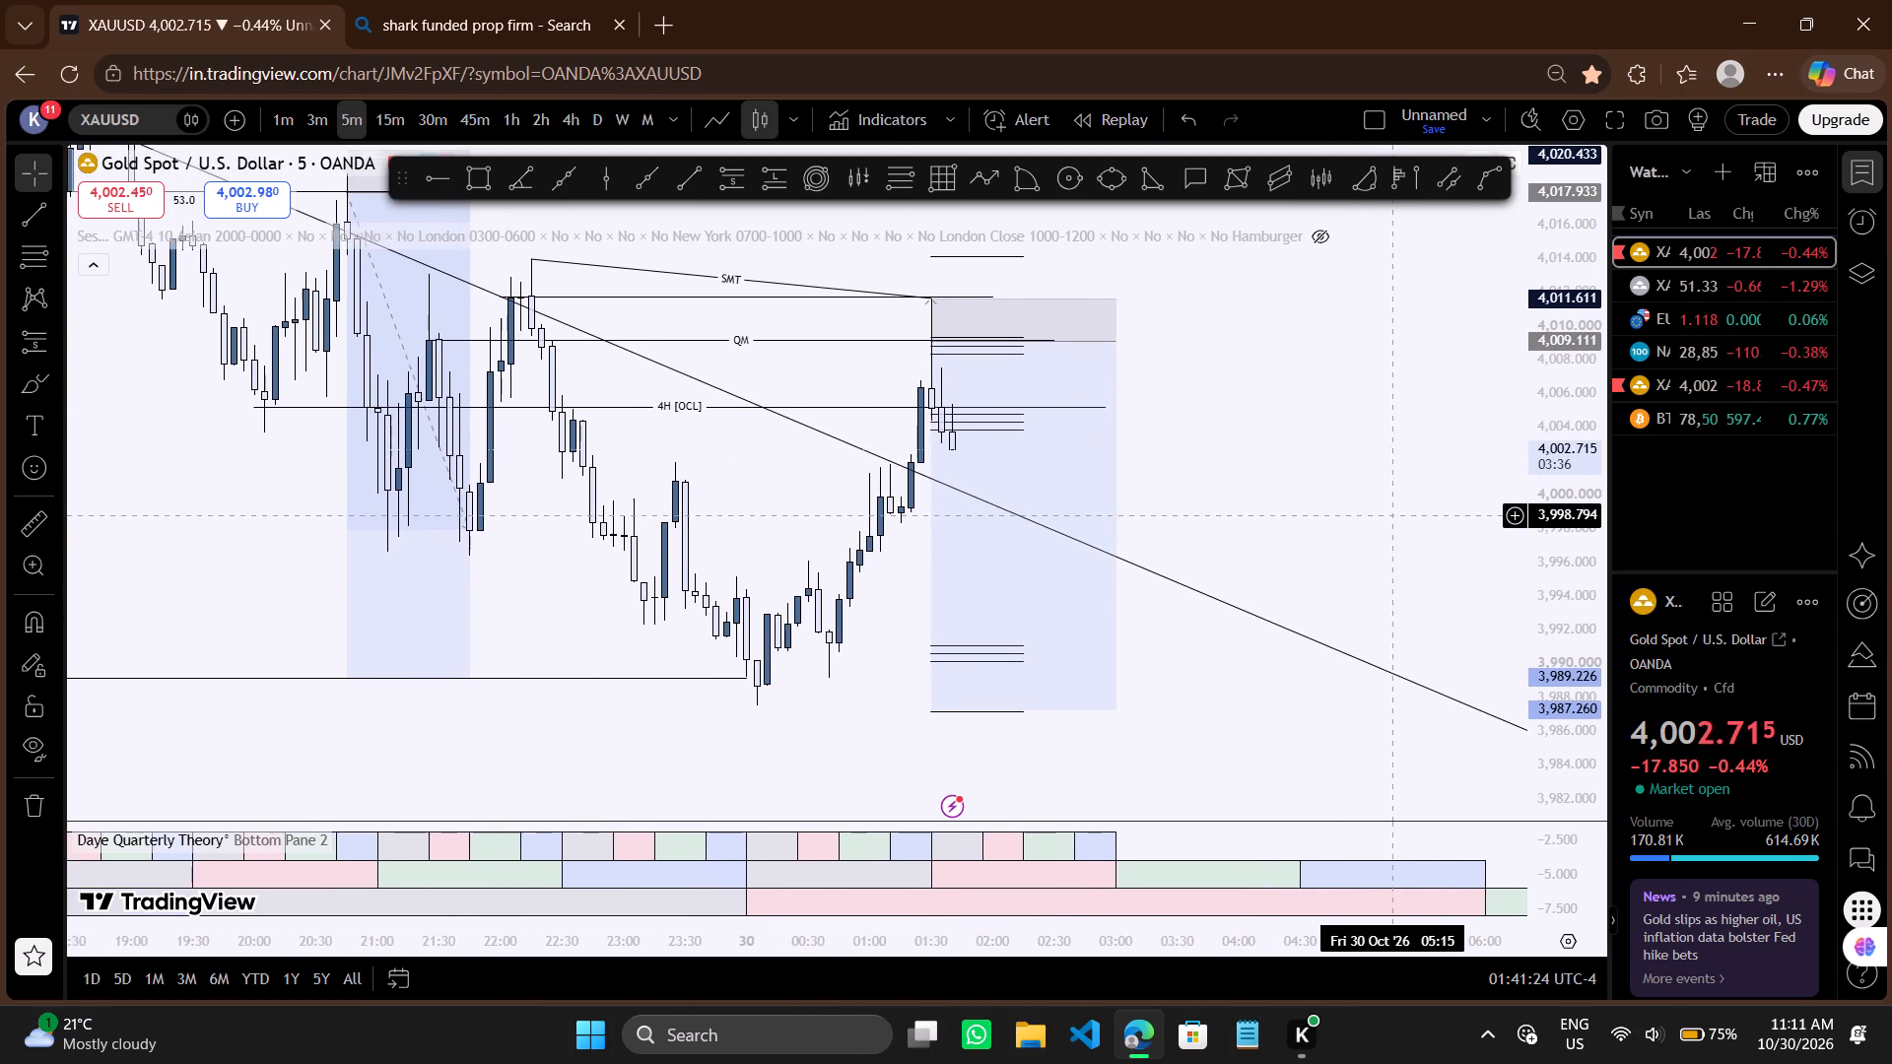
pyautogui.scroll(-1, 1387, 516)
pyautogui.moveTo(1399, 537); pyautogui.dragTo(1378, 538)
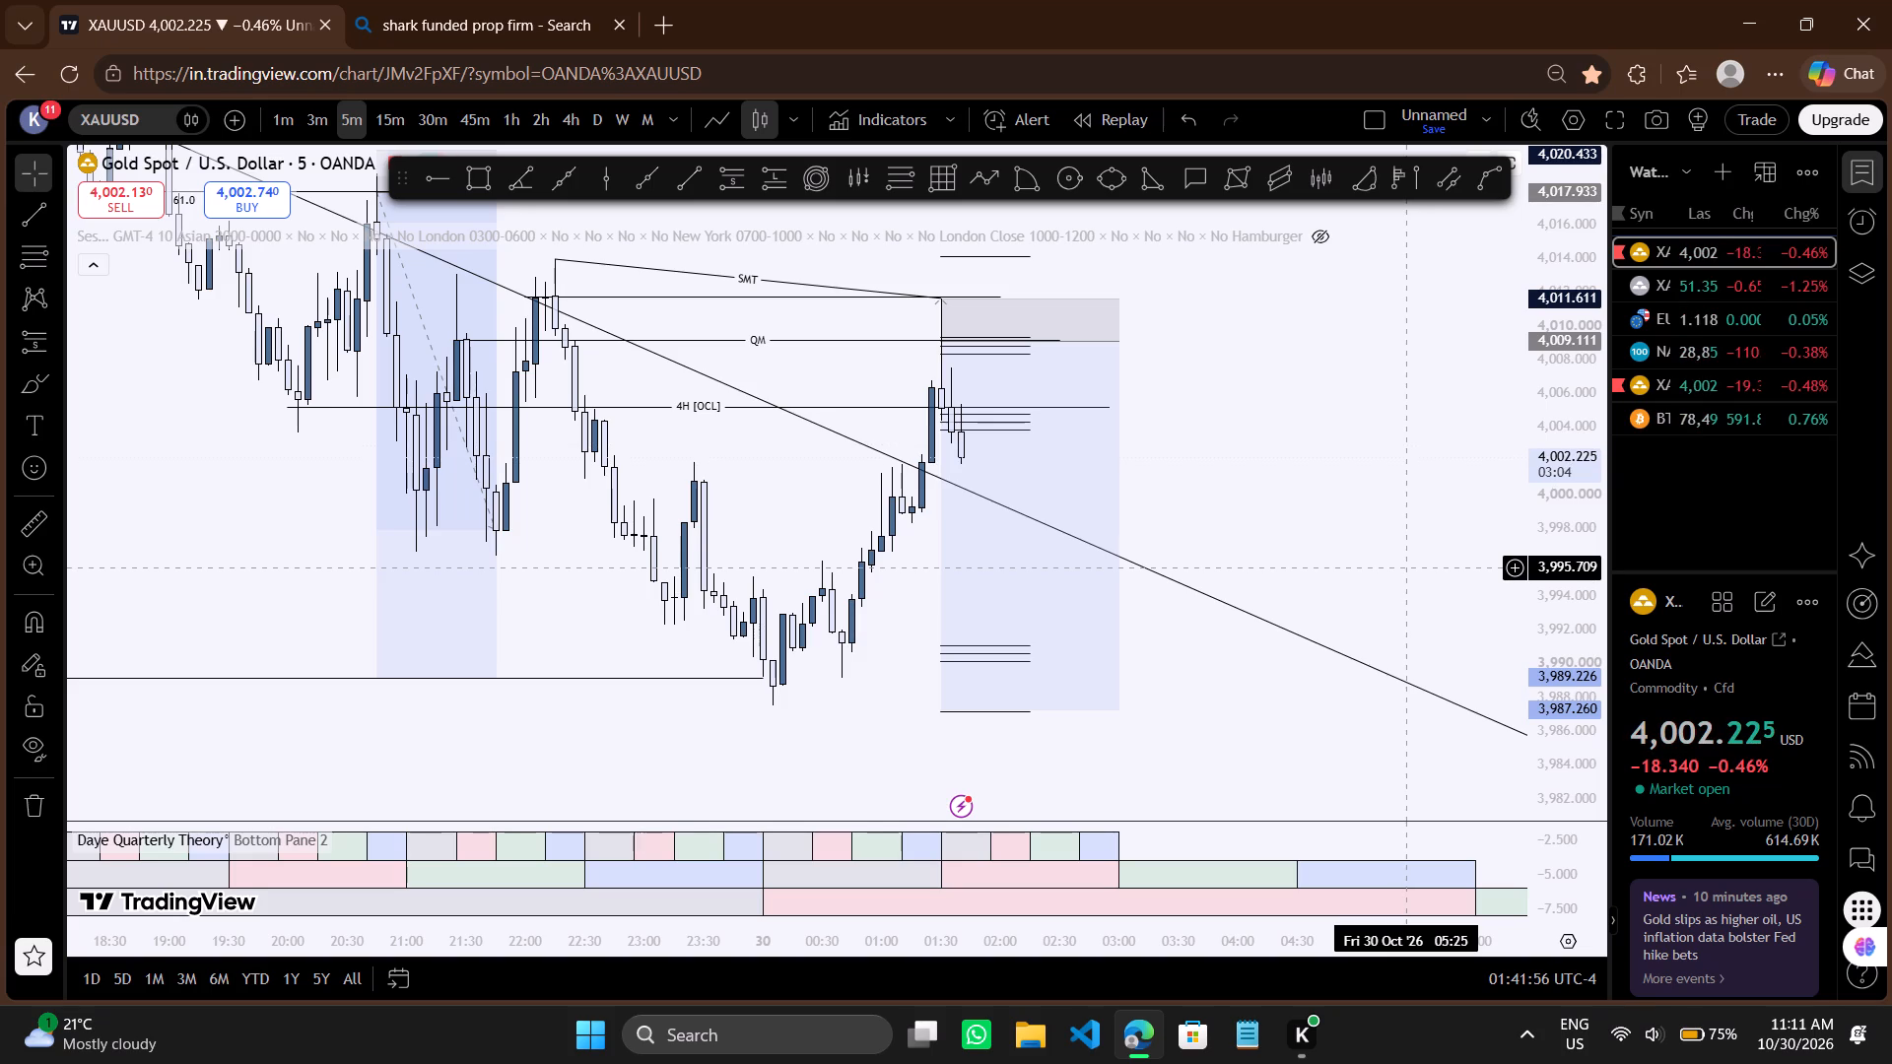
pyautogui.moveTo(1351, 535); pyautogui.dragTo(1339, 535)
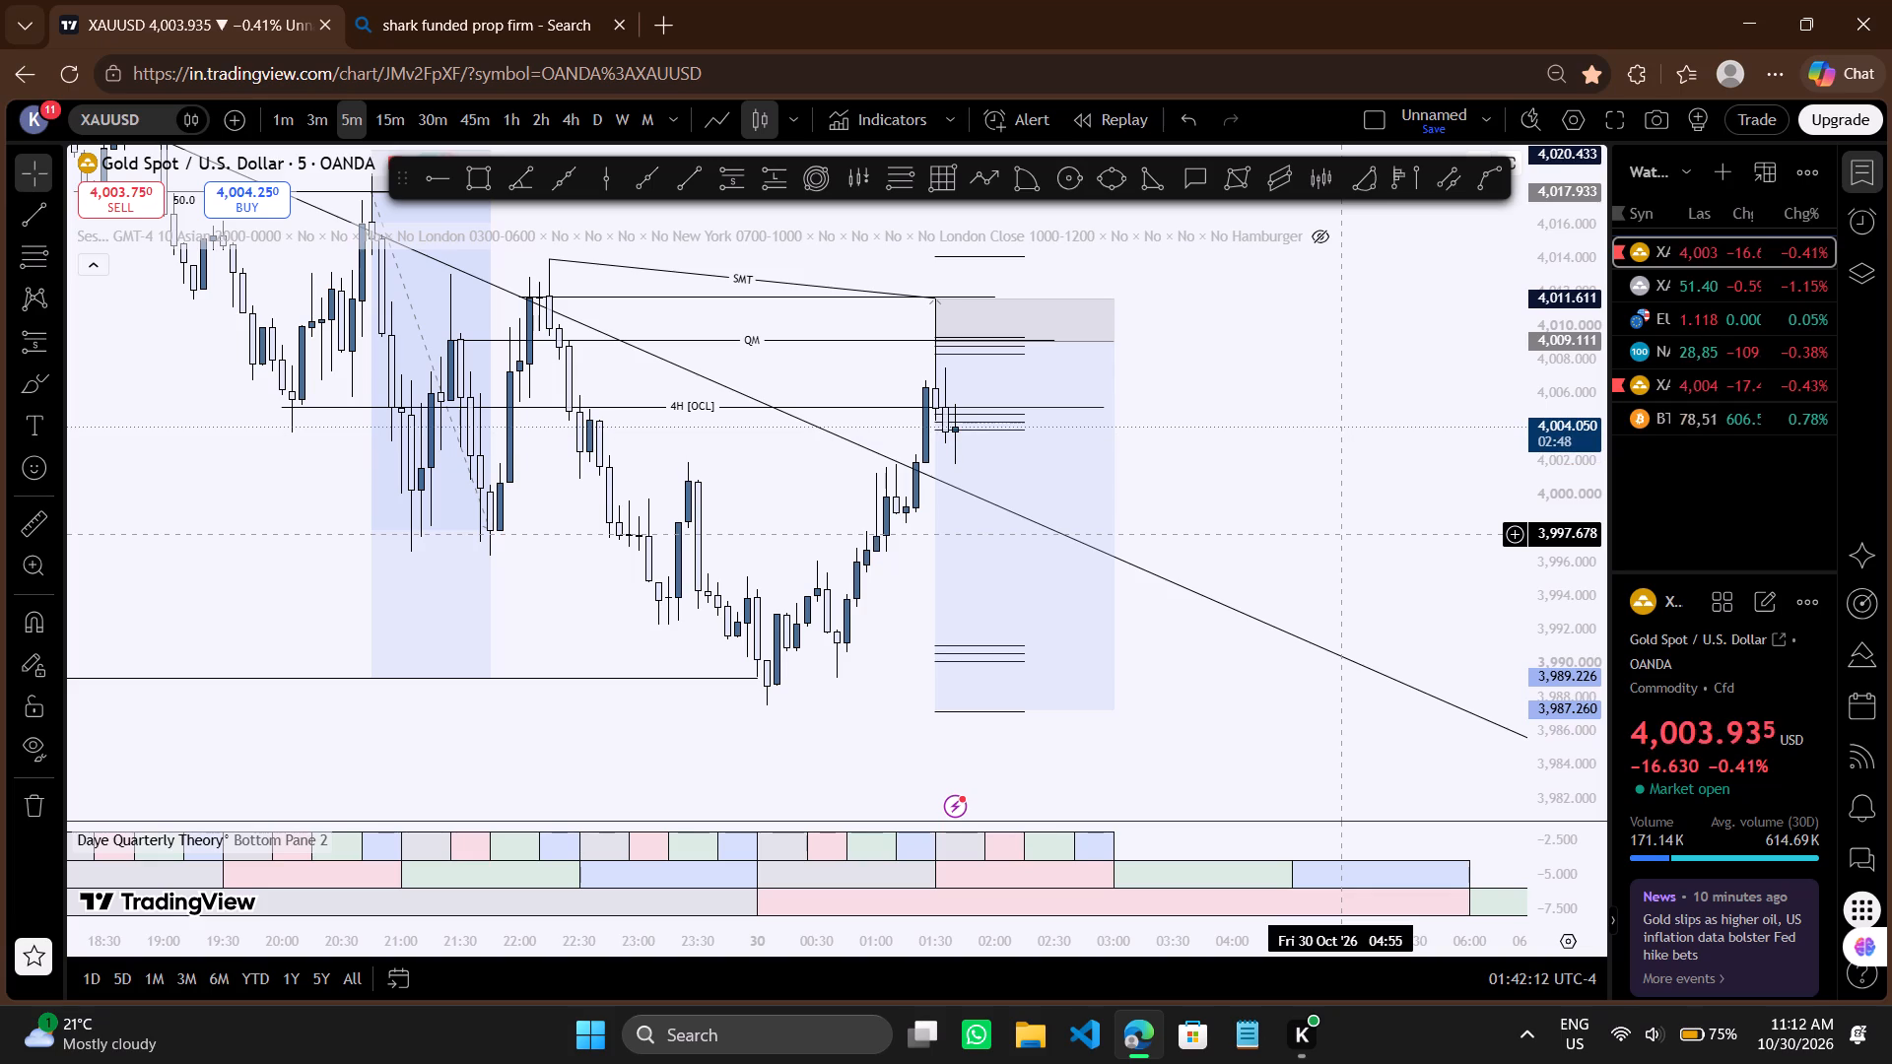
pyautogui.click(1277, 483)
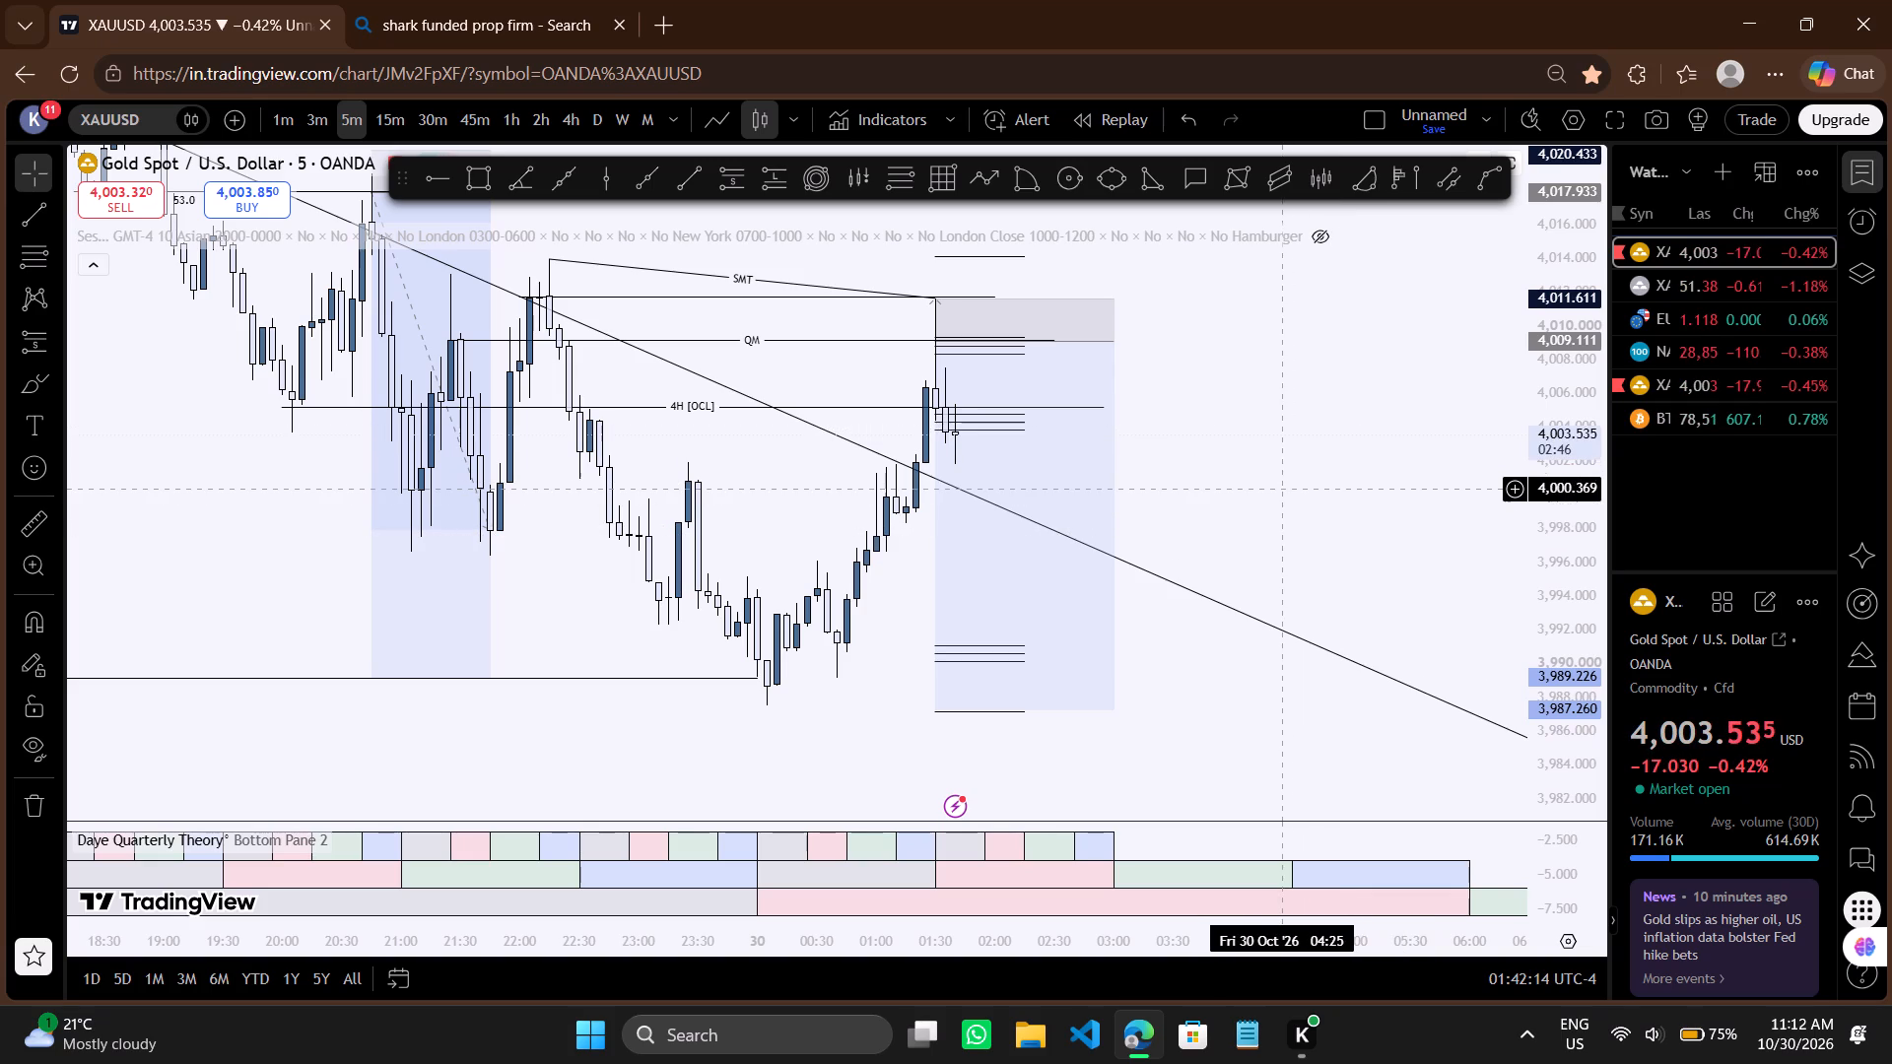
# Review the EURUSD, Pepperstone XAUUSD, BTCUSD and NASDAQ 5-minute charts from the watchlist, ending on NASDAQ.
pyautogui.click(1788, 308)
pyautogui.moveTo(1160, 481); pyautogui.dragTo(1161, 365)
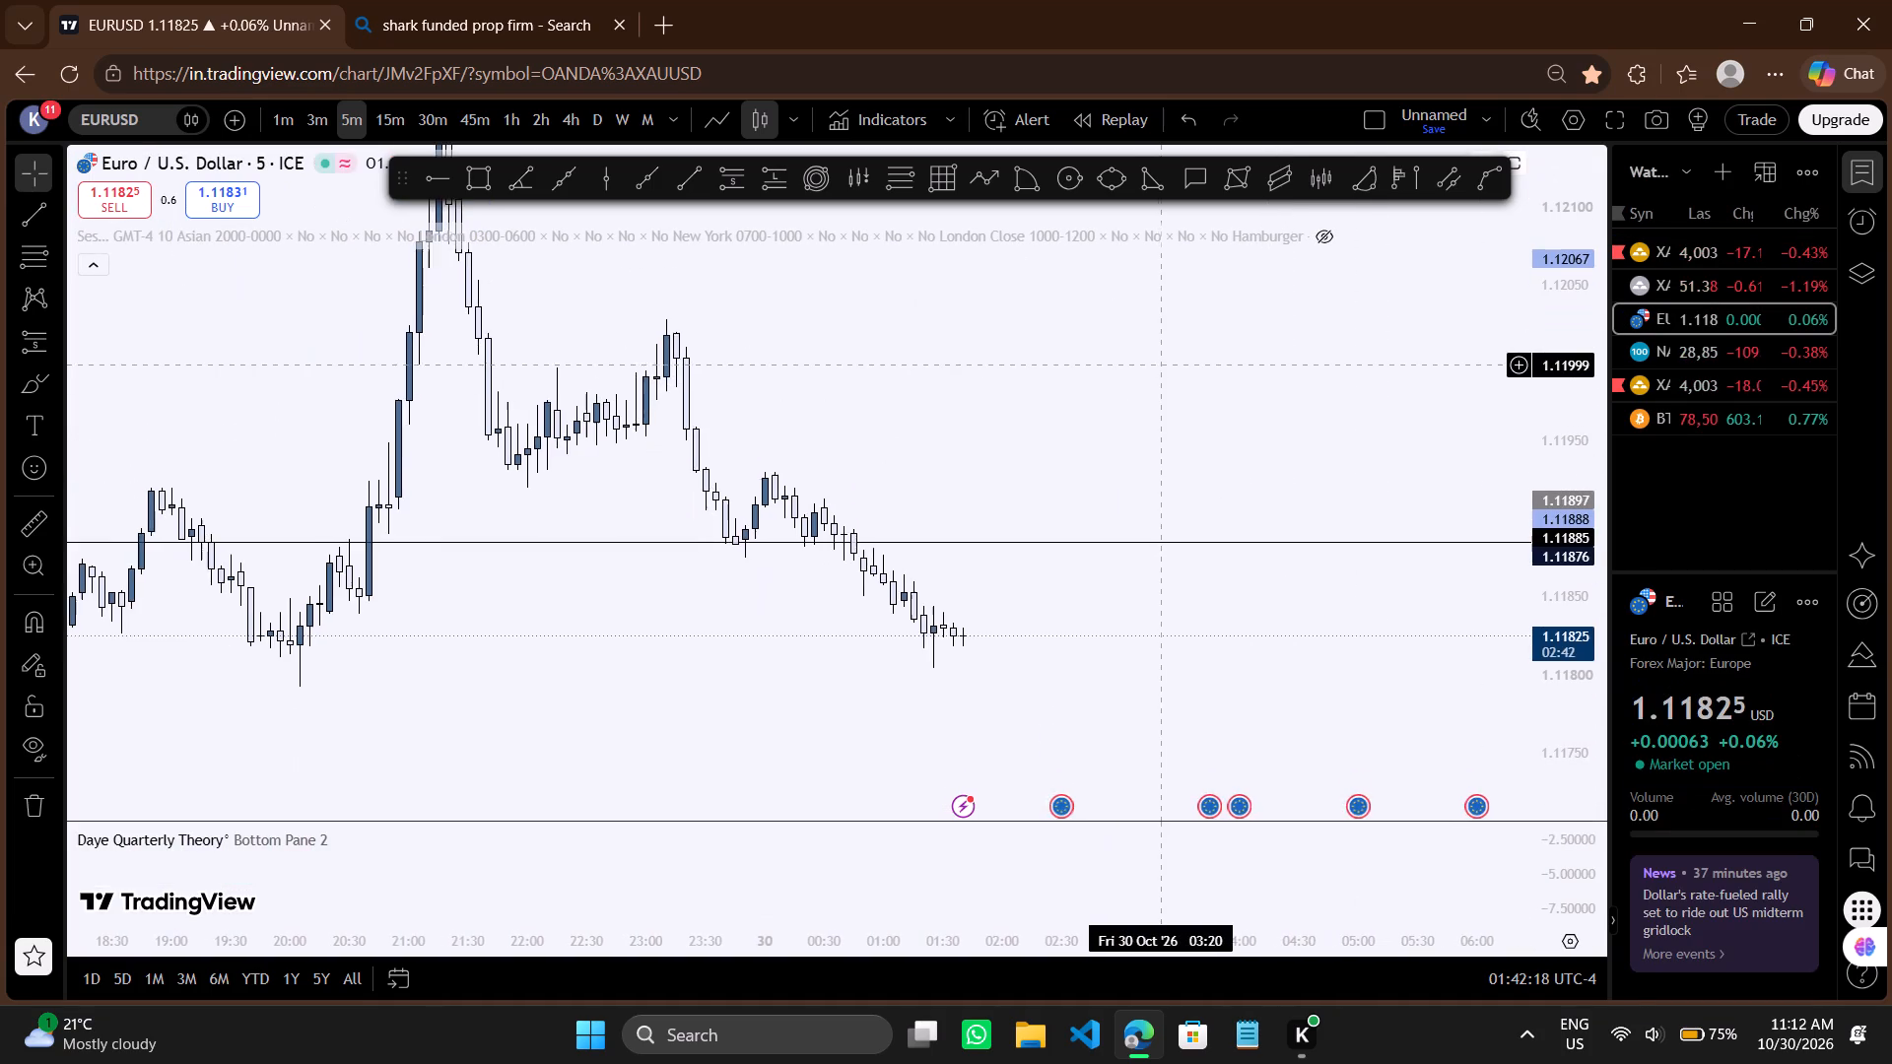
pyautogui.scroll(-4, 1161, 365)
pyautogui.moveTo(1204, 419); pyautogui.dragTo(1143, 478)
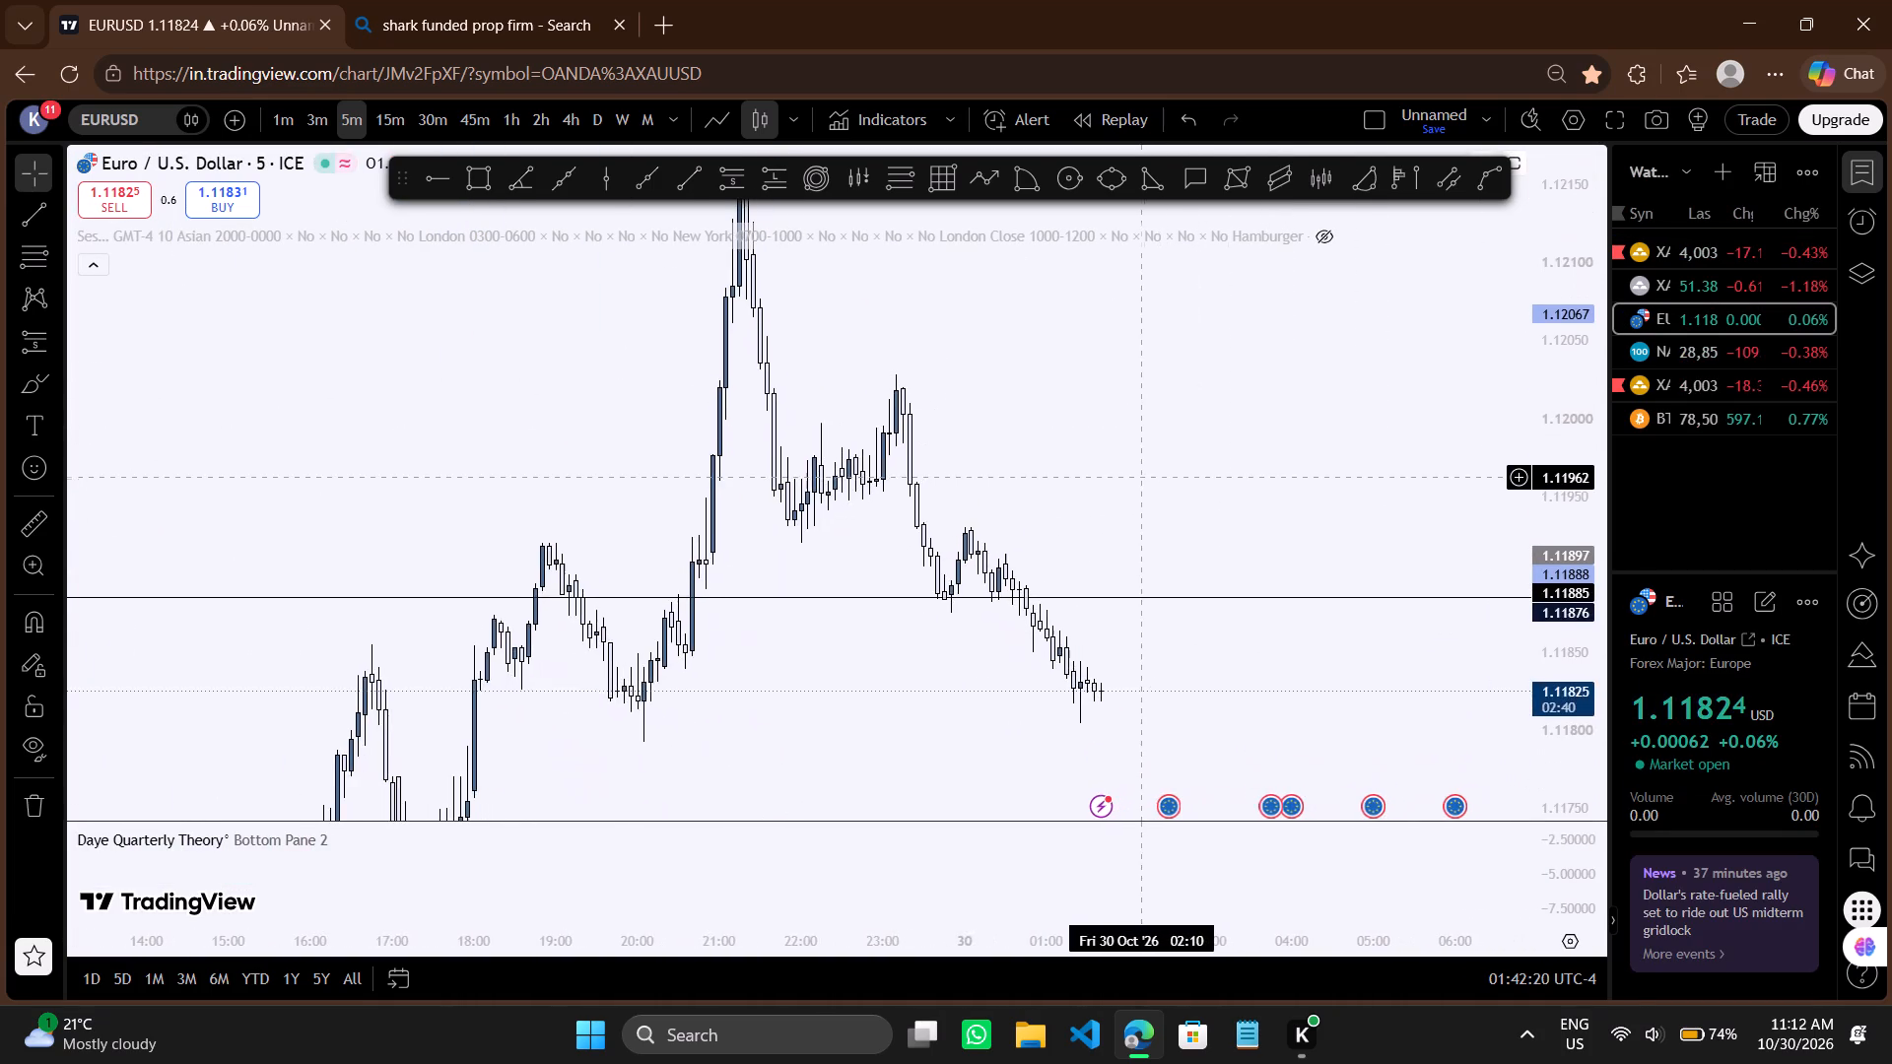
pyautogui.moveTo(1143, 478); pyautogui.dragTo(1261, 529)
pyautogui.click(1683, 342)
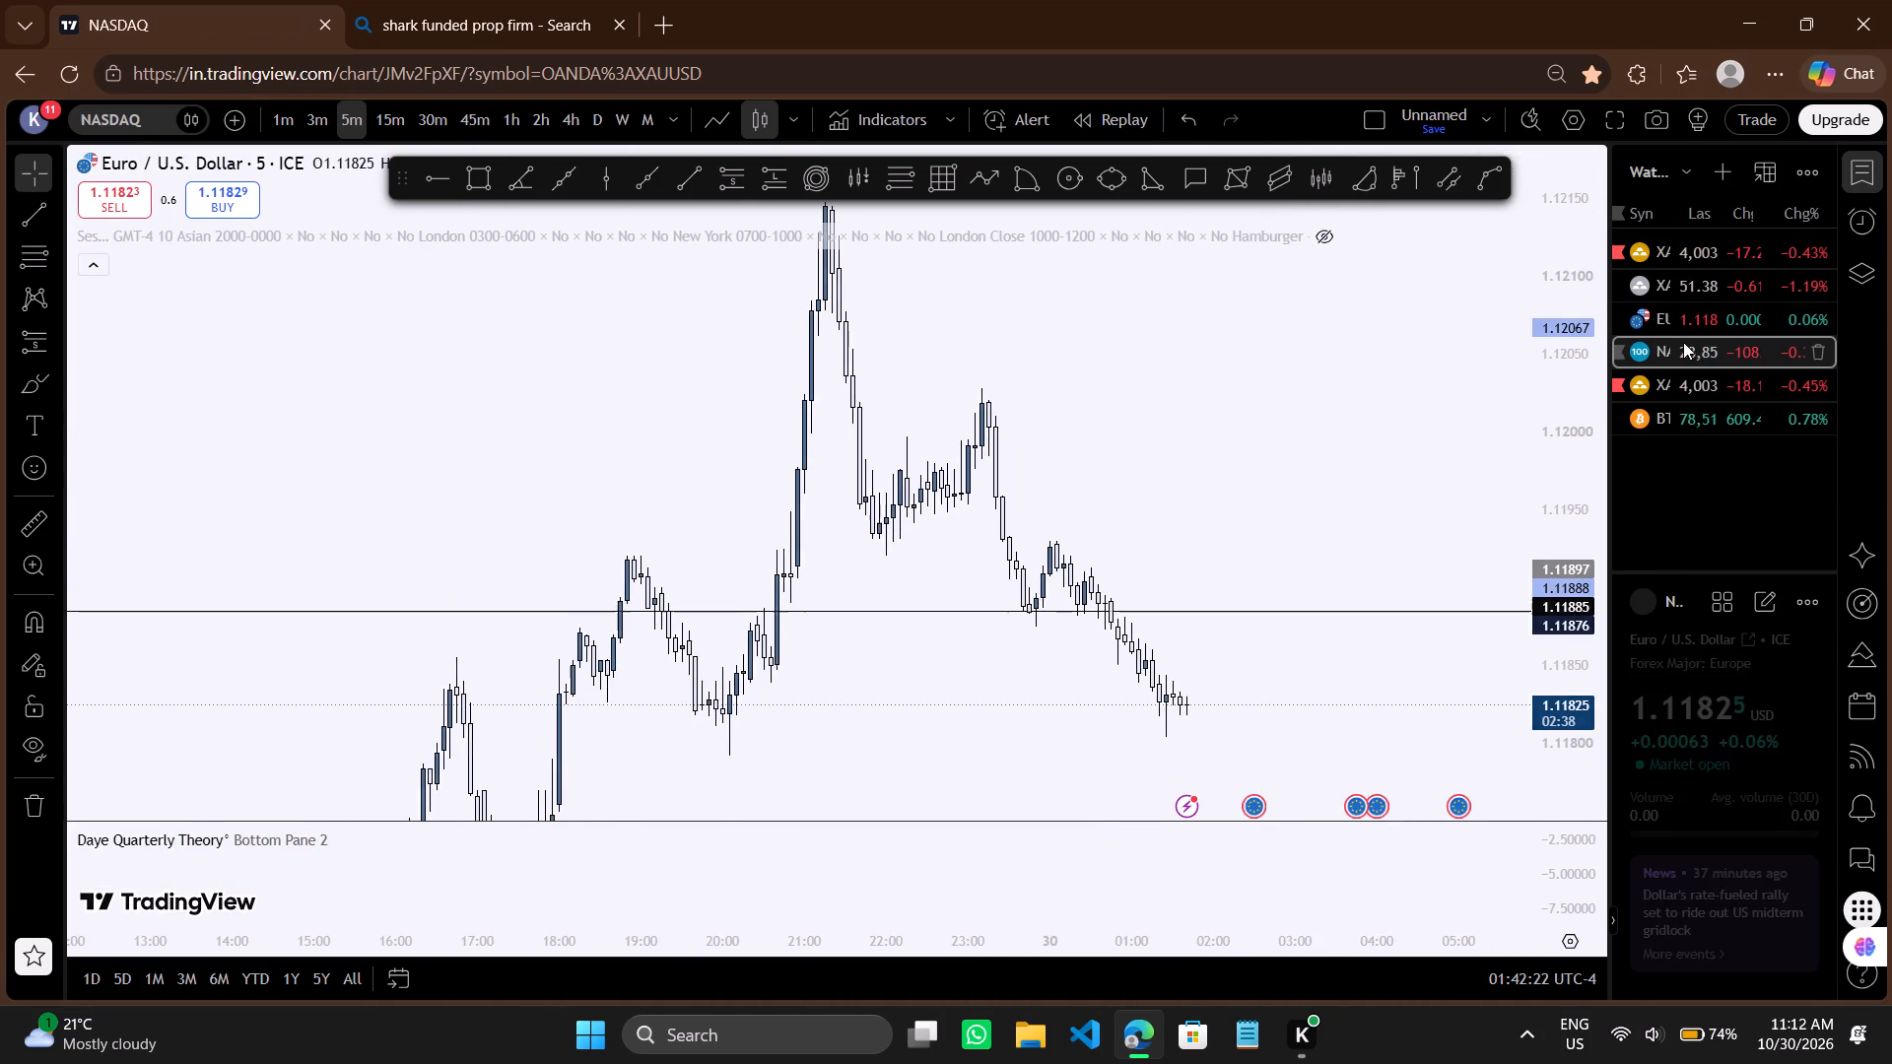
pyautogui.click(1714, 385)
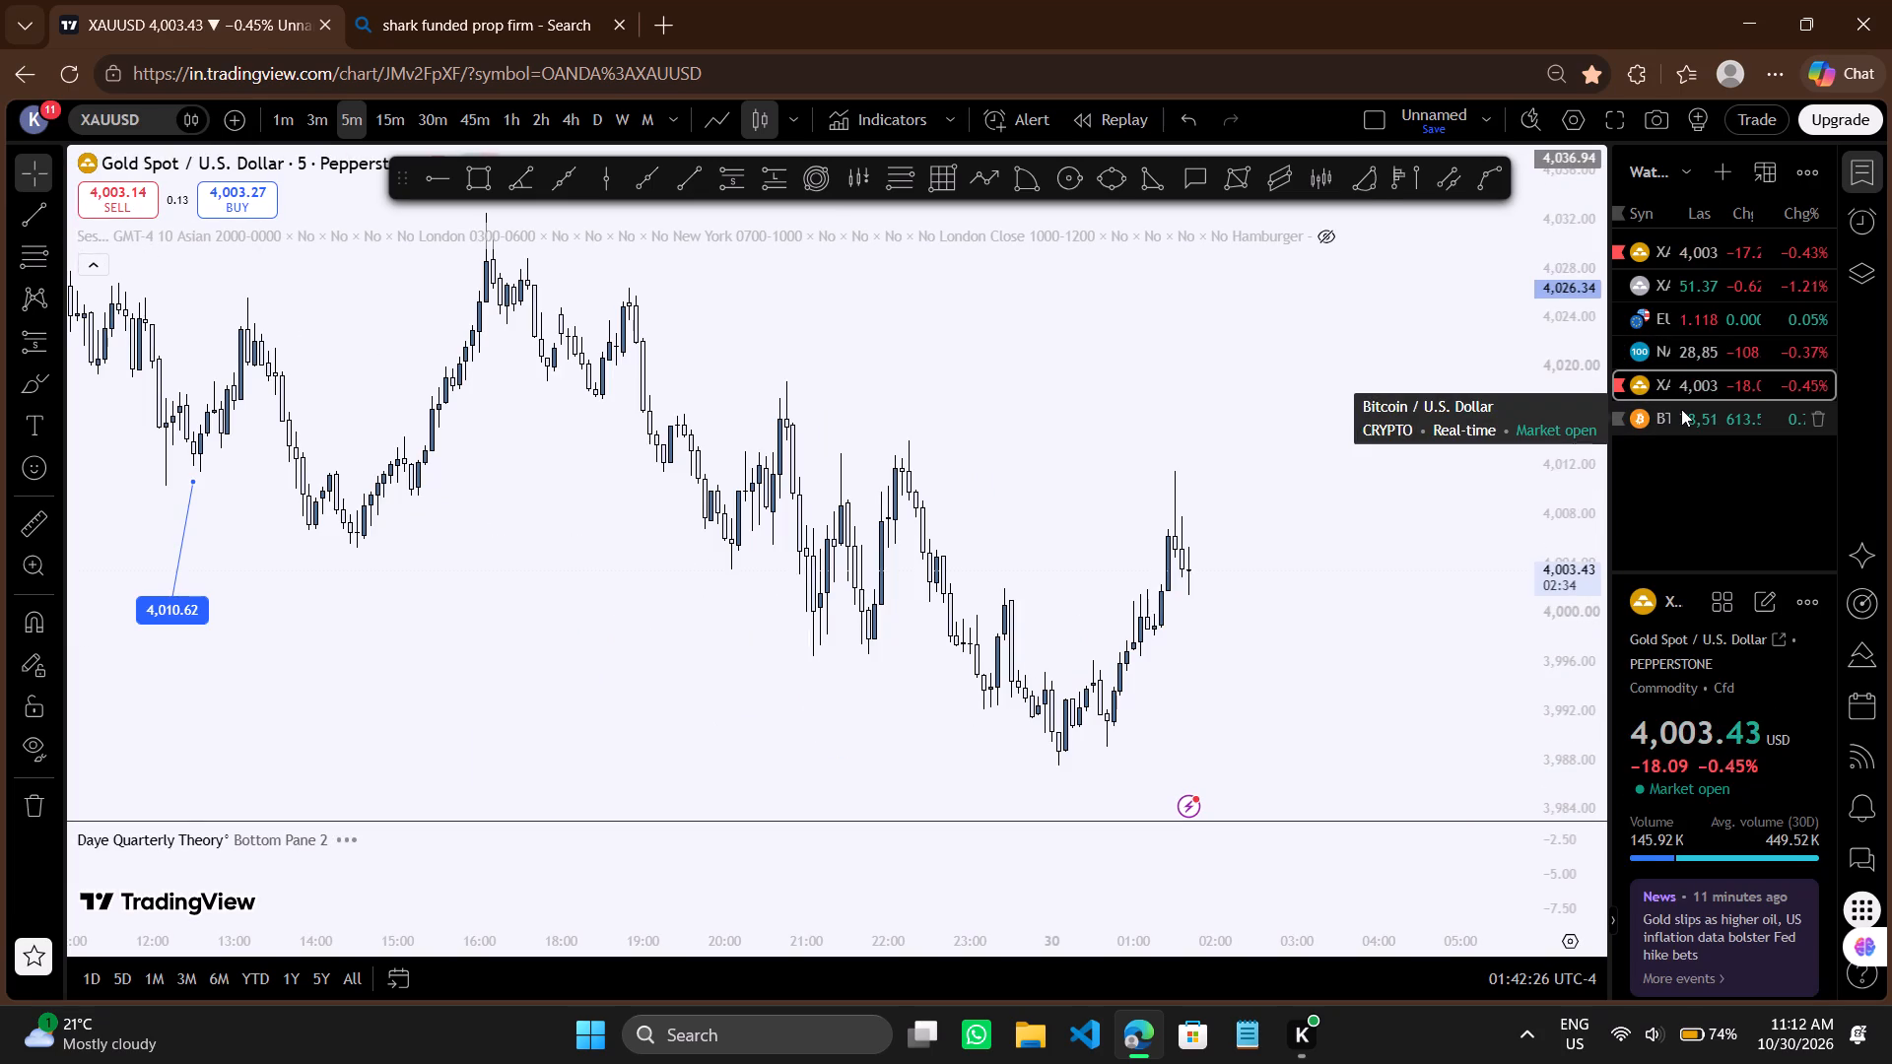
pyautogui.click(1681, 409)
pyautogui.moveTo(1255, 615); pyautogui.dragTo(1182, 565)
pyautogui.scroll(-6, 1182, 565)
pyautogui.scroll(2, 1182, 565)
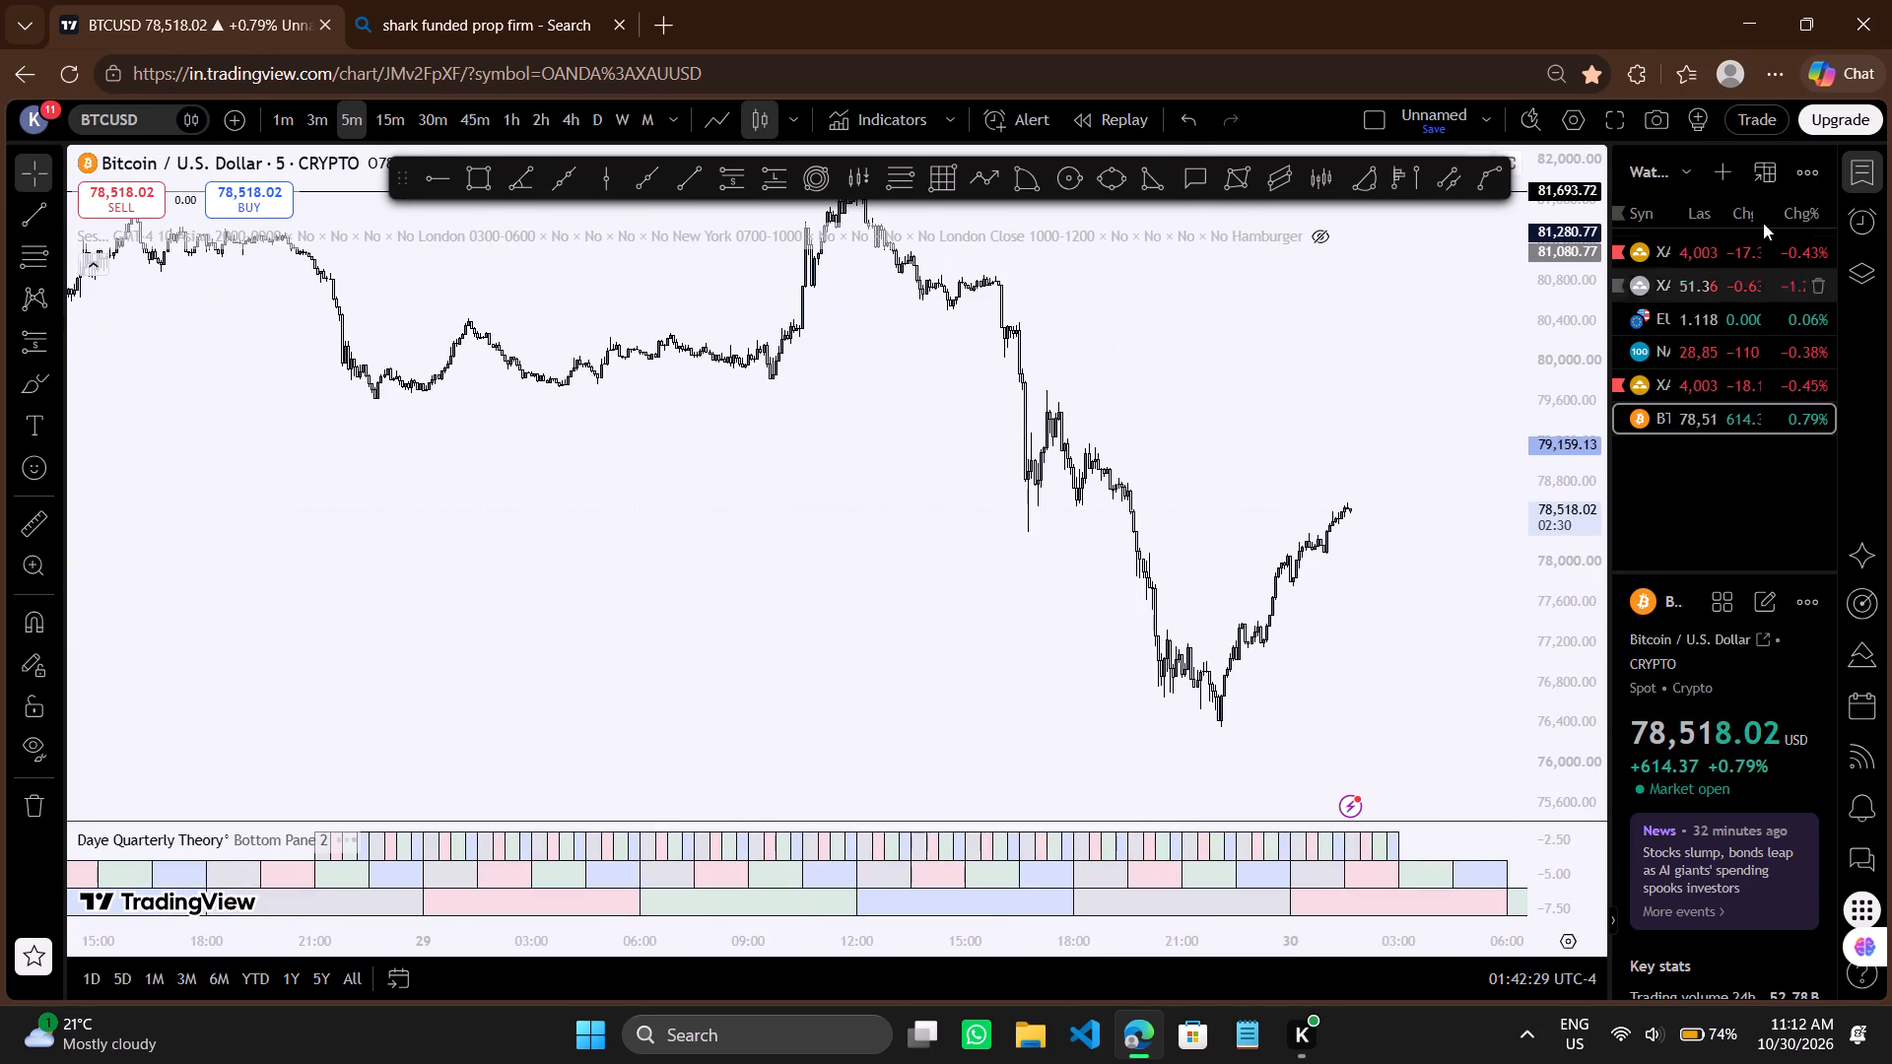
pyautogui.click(1694, 264)
pyautogui.click(1698, 309)
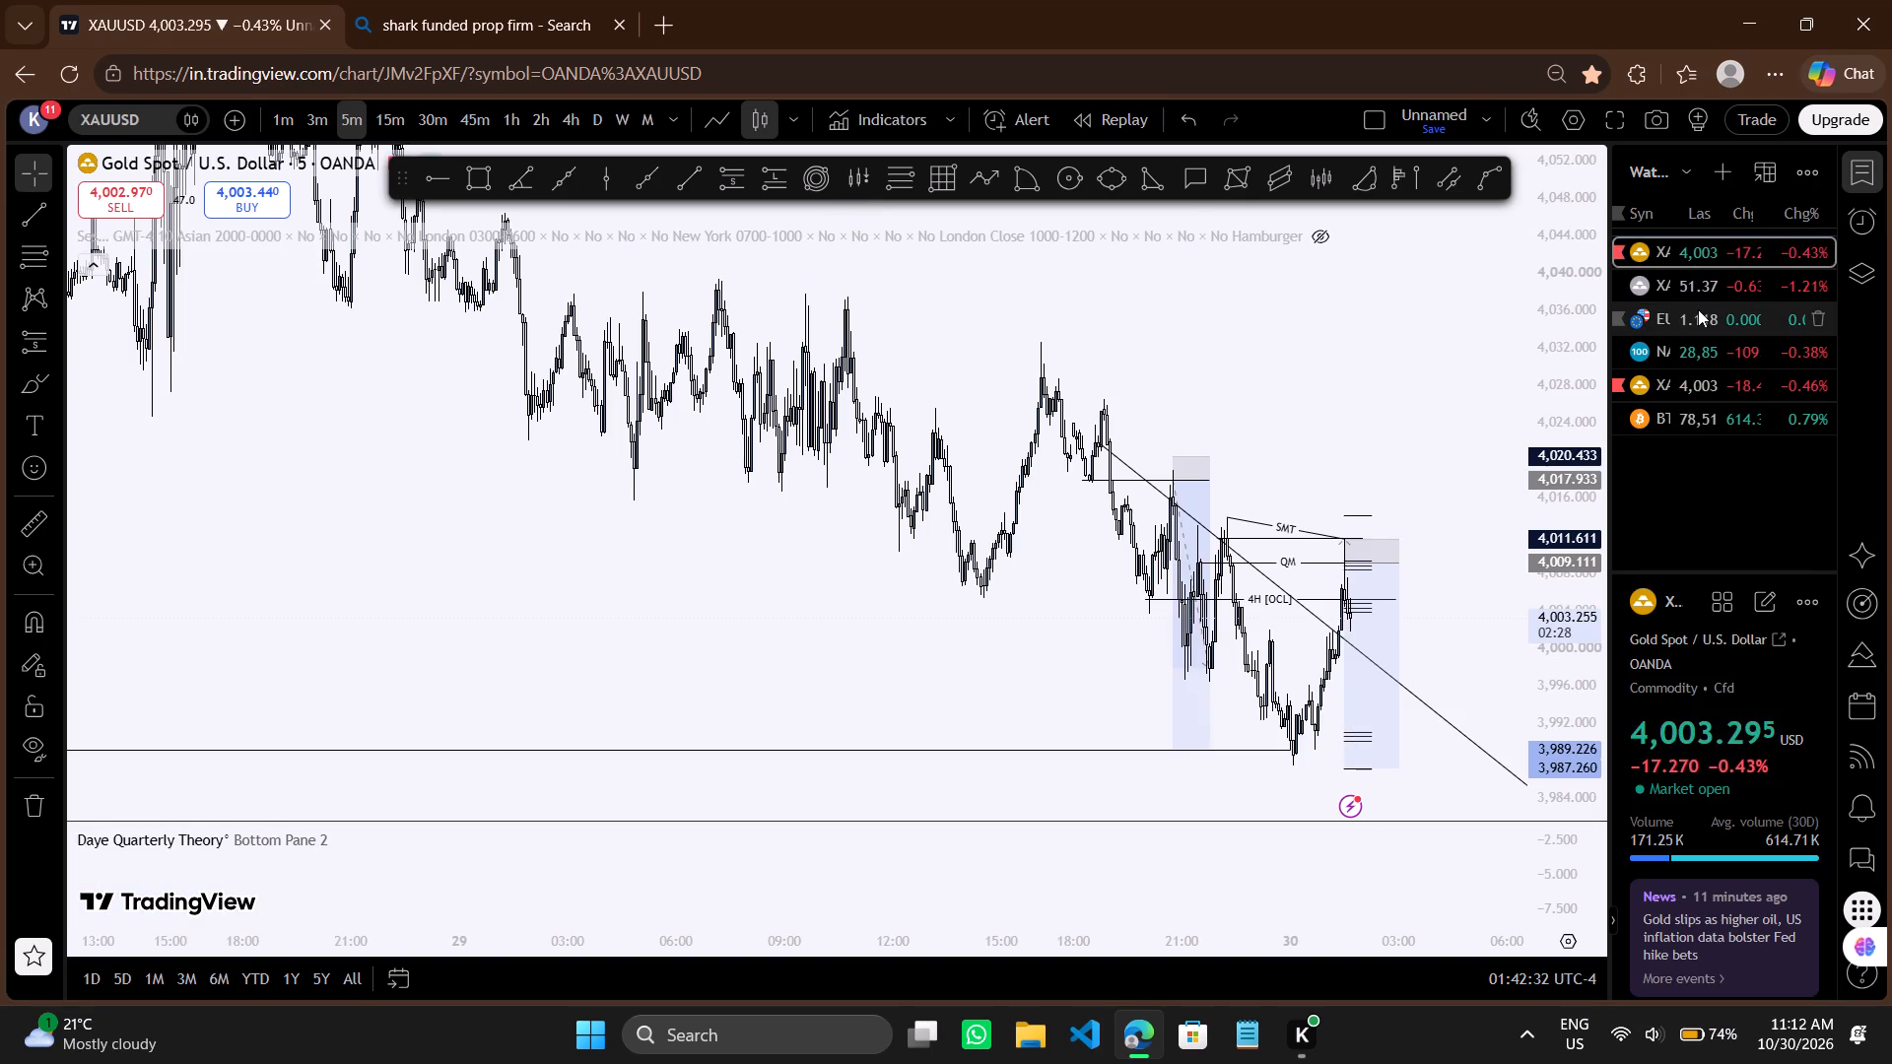
pyautogui.click(1702, 348)
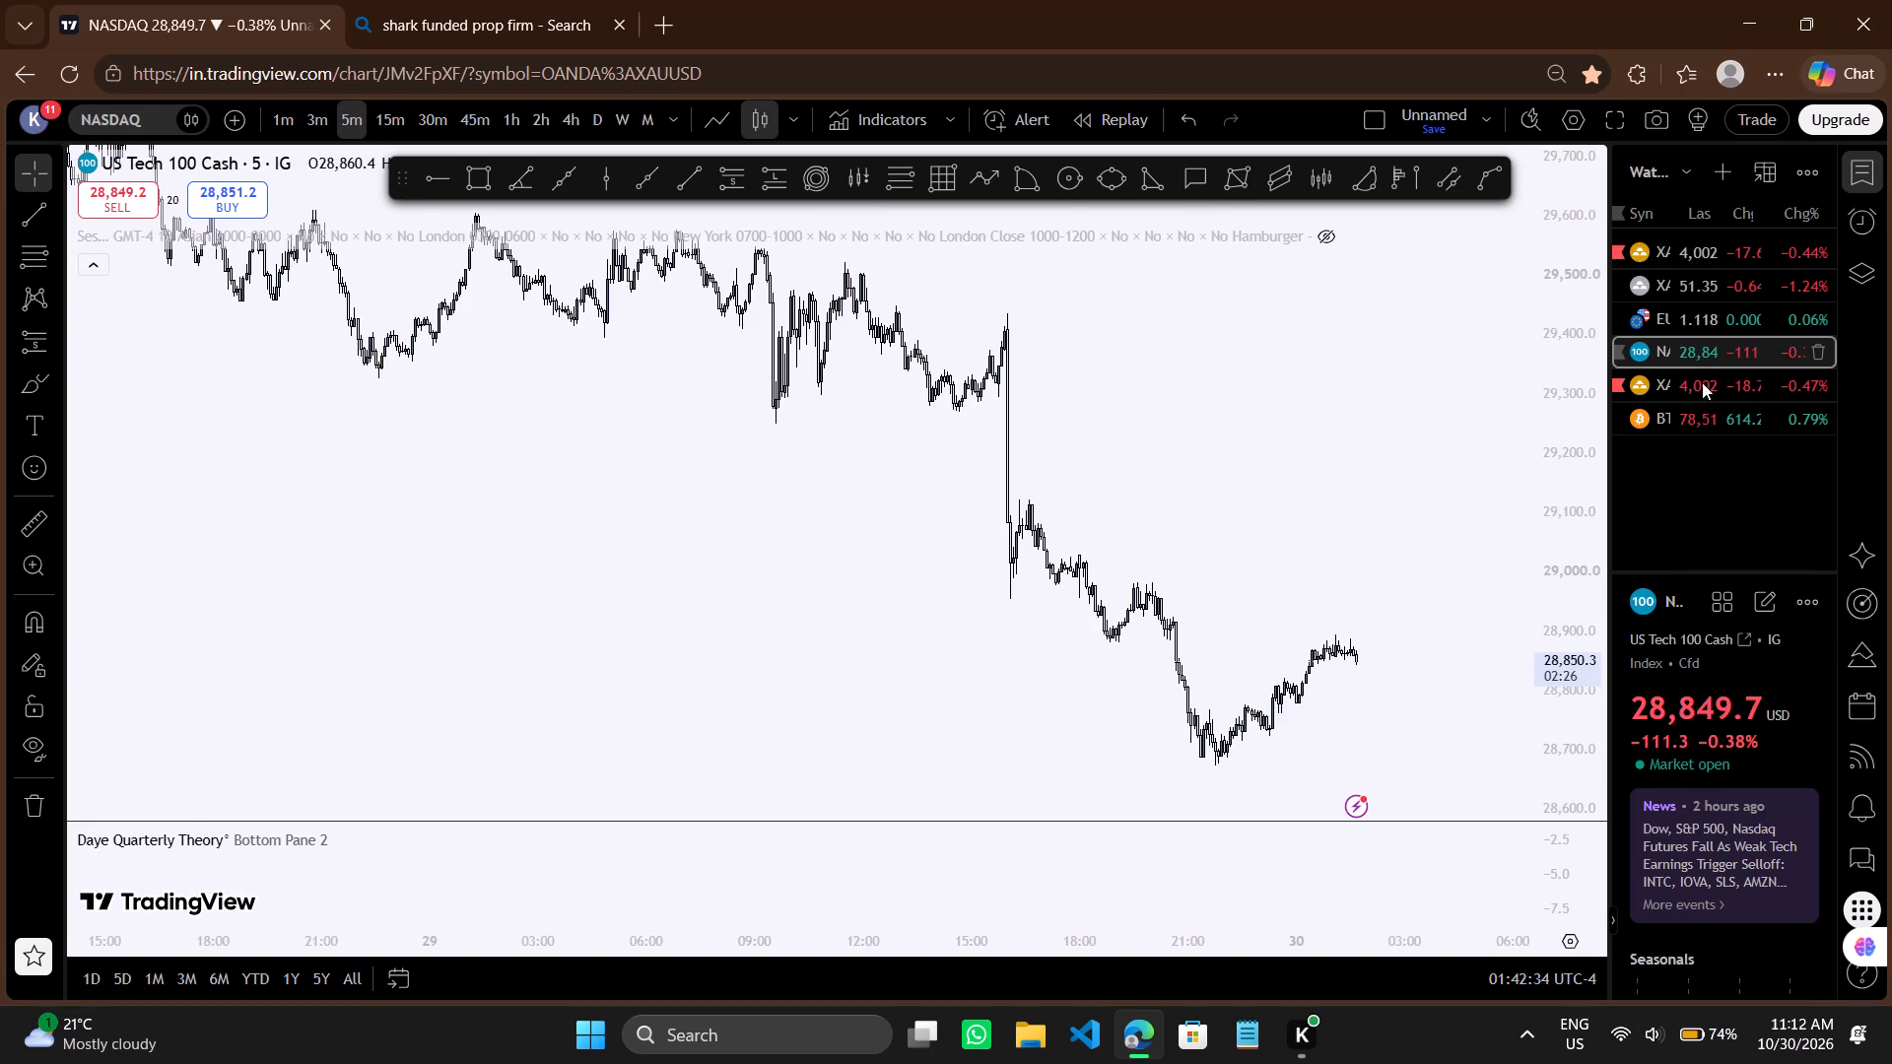
# Open the GoCharting terminal with the OANDA XAUUSD chart in a new browser tab and dismiss the Diwali offer.
pyautogui.click(666, 34)
pyautogui.click(1493, 102)
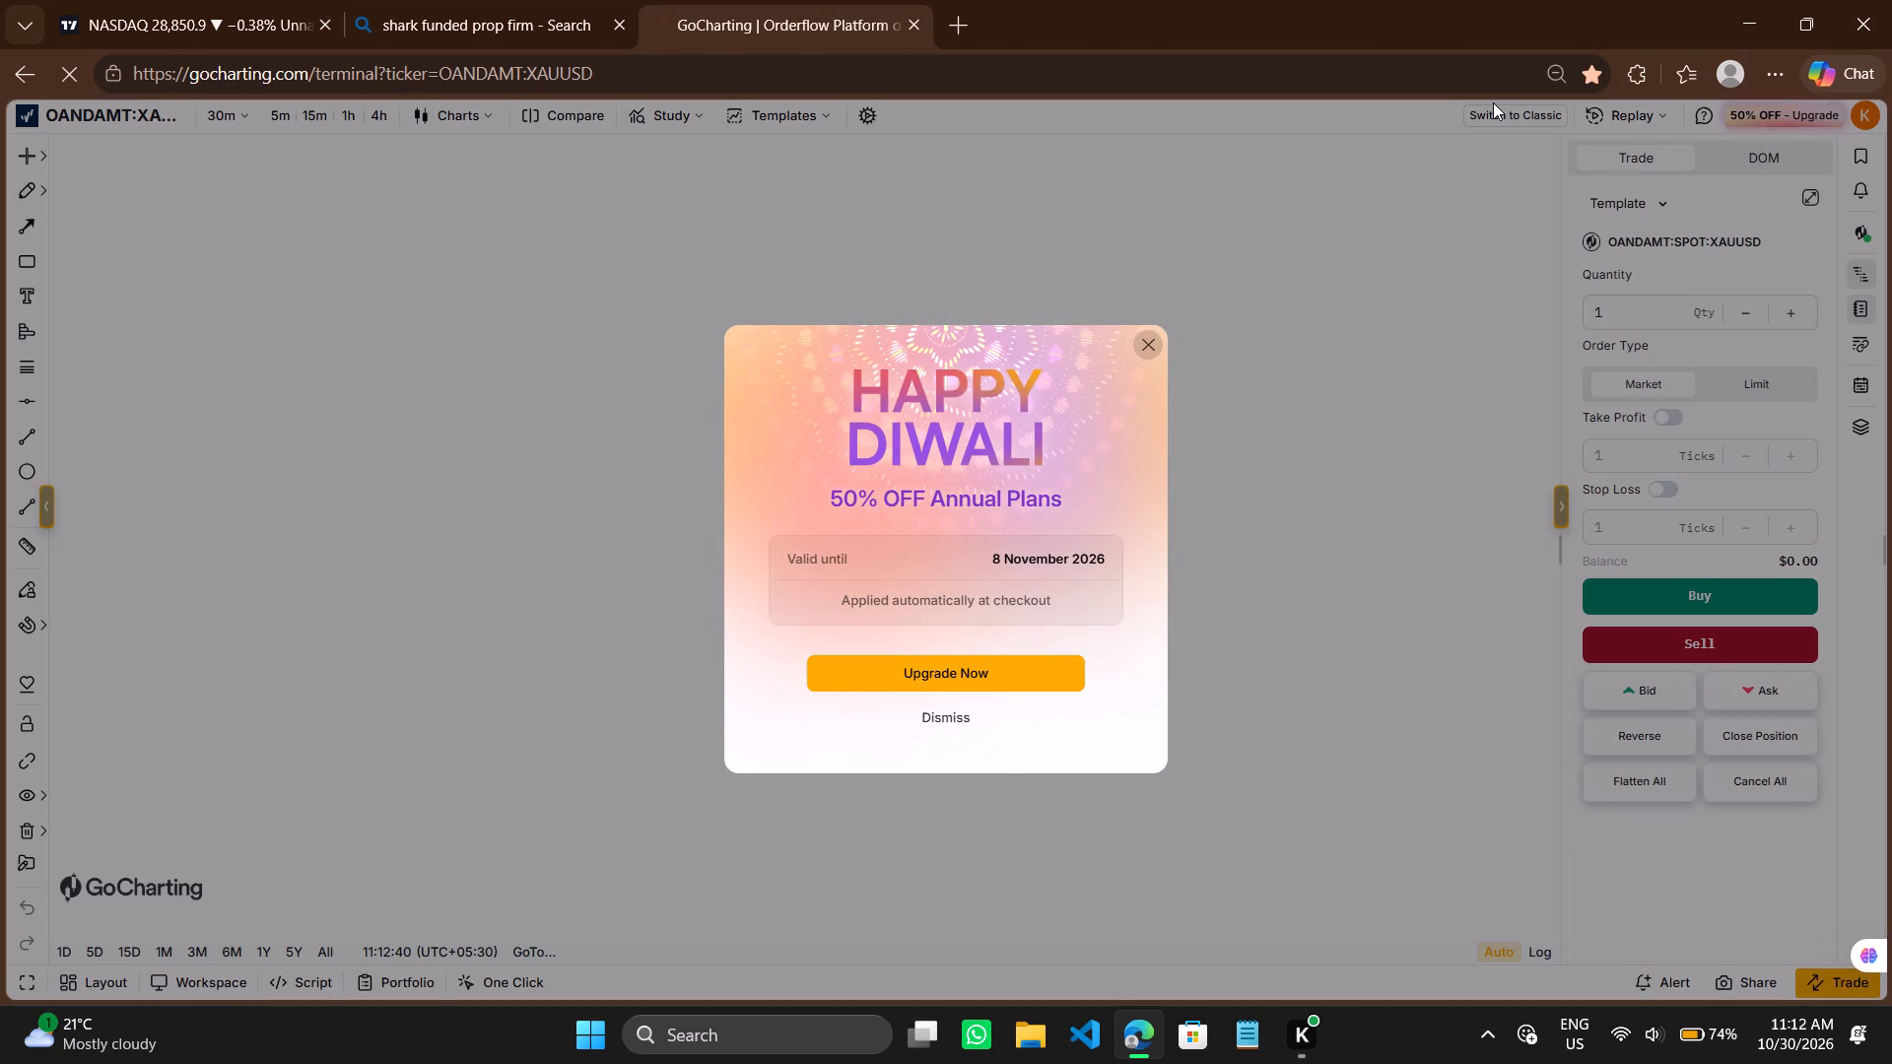
pyautogui.click(1146, 337)
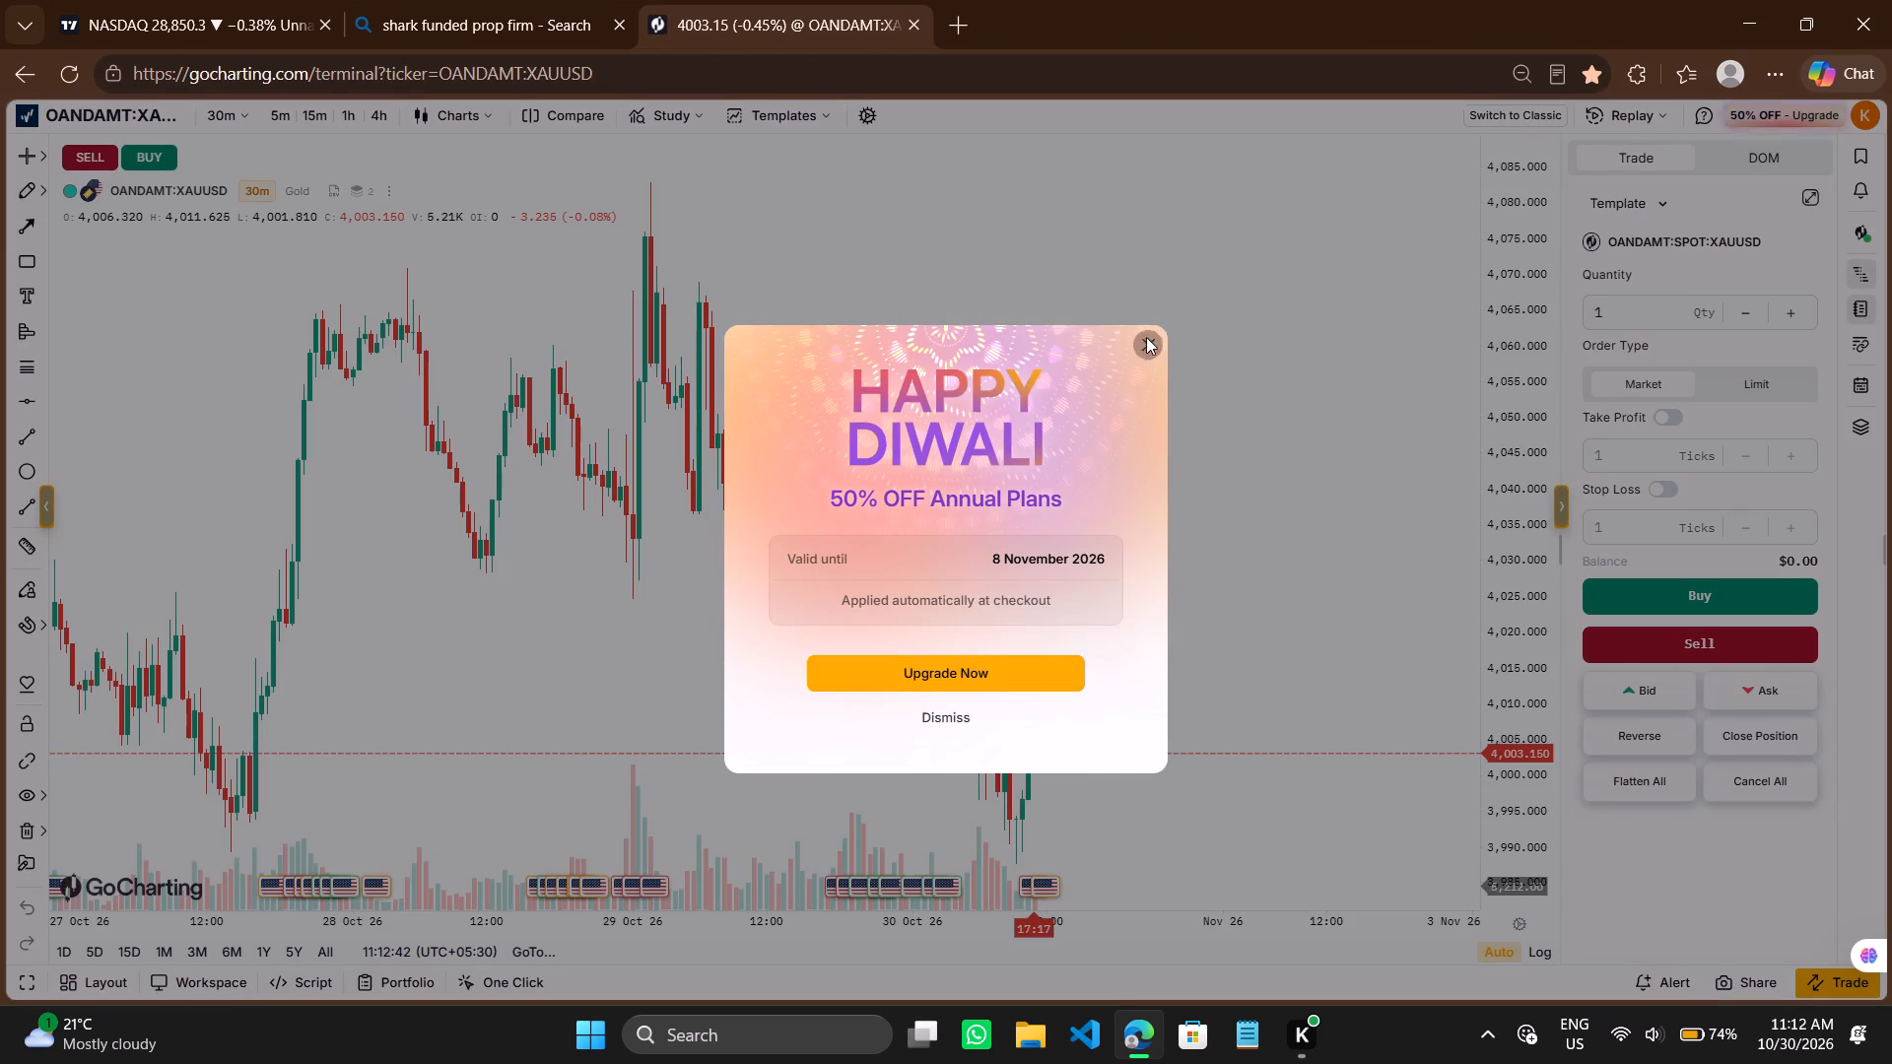
# Hide the Trade & DOM order panel beside the XAUUSD 30-minute chart.
pyautogui.moveTo(1077, 414); pyautogui.dragTo(1153, 196)
pyautogui.scroll(-4, 1126, 392)
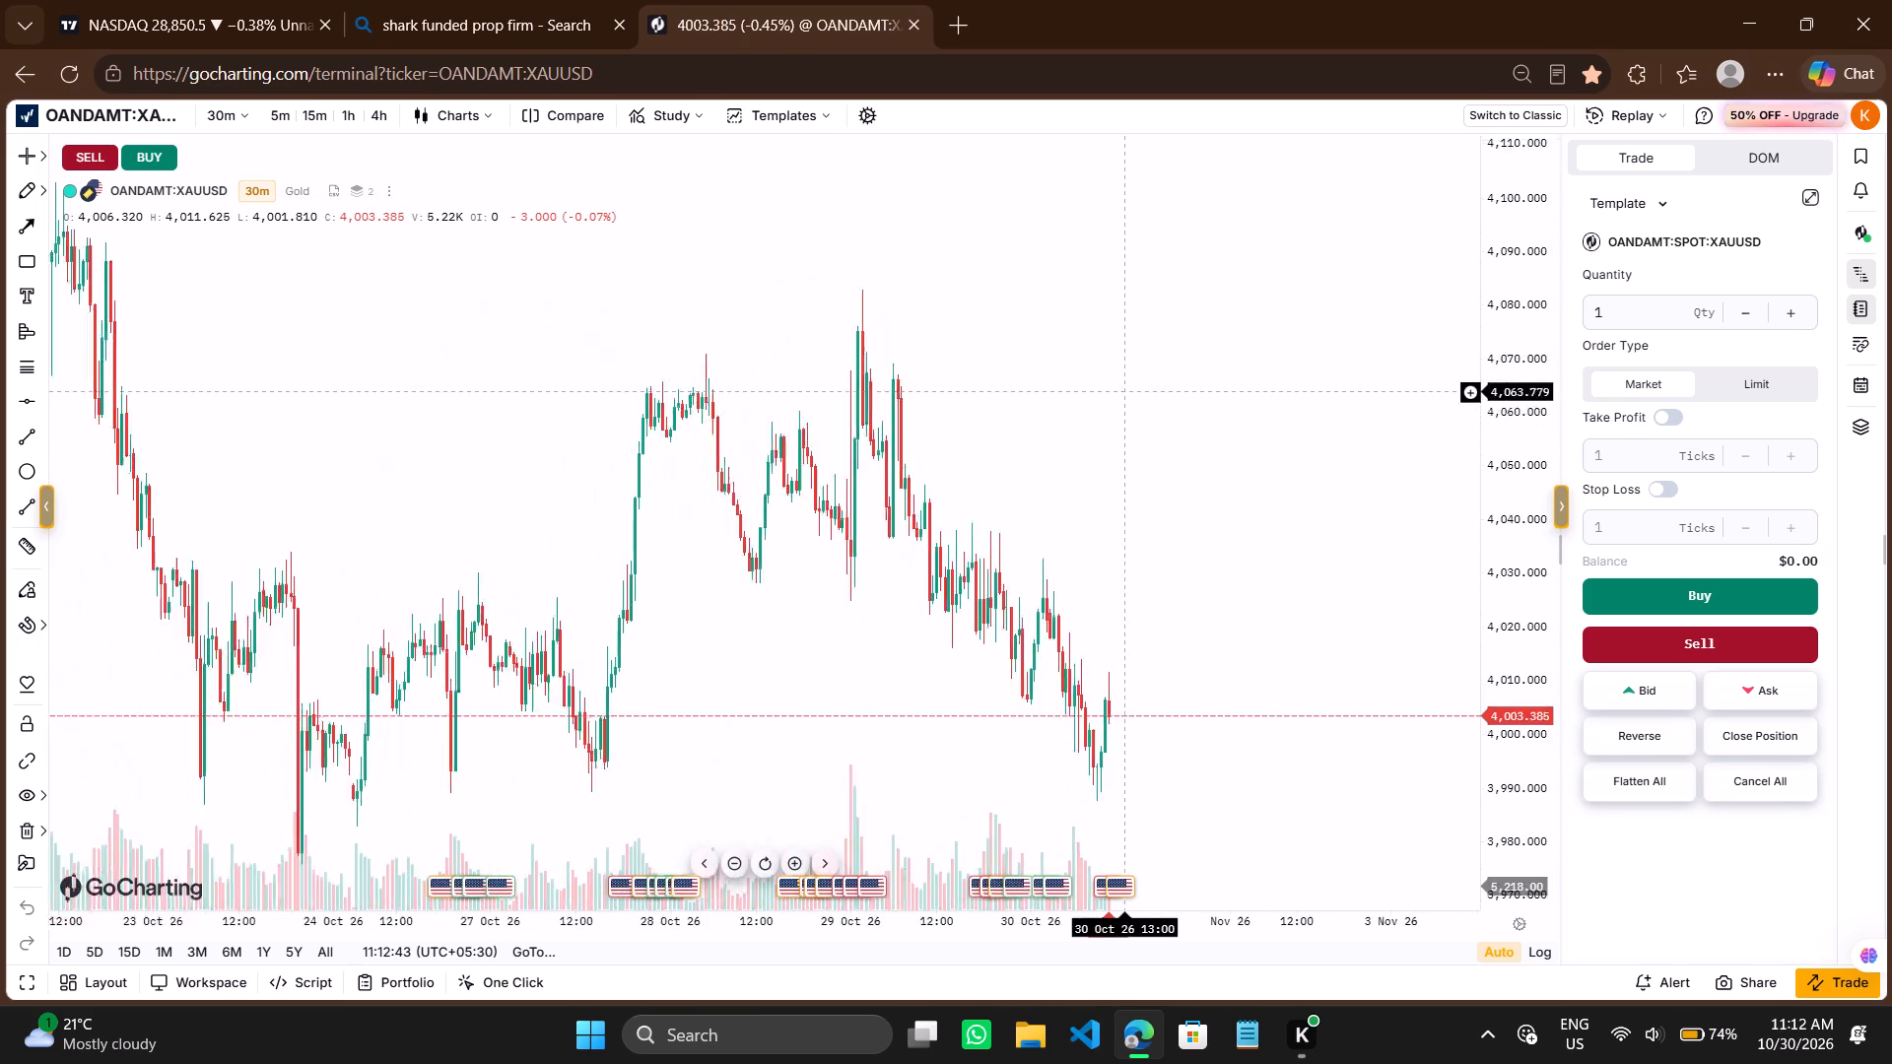
pyautogui.scroll(-1, 1126, 392)
pyautogui.moveTo(1105, 499); pyautogui.dragTo(1166, 452)
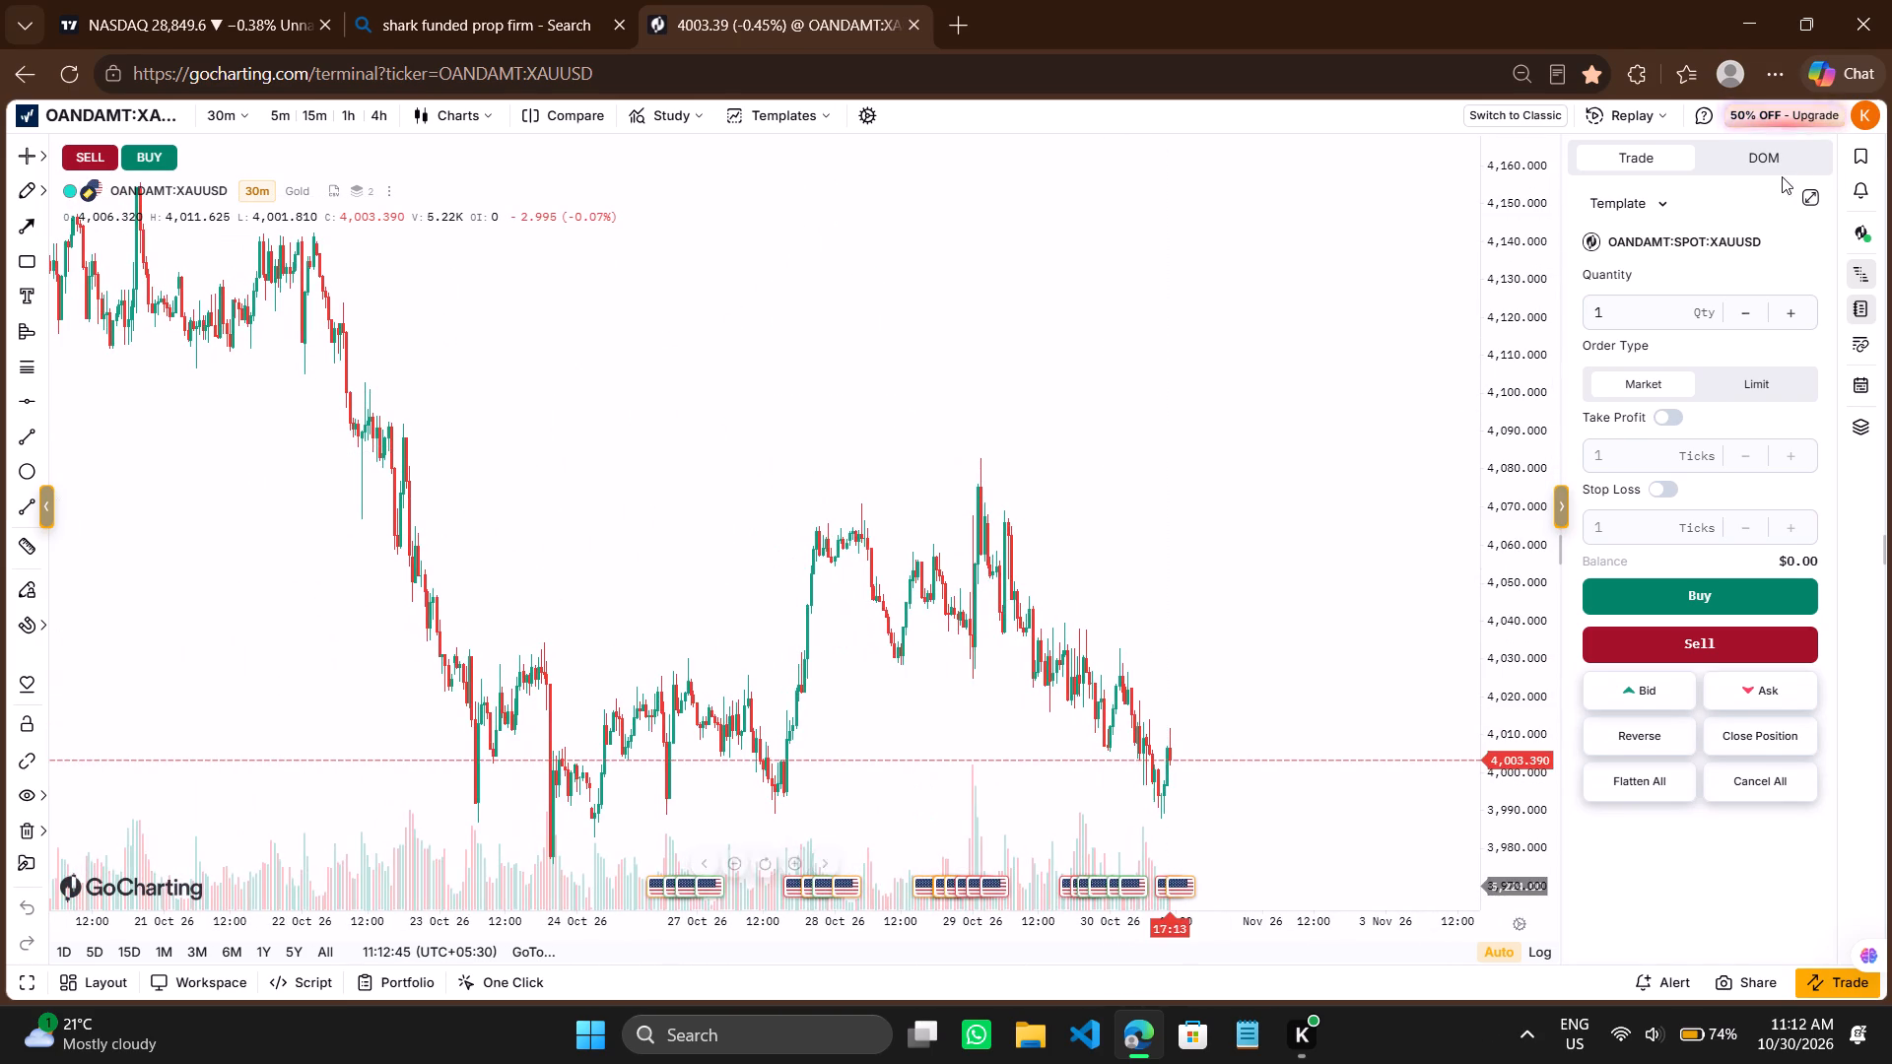
pyautogui.click(1858, 272)
pyautogui.click(1858, 272)
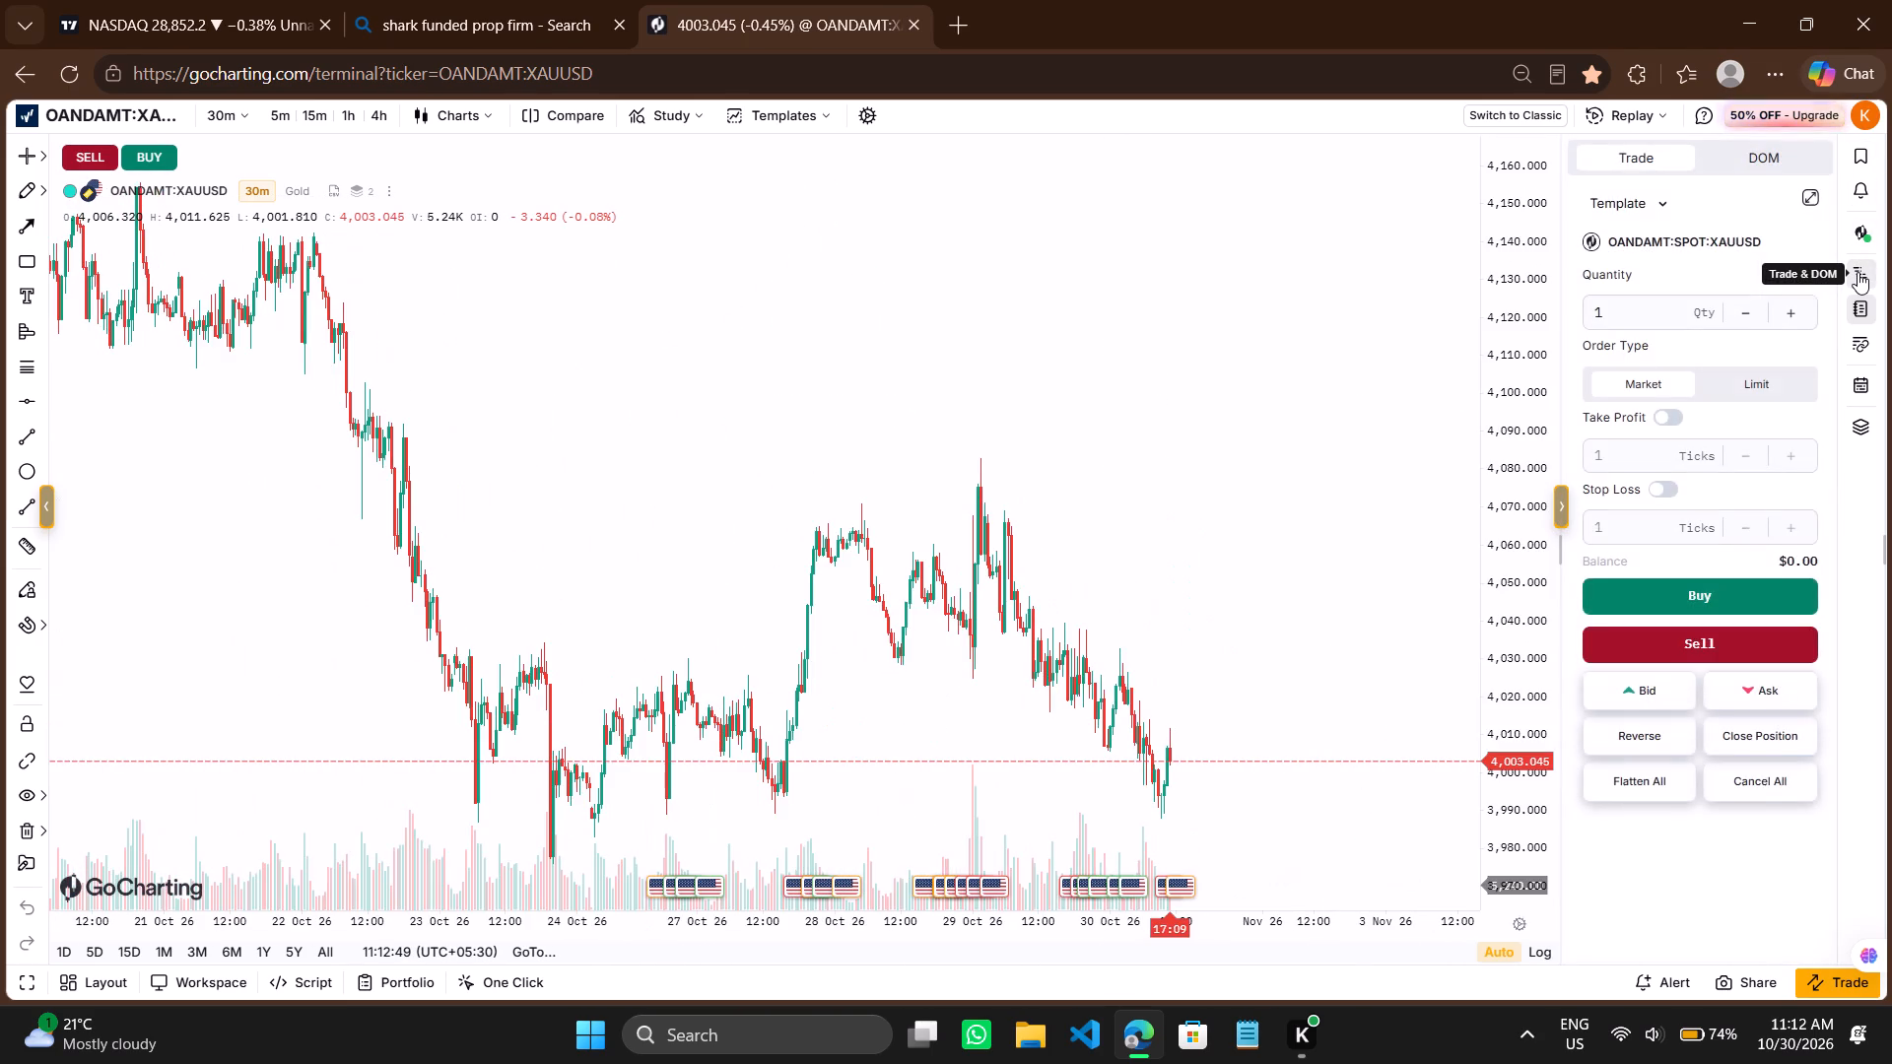
pyautogui.click(1858, 272)
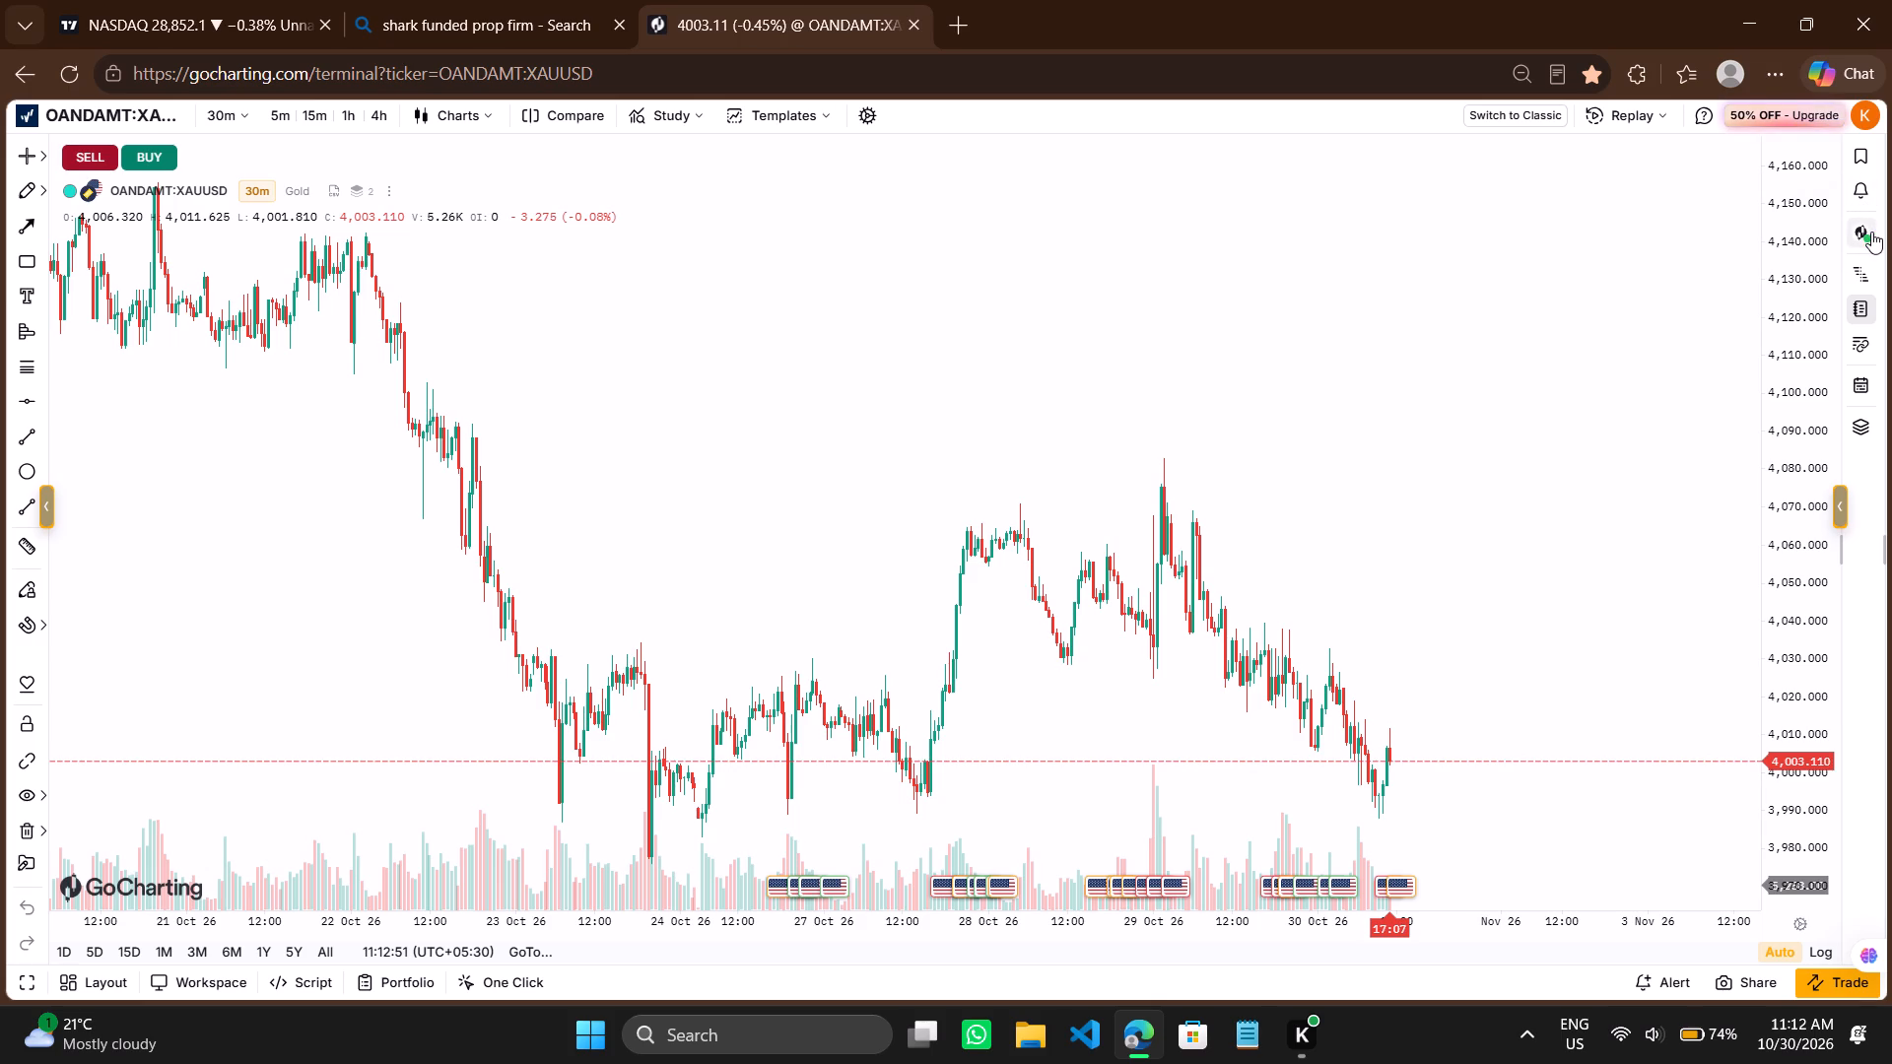
# Look through the list of brokers available for connection and close it.
pyautogui.click(1871, 232)
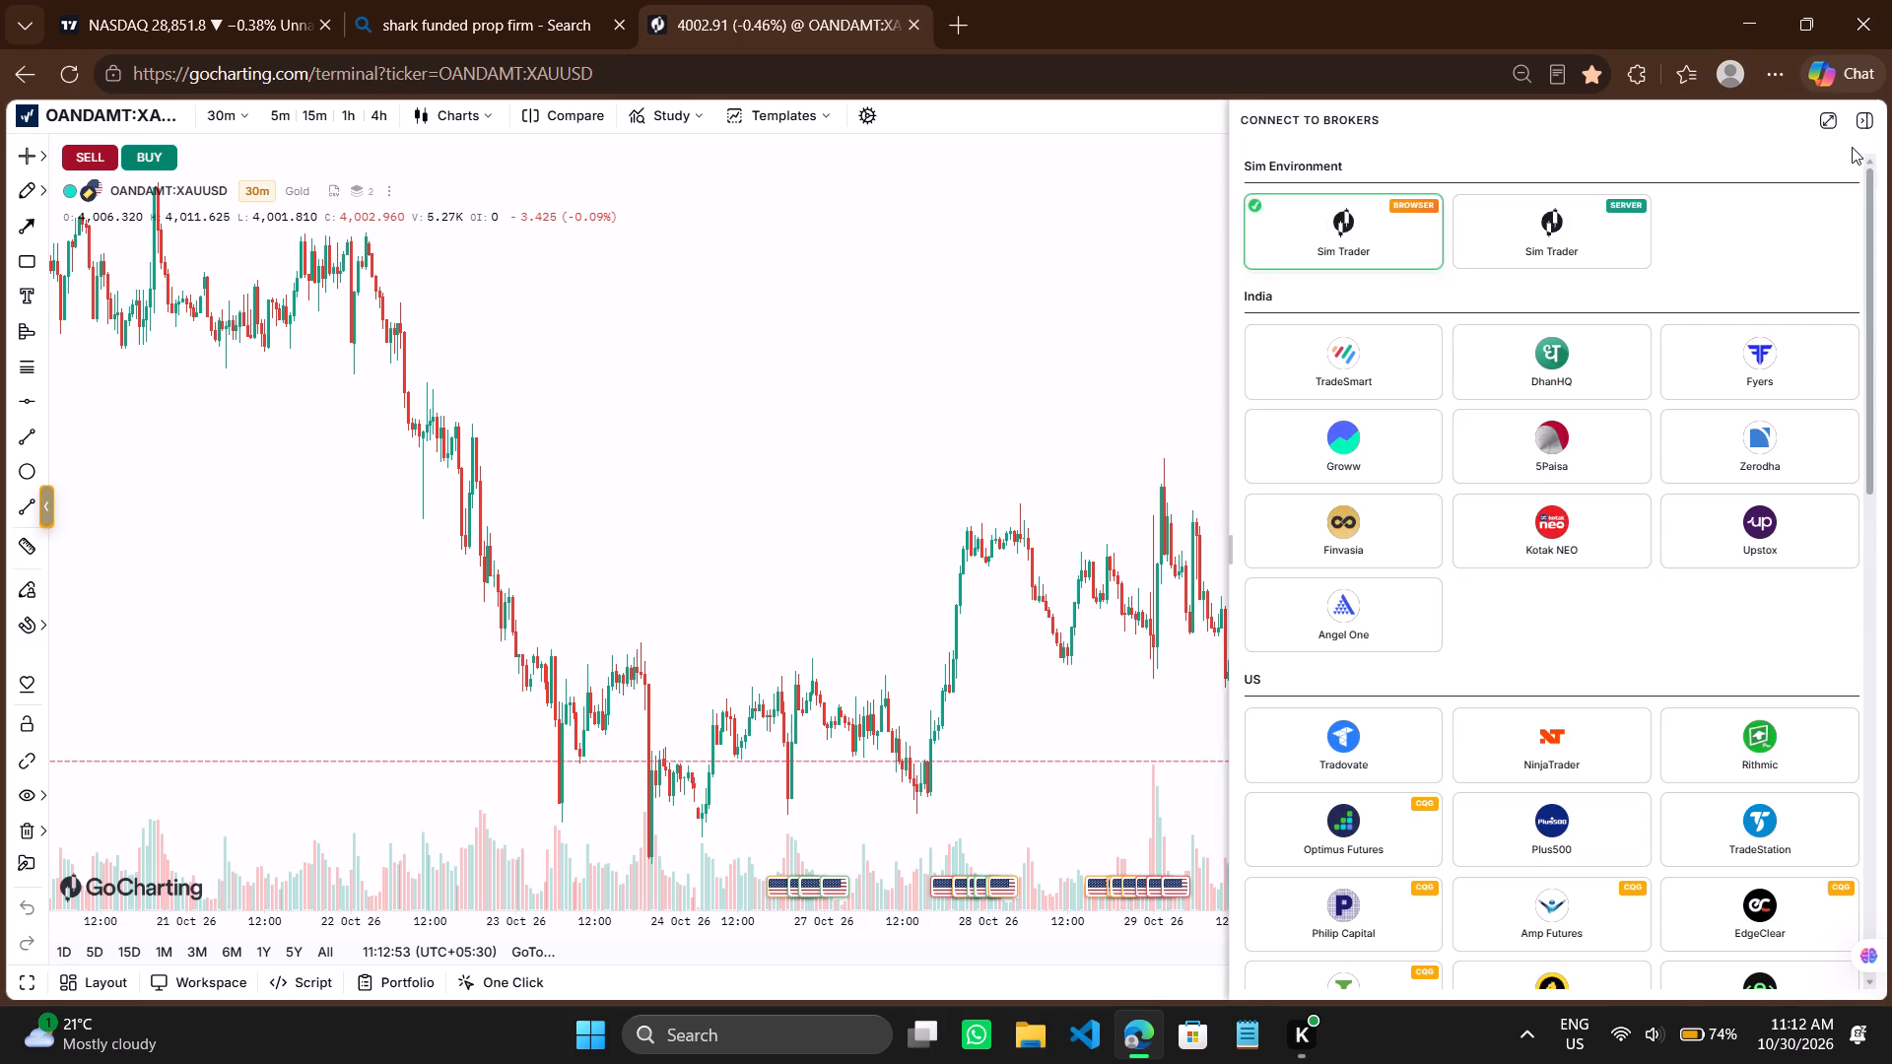
pyautogui.click(1158, 315)
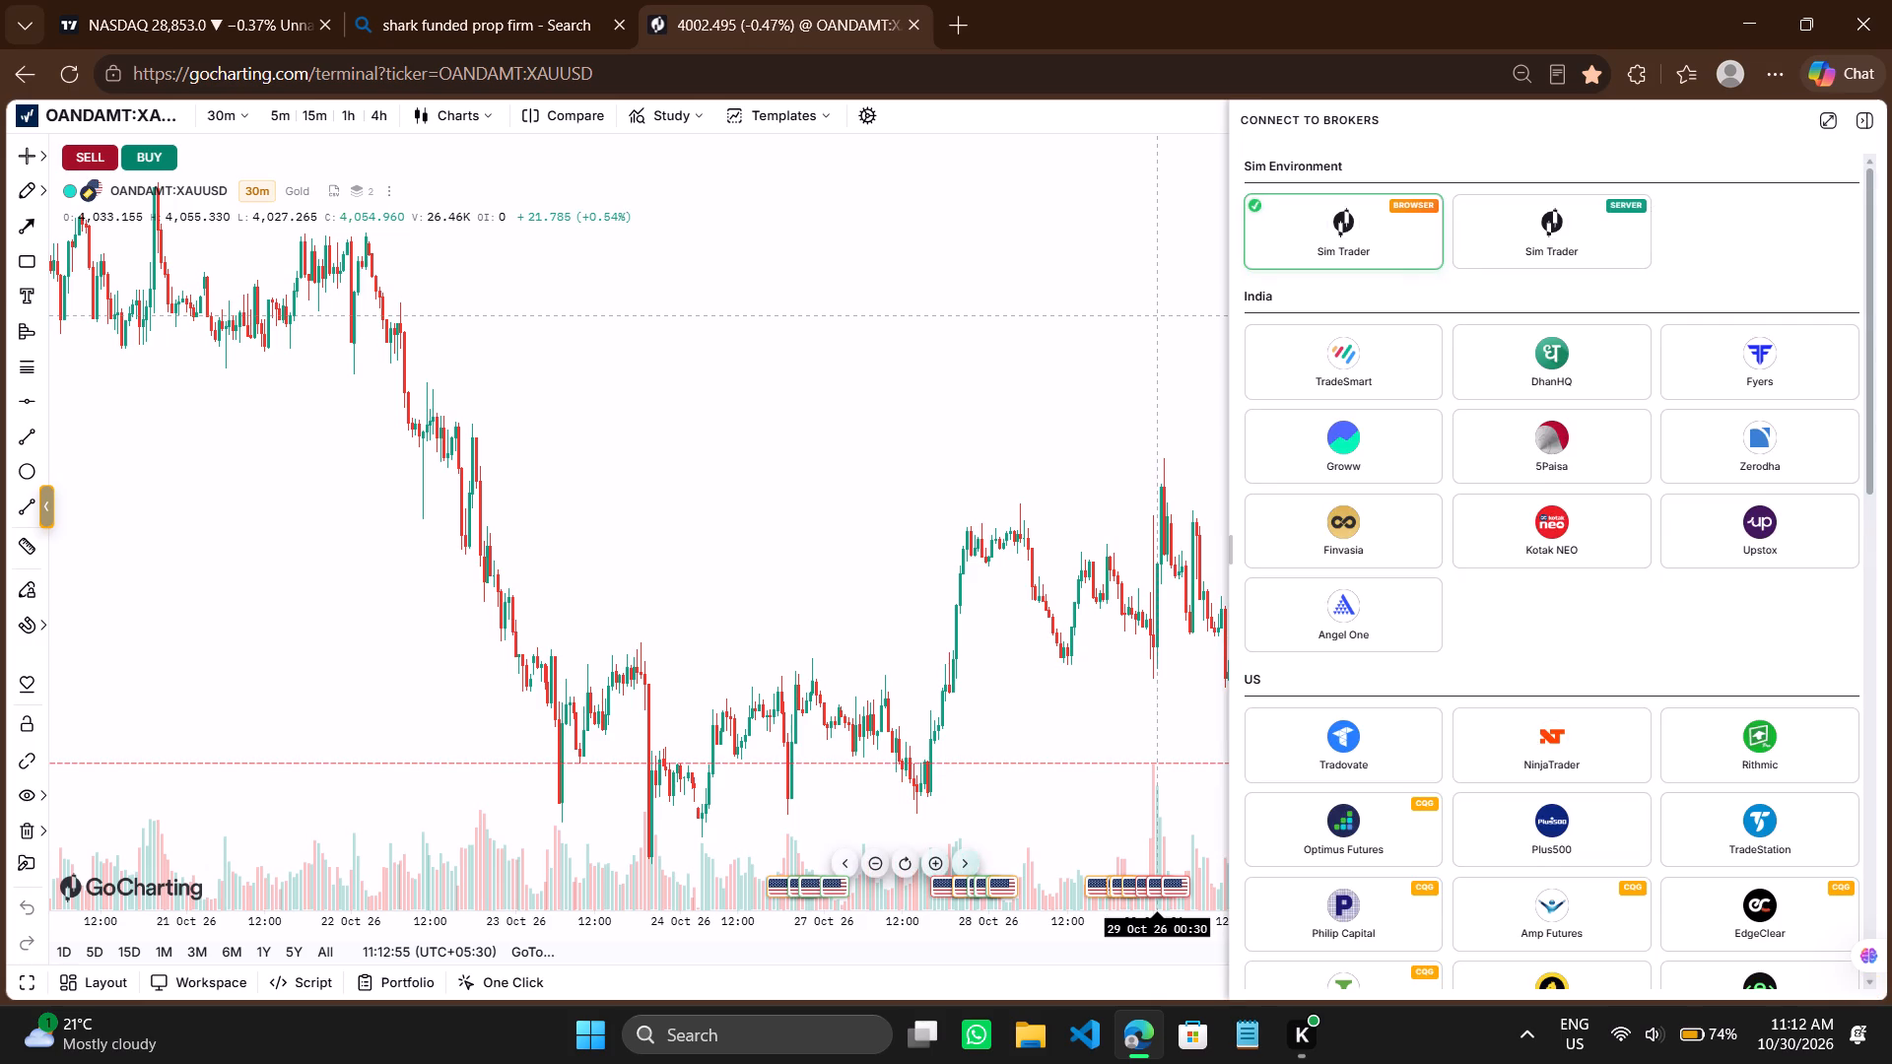
pyautogui.scroll(-3, 1448, 489)
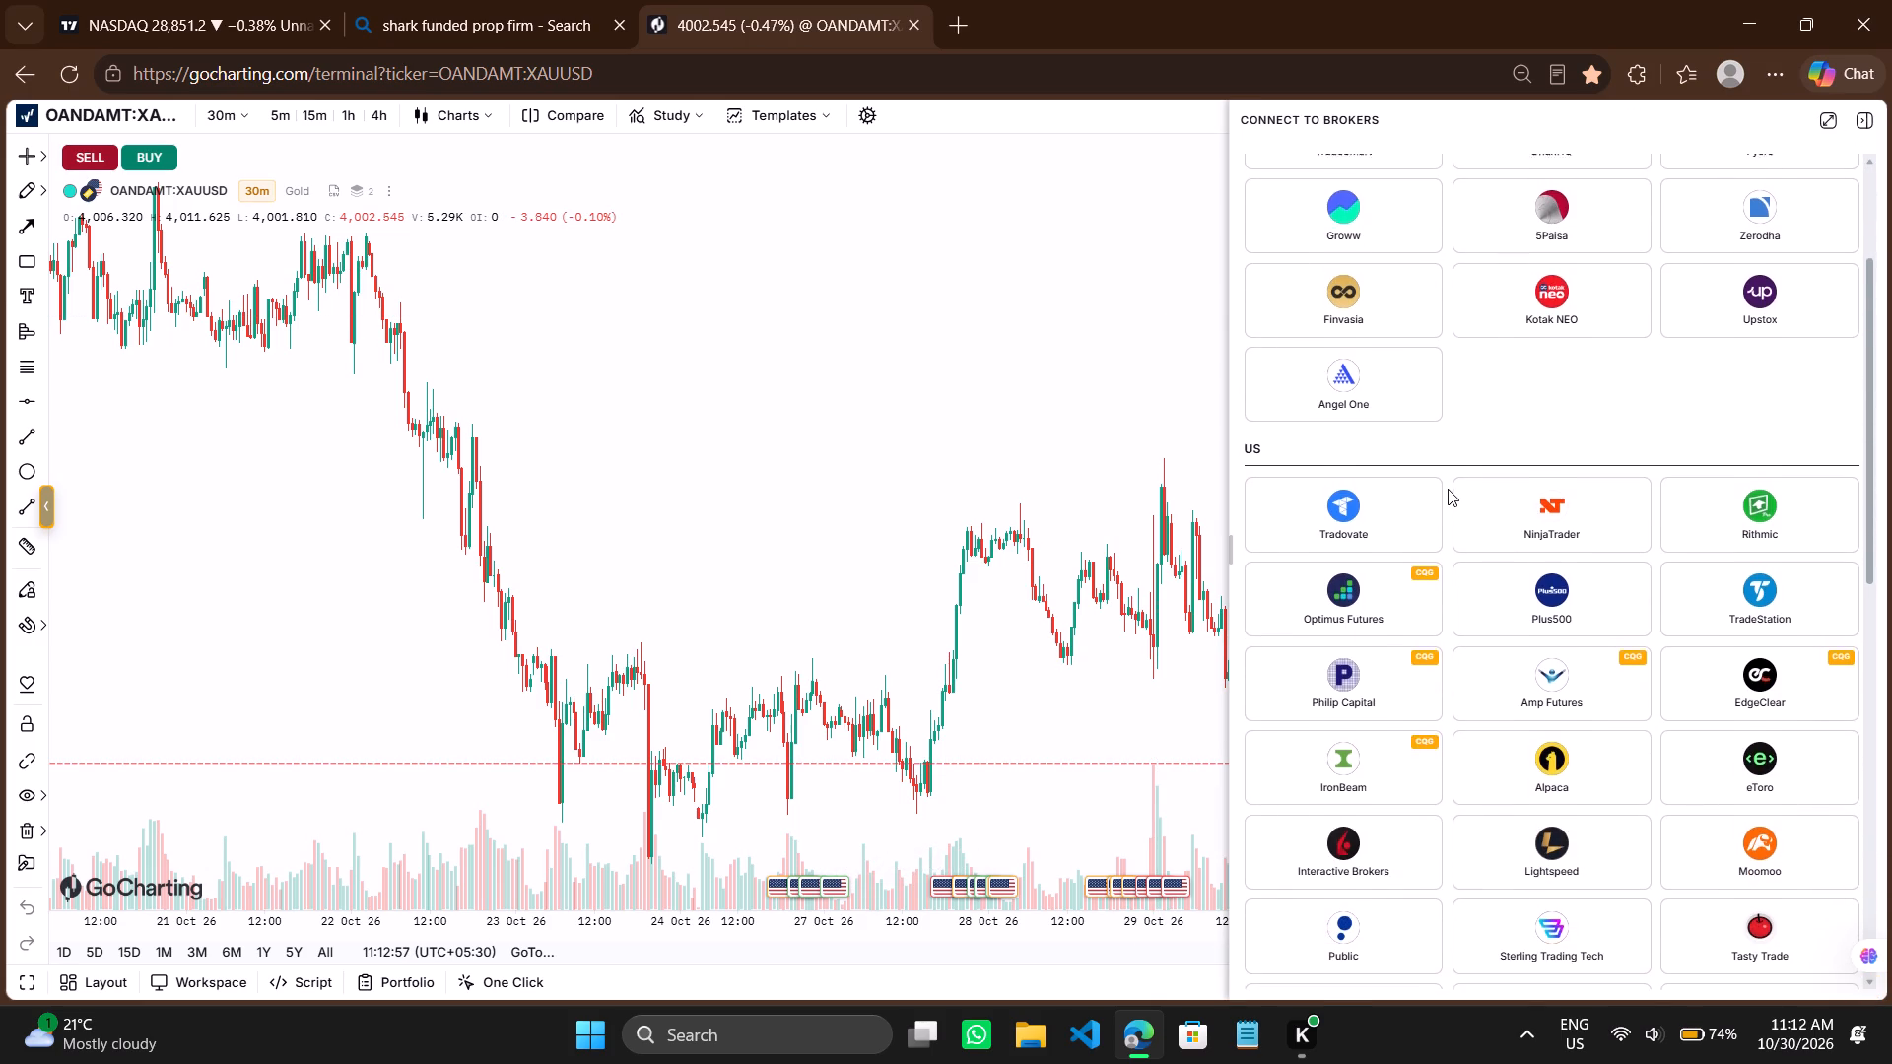
pyautogui.click(1860, 121)
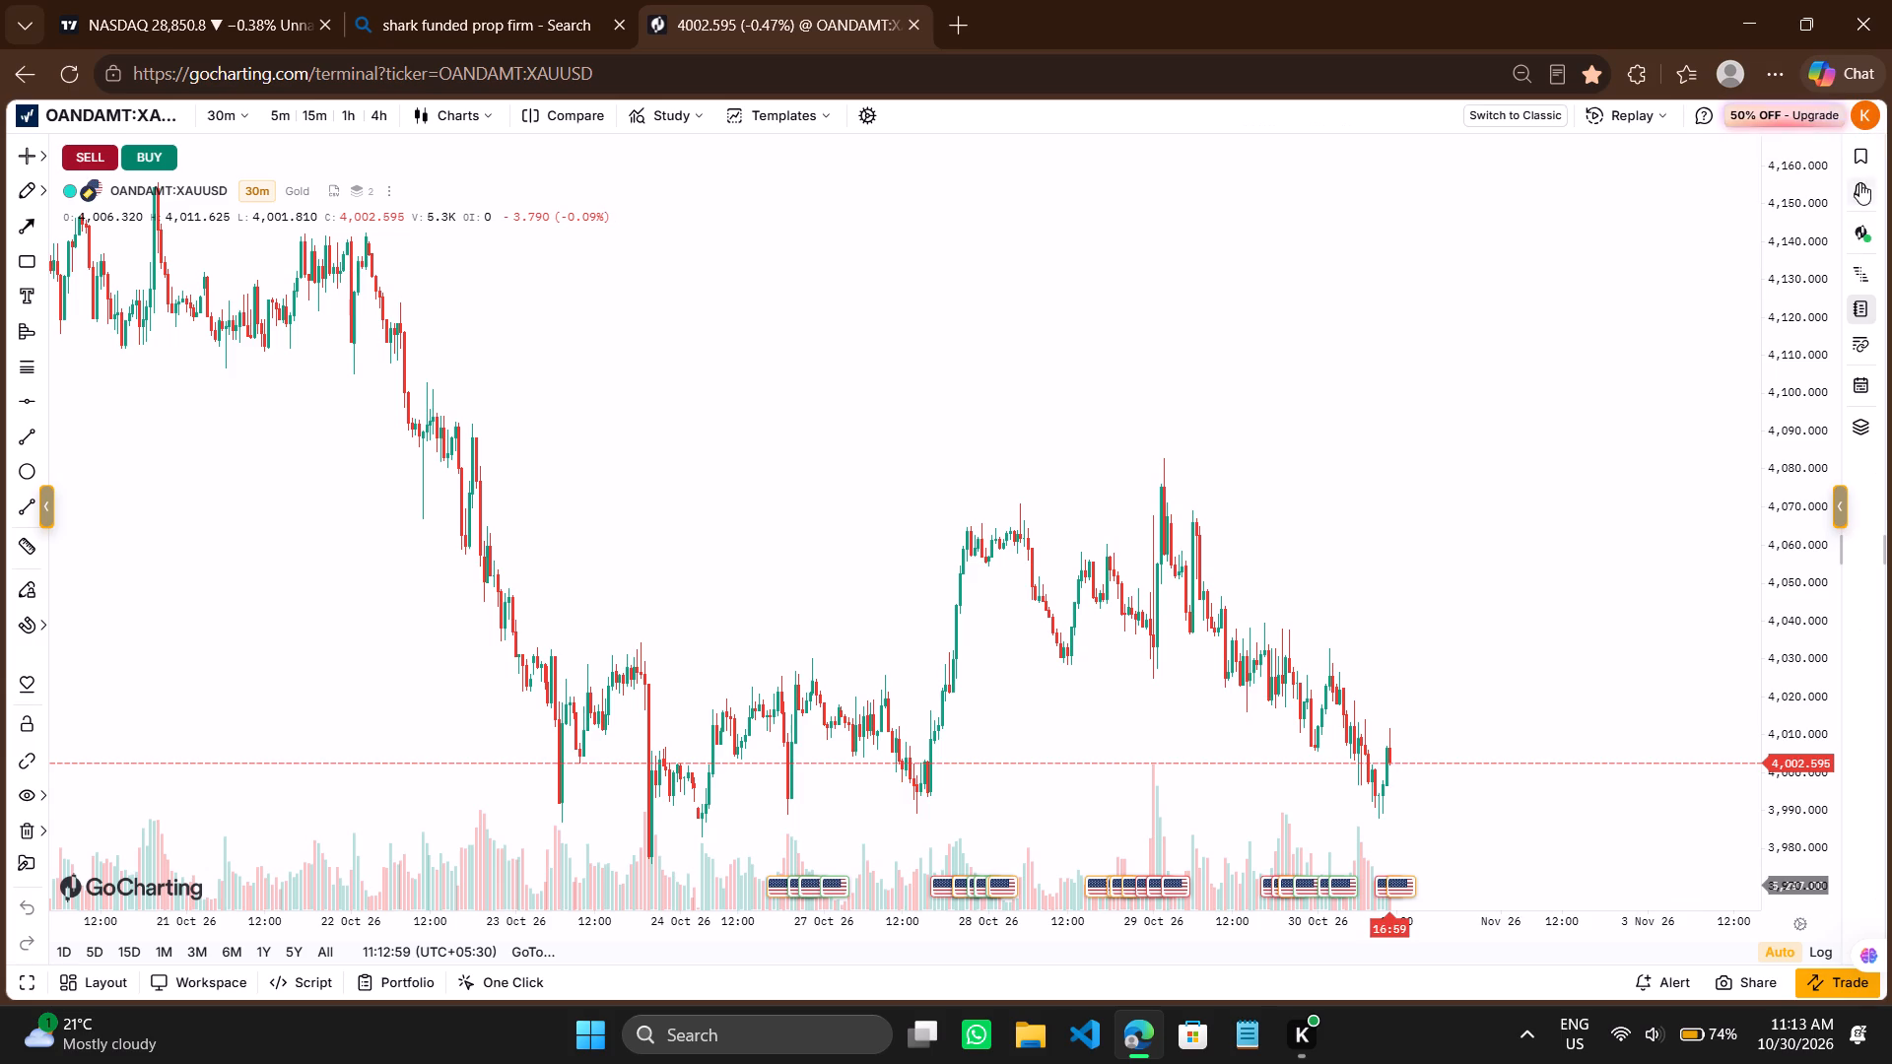
# Load the NSE NIFTY chart from the default watchlist and hide the watchlist.
pyautogui.click(1861, 158)
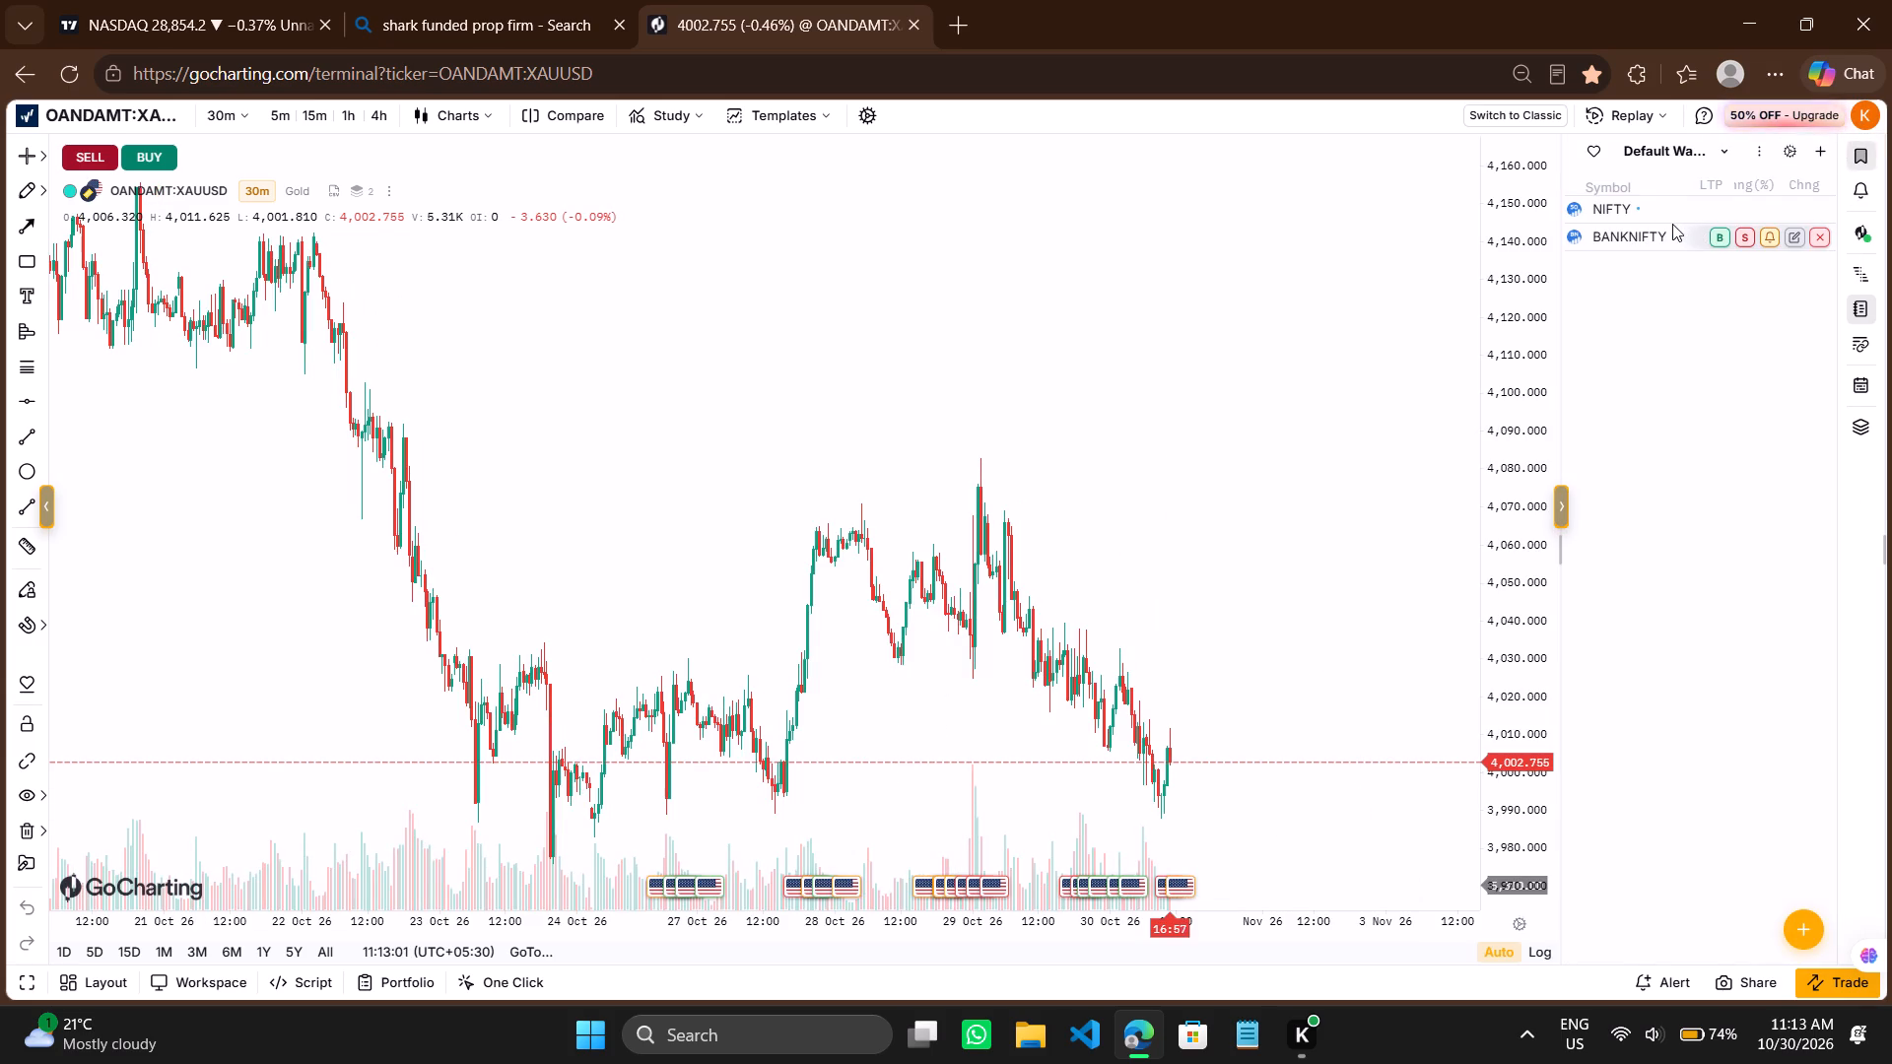
pyautogui.click(1672, 224)
pyautogui.click(1634, 199)
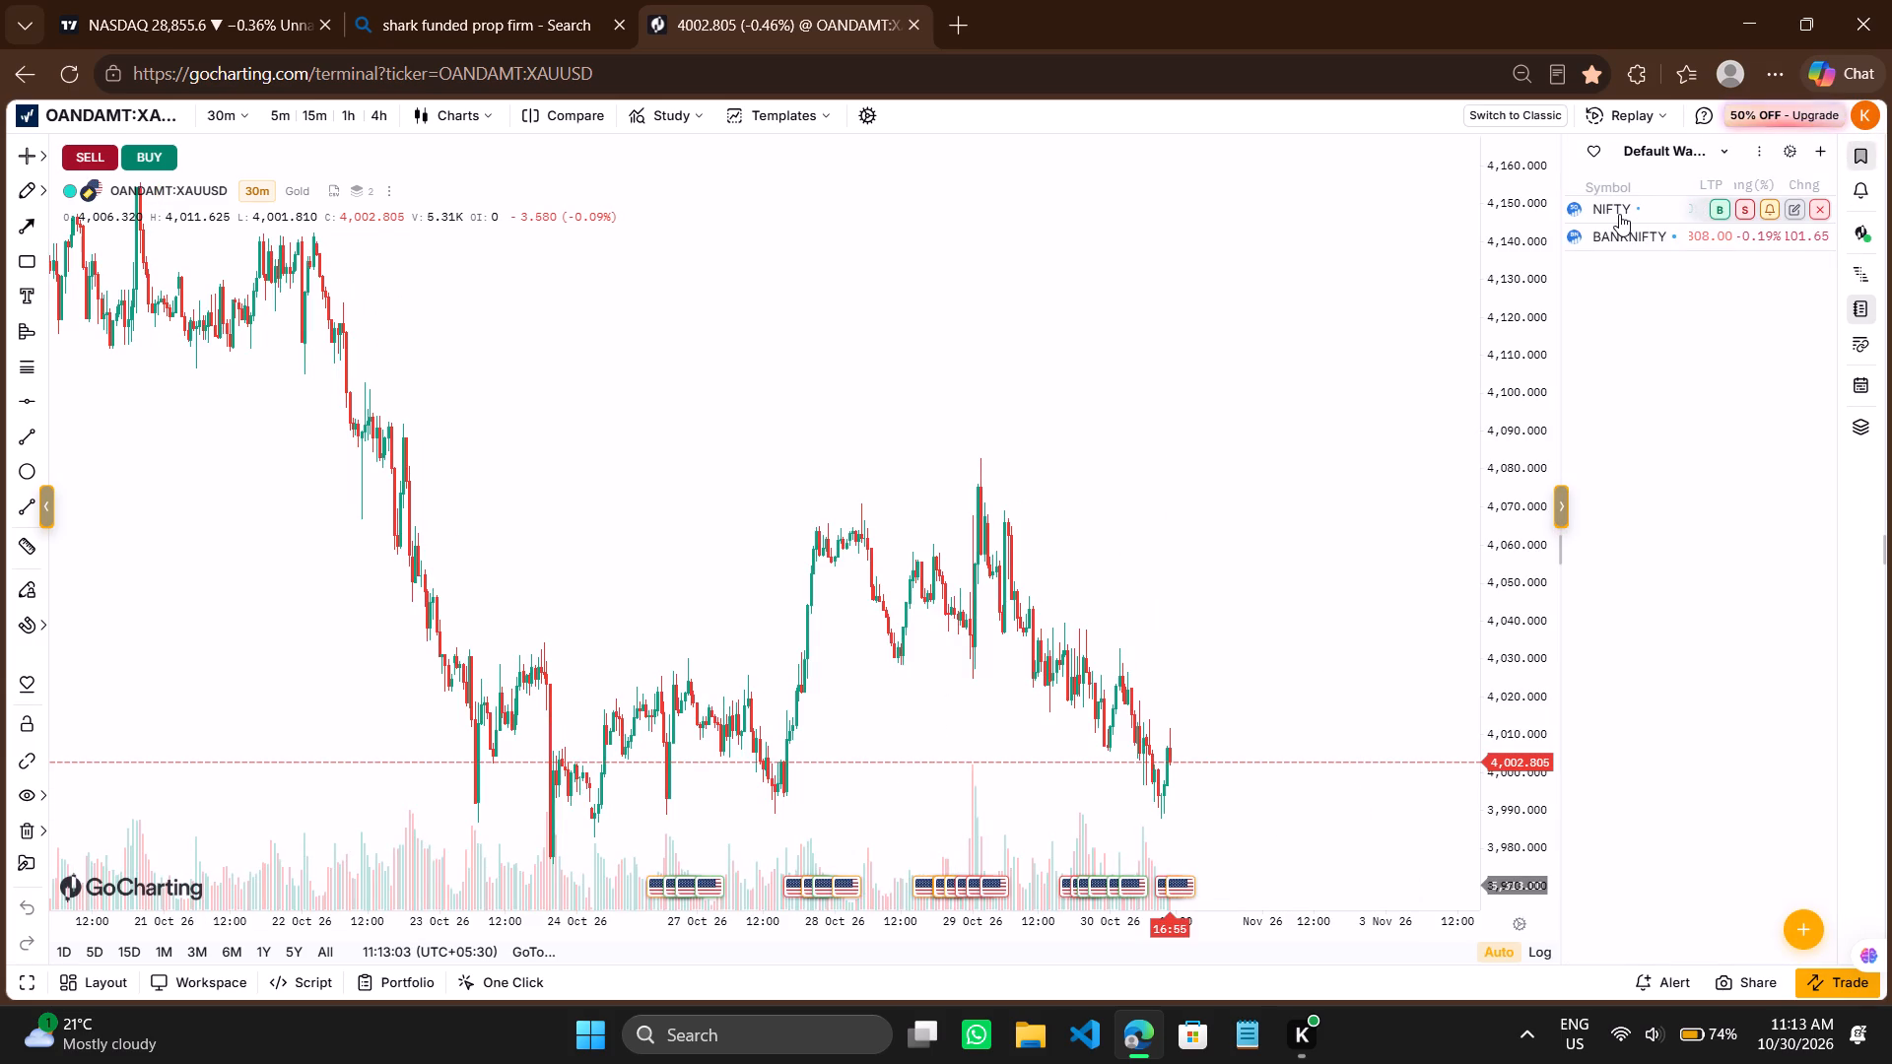
pyautogui.click(1619, 214)
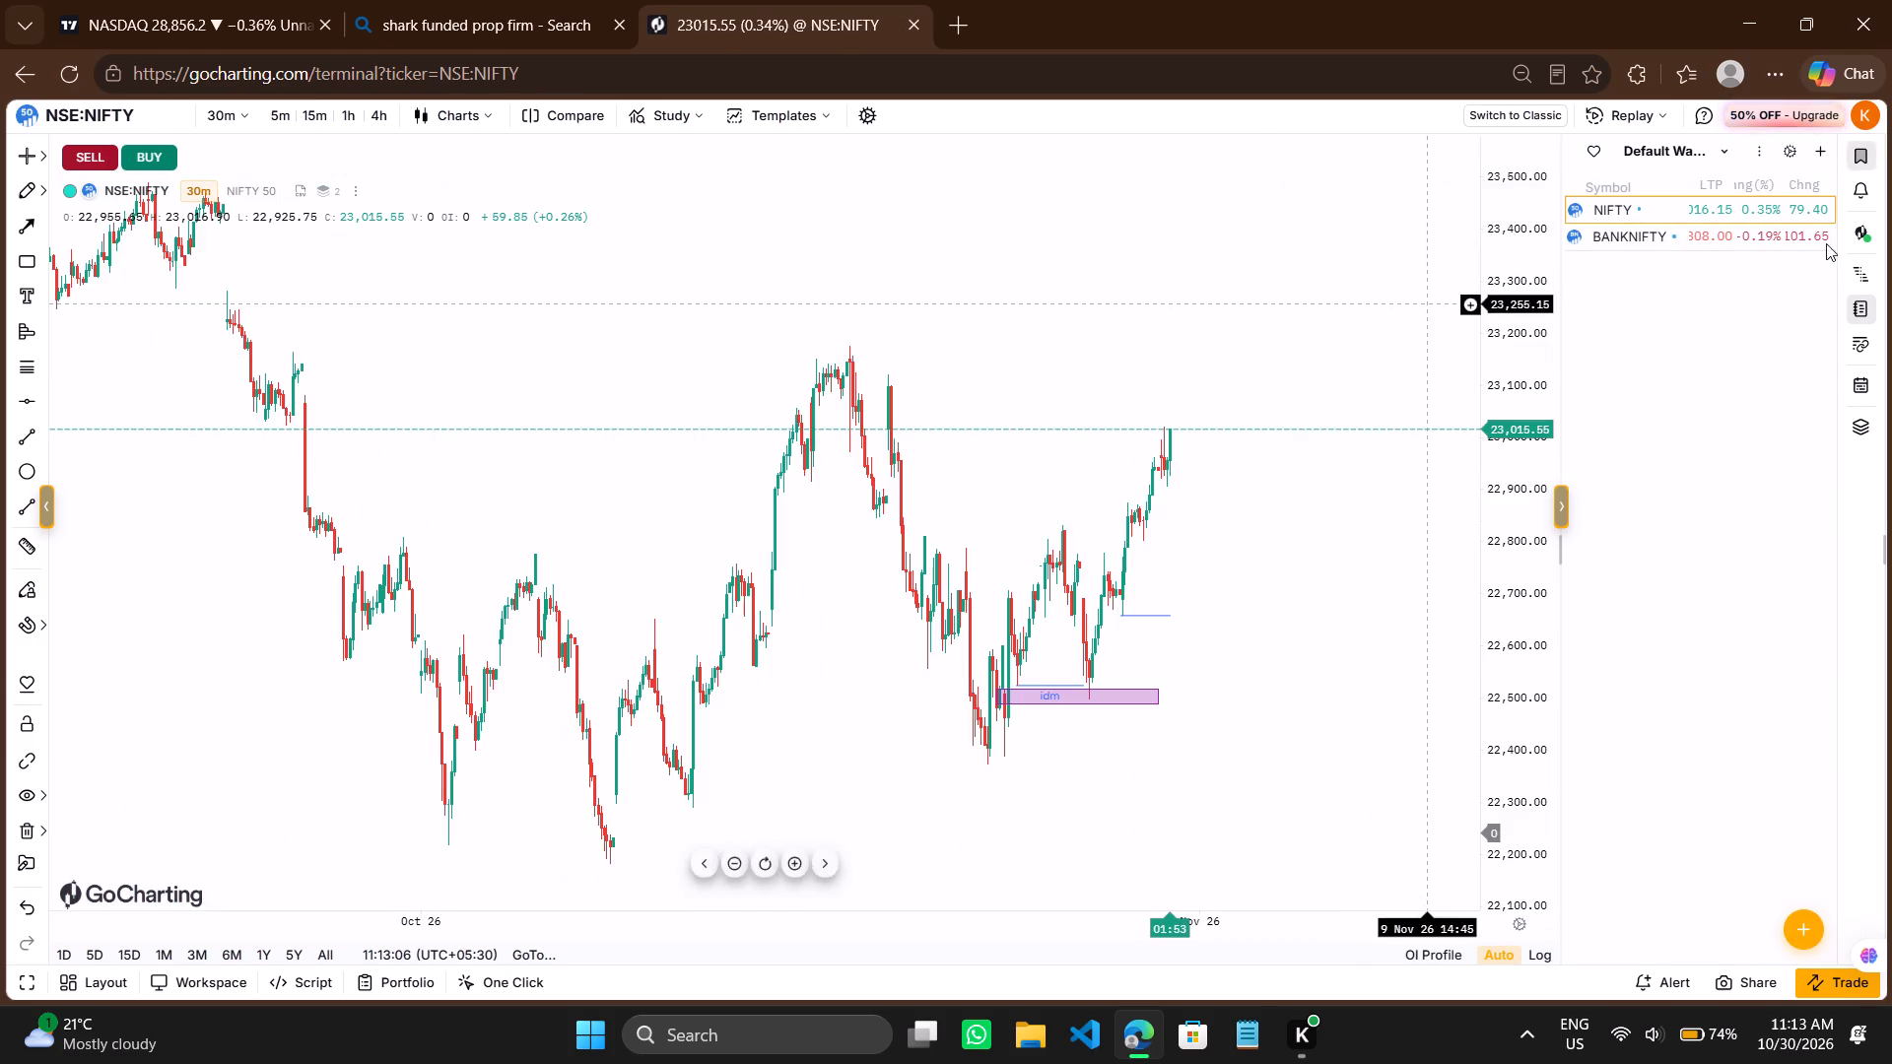
pyautogui.click(1861, 151)
# Examine the NIFTY 30-minute price action around the existing idm zone.
pyautogui.moveTo(1597, 421); pyautogui.dragTo(1584, 414)
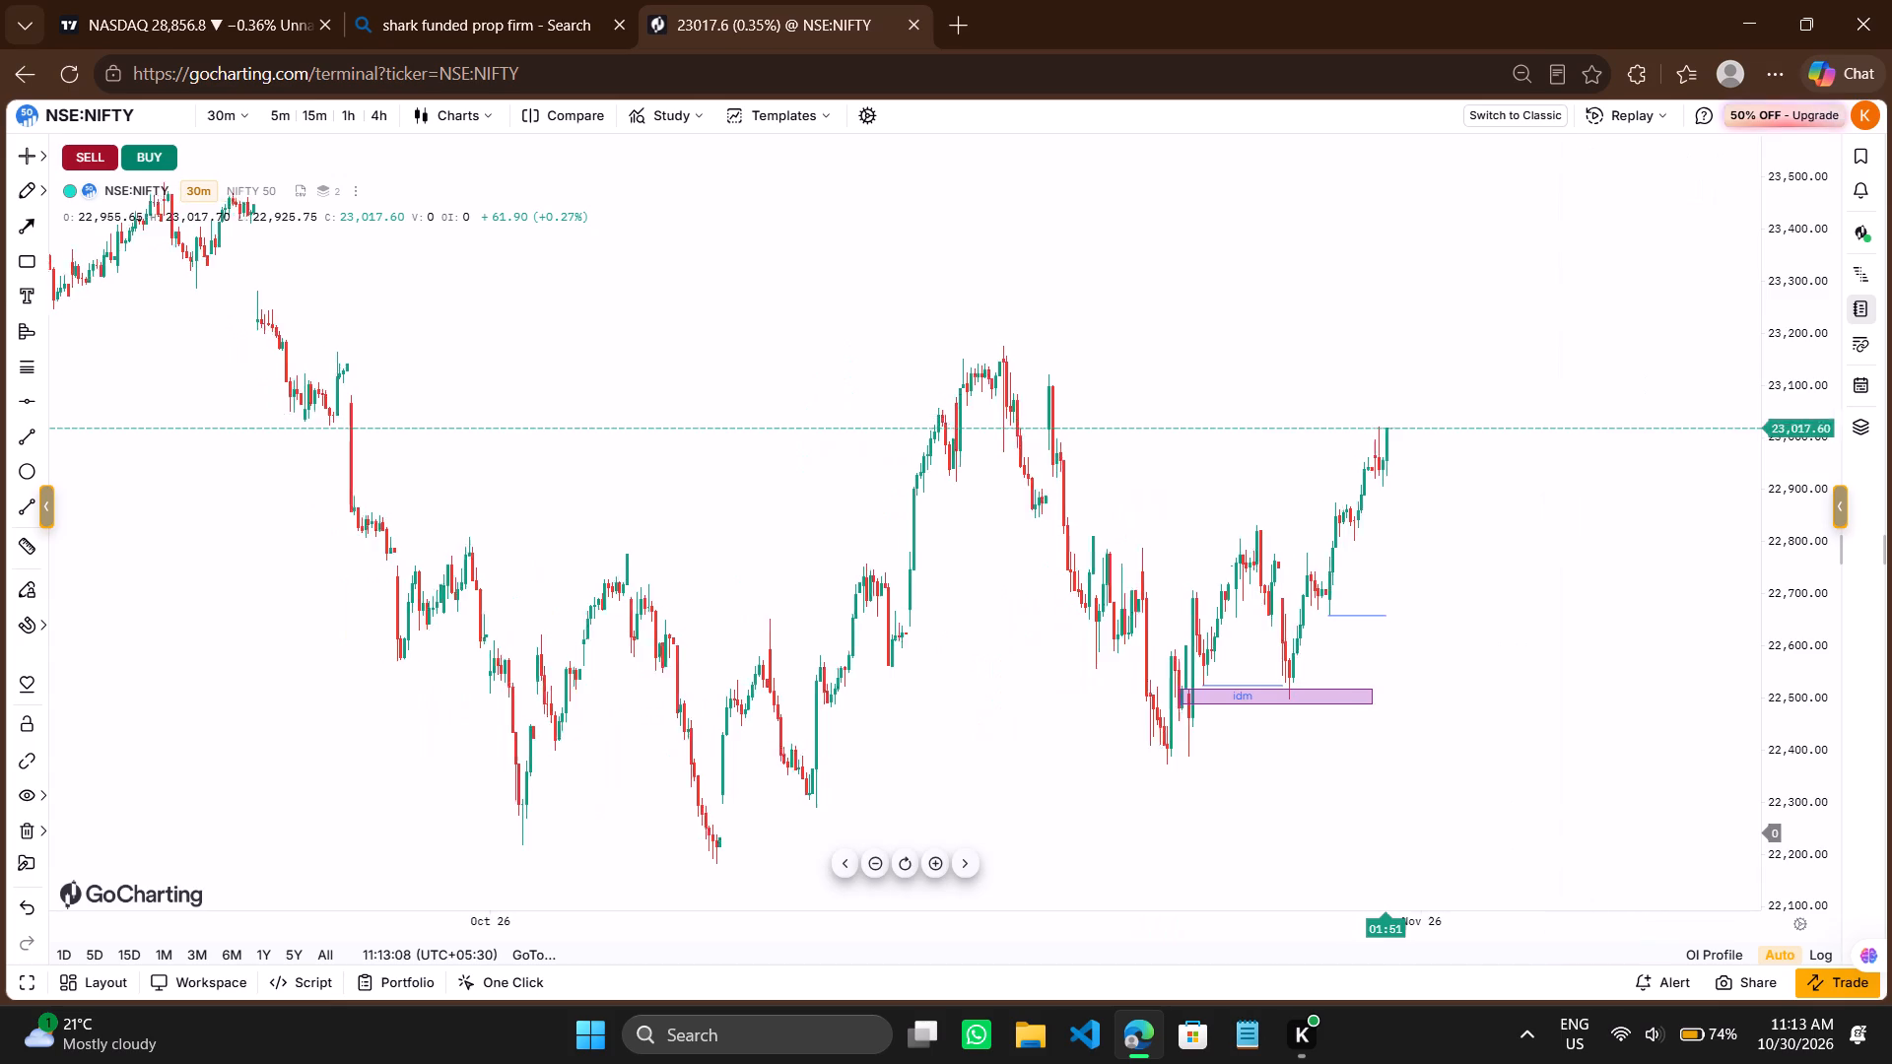
pyautogui.scroll(3, 1584, 414)
pyautogui.moveTo(1584, 414); pyautogui.dragTo(1550, 486)
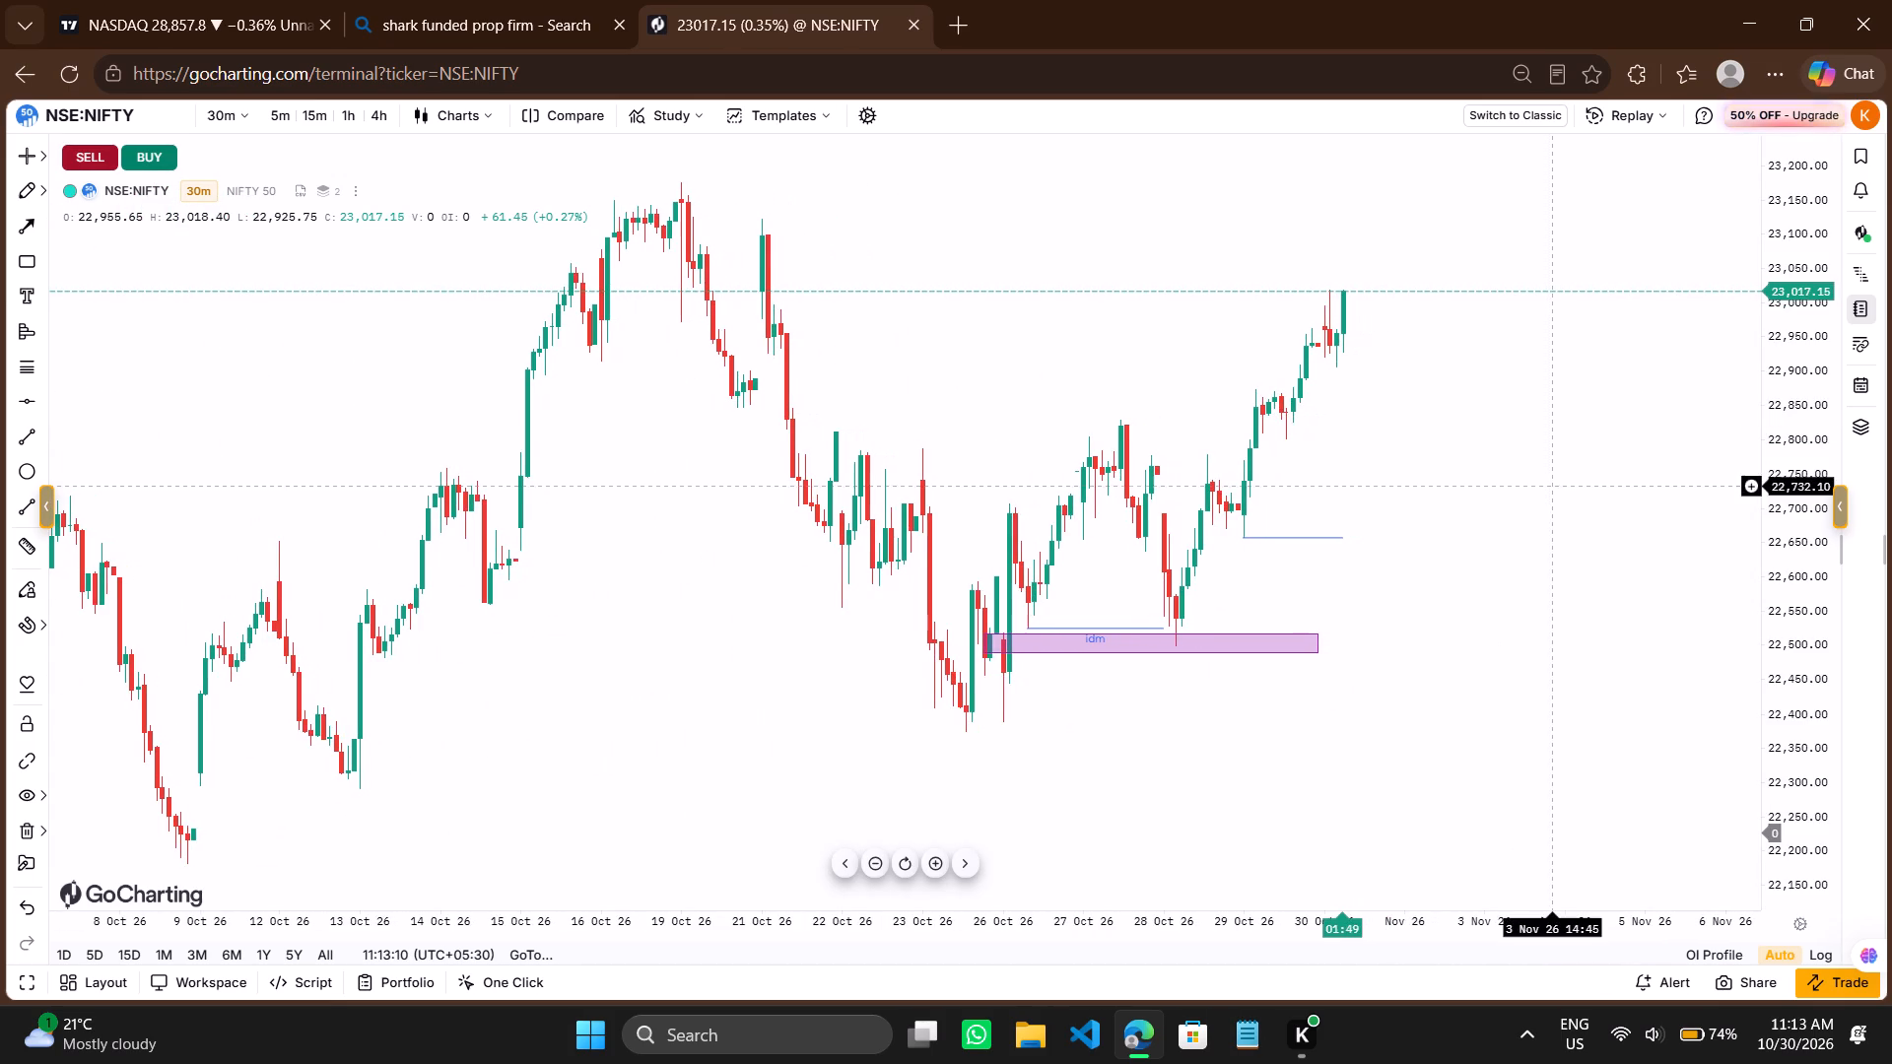
pyautogui.moveTo(1341, 415); pyautogui.dragTo(1377, 456)
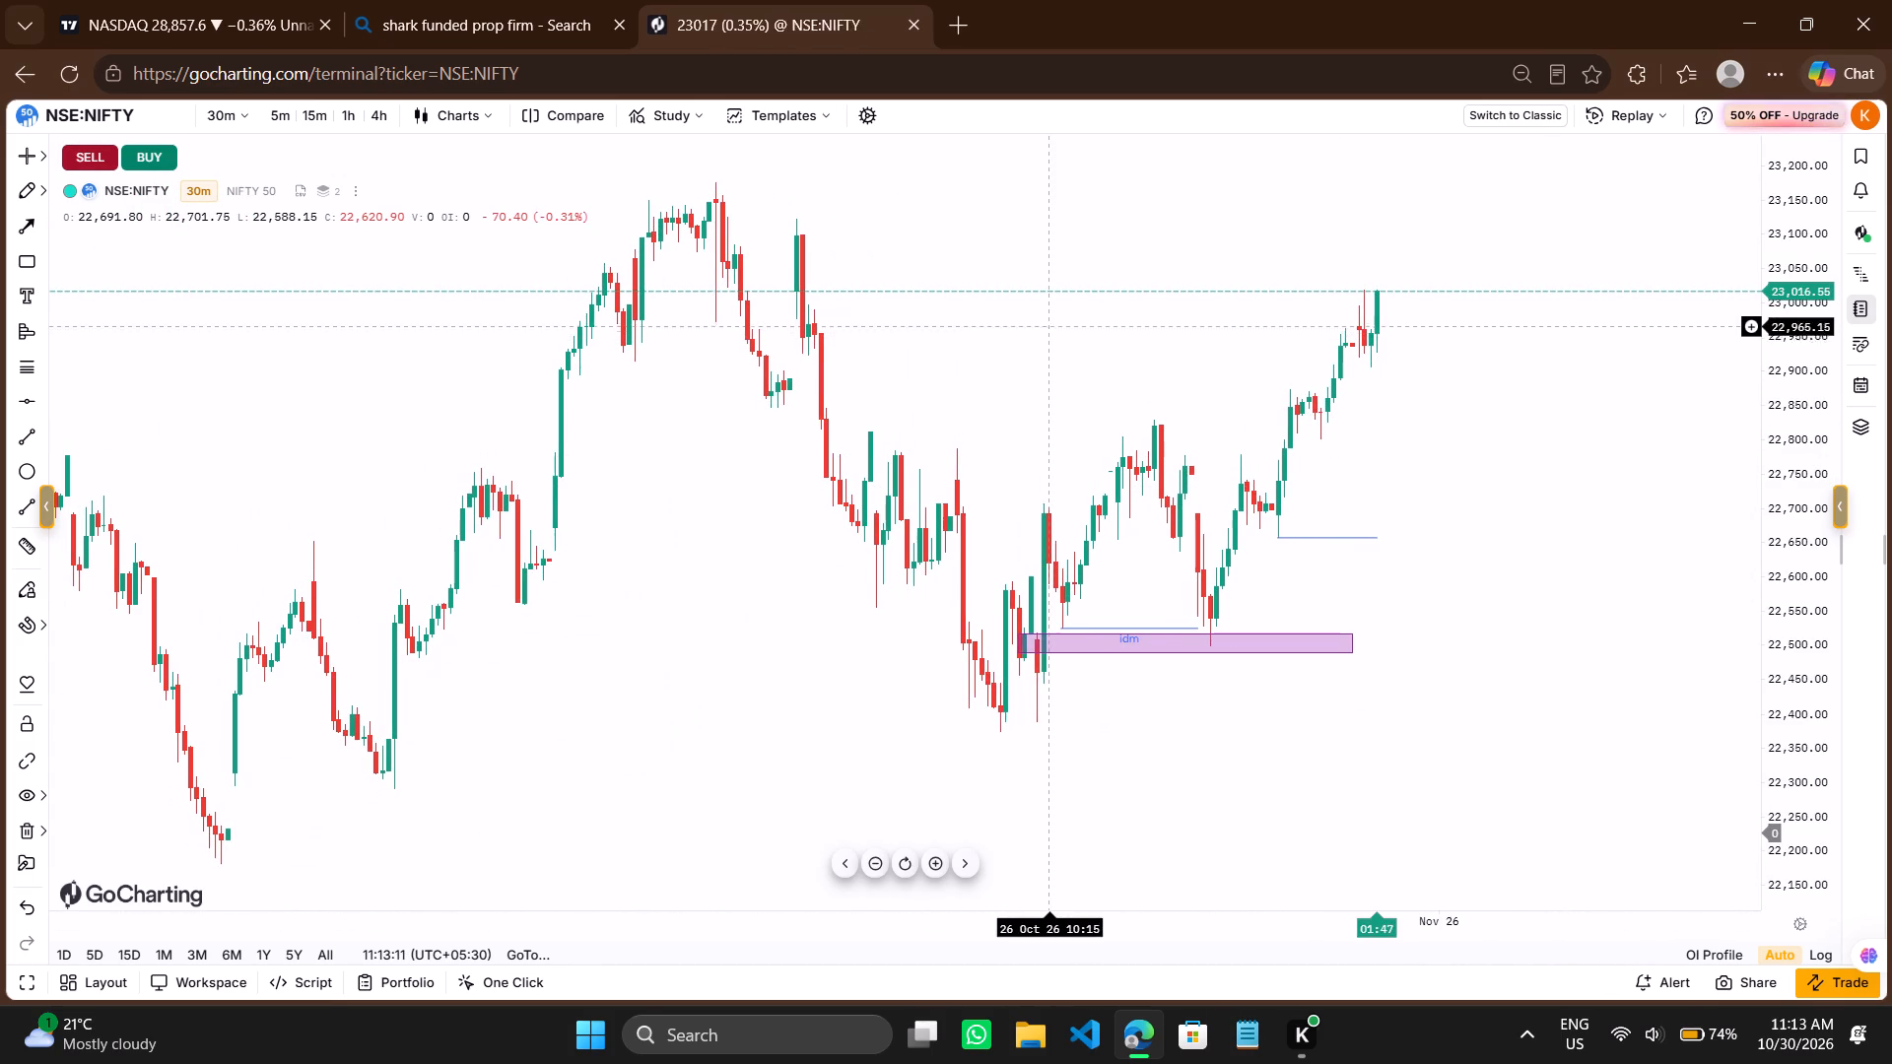
pyautogui.moveTo(1023, 295); pyautogui.dragTo(1057, 313)
pyautogui.scroll(-1, 1057, 313)
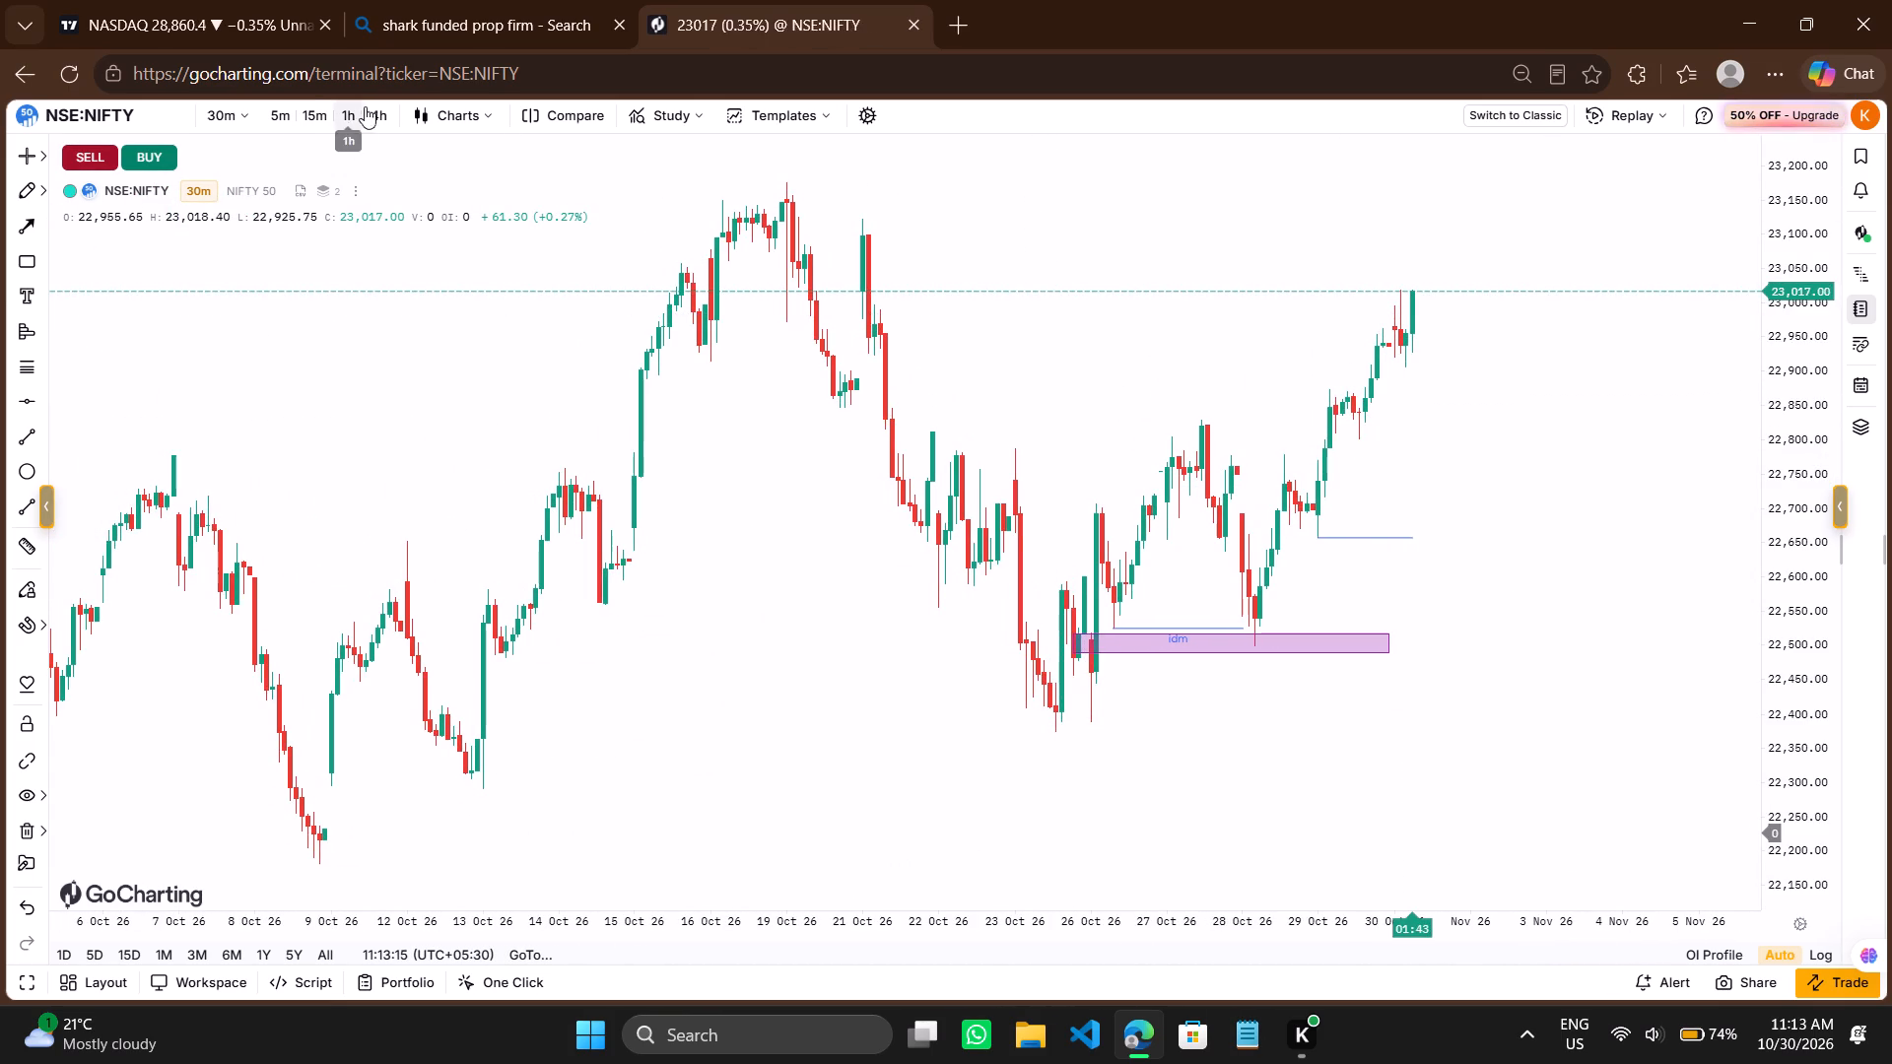
# Add the 2-hour, daily, weekly, 1-minute and 3-minute intervals to the favourite timeframes.
pyautogui.click(248, 124)
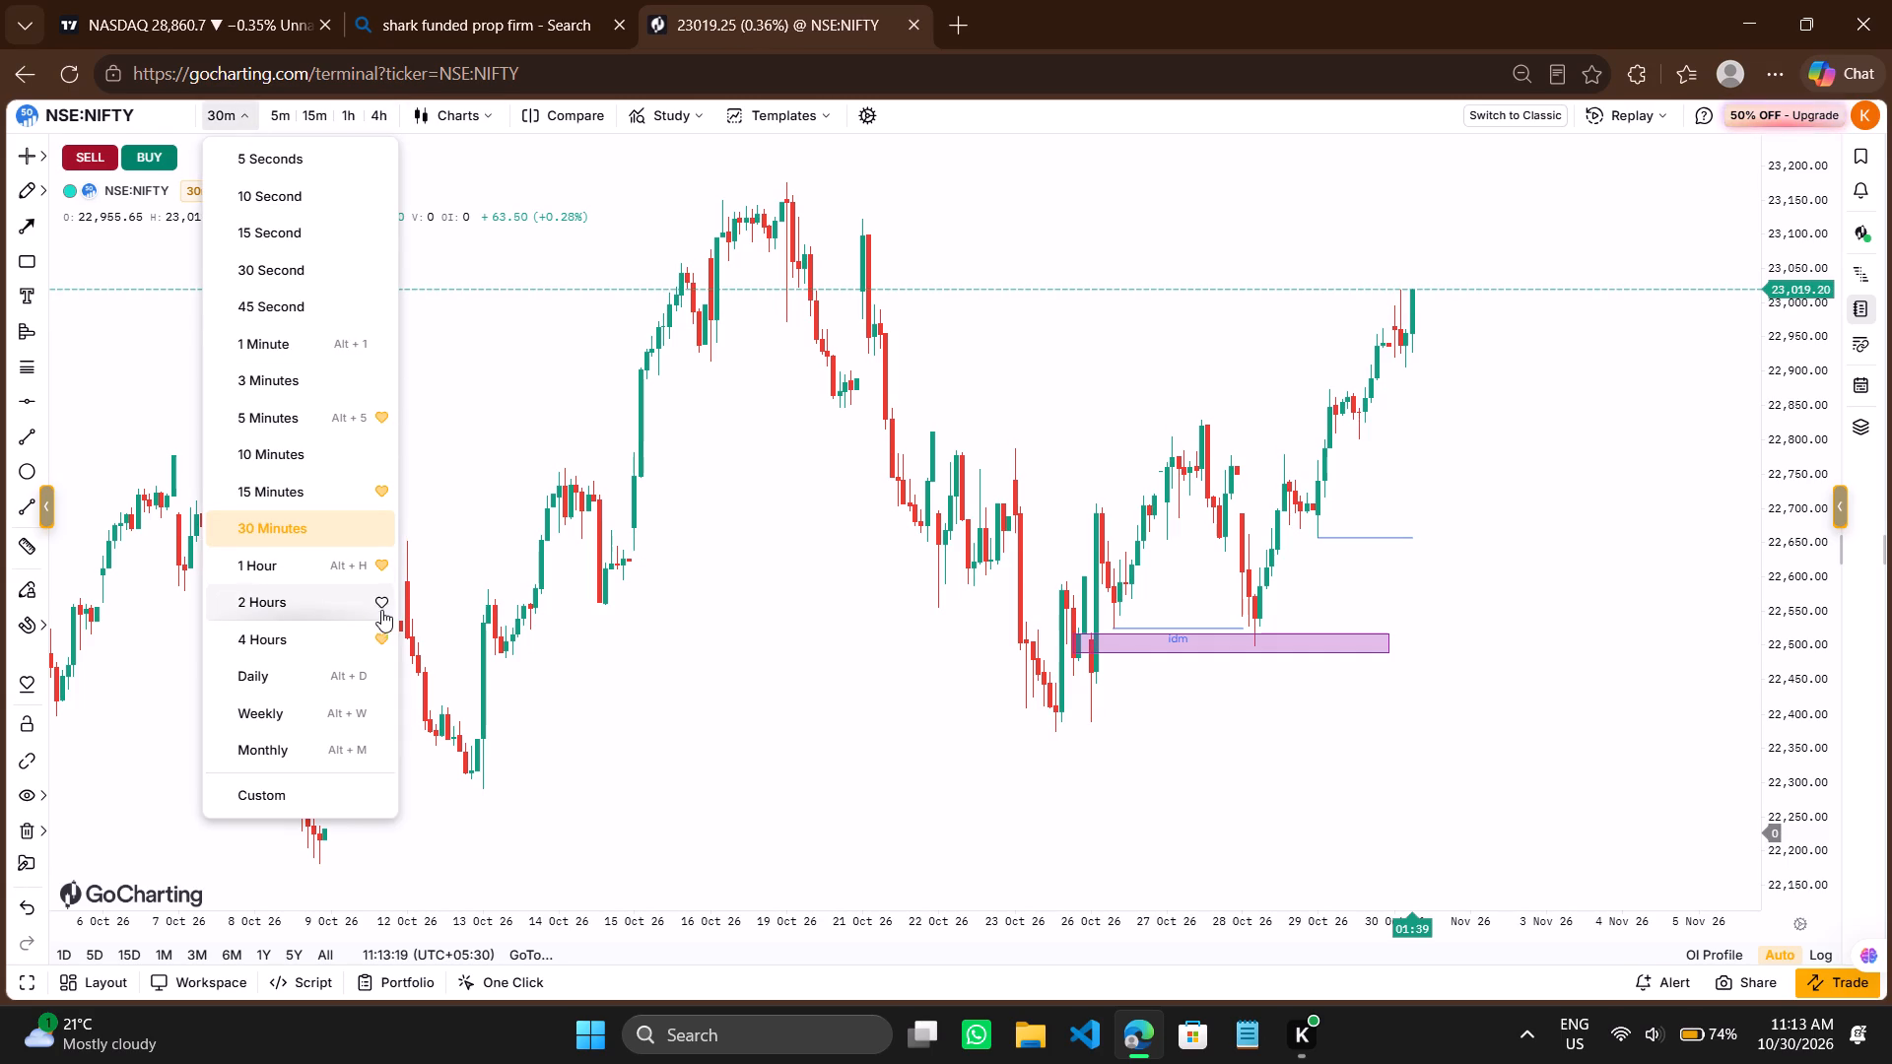
pyautogui.click(384, 603)
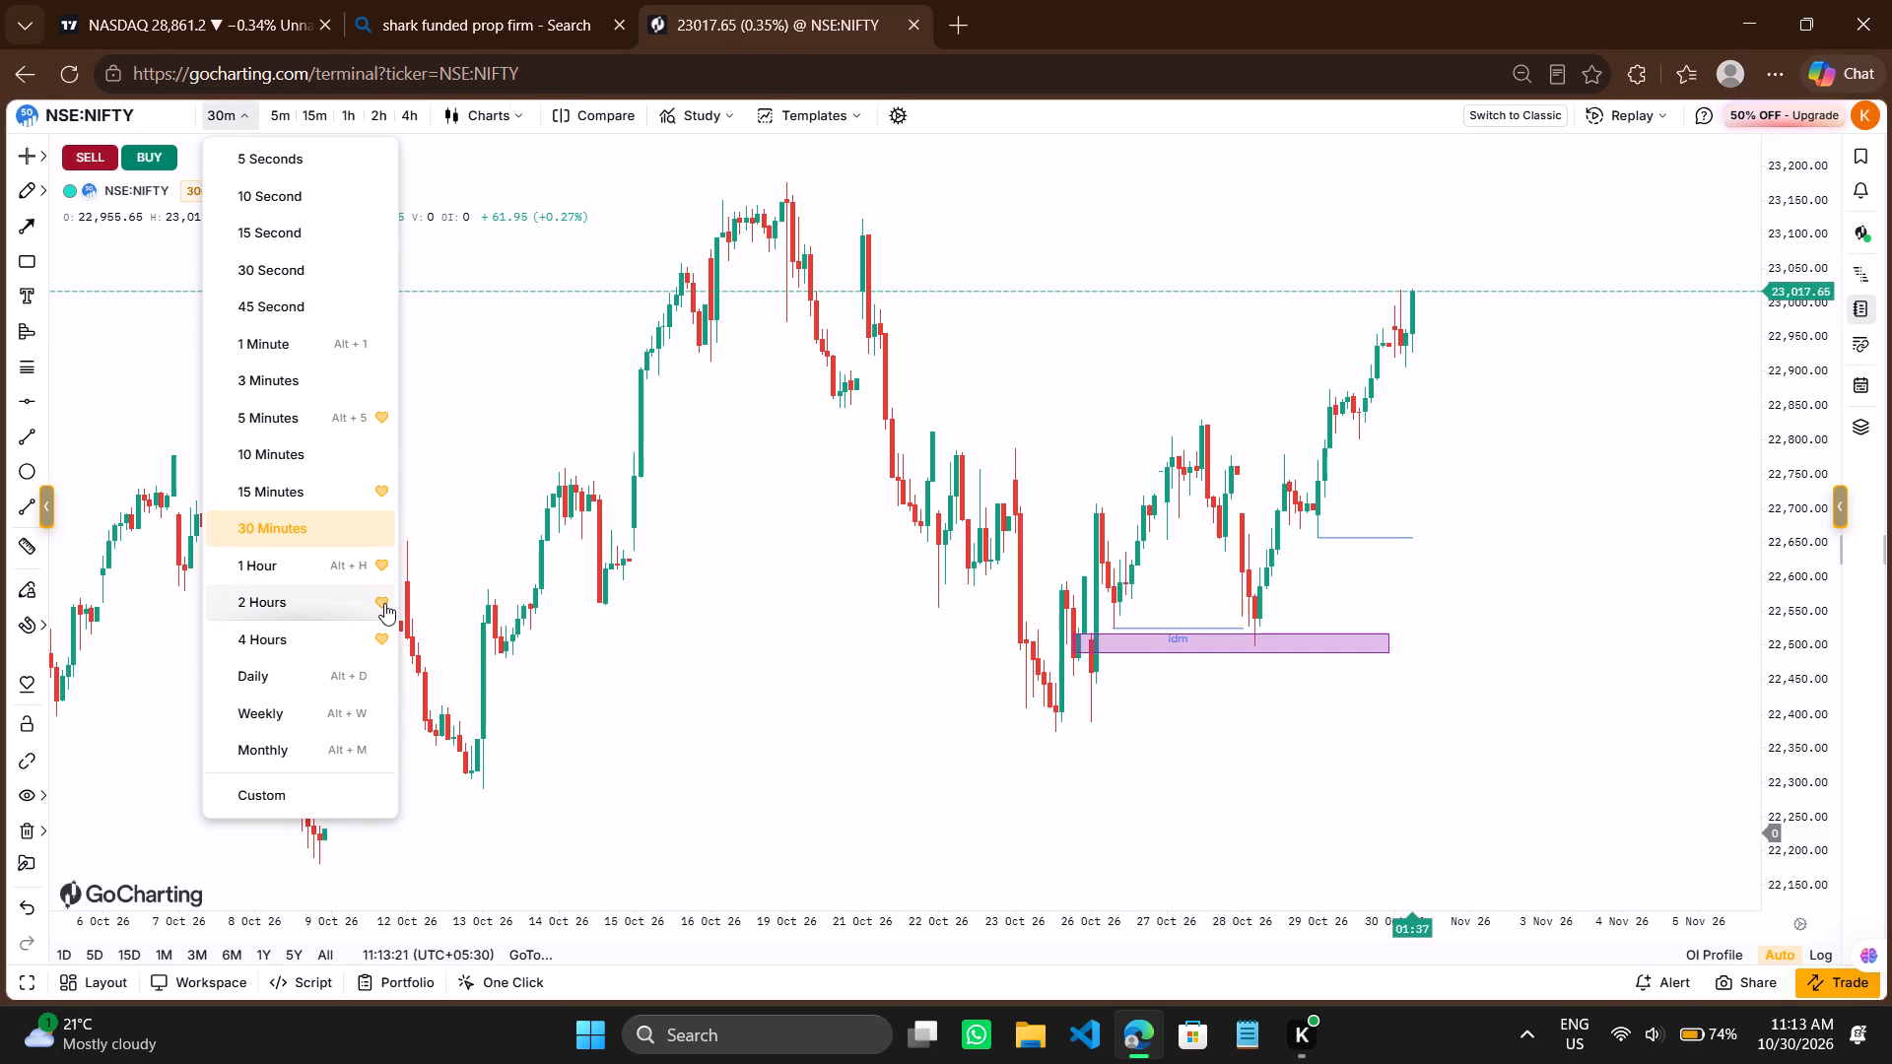
pyautogui.click(383, 676)
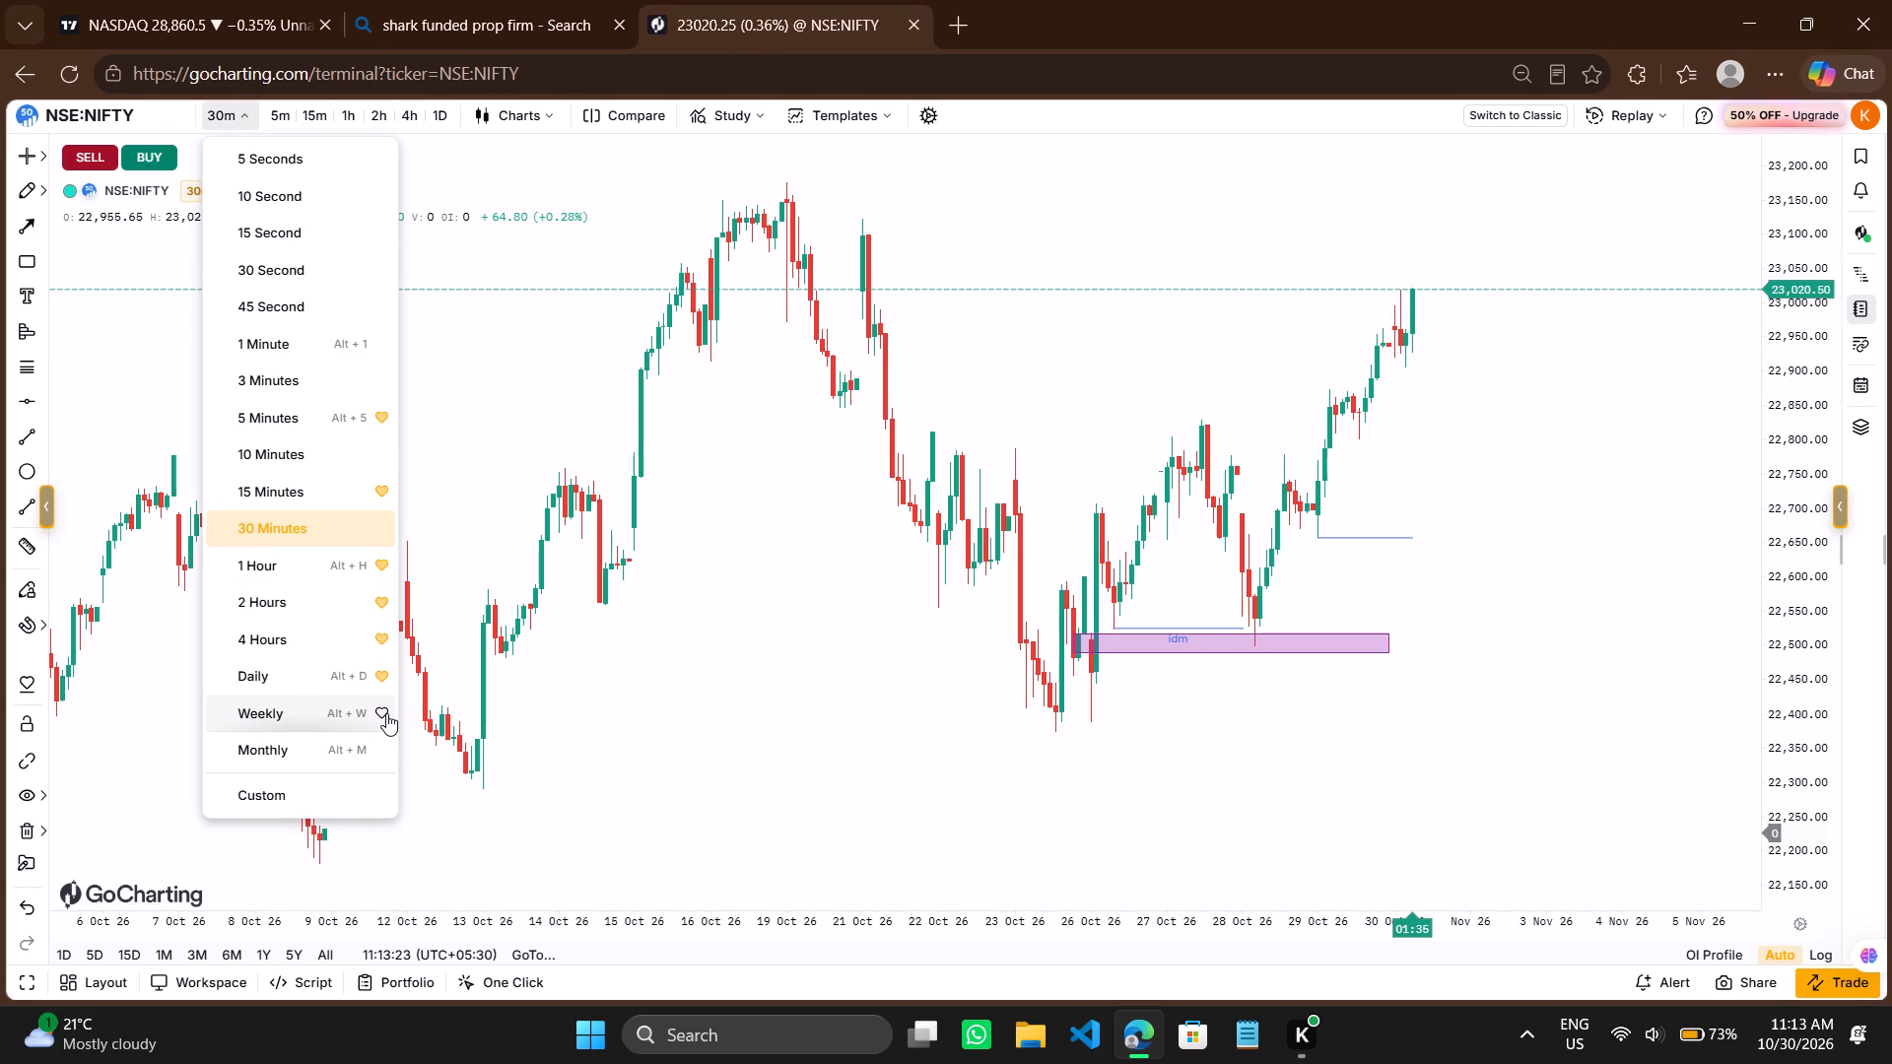
pyautogui.click(383, 713)
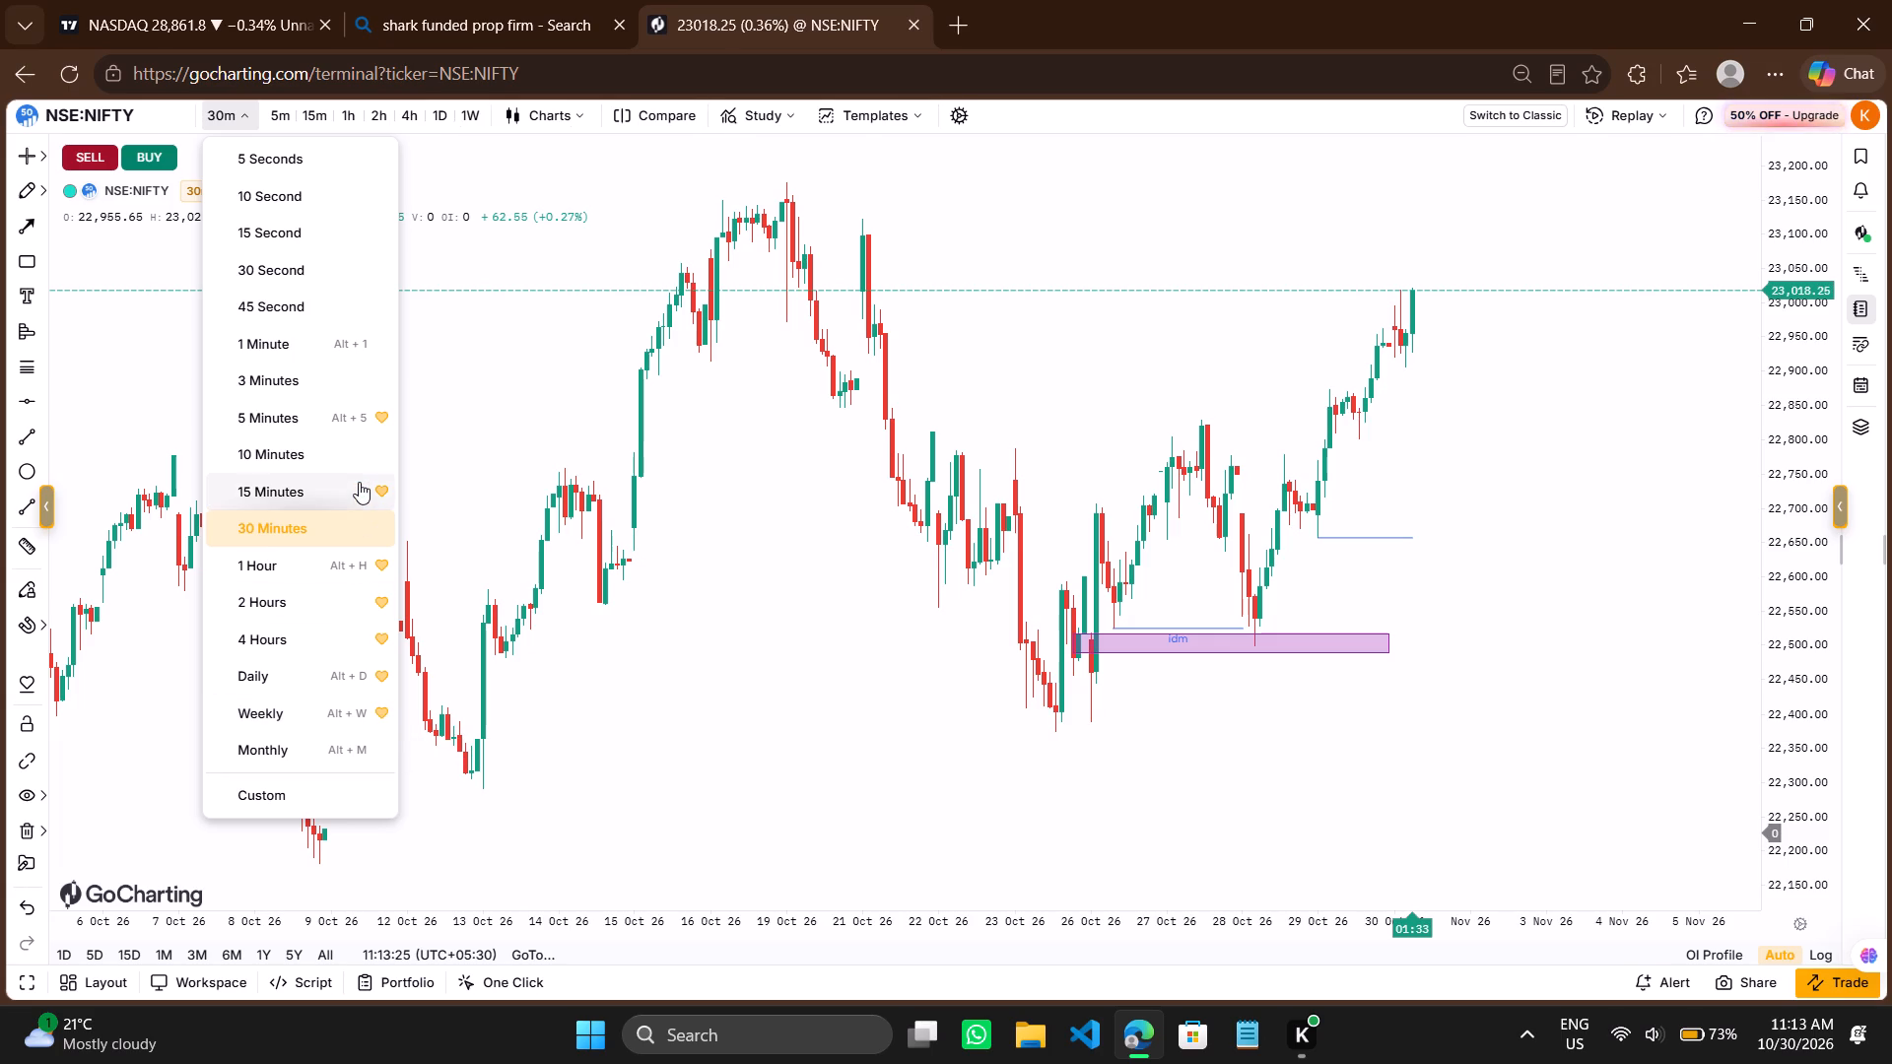
pyautogui.scroll(1, 359, 482)
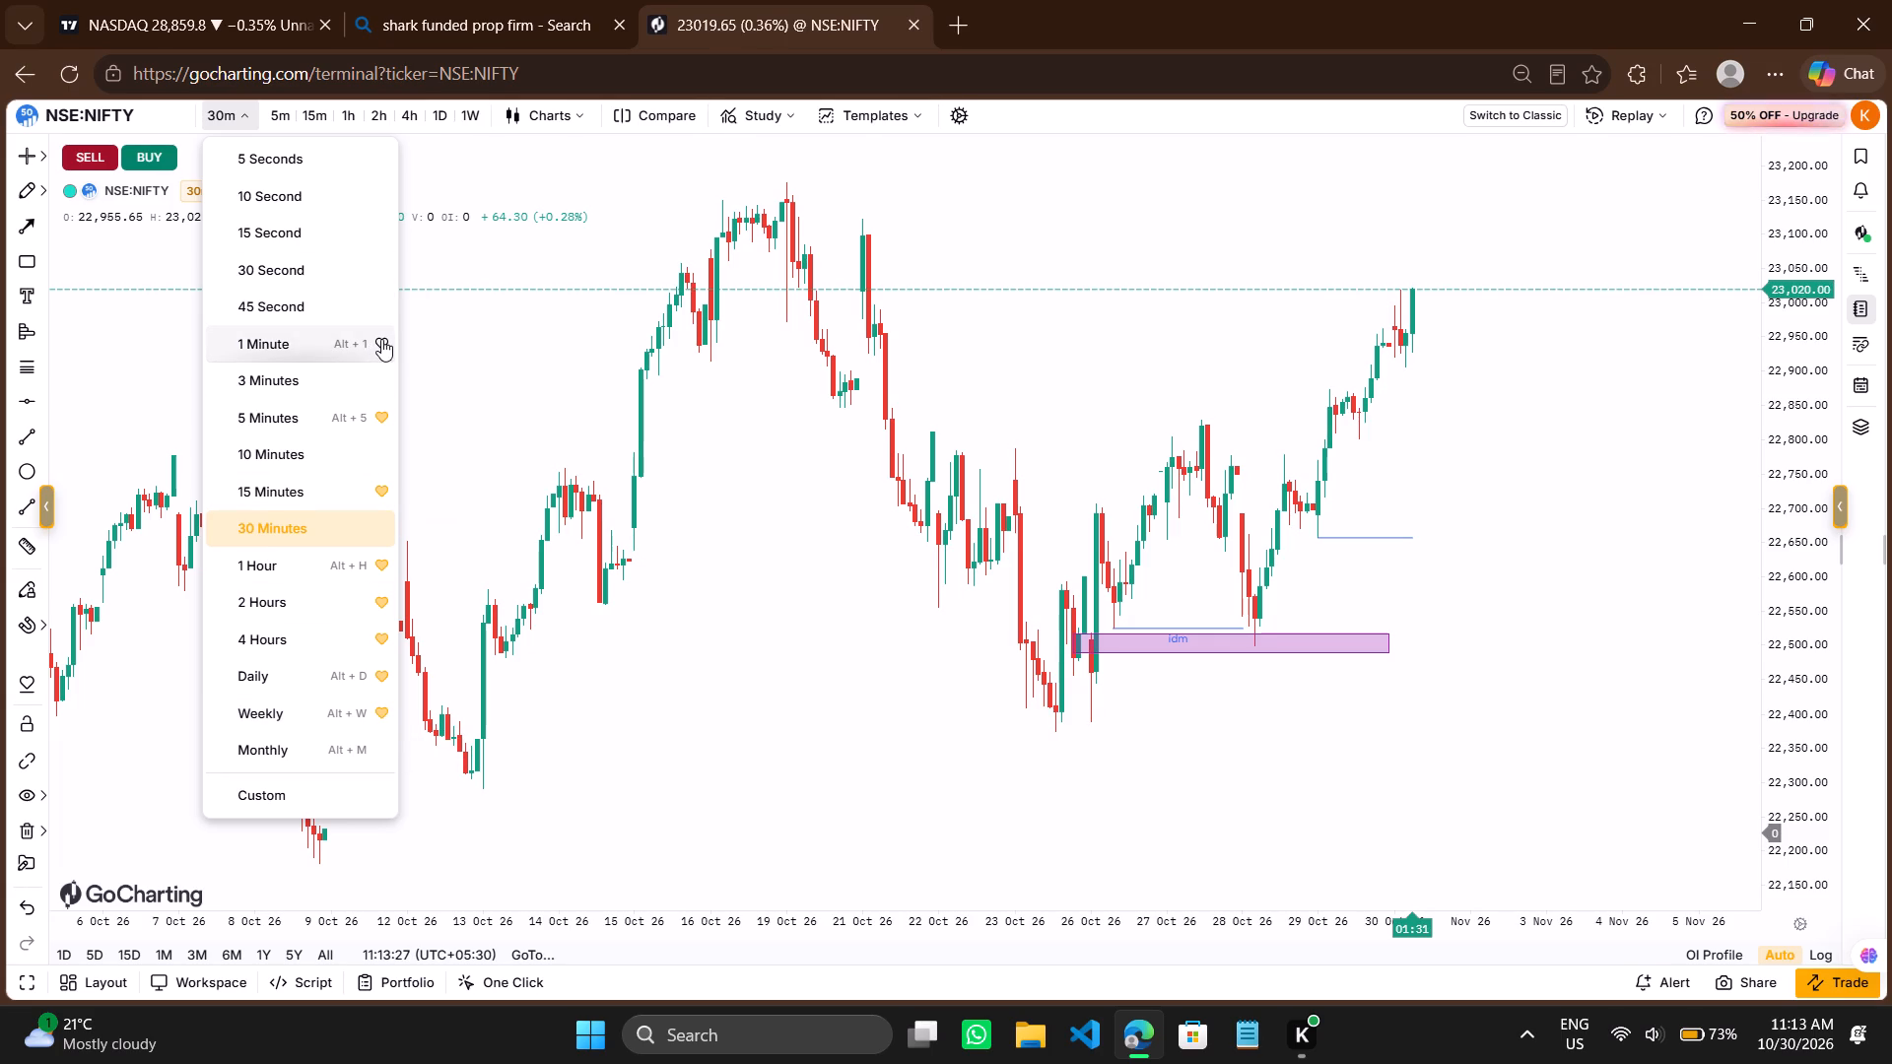
pyautogui.click(381, 338)
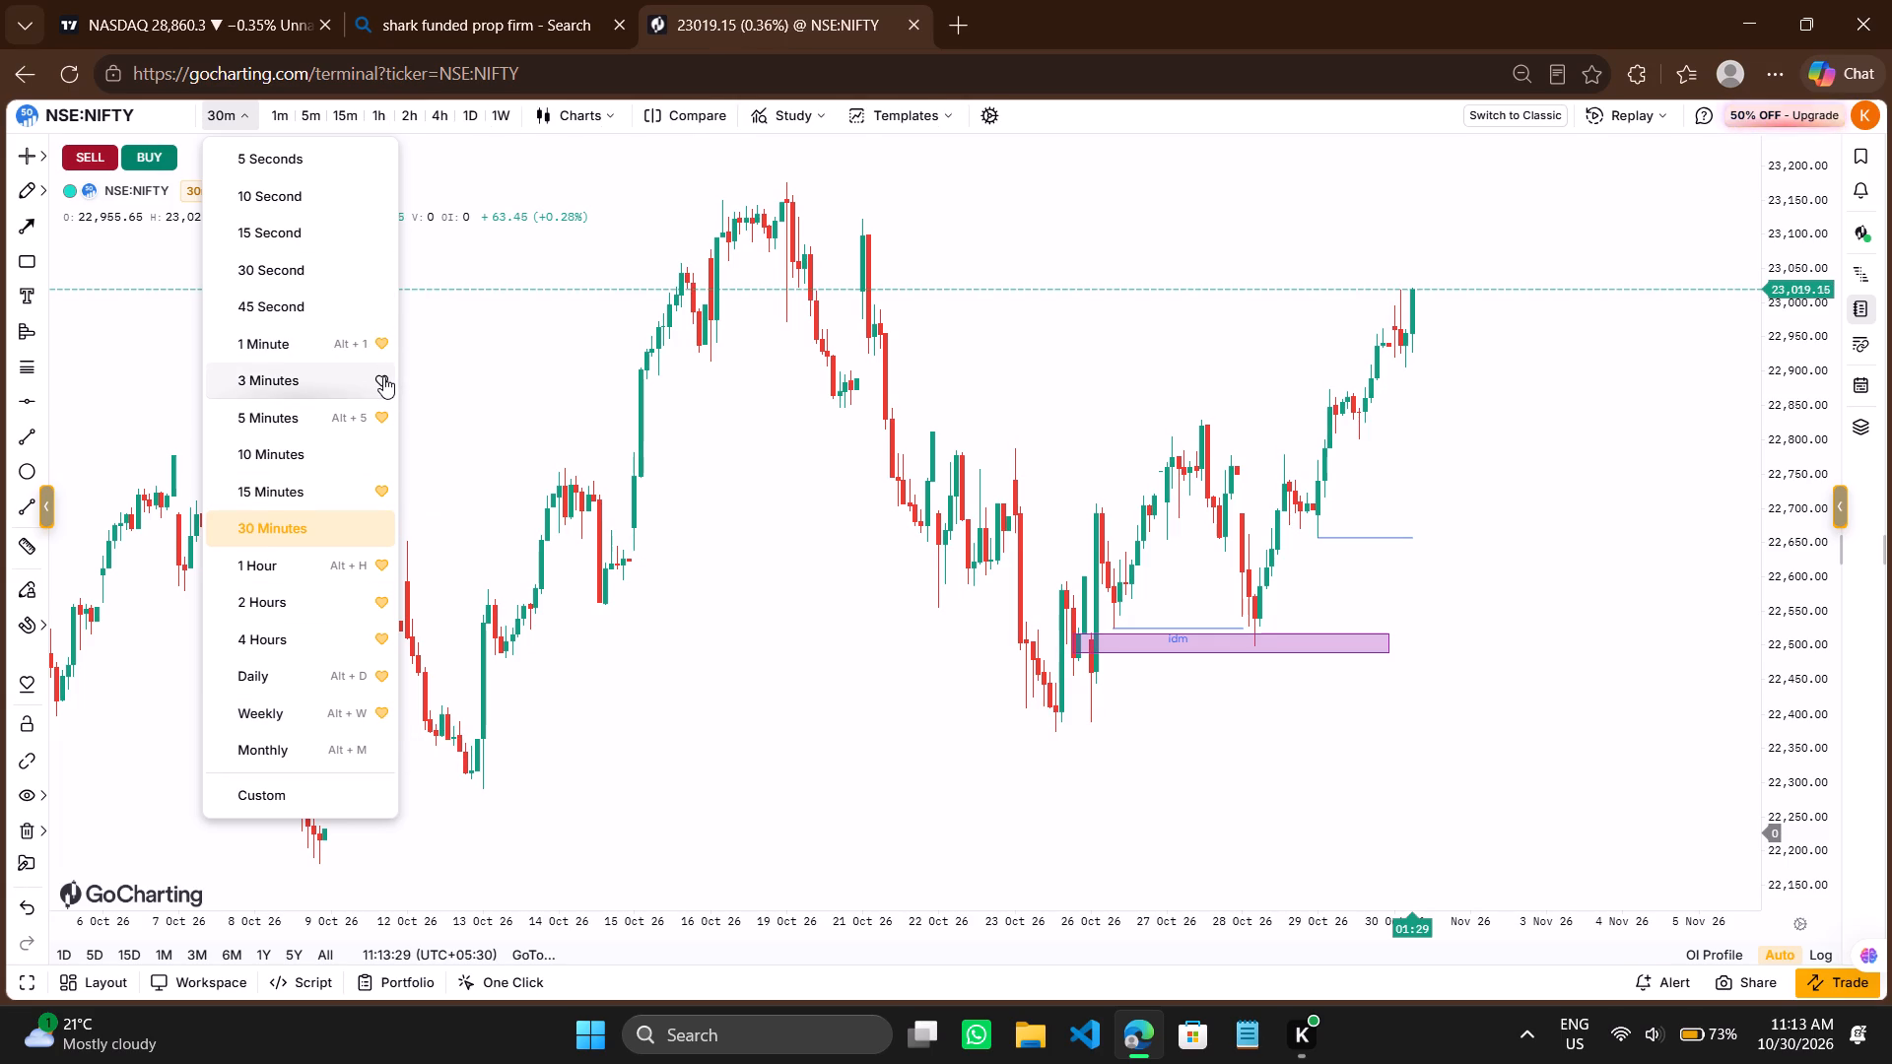
pyautogui.click(383, 376)
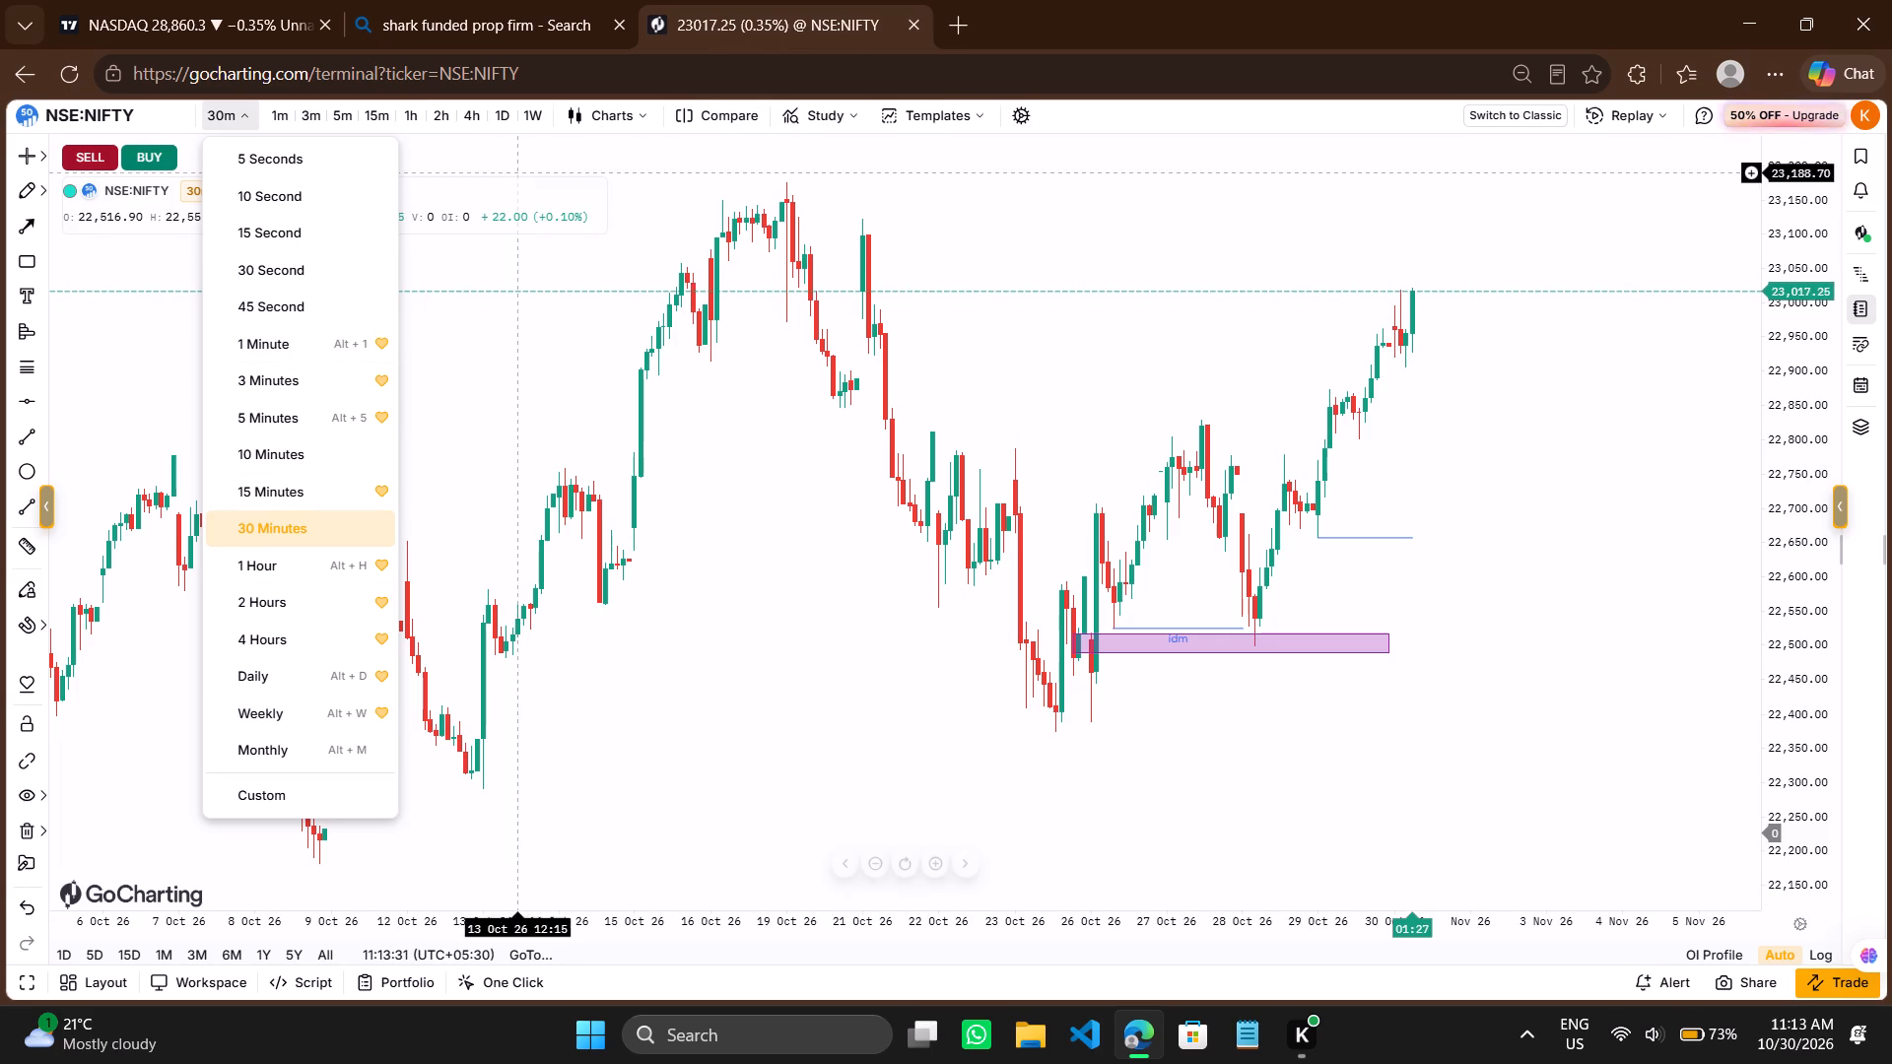
# Add Line and Candlestick to the favourite chart types.
pyautogui.click(642, 109)
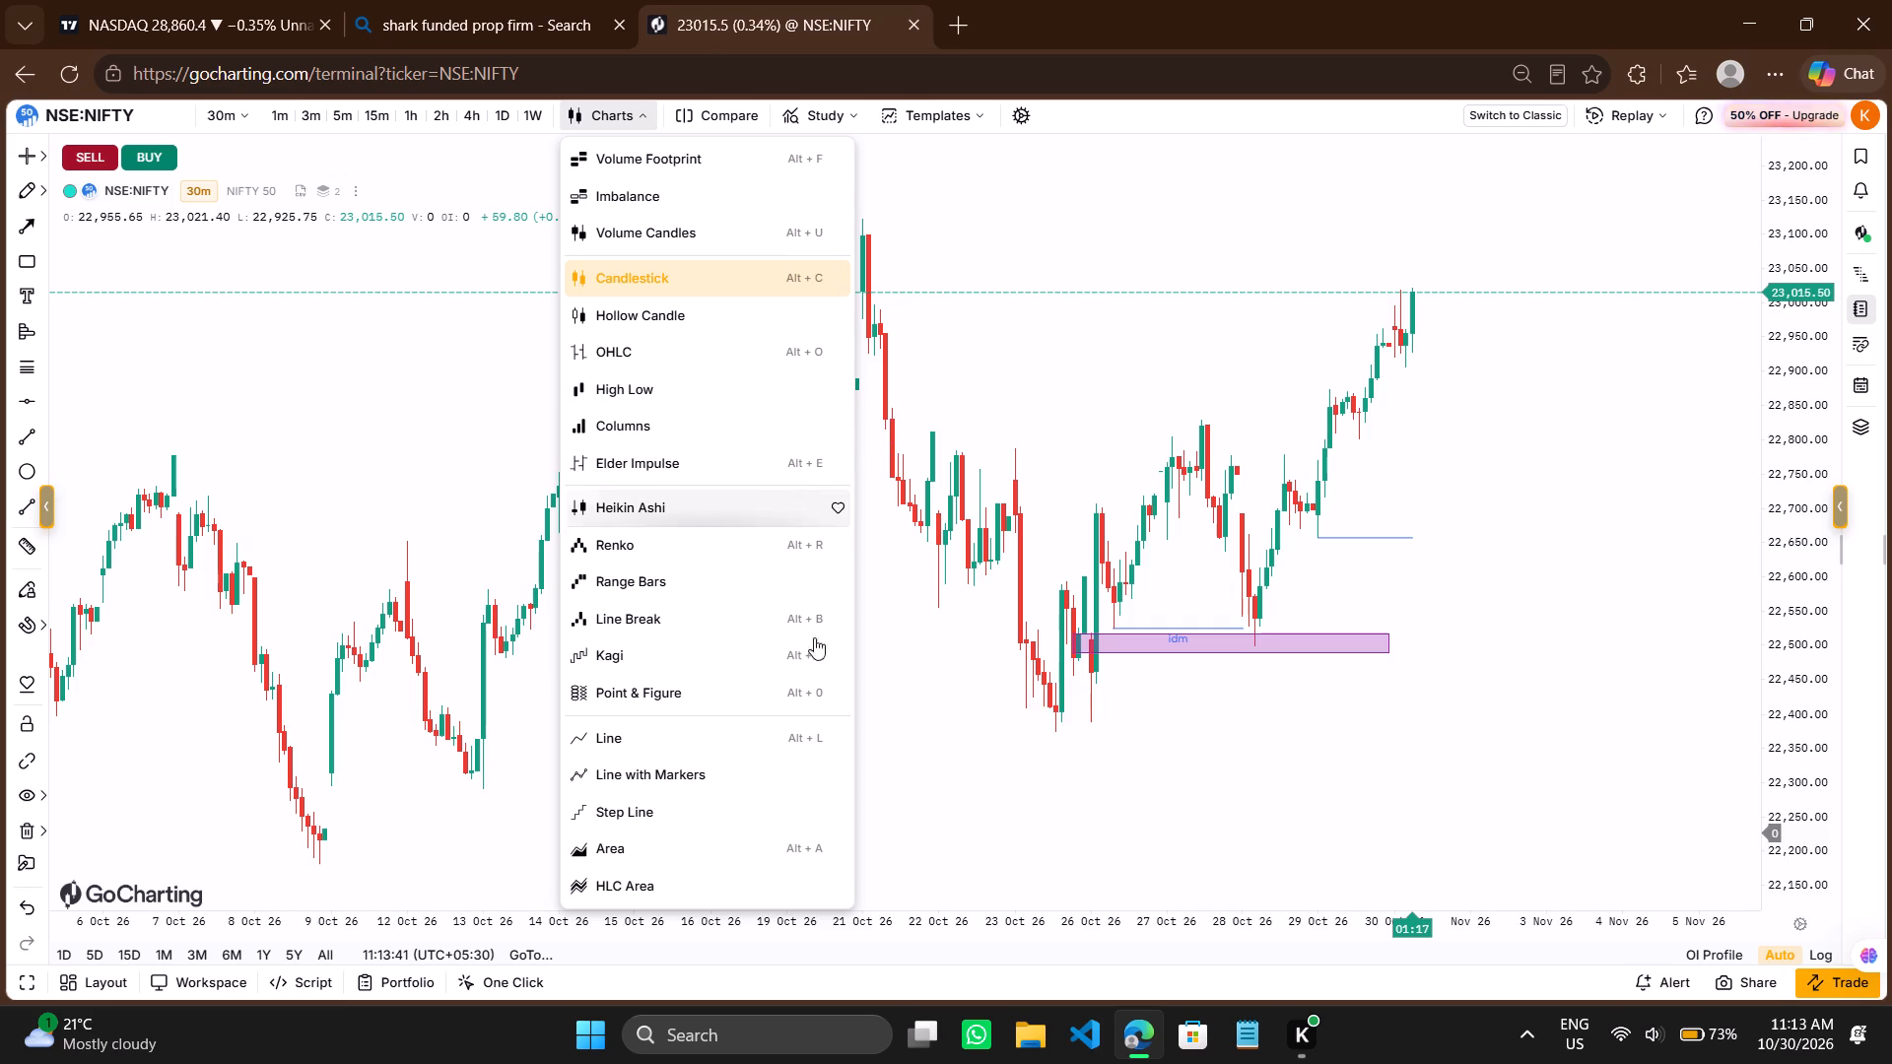
pyautogui.click(838, 743)
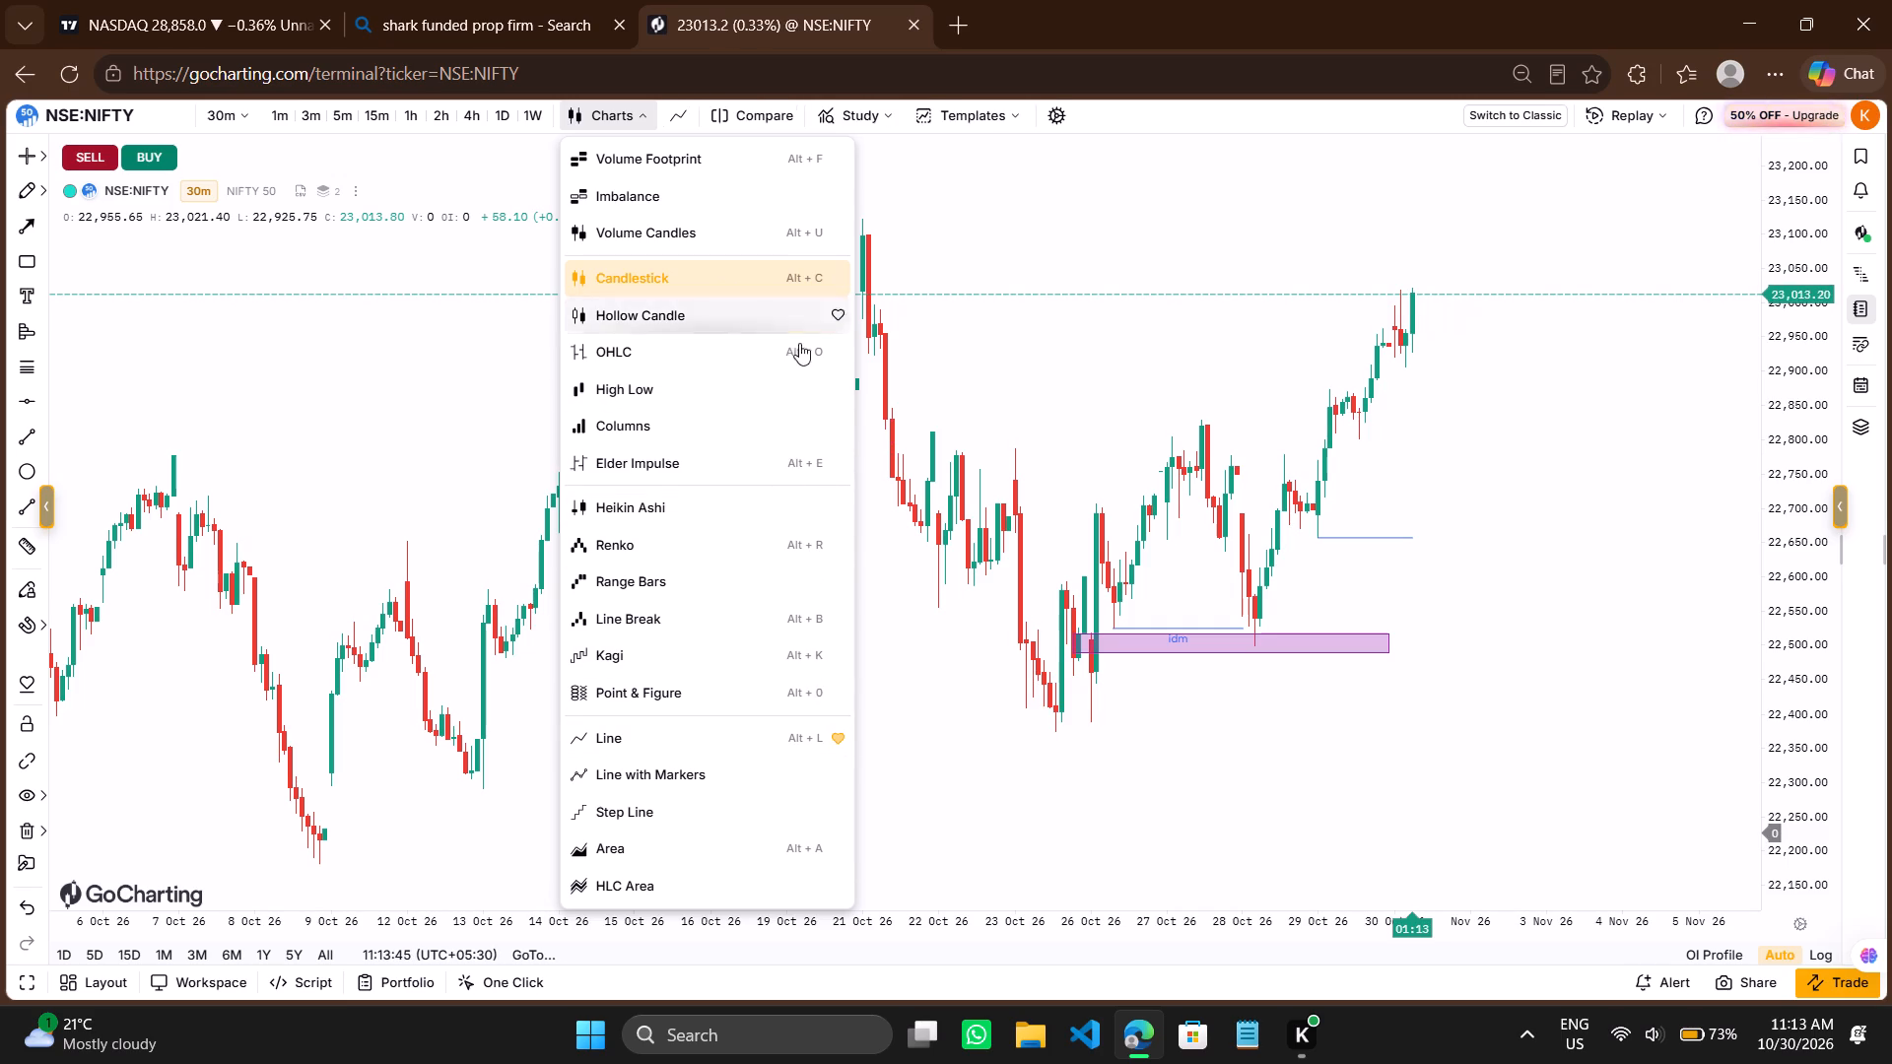
pyautogui.scroll(1, 799, 450)
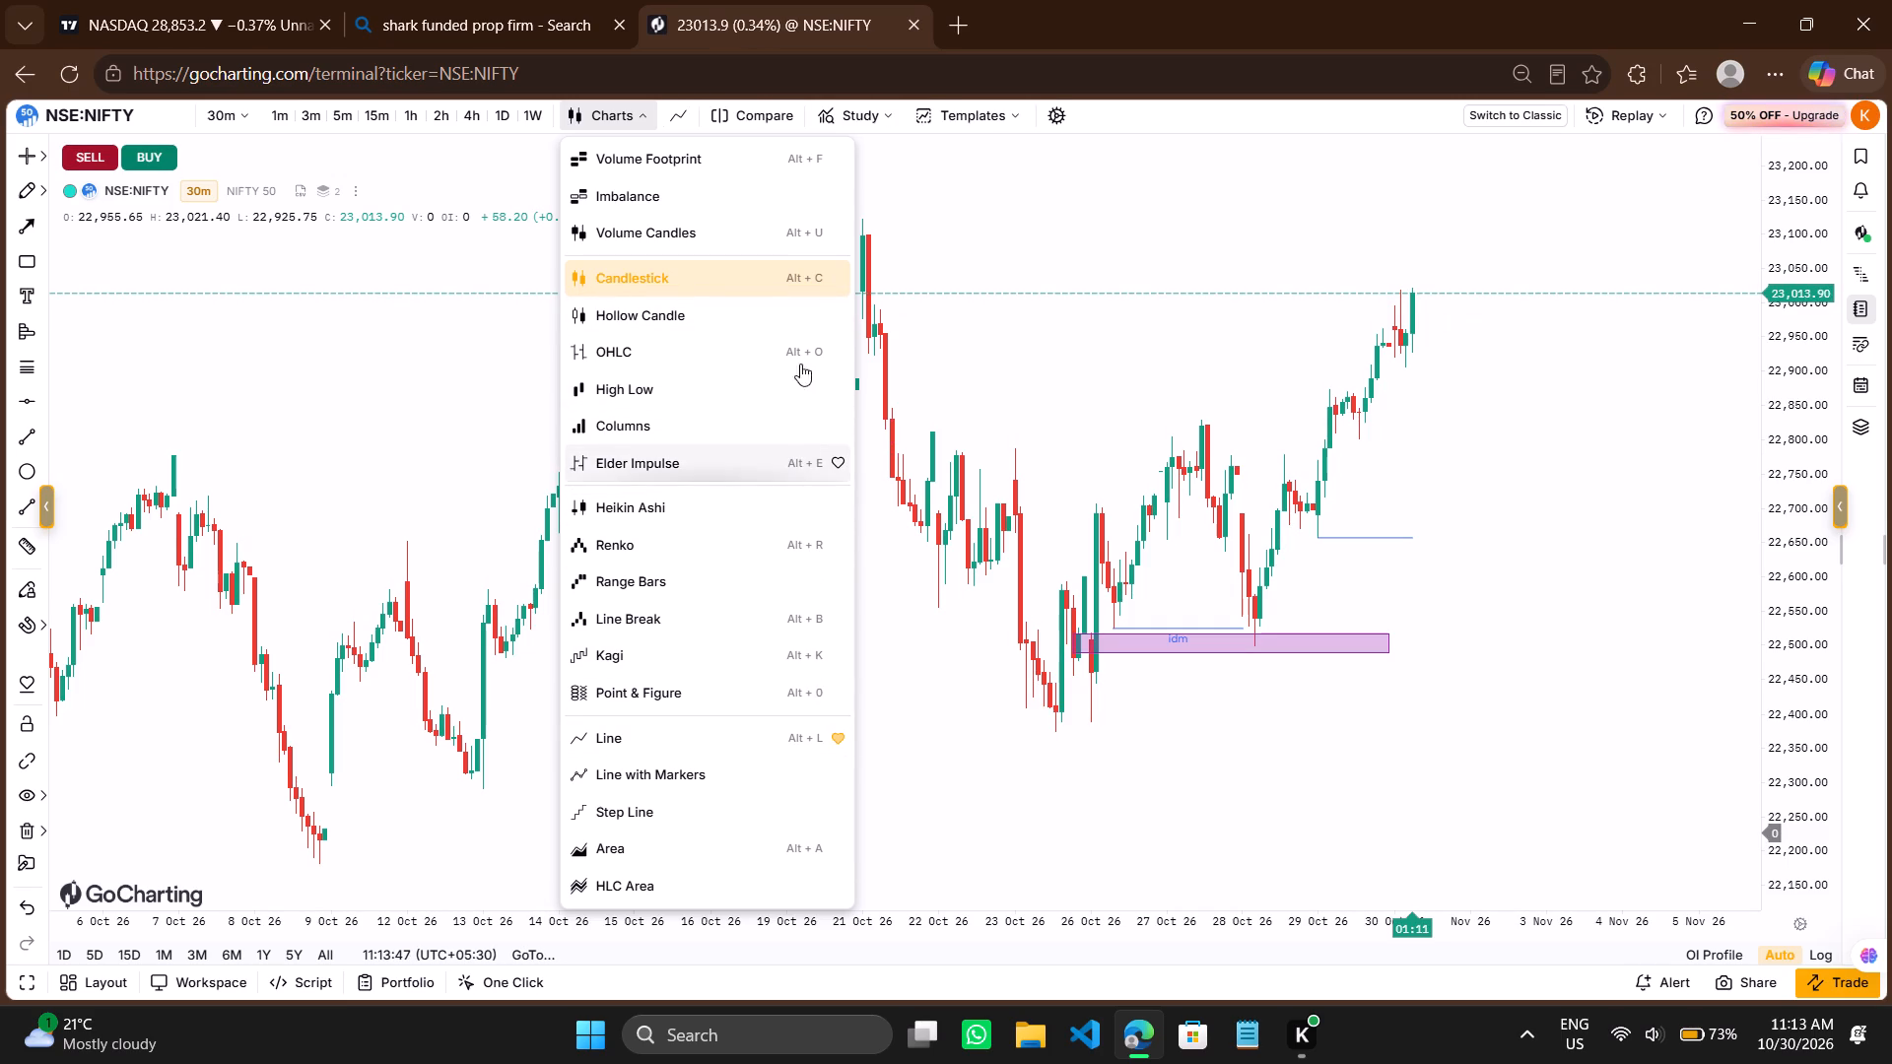
pyautogui.click(834, 279)
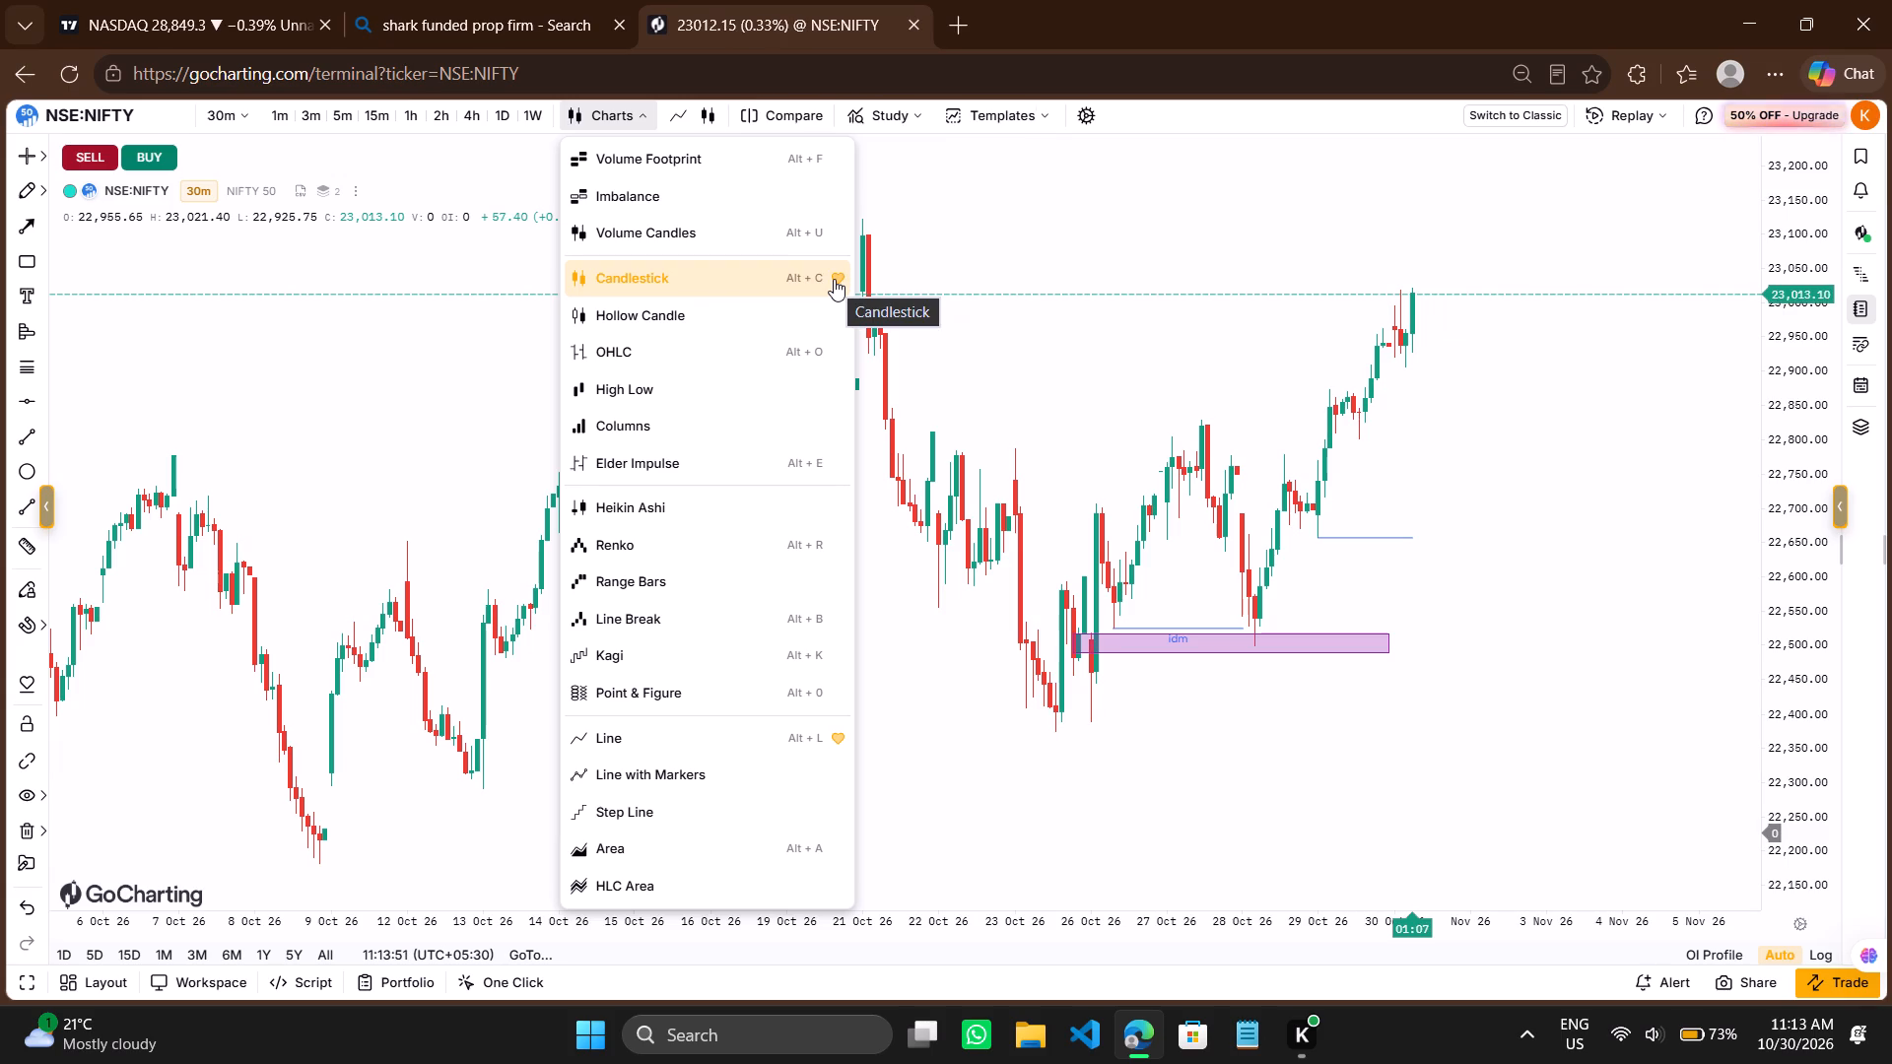
# Search the studies for "daye" and clear the search.
pyautogui.click(911, 119)
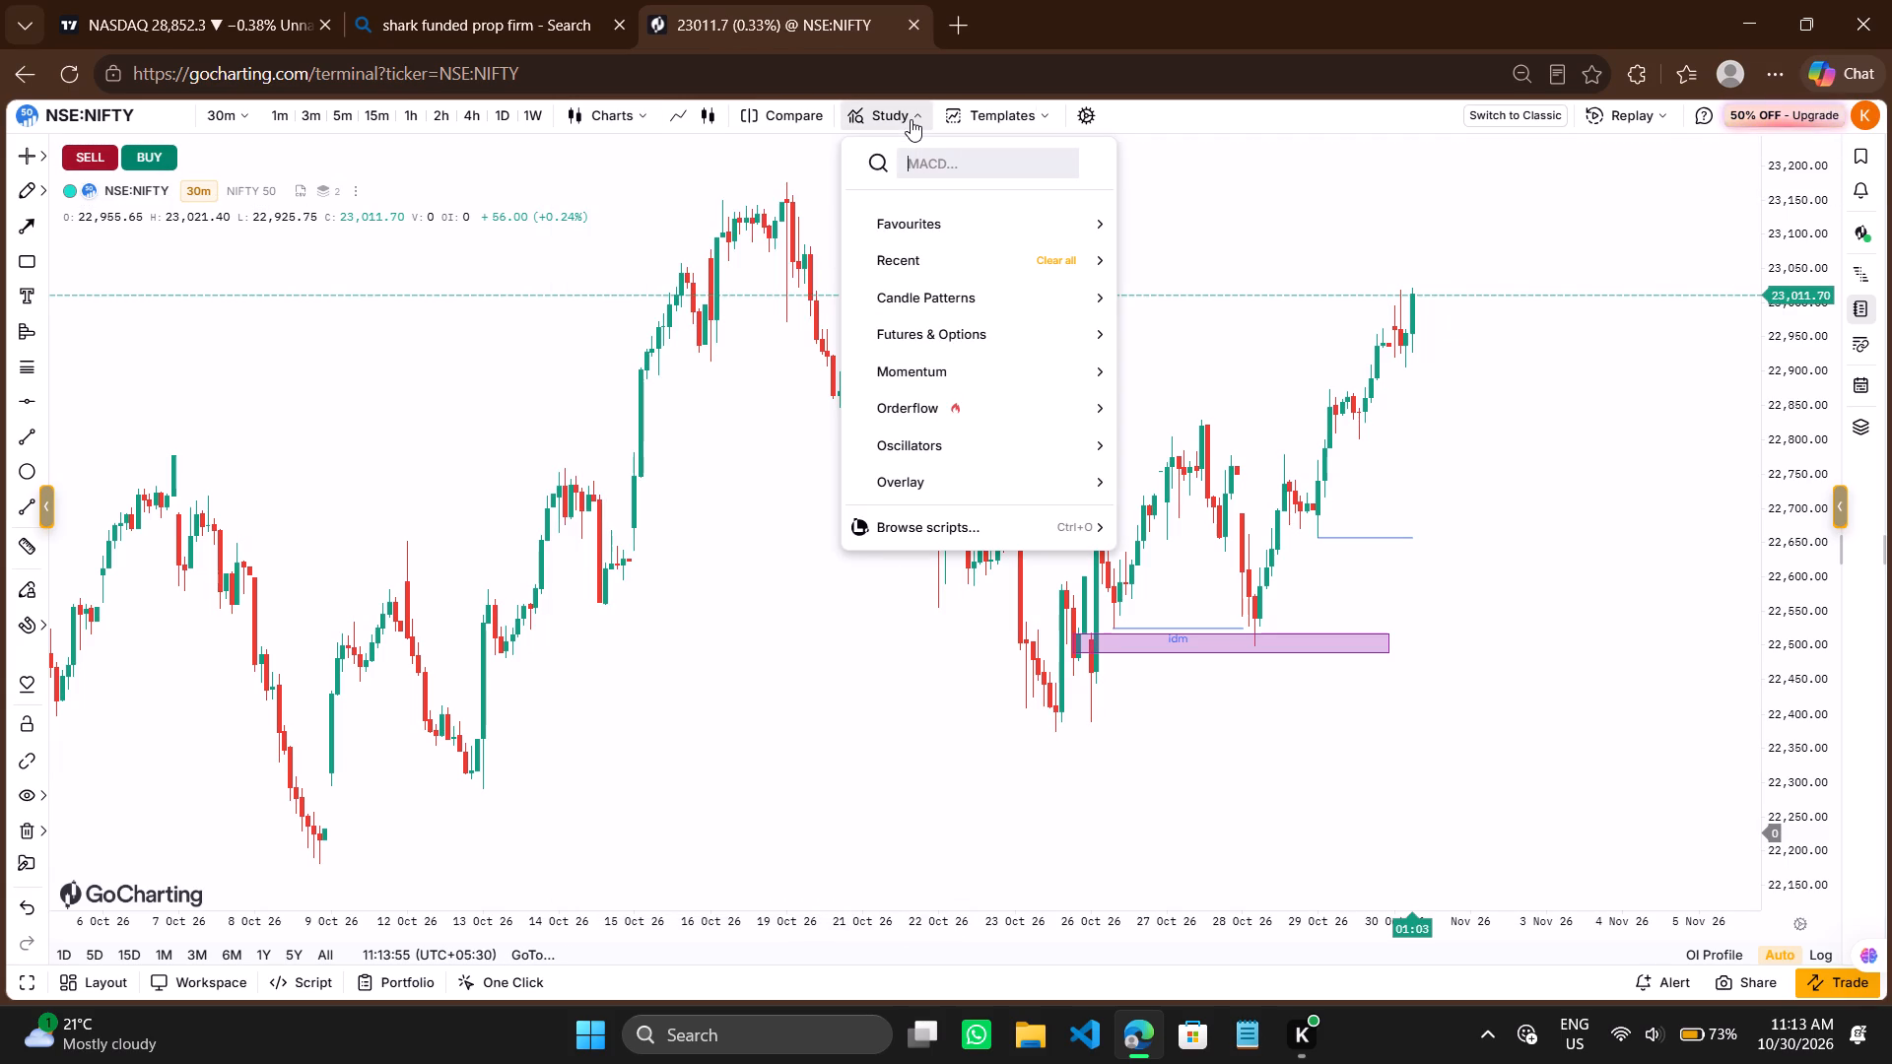
pyautogui.write('daye')
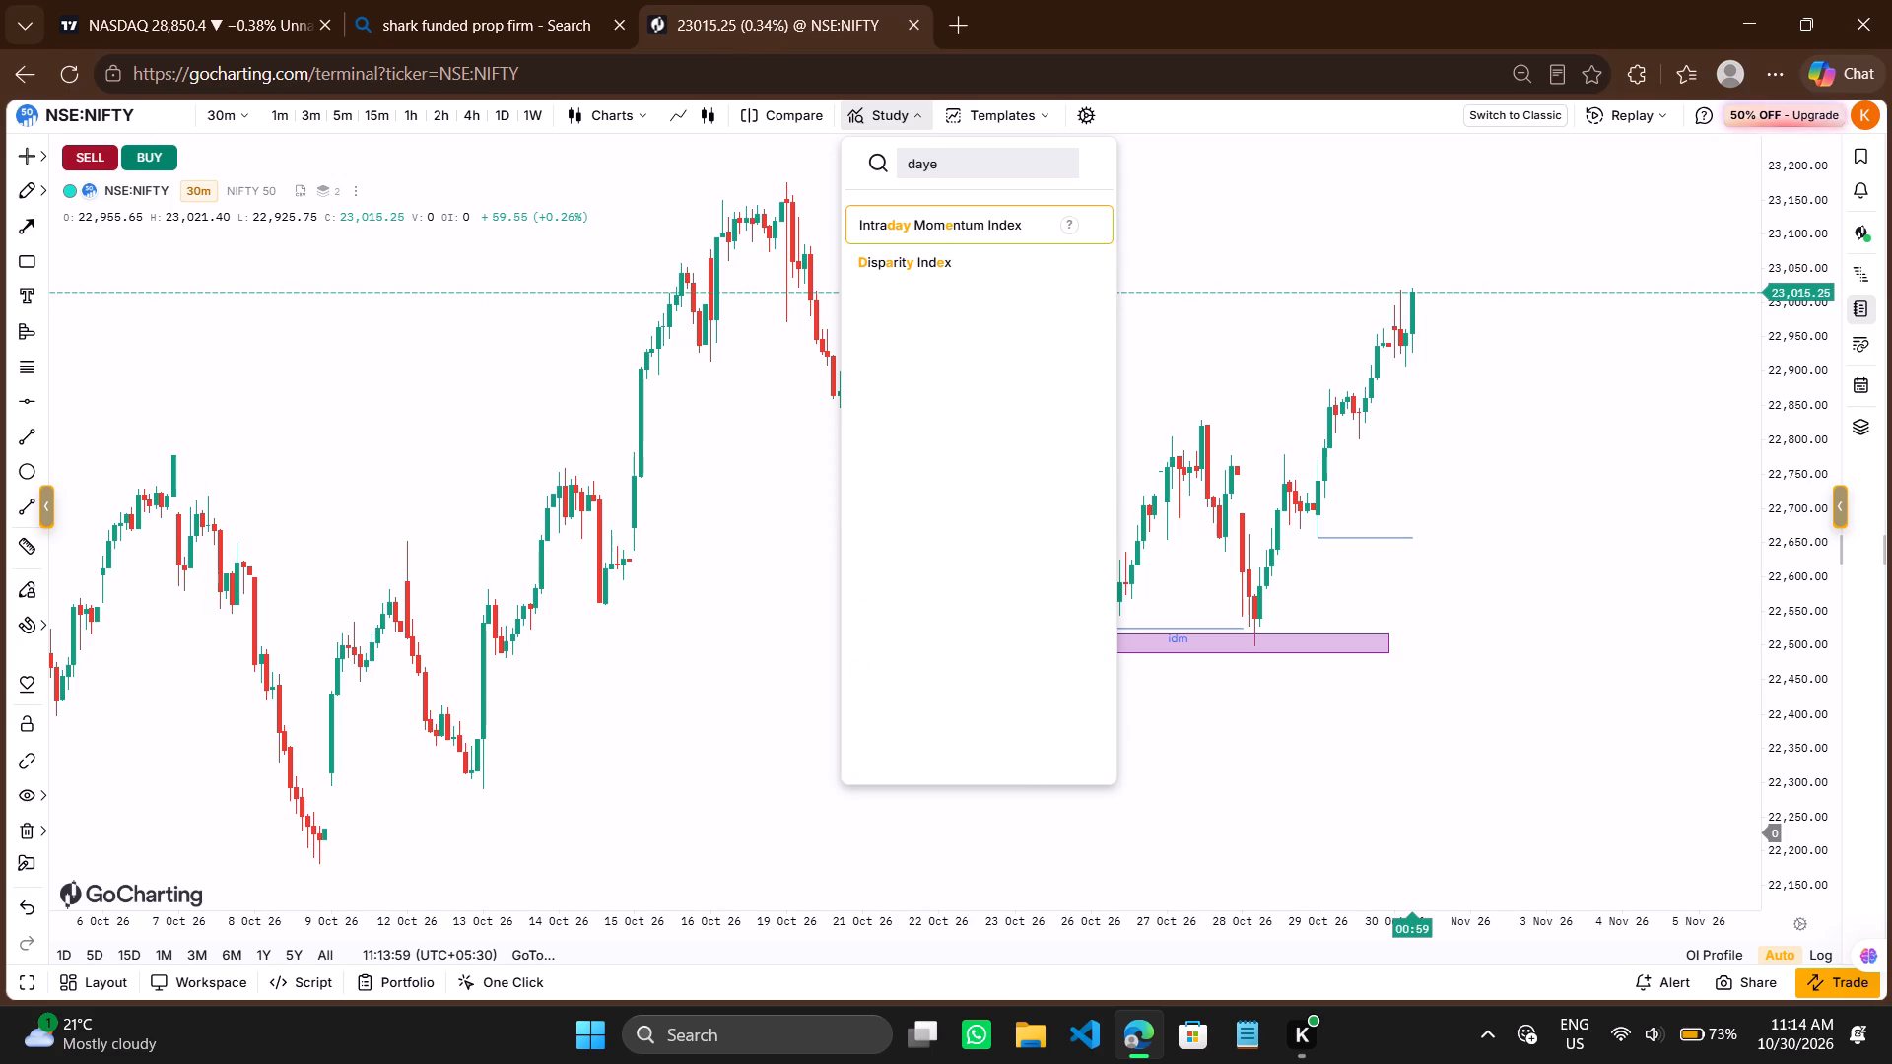
pyautogui.press('BackSpace')
pyautogui.press('BackSpace')
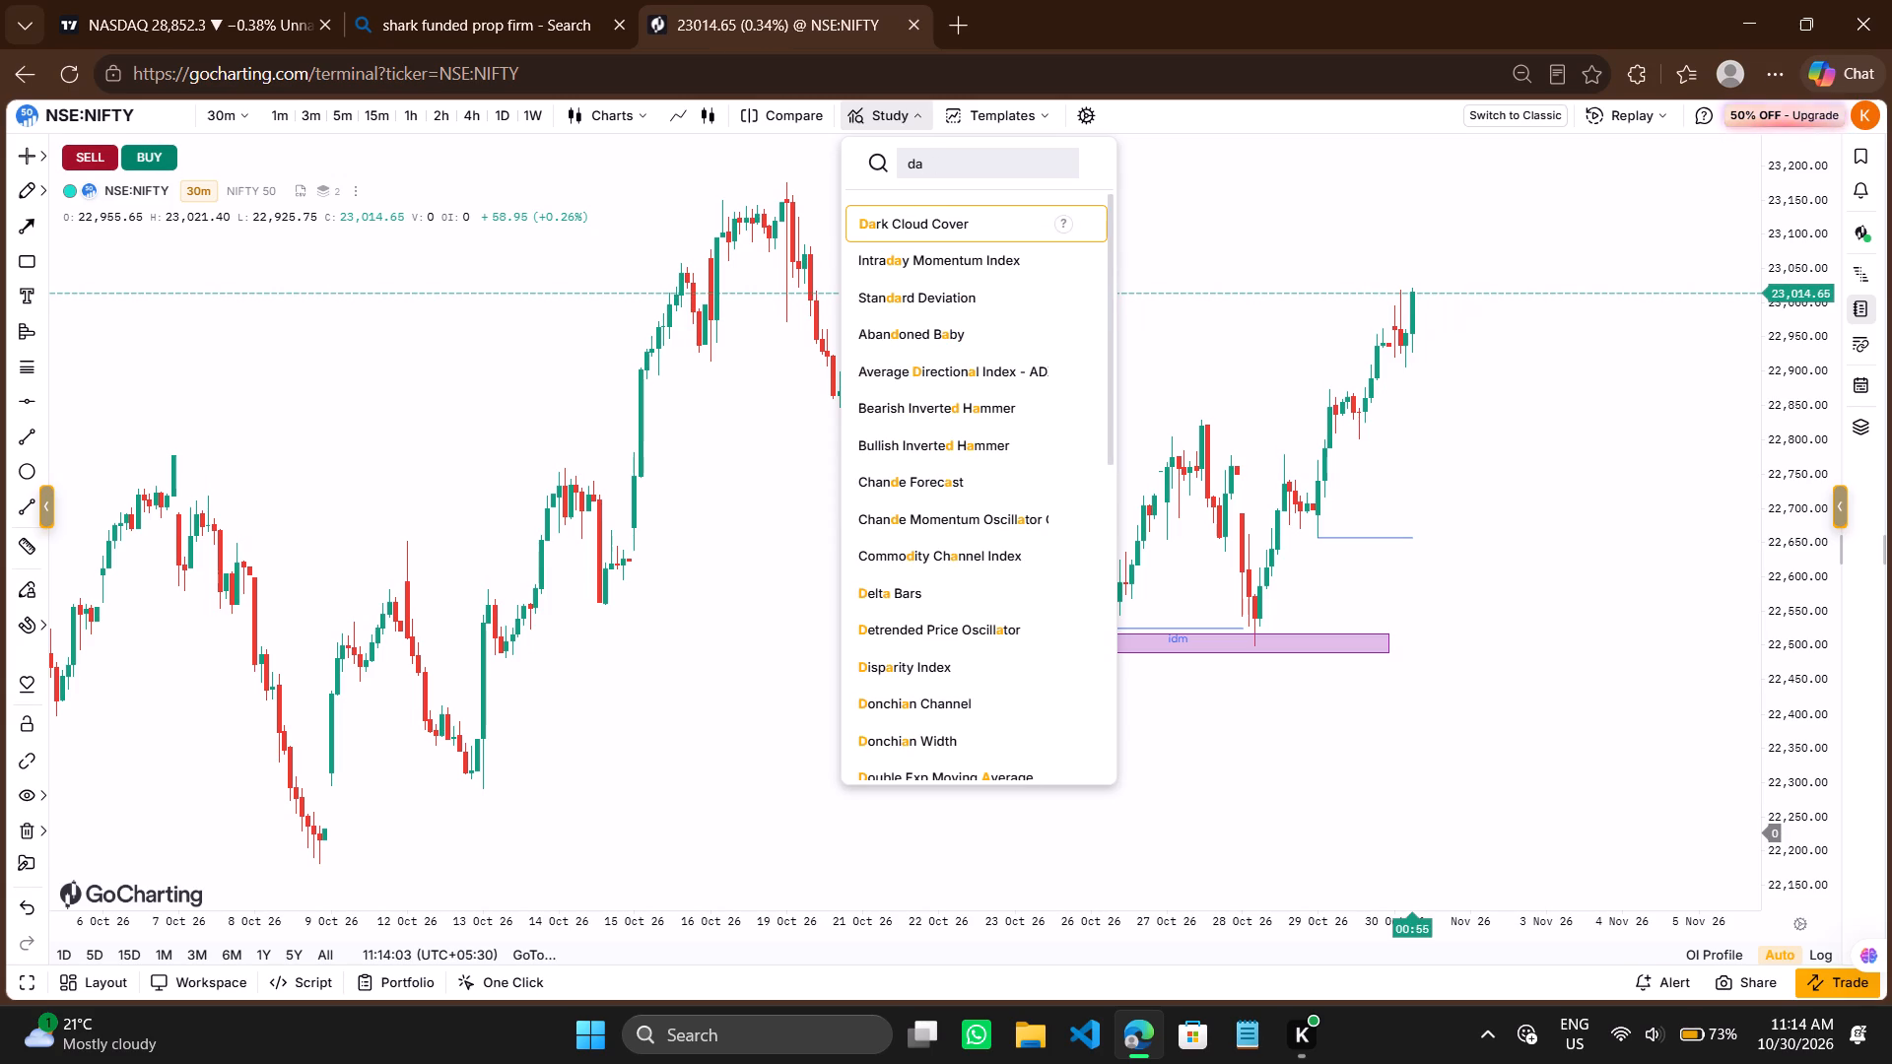
pyautogui.press('BackSpace')
pyautogui.press('BackSpace')
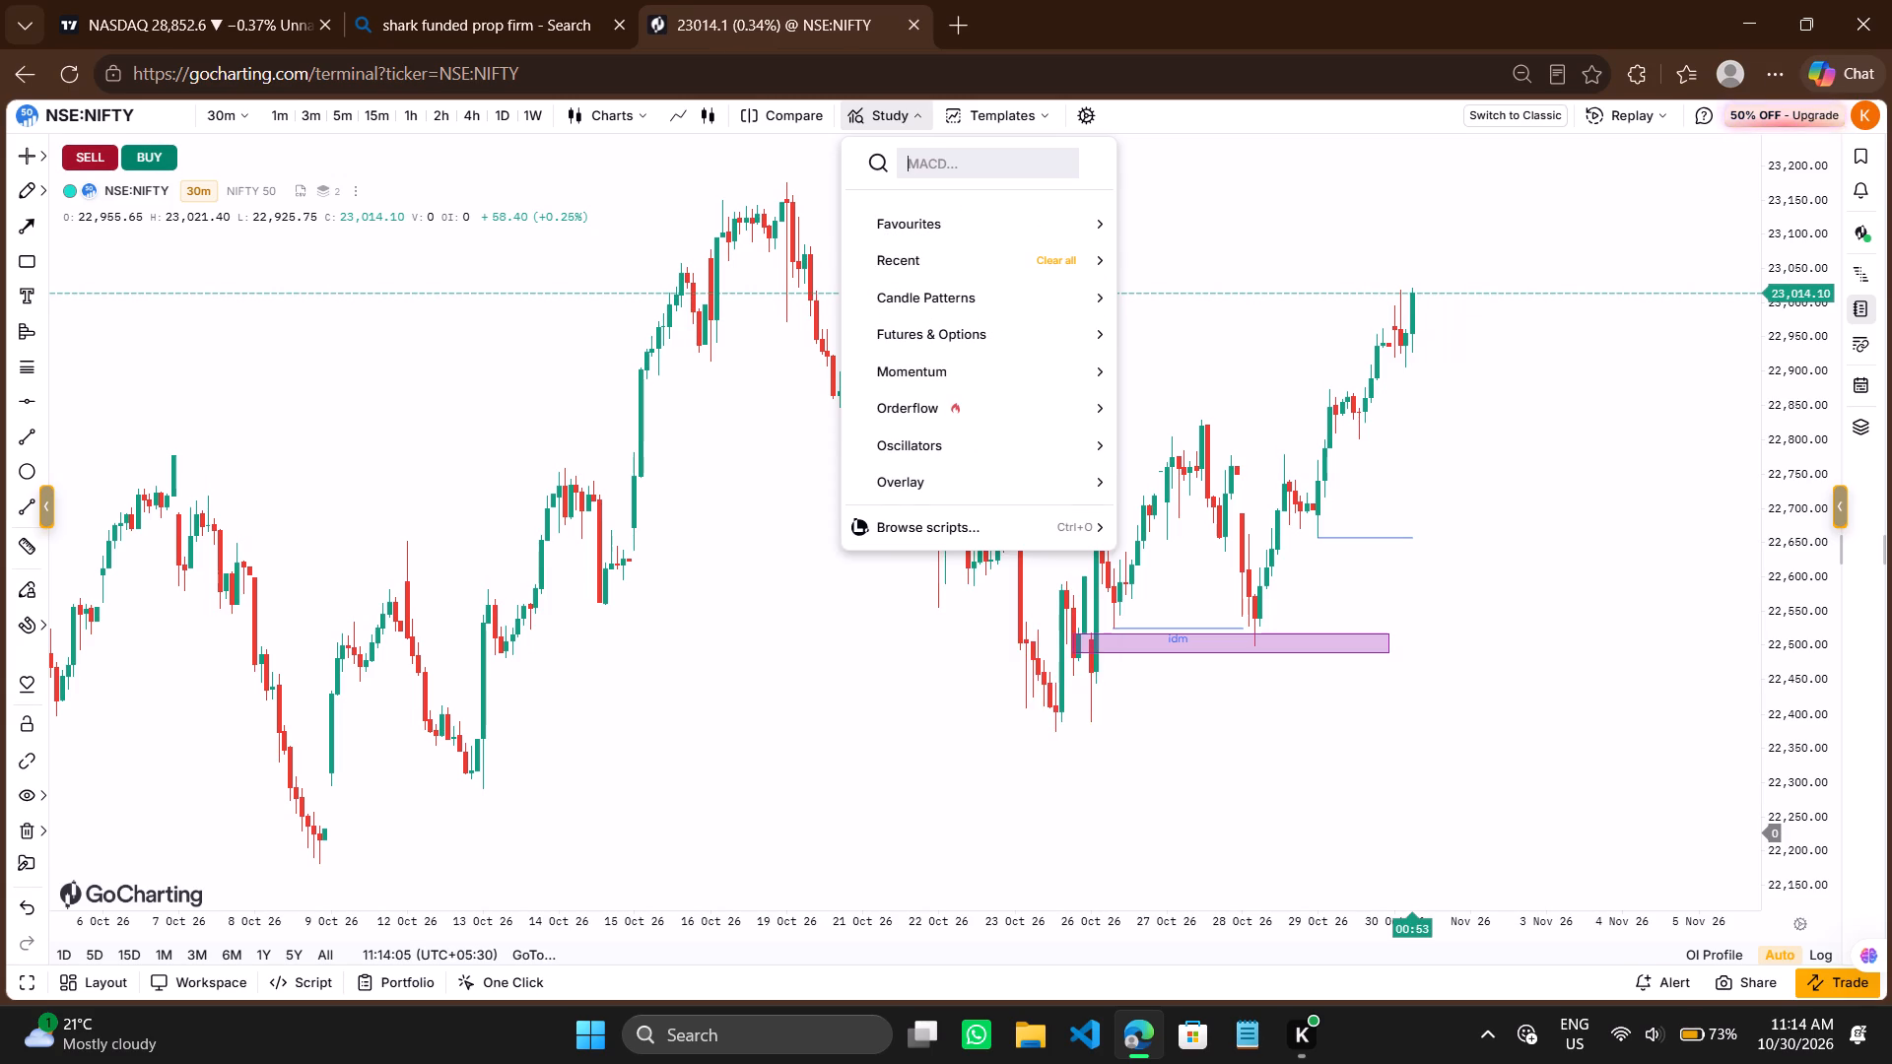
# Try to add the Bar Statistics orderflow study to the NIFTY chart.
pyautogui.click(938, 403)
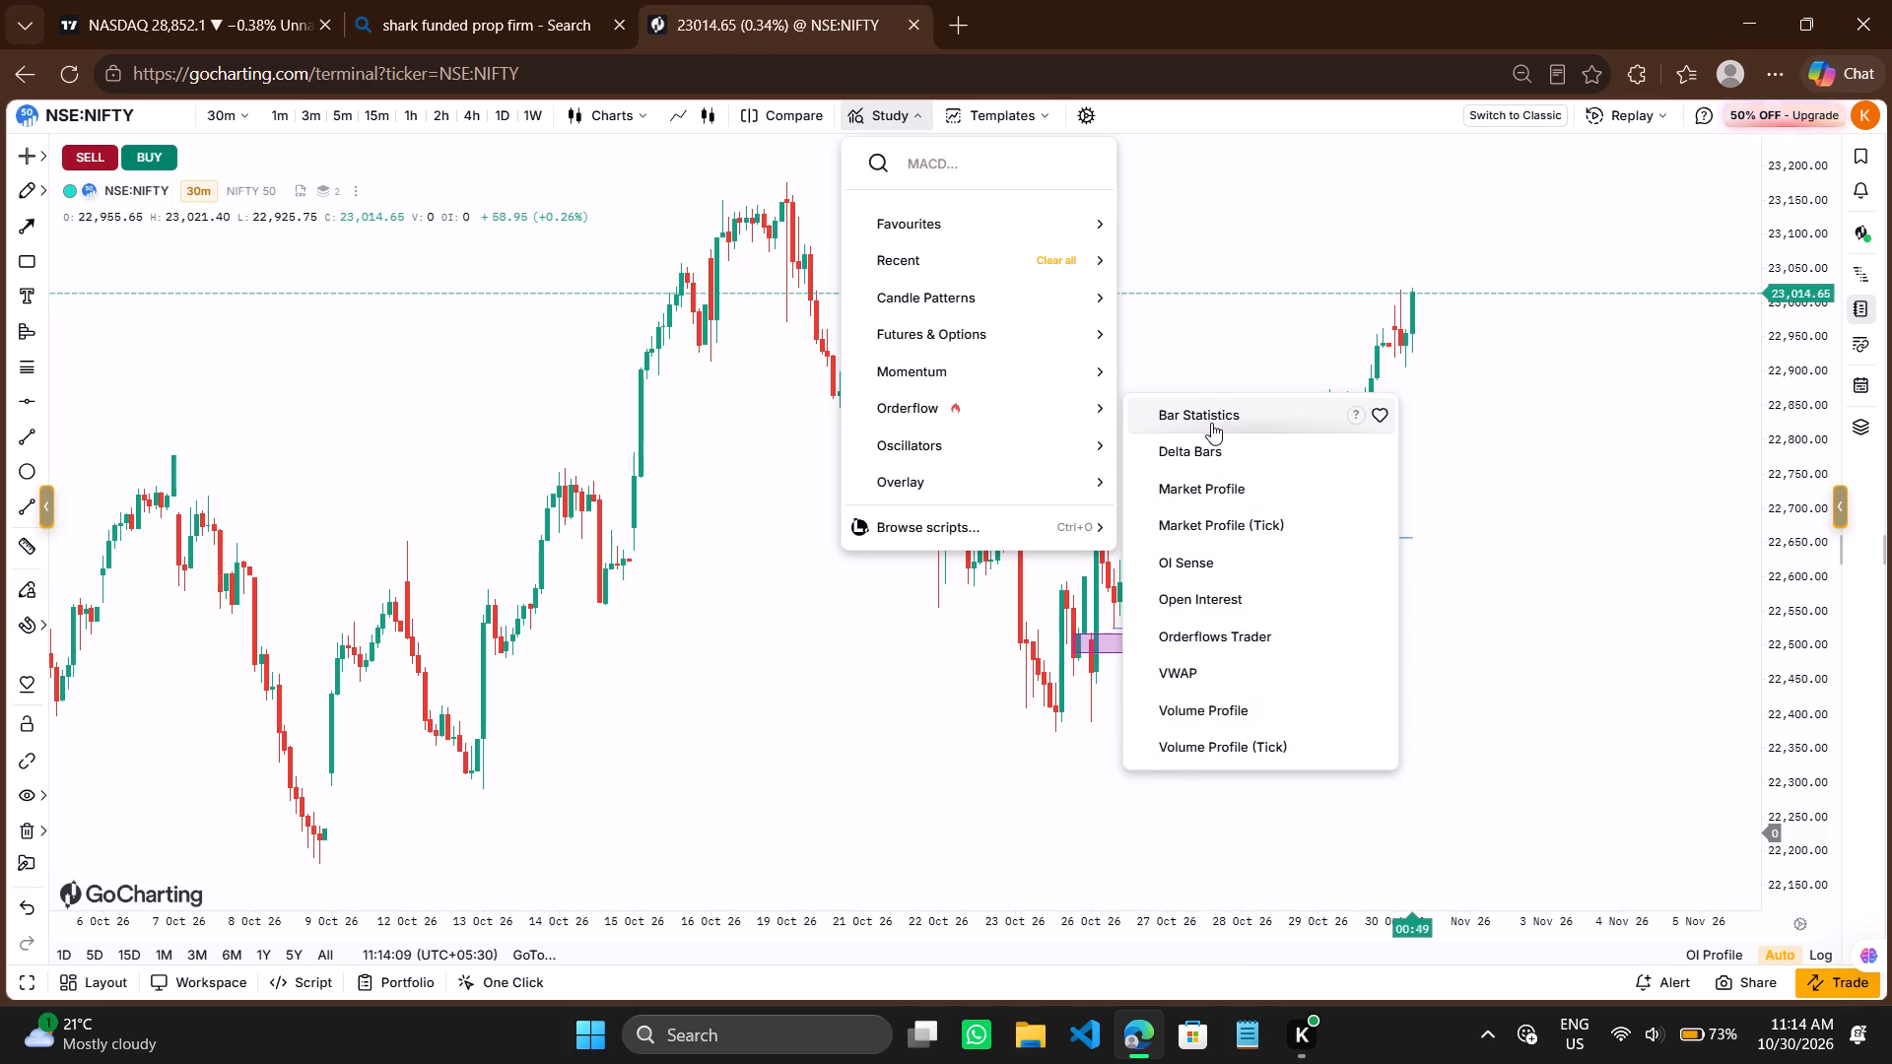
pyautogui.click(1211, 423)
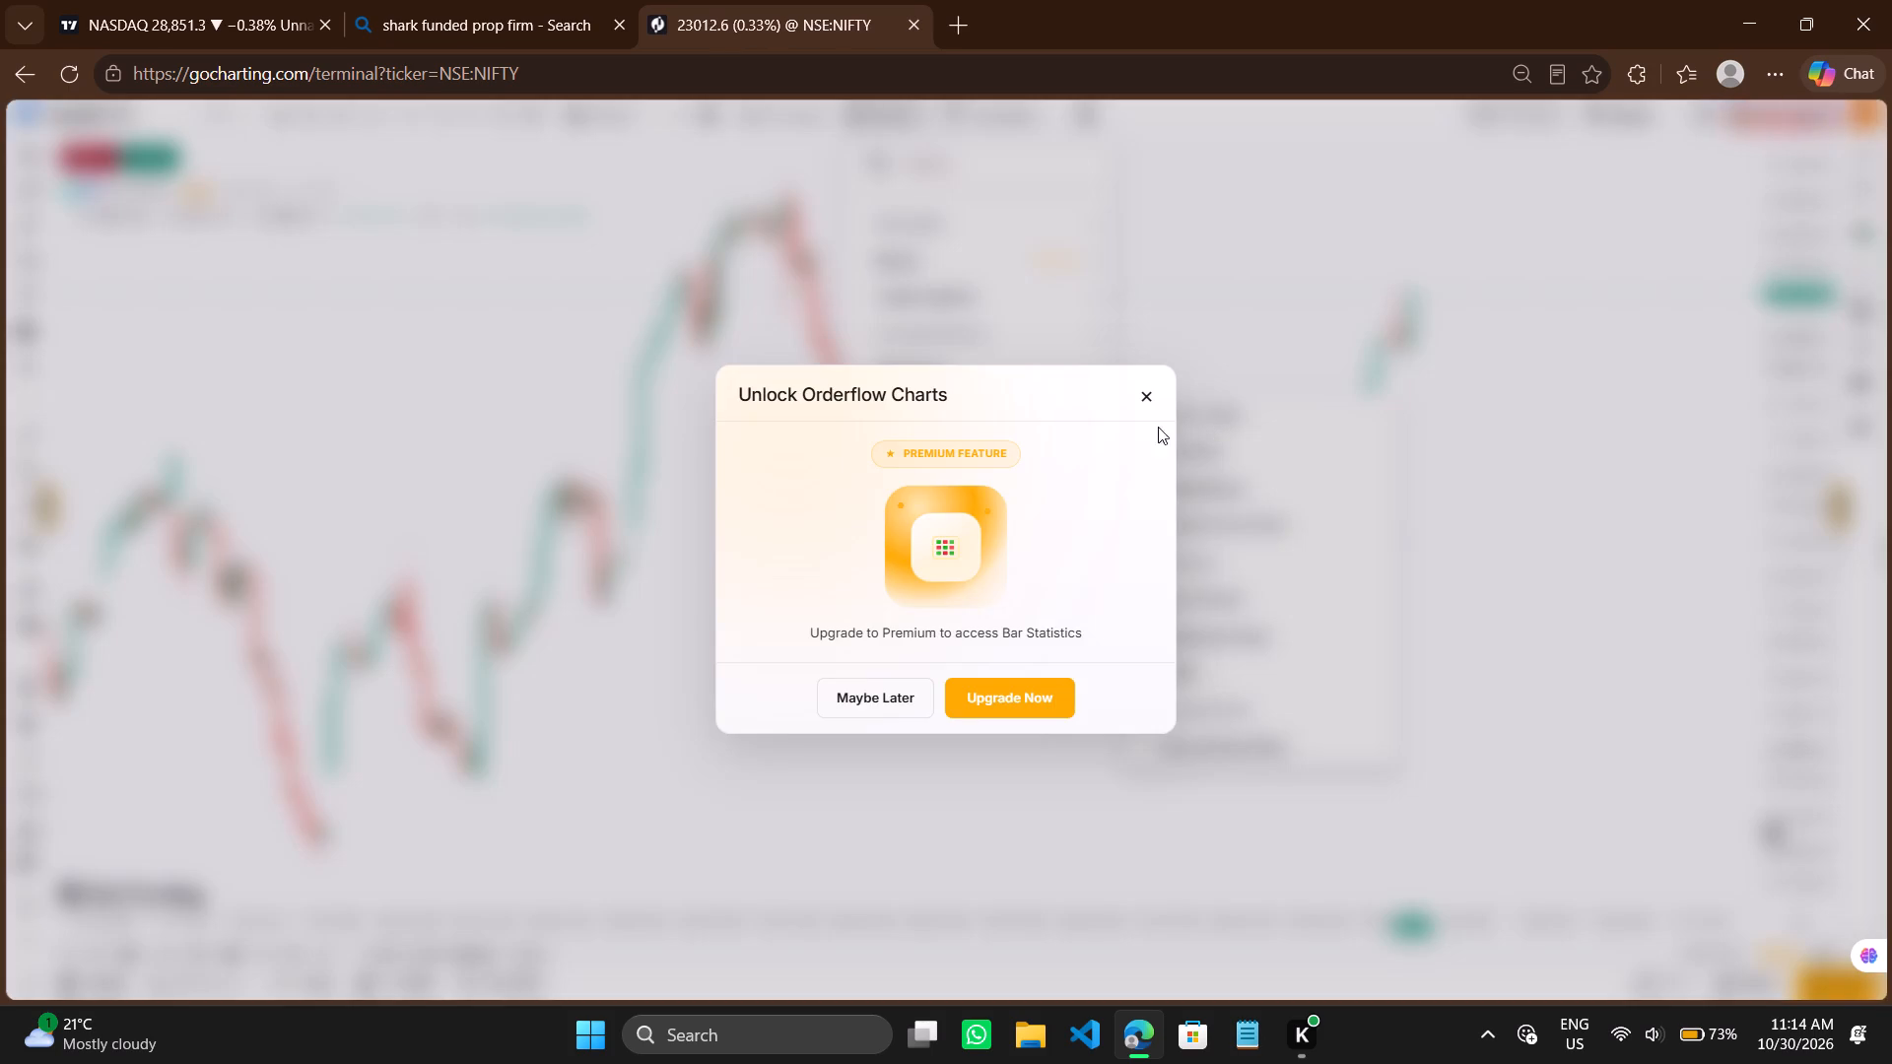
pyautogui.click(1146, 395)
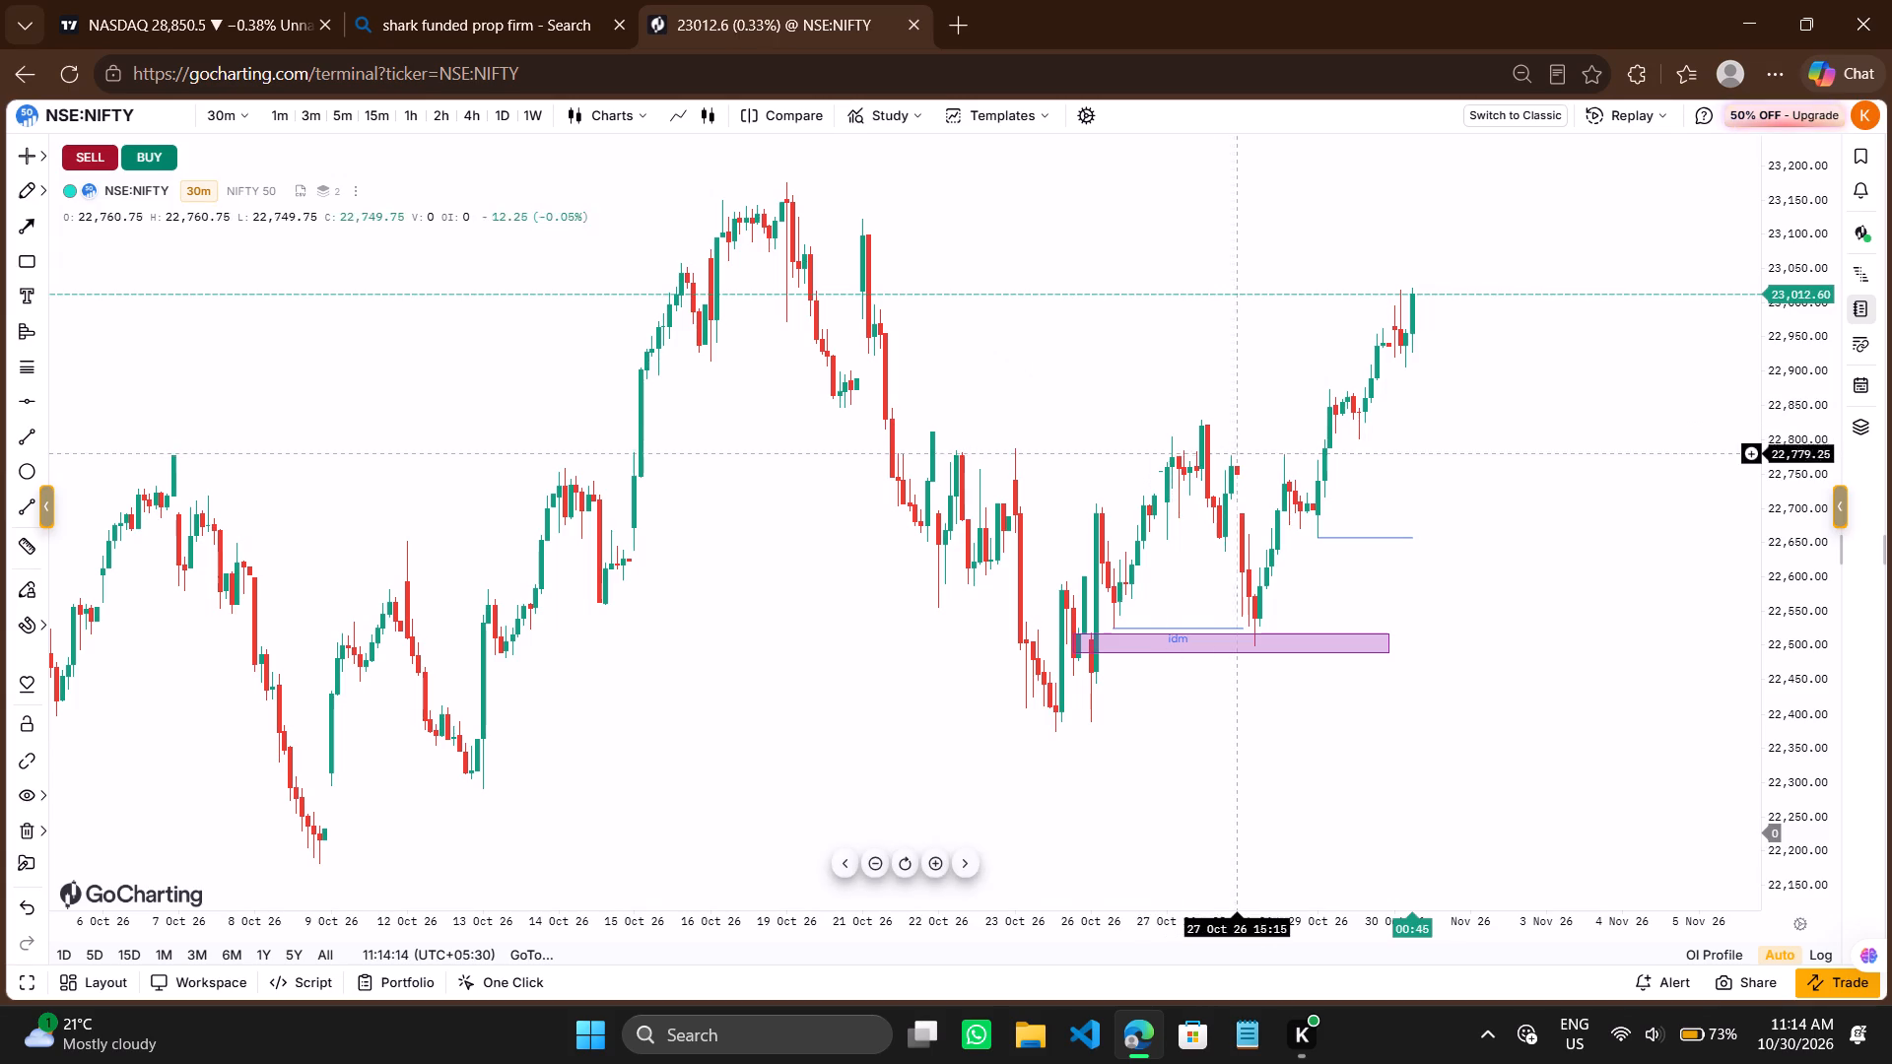
# Switch the NIFTY chart to the 1D timeframe.
pyautogui.moveTo(1196, 423); pyautogui.dragTo(1152, 503)
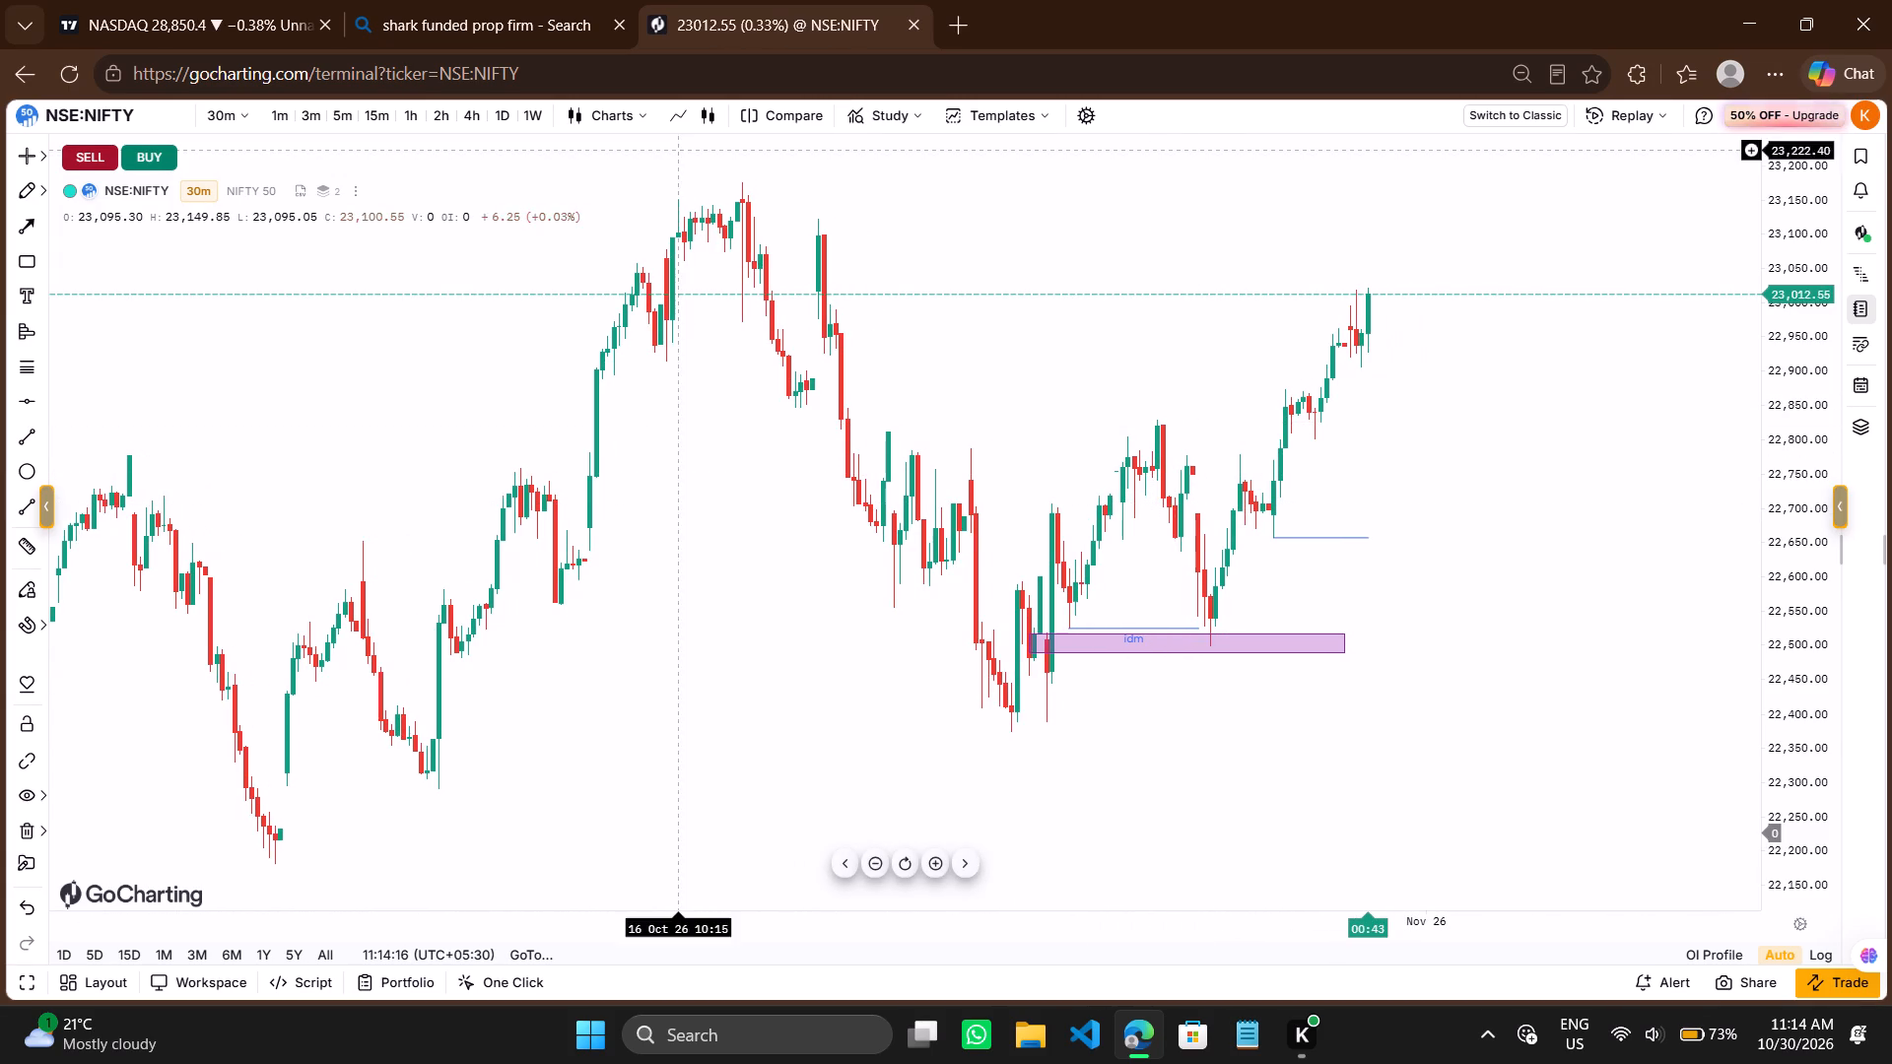
pyautogui.click(496, 113)
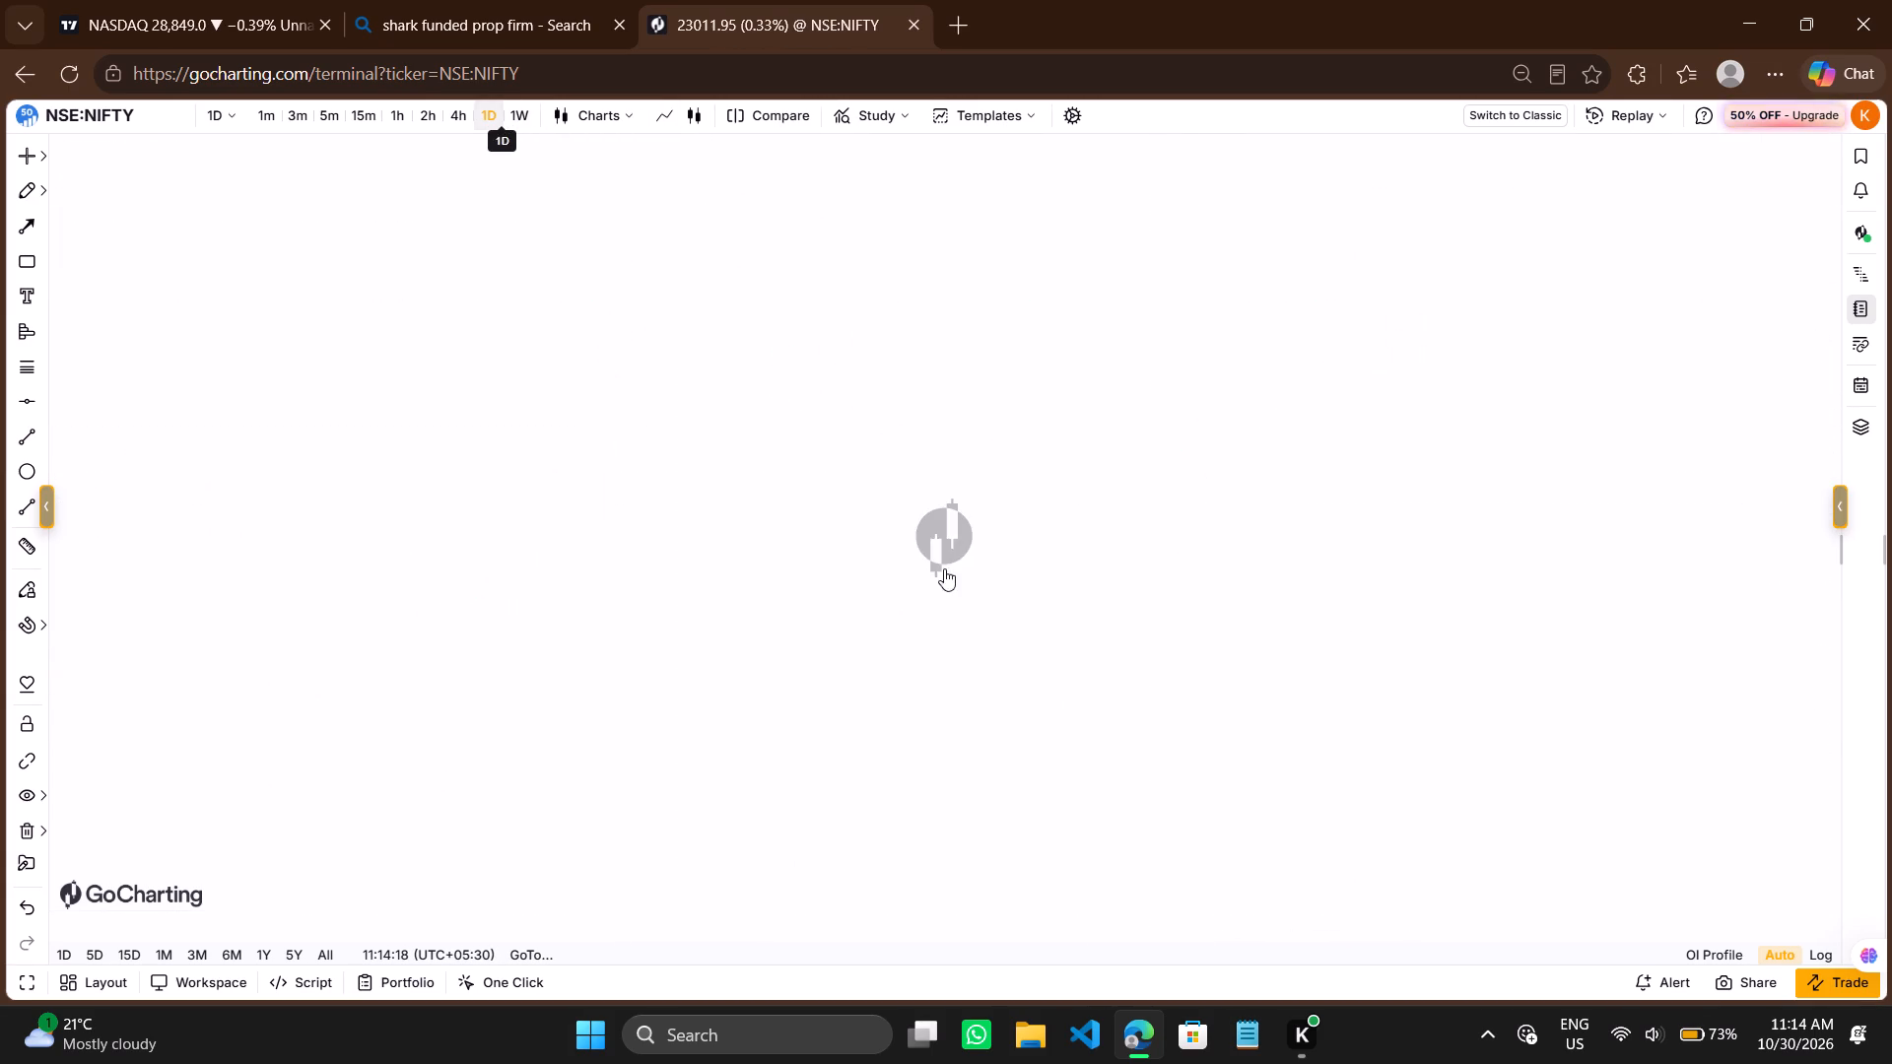
# Draw a nearly horizontal trend line at about 23,148 from the 16 Oct 26 candle's top to 3 Nov 26.
pyautogui.moveTo(1194, 620); pyautogui.dragTo(1133, 575)
pyautogui.scroll(2, 1133, 575)
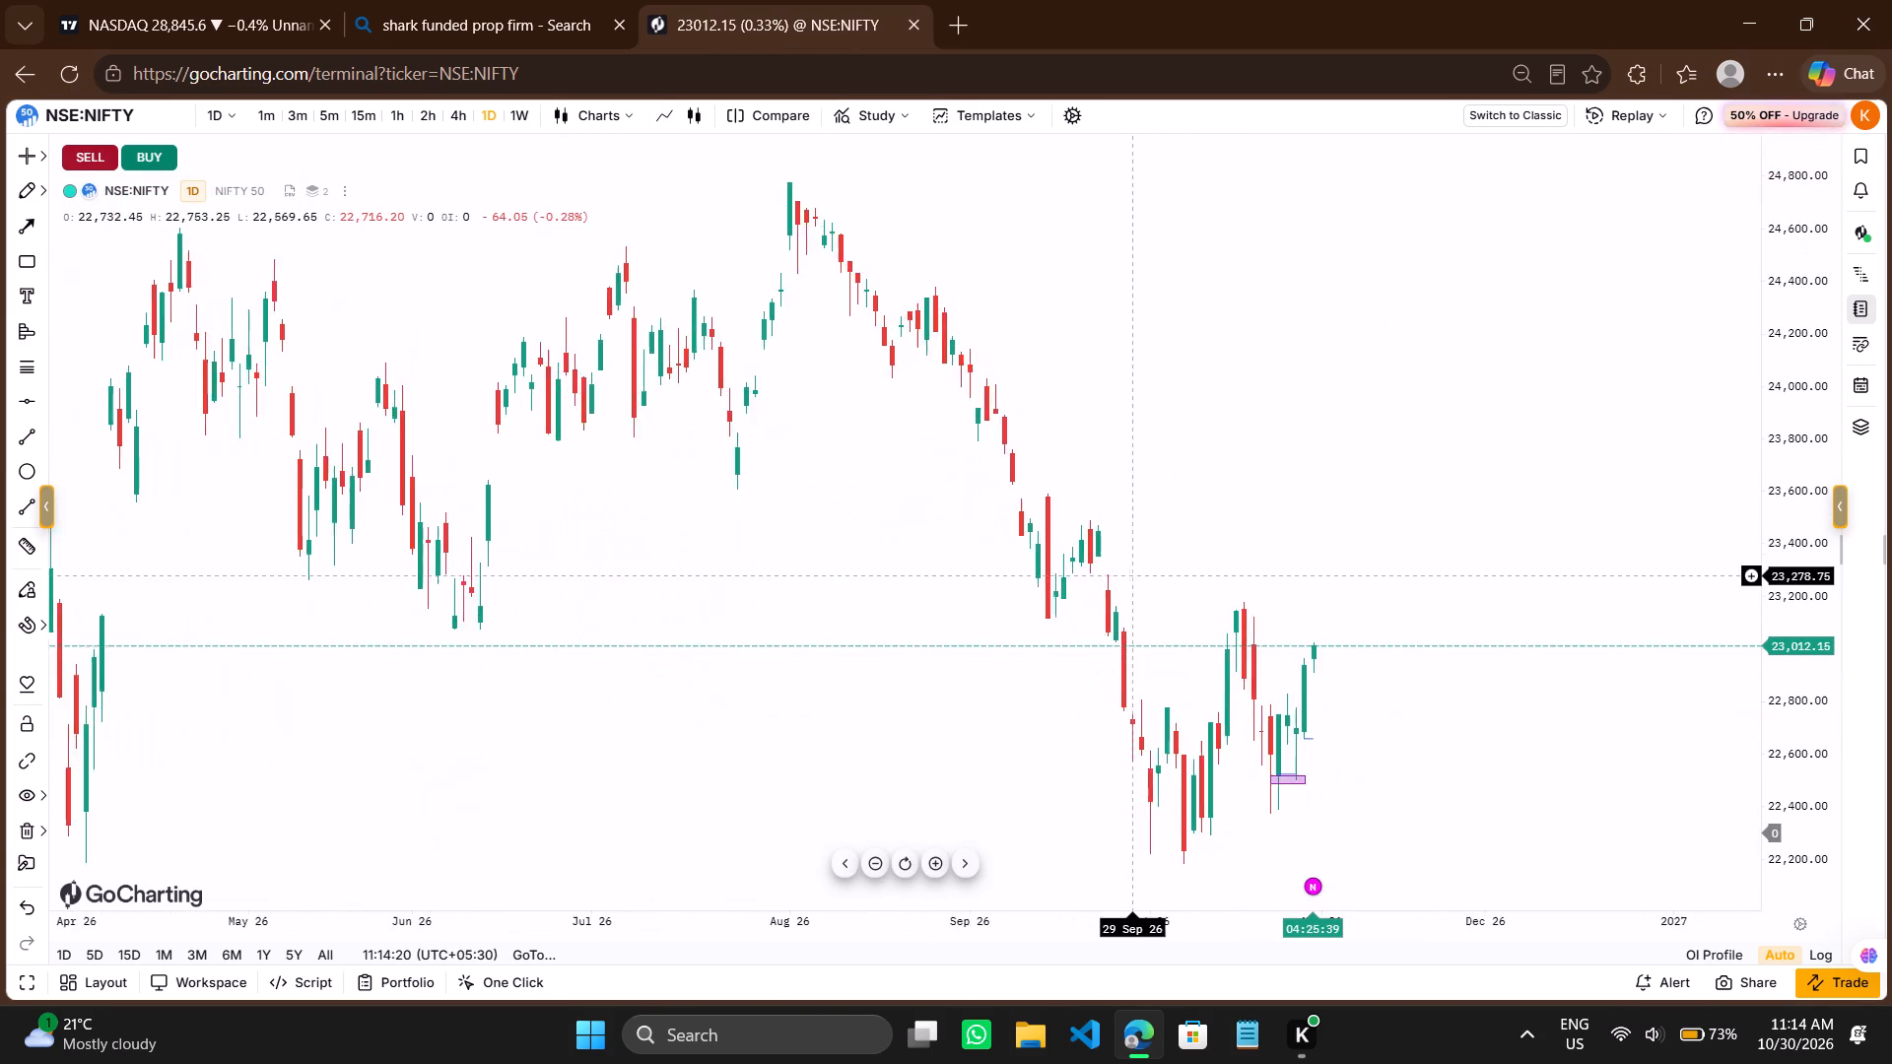
pyautogui.scroll(4, 1133, 575)
pyautogui.moveTo(1378, 605); pyautogui.dragTo(1227, 577)
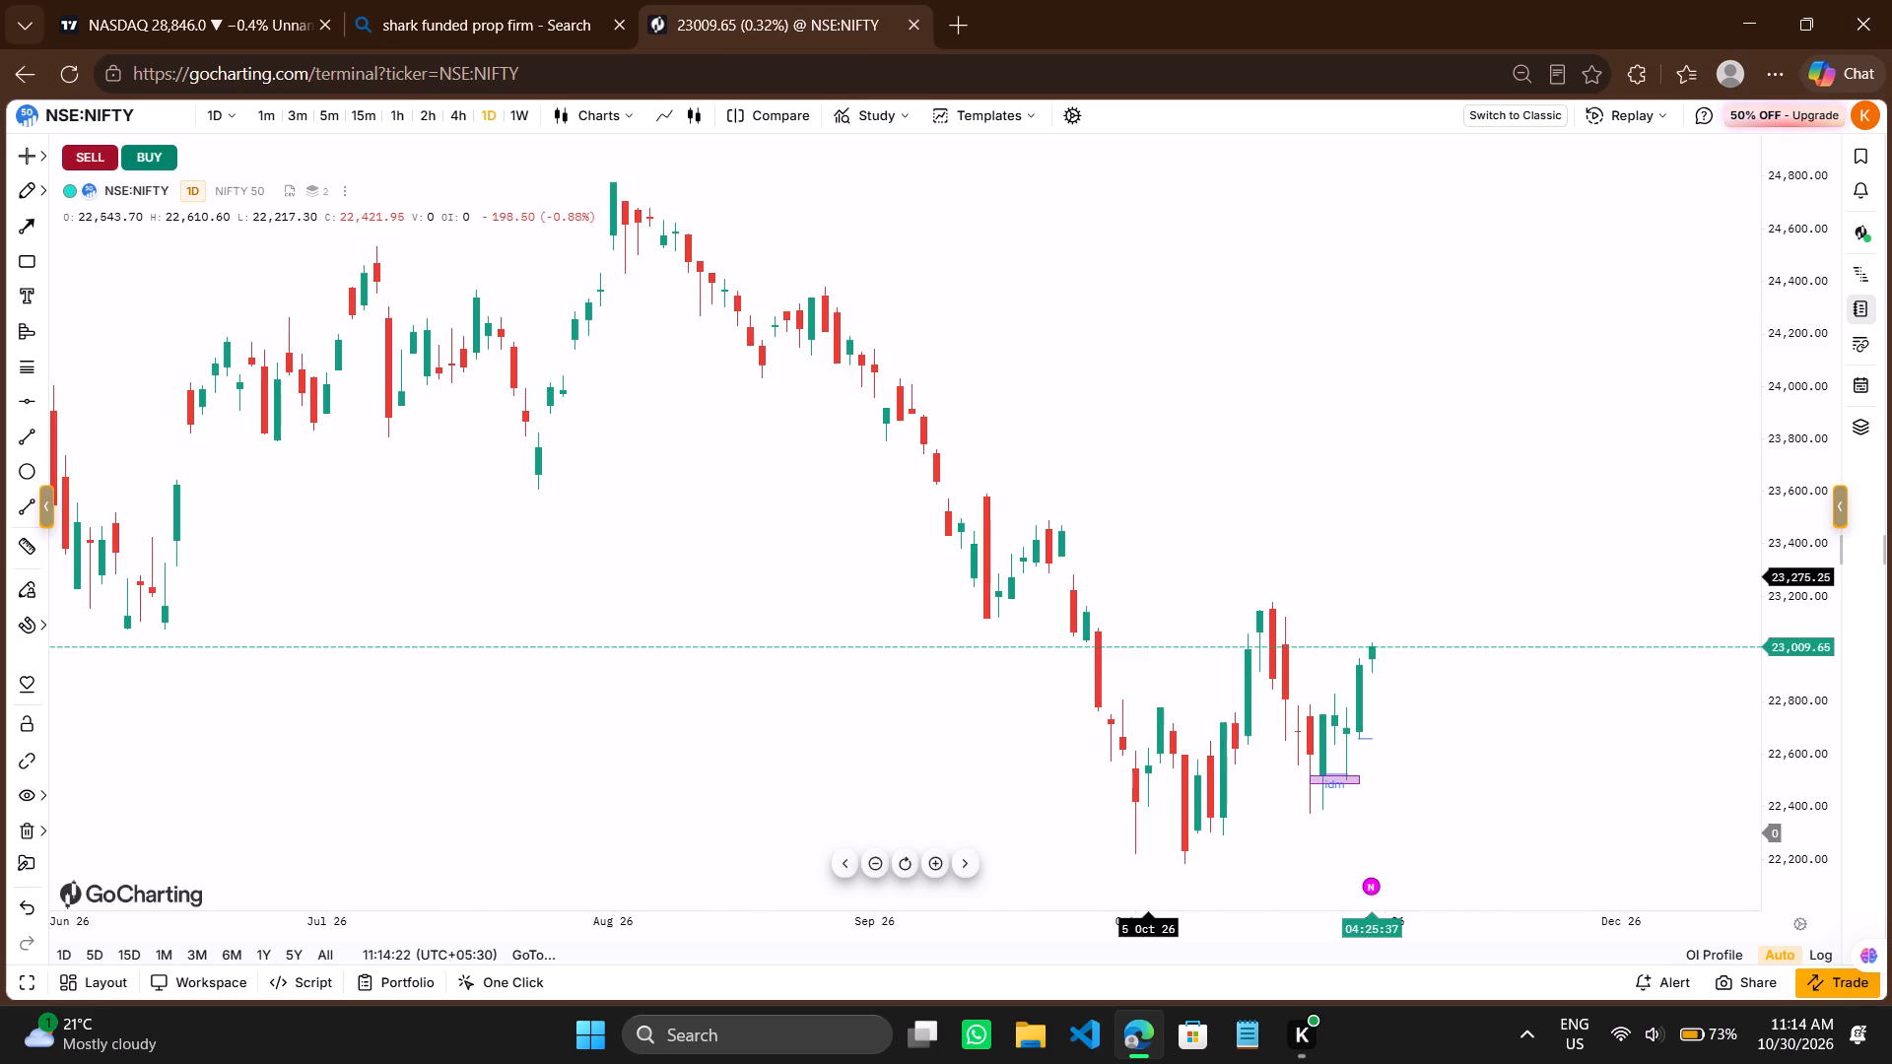
pyautogui.moveTo(1227, 577); pyautogui.dragTo(1148, 565)
pyautogui.click(19, 507)
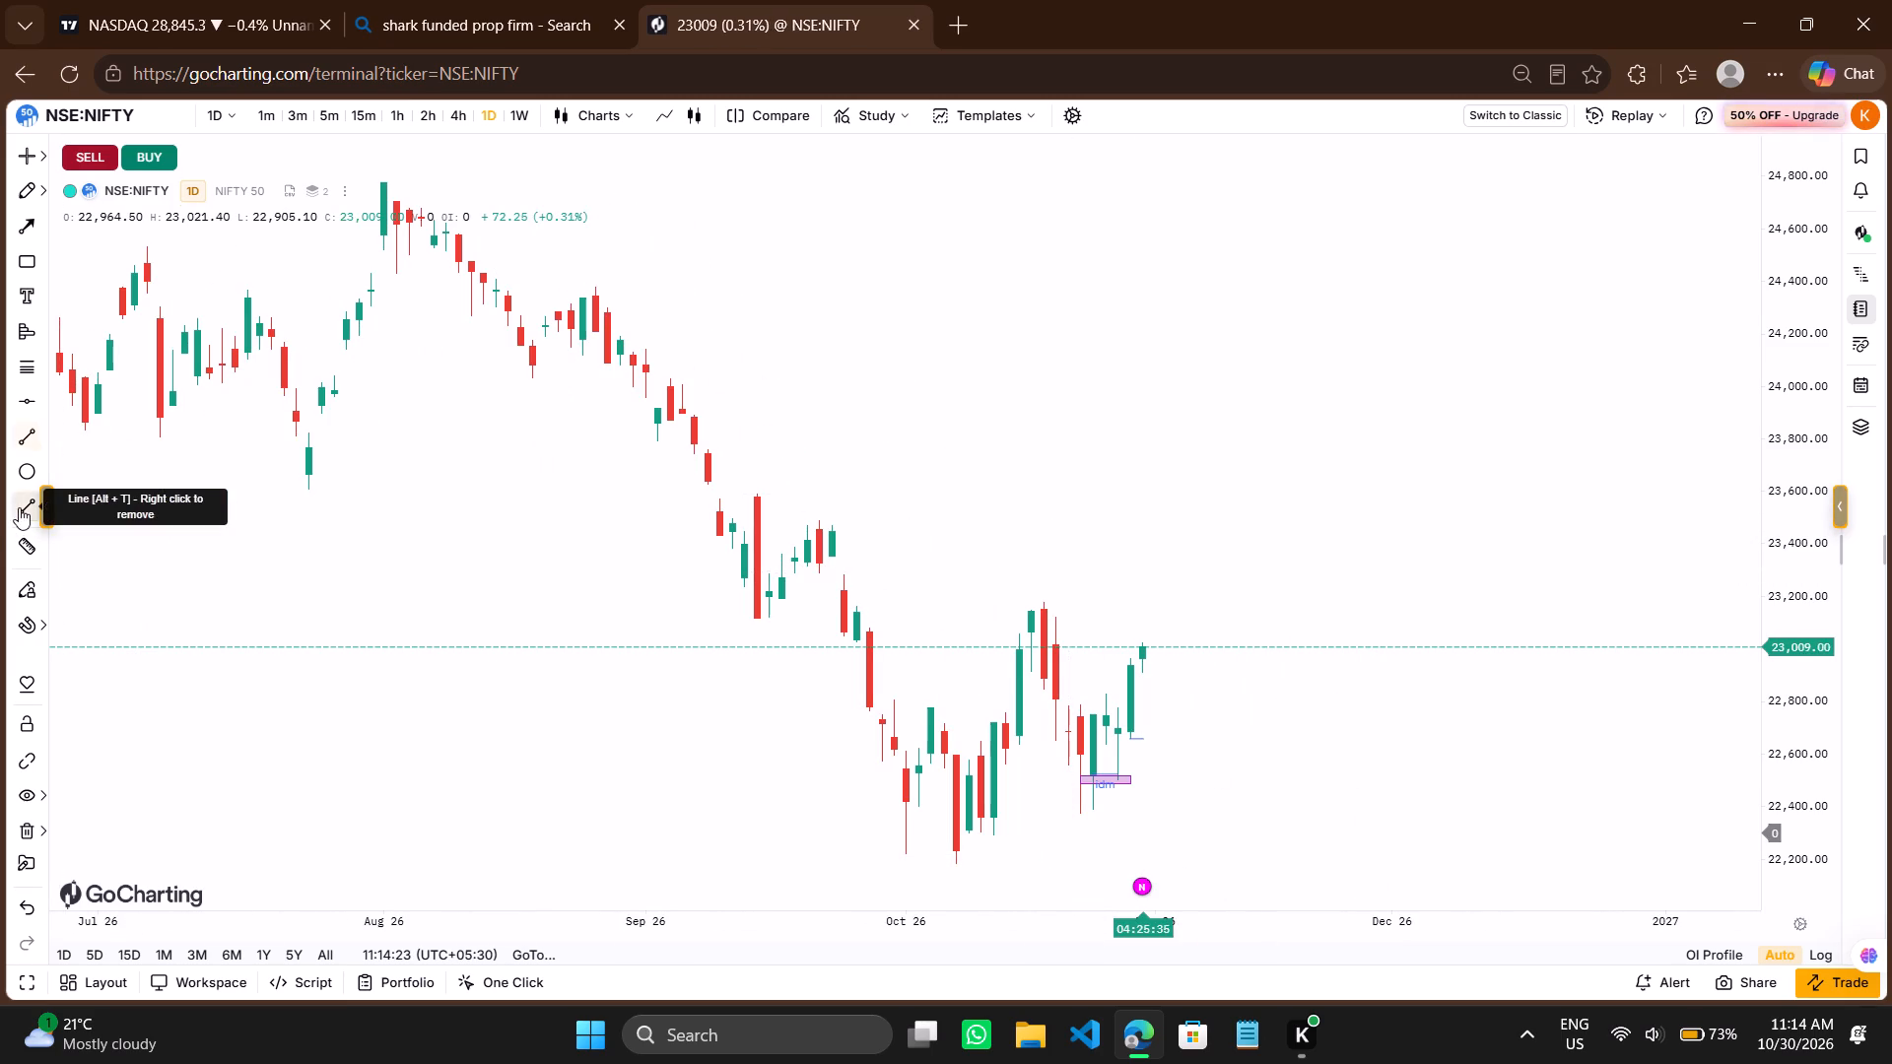
pyautogui.keyDown('ctrl'); pyautogui.click(1033, 620); pyautogui.keyUp('ctrl')
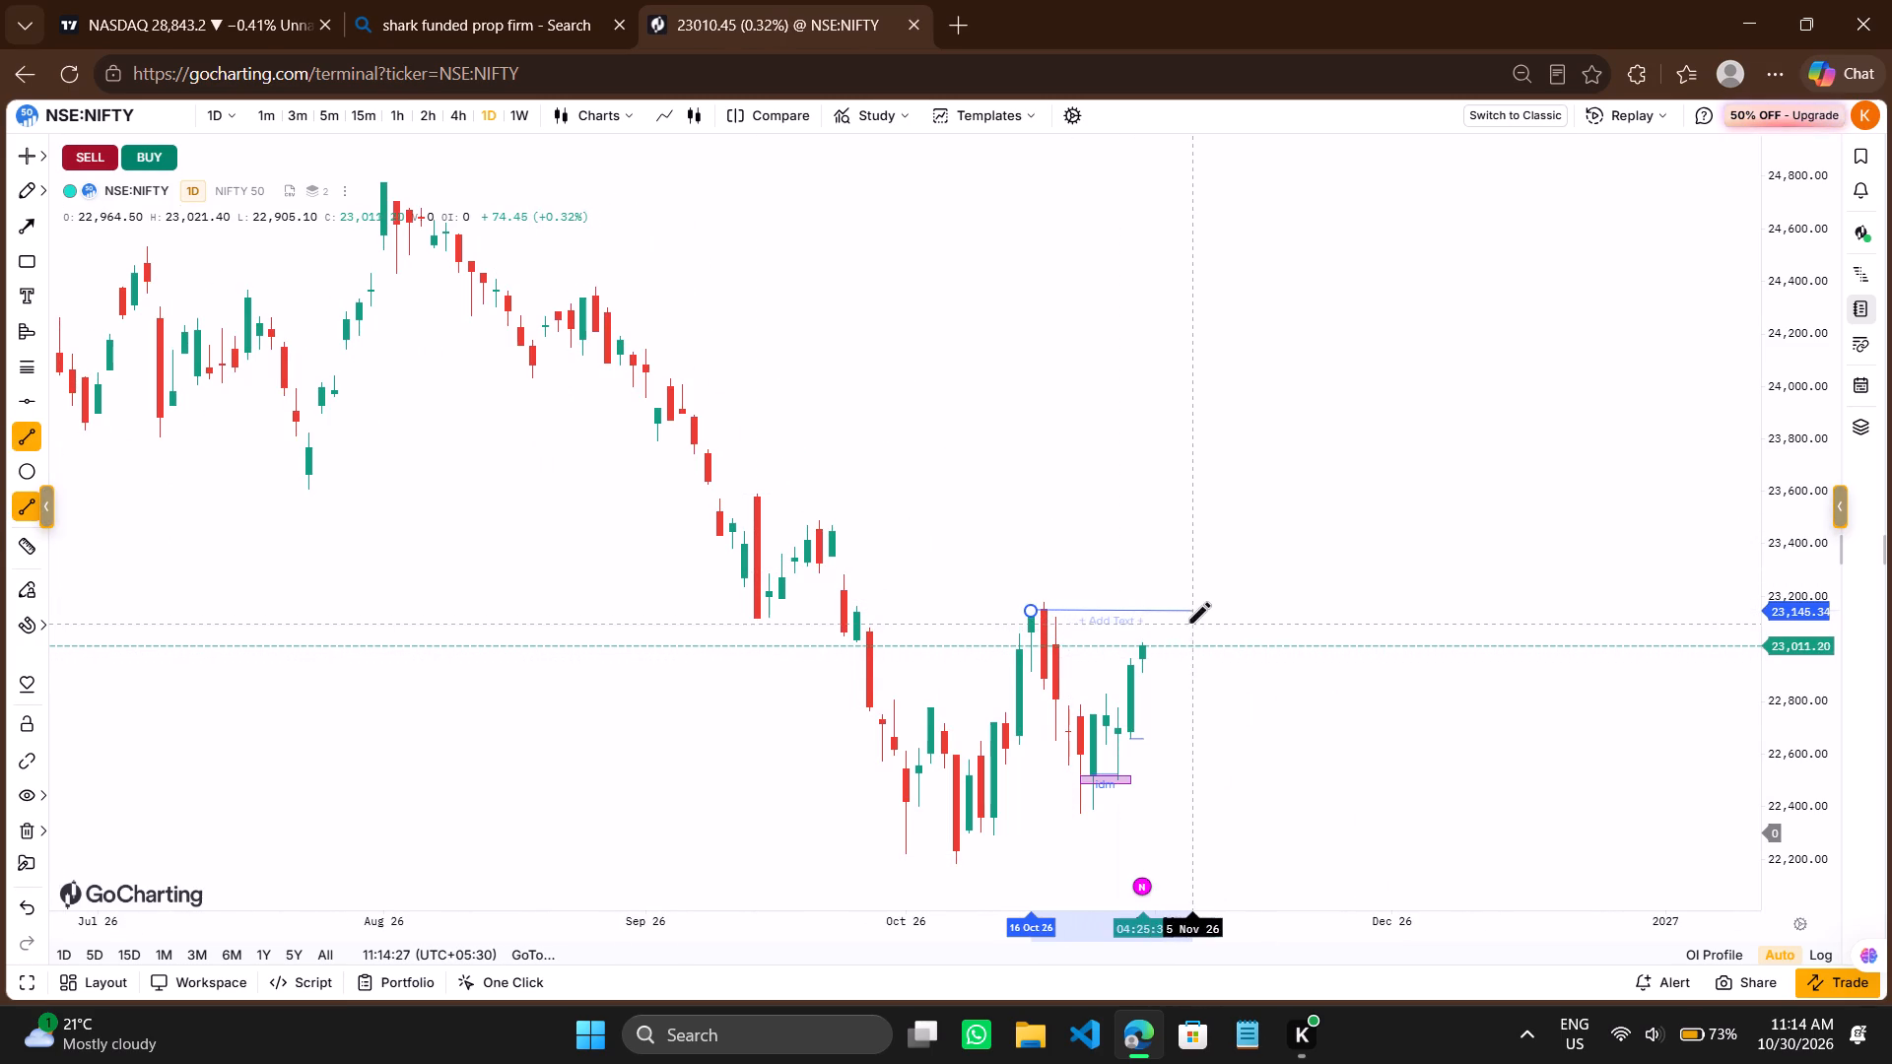
pyautogui.keyDown('shift'); pyautogui.doubleClick(1189, 624); pyautogui.keyUp('shift')
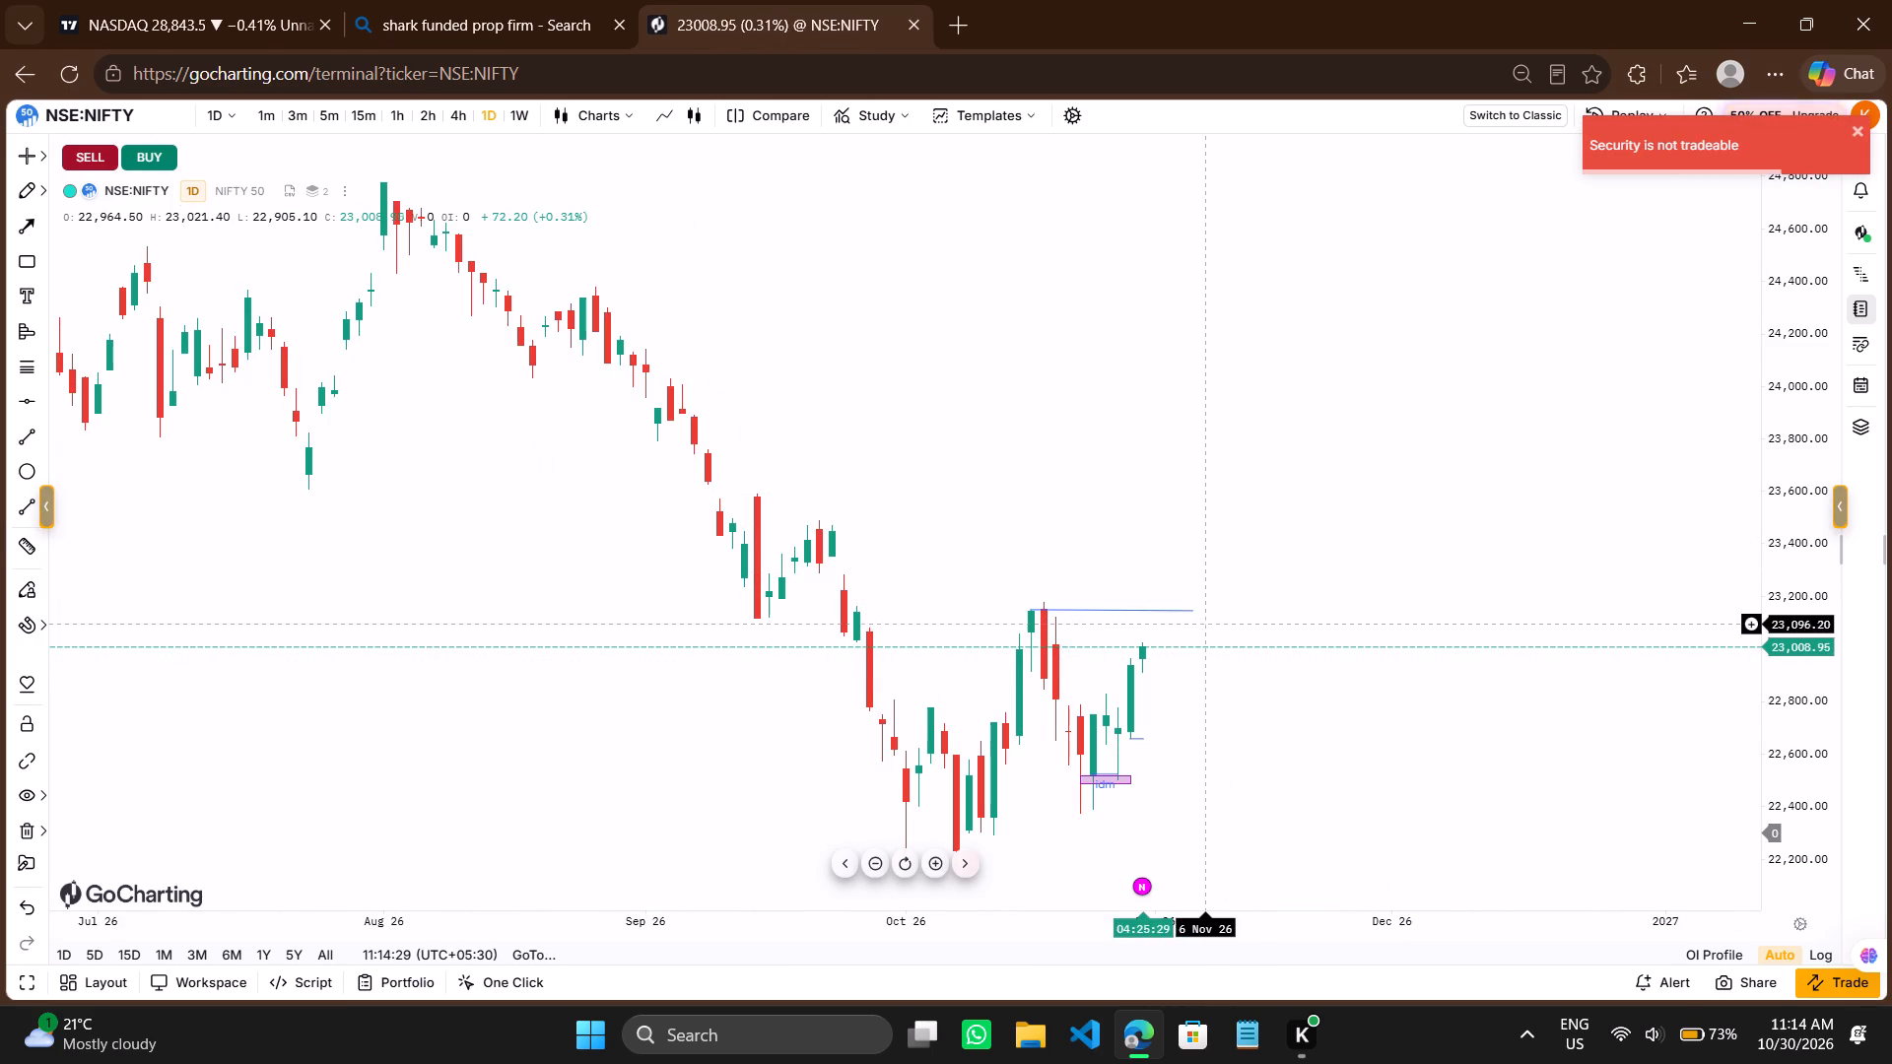
pyautogui.moveTo(1197, 612); pyautogui.dragTo(1226, 596)
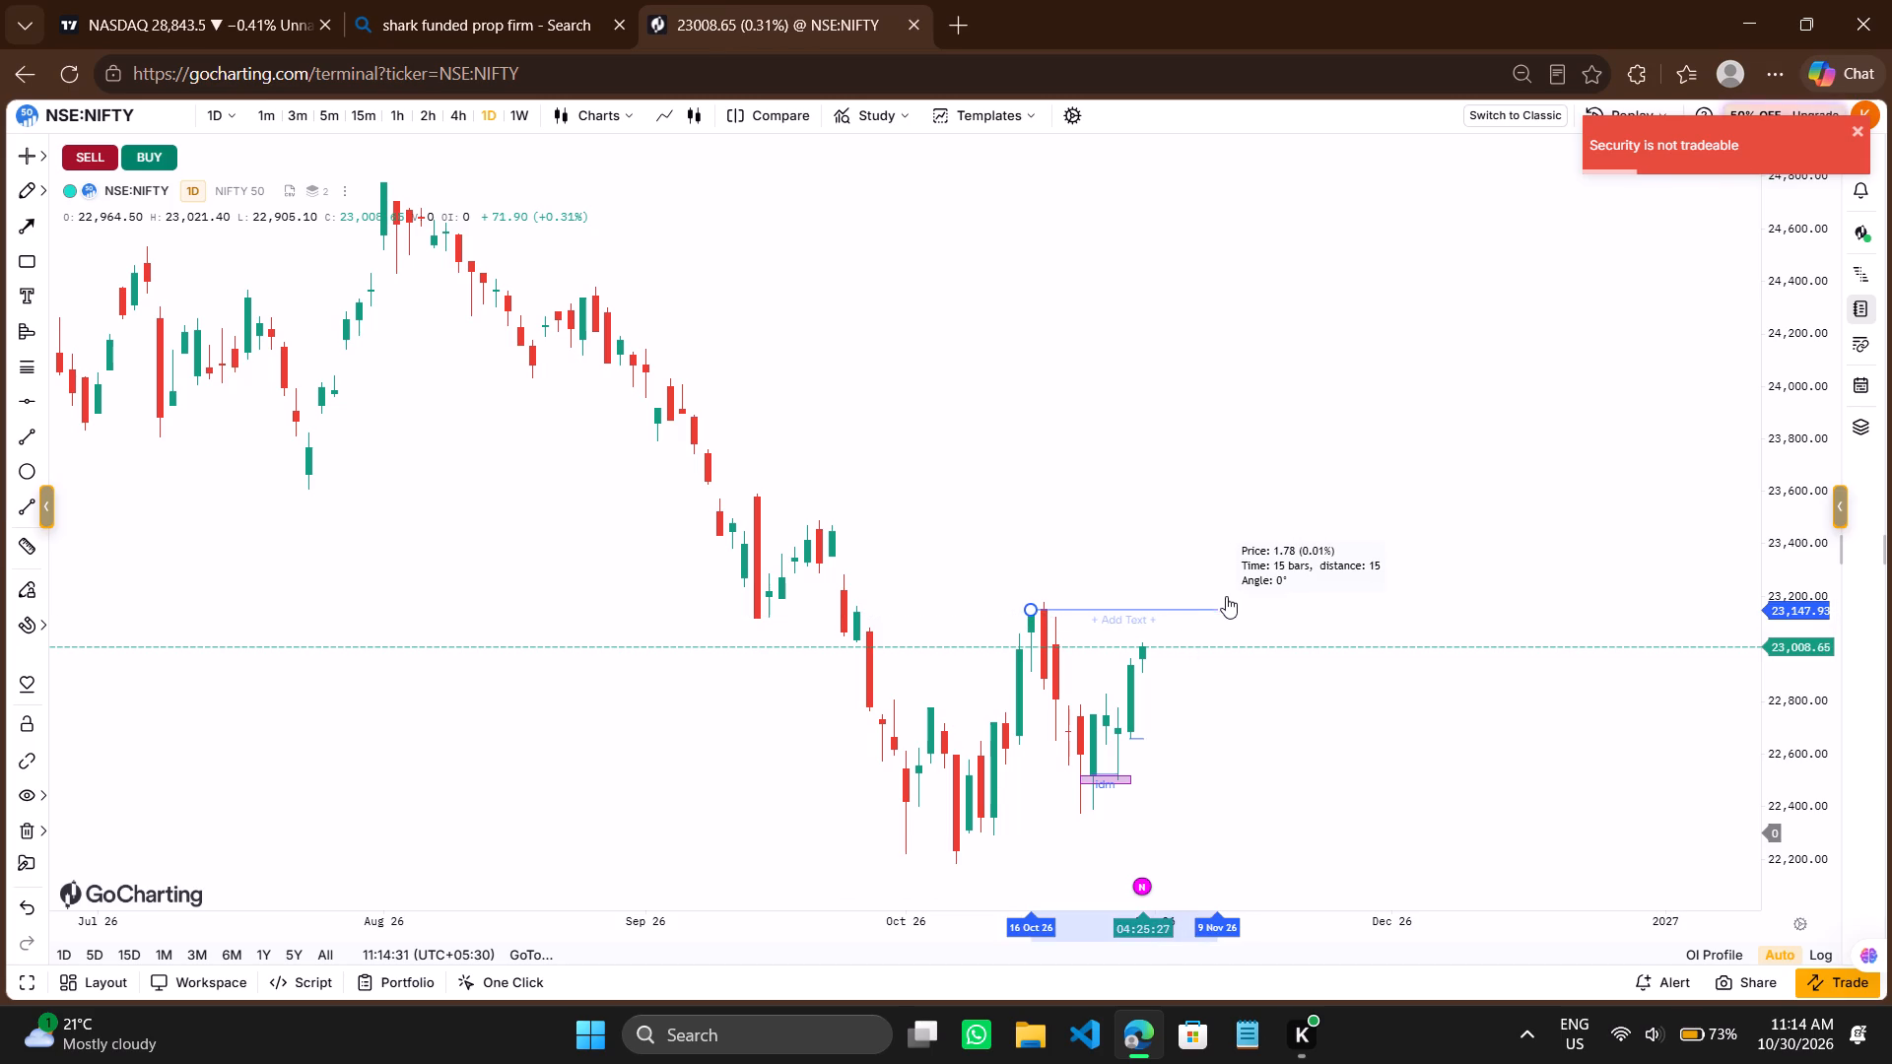
pyautogui.moveTo(1226, 596); pyautogui.dragTo(1169, 620)
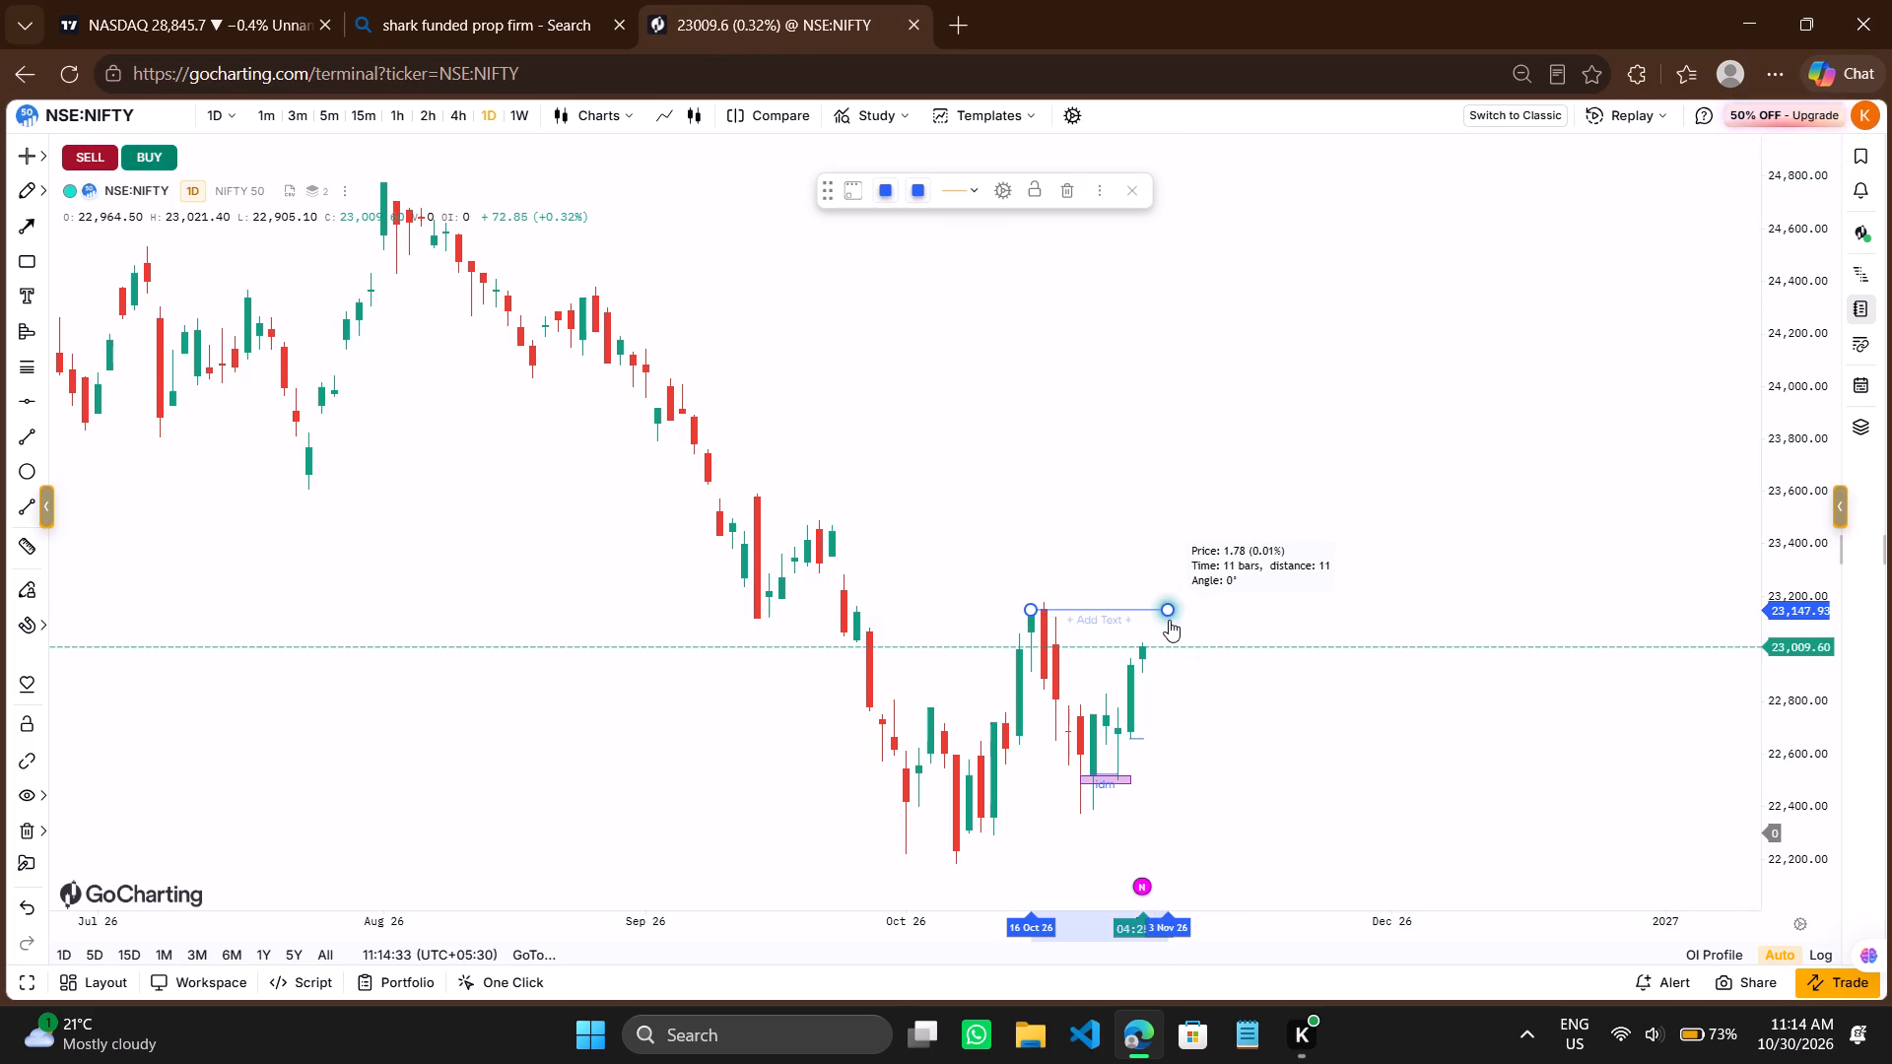
# Change the new trend line's colour to black.
pyautogui.click(957, 195)
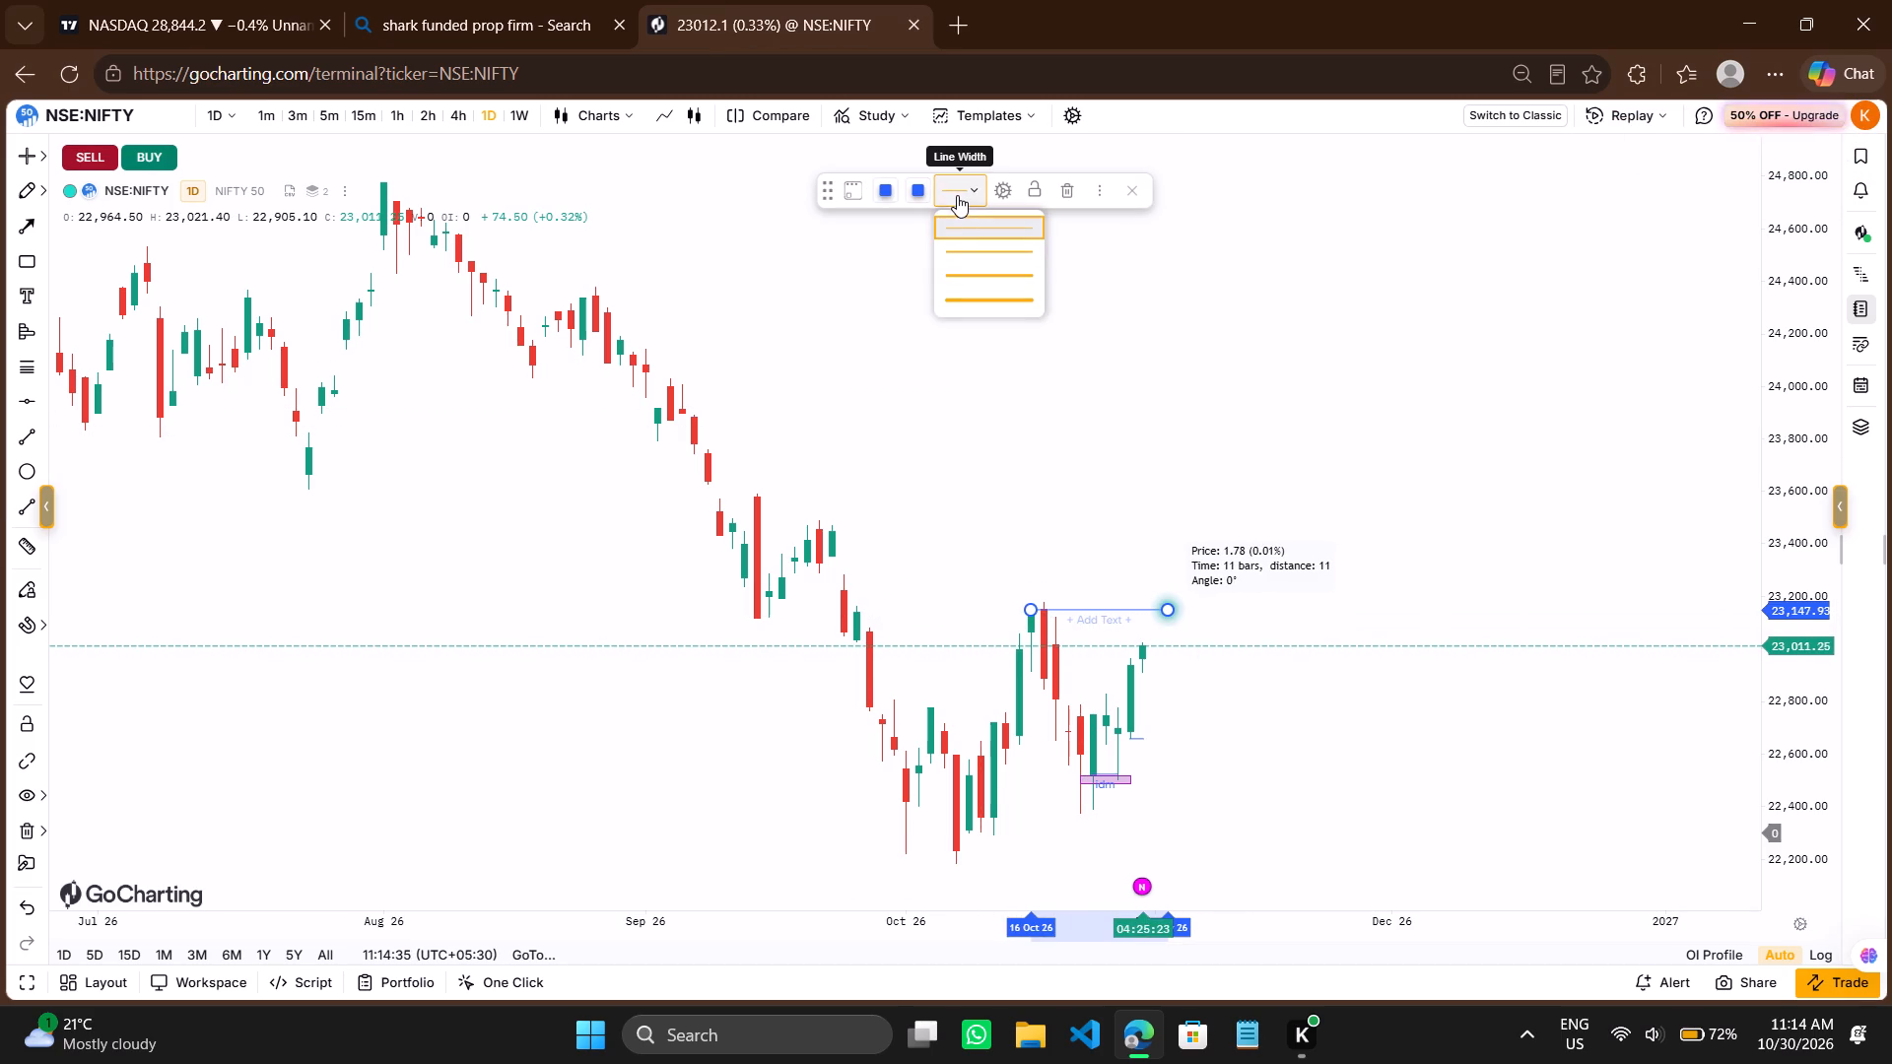
pyautogui.click(892, 197)
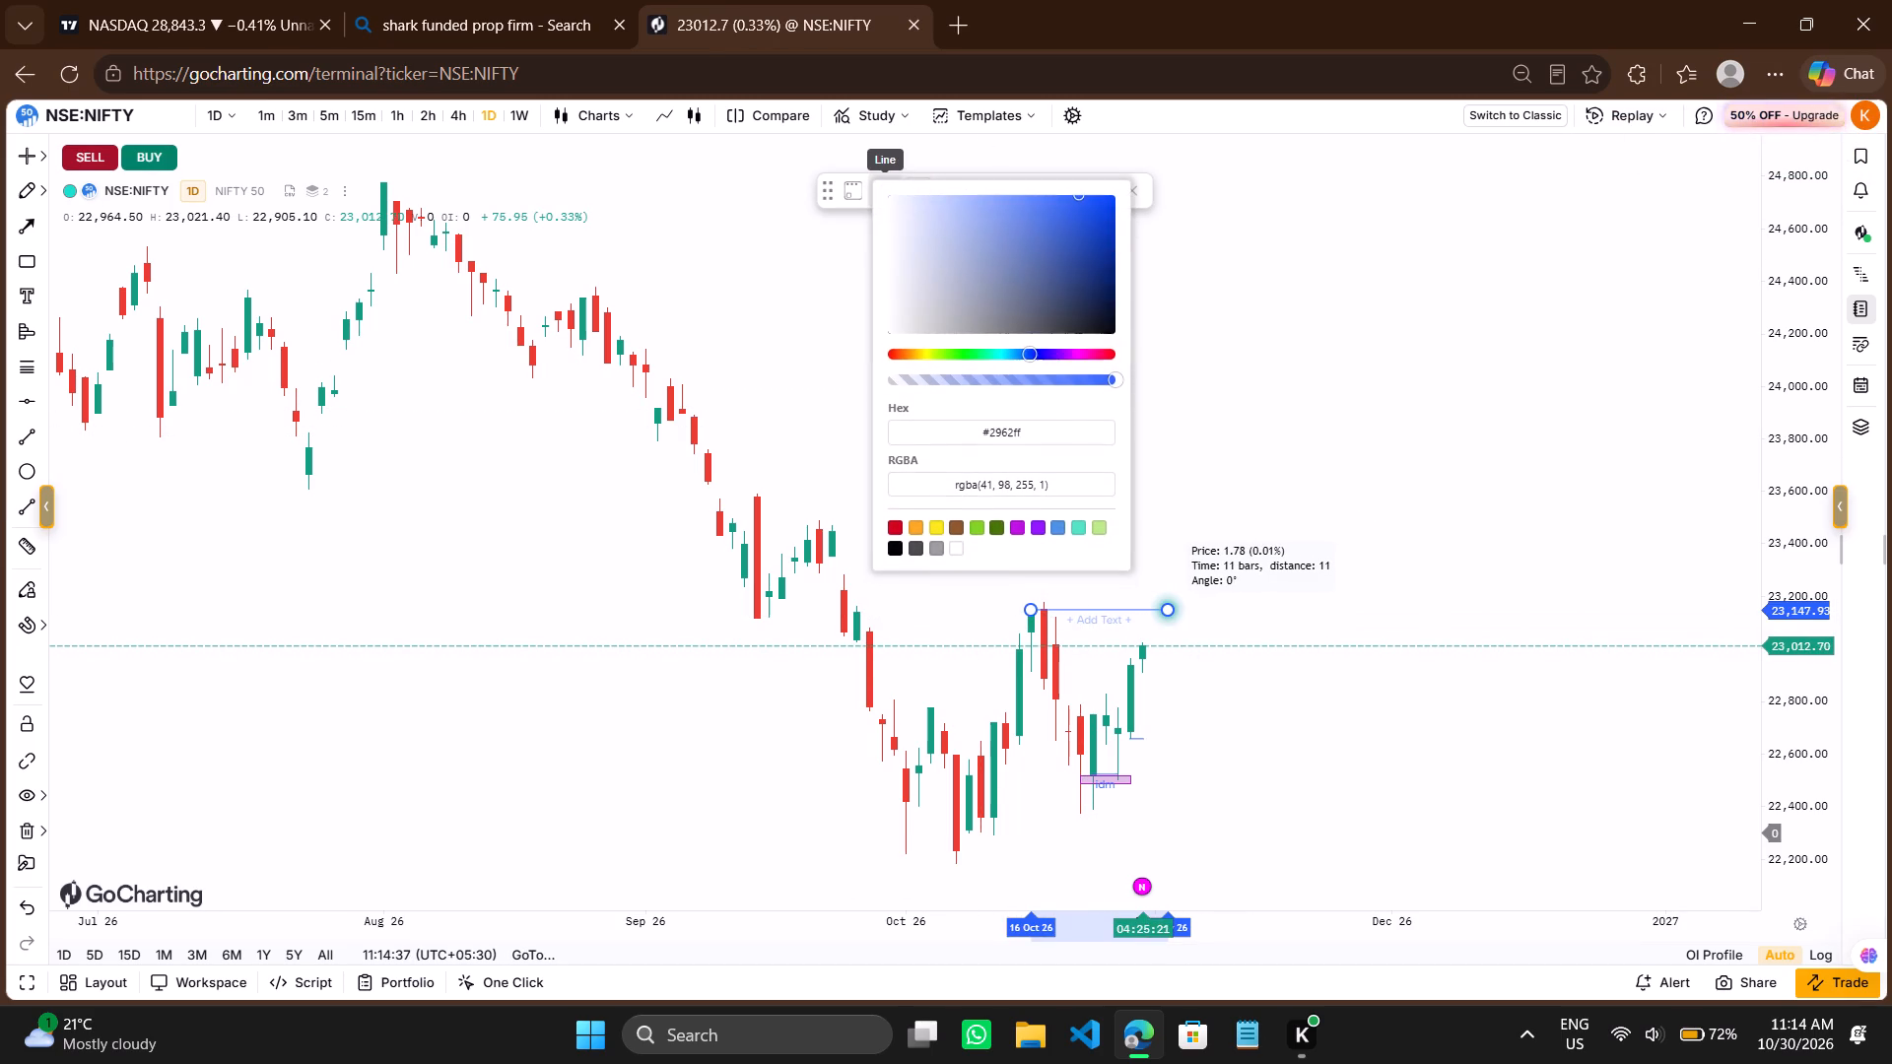
pyautogui.click(896, 544)
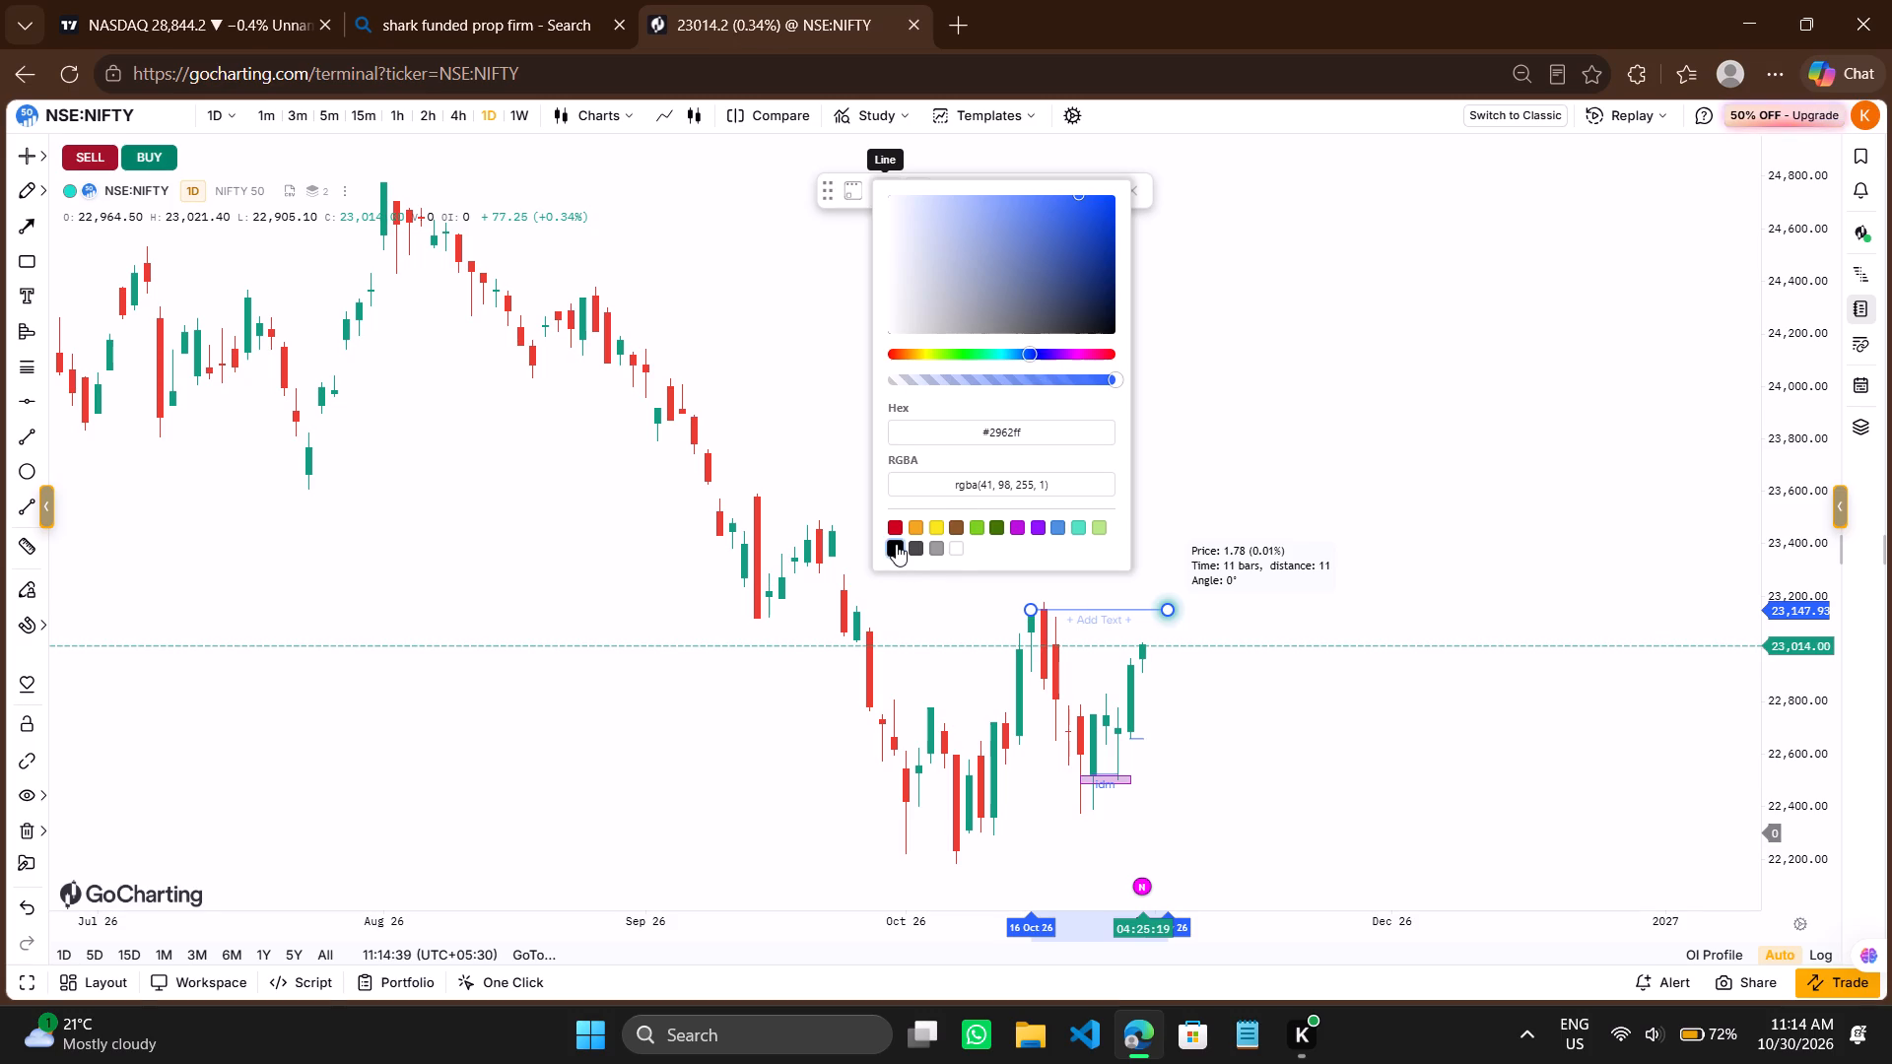
# Draw a second horizontal trend line at about 23,120 from the 21 Oct 26 candle's high to 3 Nov 26.
pyautogui.moveTo(1296, 430); pyautogui.dragTo(1257, 343)
pyautogui.scroll(3, 1257, 343)
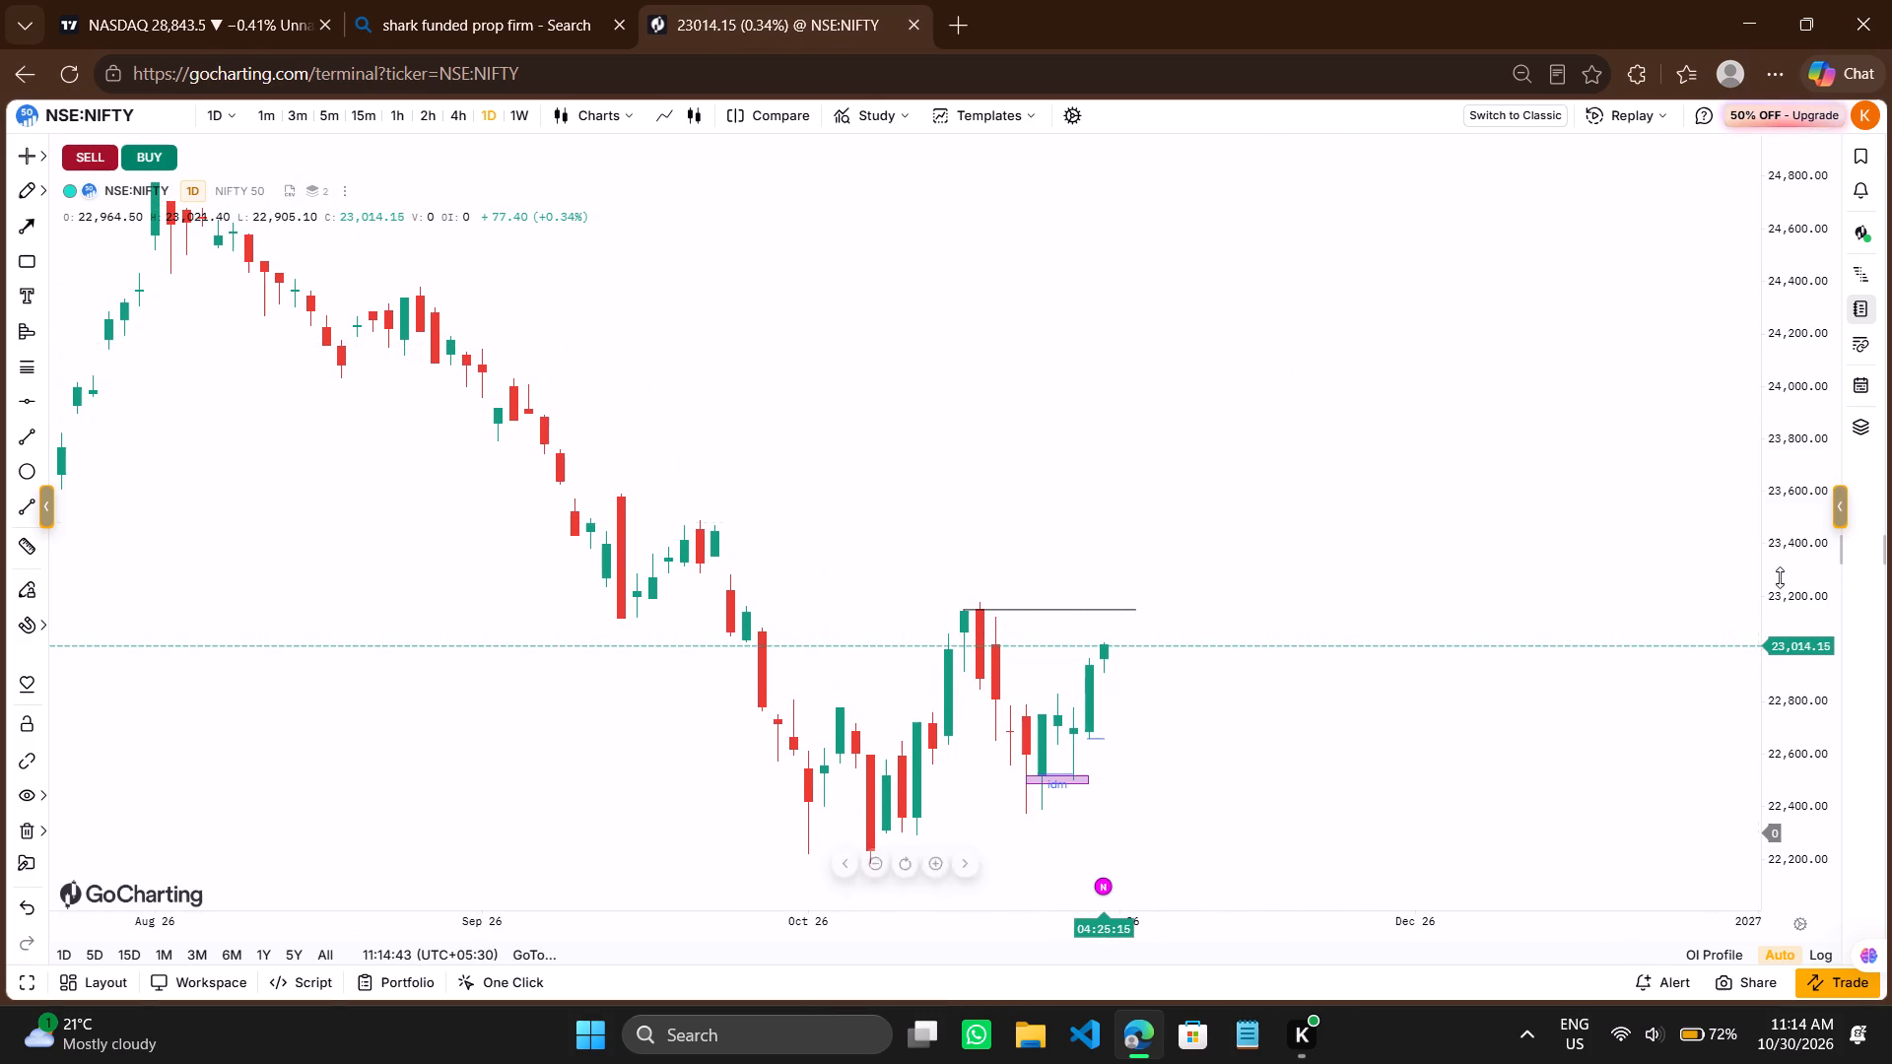
pyautogui.moveTo(1780, 577); pyautogui.dragTo(1773, 417)
pyautogui.moveTo(1472, 527); pyautogui.dragTo(1447, 345)
pyautogui.moveTo(1420, 523); pyautogui.dragTo(1435, 456)
pyautogui.scroll(1, 1435, 456)
pyautogui.moveTo(1387, 410); pyautogui.dragTo(1362, 436)
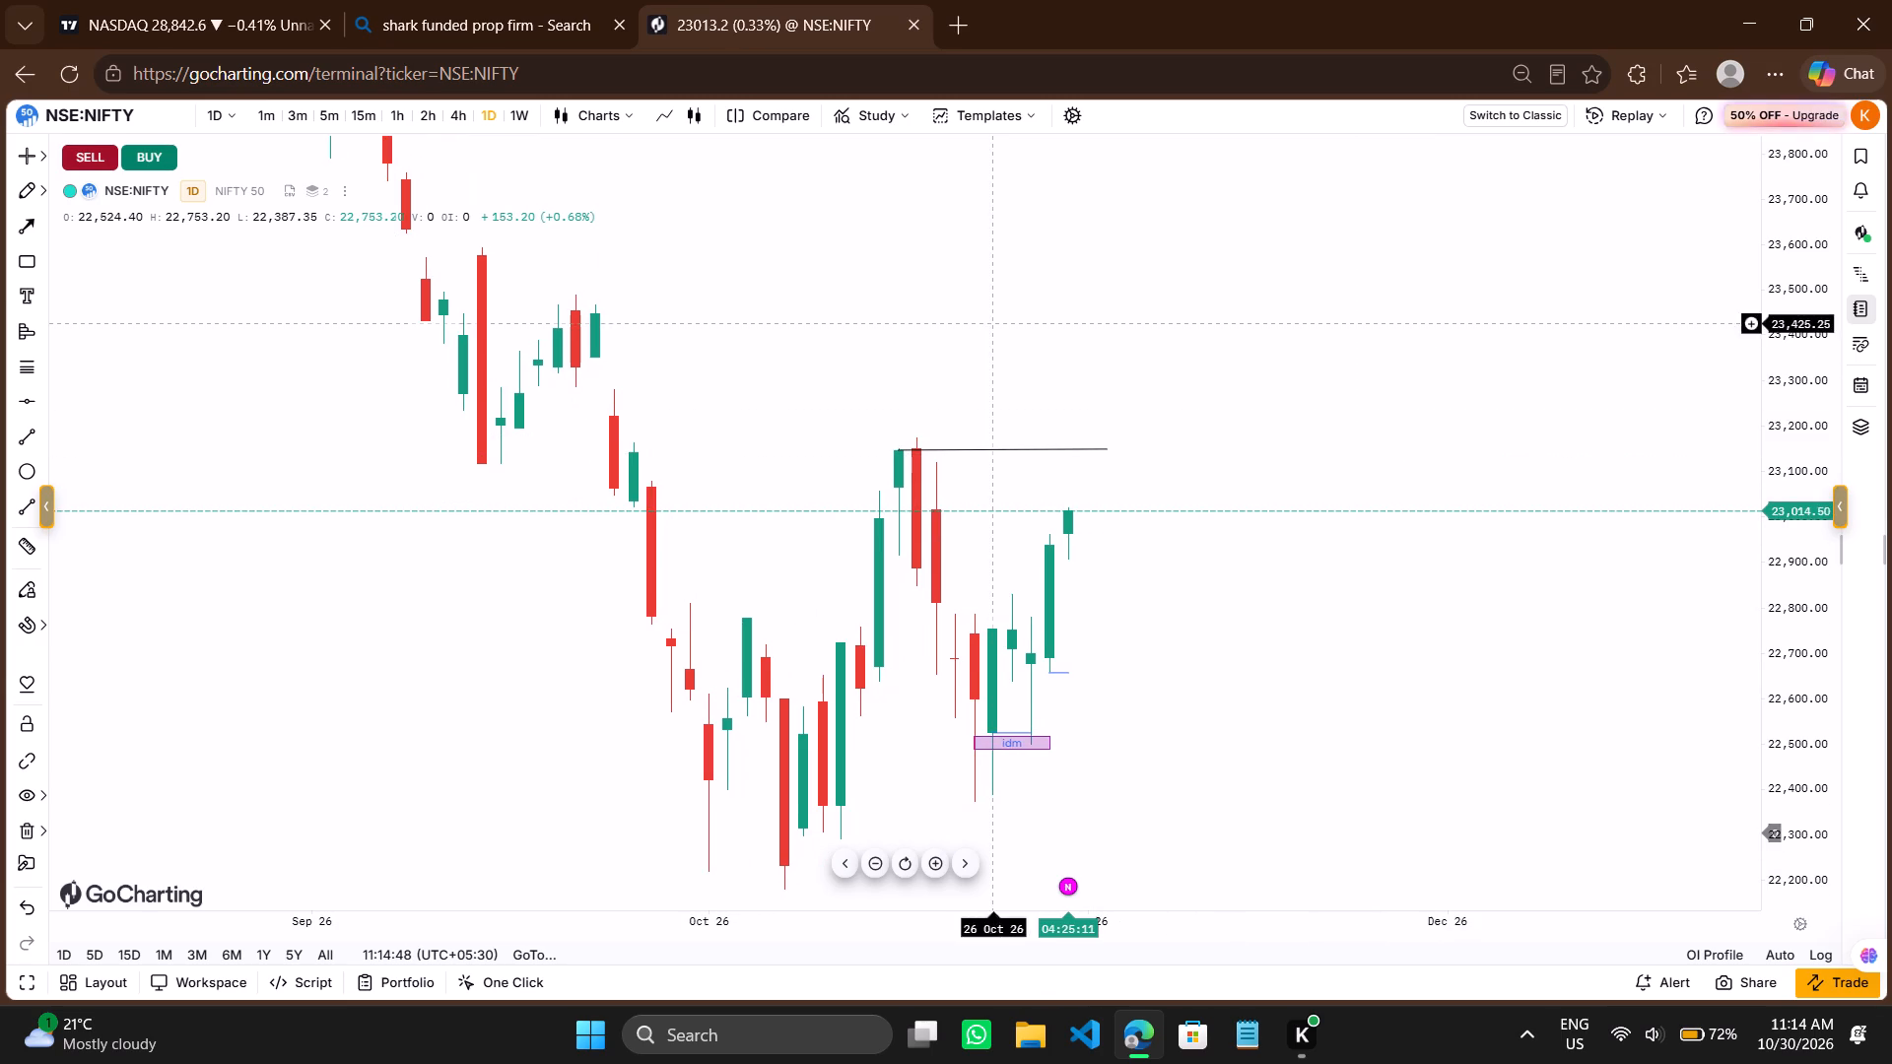
pyautogui.click(22, 191)
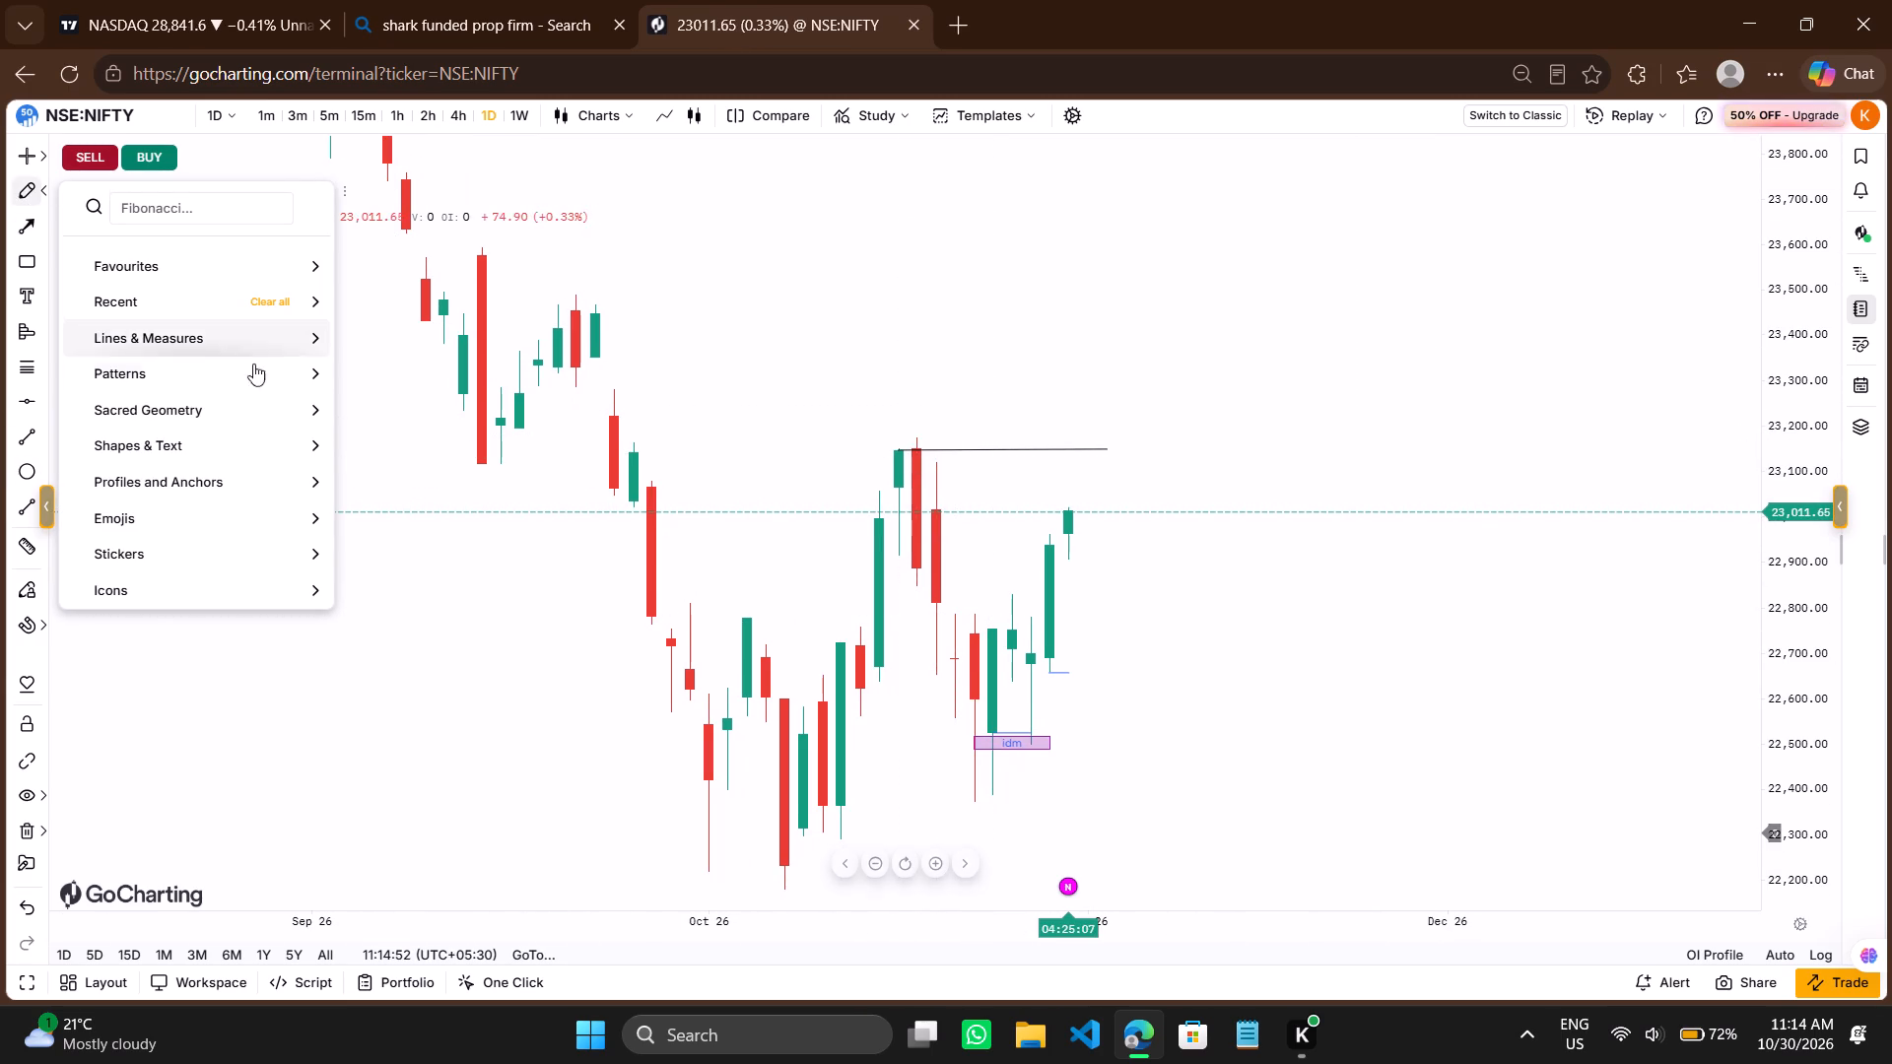
pyautogui.click(28, 183)
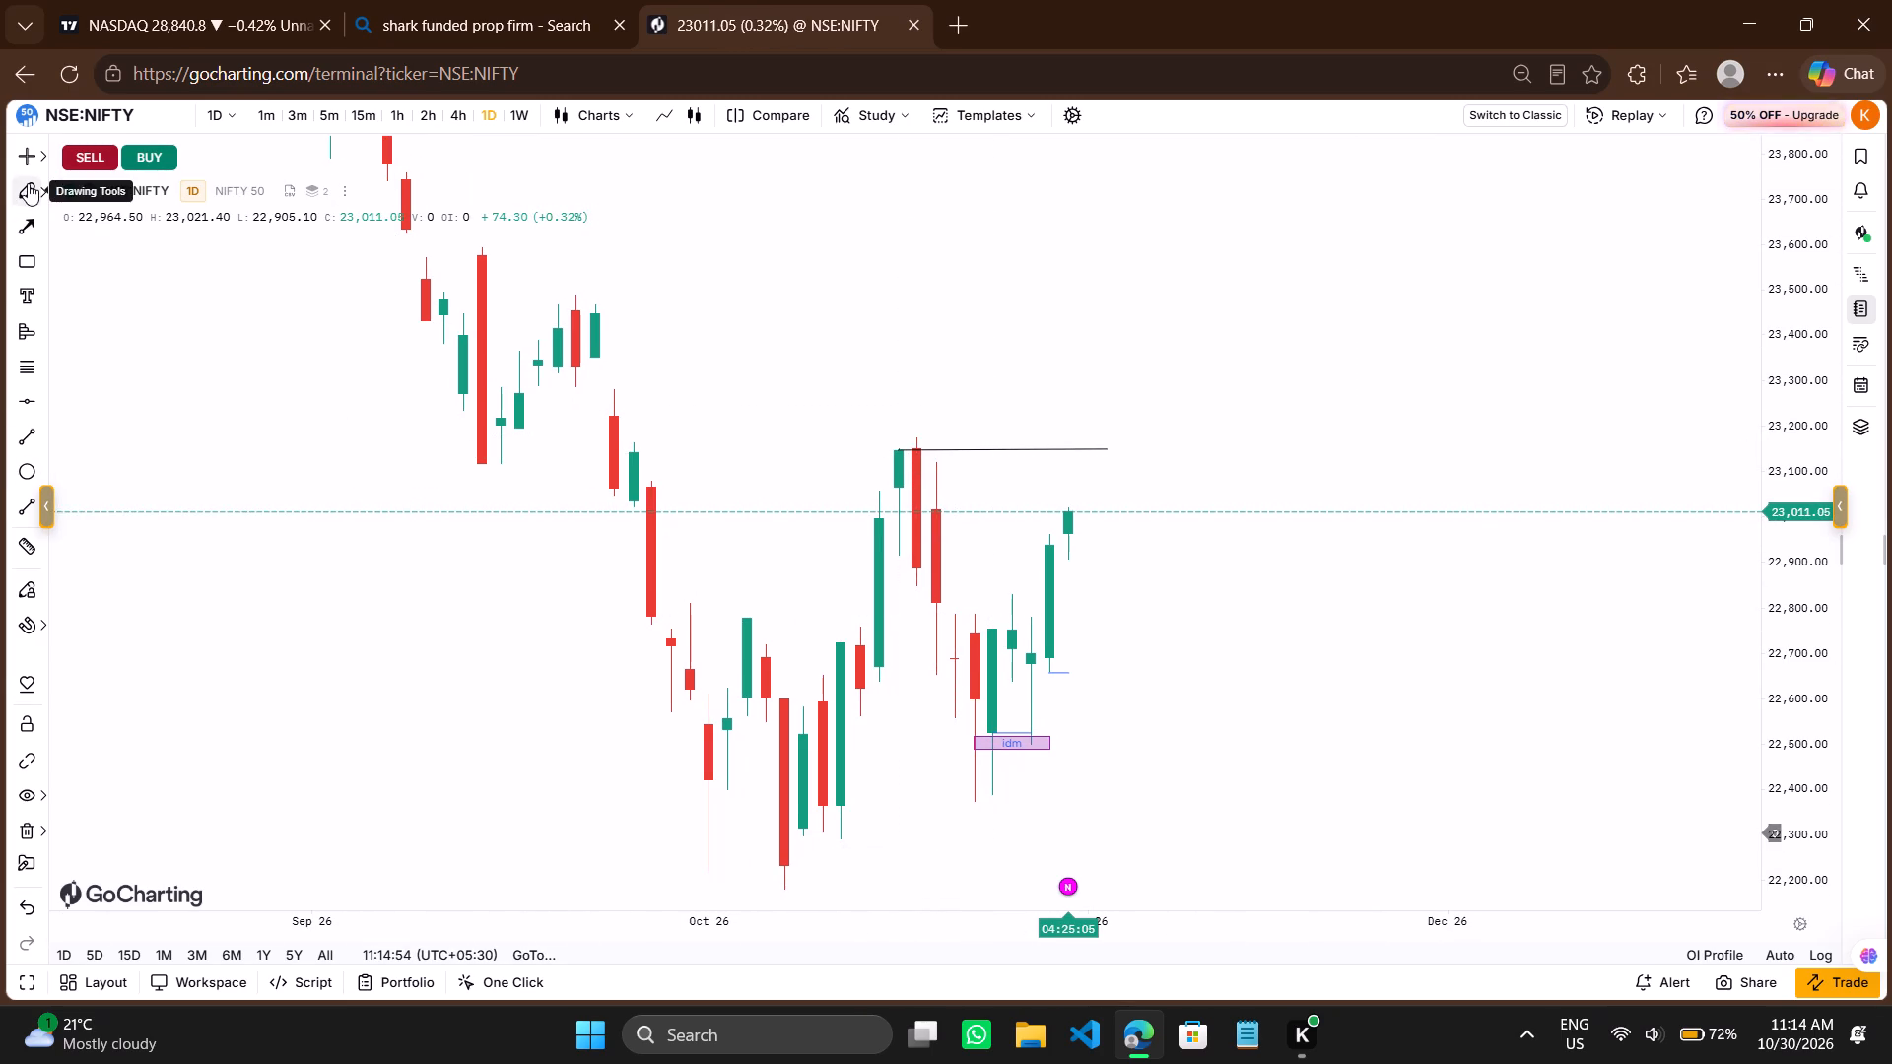
pyautogui.click(28, 183)
pyautogui.click(28, 183)
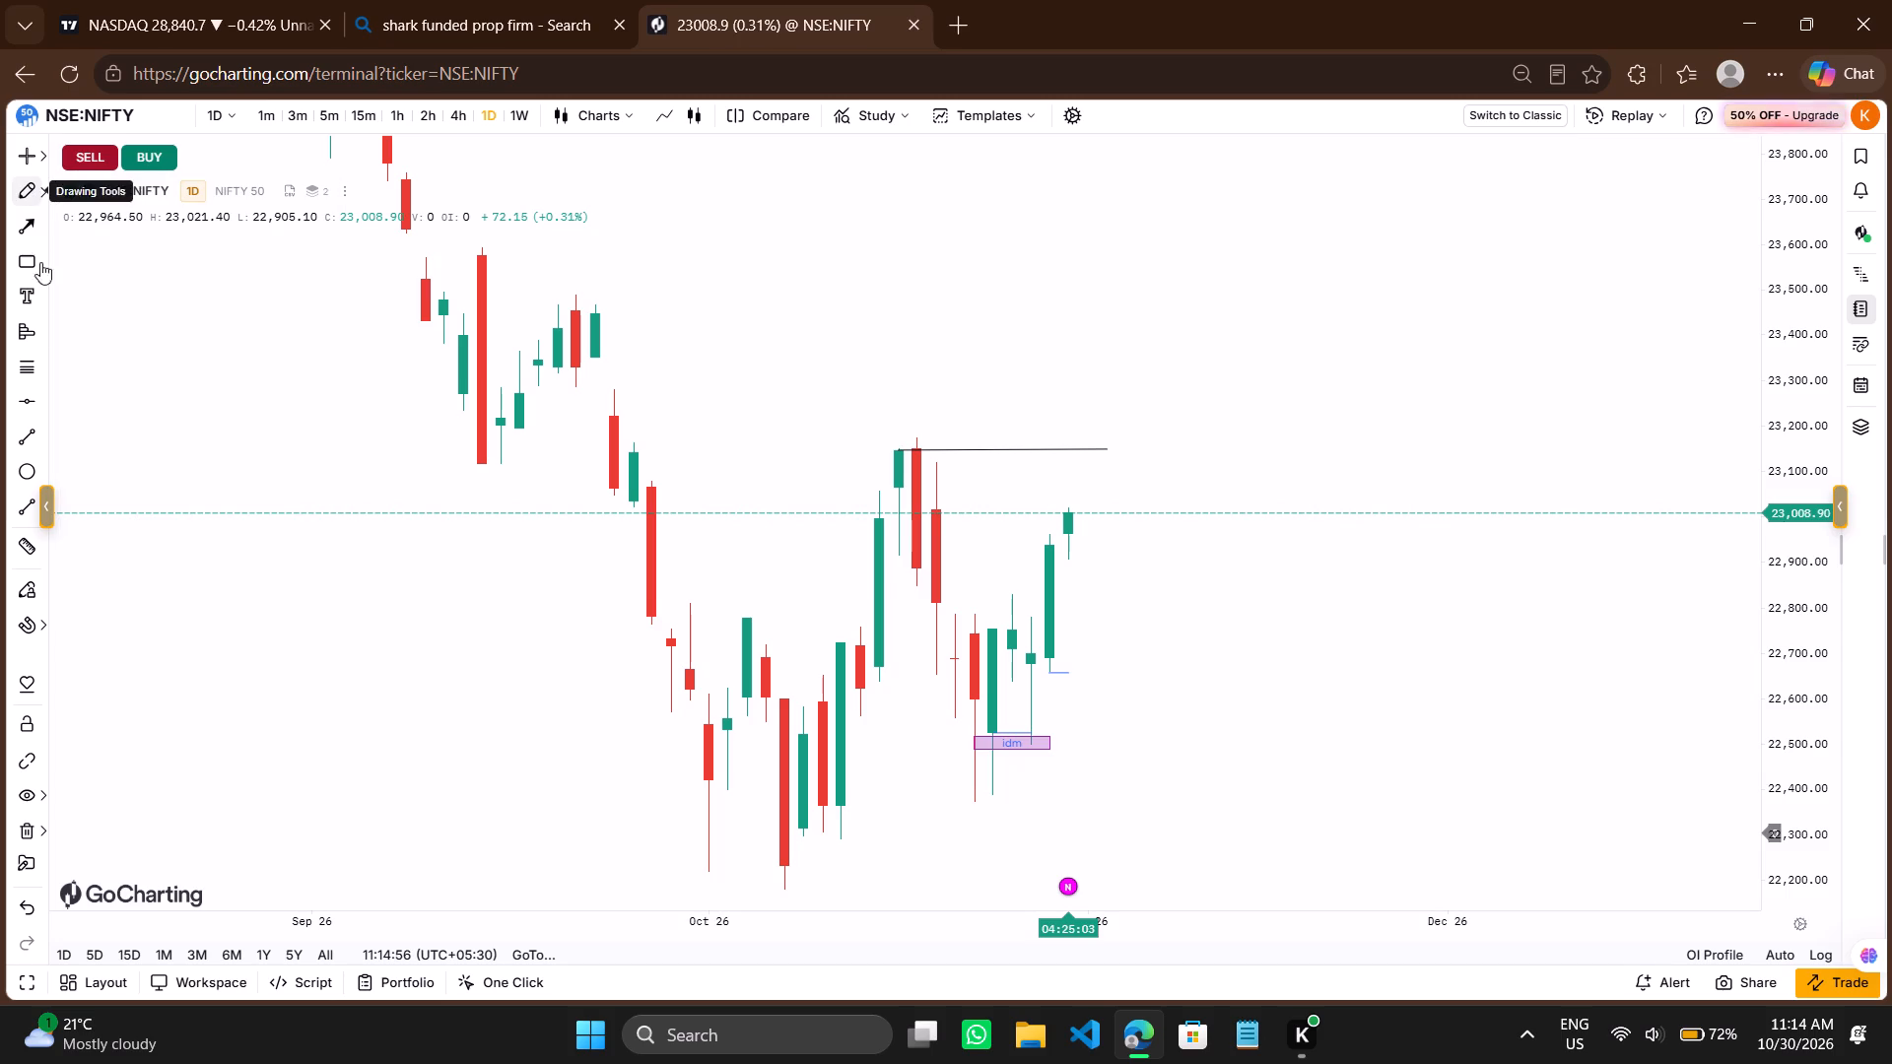
pyautogui.click(28, 427)
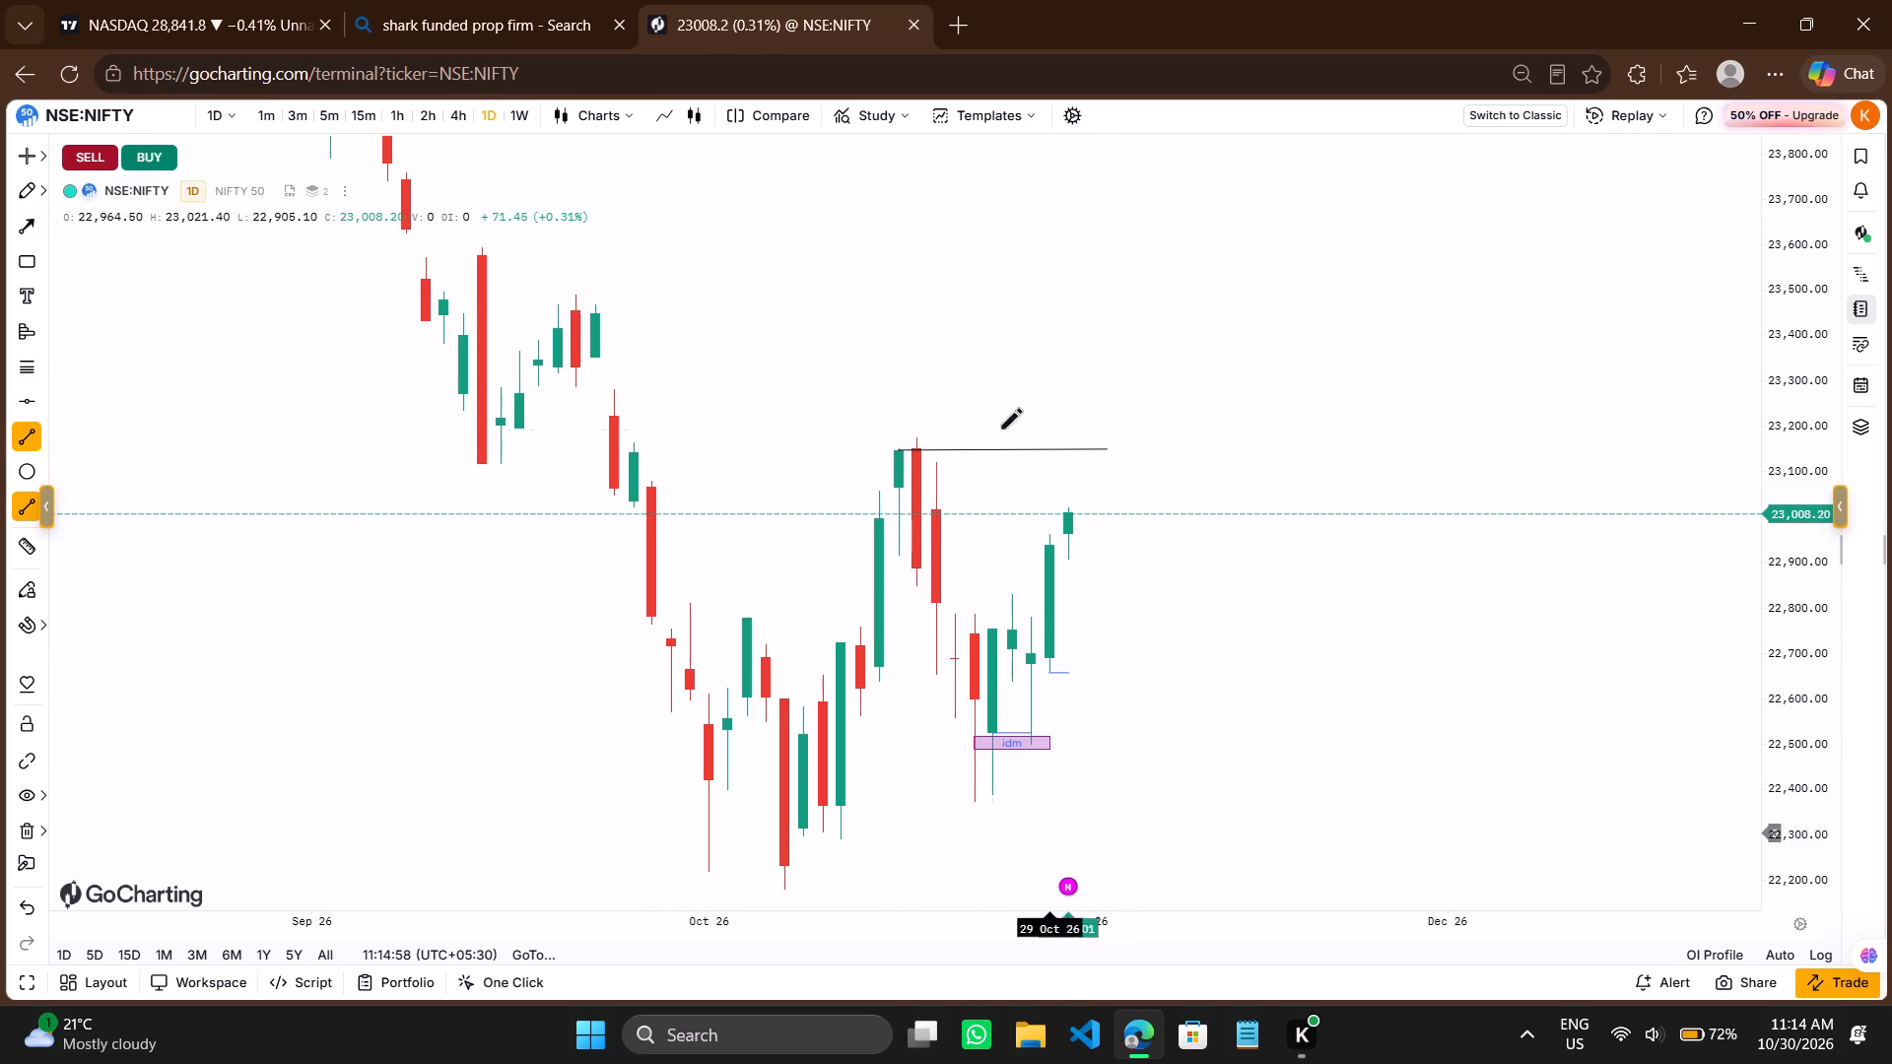
pyautogui.keyDown('ctrl'); pyautogui.click(937, 449); pyautogui.keyUp('ctrl')
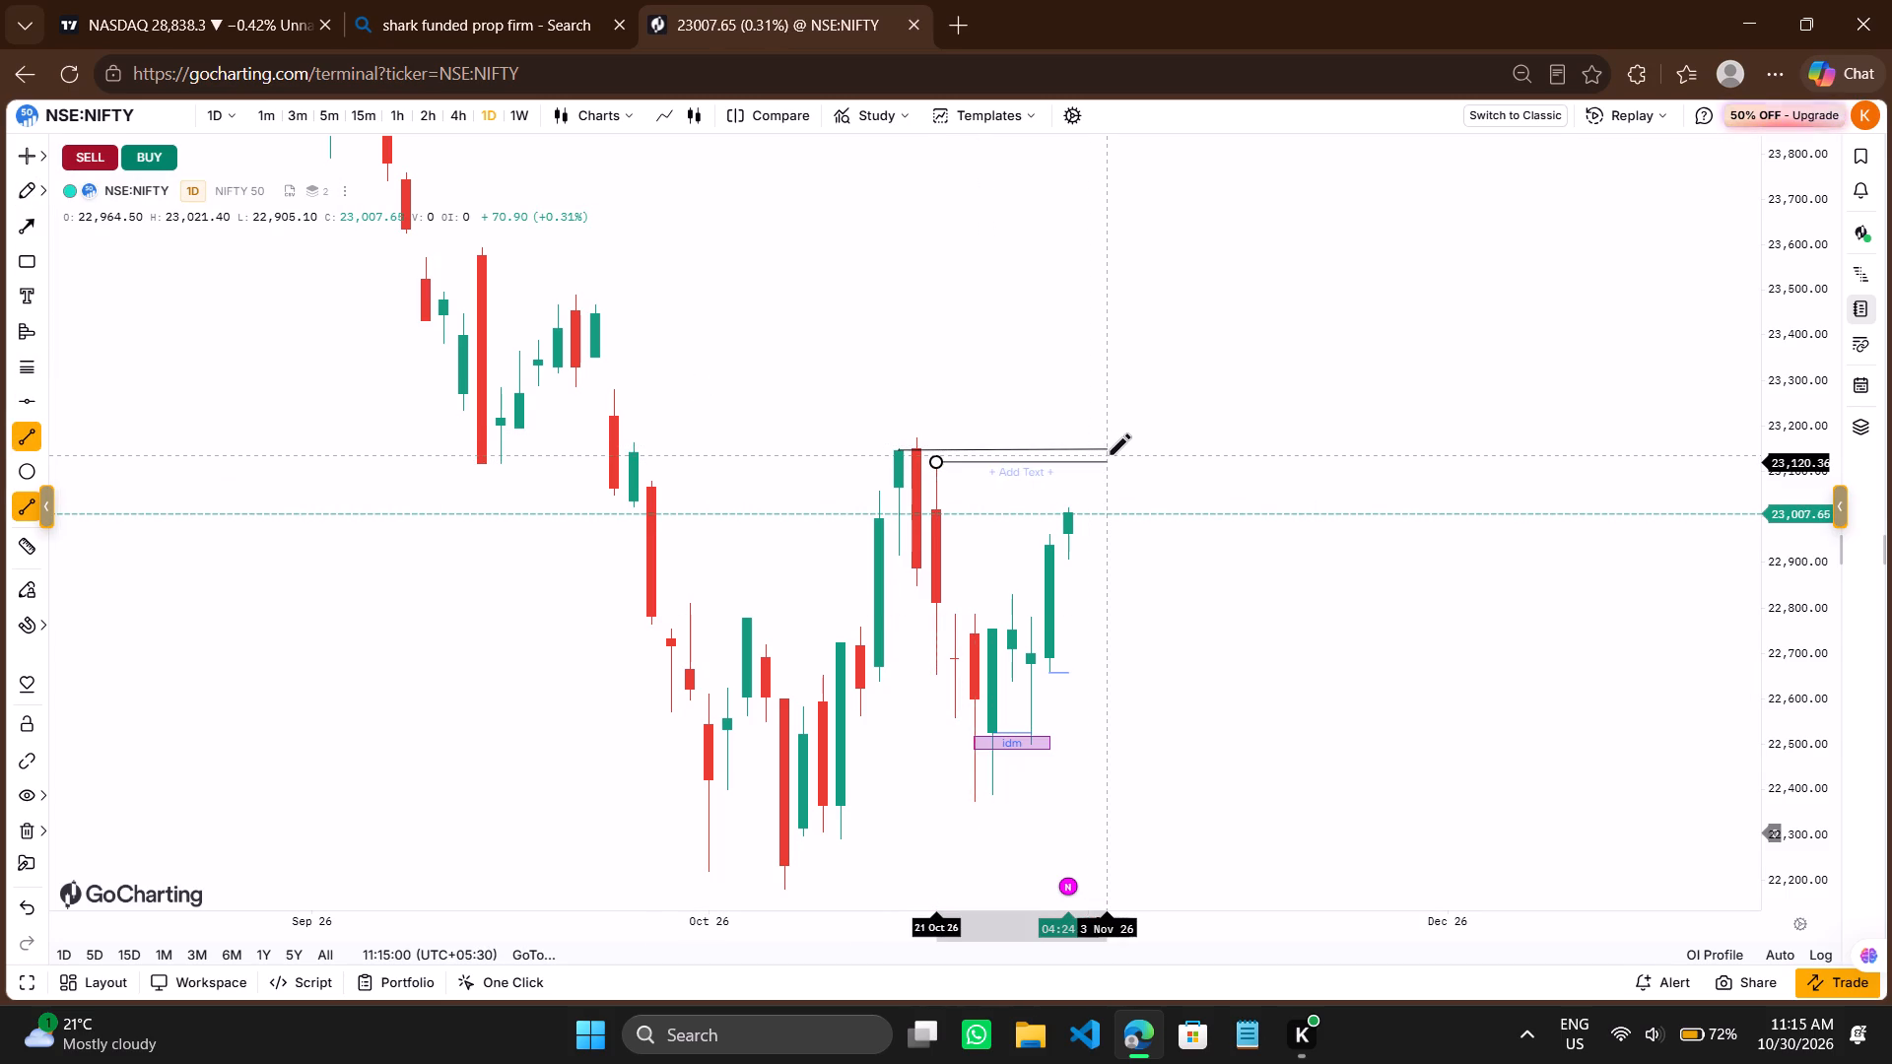
pyautogui.keyDown('shift'); pyautogui.click(1110, 455); pyautogui.keyUp('shift')
pyautogui.click(1100, 415)
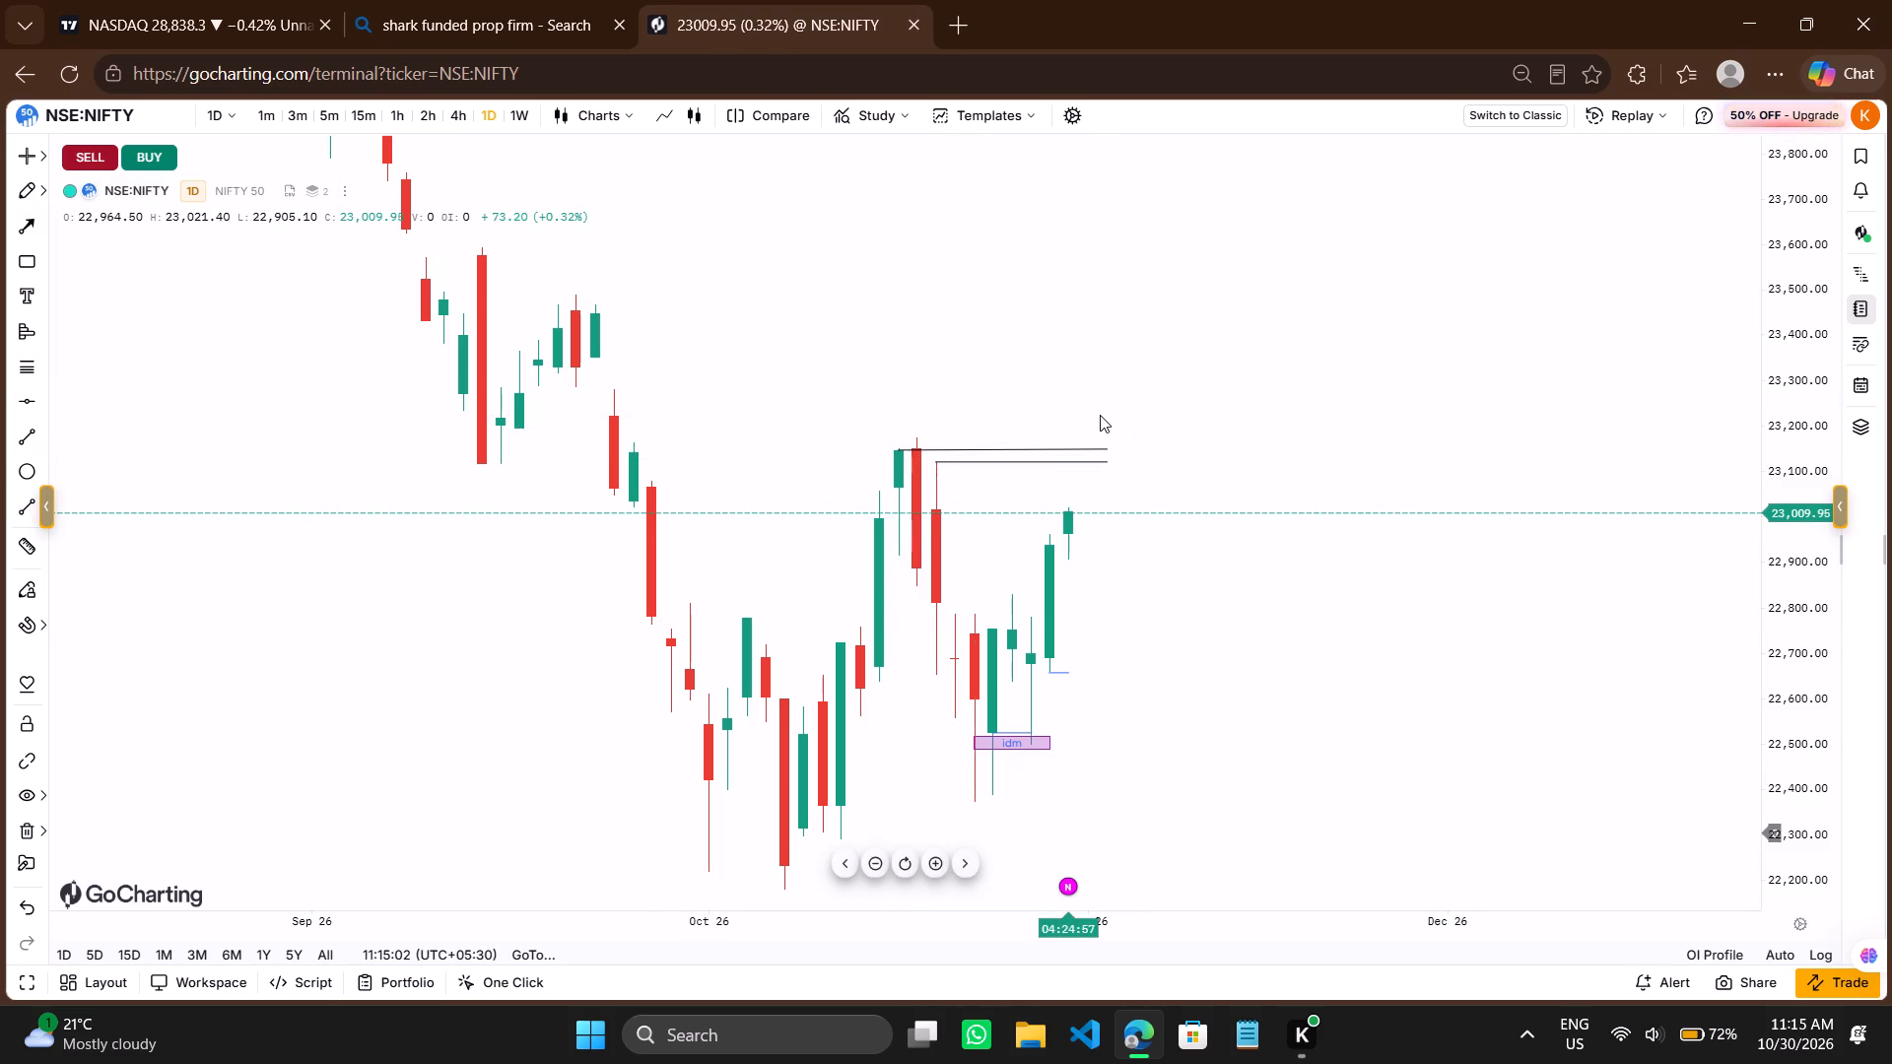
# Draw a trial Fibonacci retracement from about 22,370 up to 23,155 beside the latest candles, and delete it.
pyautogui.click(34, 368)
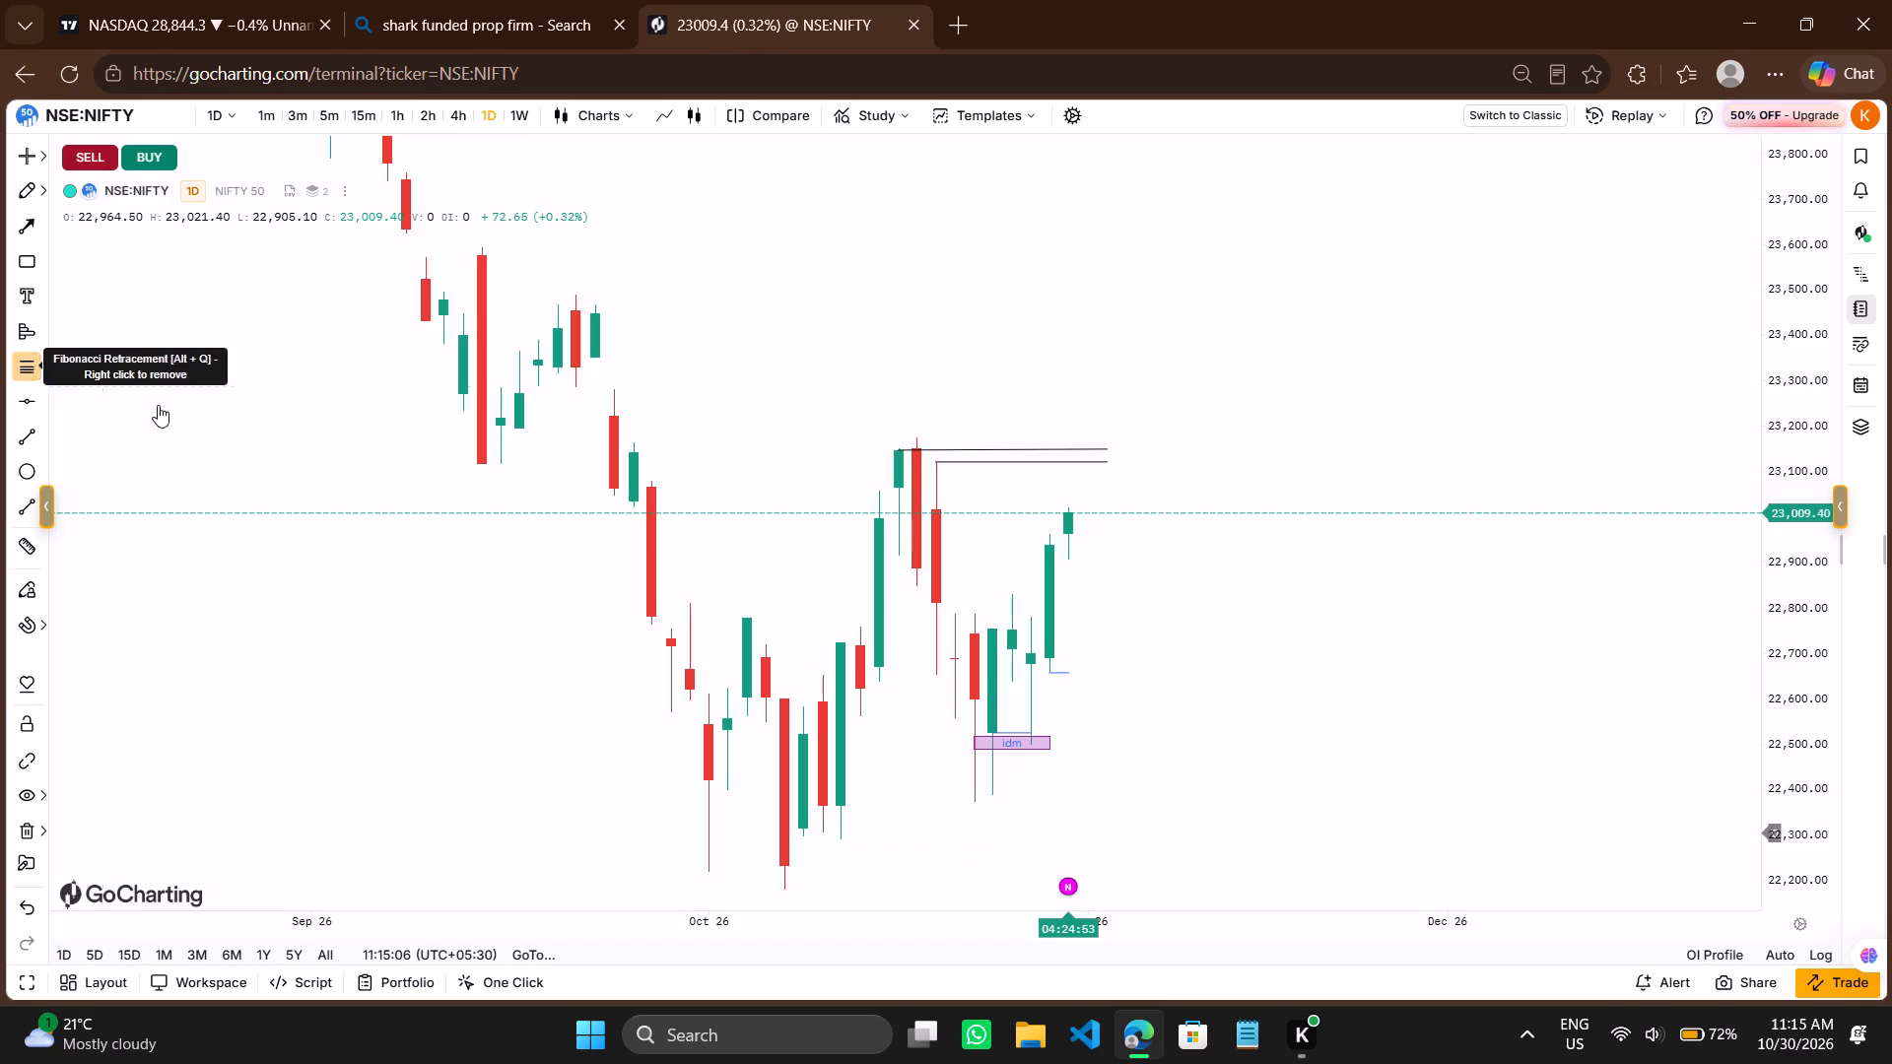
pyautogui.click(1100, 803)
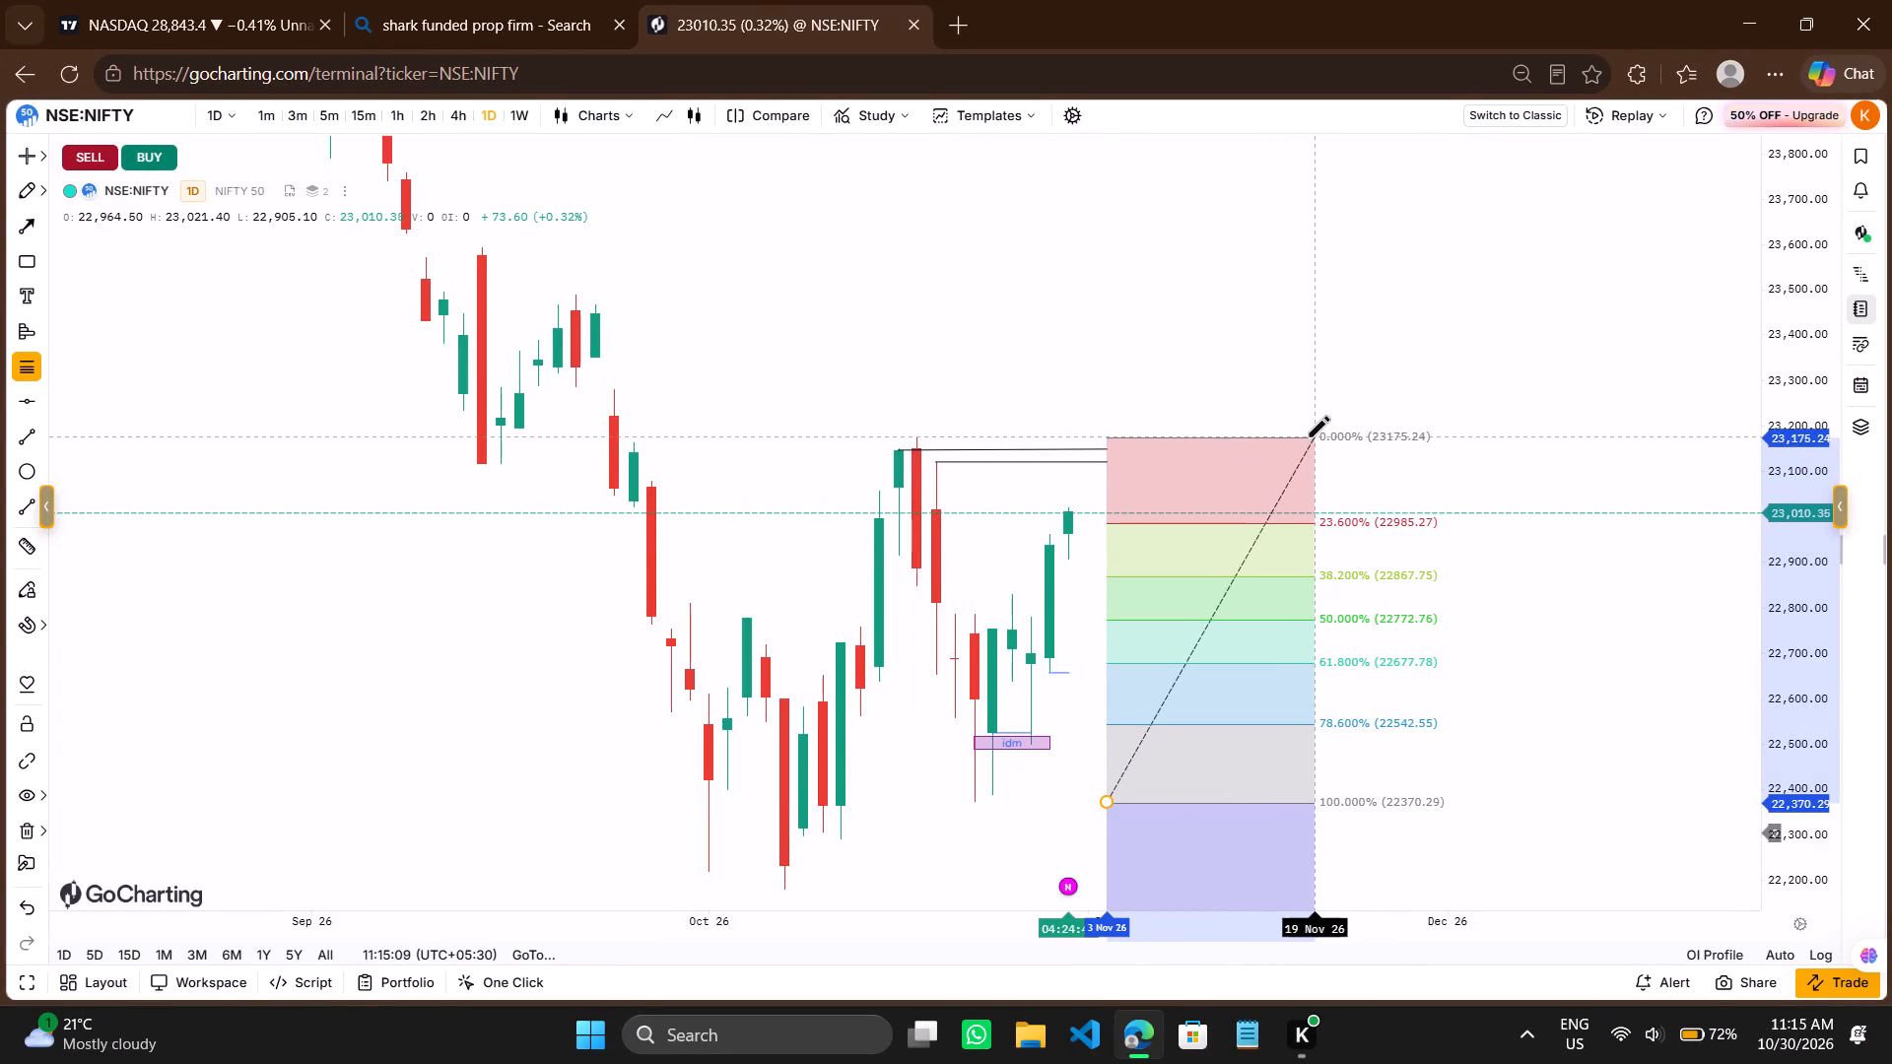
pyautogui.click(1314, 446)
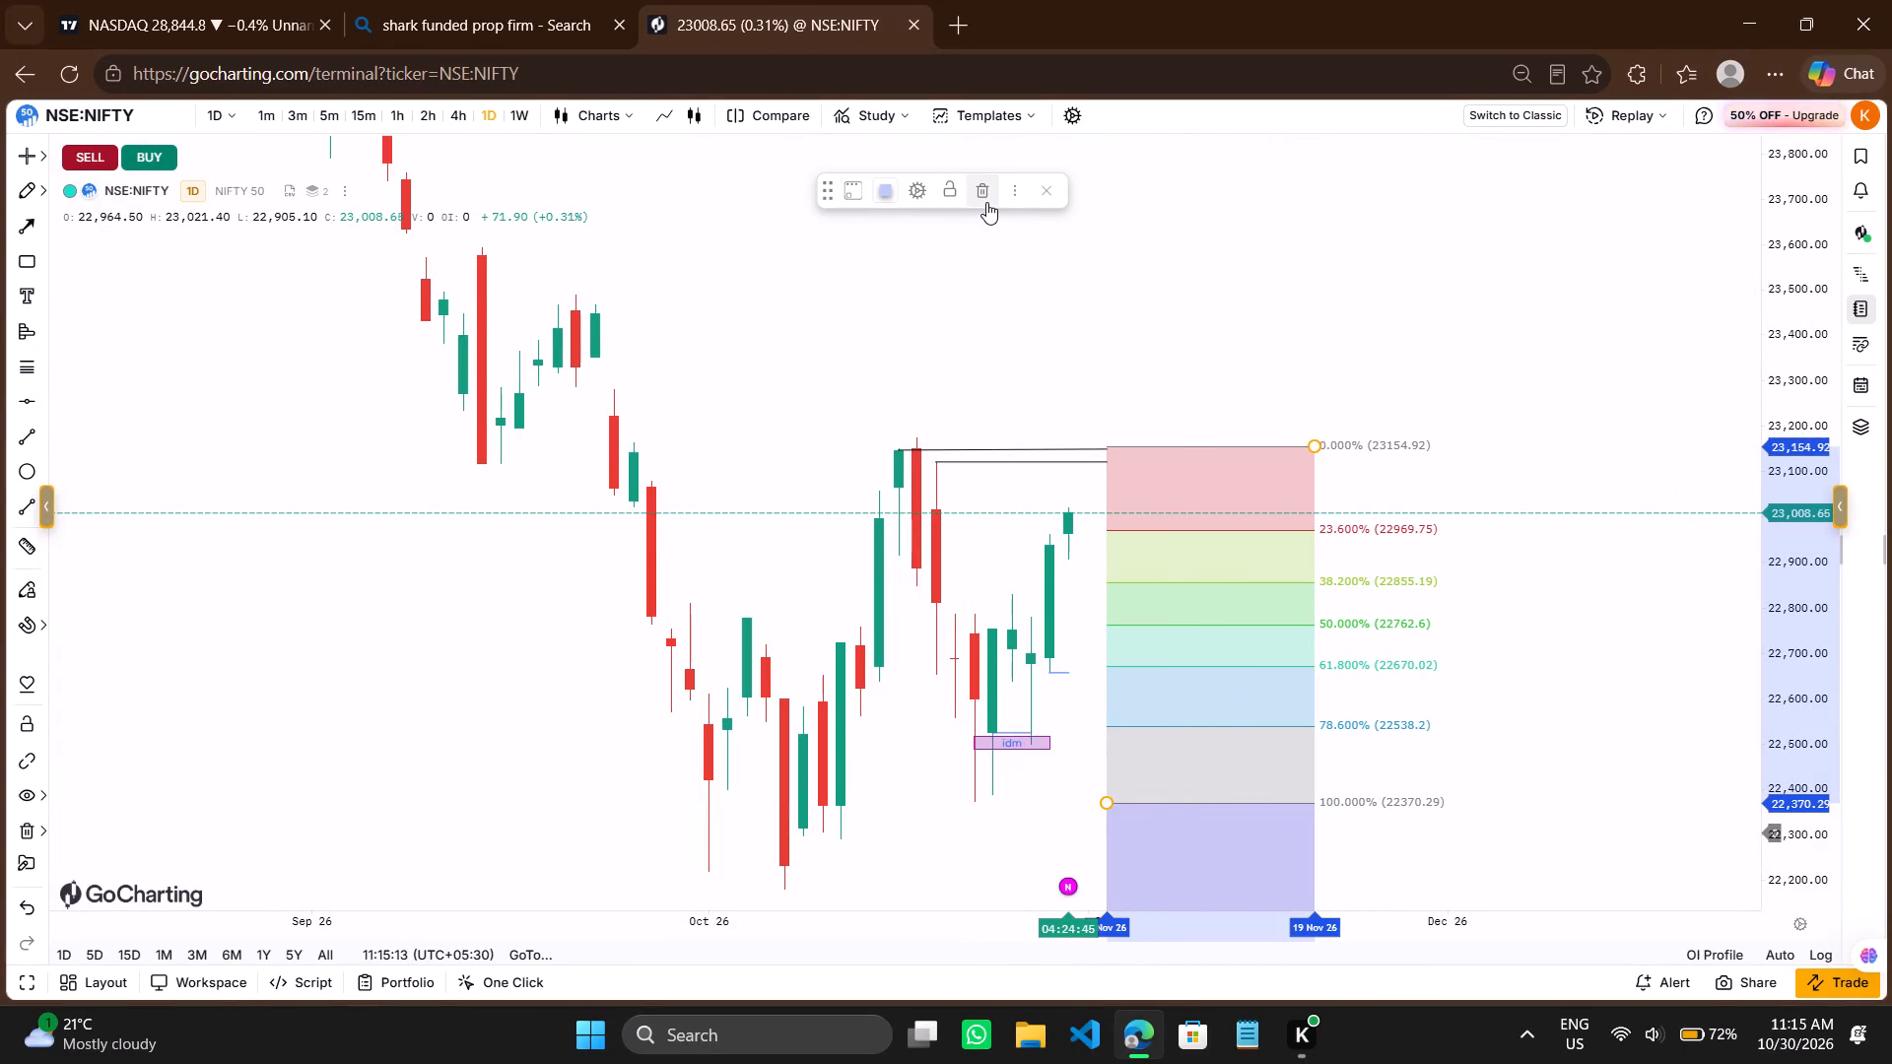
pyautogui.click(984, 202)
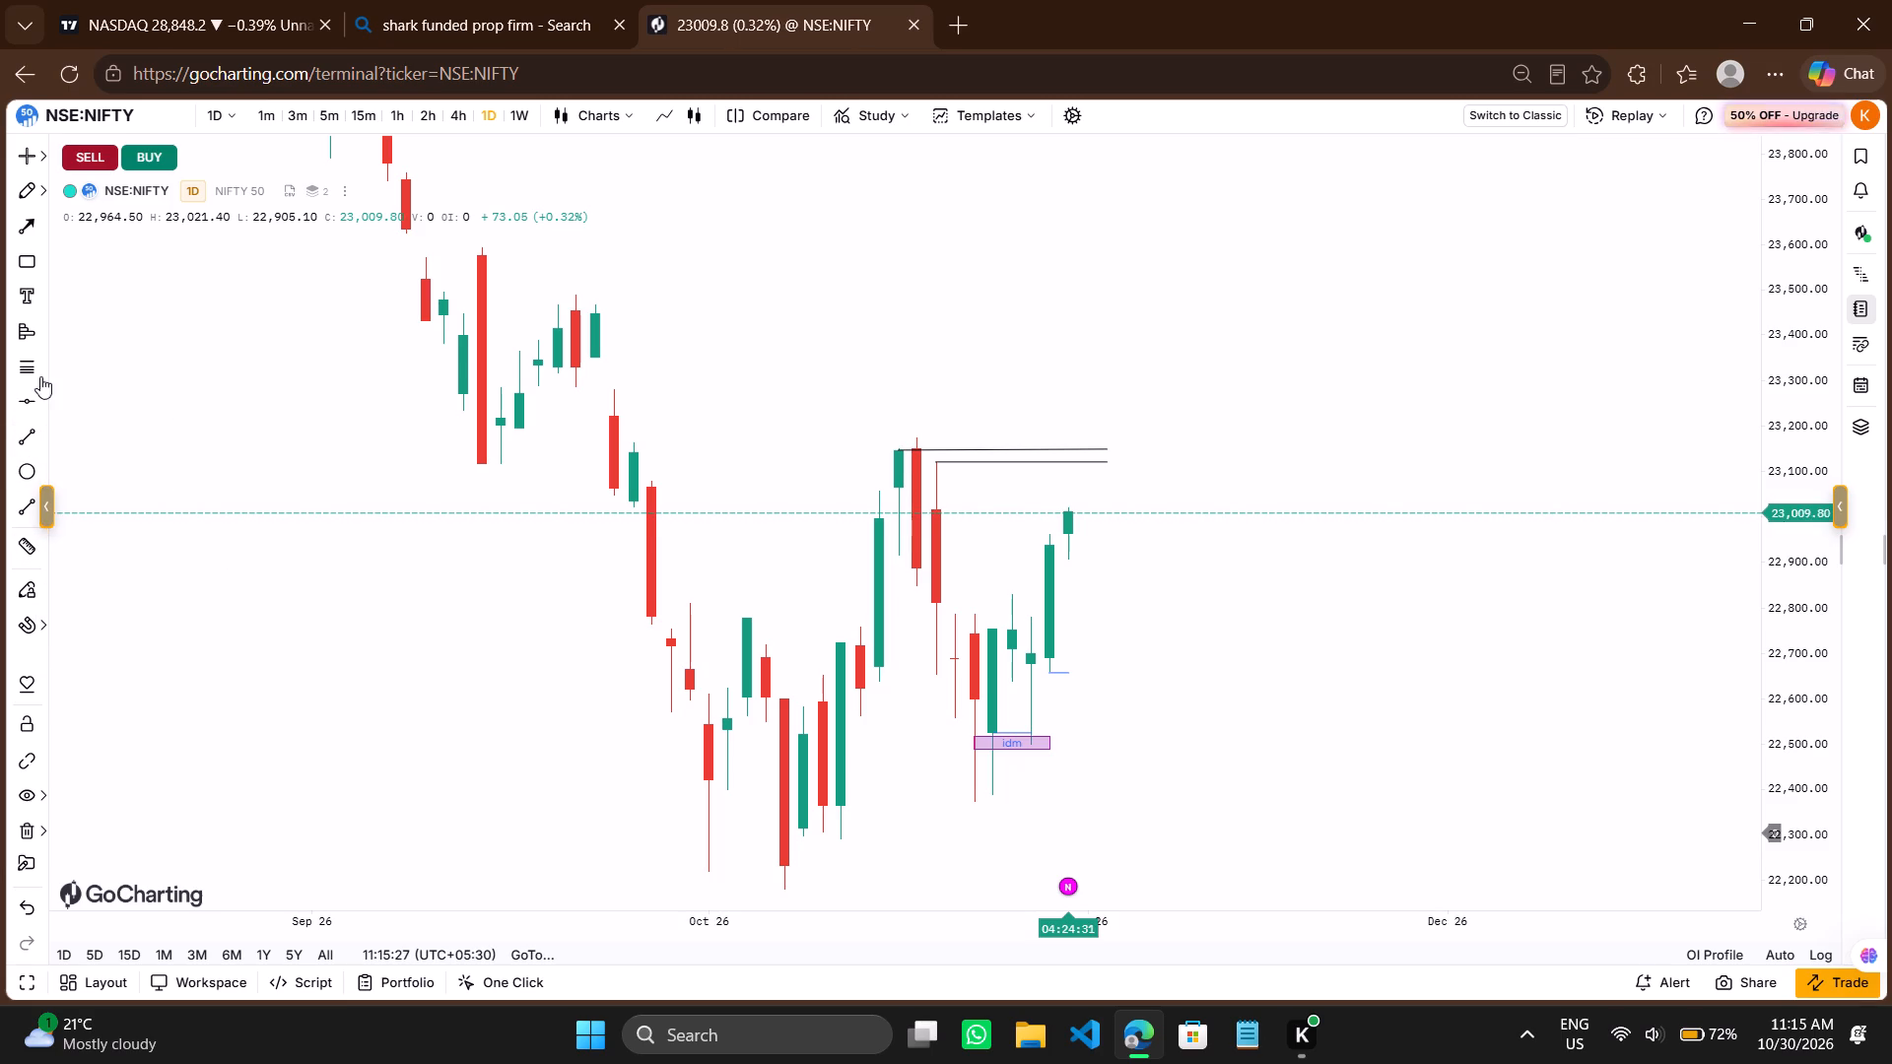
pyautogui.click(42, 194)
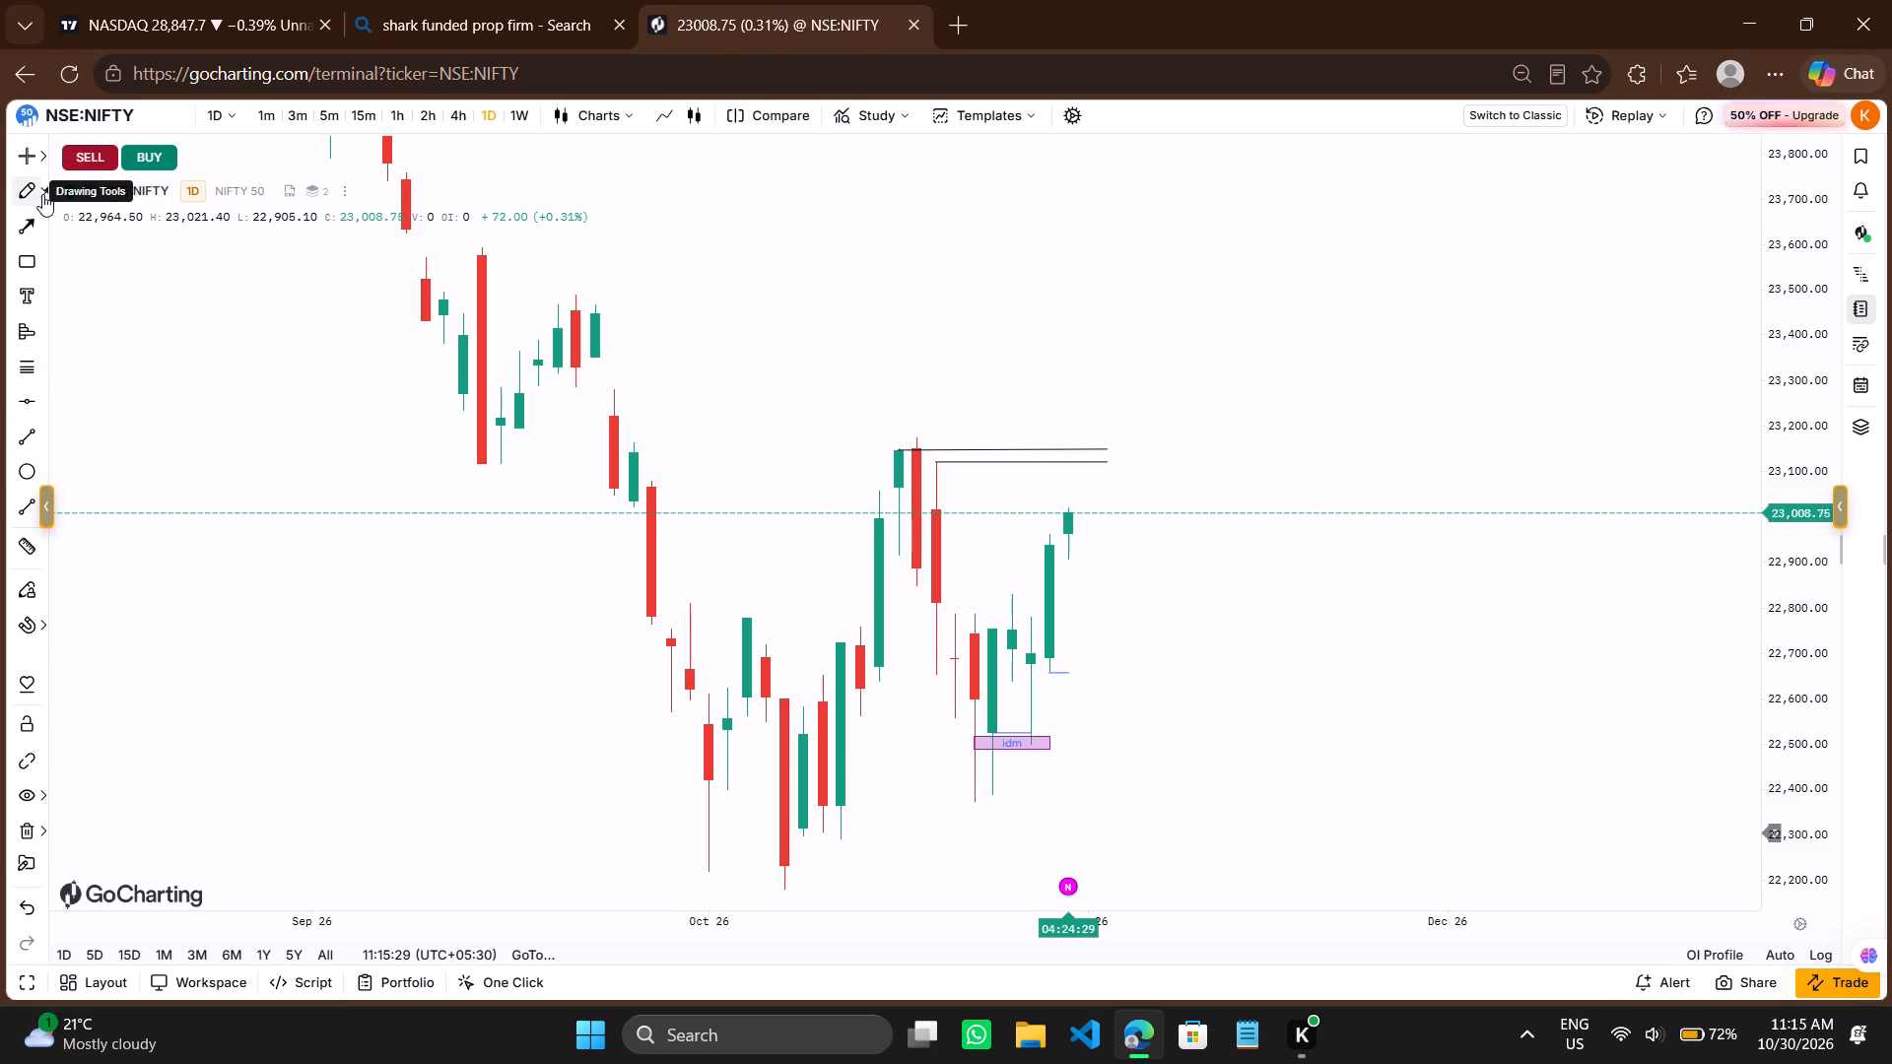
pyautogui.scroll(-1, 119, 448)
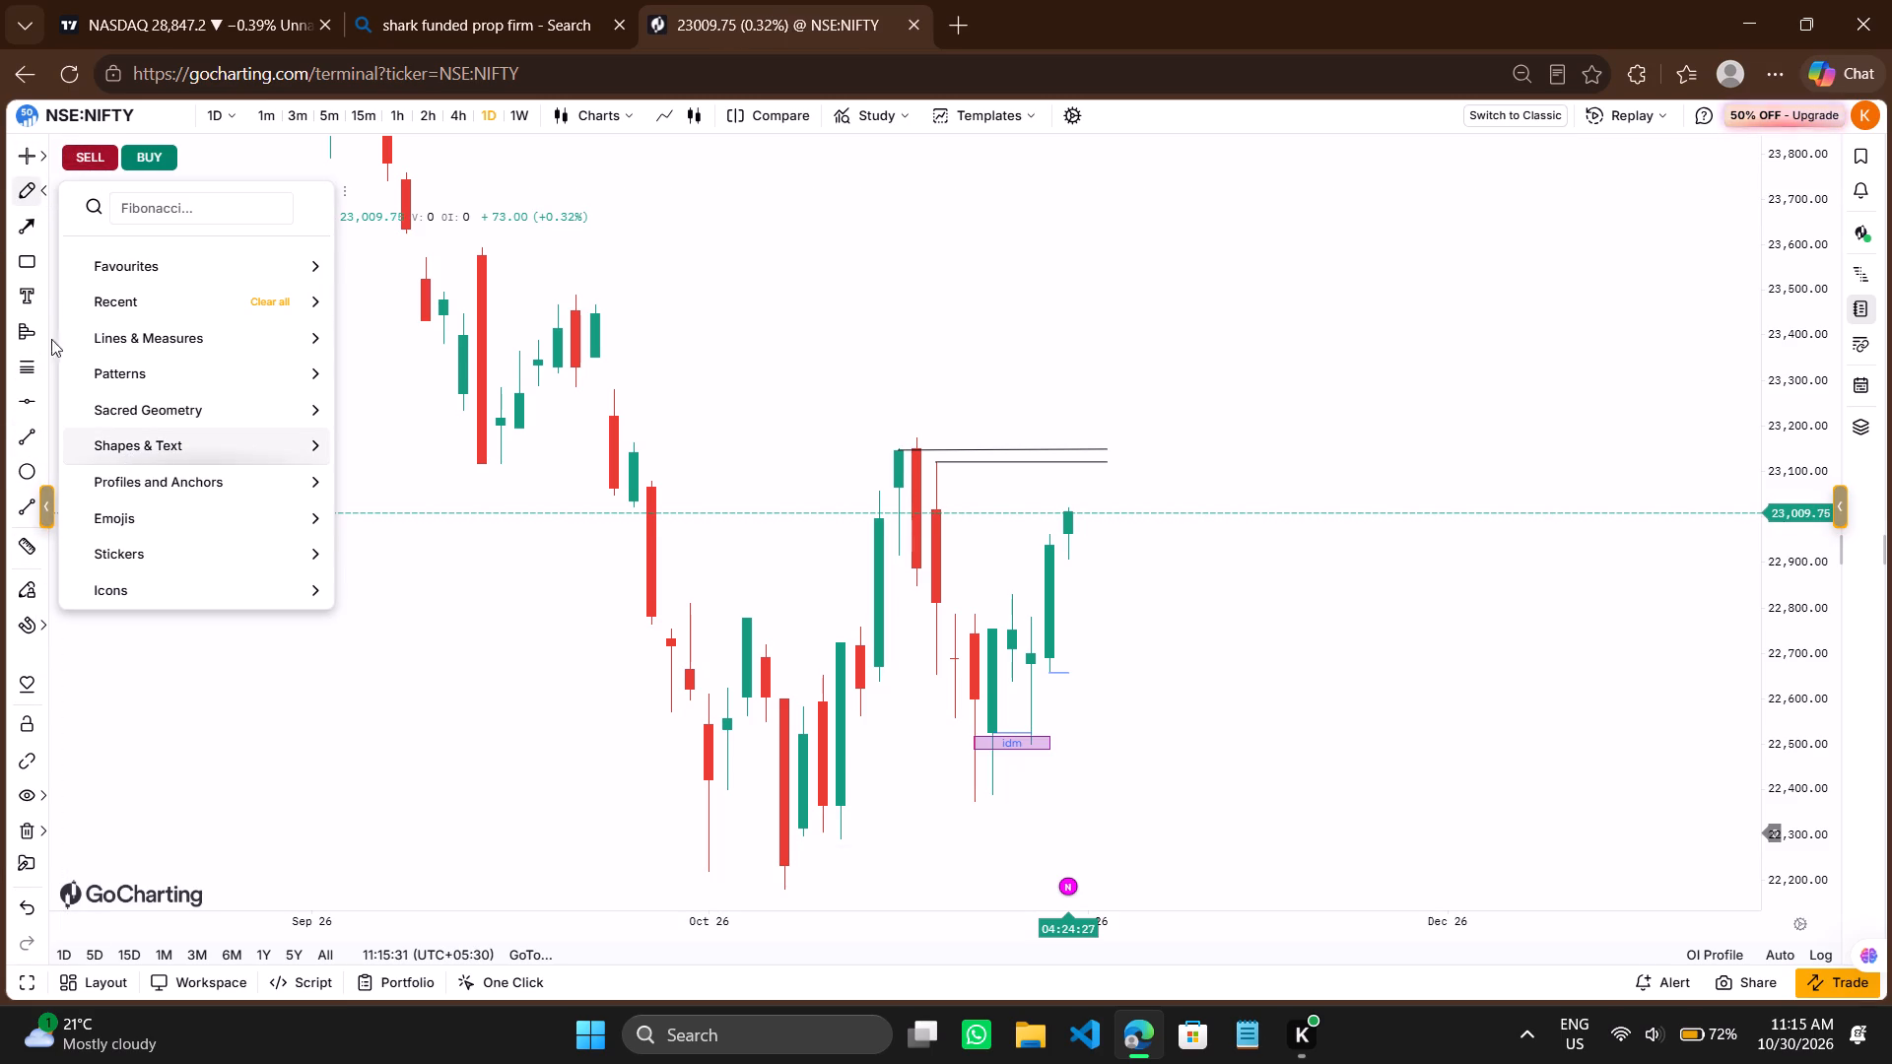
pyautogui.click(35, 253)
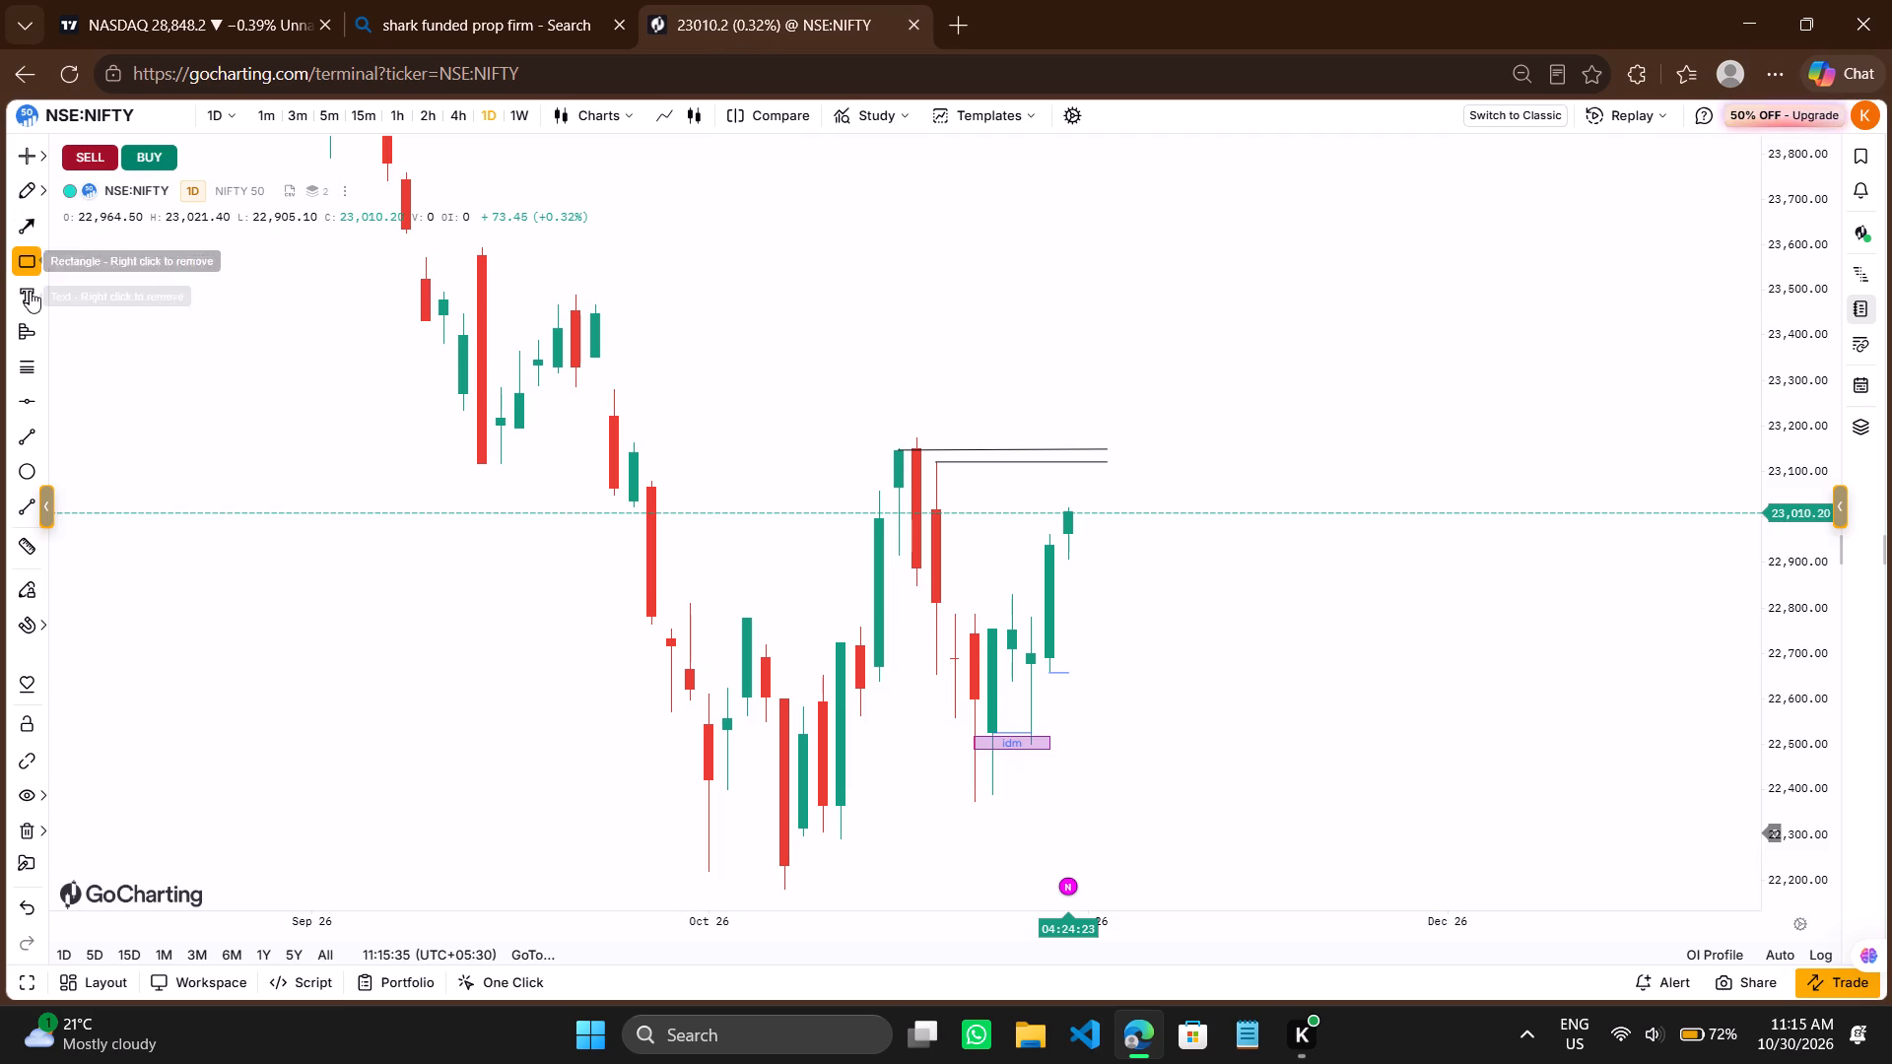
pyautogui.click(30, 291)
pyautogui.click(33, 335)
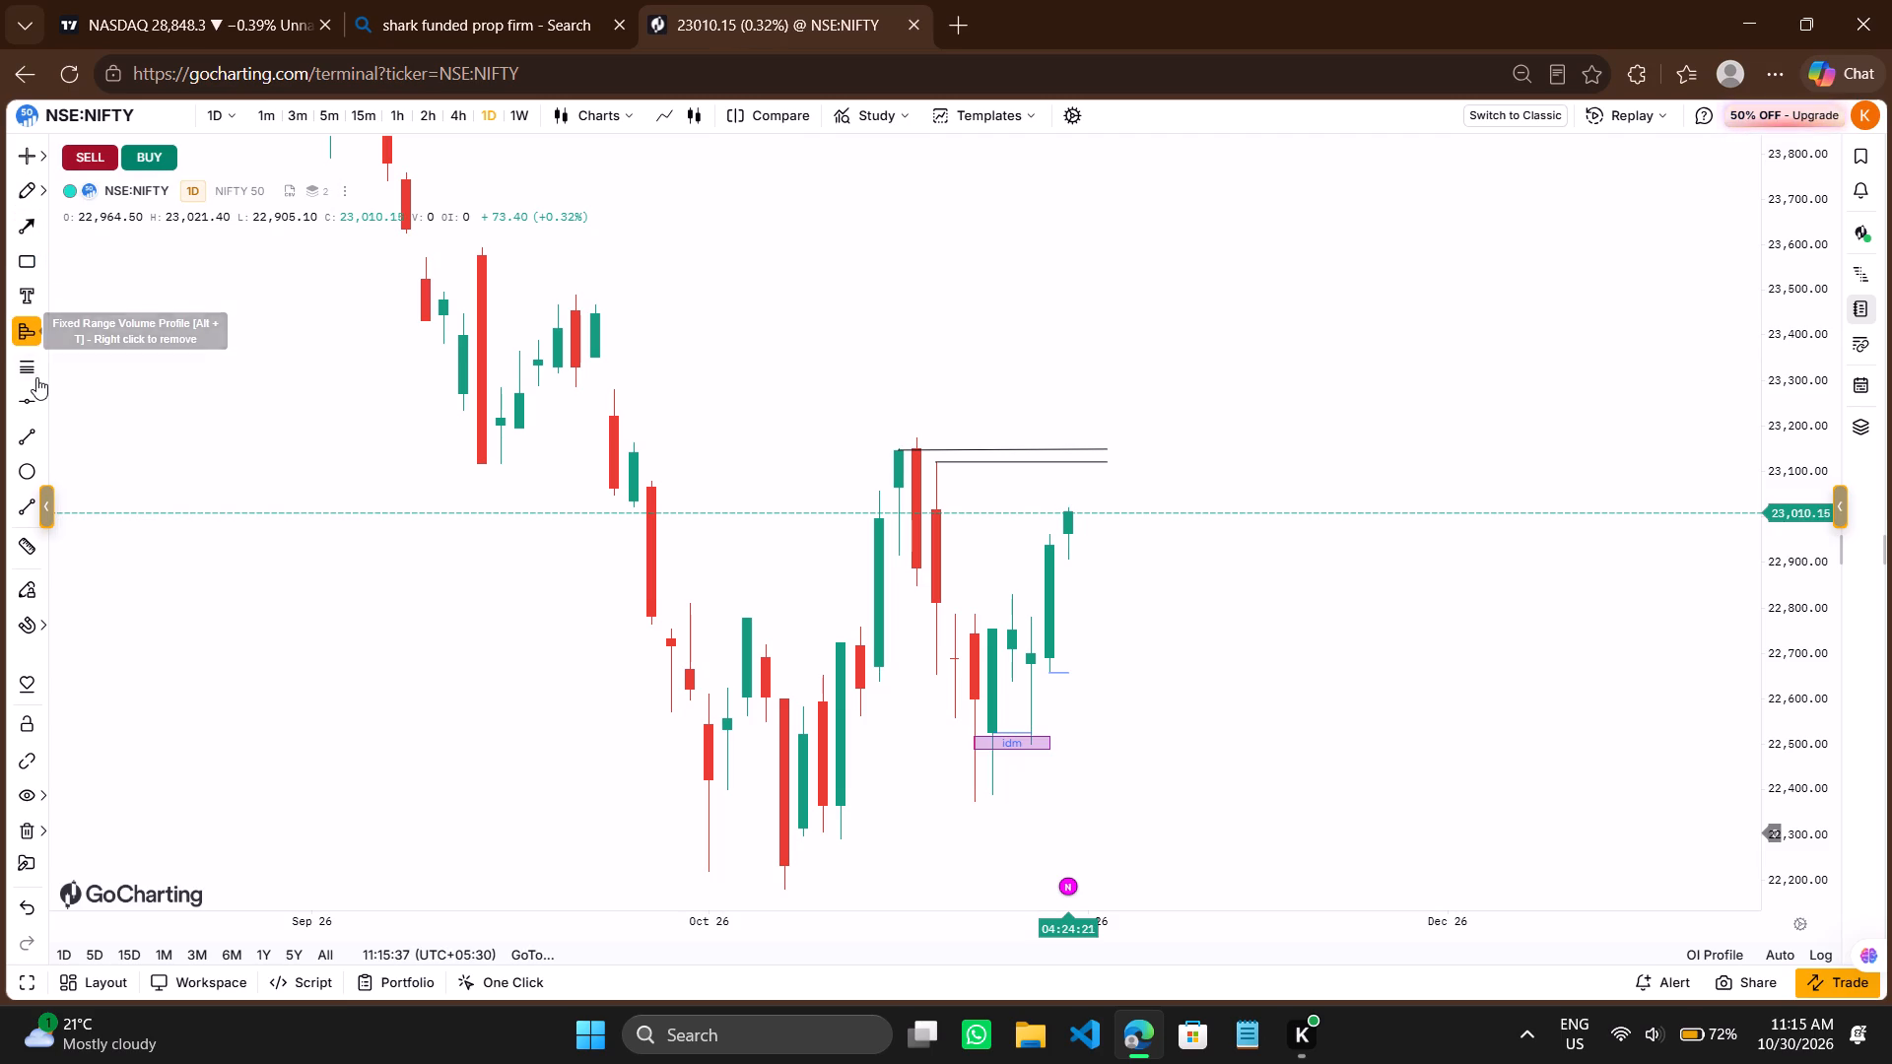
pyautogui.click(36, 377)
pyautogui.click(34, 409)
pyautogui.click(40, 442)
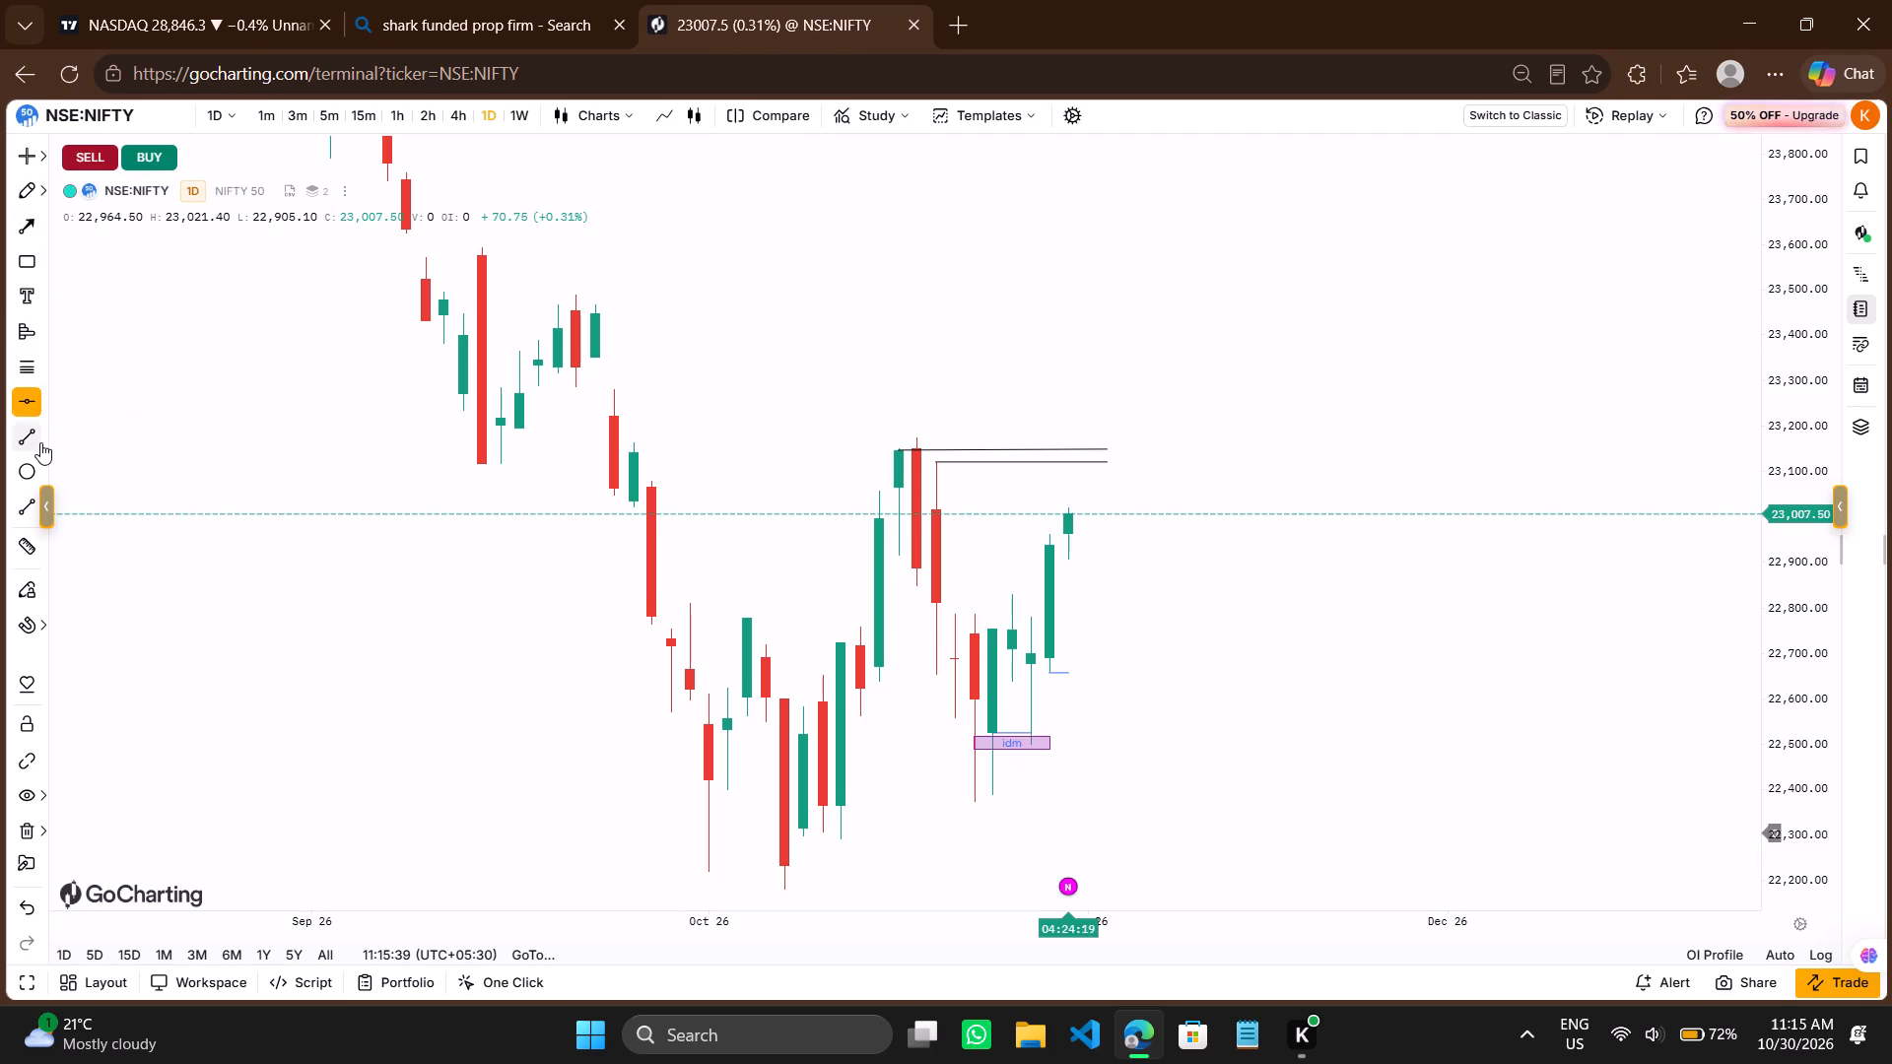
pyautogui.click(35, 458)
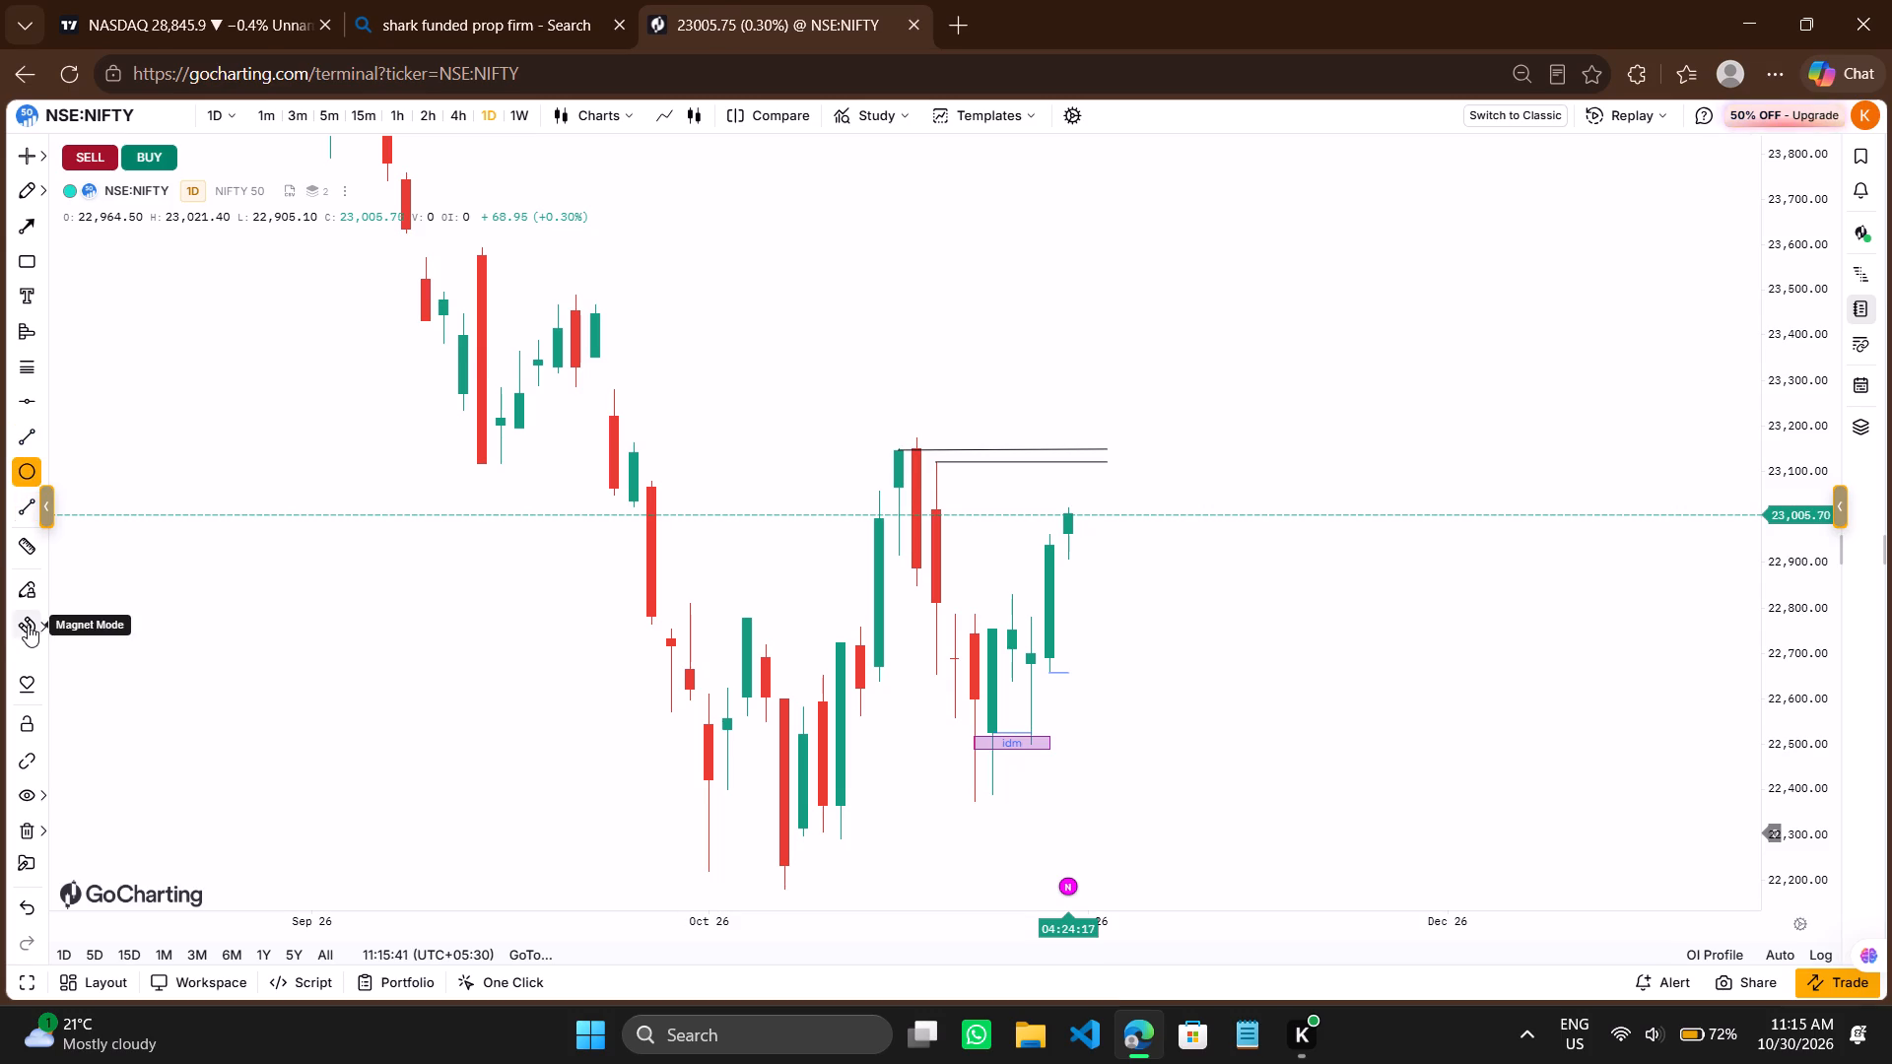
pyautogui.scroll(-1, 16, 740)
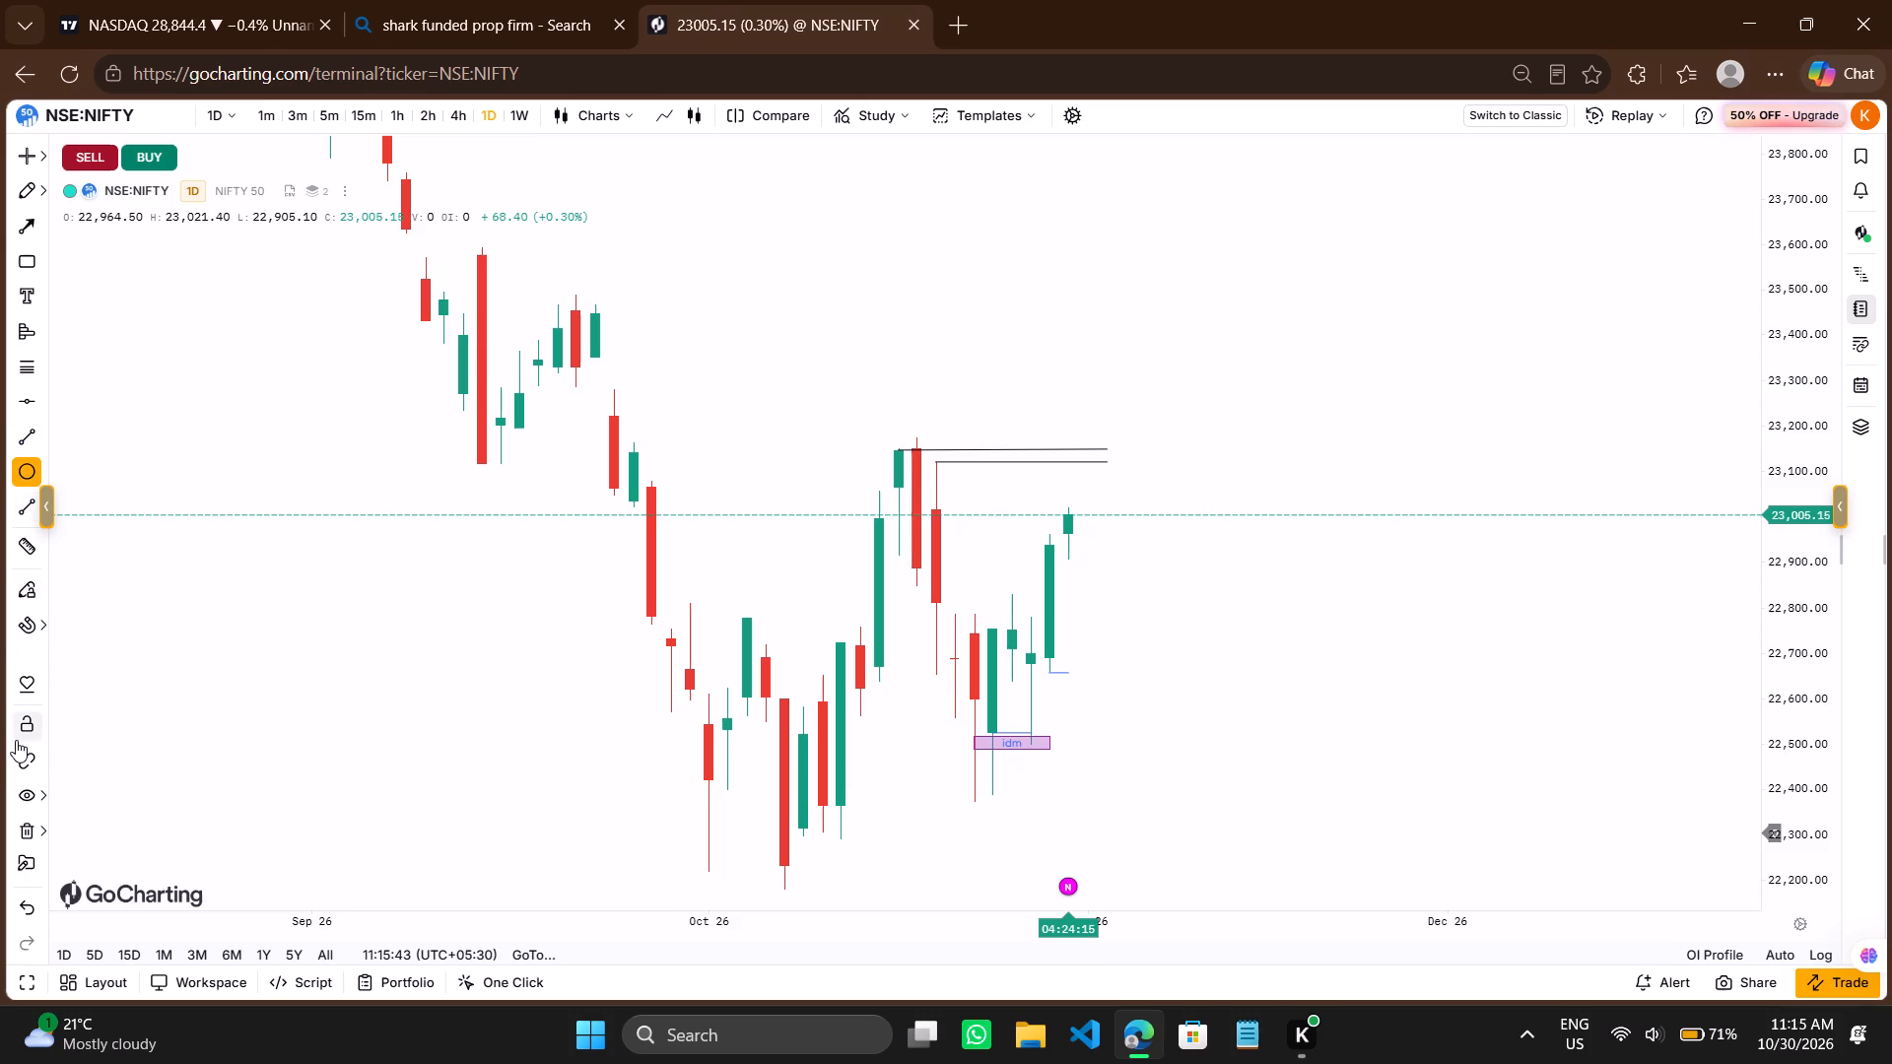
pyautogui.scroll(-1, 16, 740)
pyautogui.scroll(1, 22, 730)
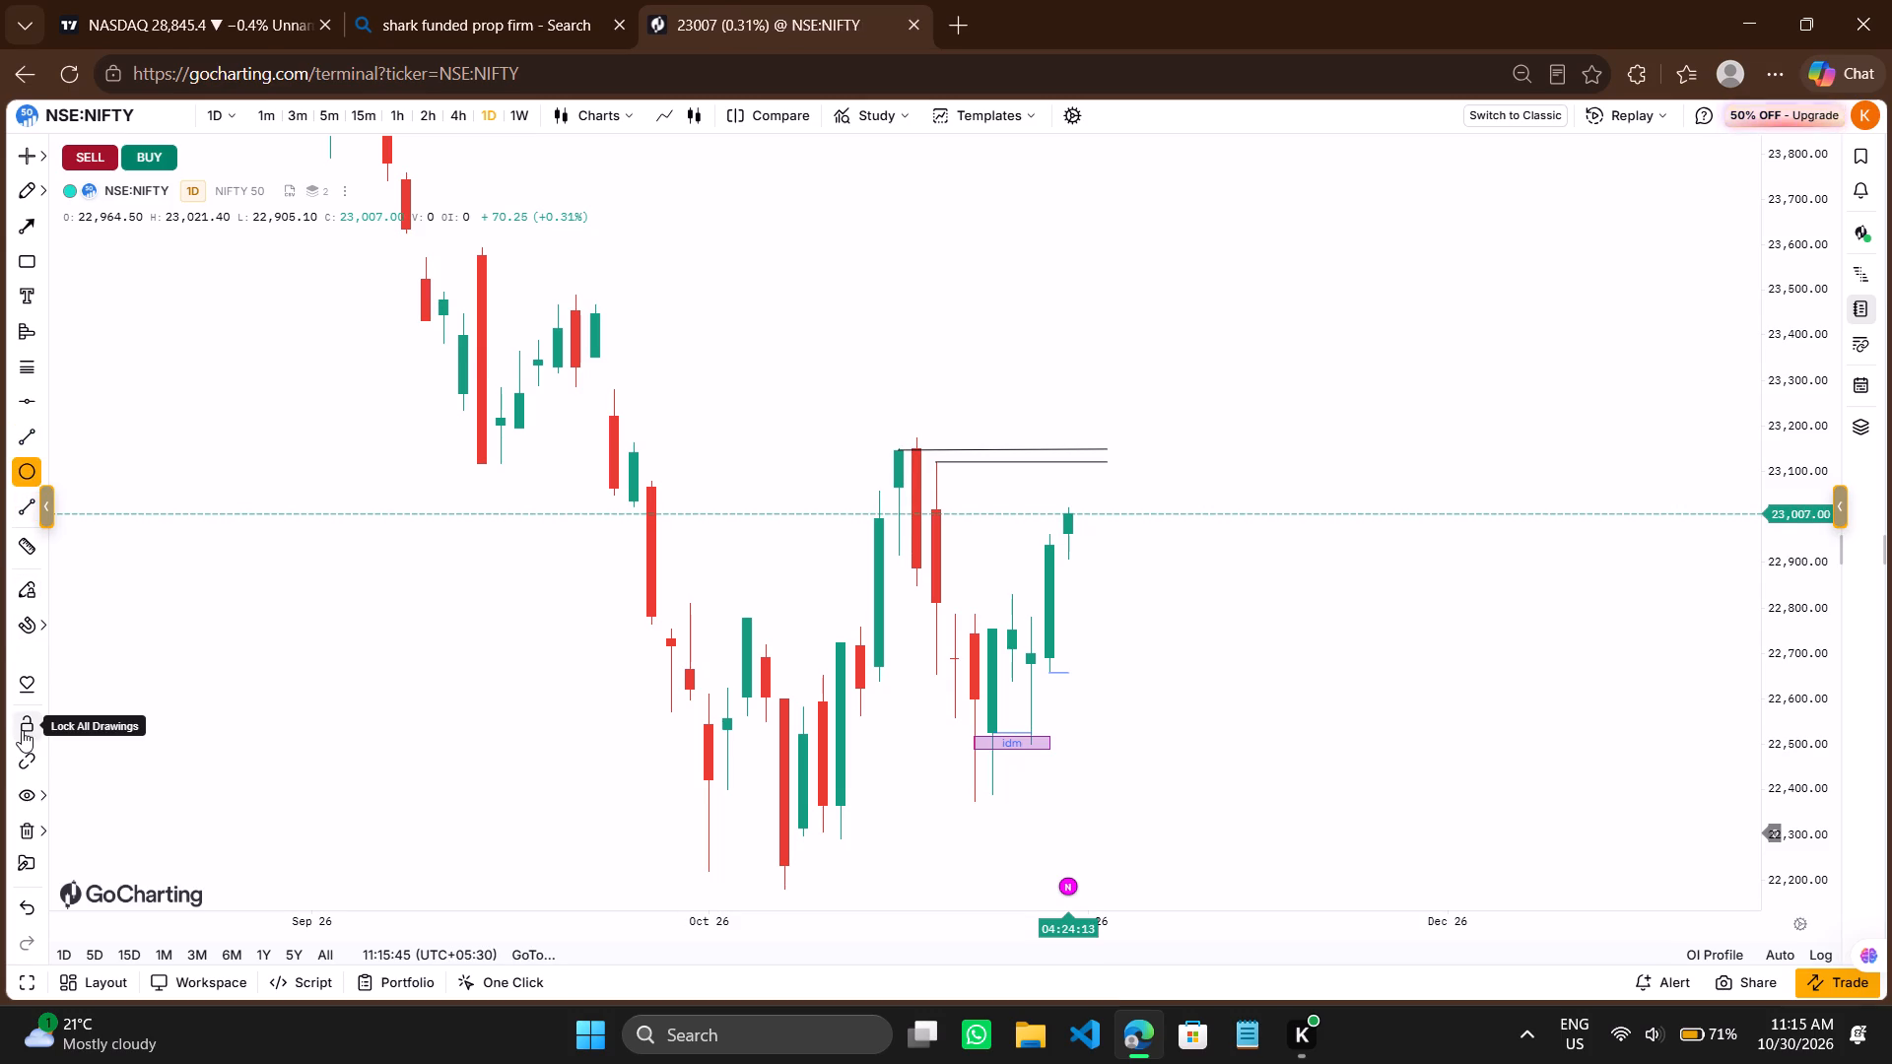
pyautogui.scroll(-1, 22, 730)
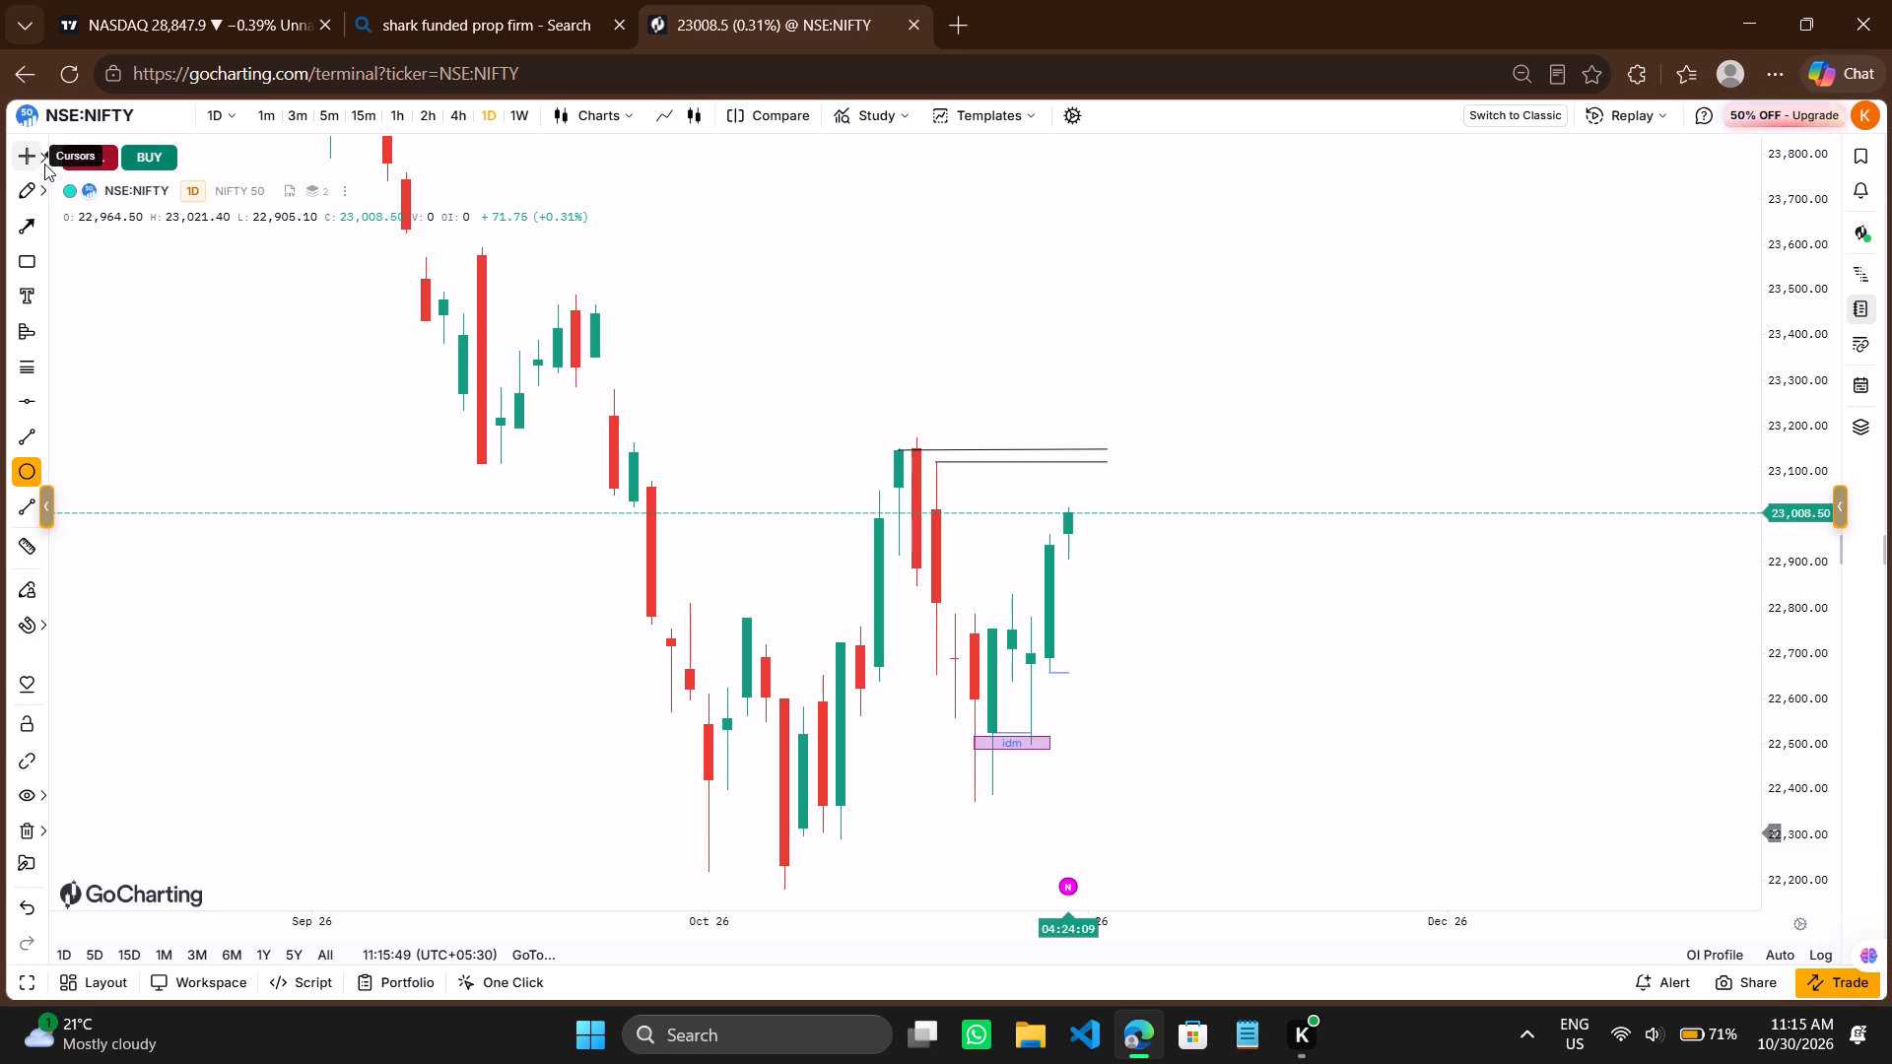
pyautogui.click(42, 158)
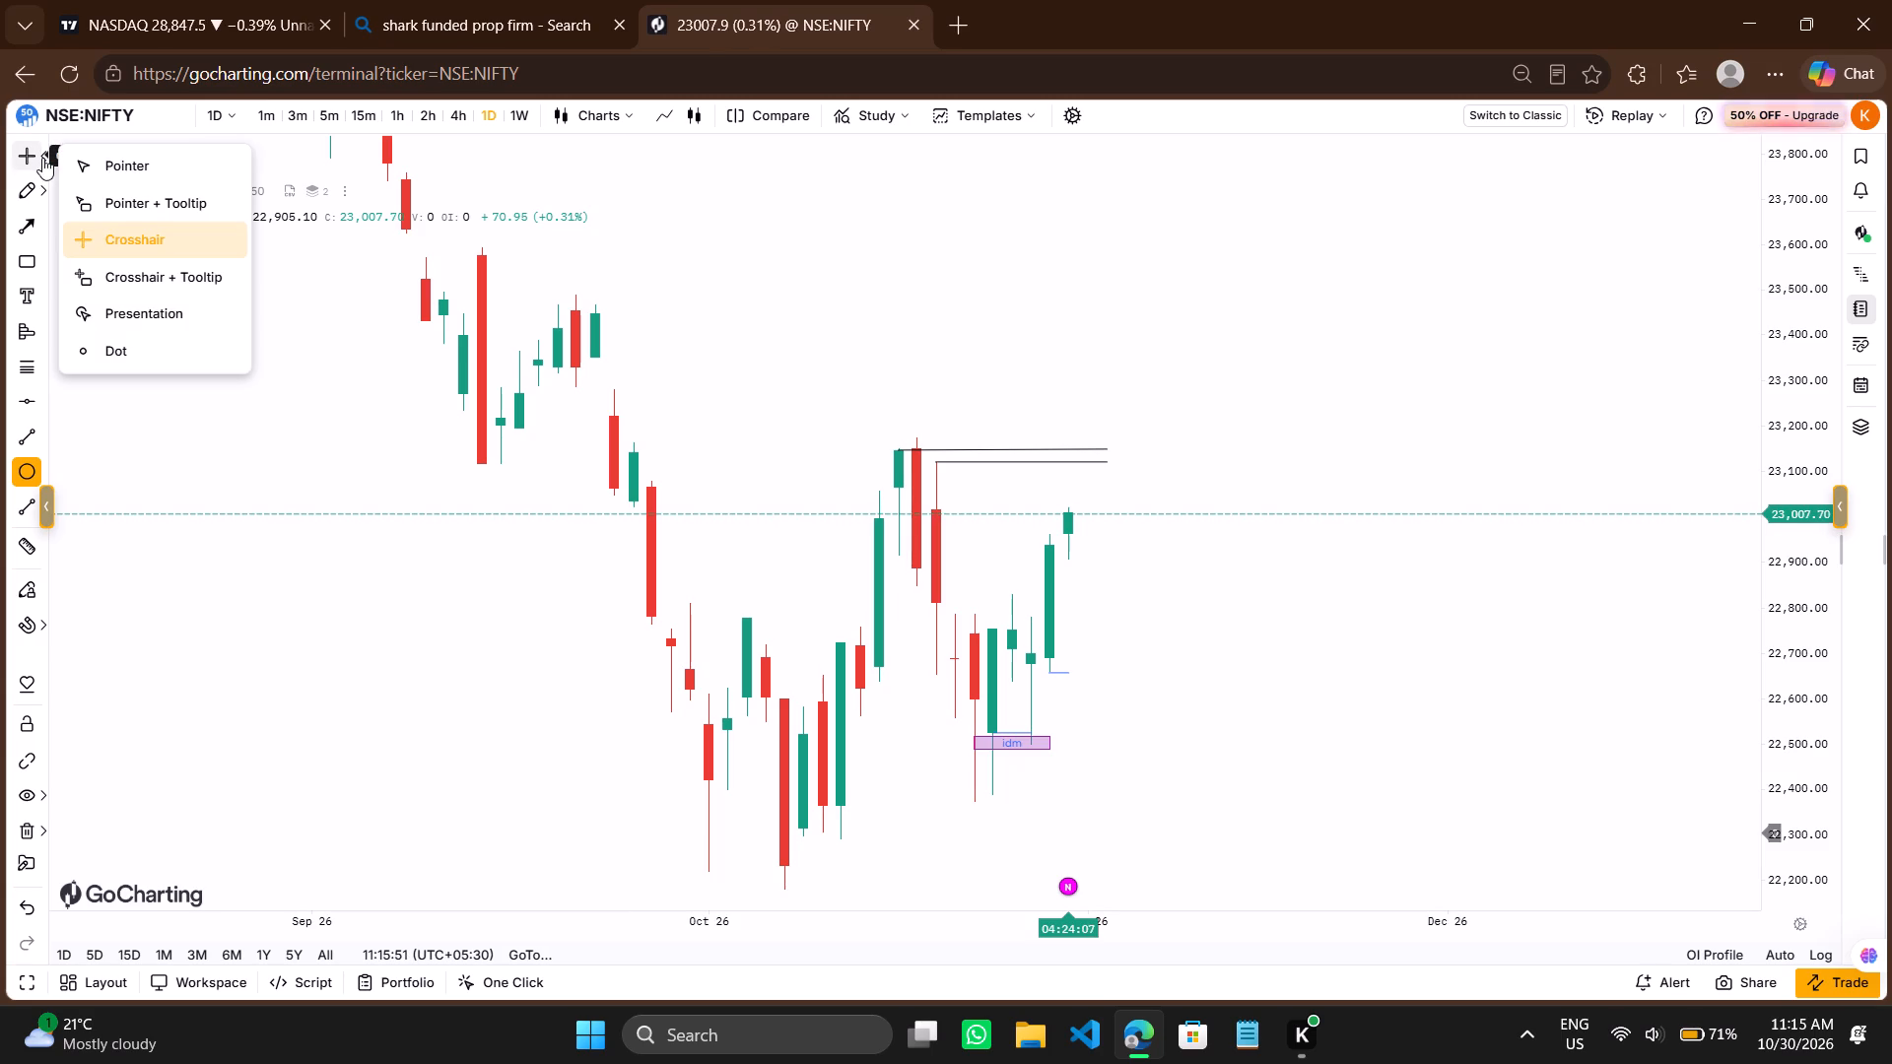
# Remove Fixed Range Volume Profile from the favourite drawing tools.
pyautogui.click(41, 190)
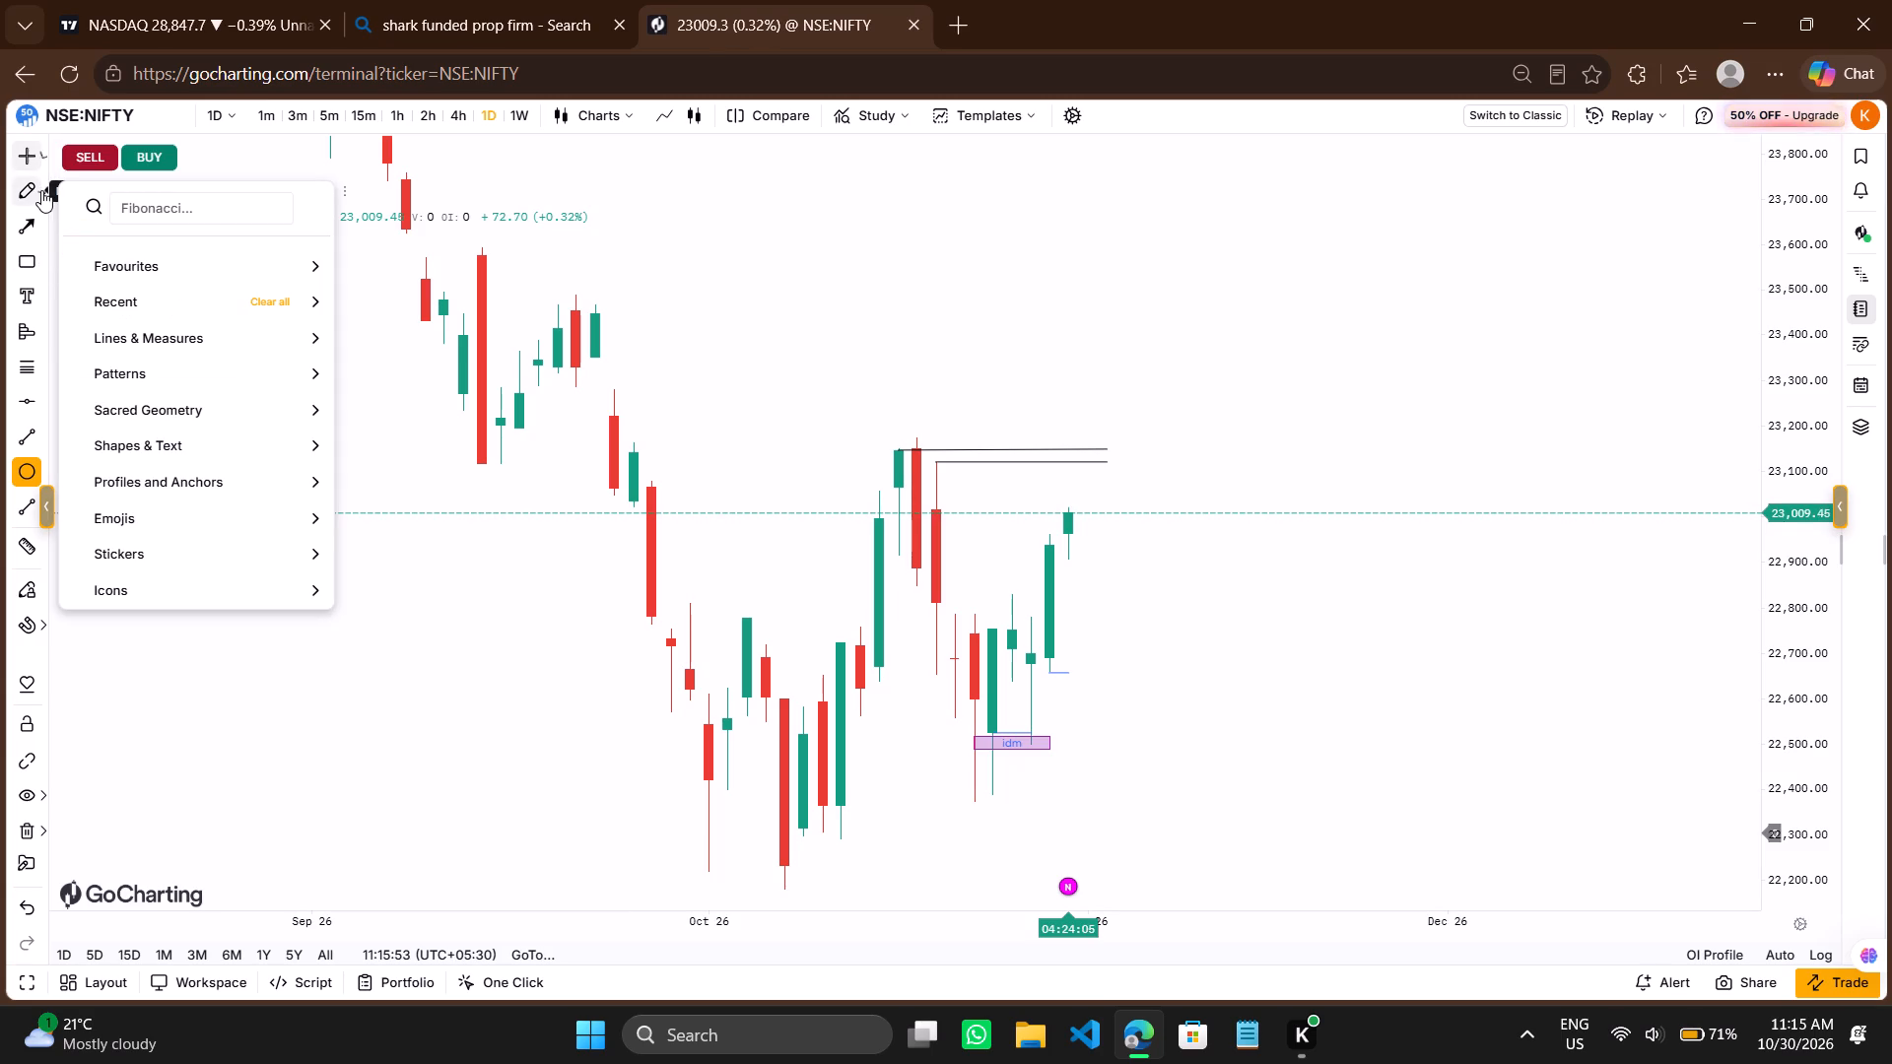
pyautogui.scroll(-1, 242, 490)
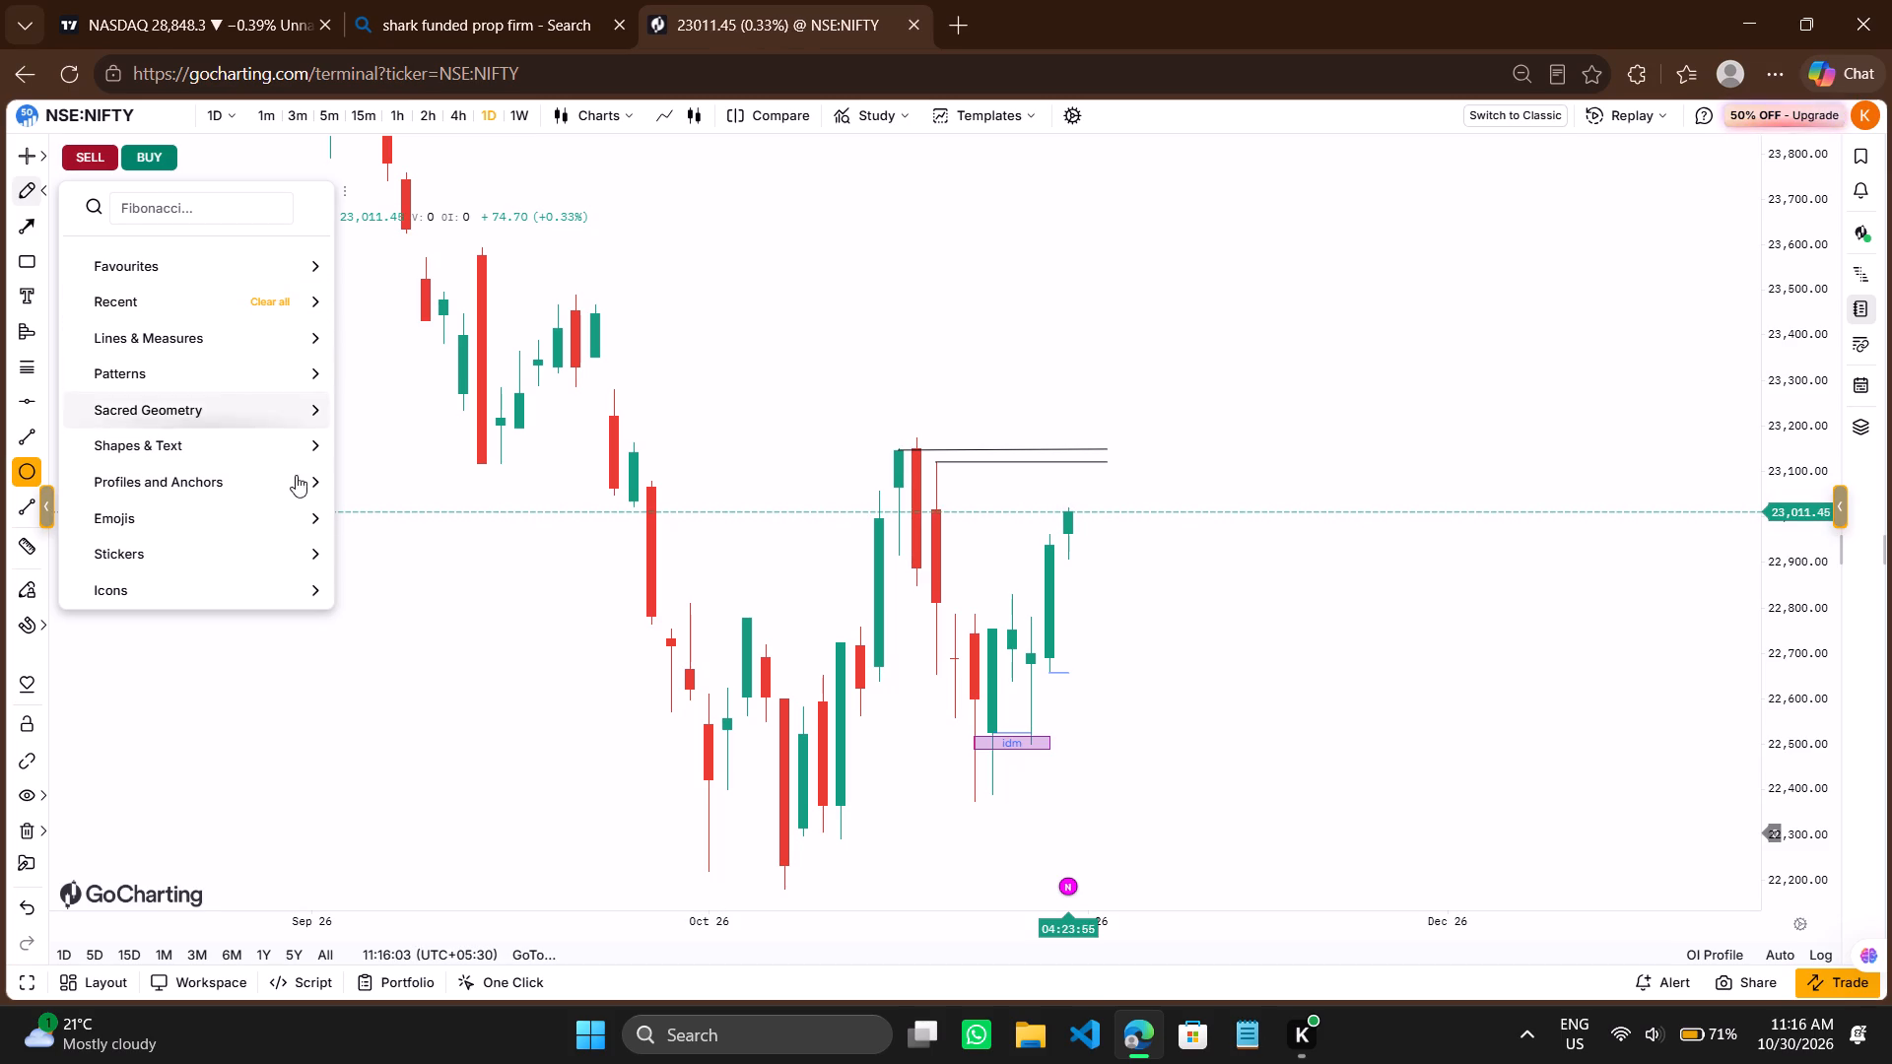
pyautogui.click(311, 277)
pyautogui.scroll(-1, 489, 416)
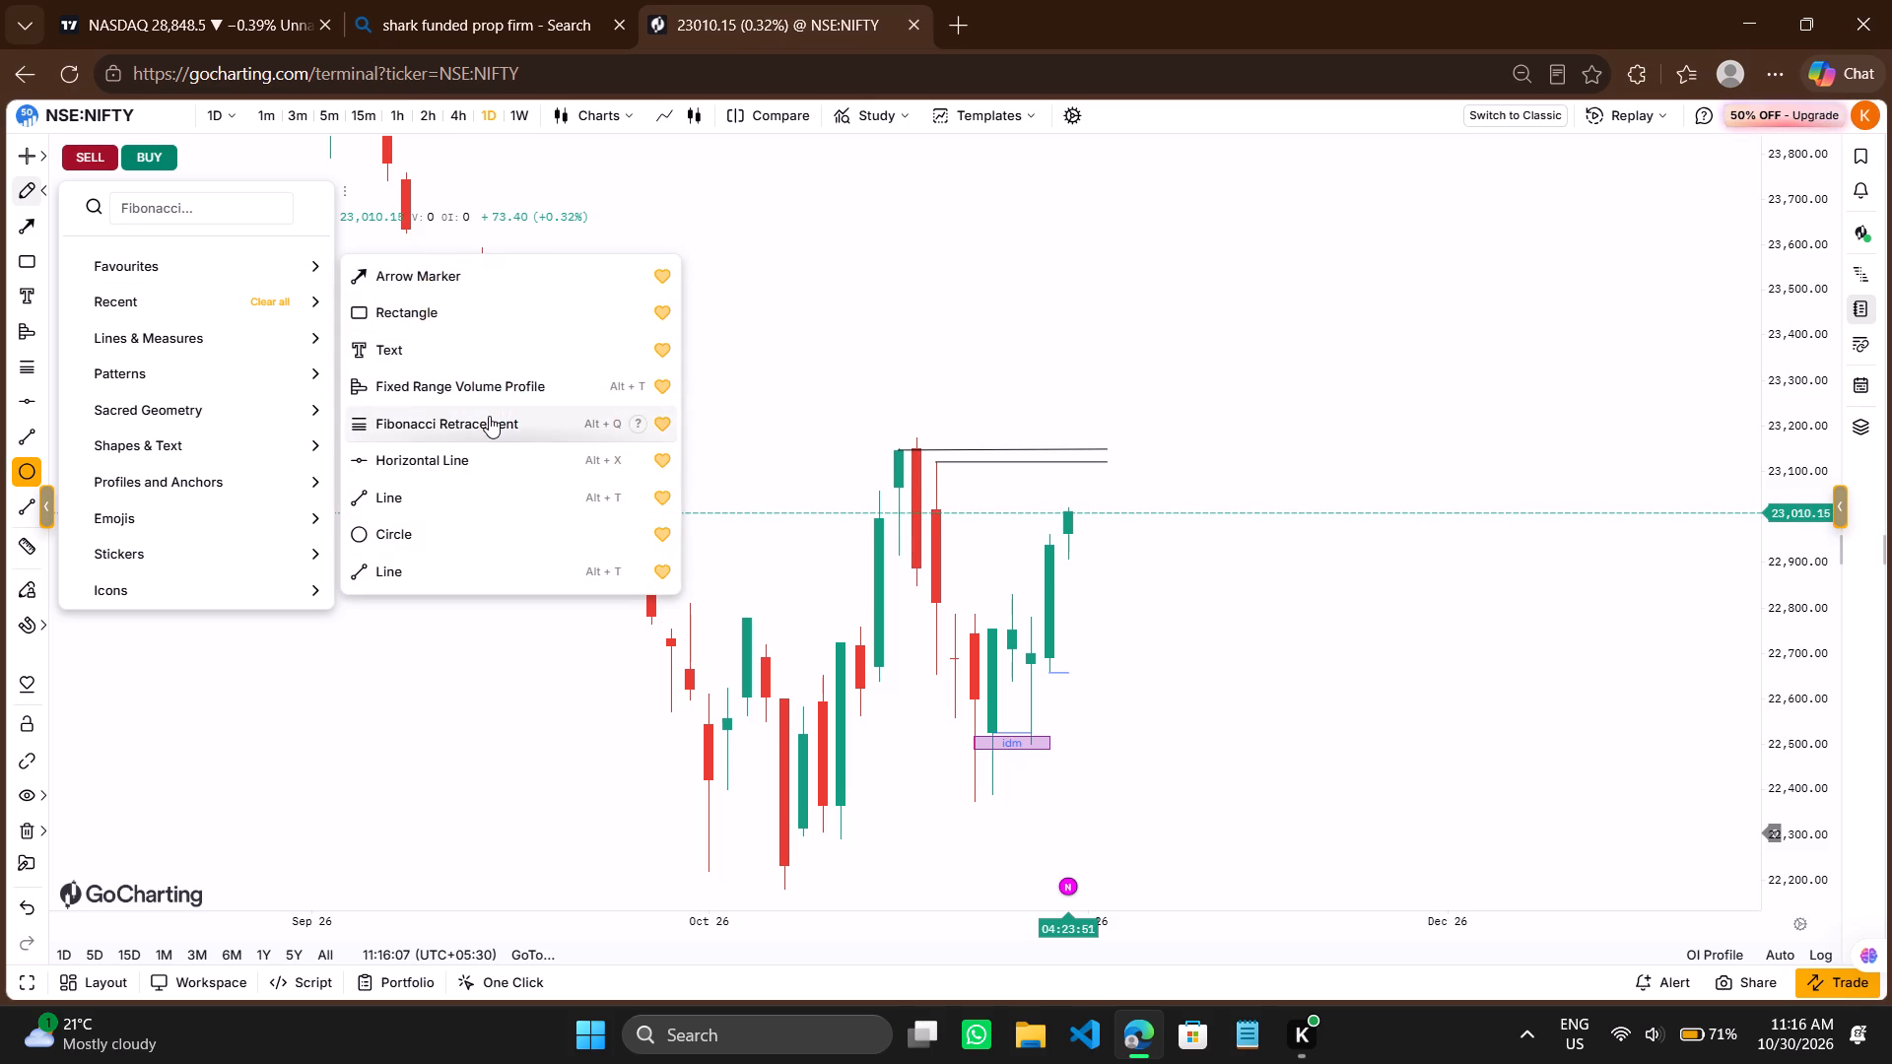
pyautogui.scroll(-1, 489, 416)
pyautogui.scroll(1, 489, 416)
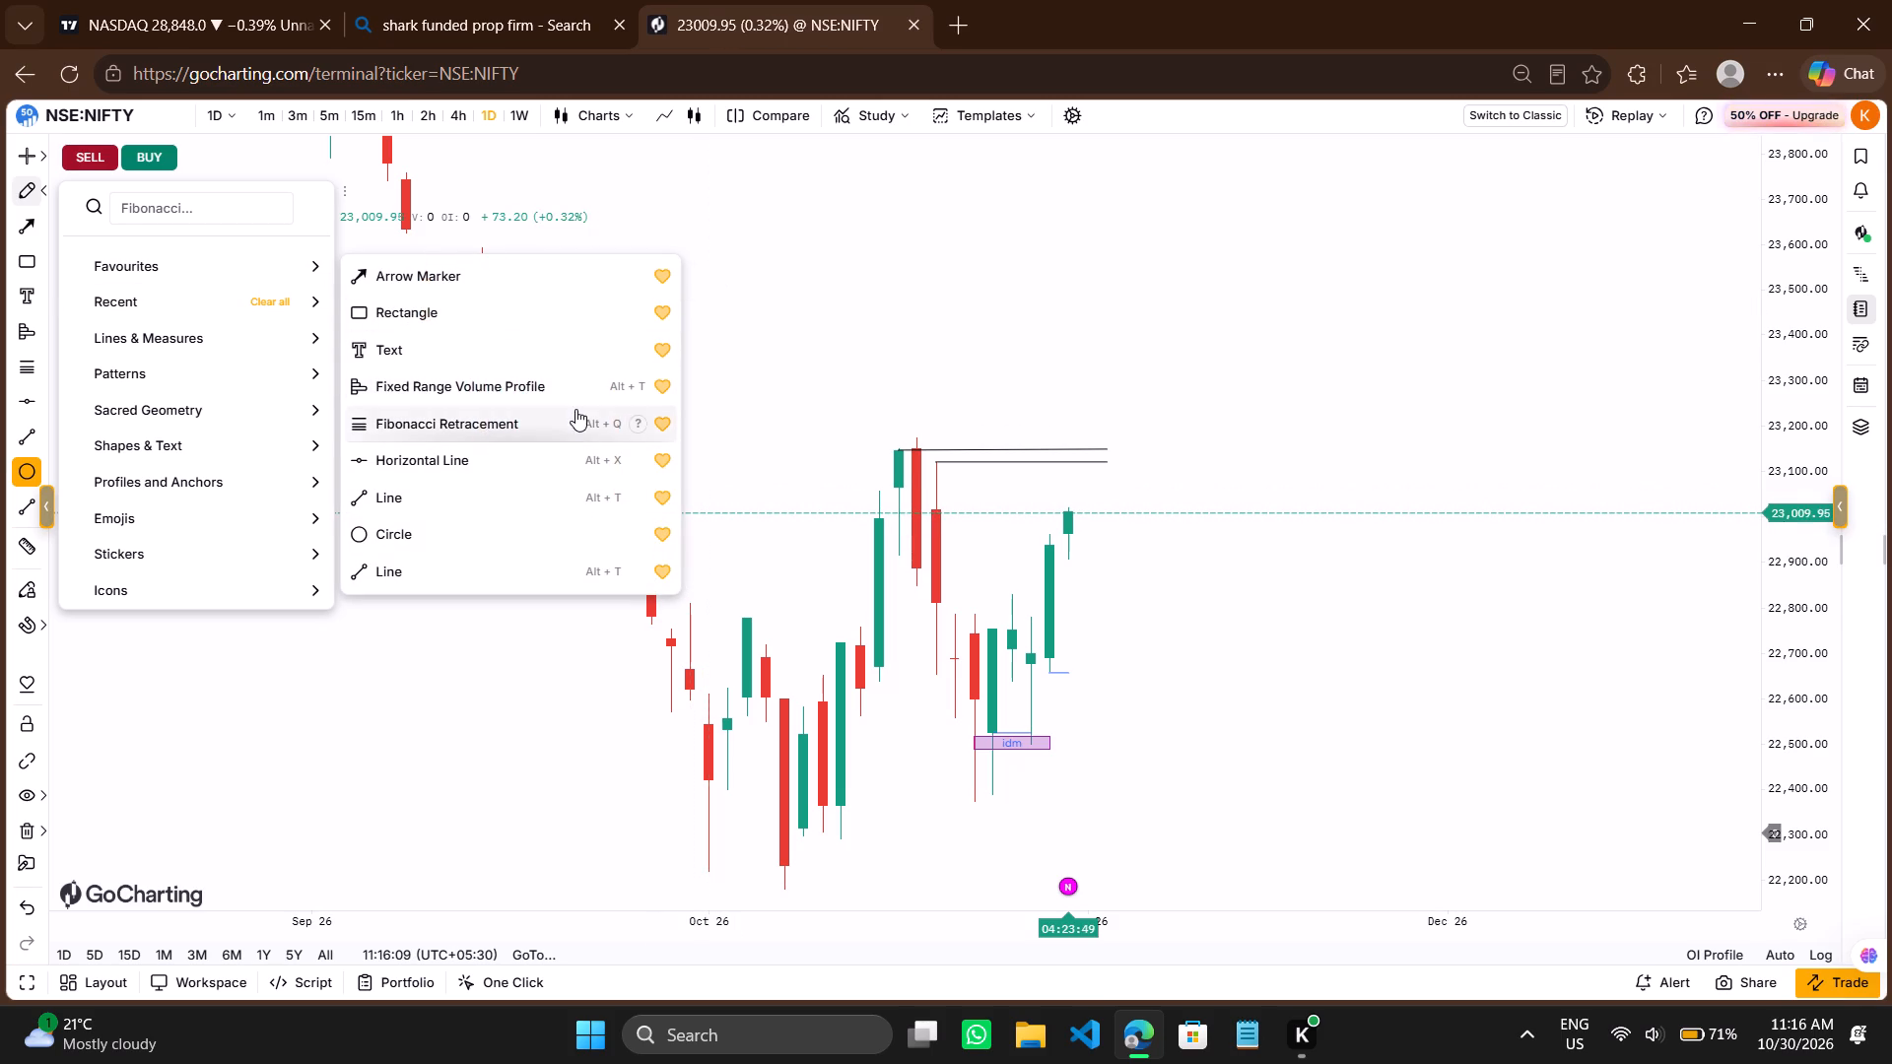
pyautogui.click(665, 384)
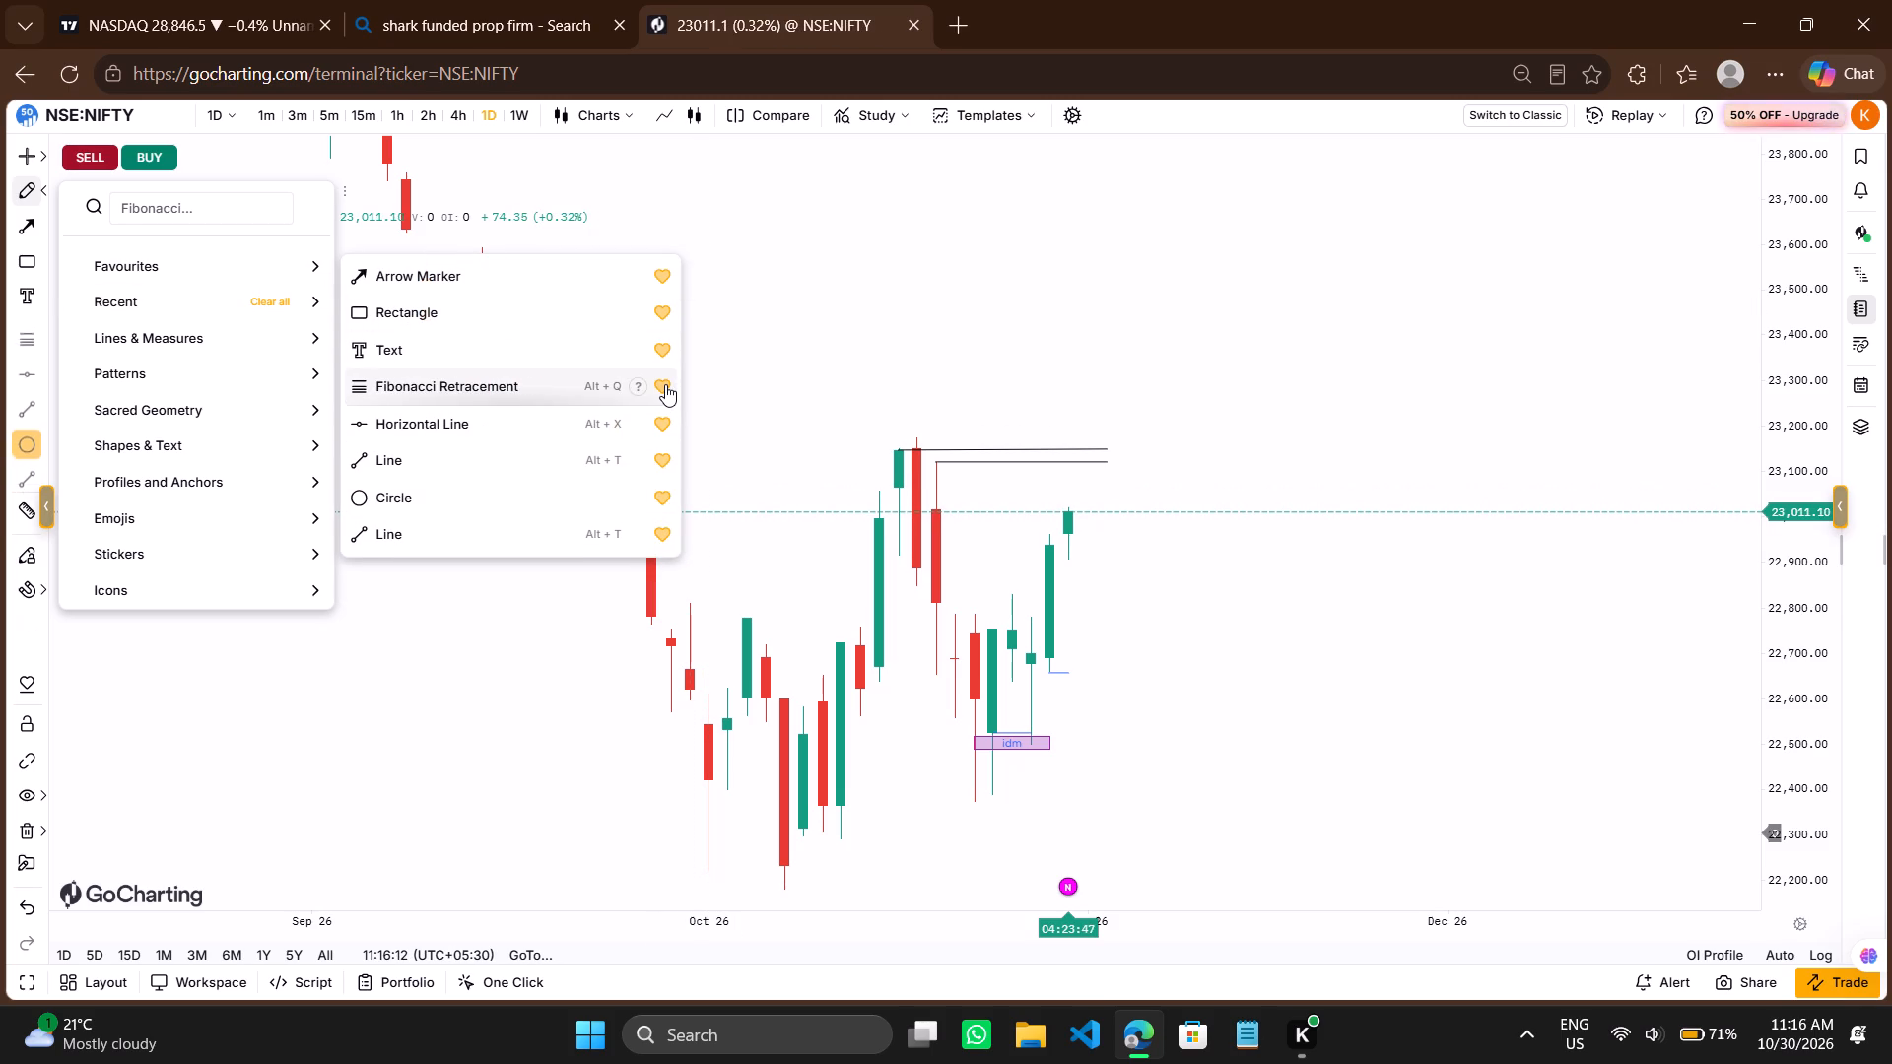
# Look through the drawing tool categories, including Profiles and Anchors, Shapes & Text, Patterns, and Lines & Measures.
pyautogui.scroll(-1, 556, 444)
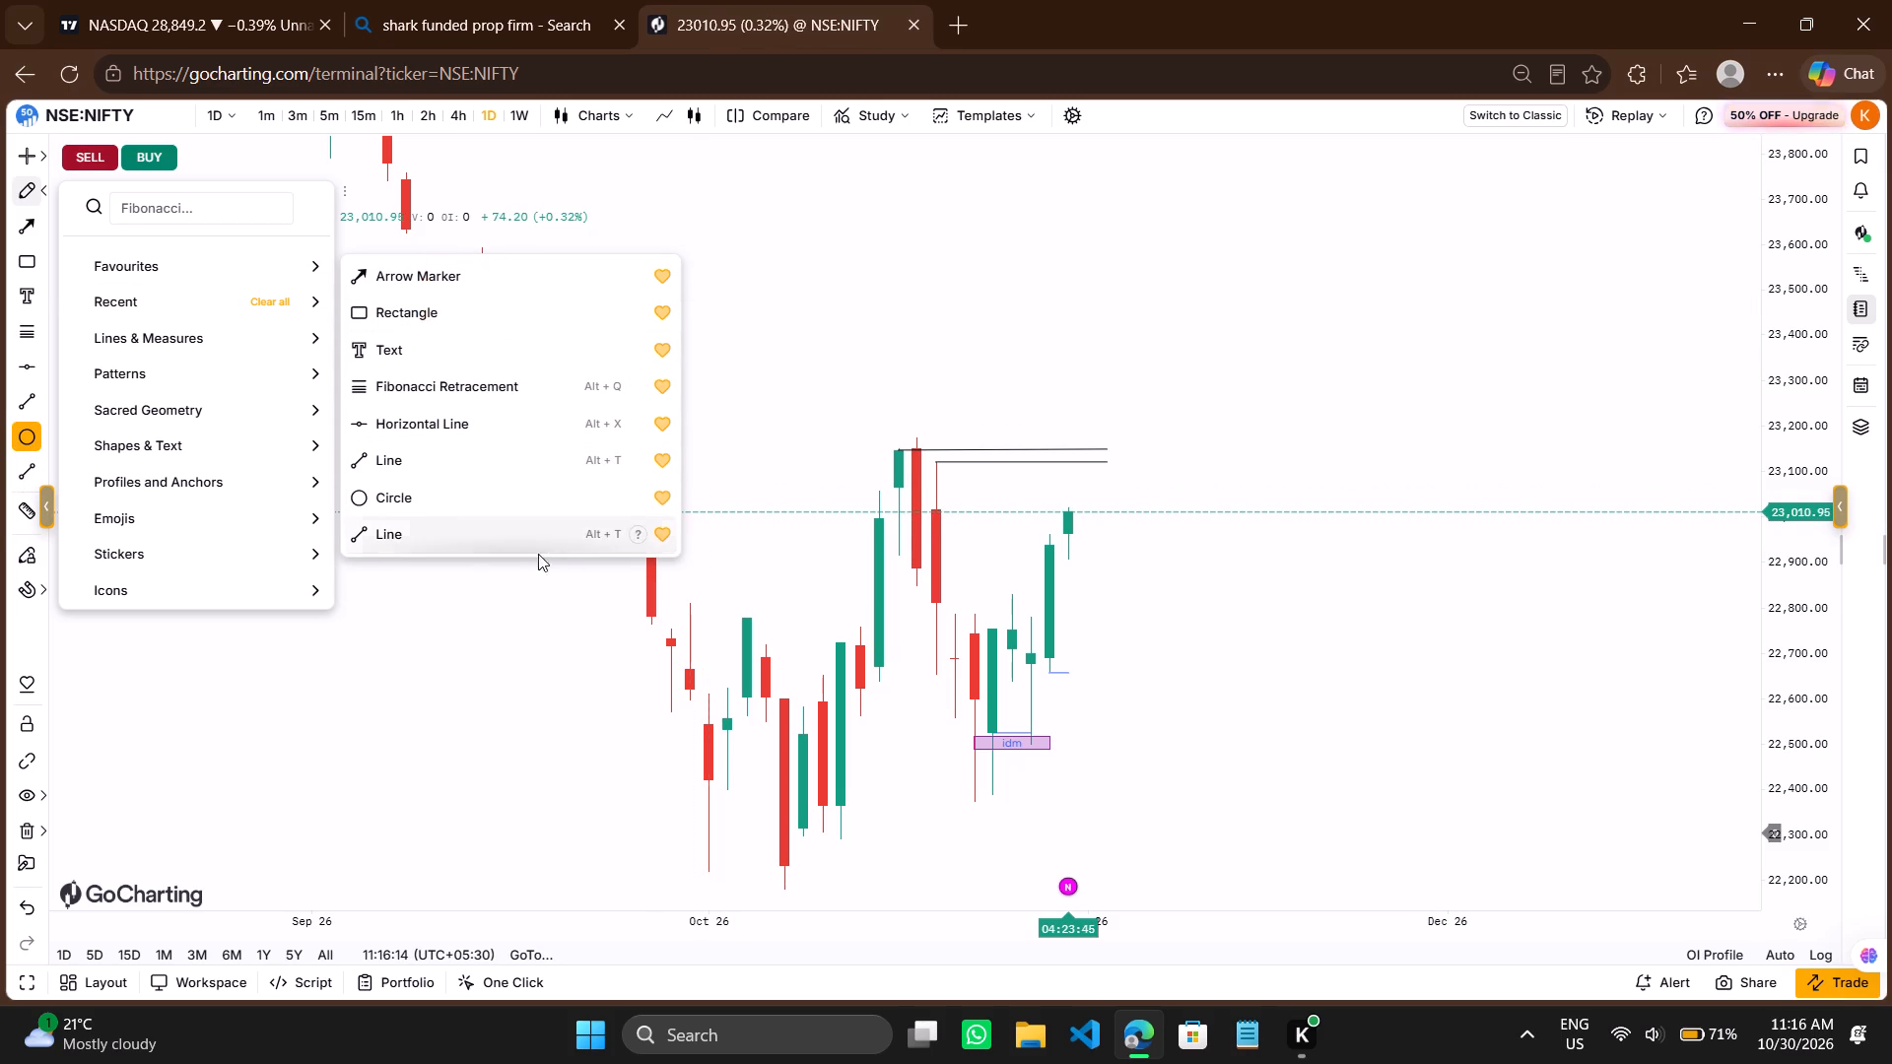
pyautogui.scroll(1, 552, 479)
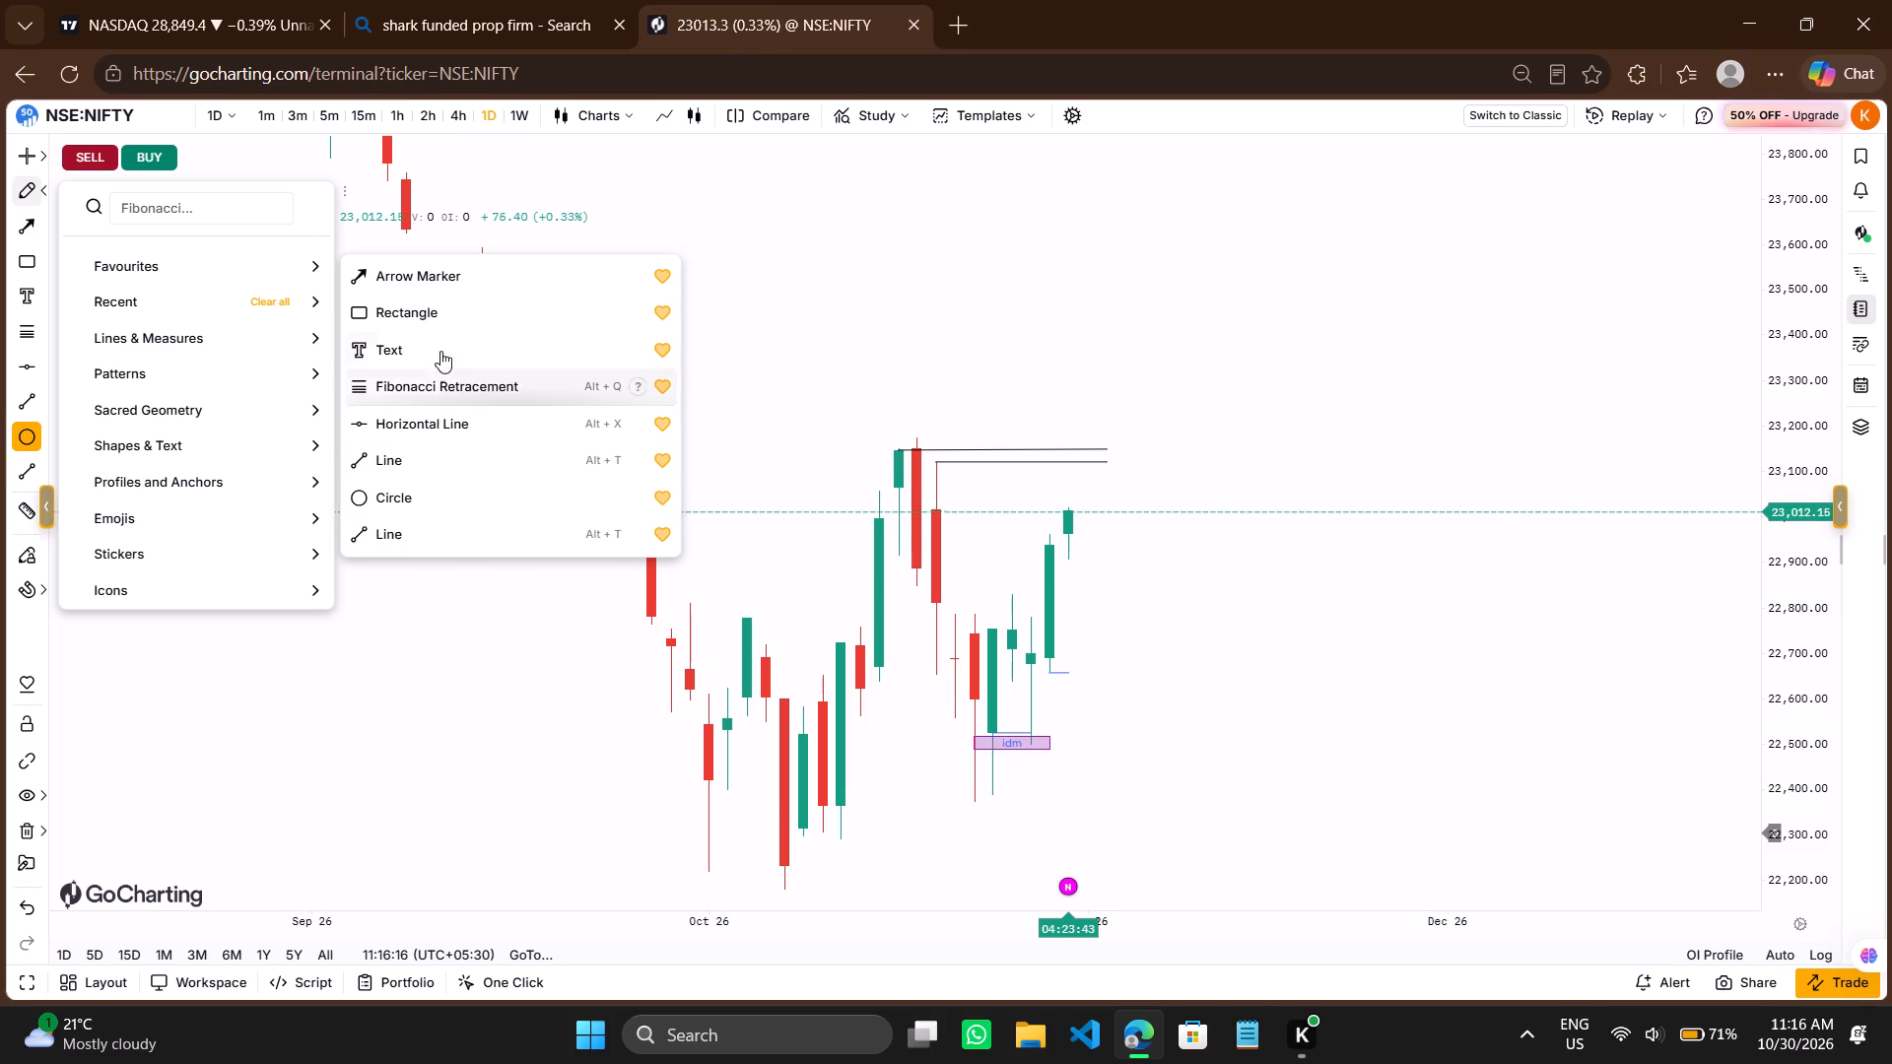
pyautogui.scroll(-1, 253, 493)
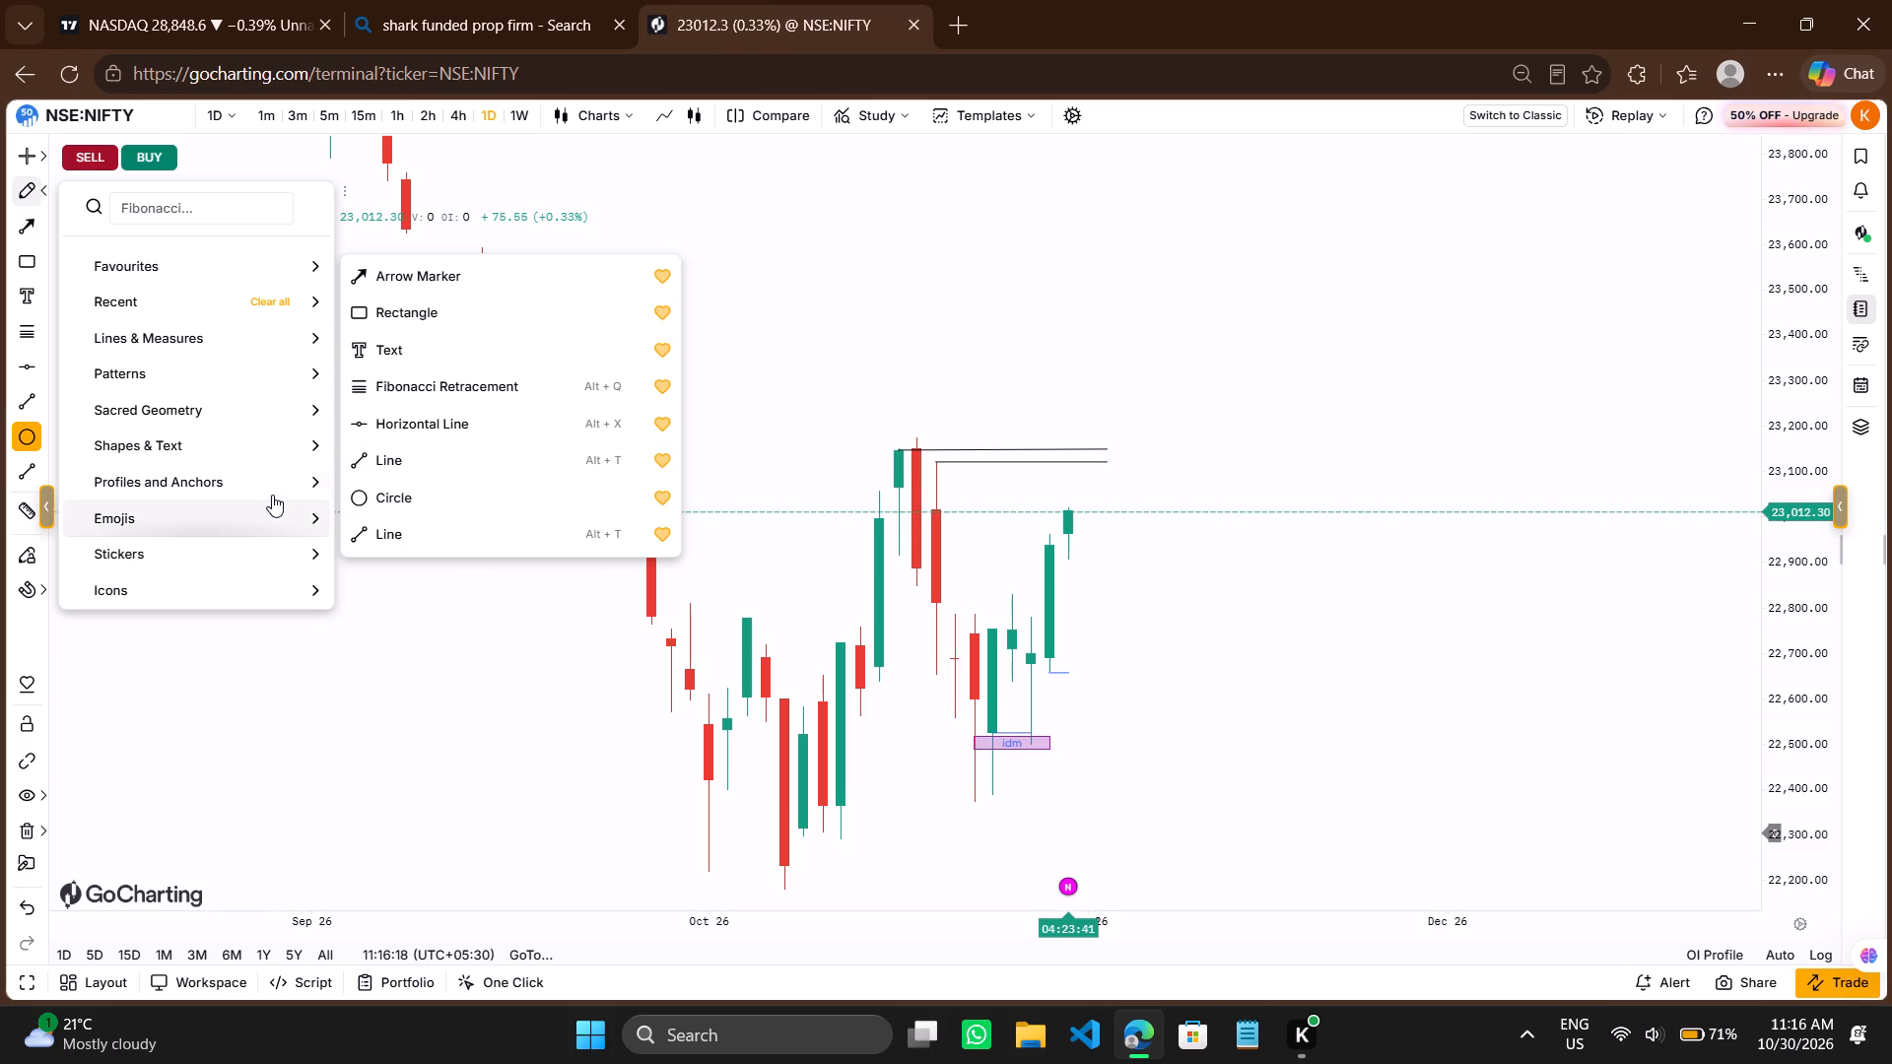
pyautogui.click(271, 485)
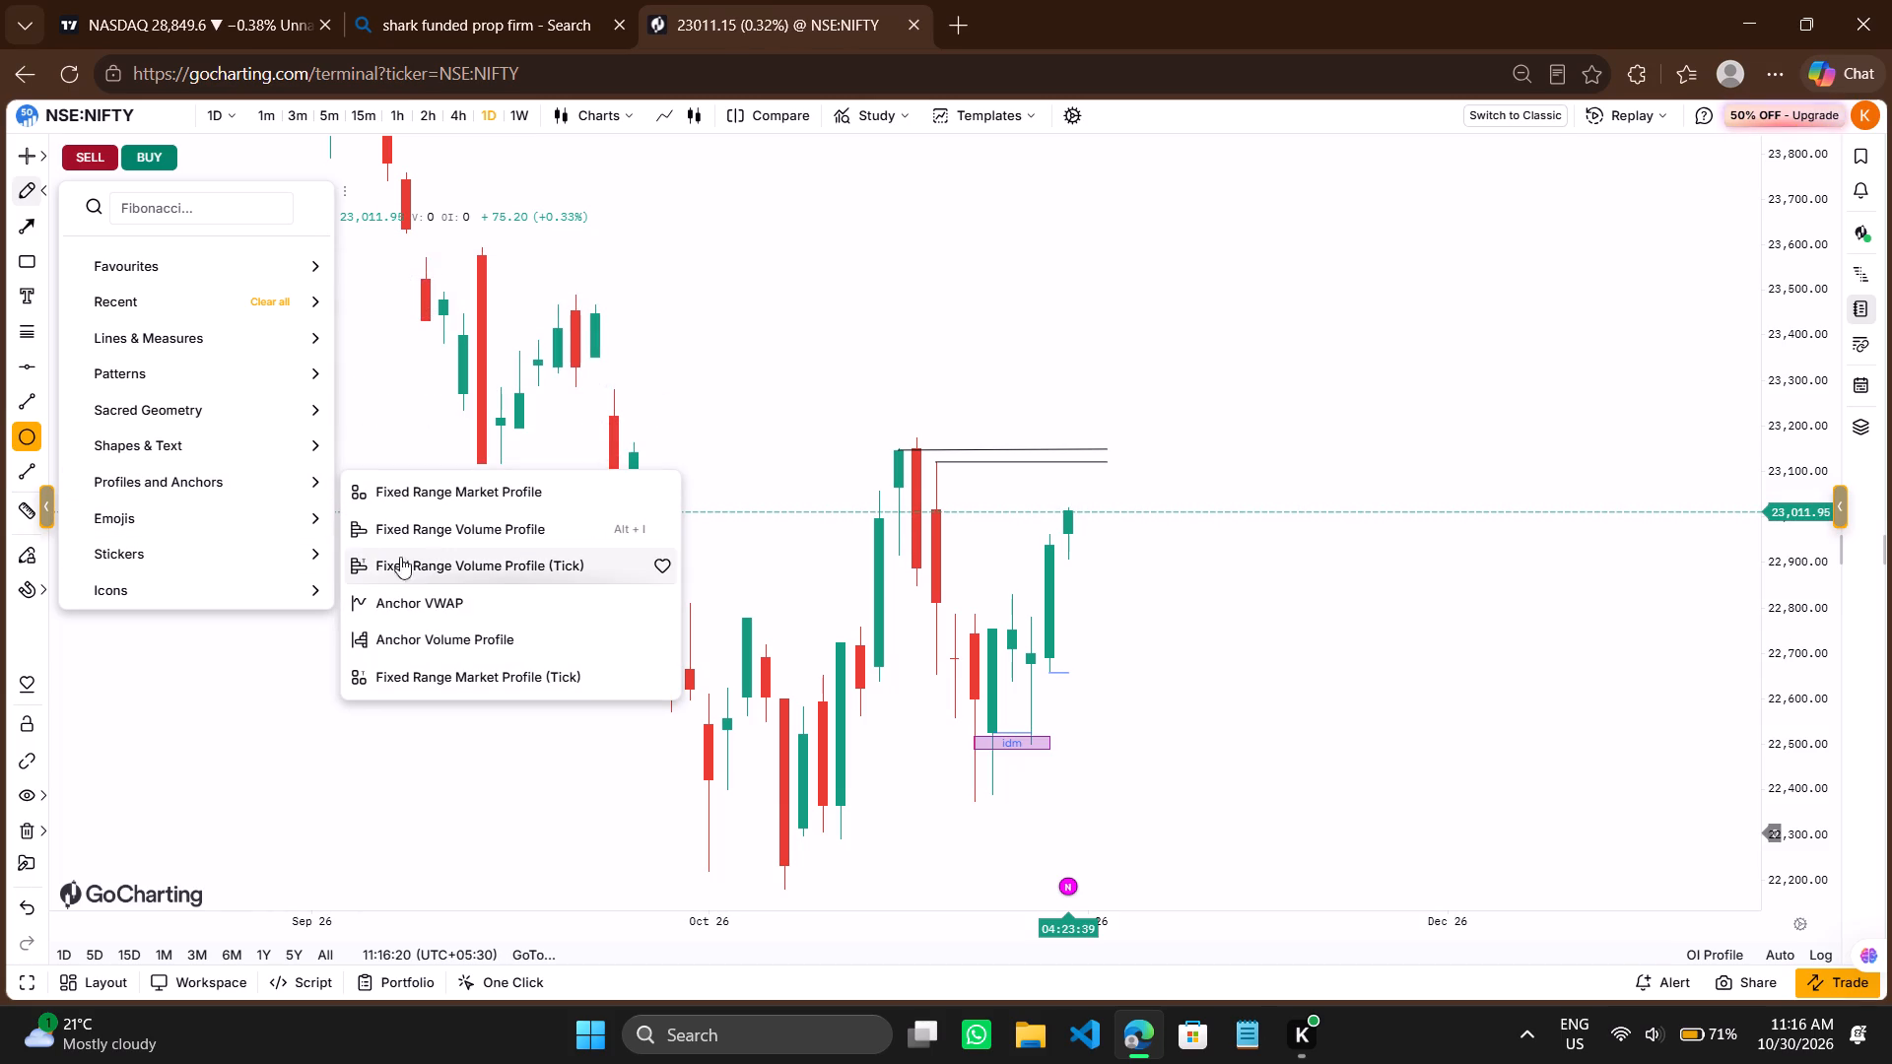
pyautogui.click(270, 445)
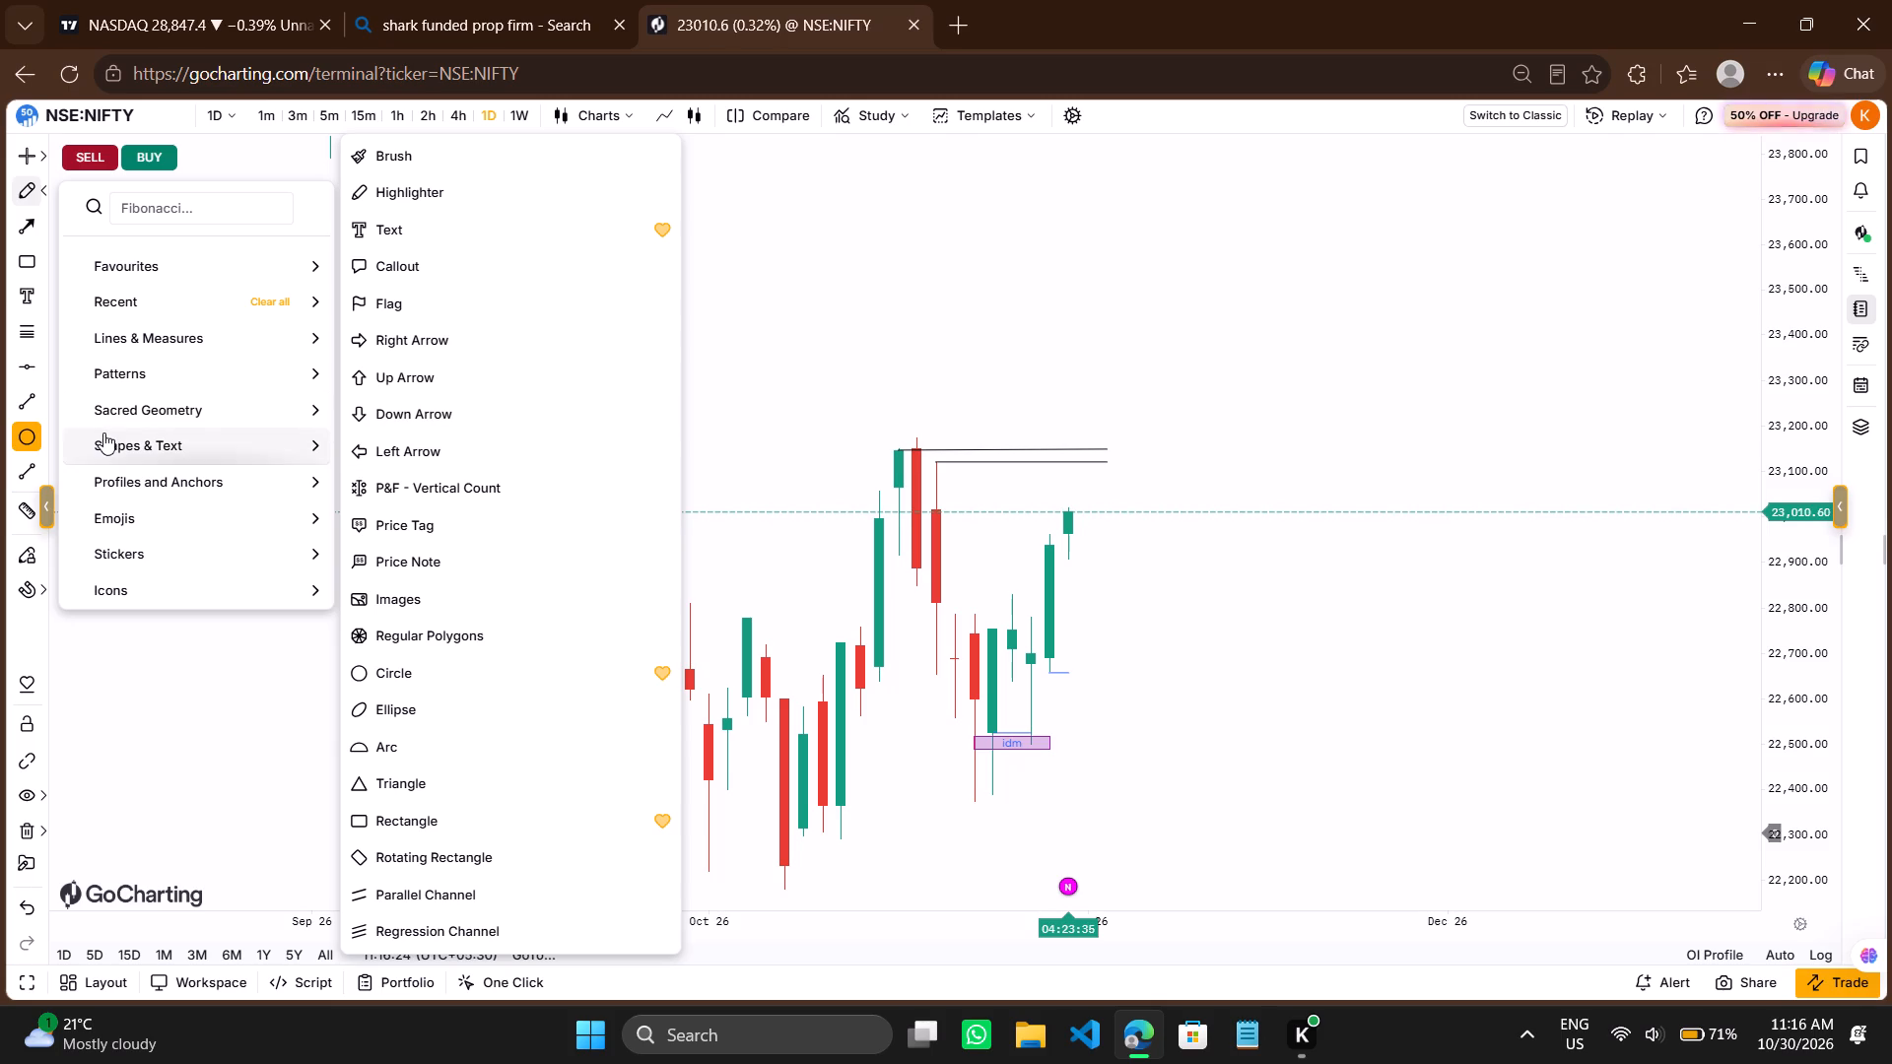
pyautogui.click(104, 379)
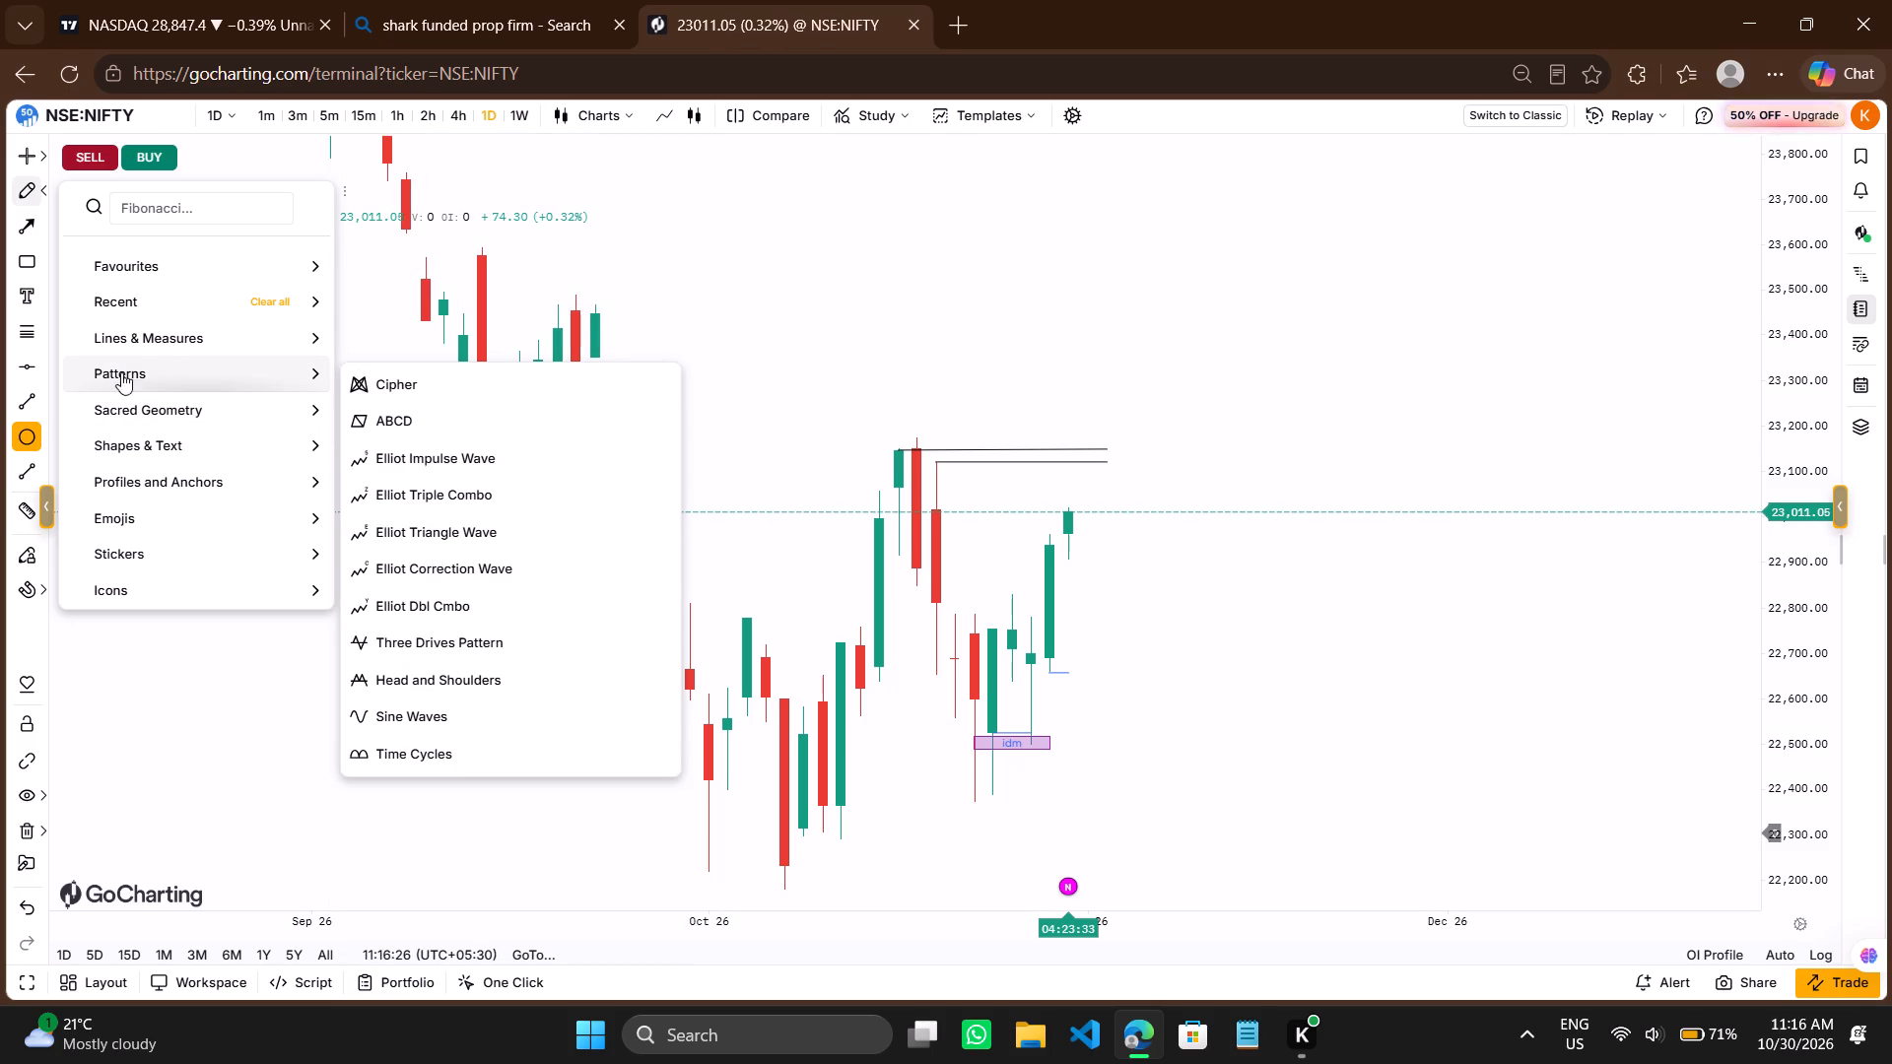
pyautogui.click(175, 347)
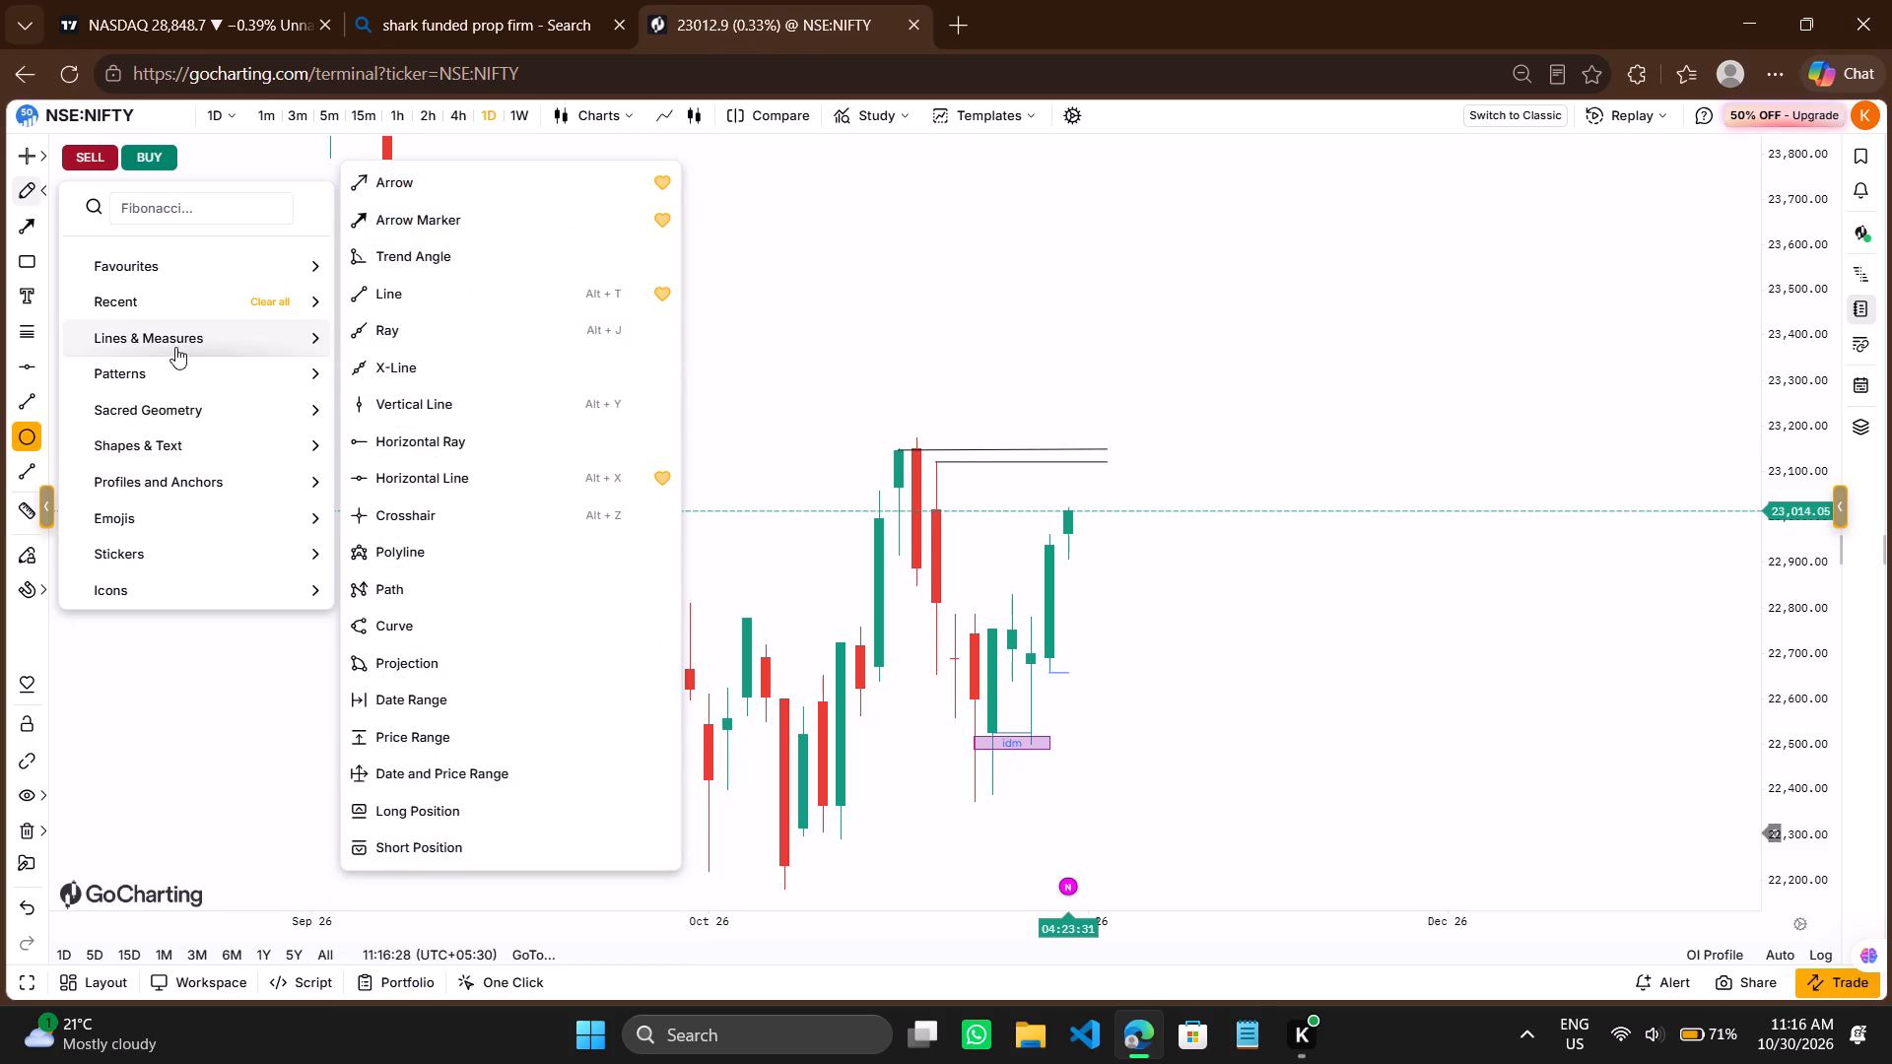
pyautogui.click(175, 302)
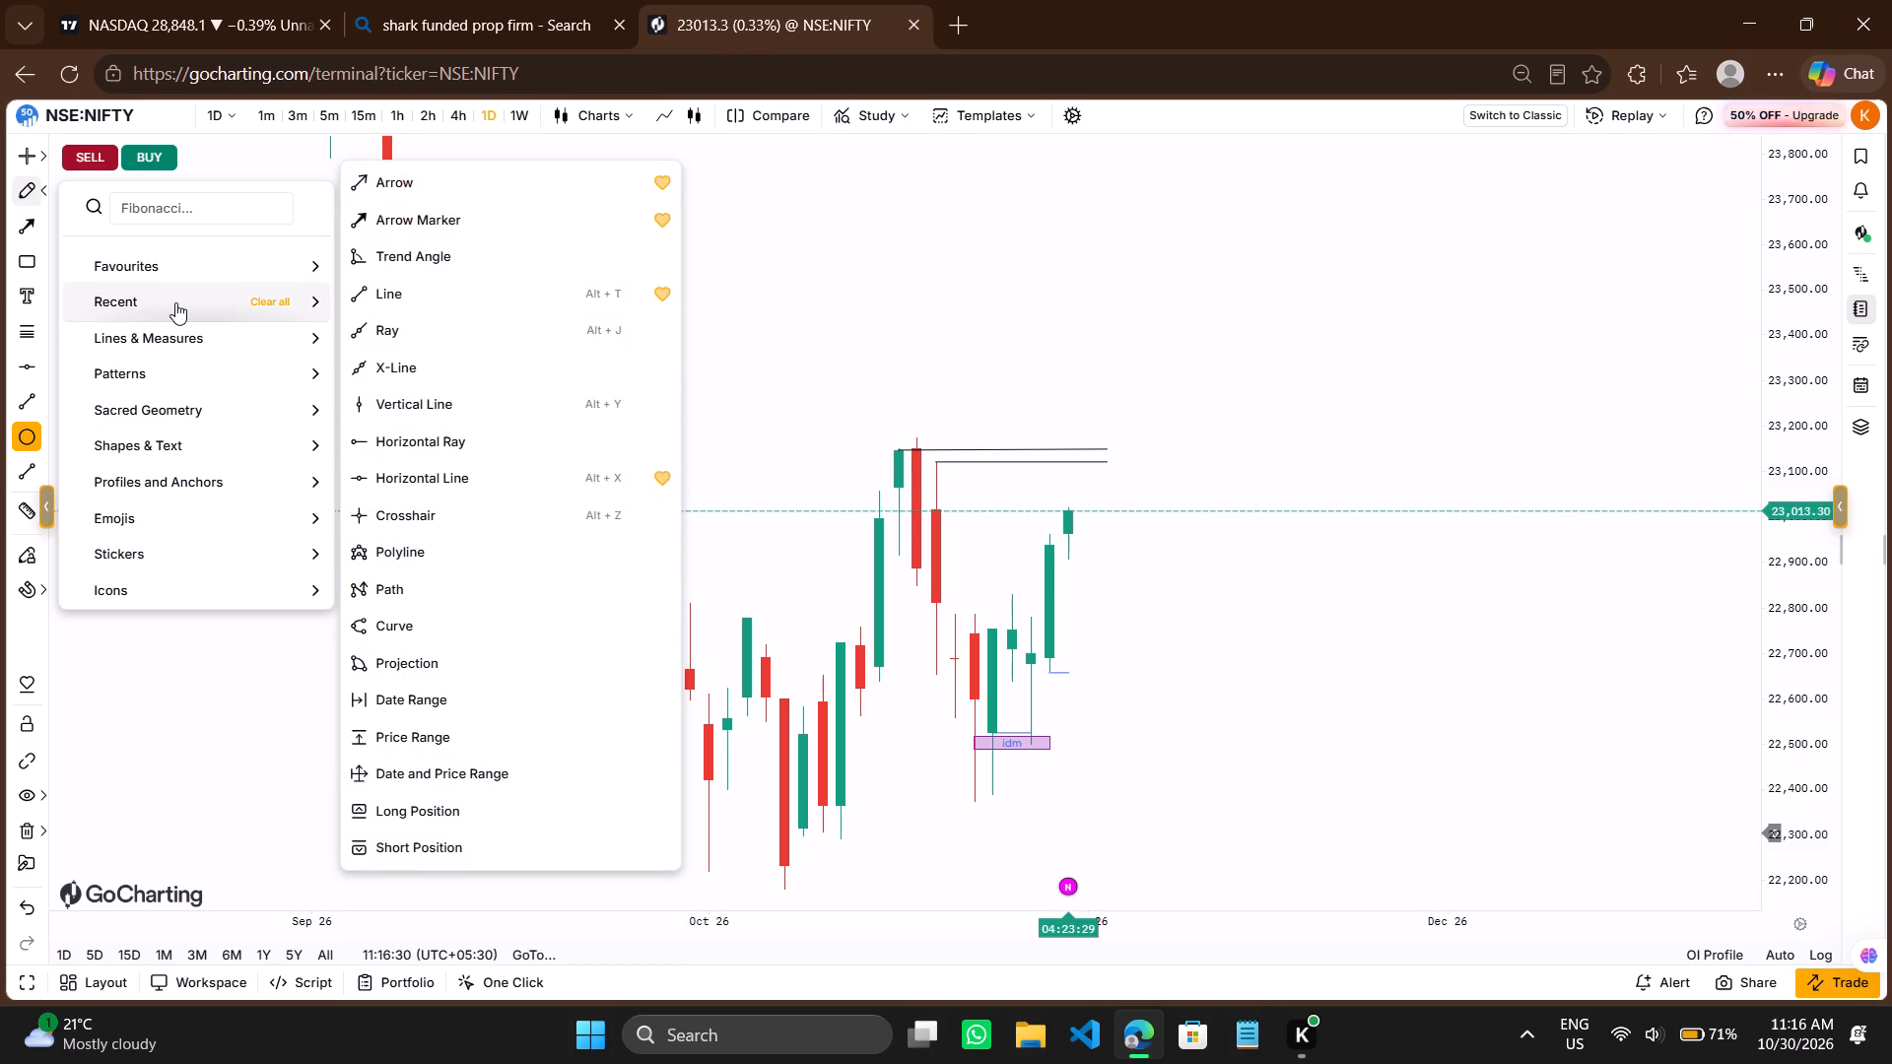
pyautogui.click(161, 499)
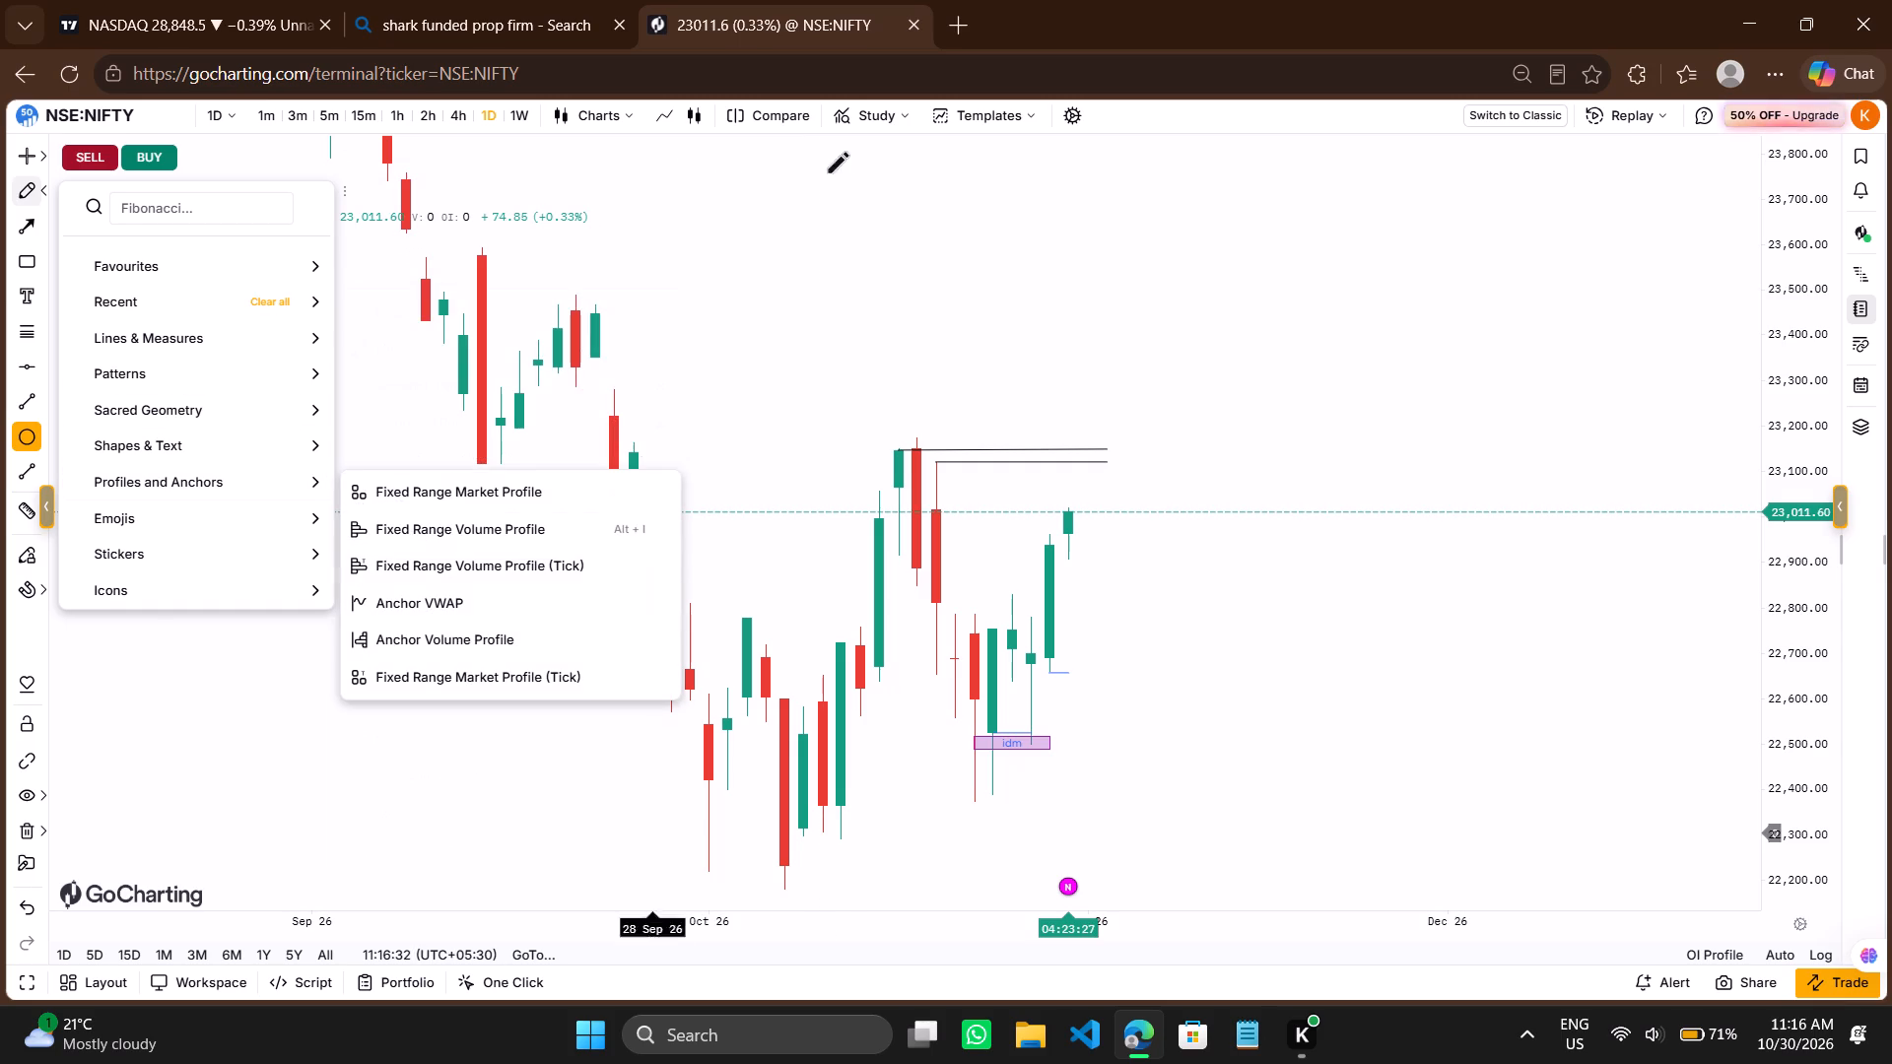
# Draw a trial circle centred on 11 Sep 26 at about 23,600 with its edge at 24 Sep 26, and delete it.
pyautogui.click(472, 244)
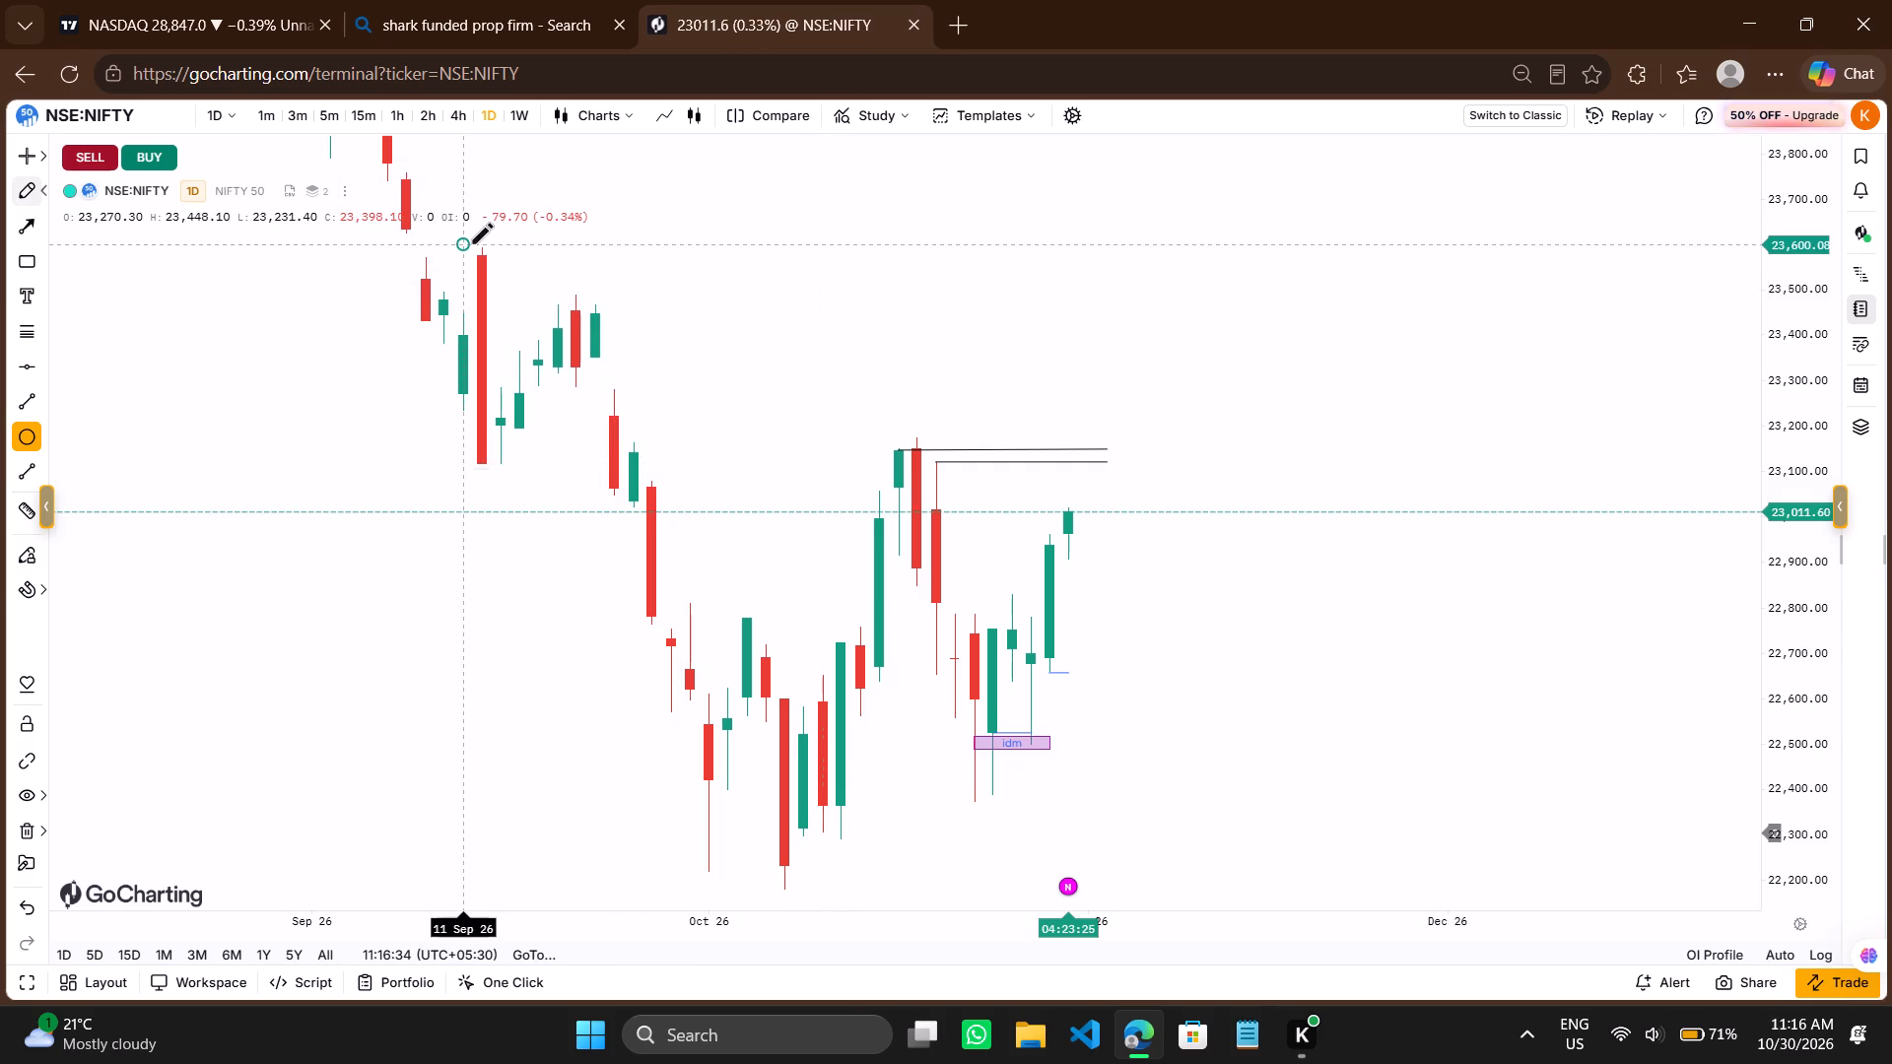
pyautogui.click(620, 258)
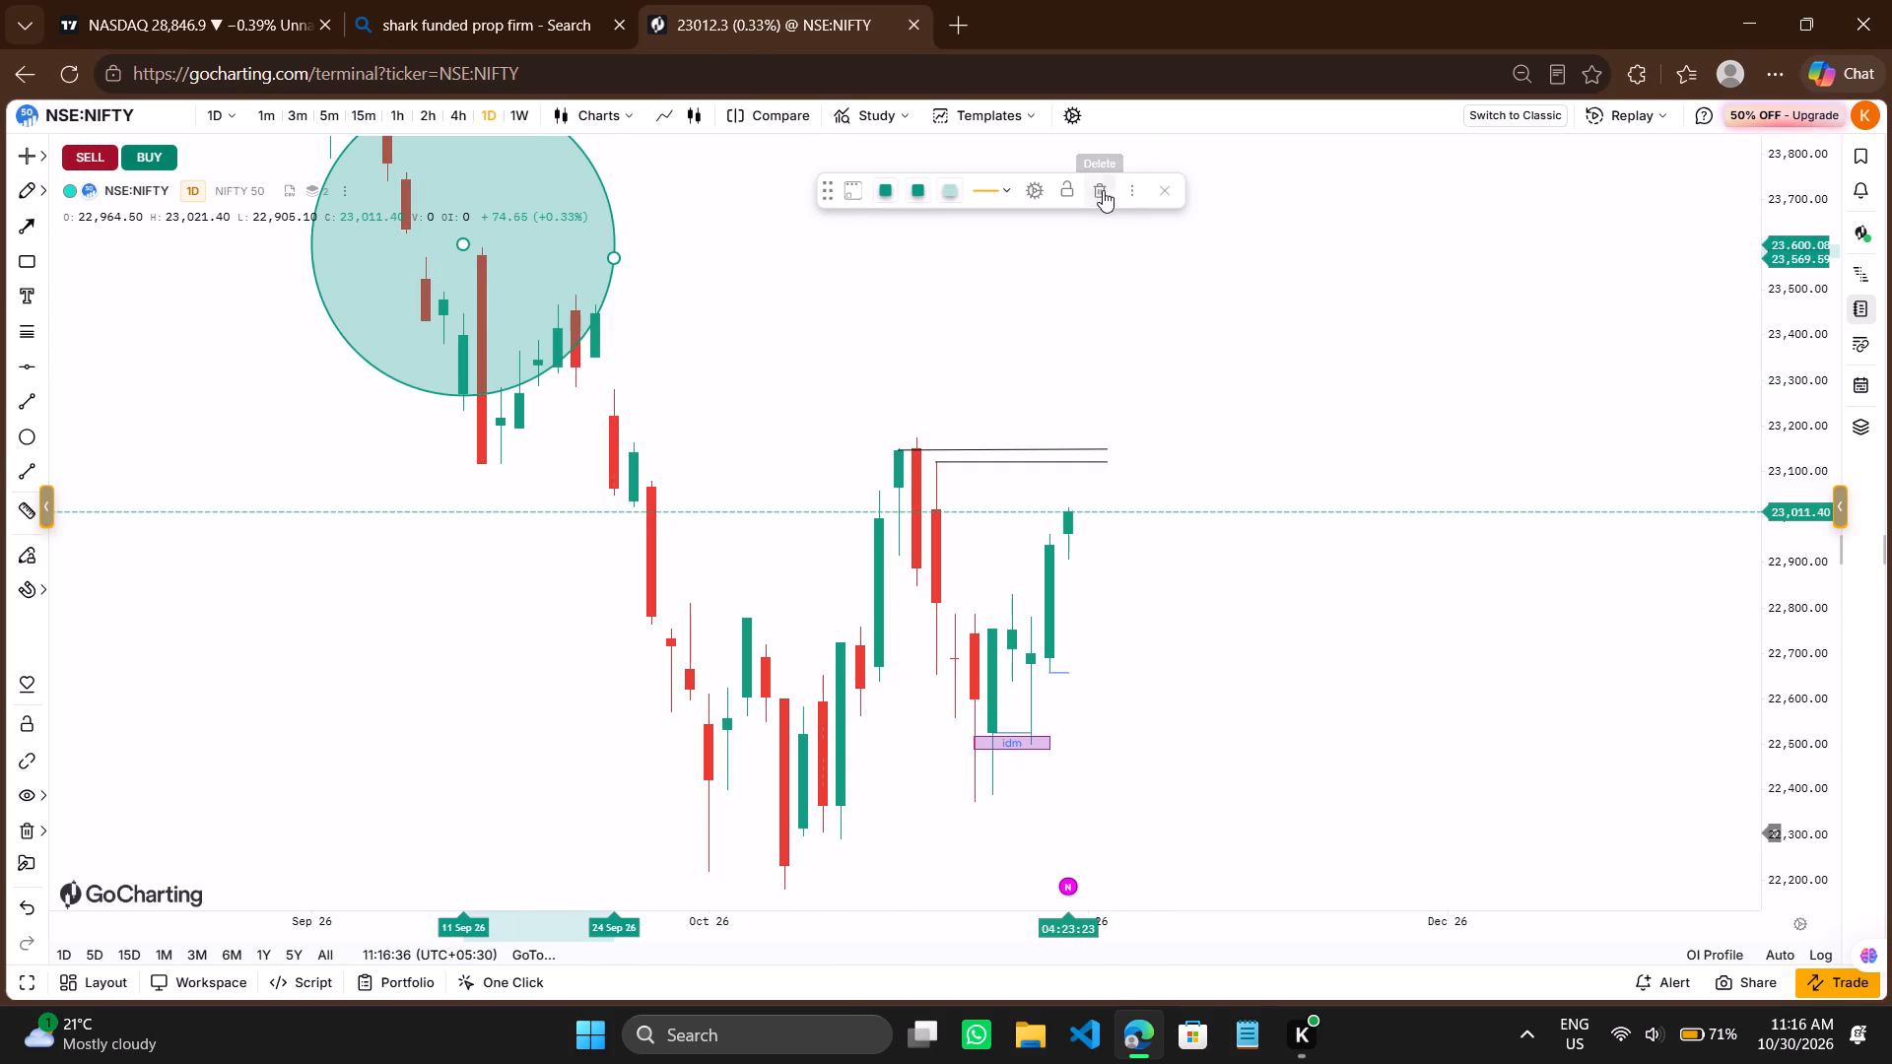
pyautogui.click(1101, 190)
# Open the order entry form for NIFTY and set a quantity of 2 with the Limit order type.
pyautogui.moveTo(1121, 321); pyautogui.dragTo(1088, 277)
pyautogui.scroll(1, 1088, 277)
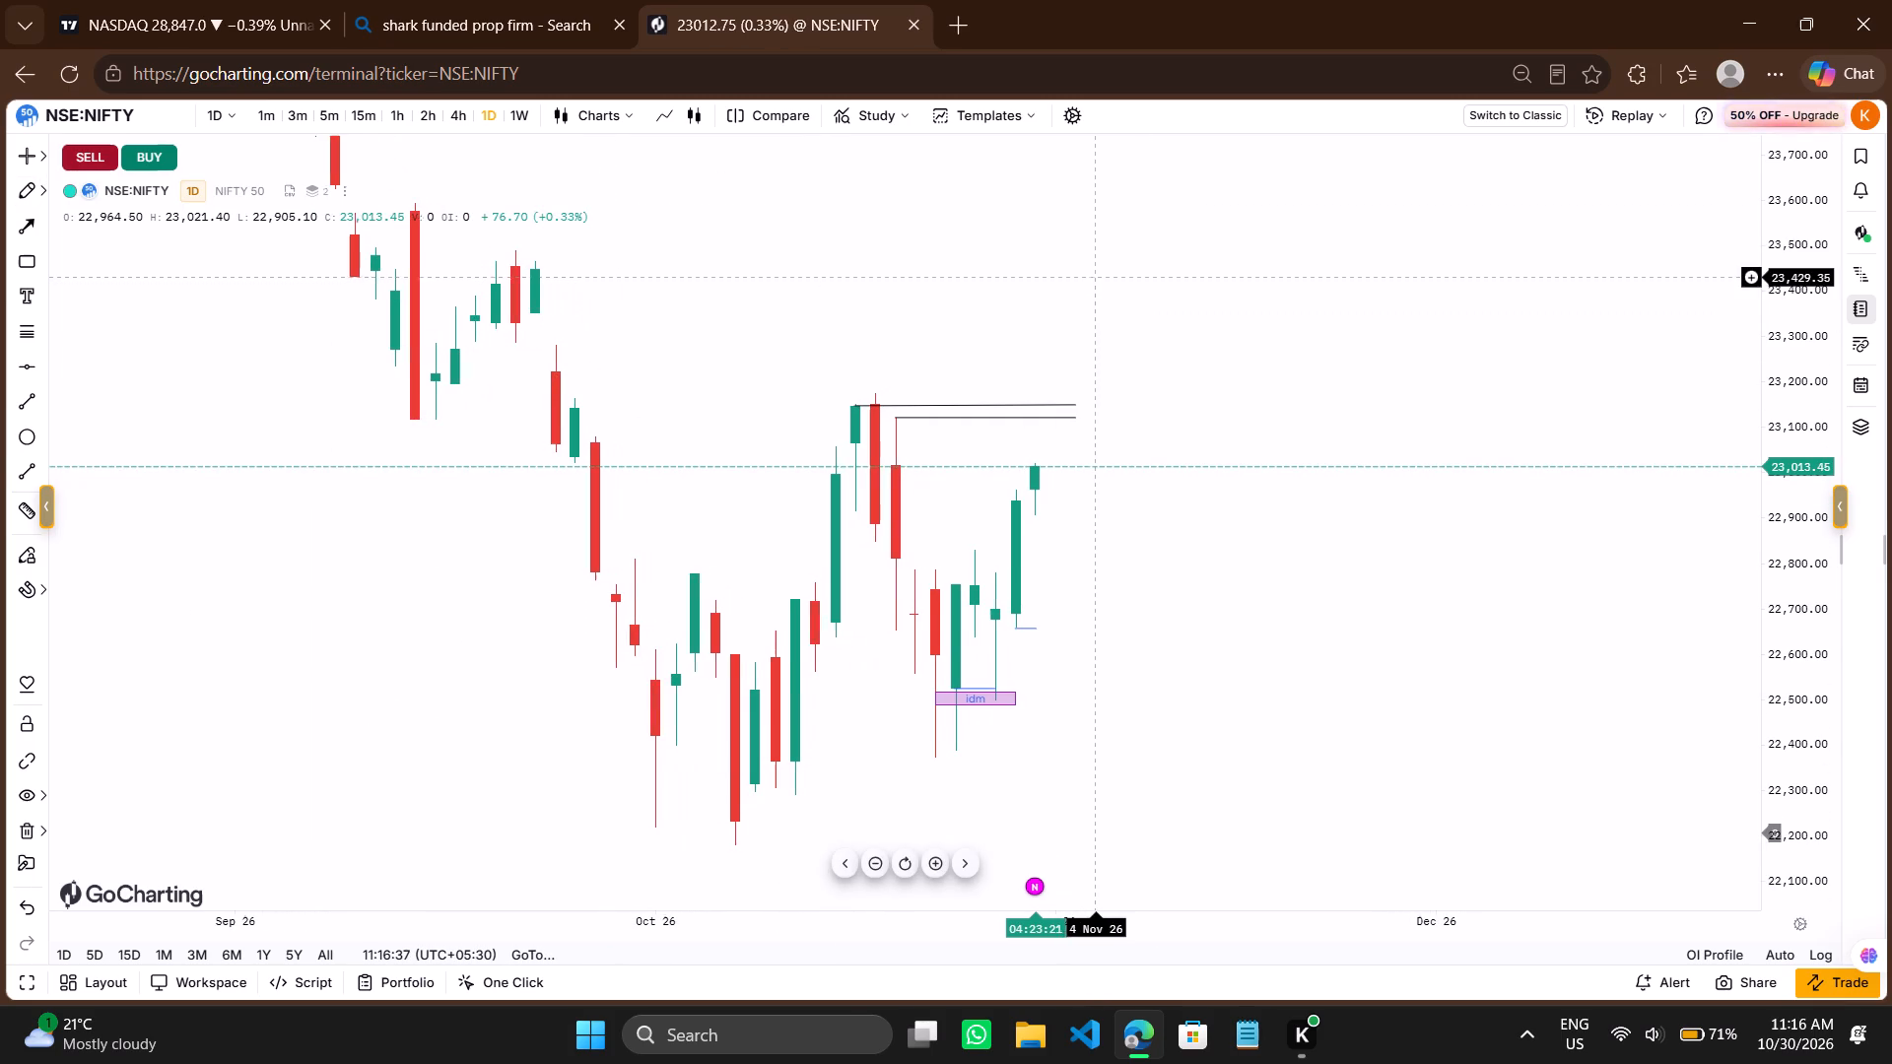
pyautogui.moveTo(1130, 303); pyautogui.dragTo(1080, 291)
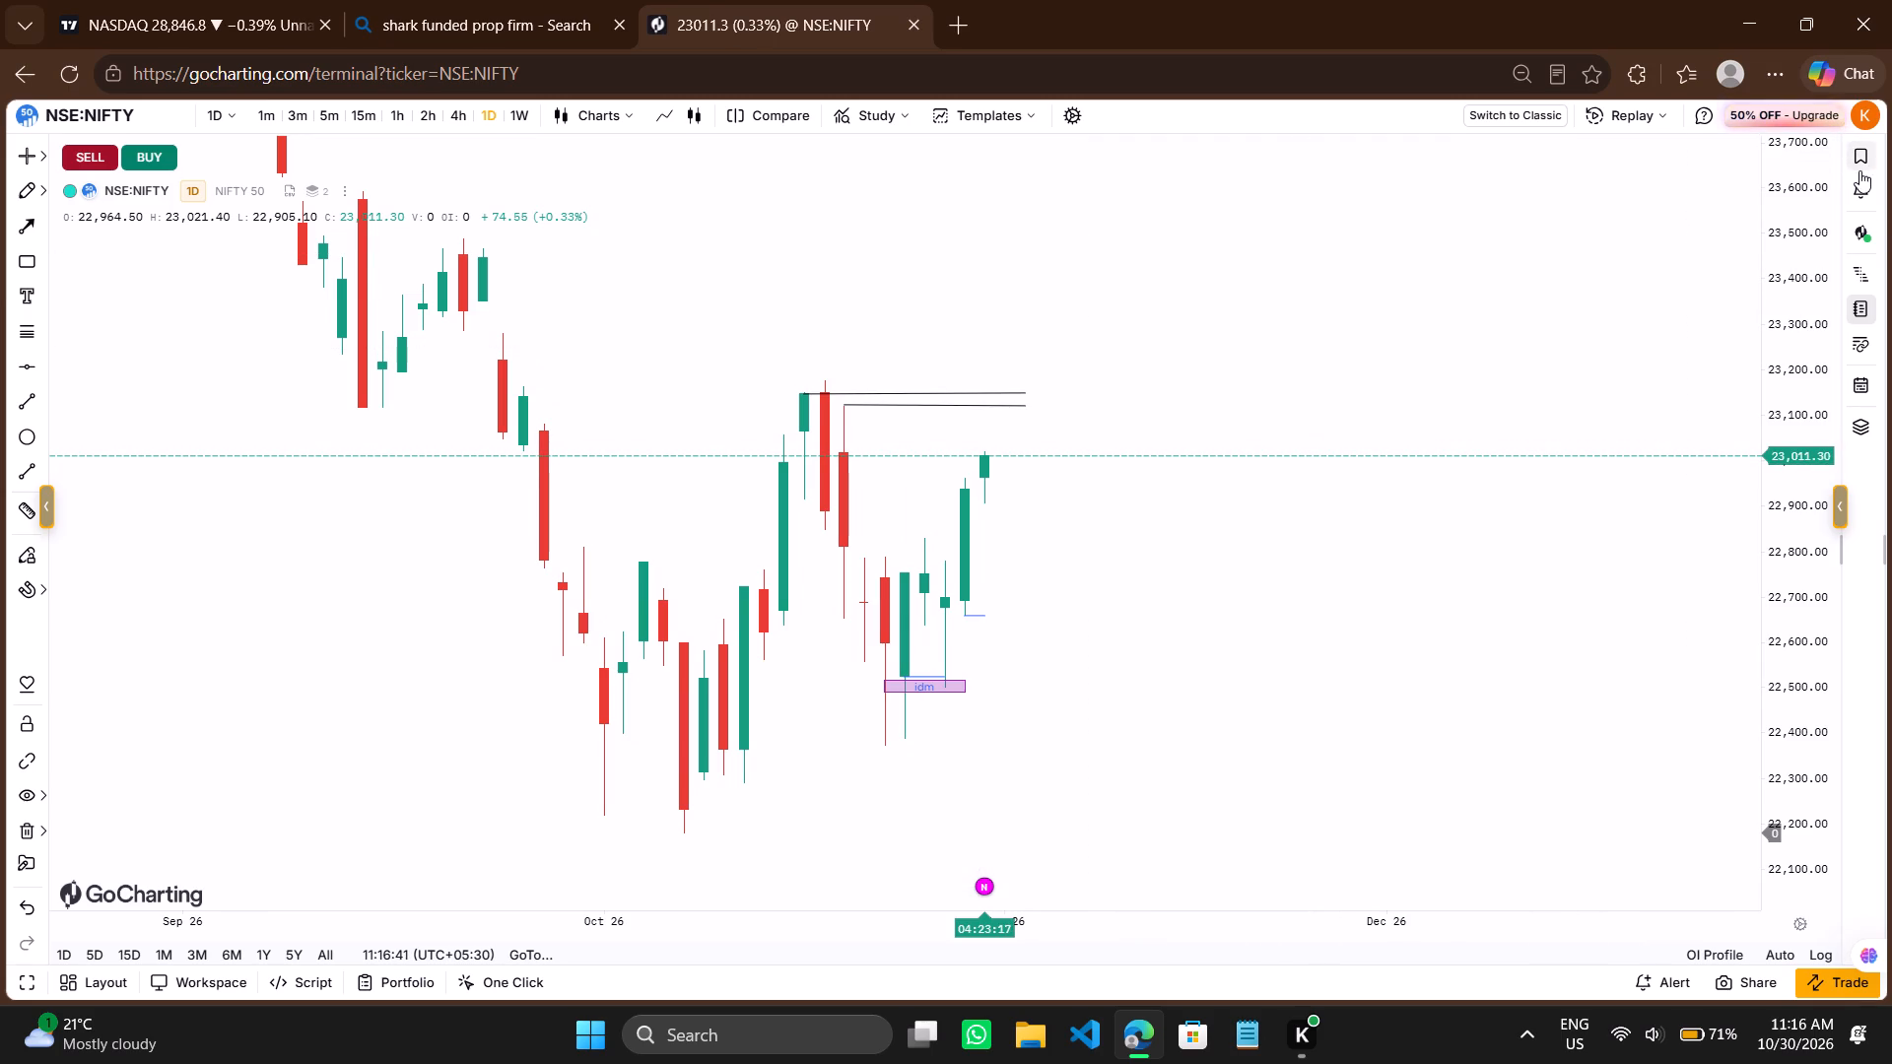
pyautogui.click(1864, 277)
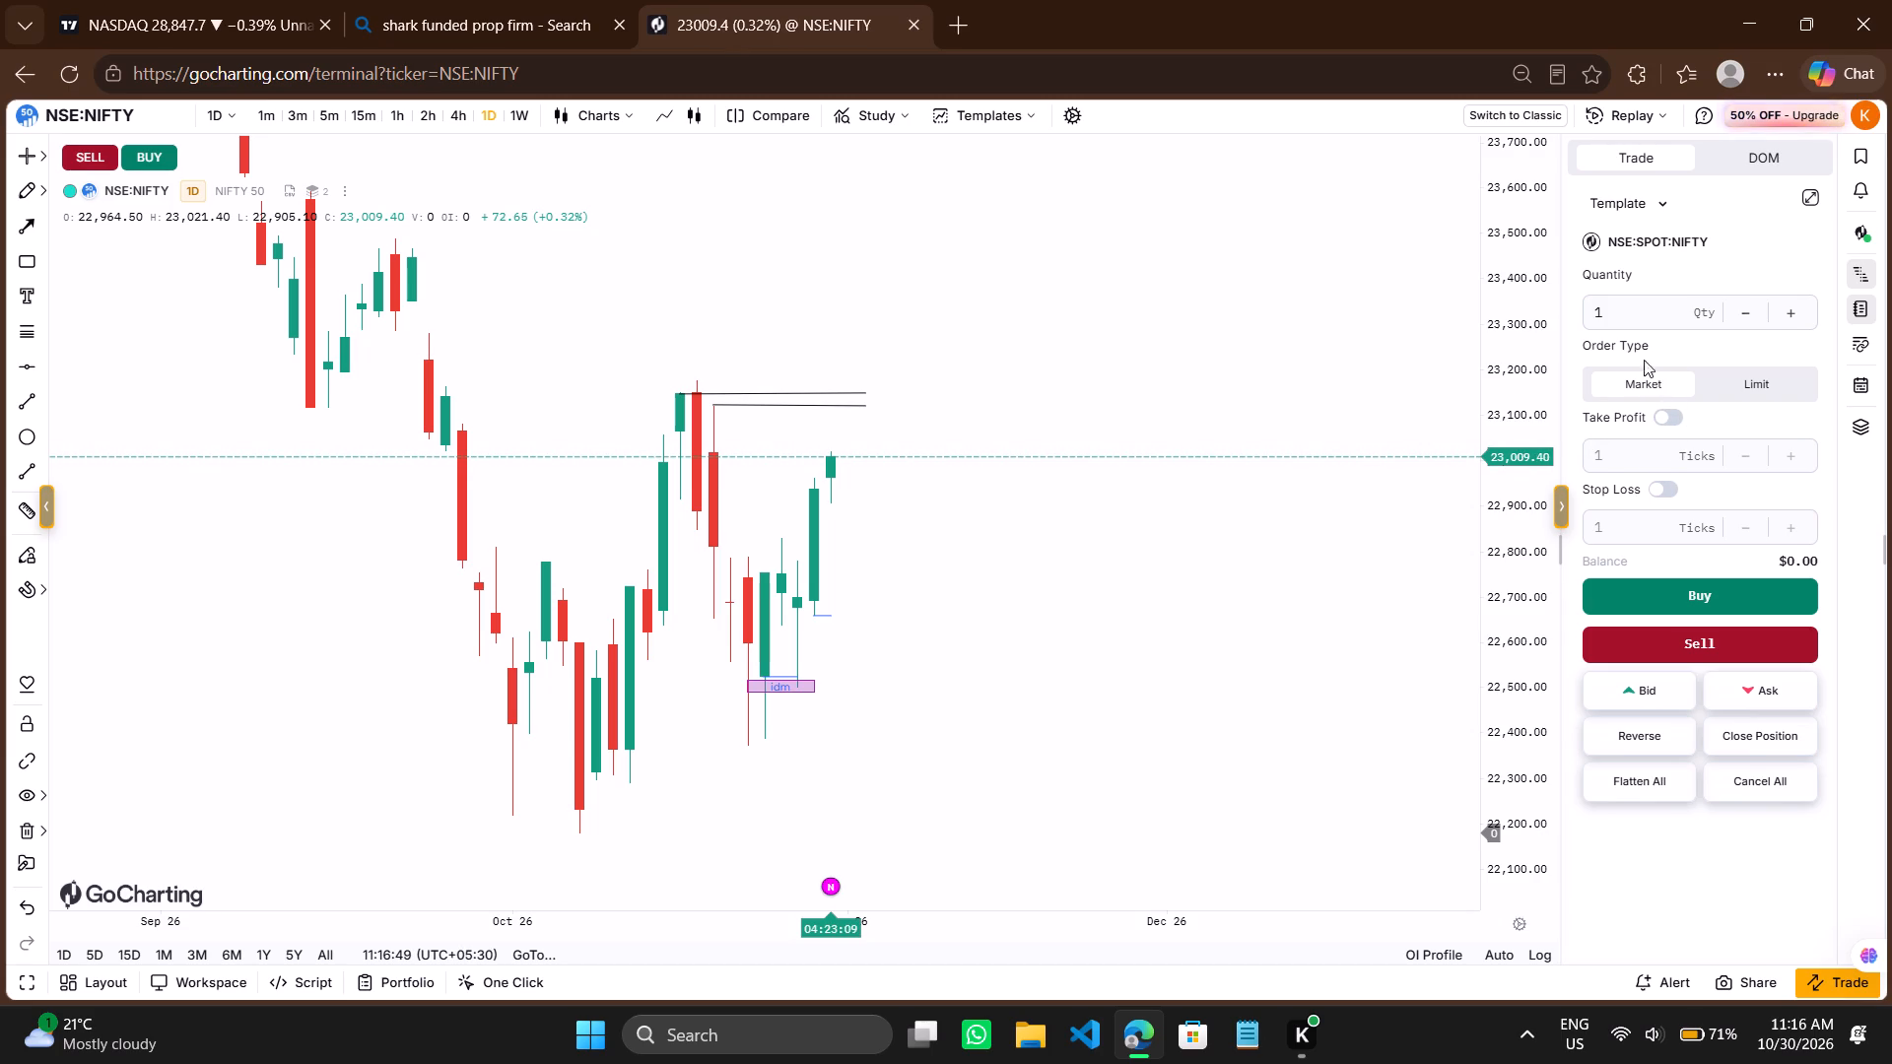
pyautogui.click(1798, 306)
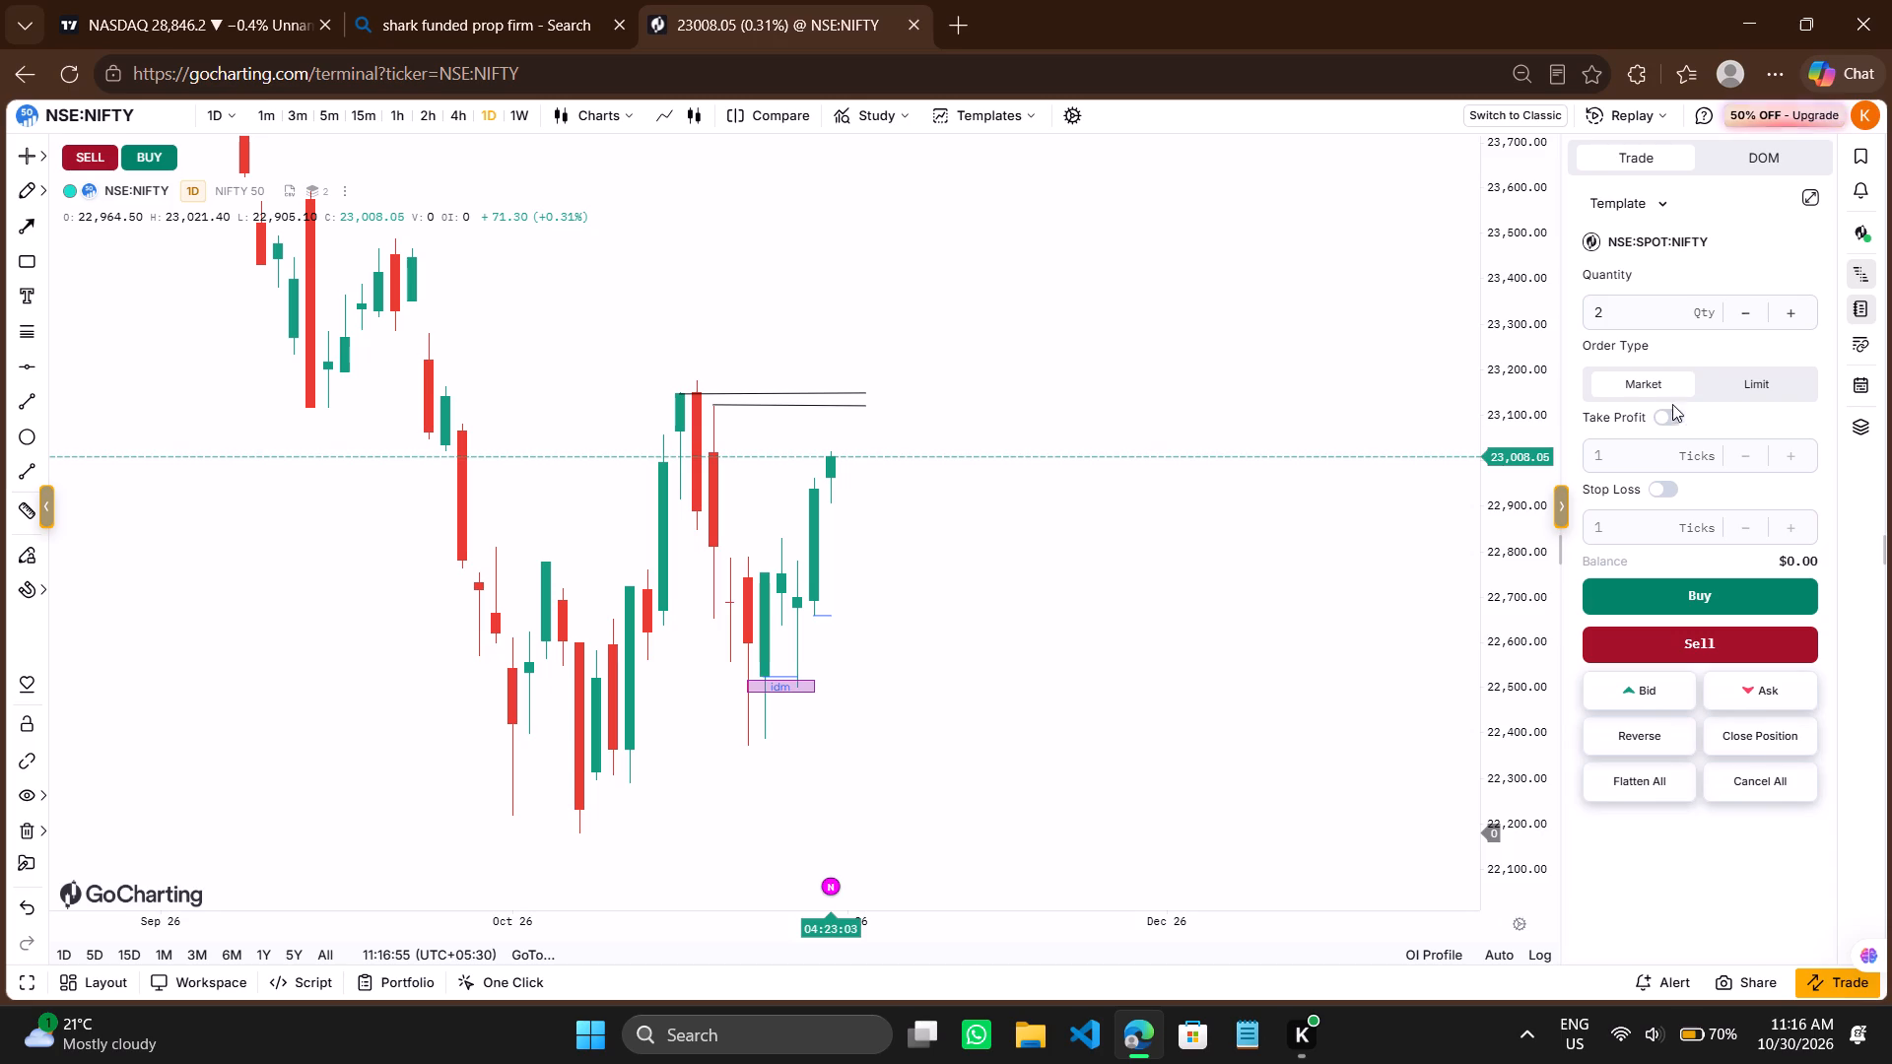
pyautogui.click(1731, 378)
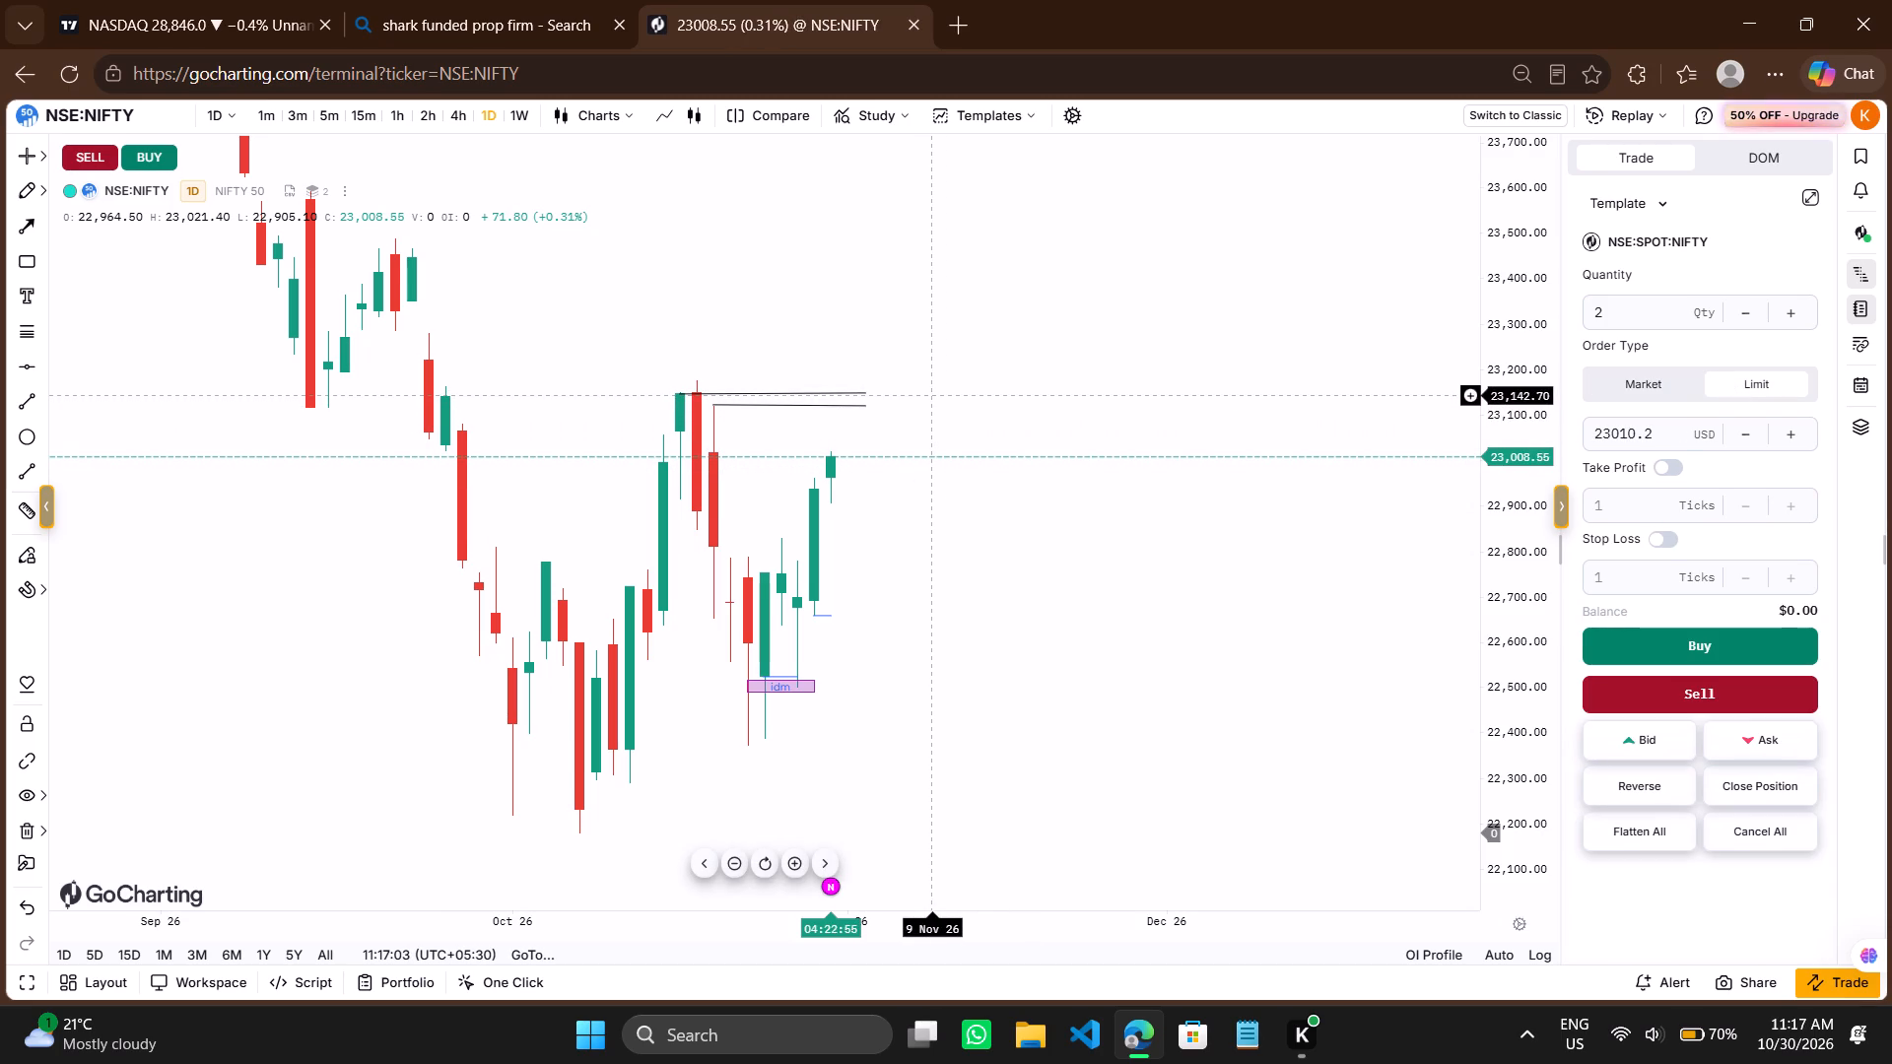
# Set the limit order's price to 23140 USD.
pyautogui.click(1650, 434)
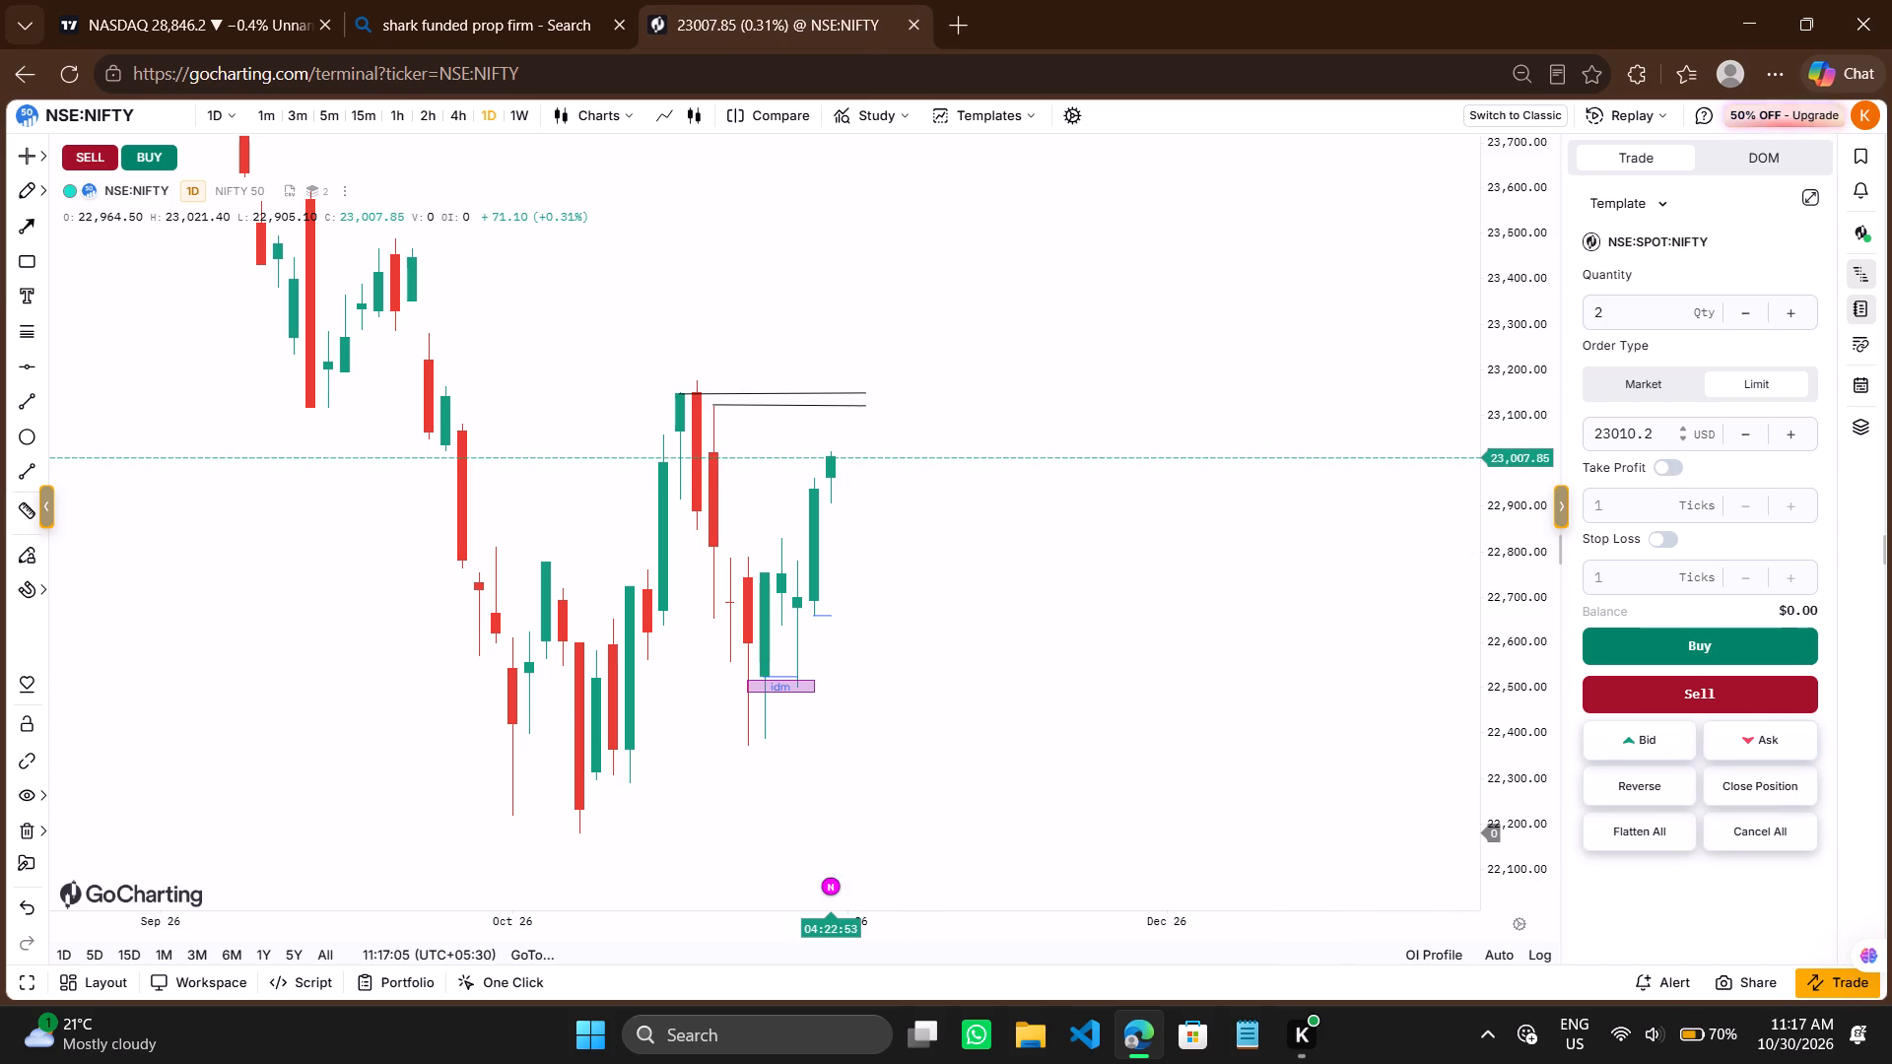
pyautogui.press('Insert')
pyautogui.press('BackSpace')
pyautogui.press('BackSpace')
pyautogui.press('BackSpace')
pyautogui.press('BackSpace')
pyautogui.press('BackSpace')
pyautogui.write('12')
pyautogui.press('BackSpace')
pyautogui.press('4')
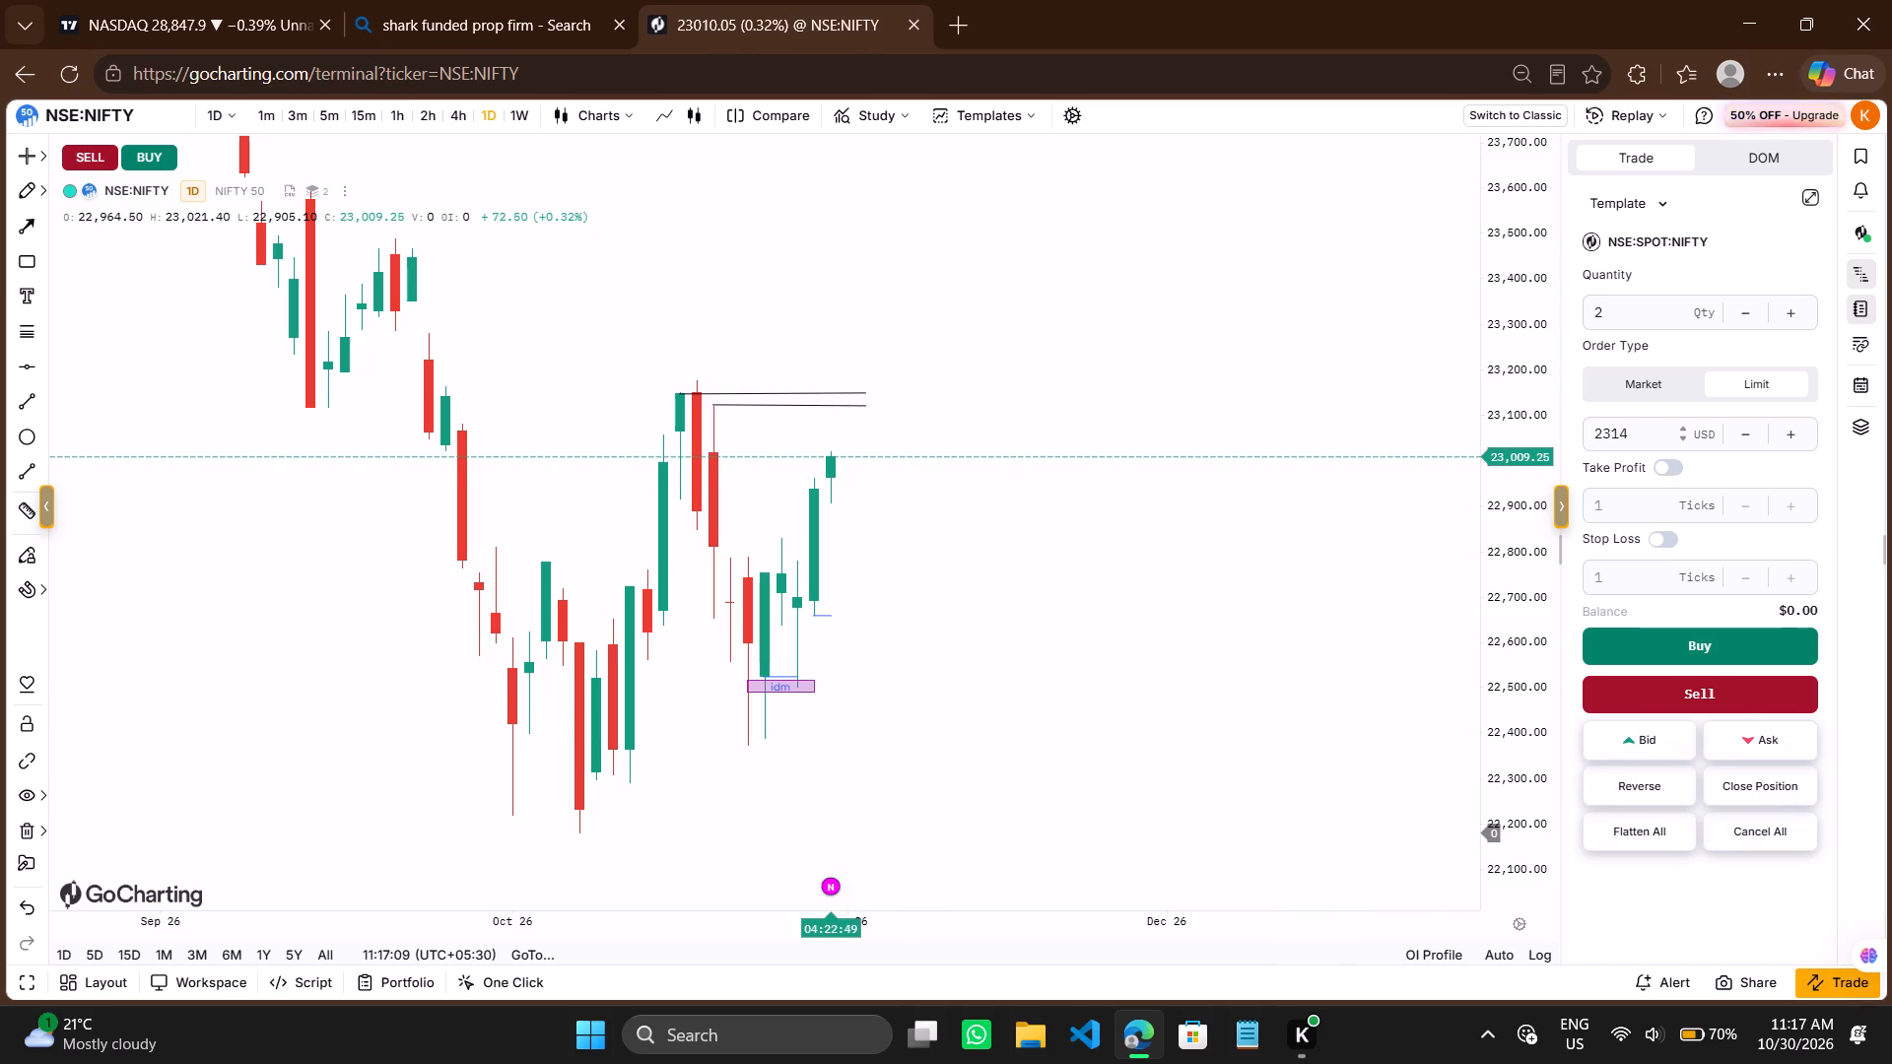
pyautogui.press('2')
pyautogui.press('BackSpace')
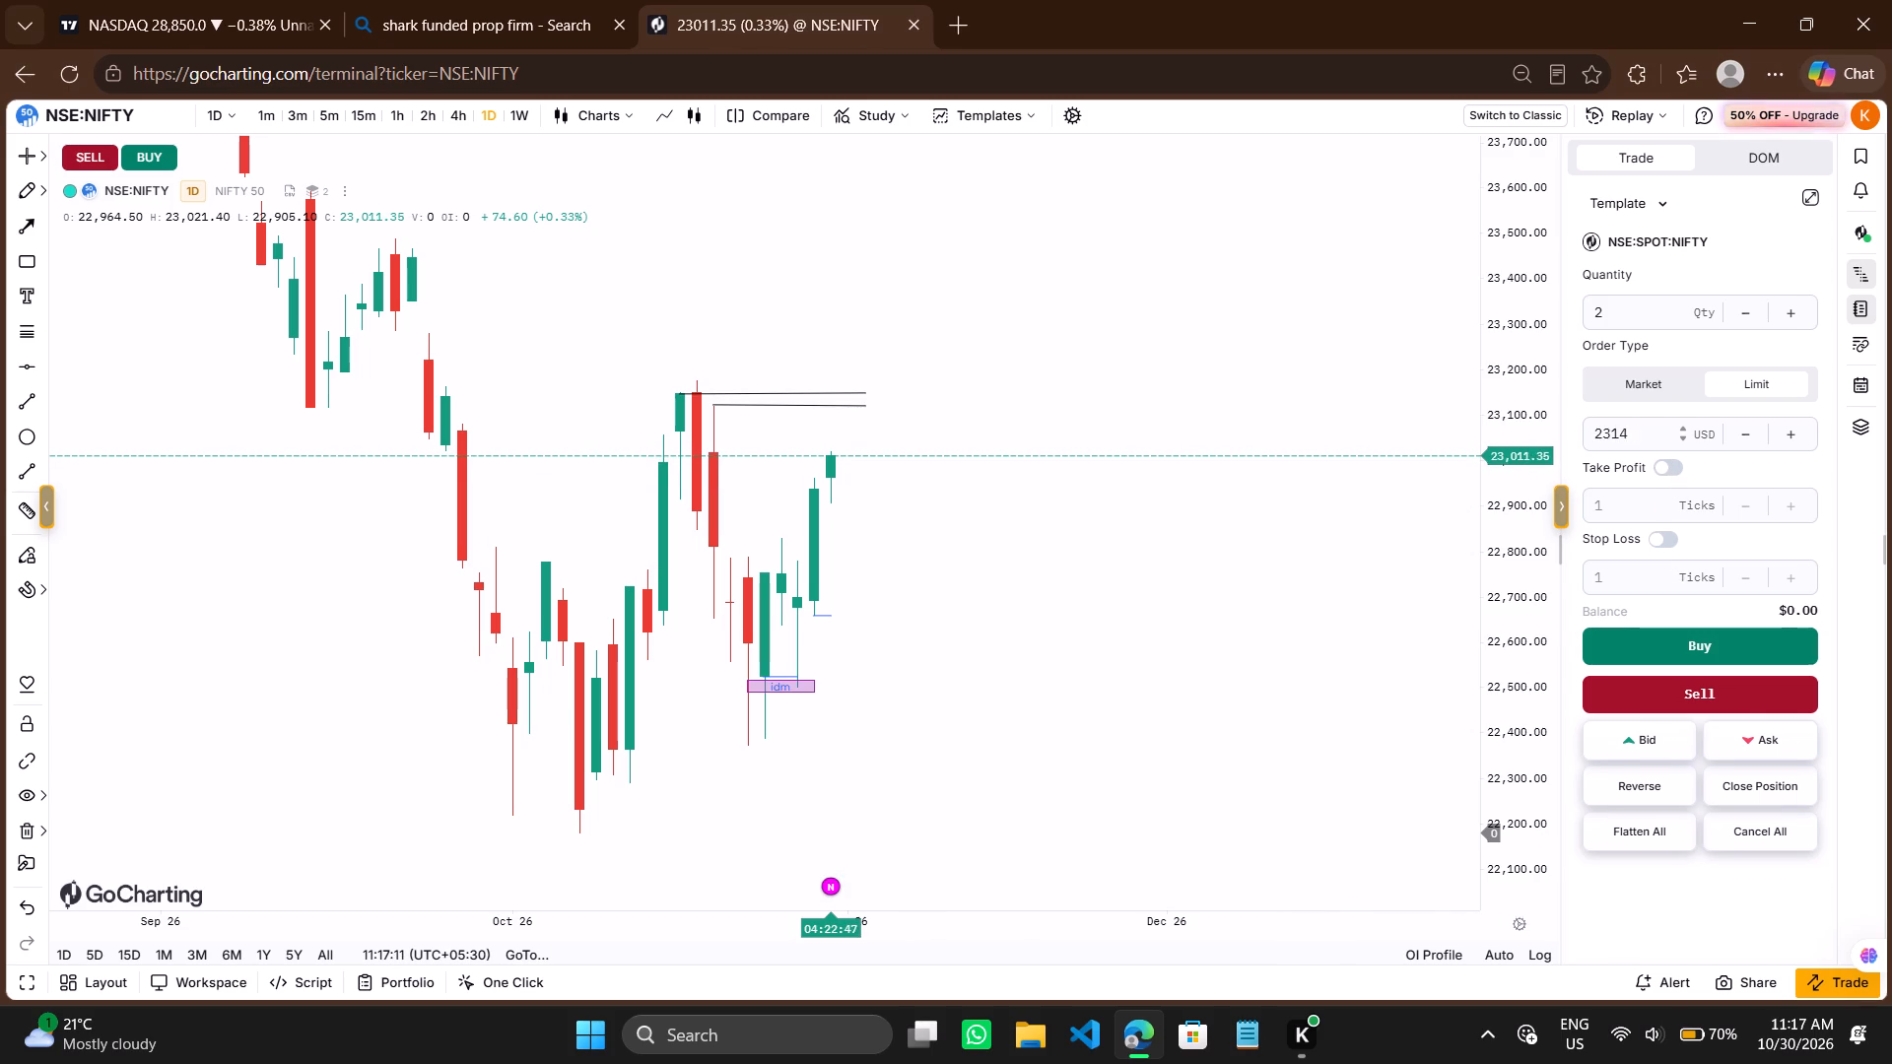
pyautogui.press('0')
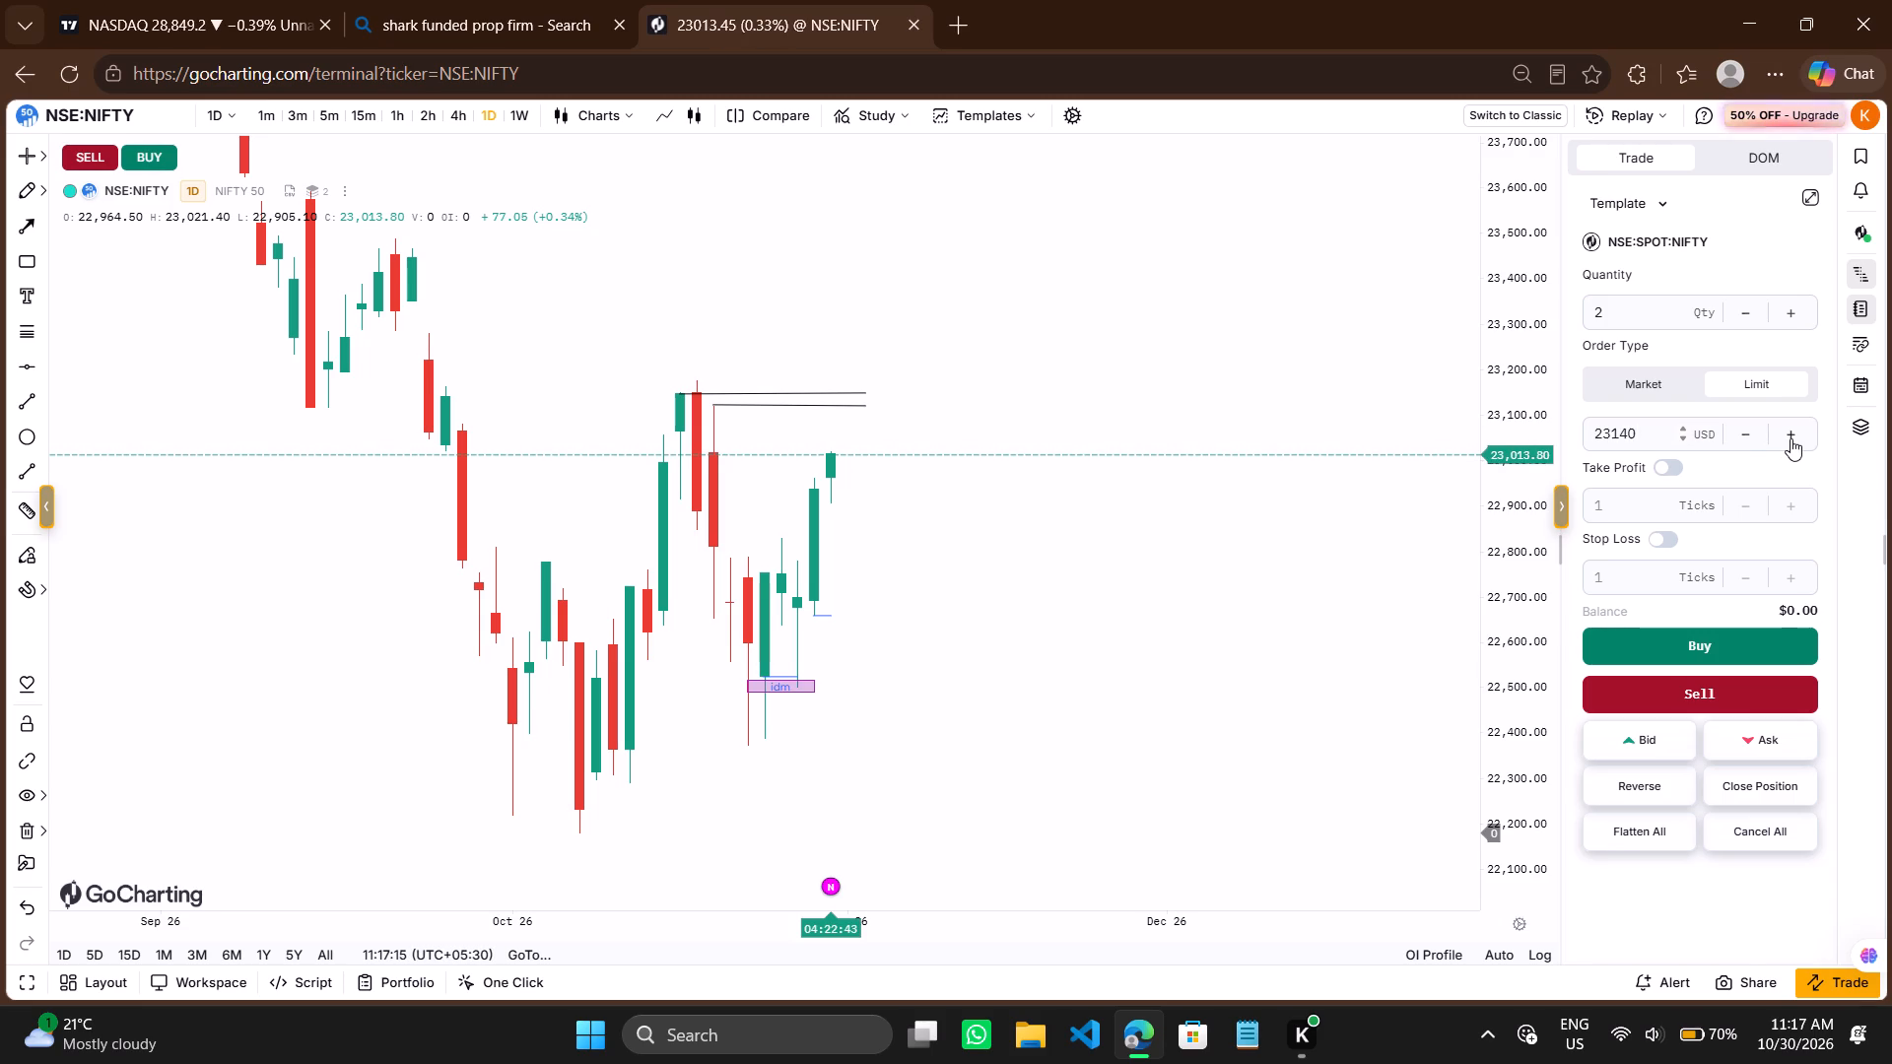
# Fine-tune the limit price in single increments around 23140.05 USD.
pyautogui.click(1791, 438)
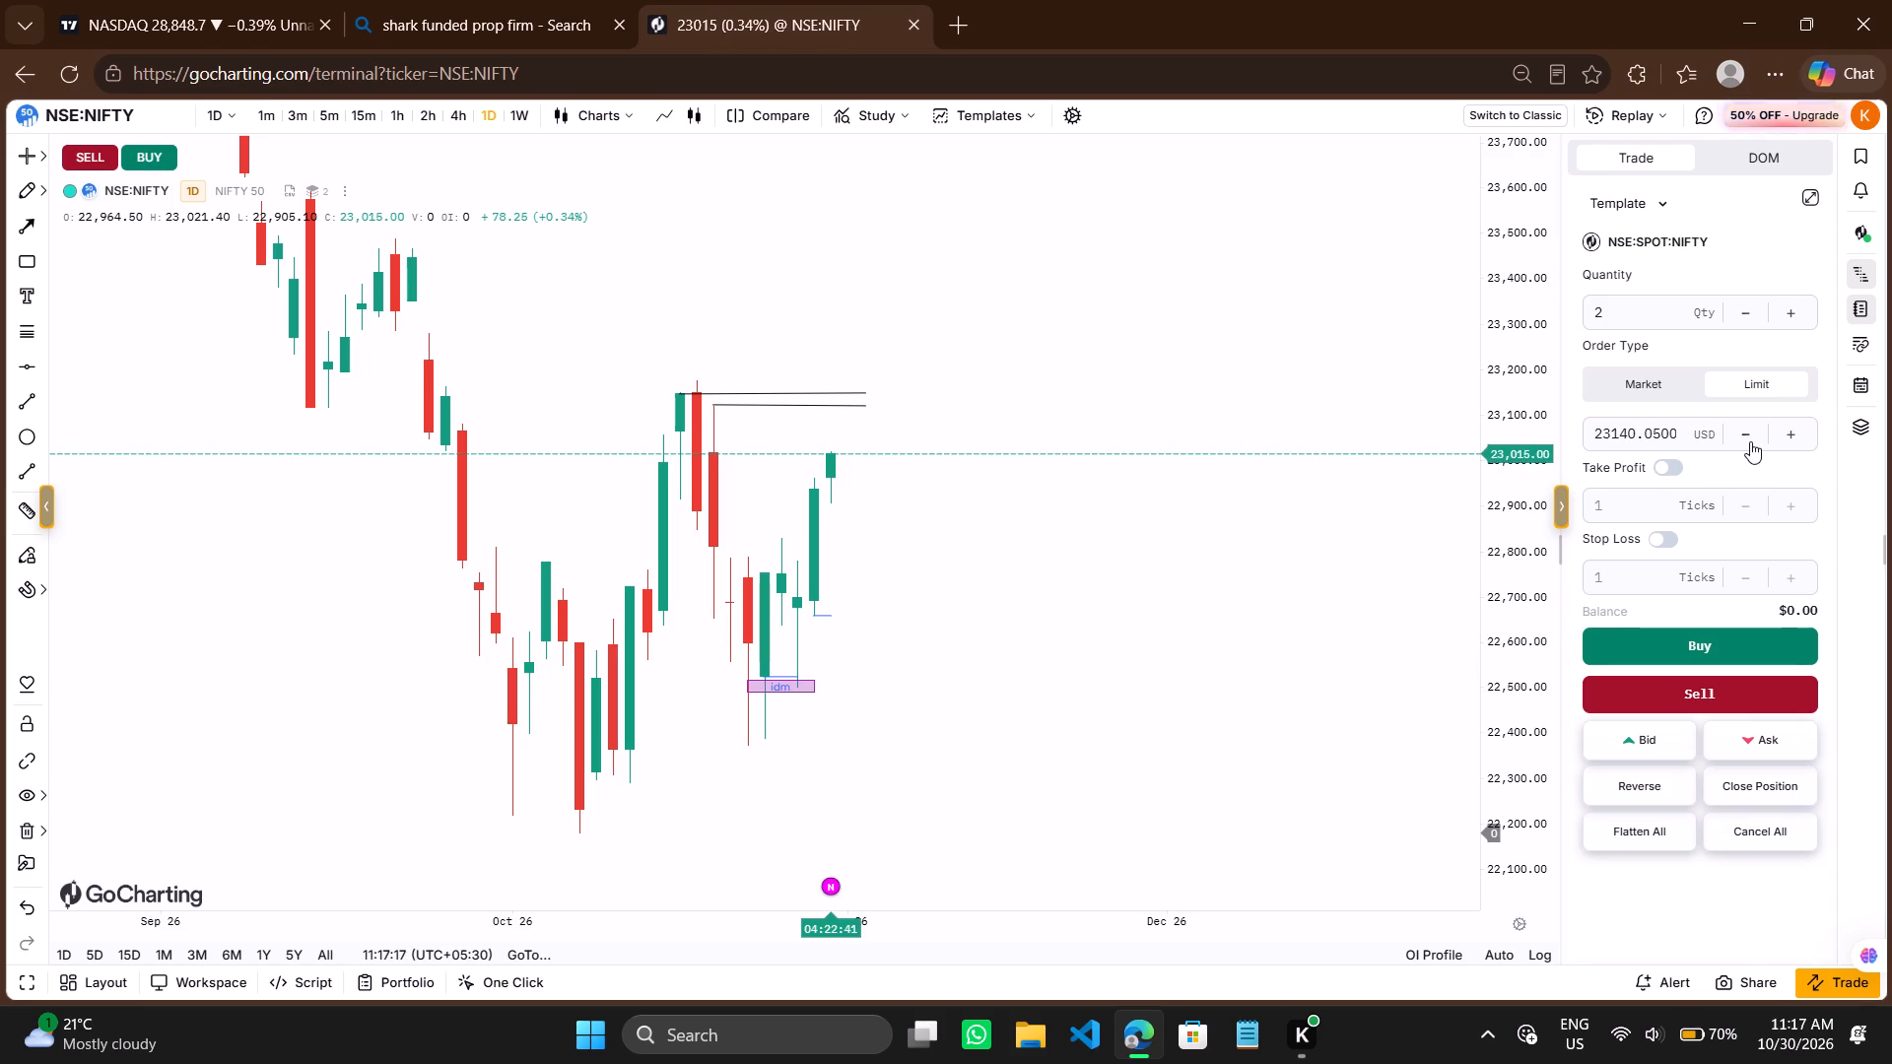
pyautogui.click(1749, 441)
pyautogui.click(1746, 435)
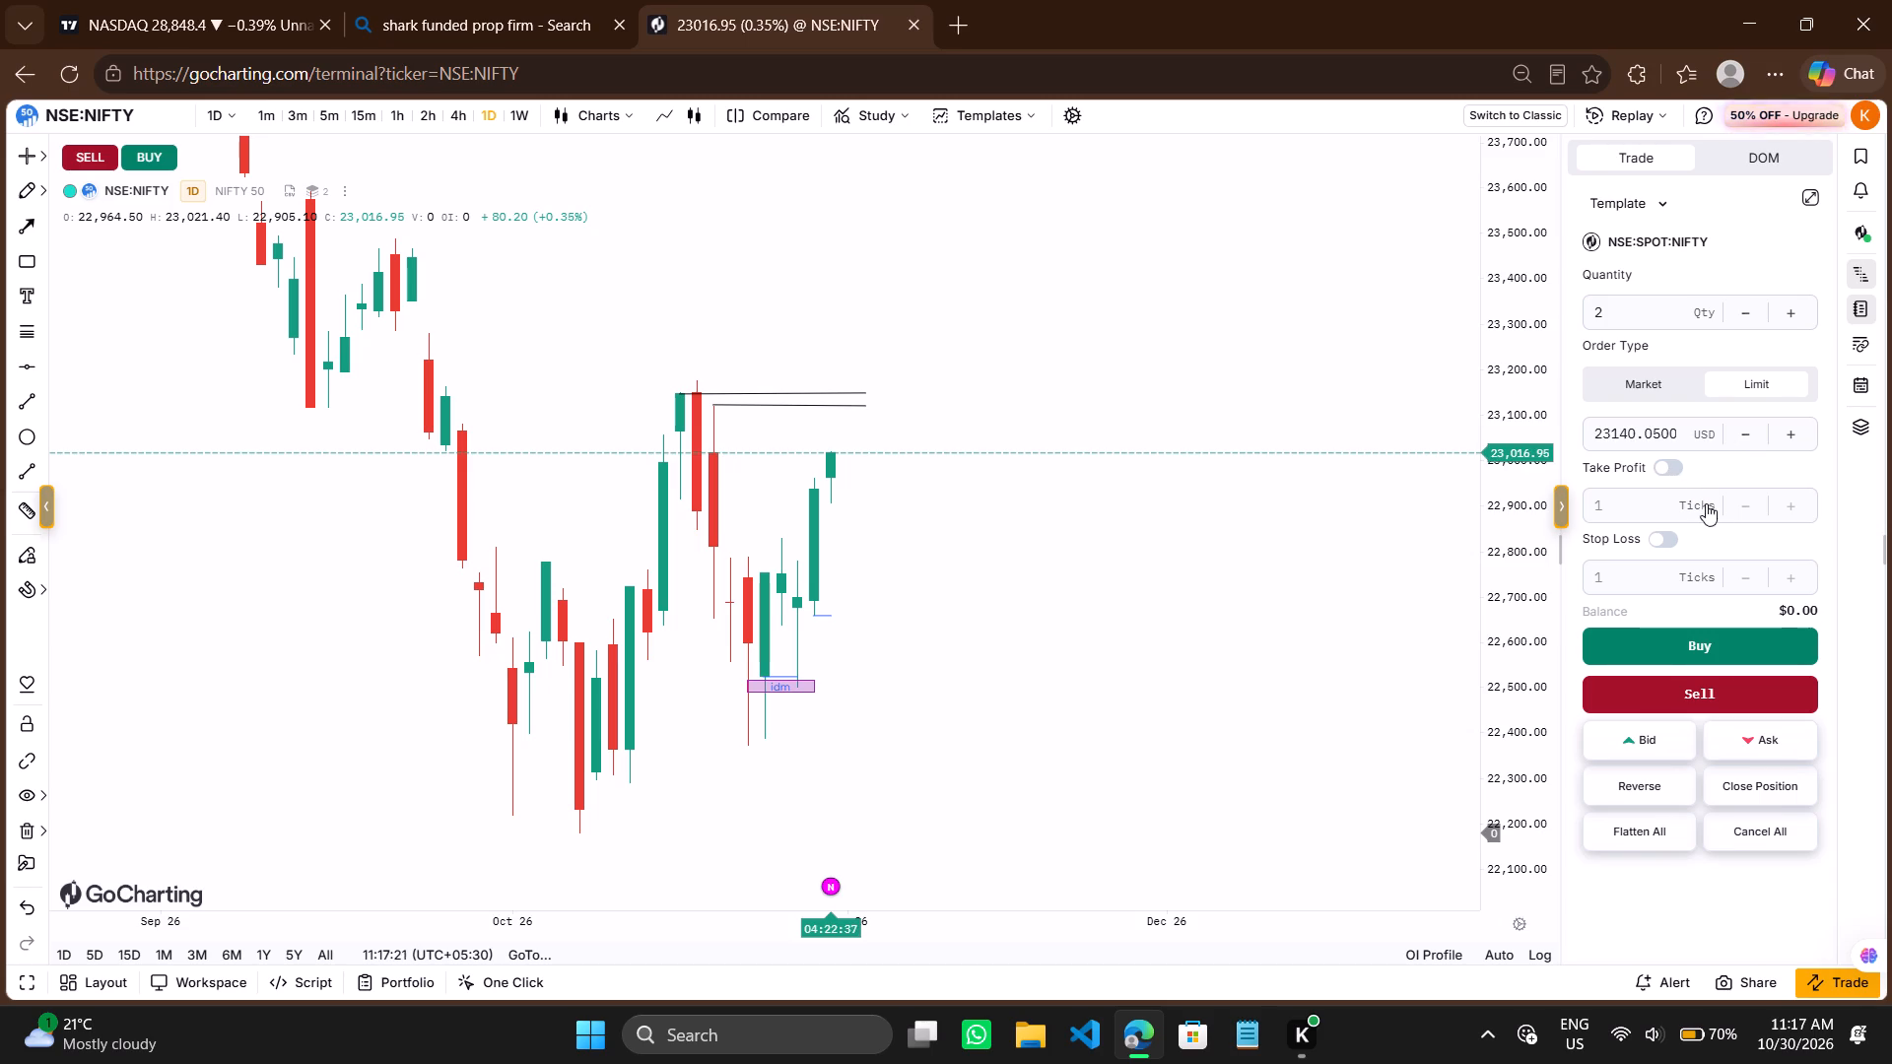
# Enable both Take Profit and Stop Loss on the NIFTY limit order, at 1 tick each.
pyautogui.click(1661, 468)
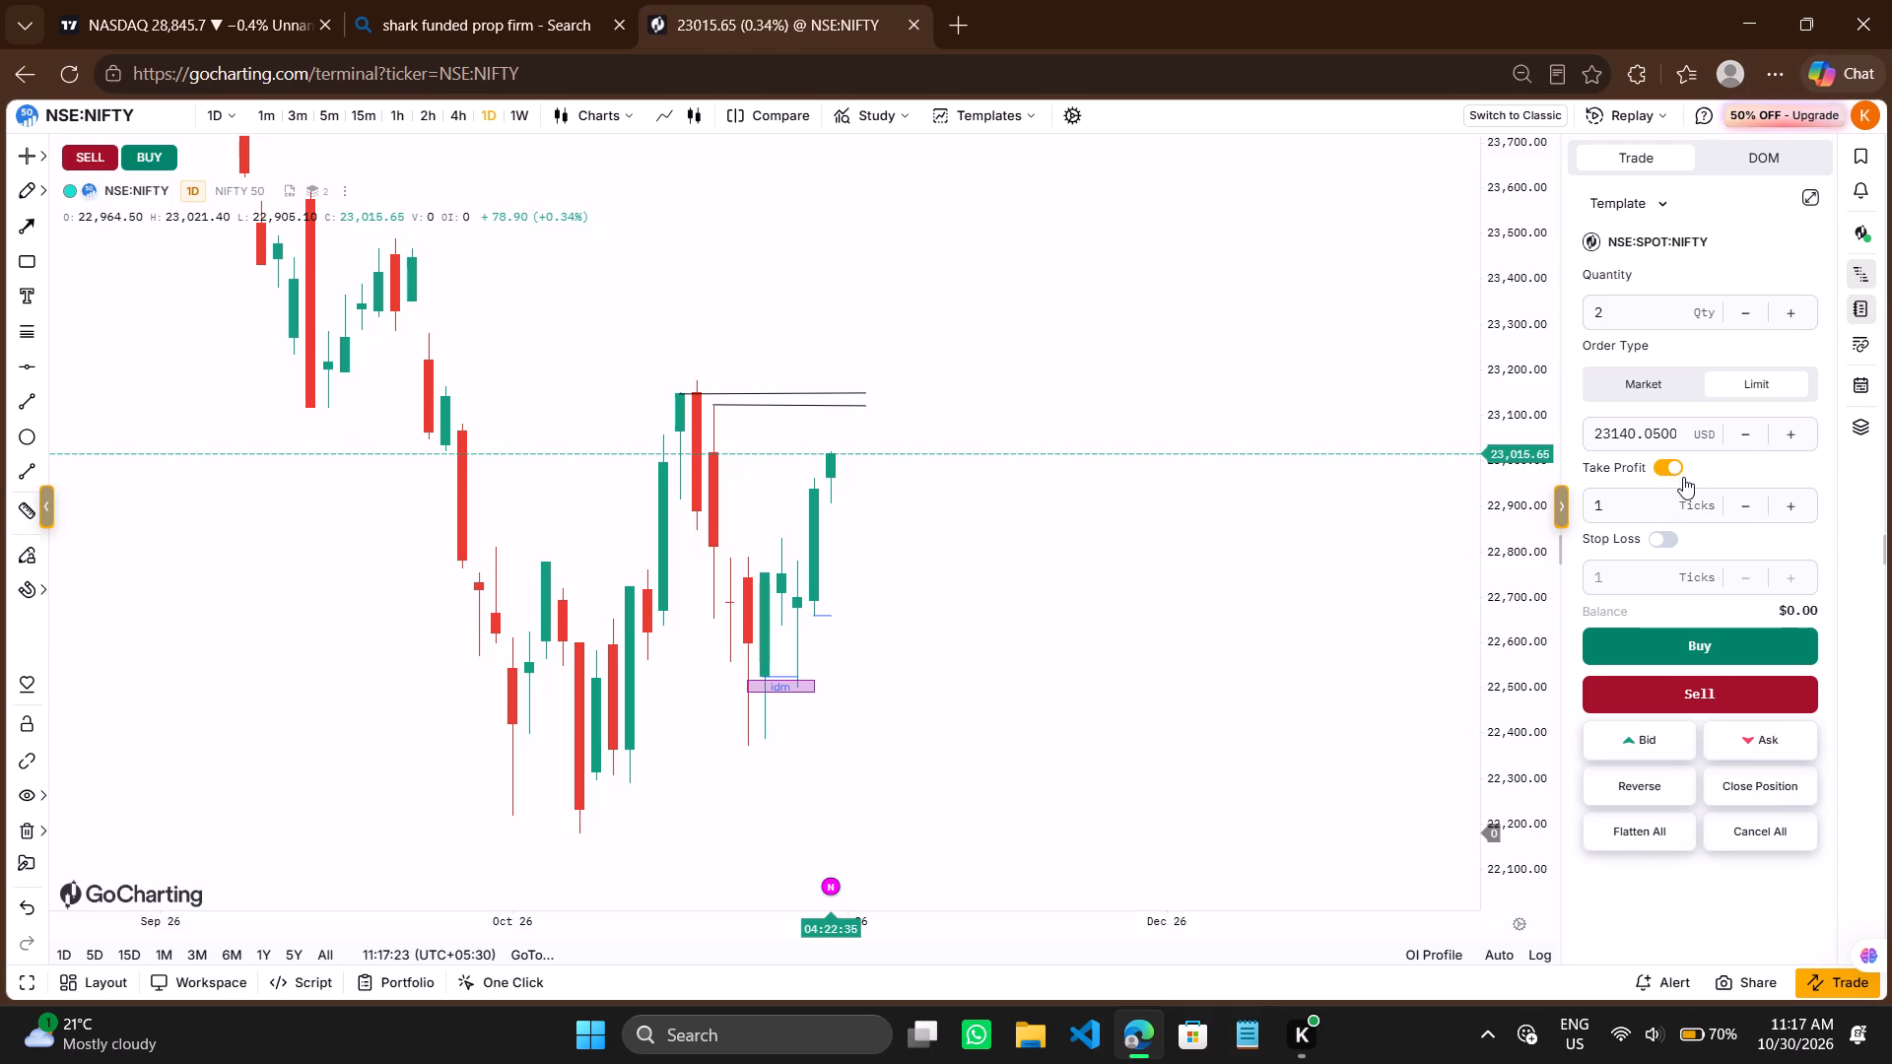
pyautogui.click(1635, 503)
pyautogui.click(1856, 501)
pyautogui.scroll(-1, 1764, 545)
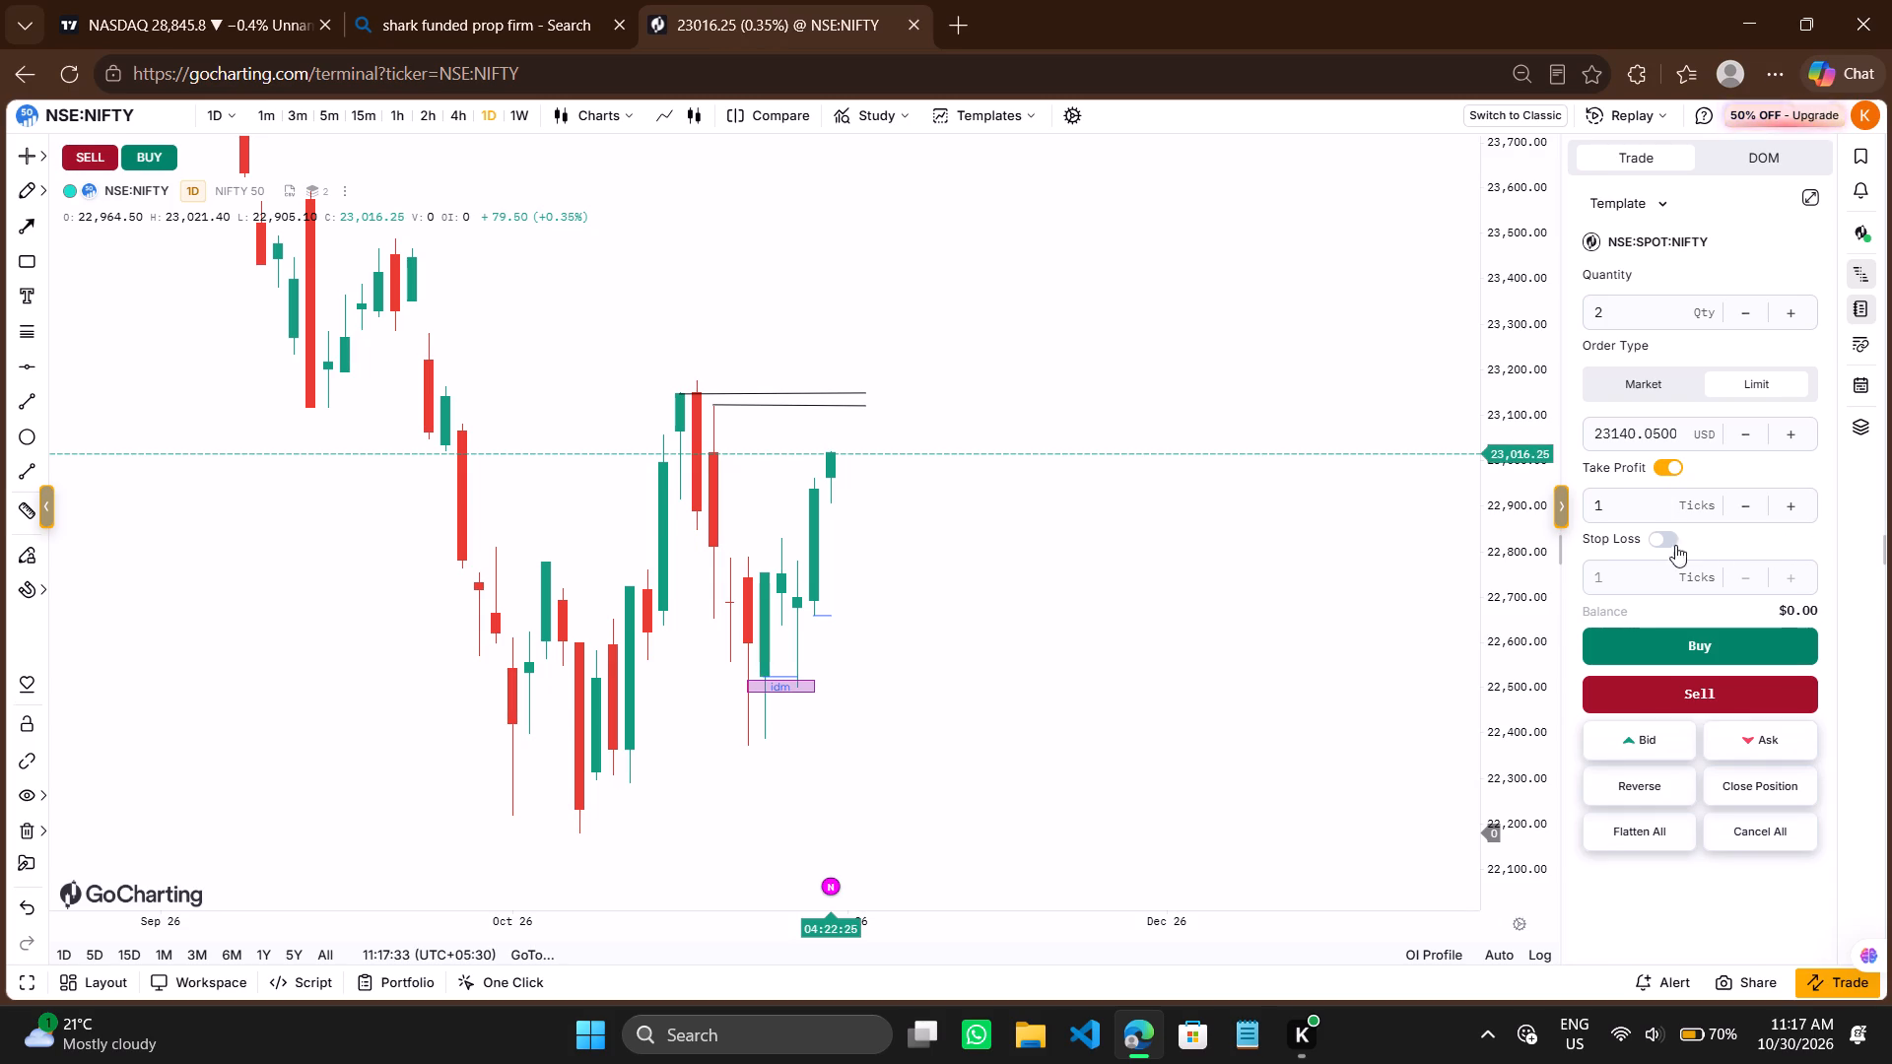
pyautogui.click(1658, 535)
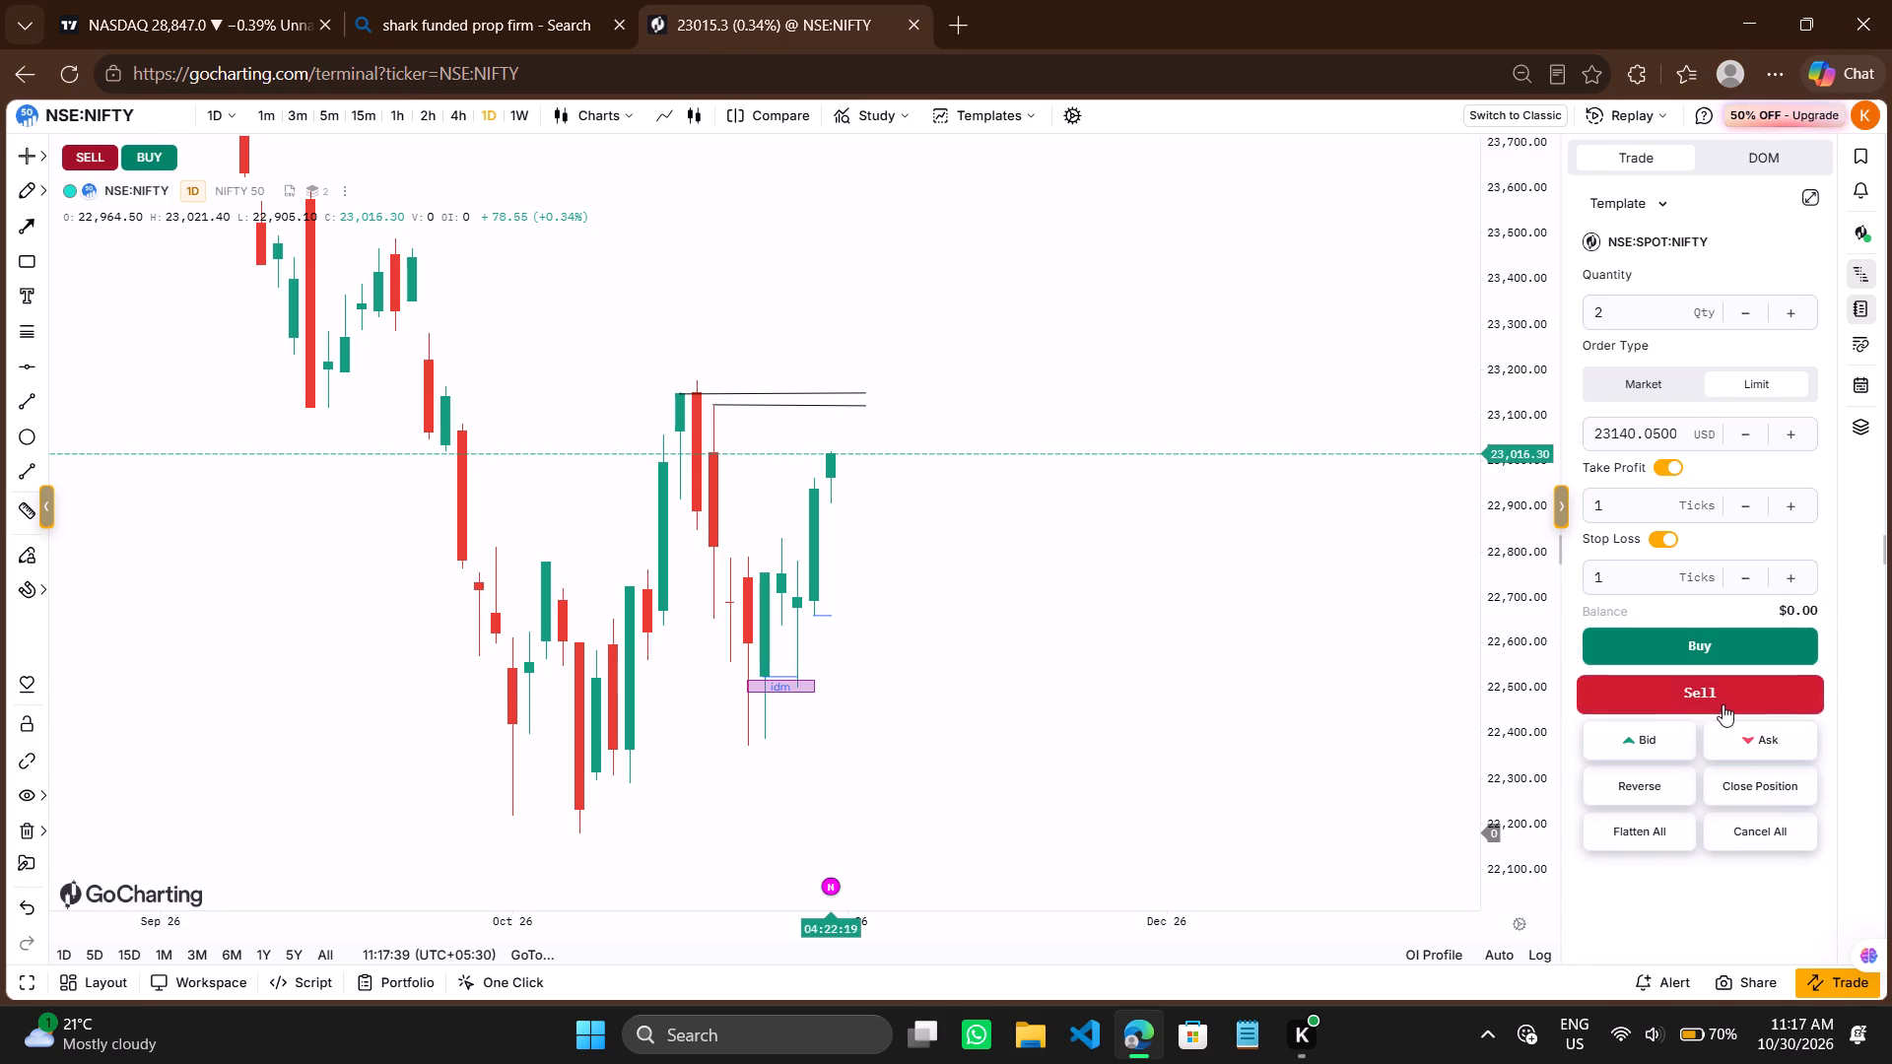
pyautogui.scroll(1, 1721, 494)
pyautogui.scroll(-1, 1721, 494)
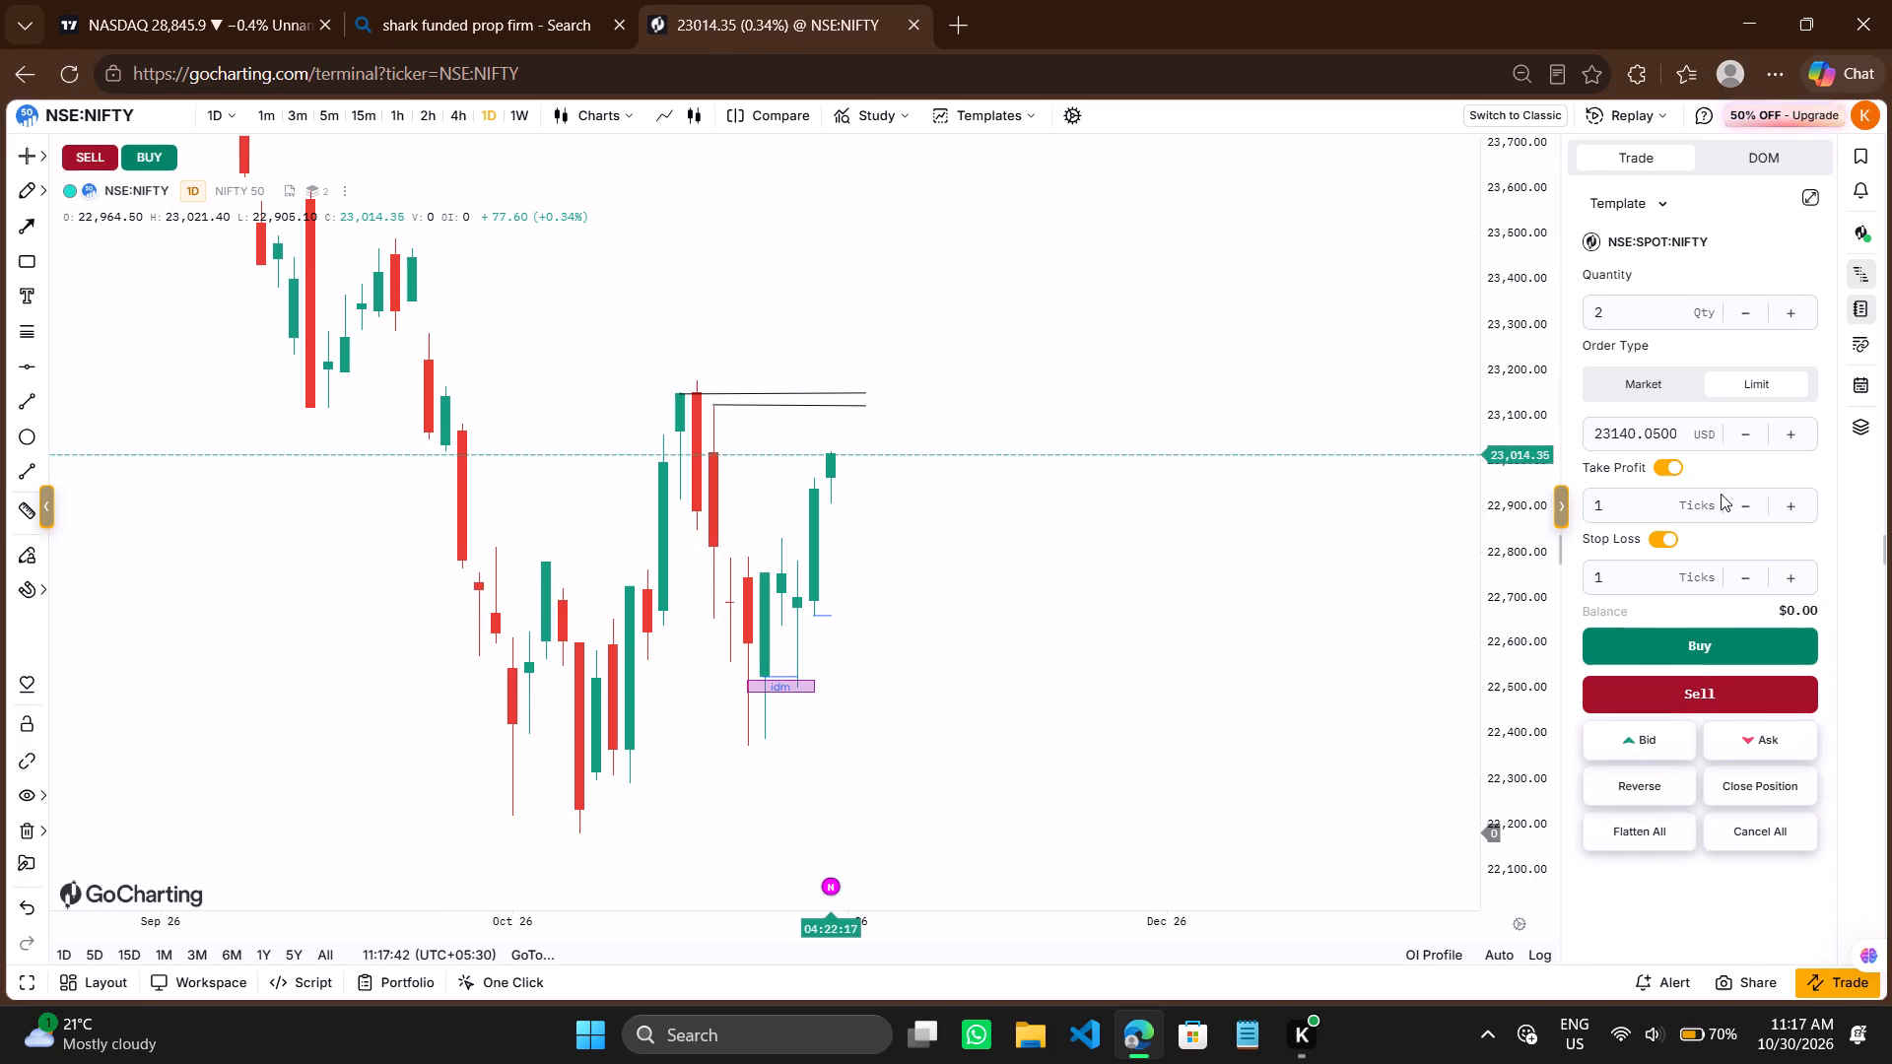
pyautogui.scroll(-1, 1721, 494)
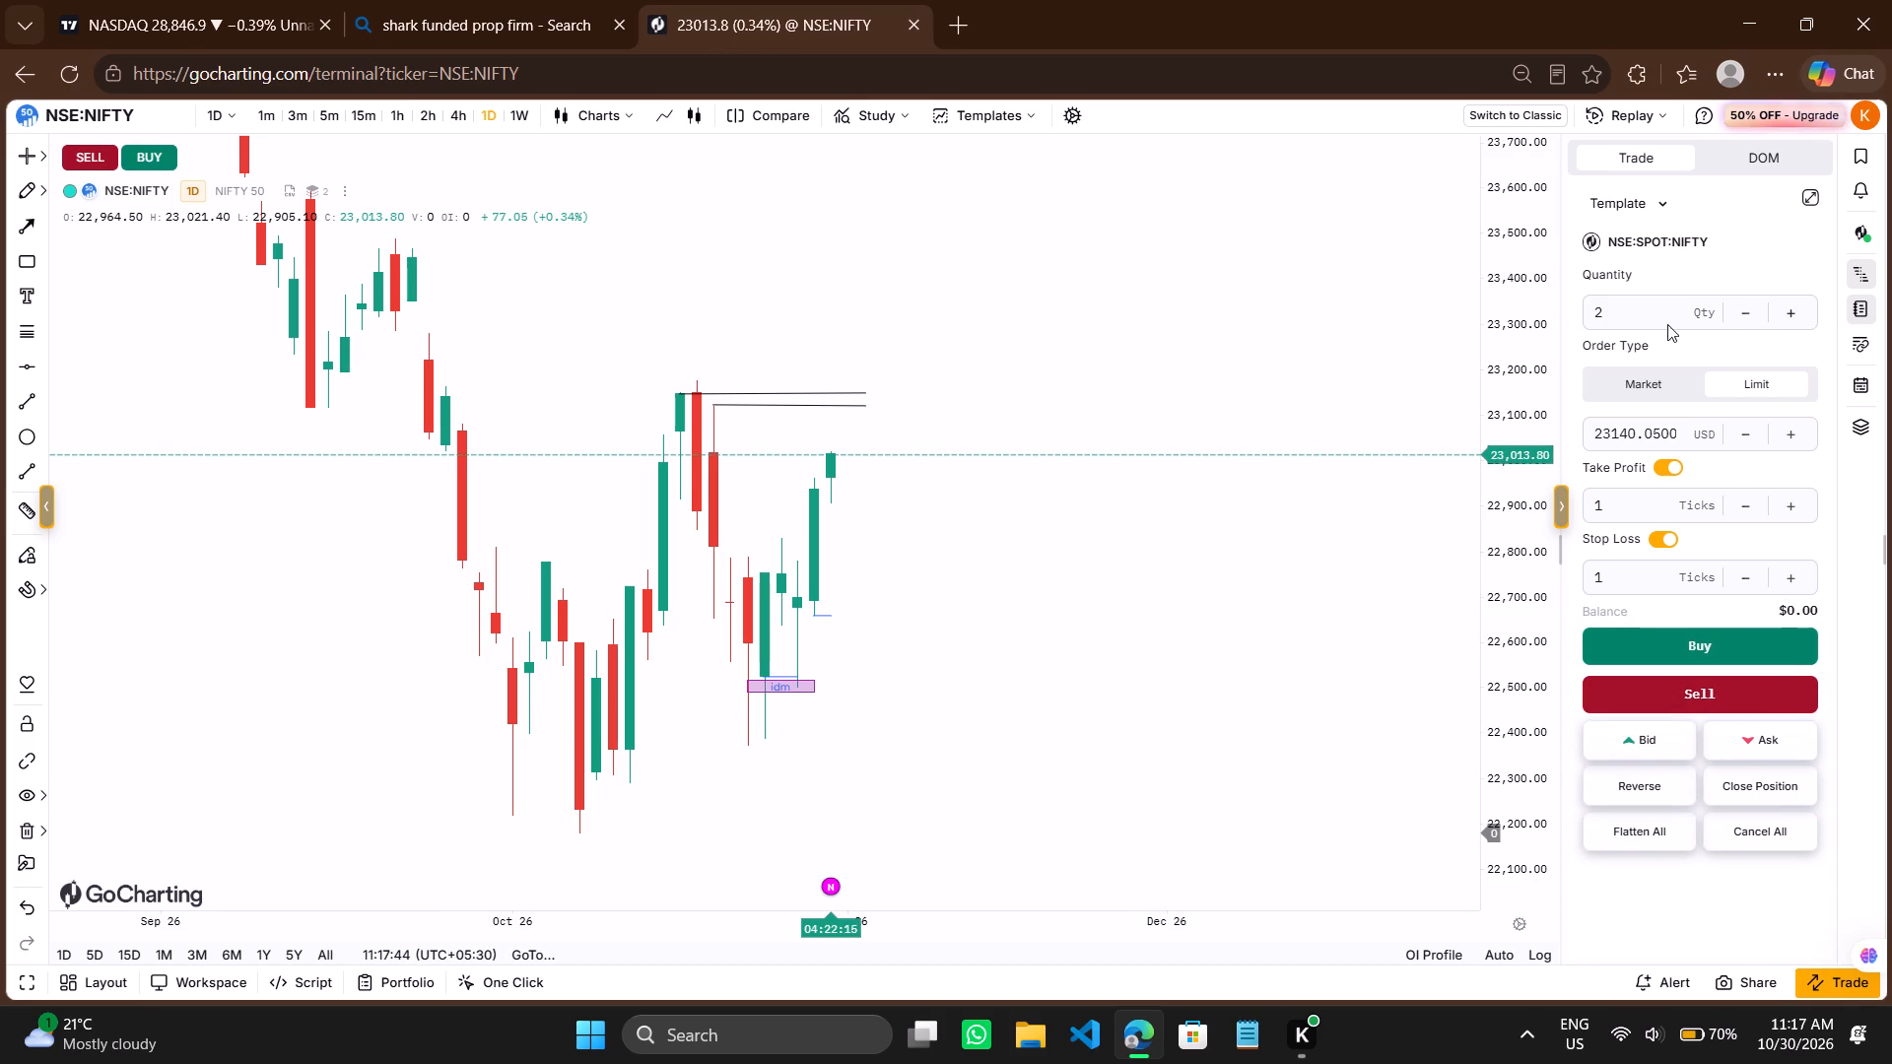
# Set the order quantity to 5 and try to submit the NIFTY limit order as a sell.
pyautogui.click(1641, 319)
pyautogui.press('BackSpace')
pyautogui.press('5')
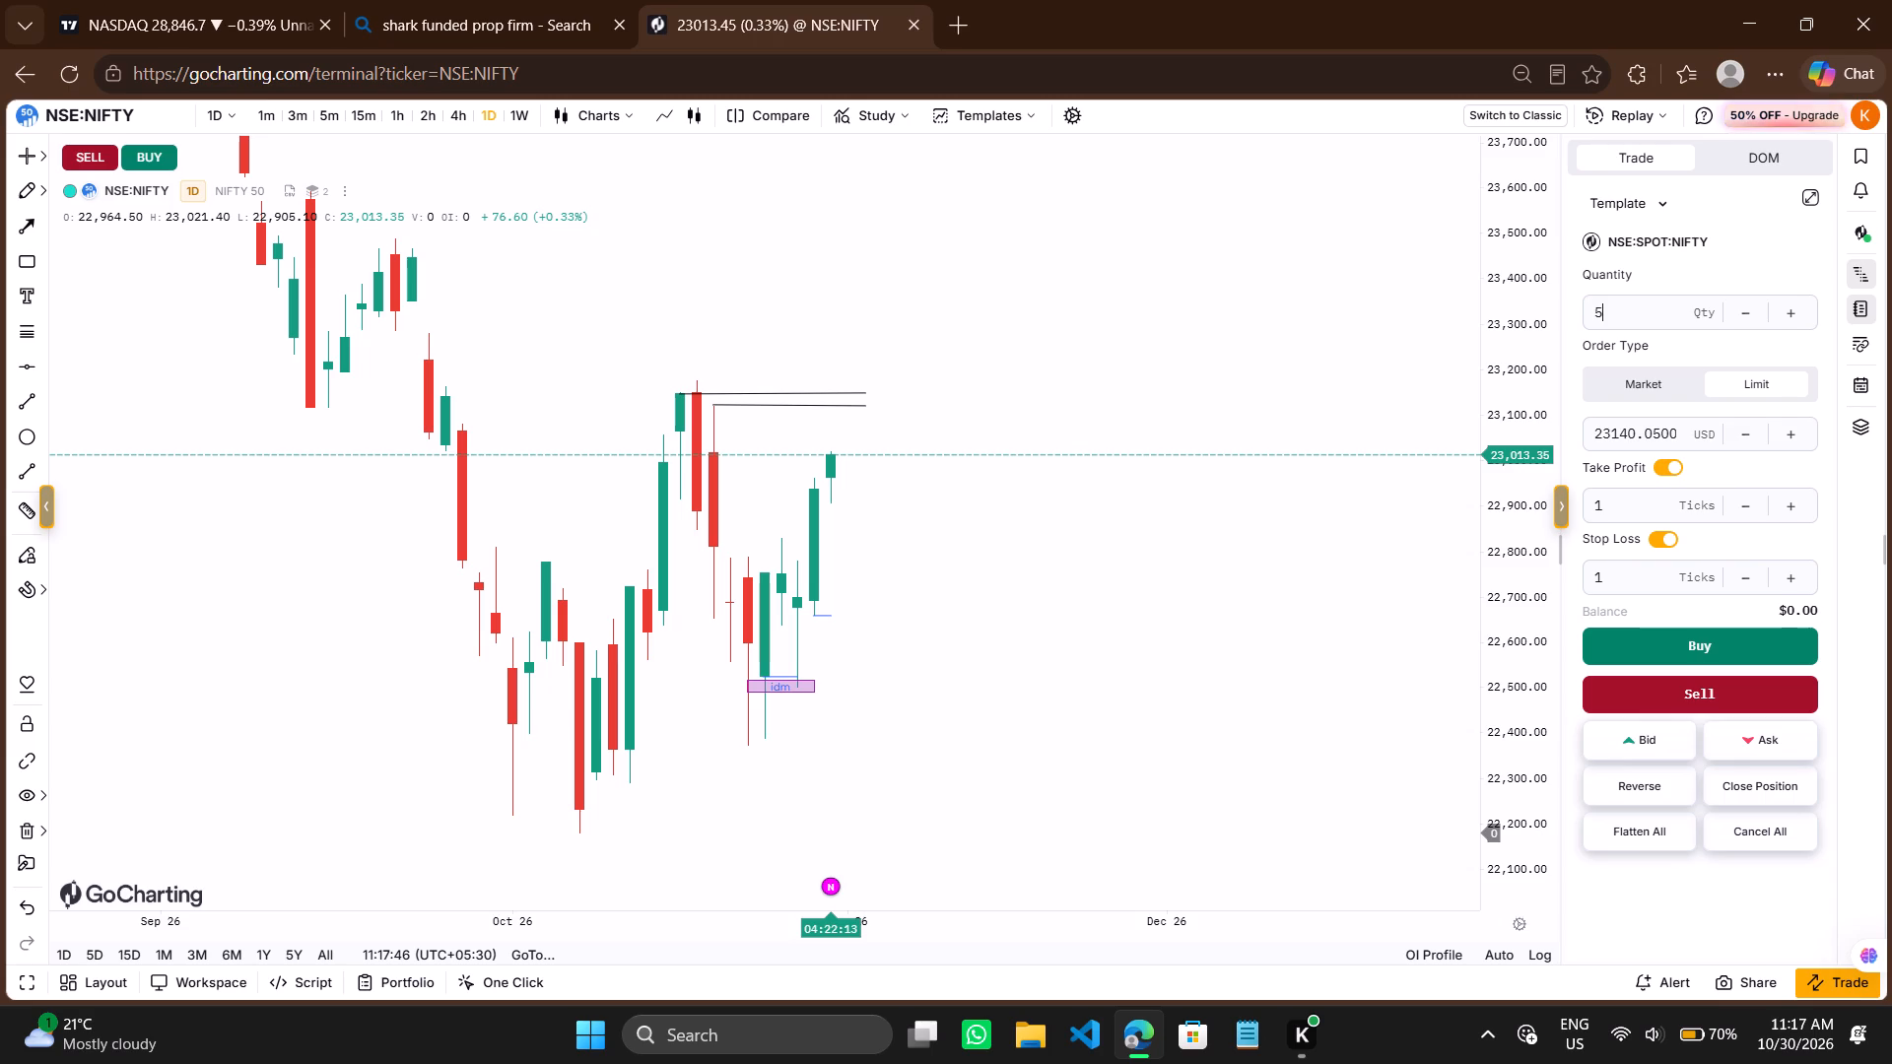
pyautogui.click(1734, 692)
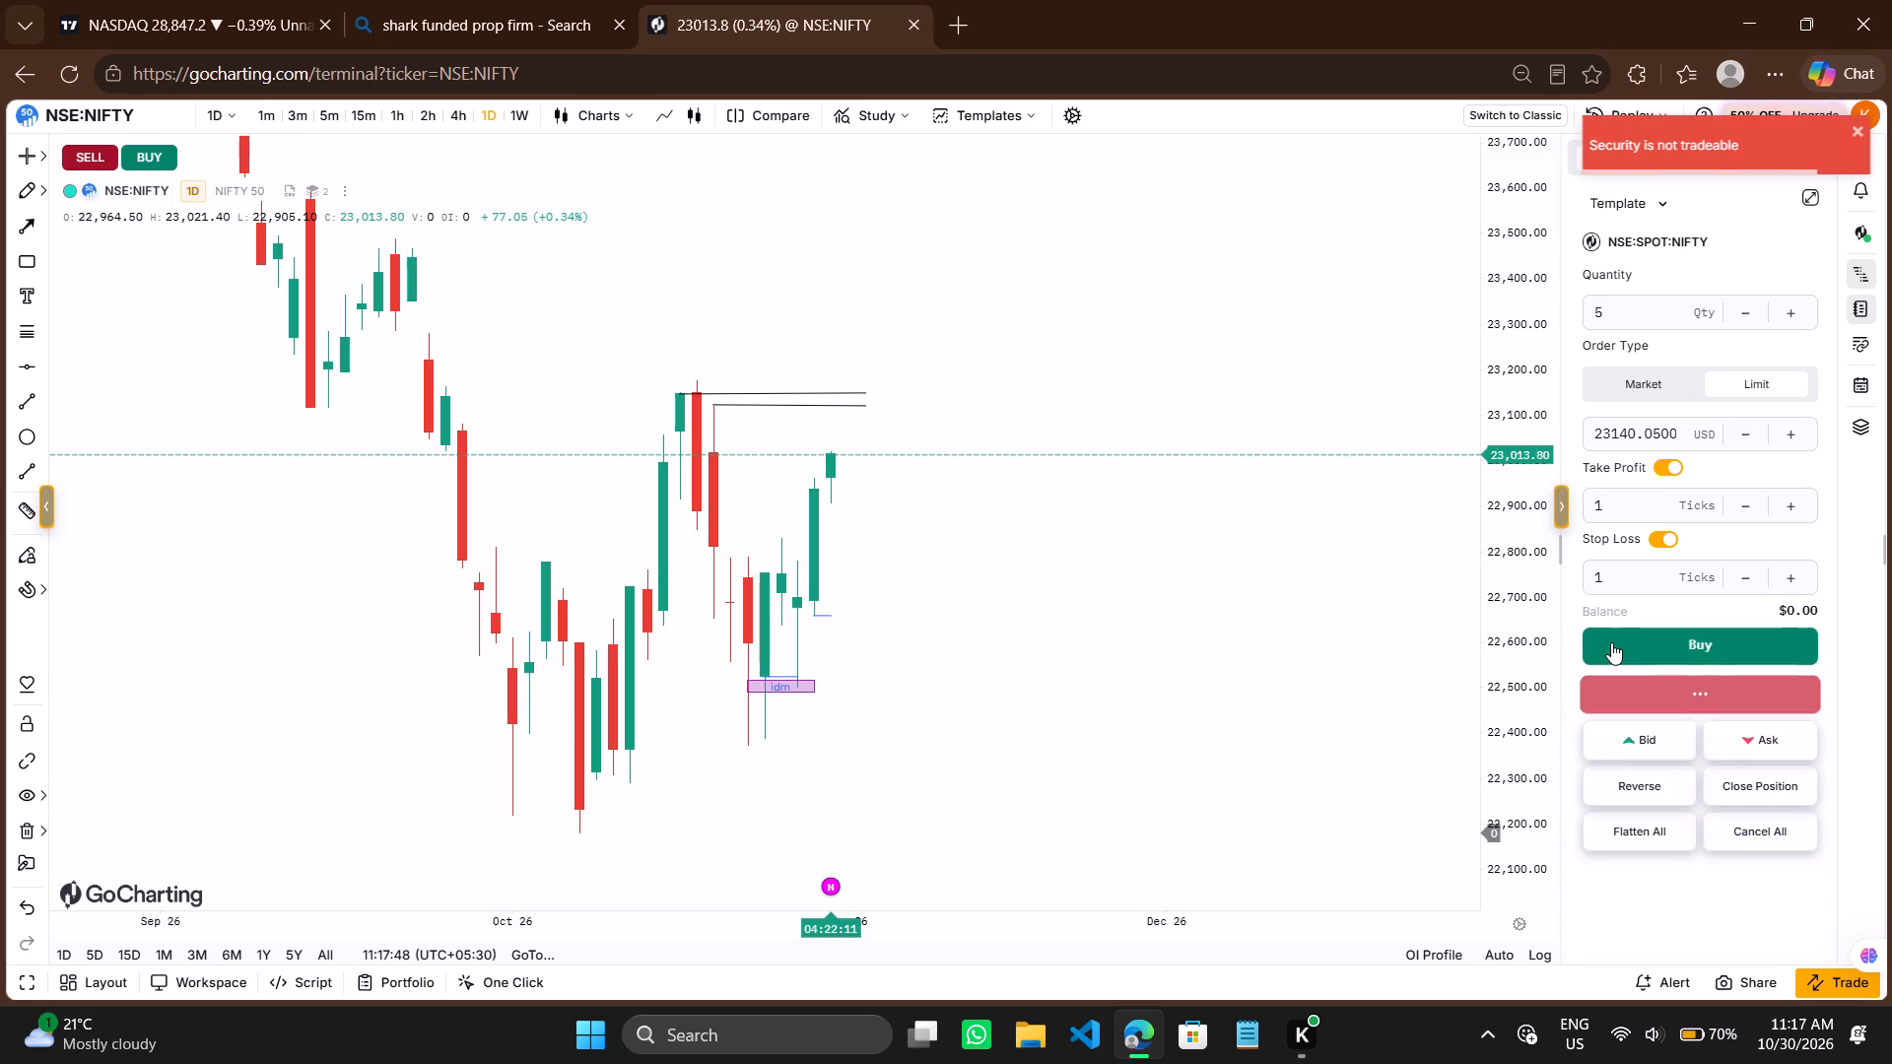
pyautogui.scroll(1, 1702, 489)
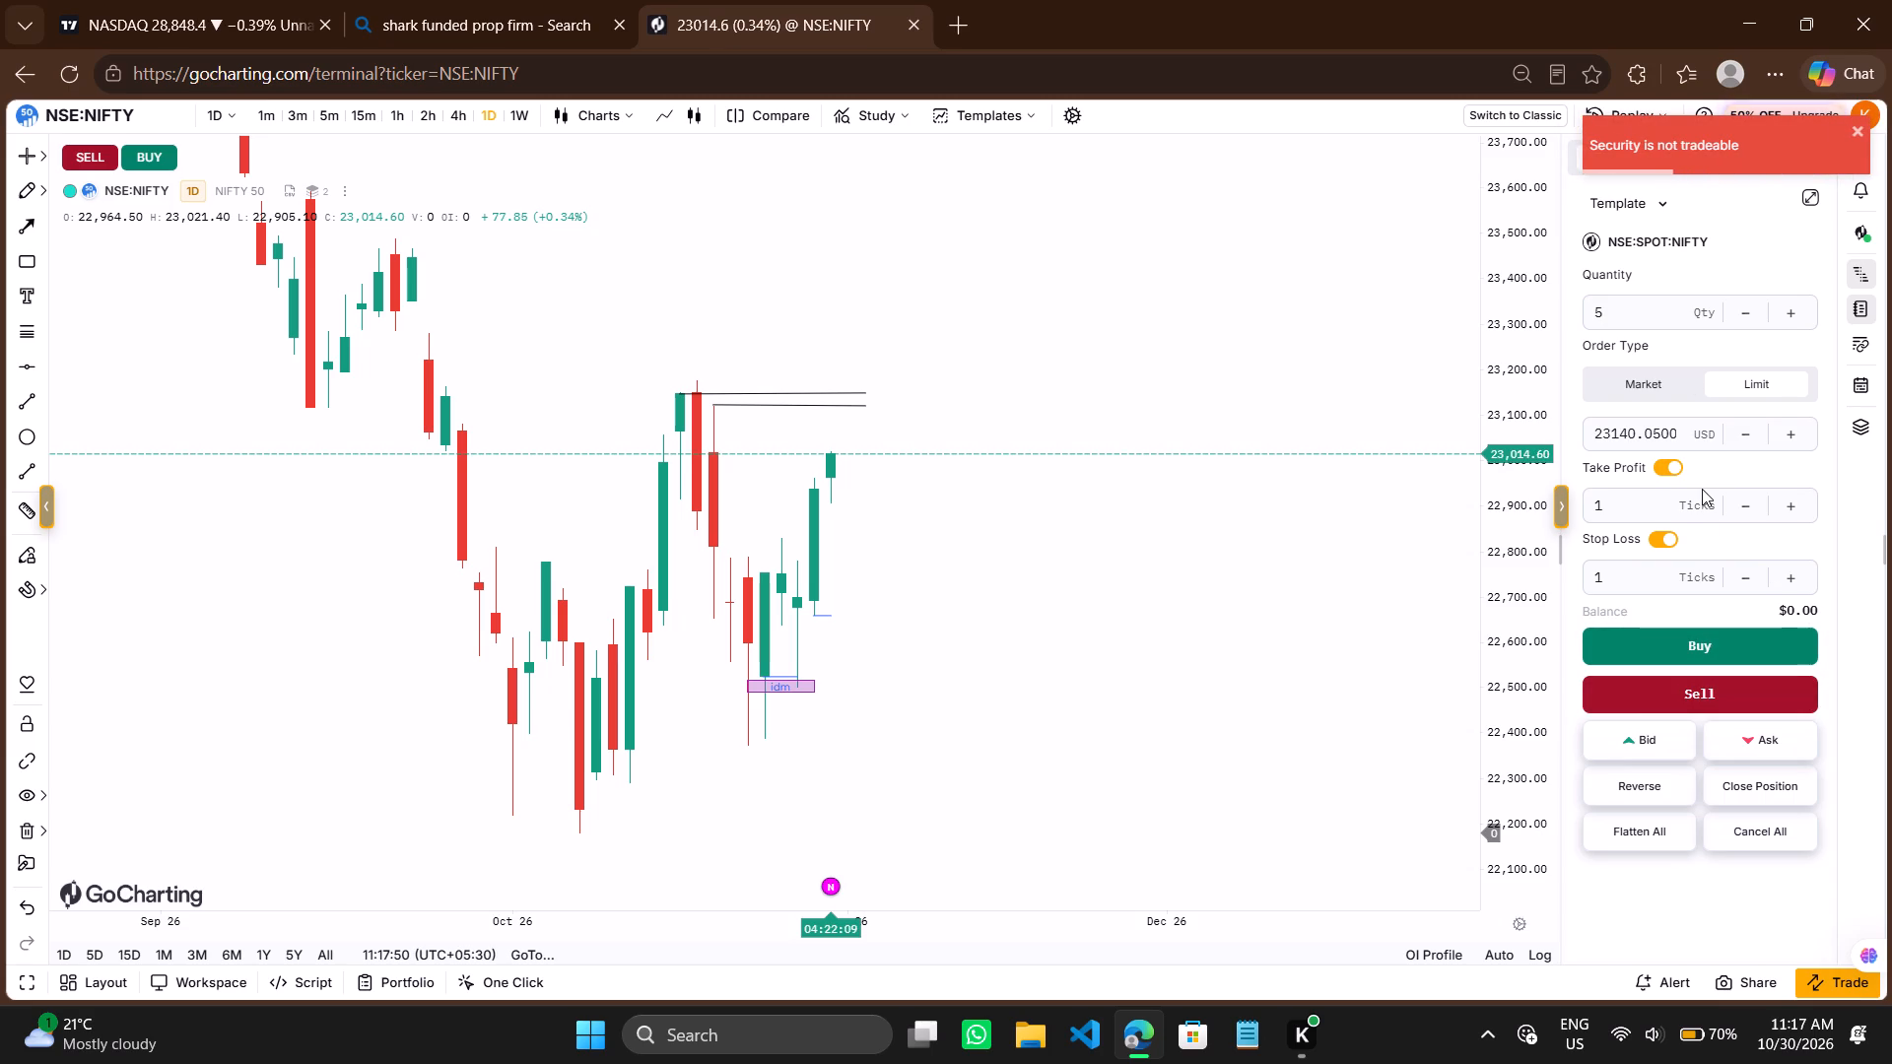
pyautogui.scroll(-1, 1702, 489)
pyautogui.scroll(1, 1702, 489)
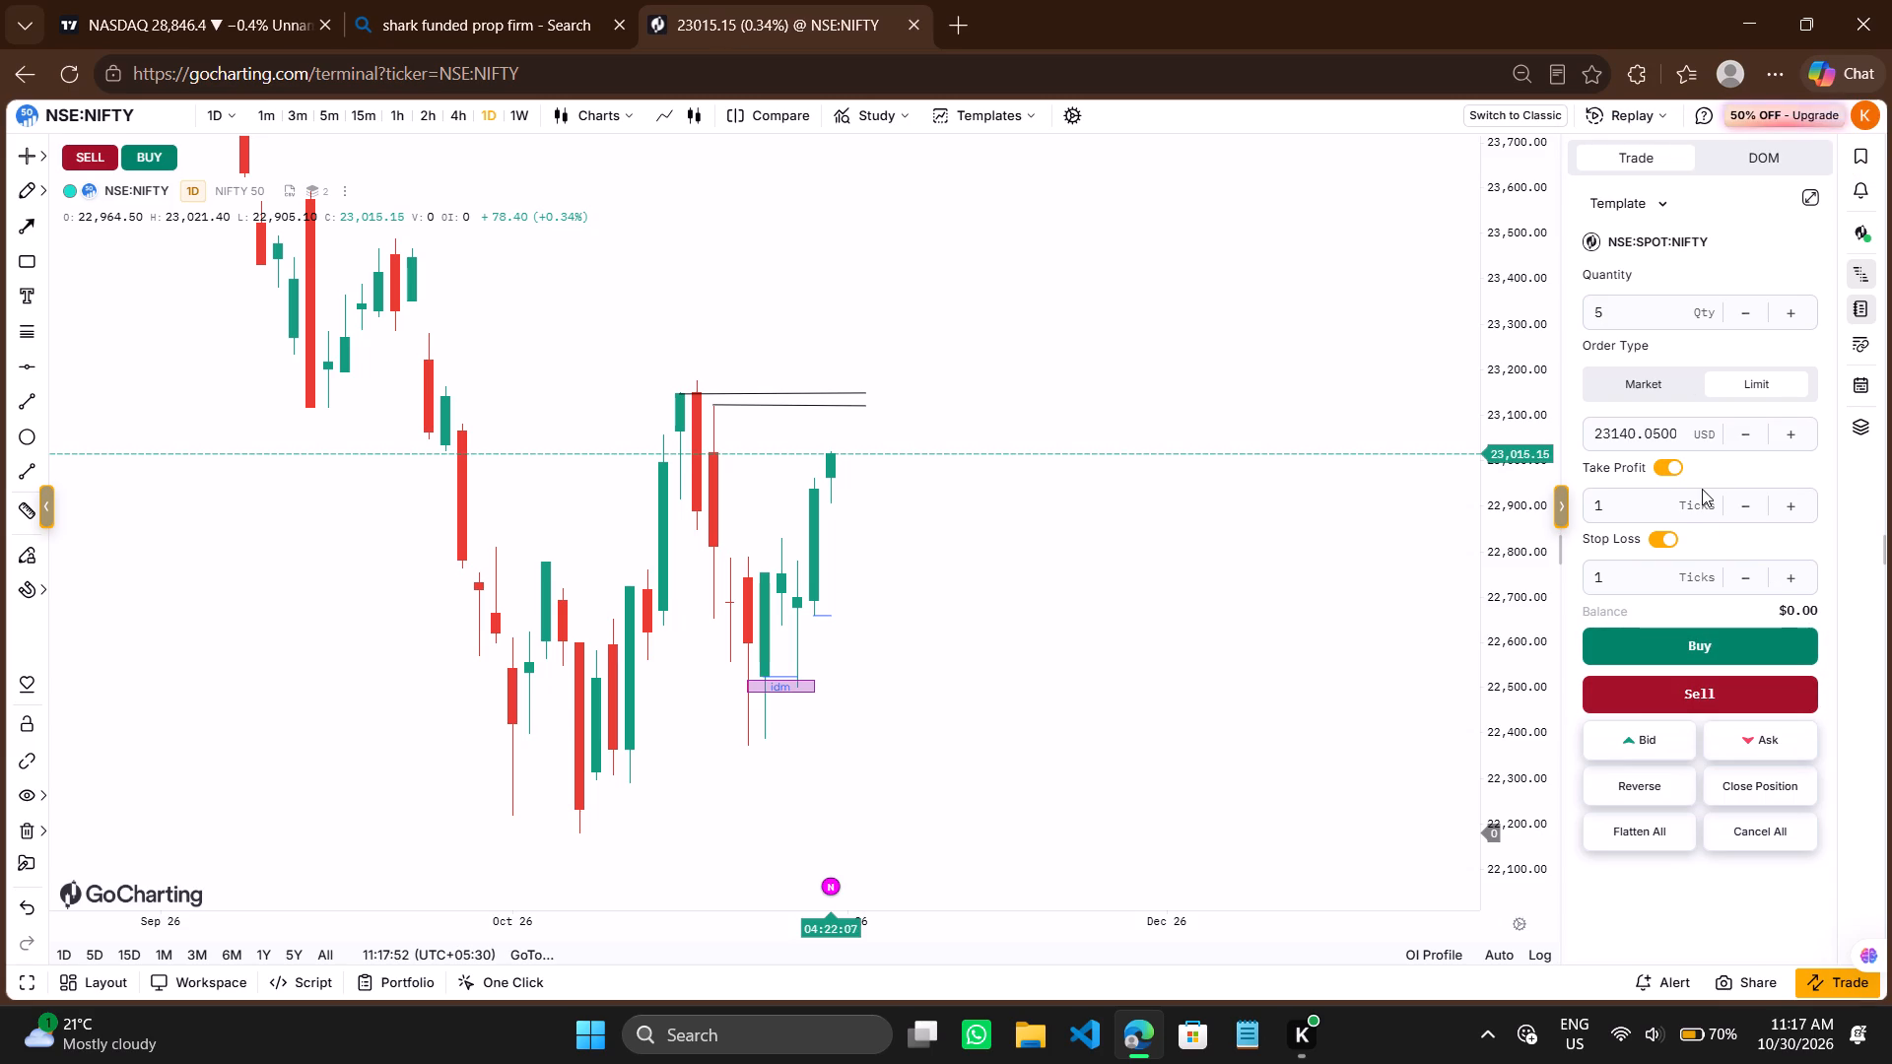
pyautogui.scroll(1, 1702, 489)
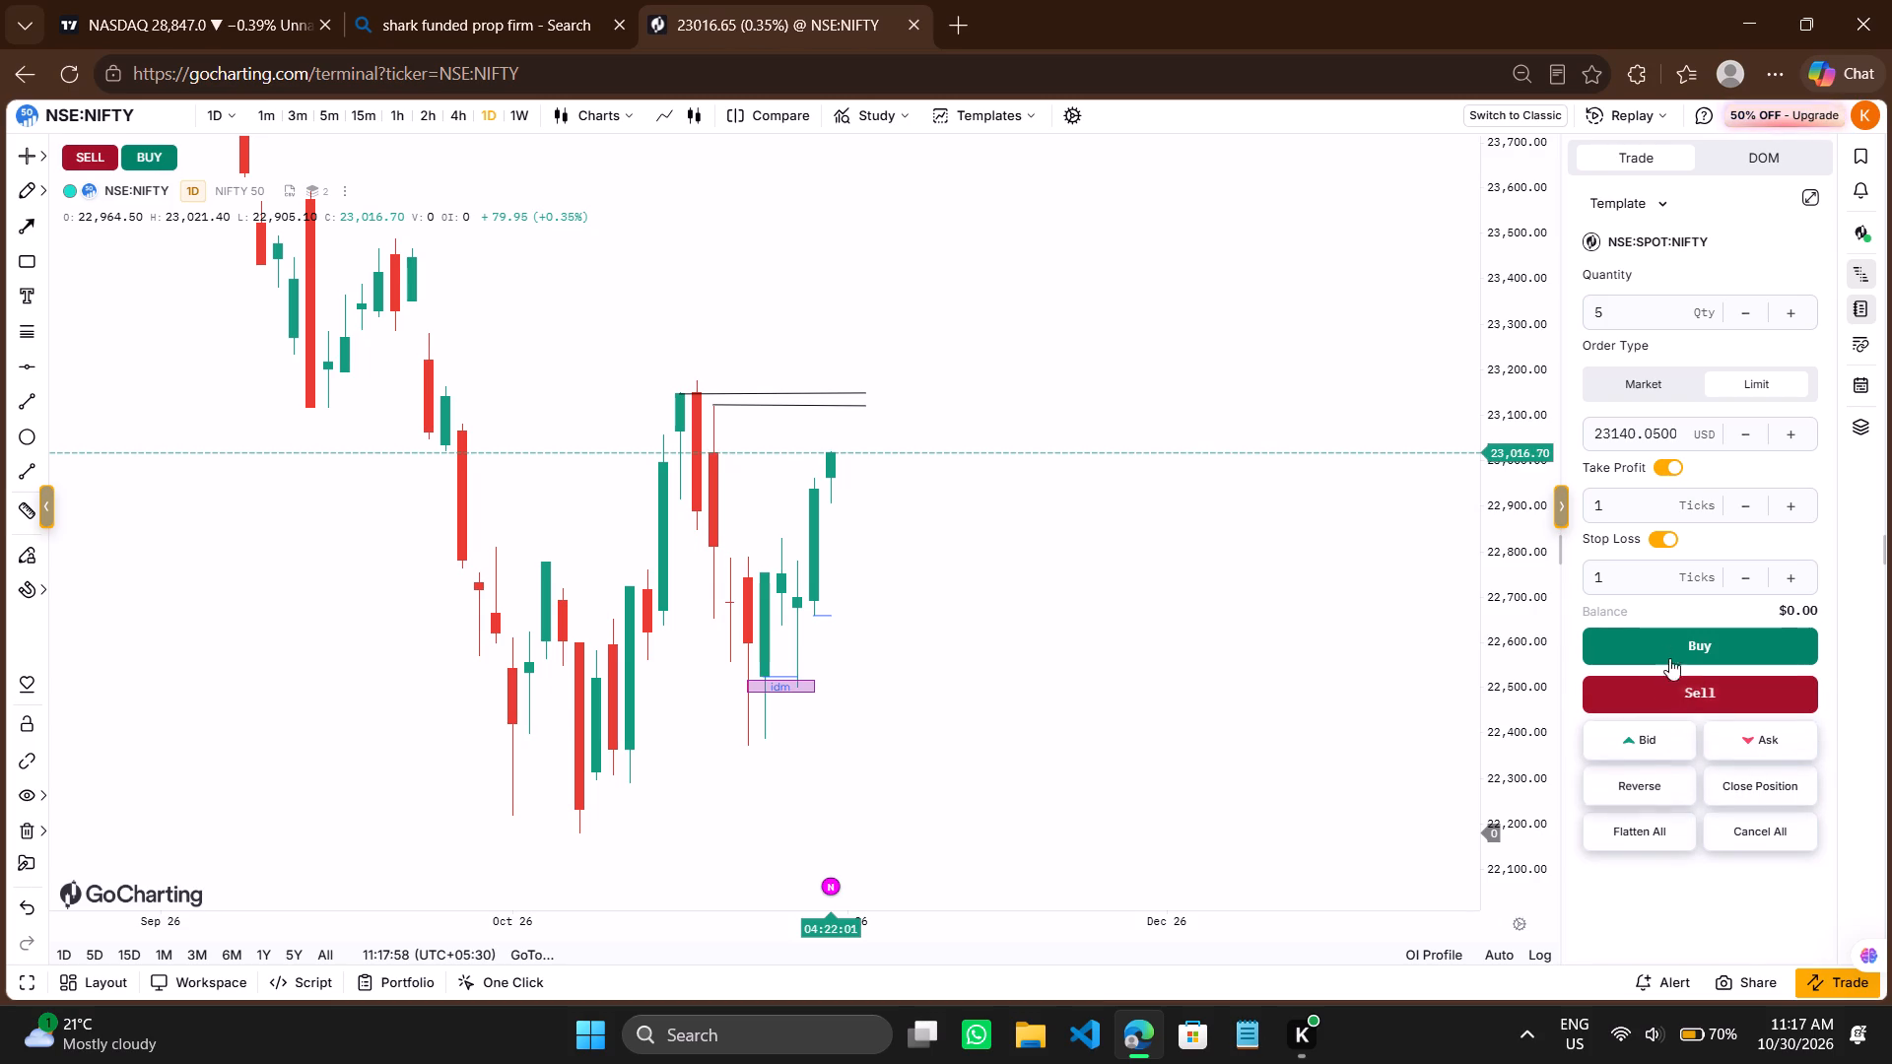
pyautogui.scroll(-1, 1652, 486)
pyautogui.scroll(1, 1652, 486)
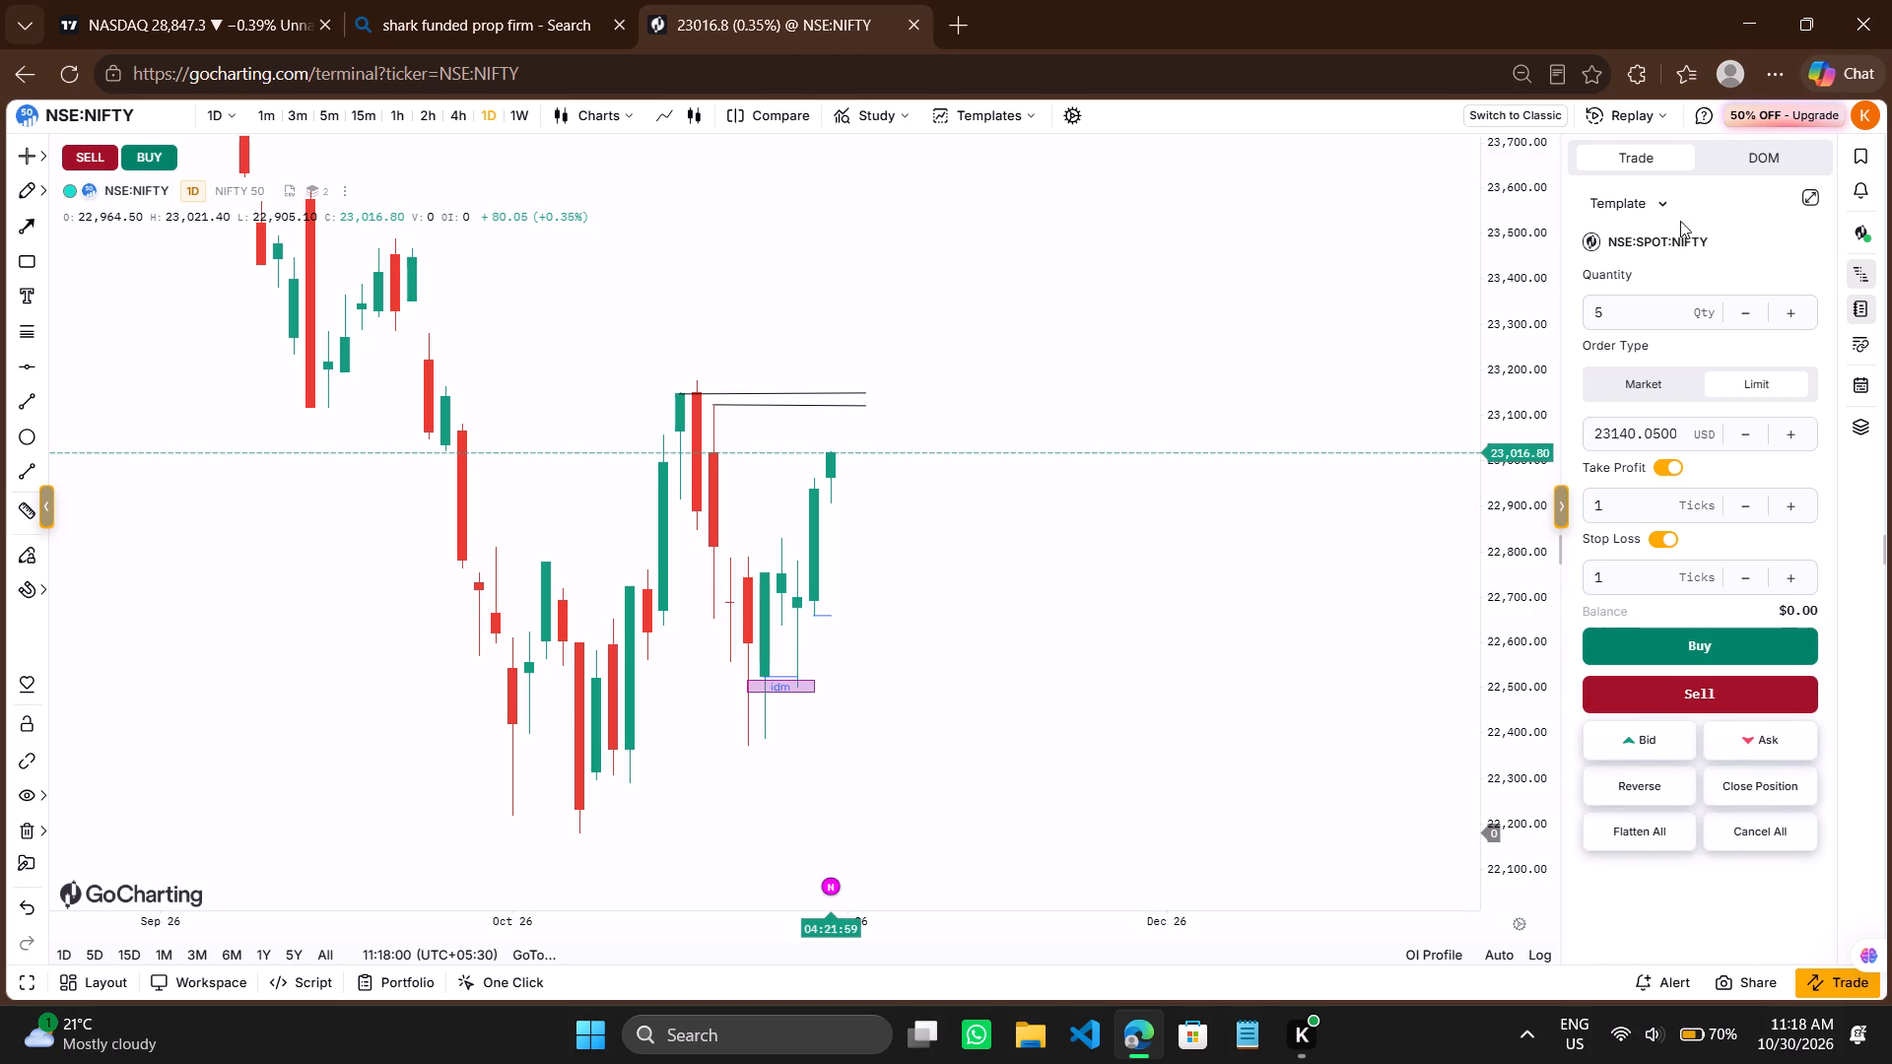
# Reselect the Limit order type with a price of 23141 USD and try submitting the NIFTY sell order again.
pyautogui.click(1748, 155)
pyautogui.click(1635, 170)
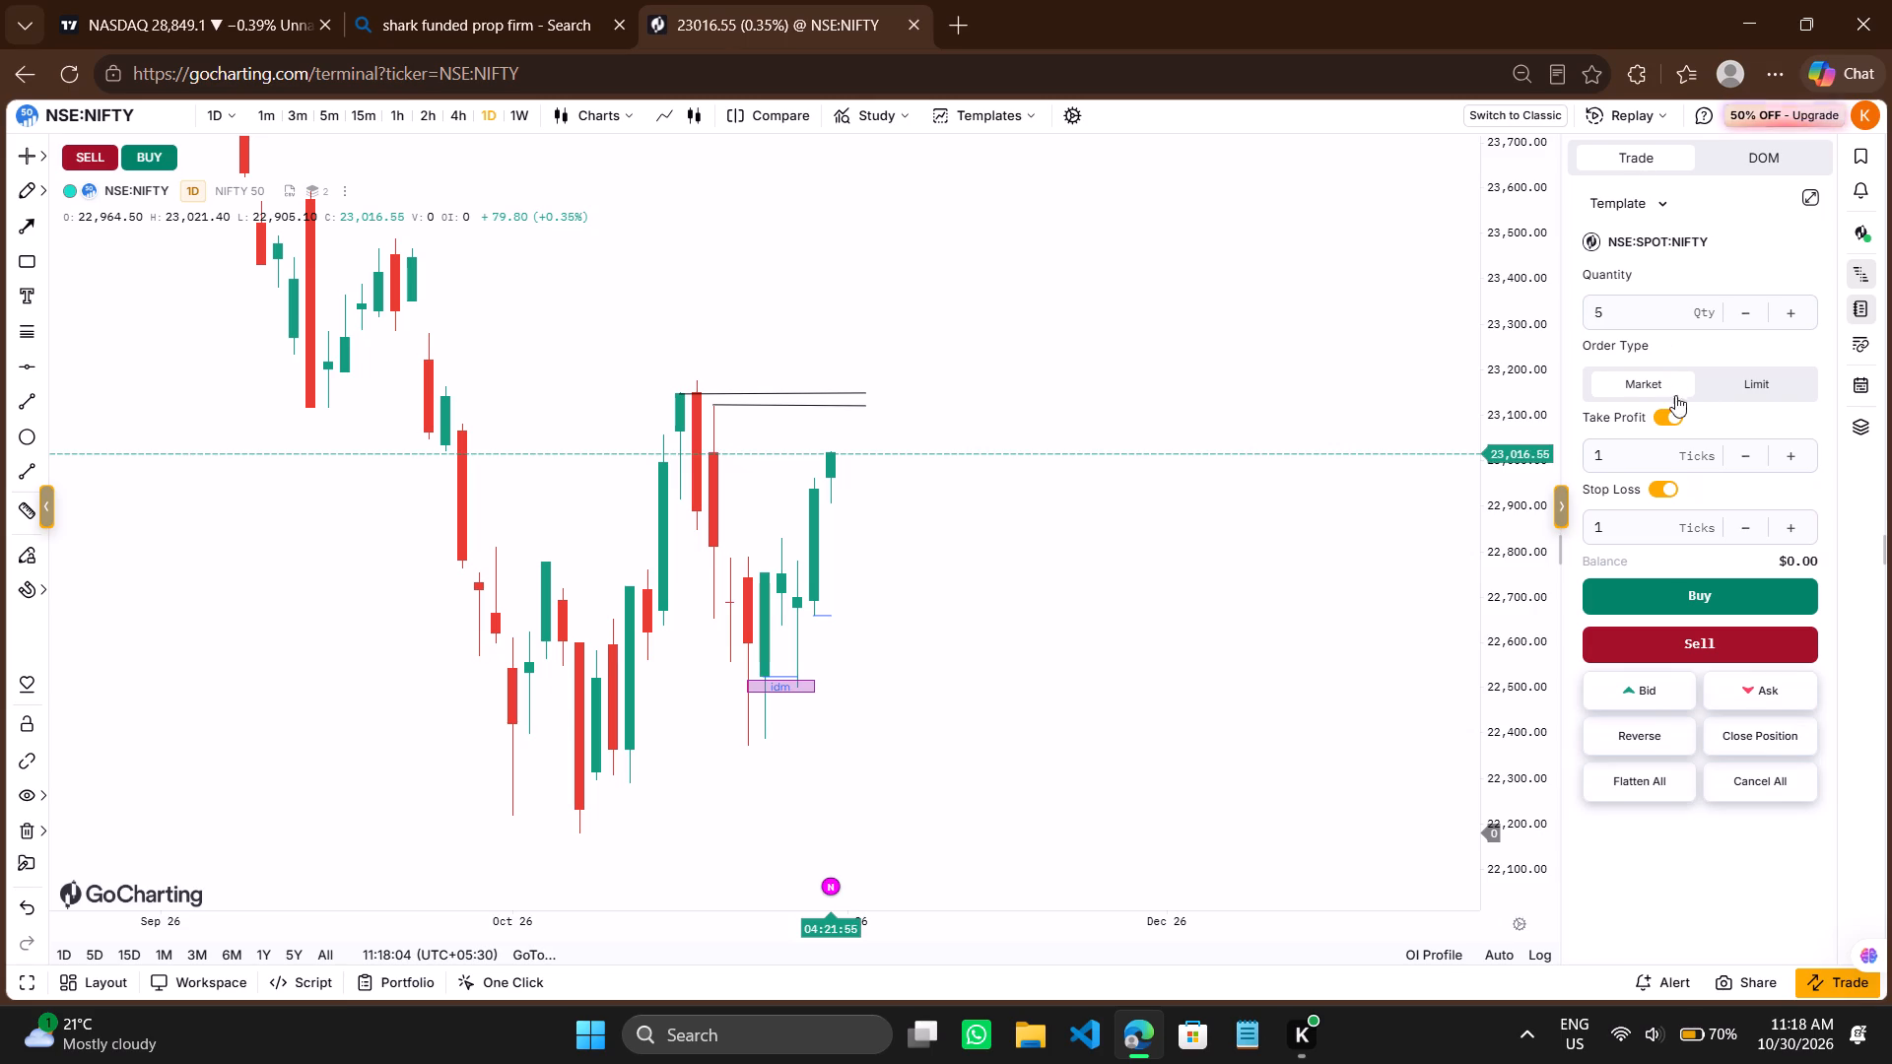
pyautogui.click(1725, 380)
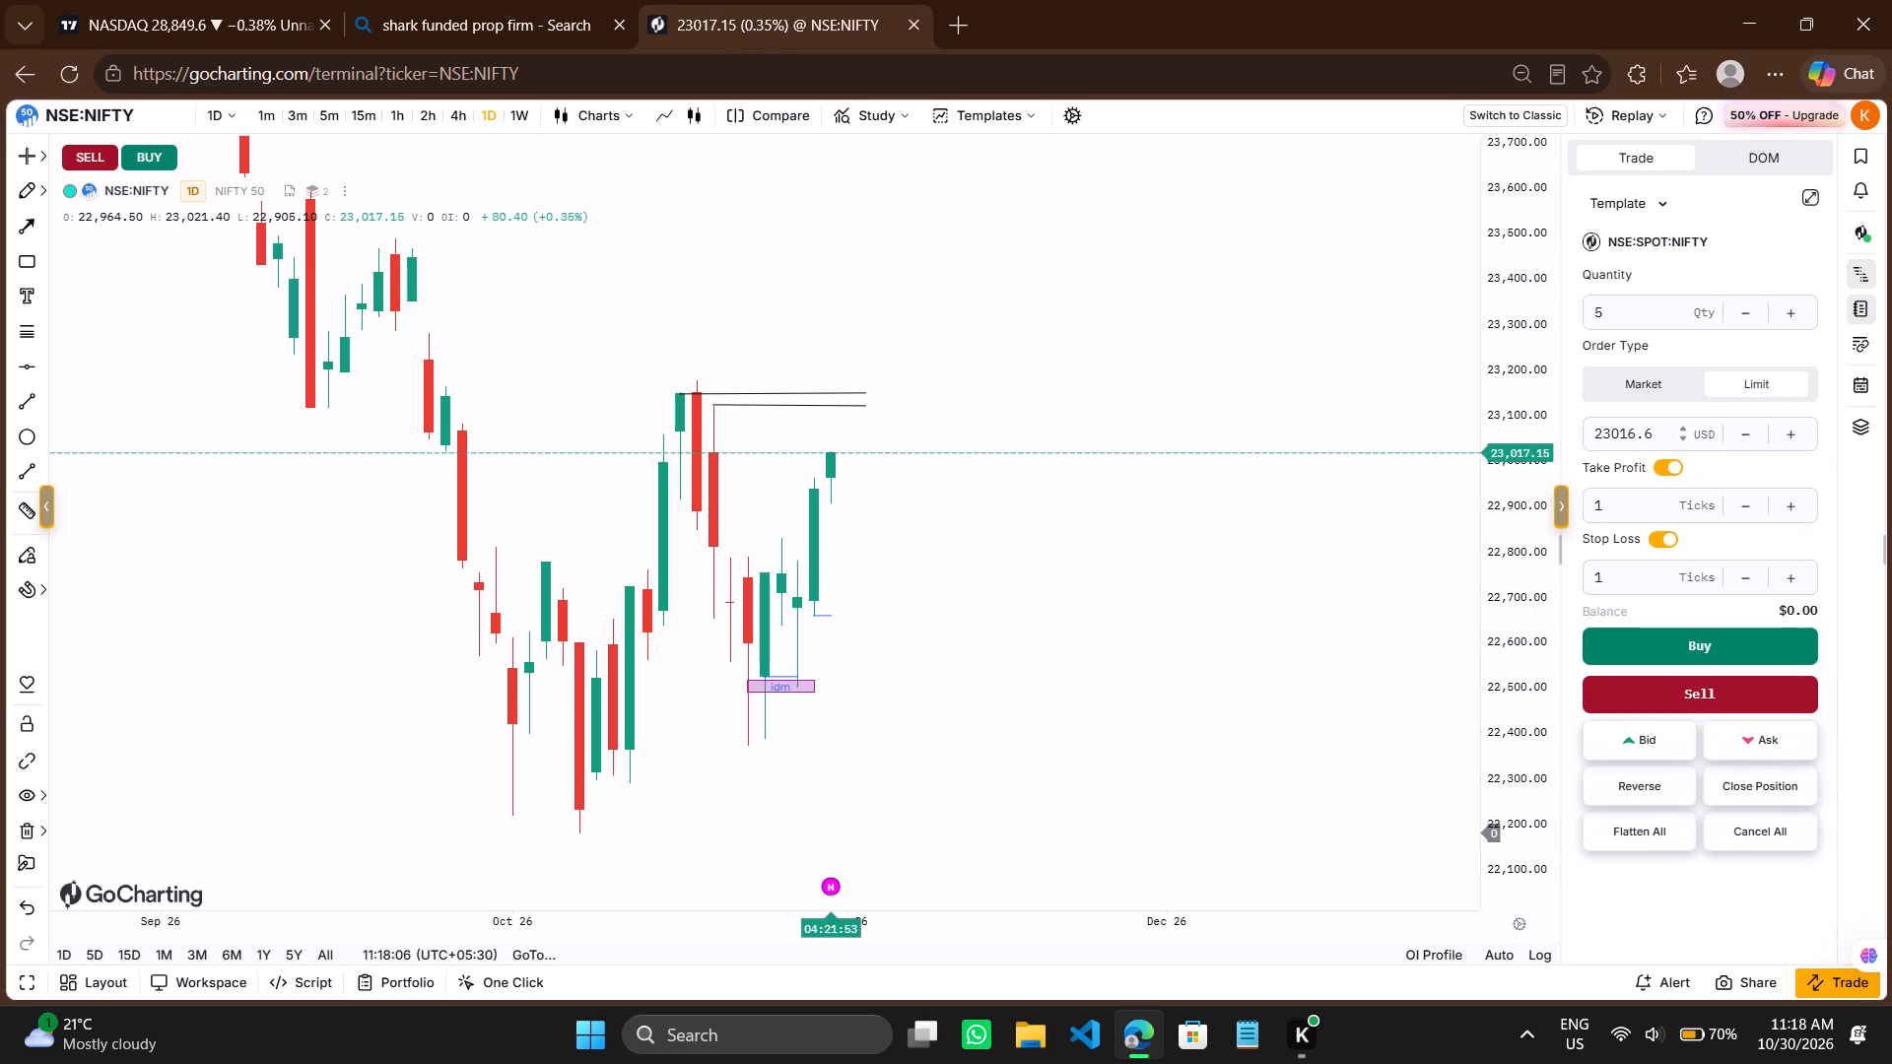
pyautogui.click(1653, 432)
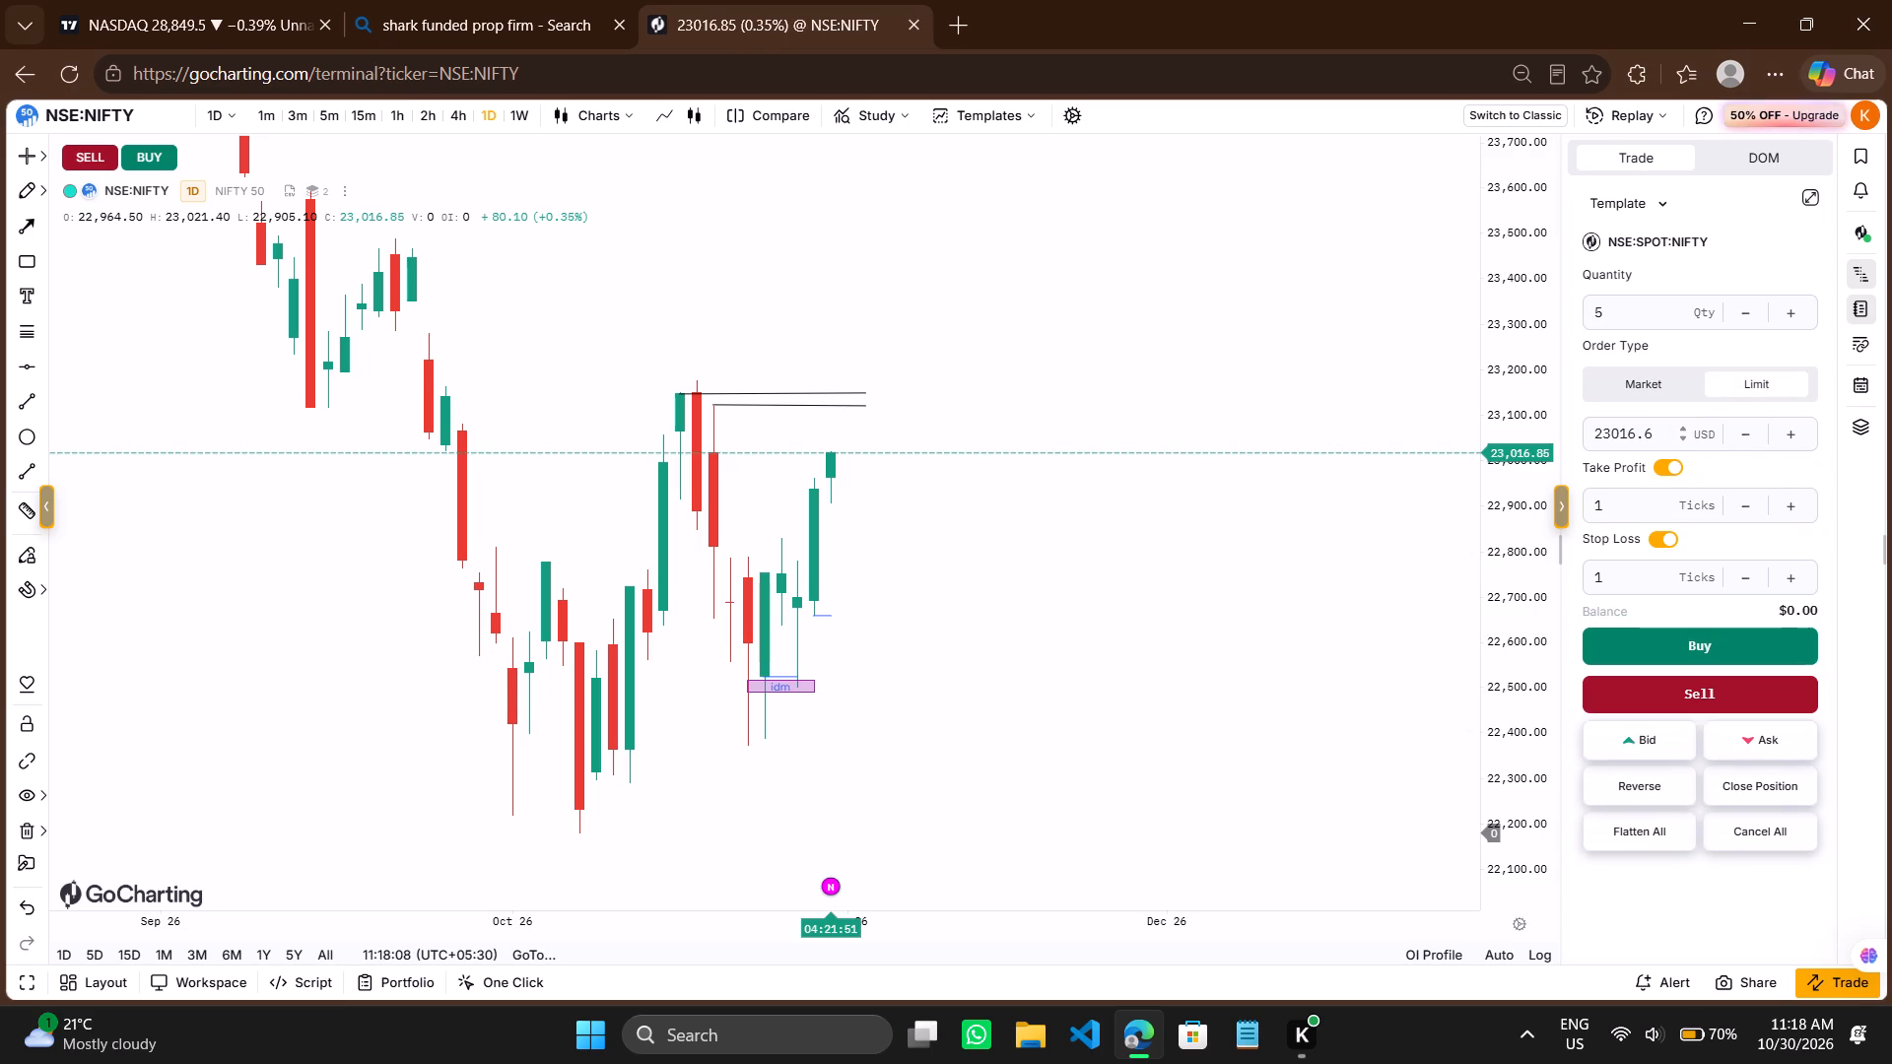
pyautogui.press('BackSpace')
pyautogui.press('BackSpace')
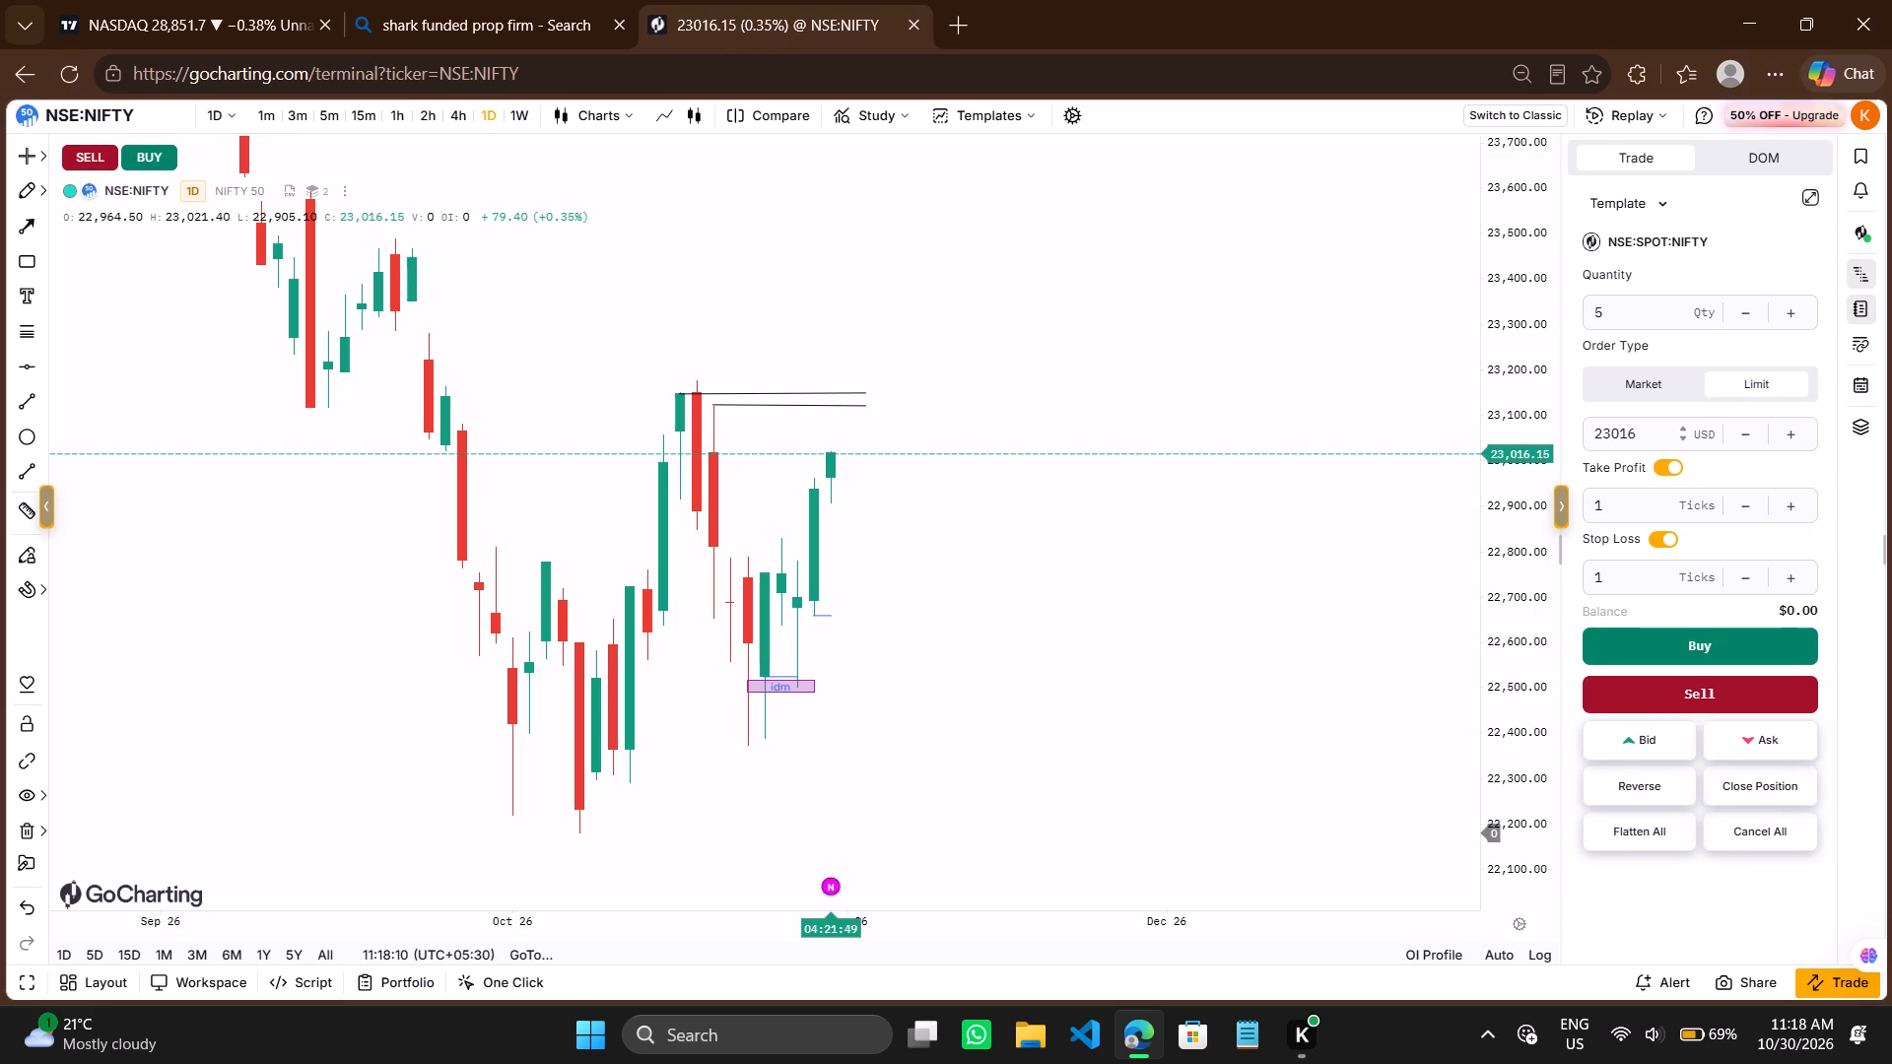
pyautogui.press('BackSpace')
pyautogui.press('BackSpace')
pyautogui.press('BackSpace')
pyautogui.write('141')
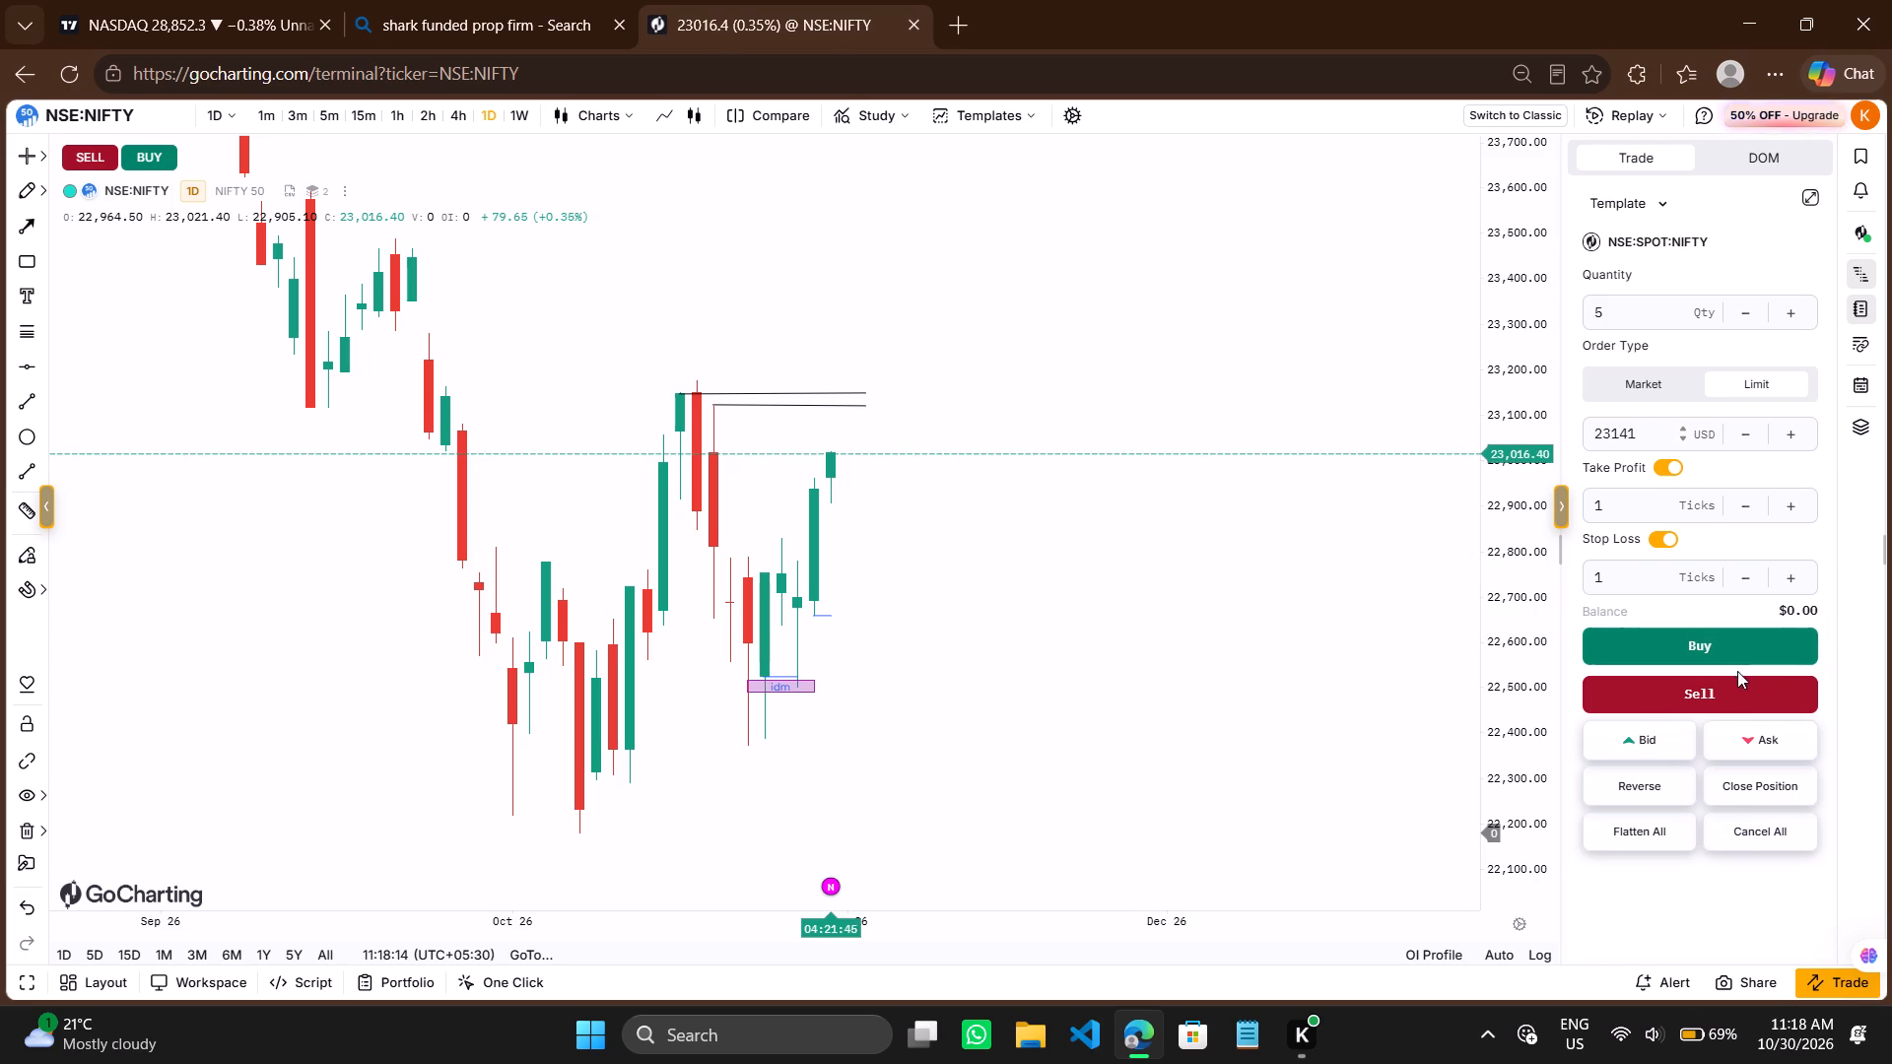
pyautogui.click(1719, 699)
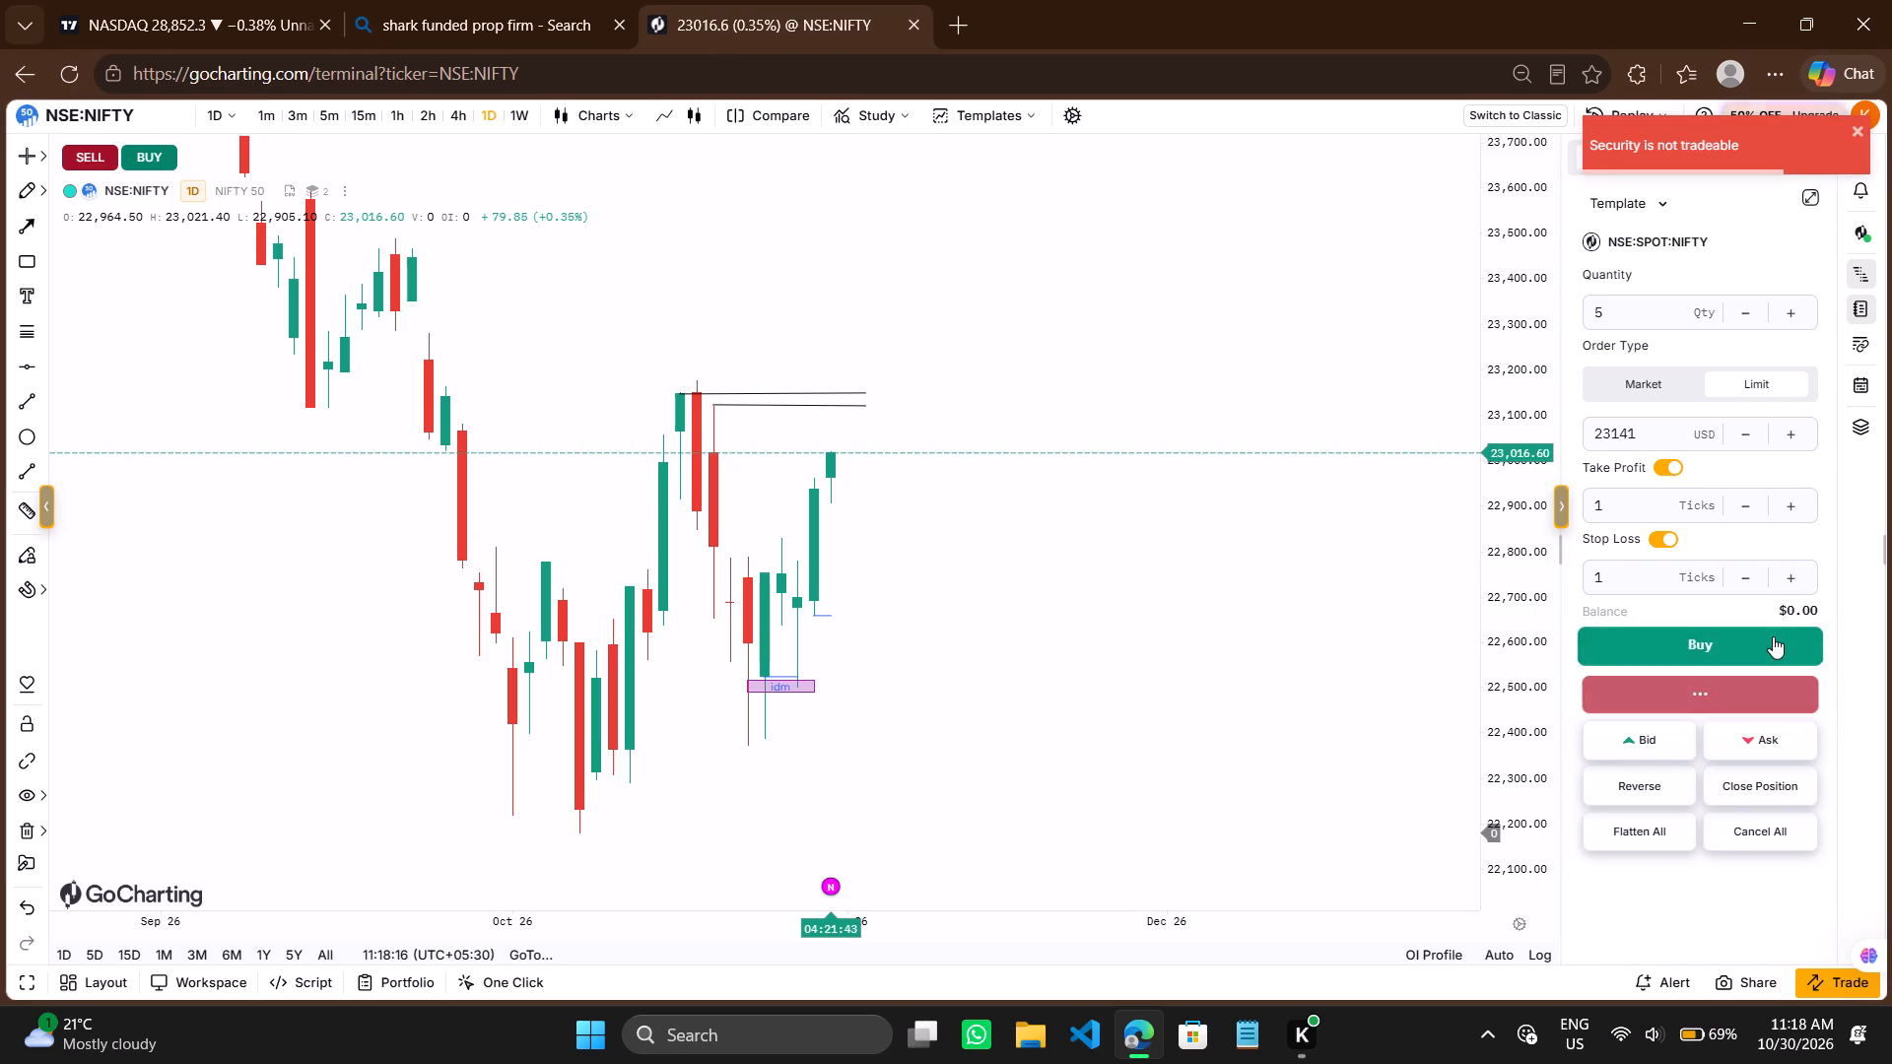
pyautogui.click(1791, 610)
pyautogui.scroll(-1, 1706, 437)
pyautogui.scroll(1, 1706, 437)
# Open the NIFTY option chain and examine the call and put prices for the strikes around 23,000.
pyautogui.click(1866, 351)
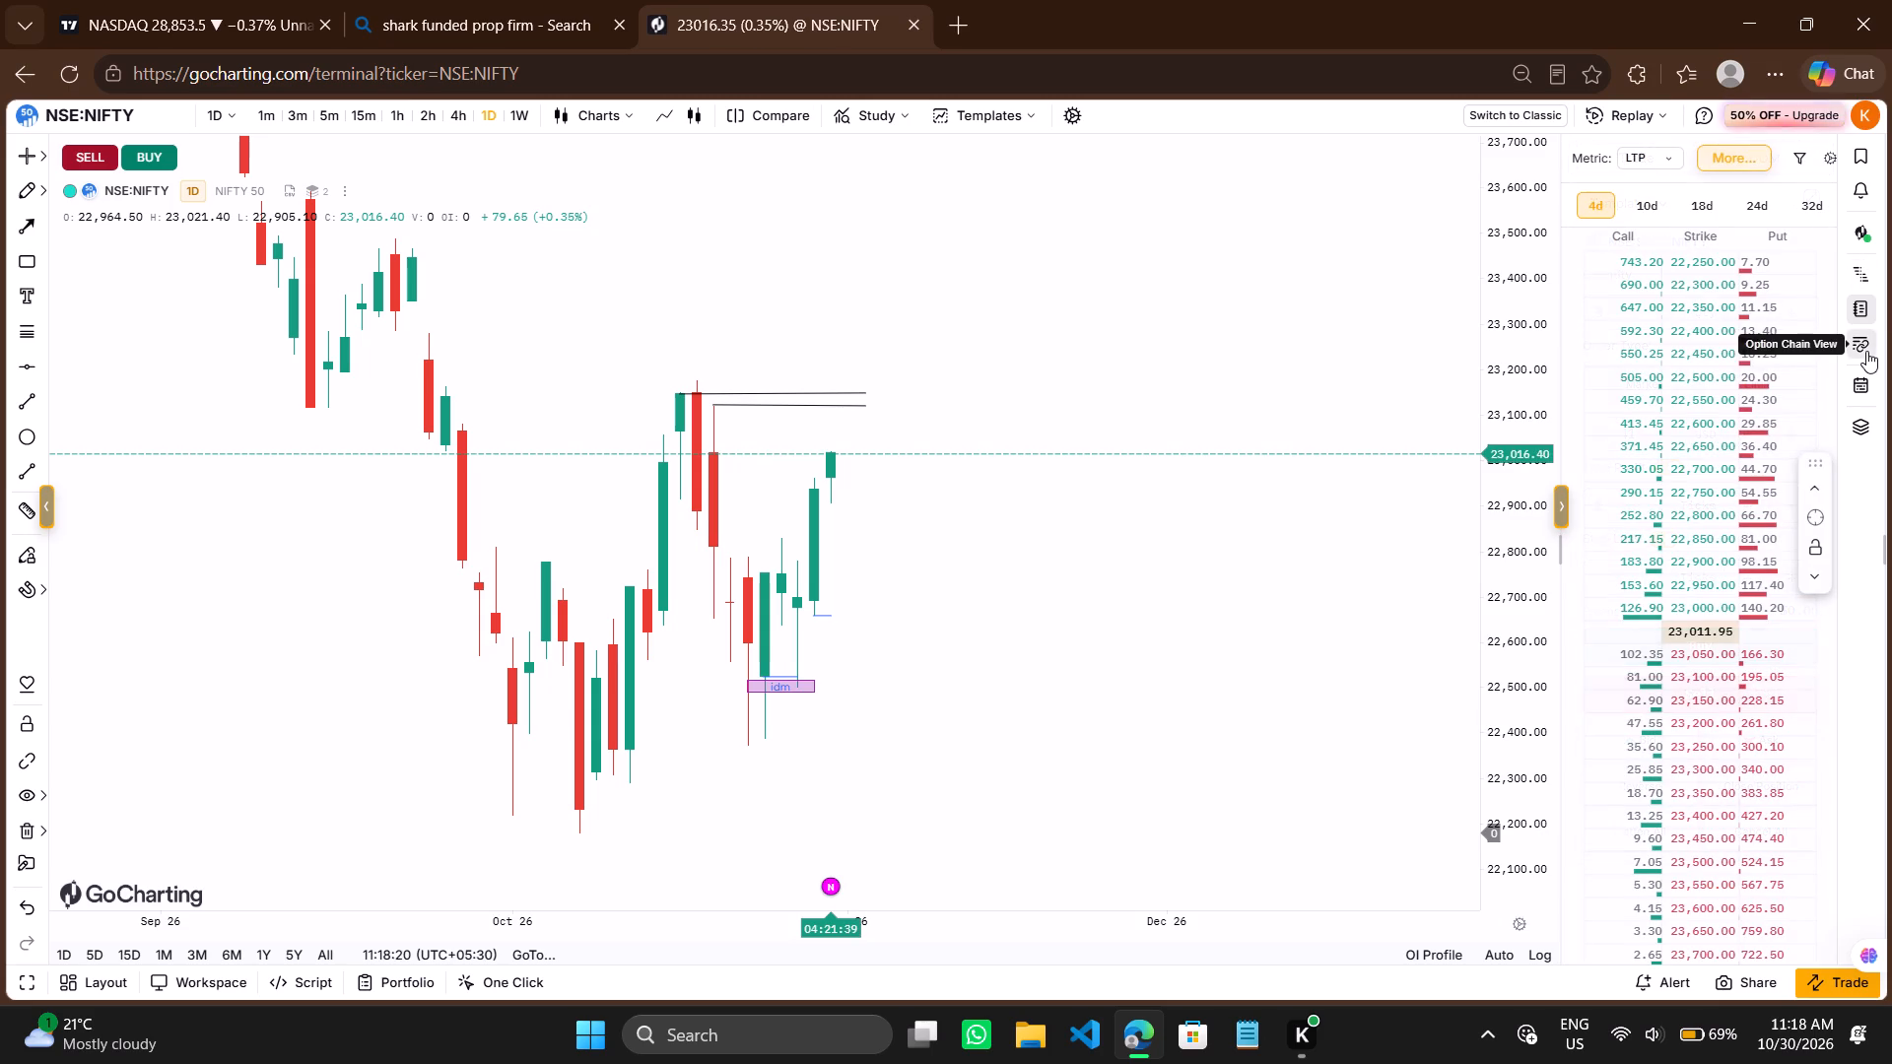
pyautogui.scroll(-1, 1702, 477)
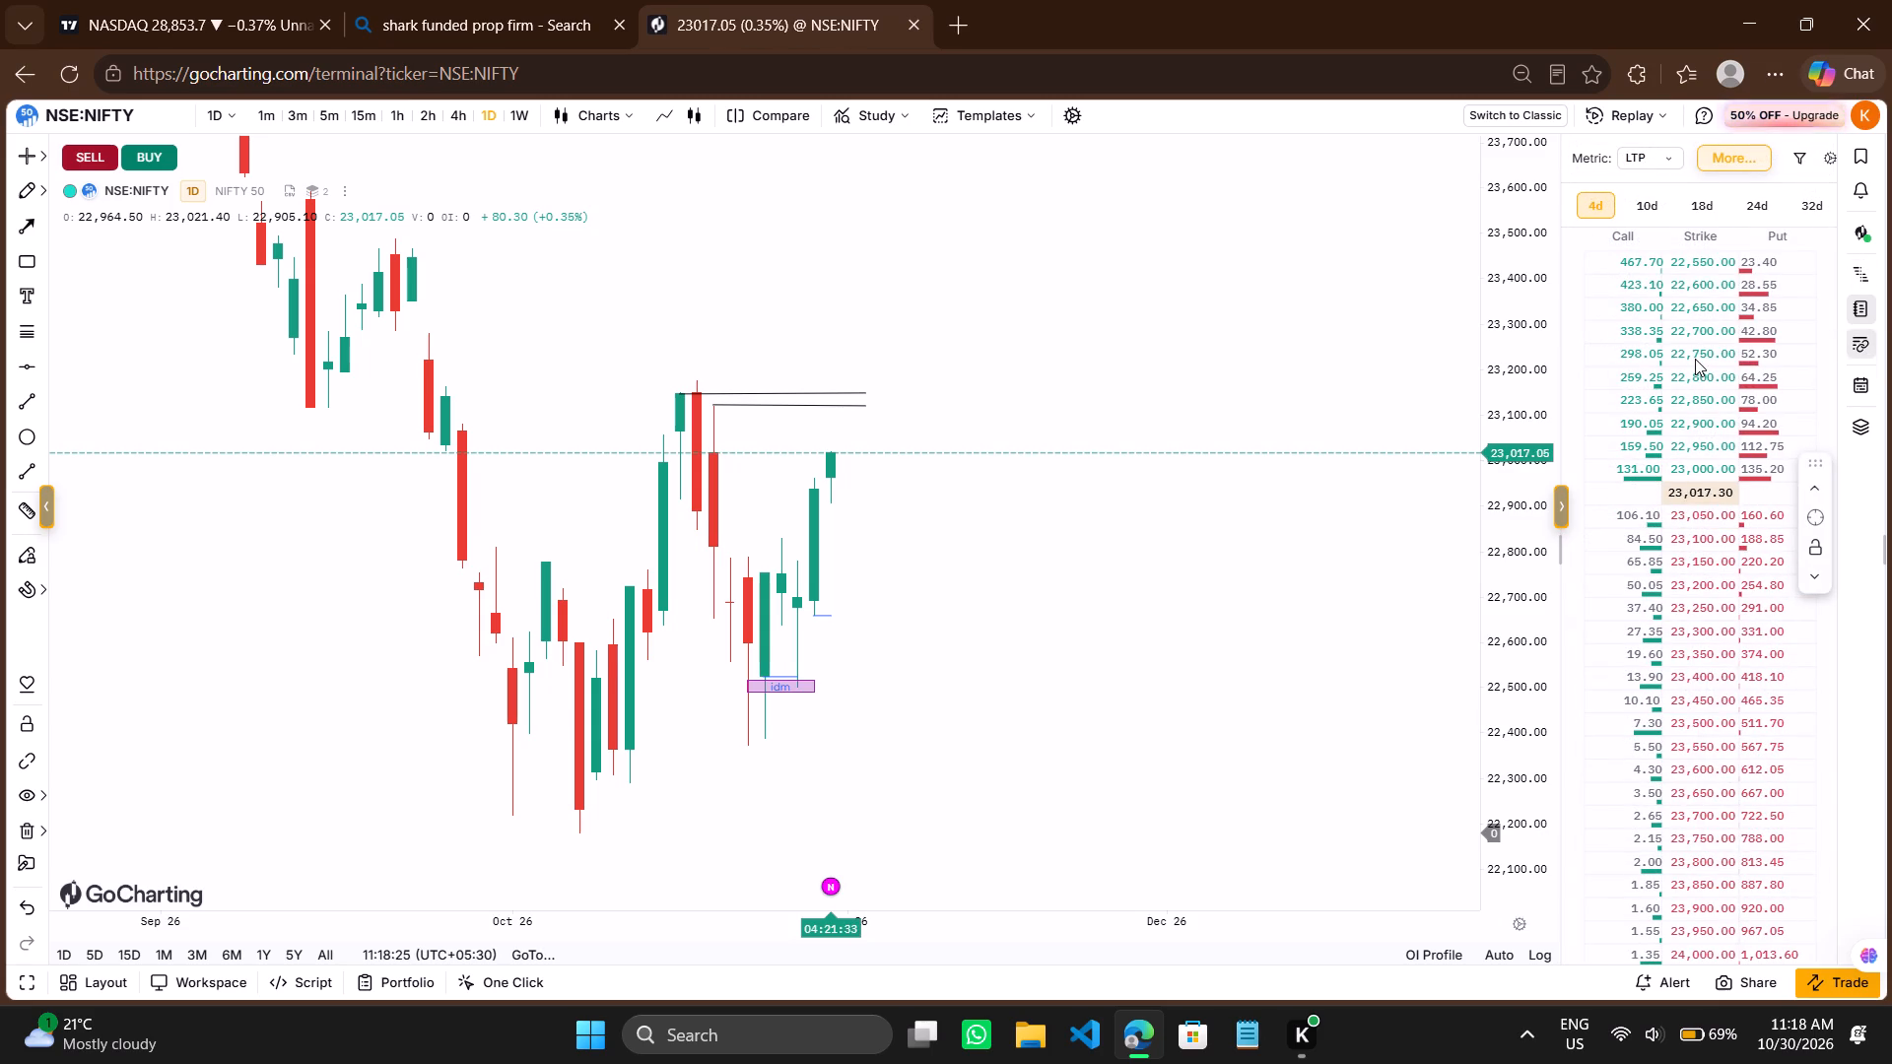
pyautogui.scroll(1, 1703, 598)
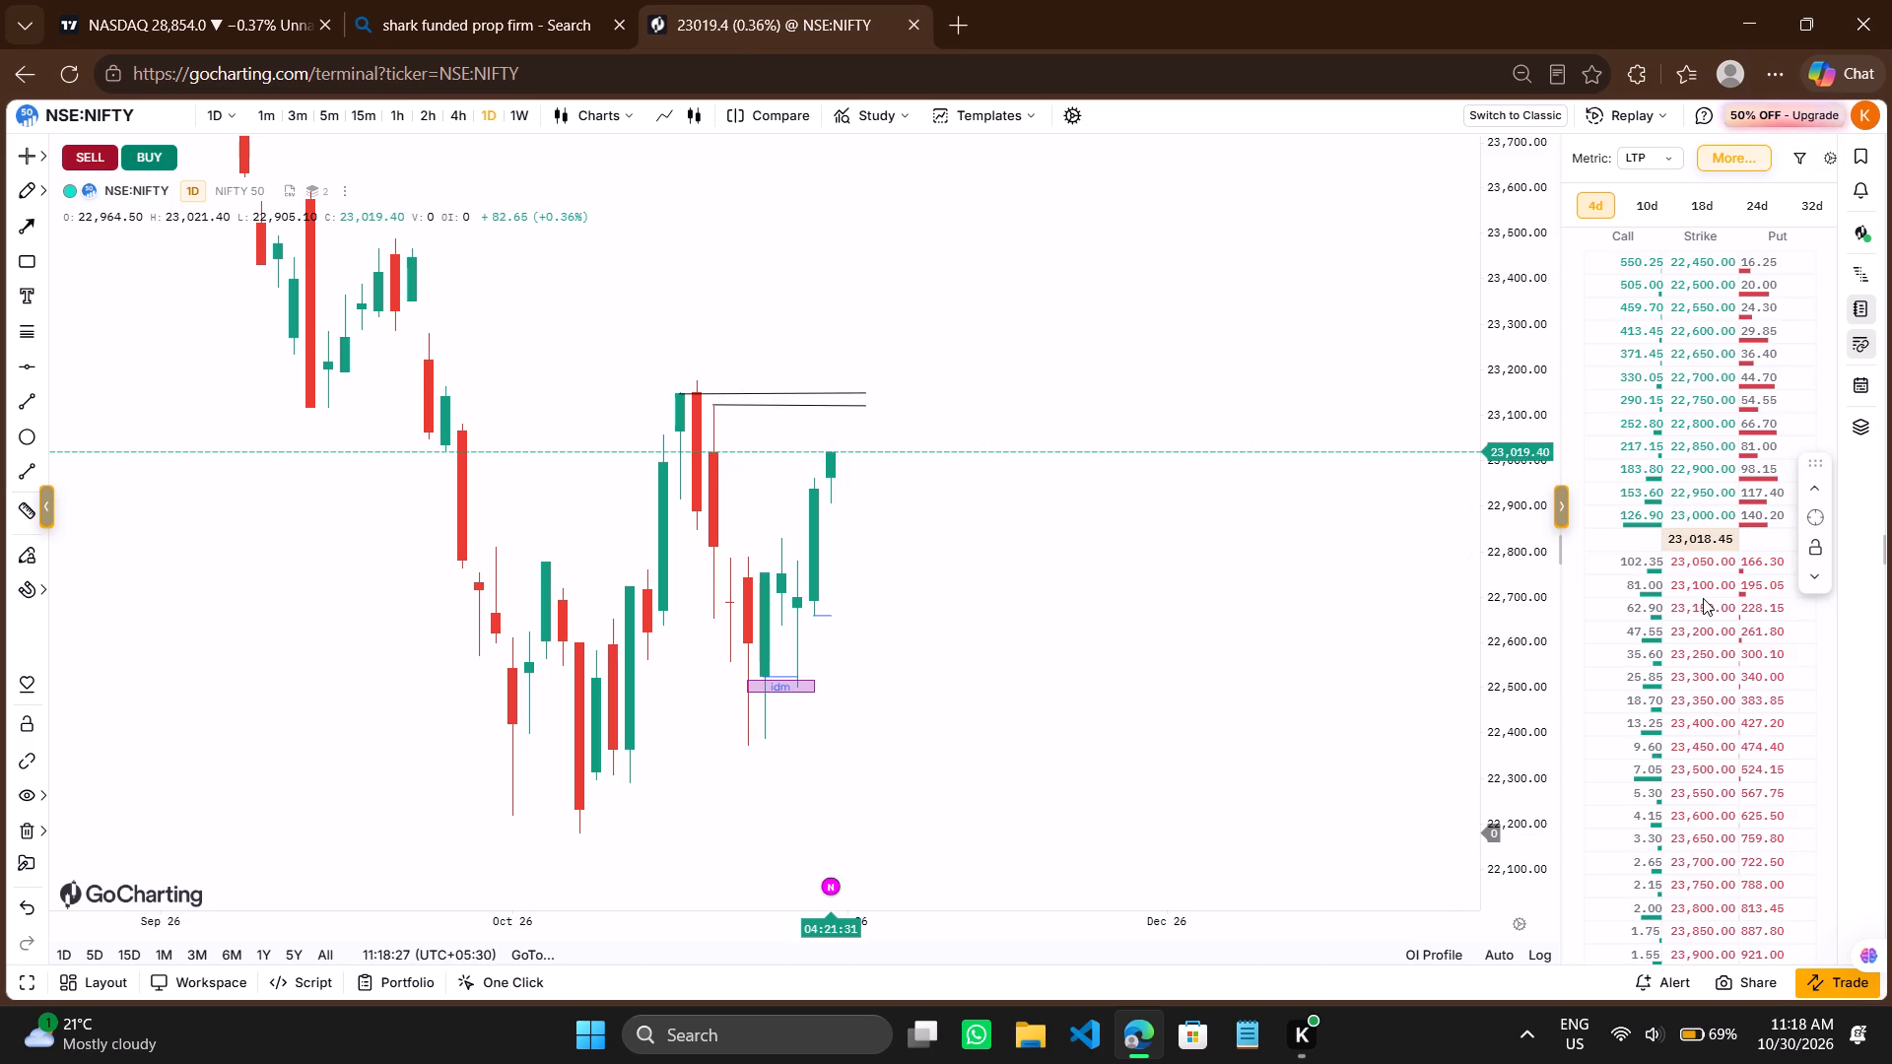
pyautogui.scroll(1, 1703, 598)
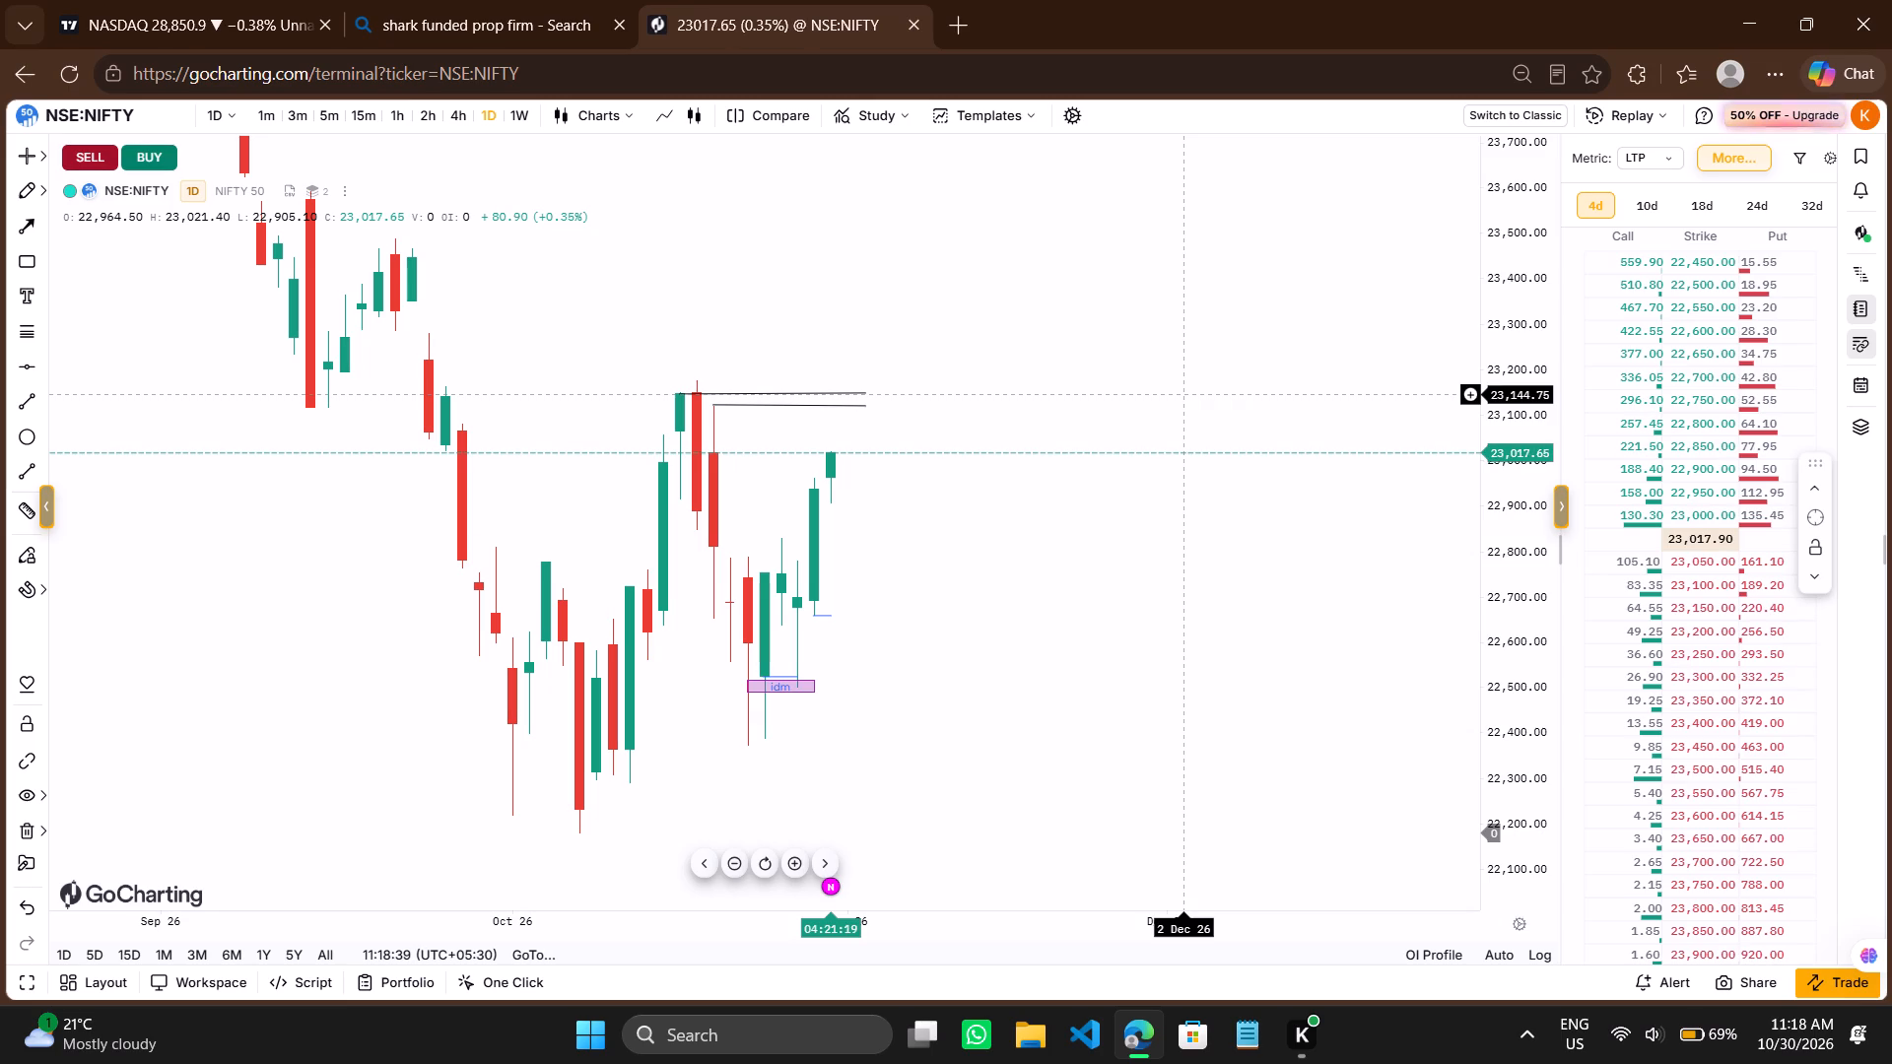
pyautogui.scroll(1, 1727, 402)
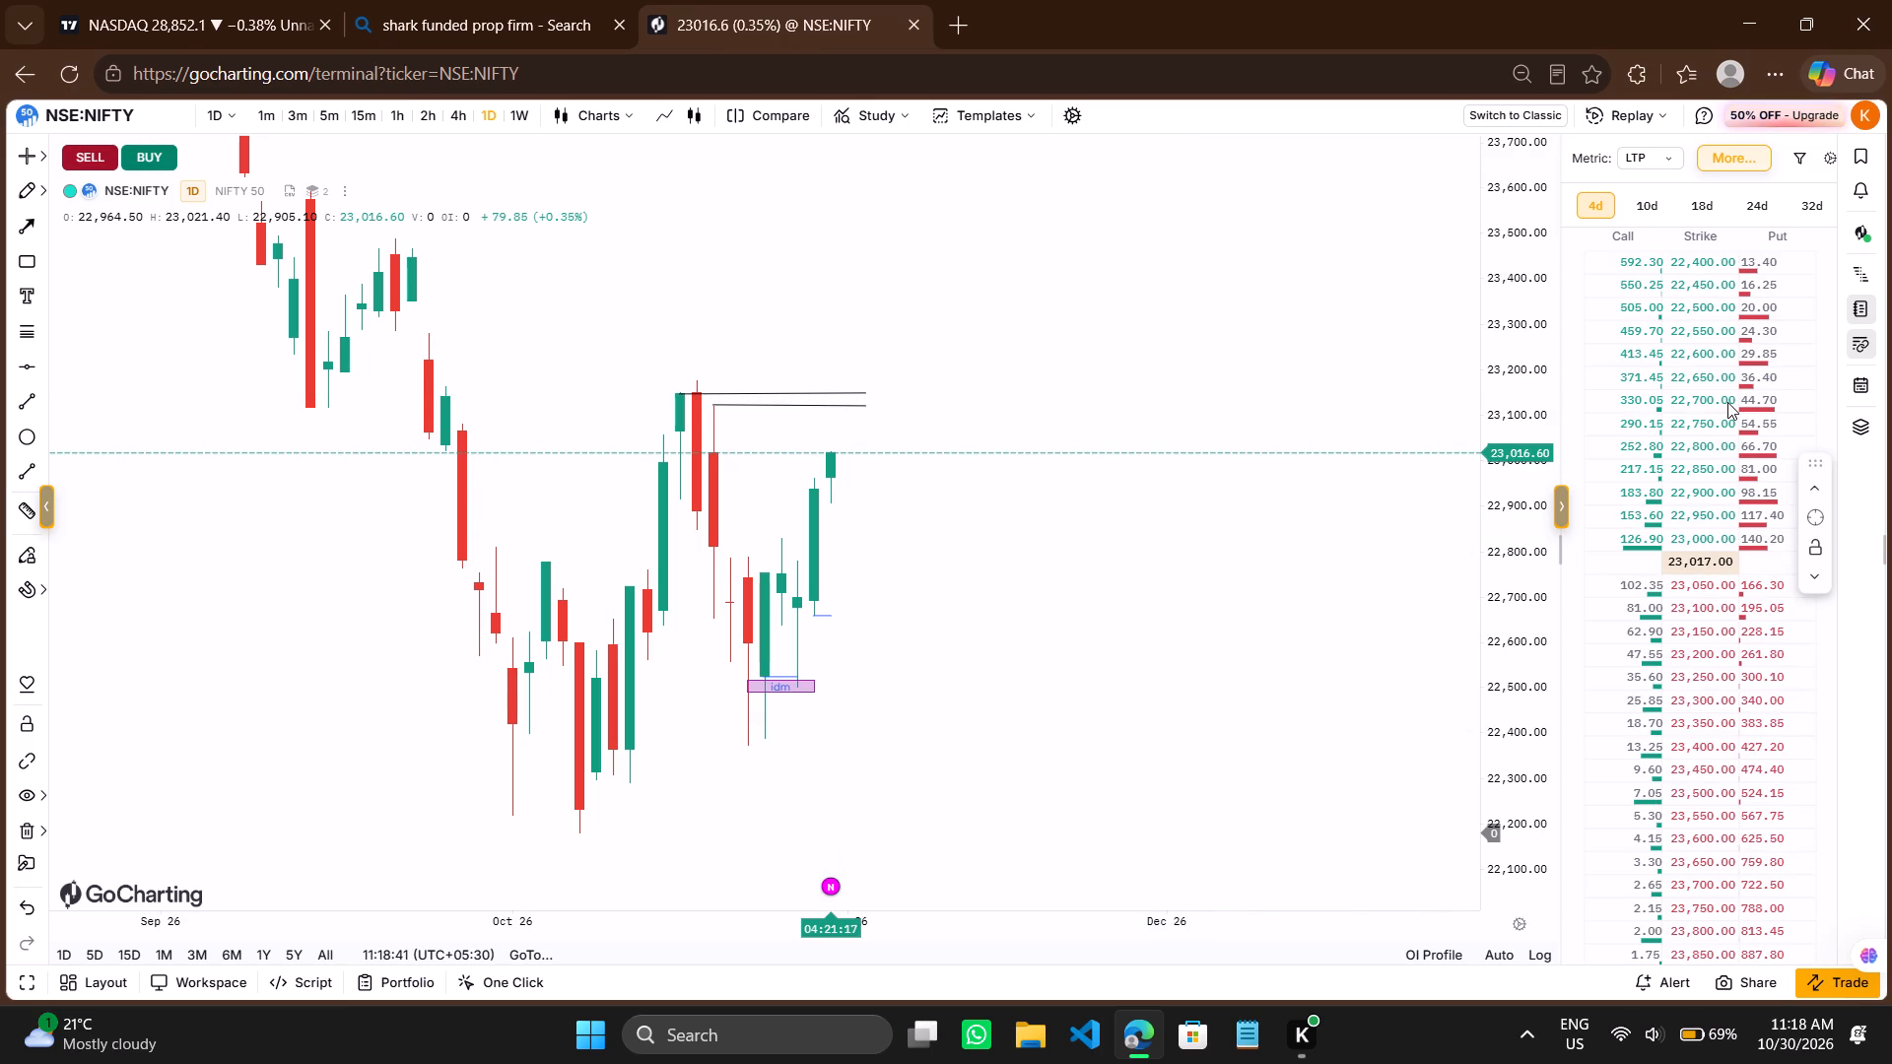
pyautogui.scroll(1, 1727, 402)
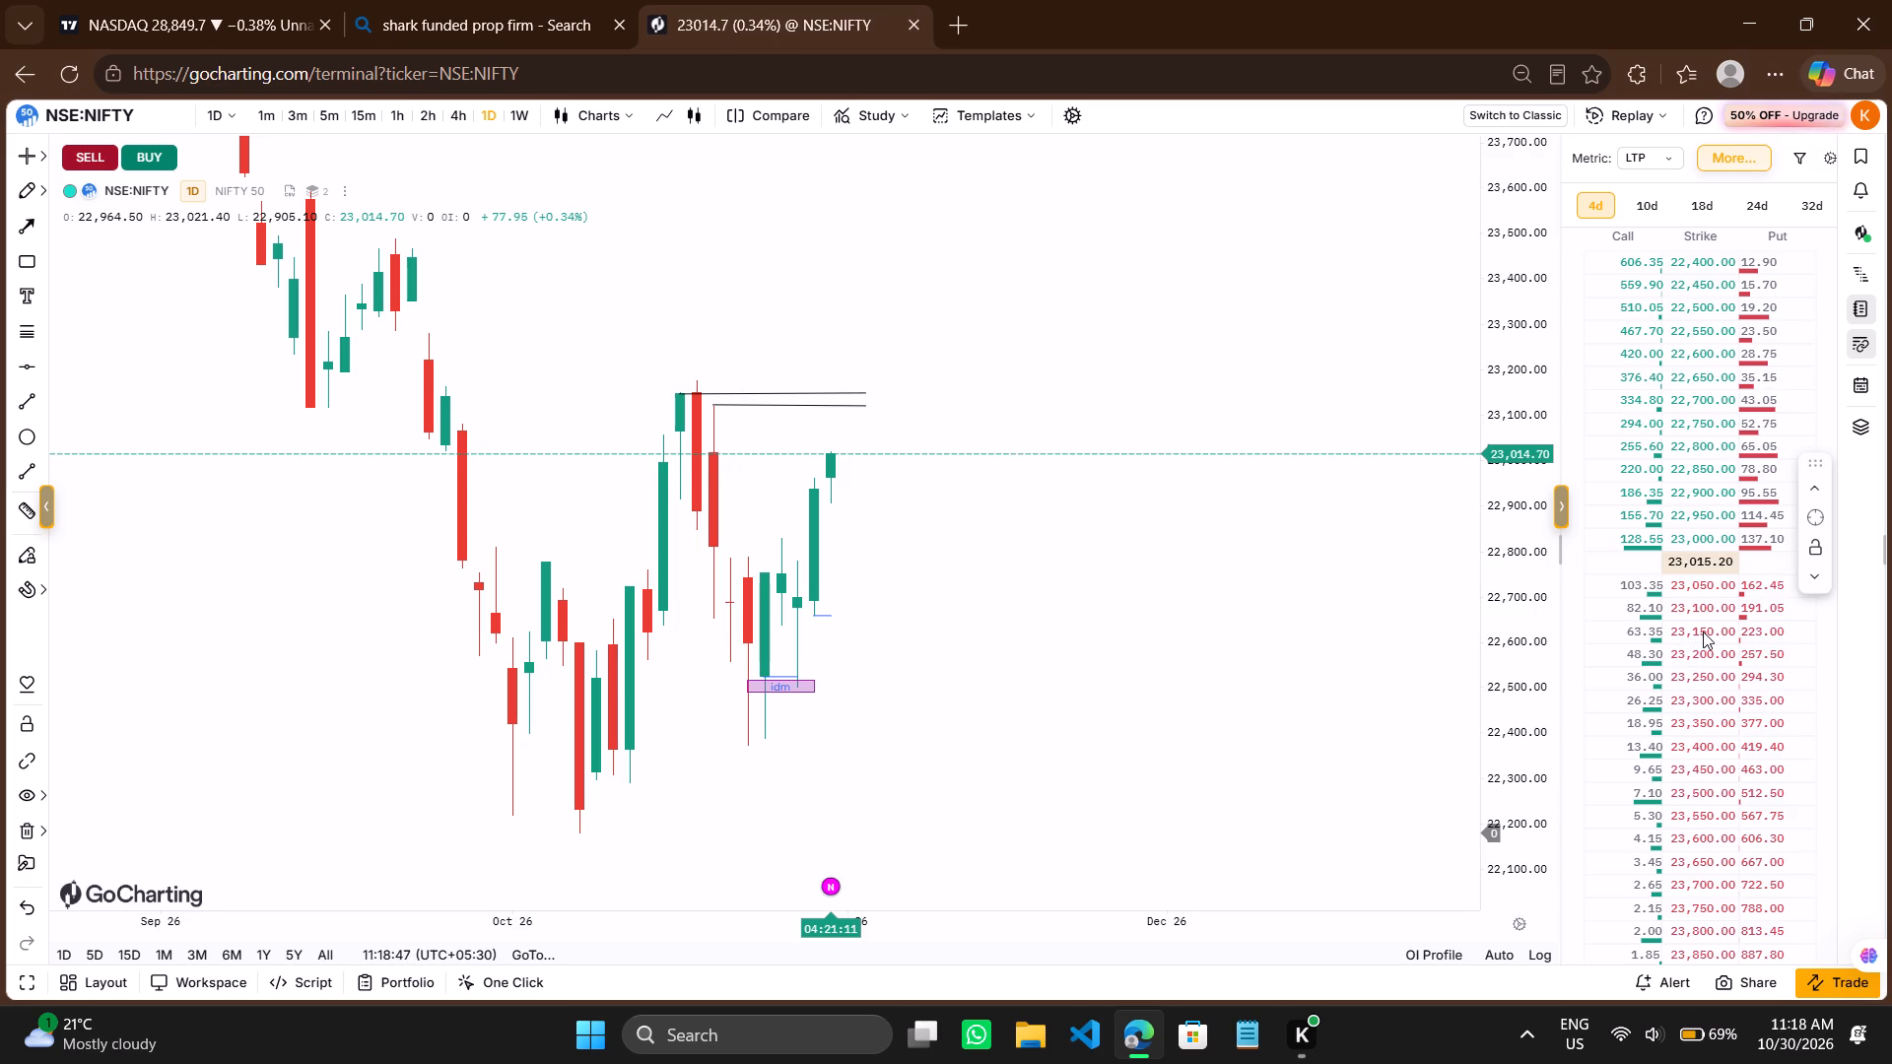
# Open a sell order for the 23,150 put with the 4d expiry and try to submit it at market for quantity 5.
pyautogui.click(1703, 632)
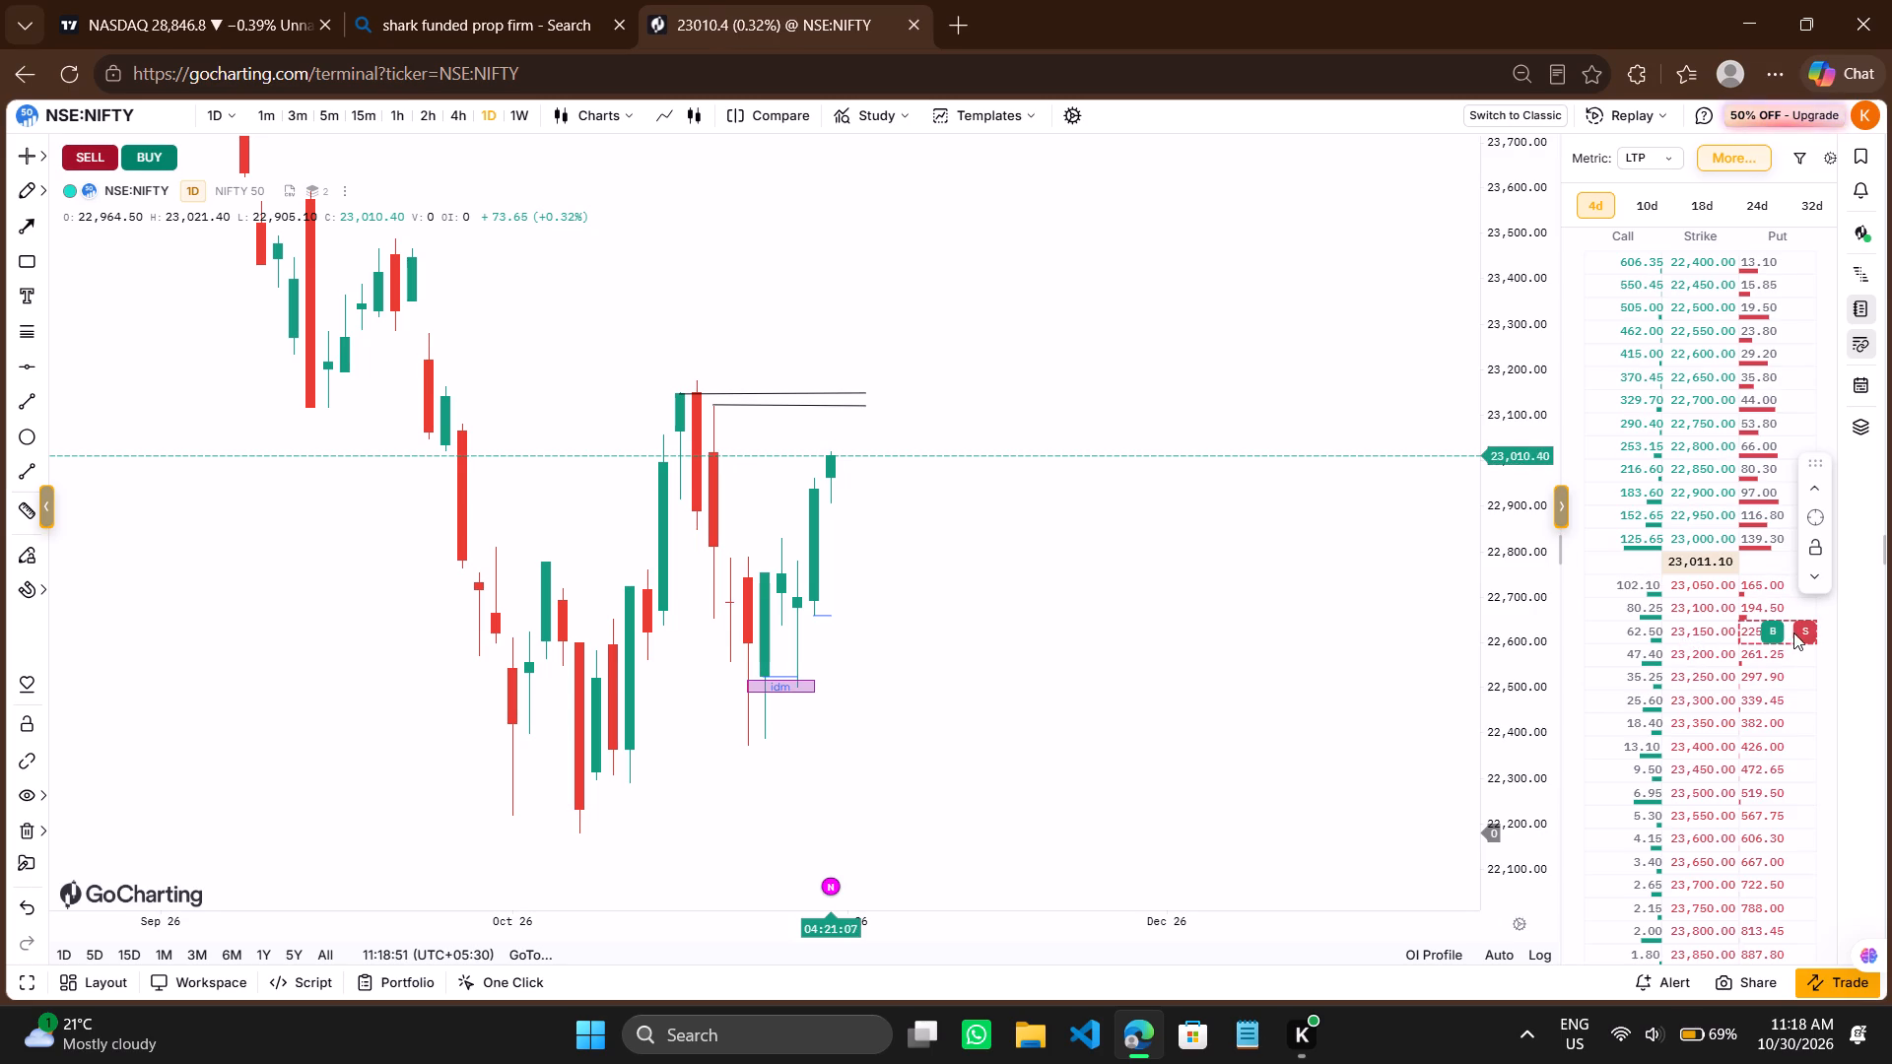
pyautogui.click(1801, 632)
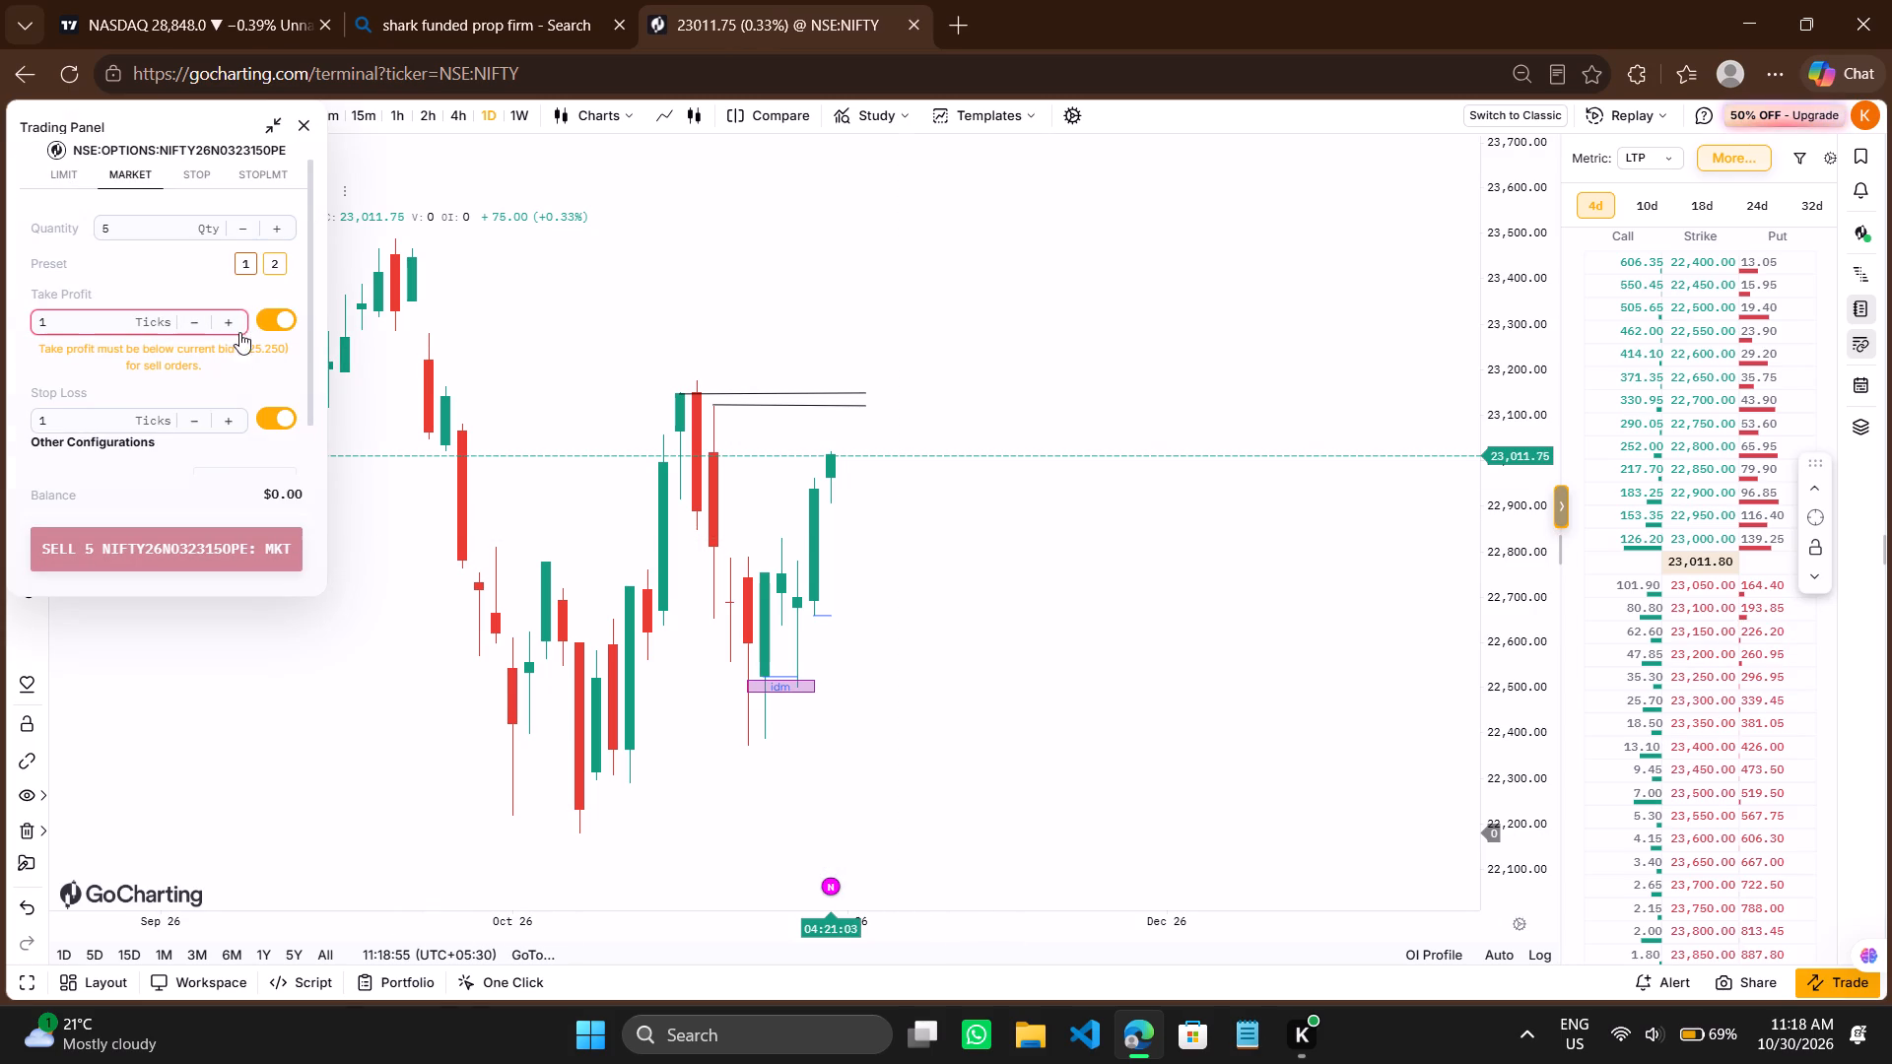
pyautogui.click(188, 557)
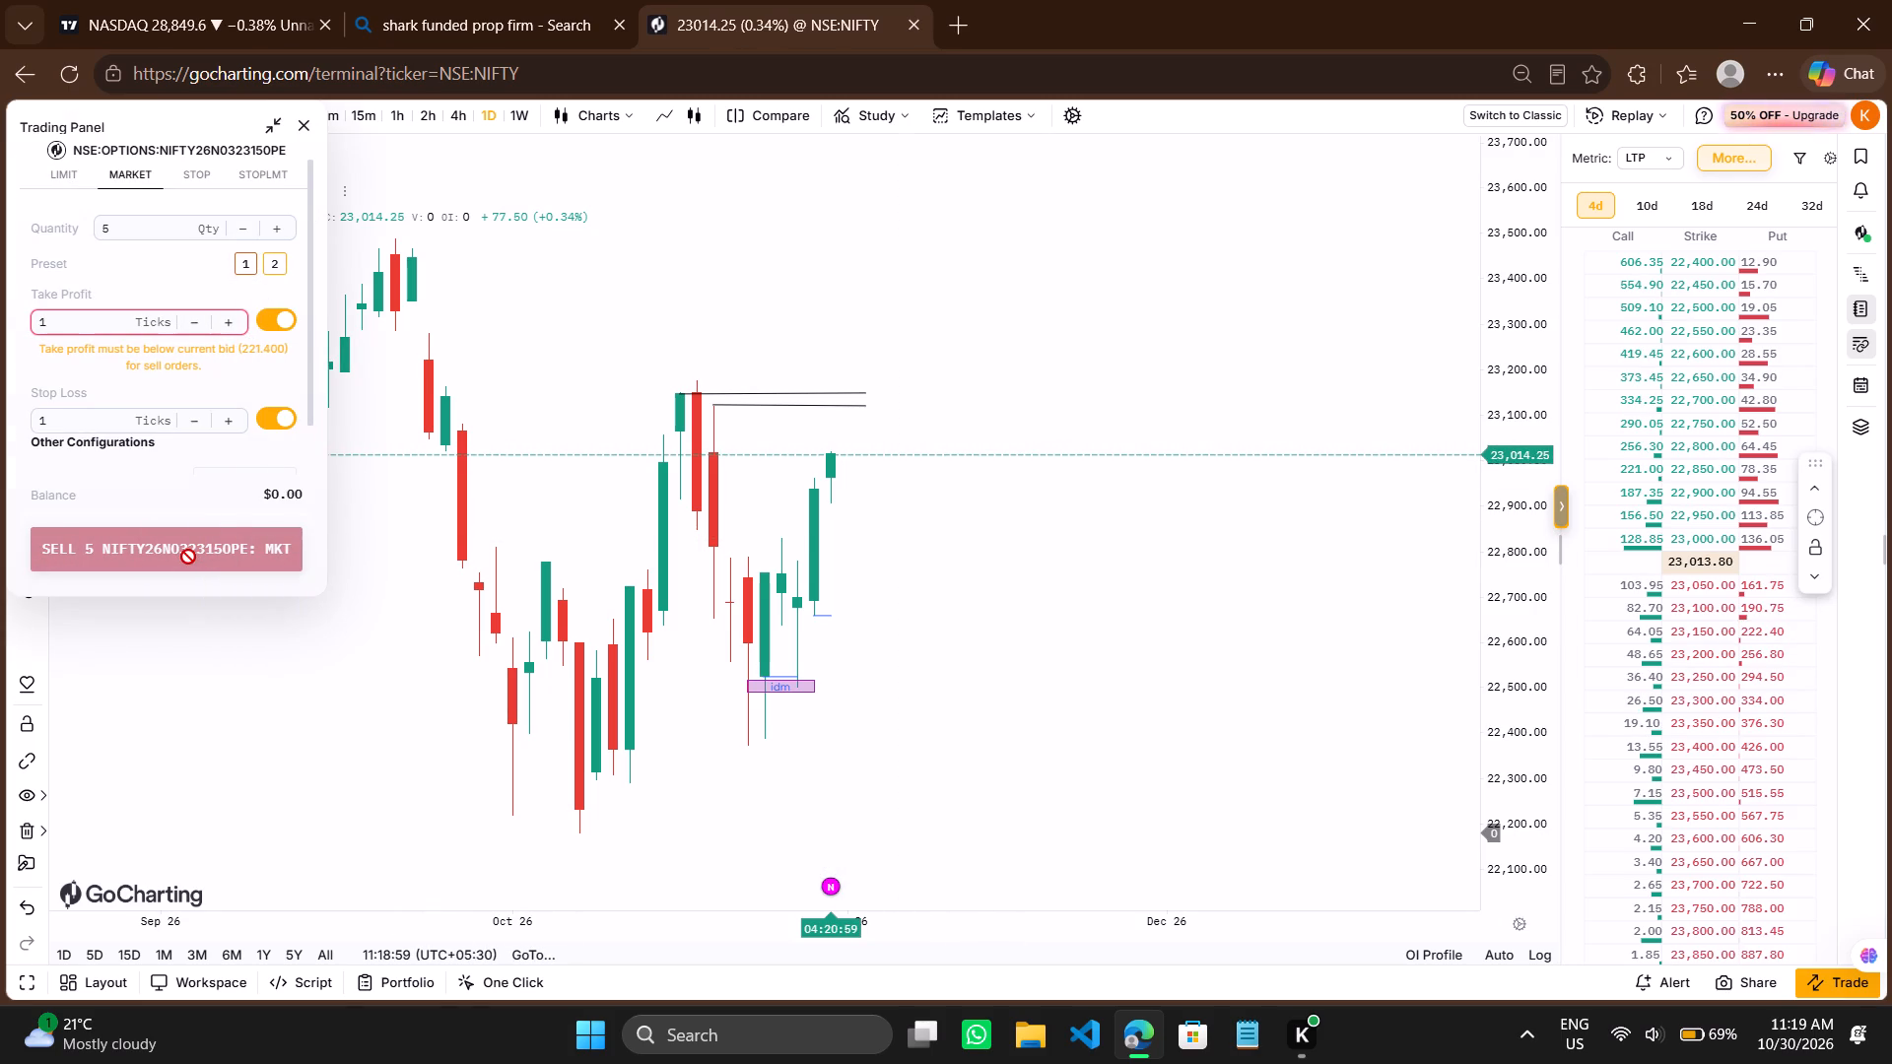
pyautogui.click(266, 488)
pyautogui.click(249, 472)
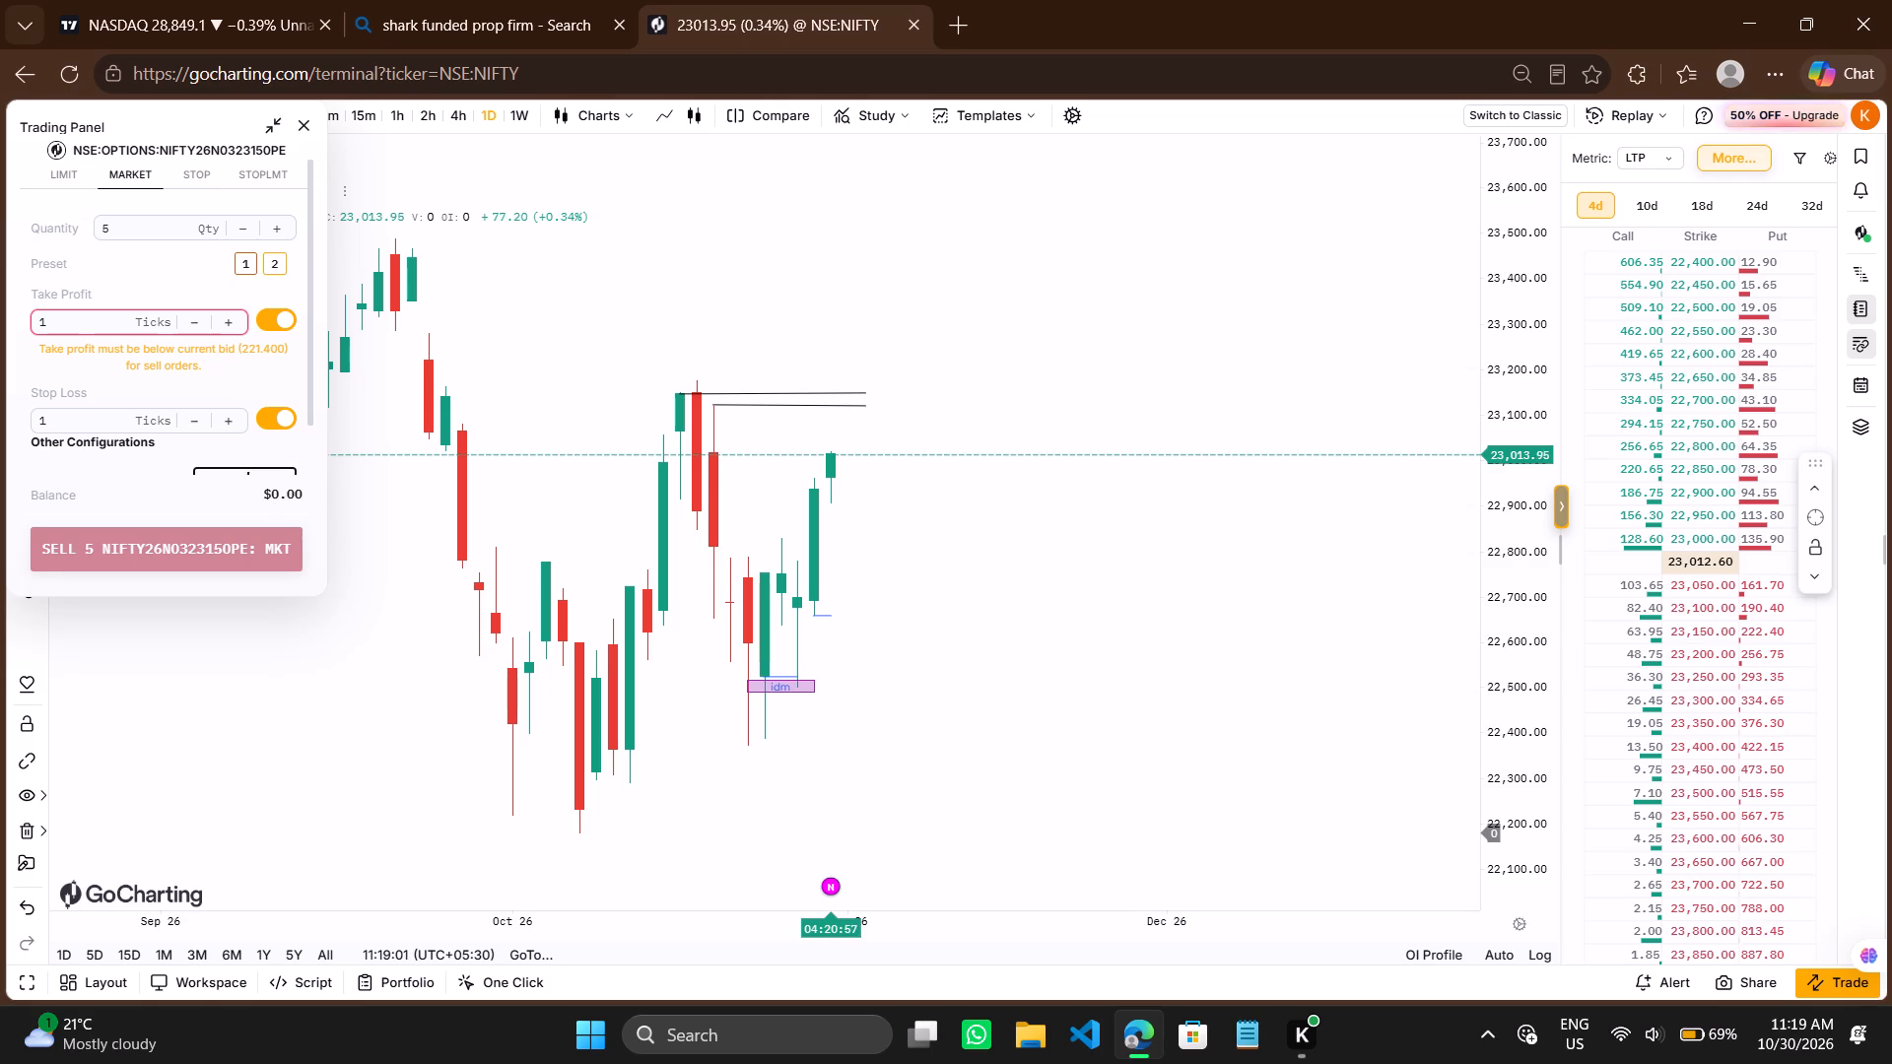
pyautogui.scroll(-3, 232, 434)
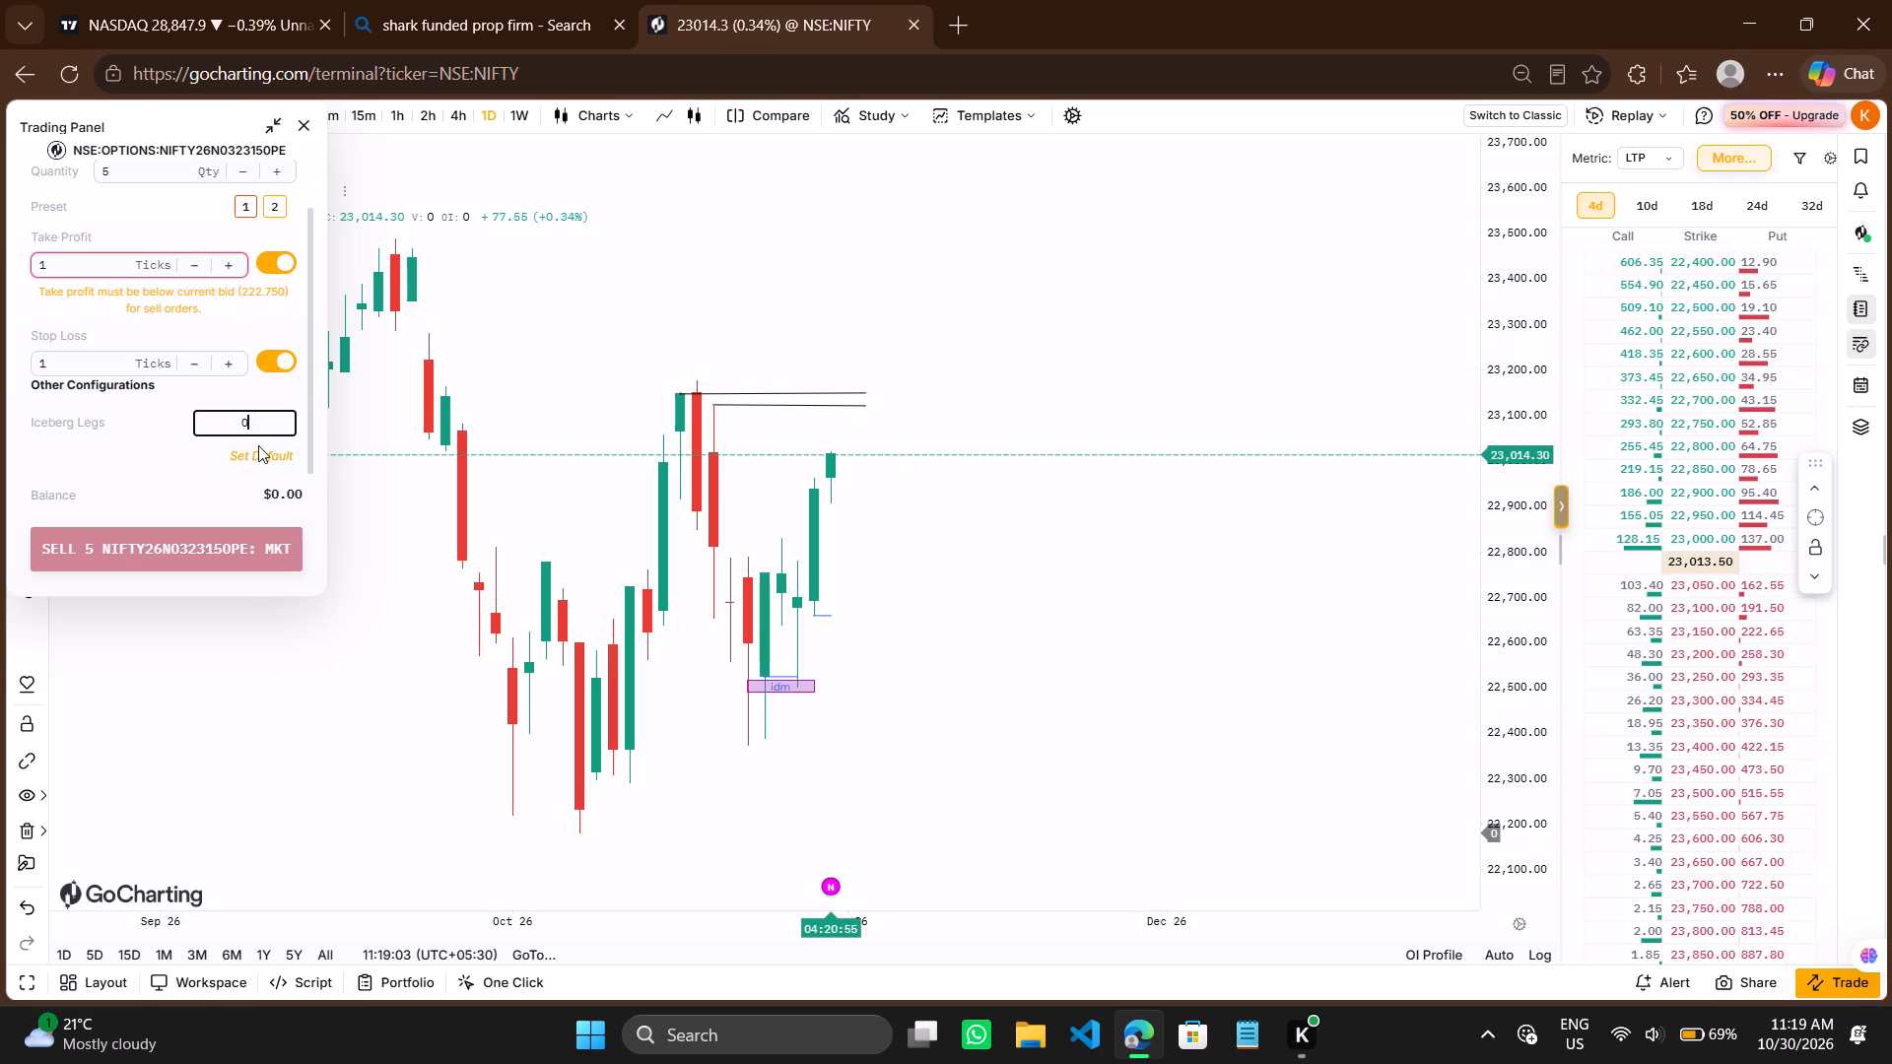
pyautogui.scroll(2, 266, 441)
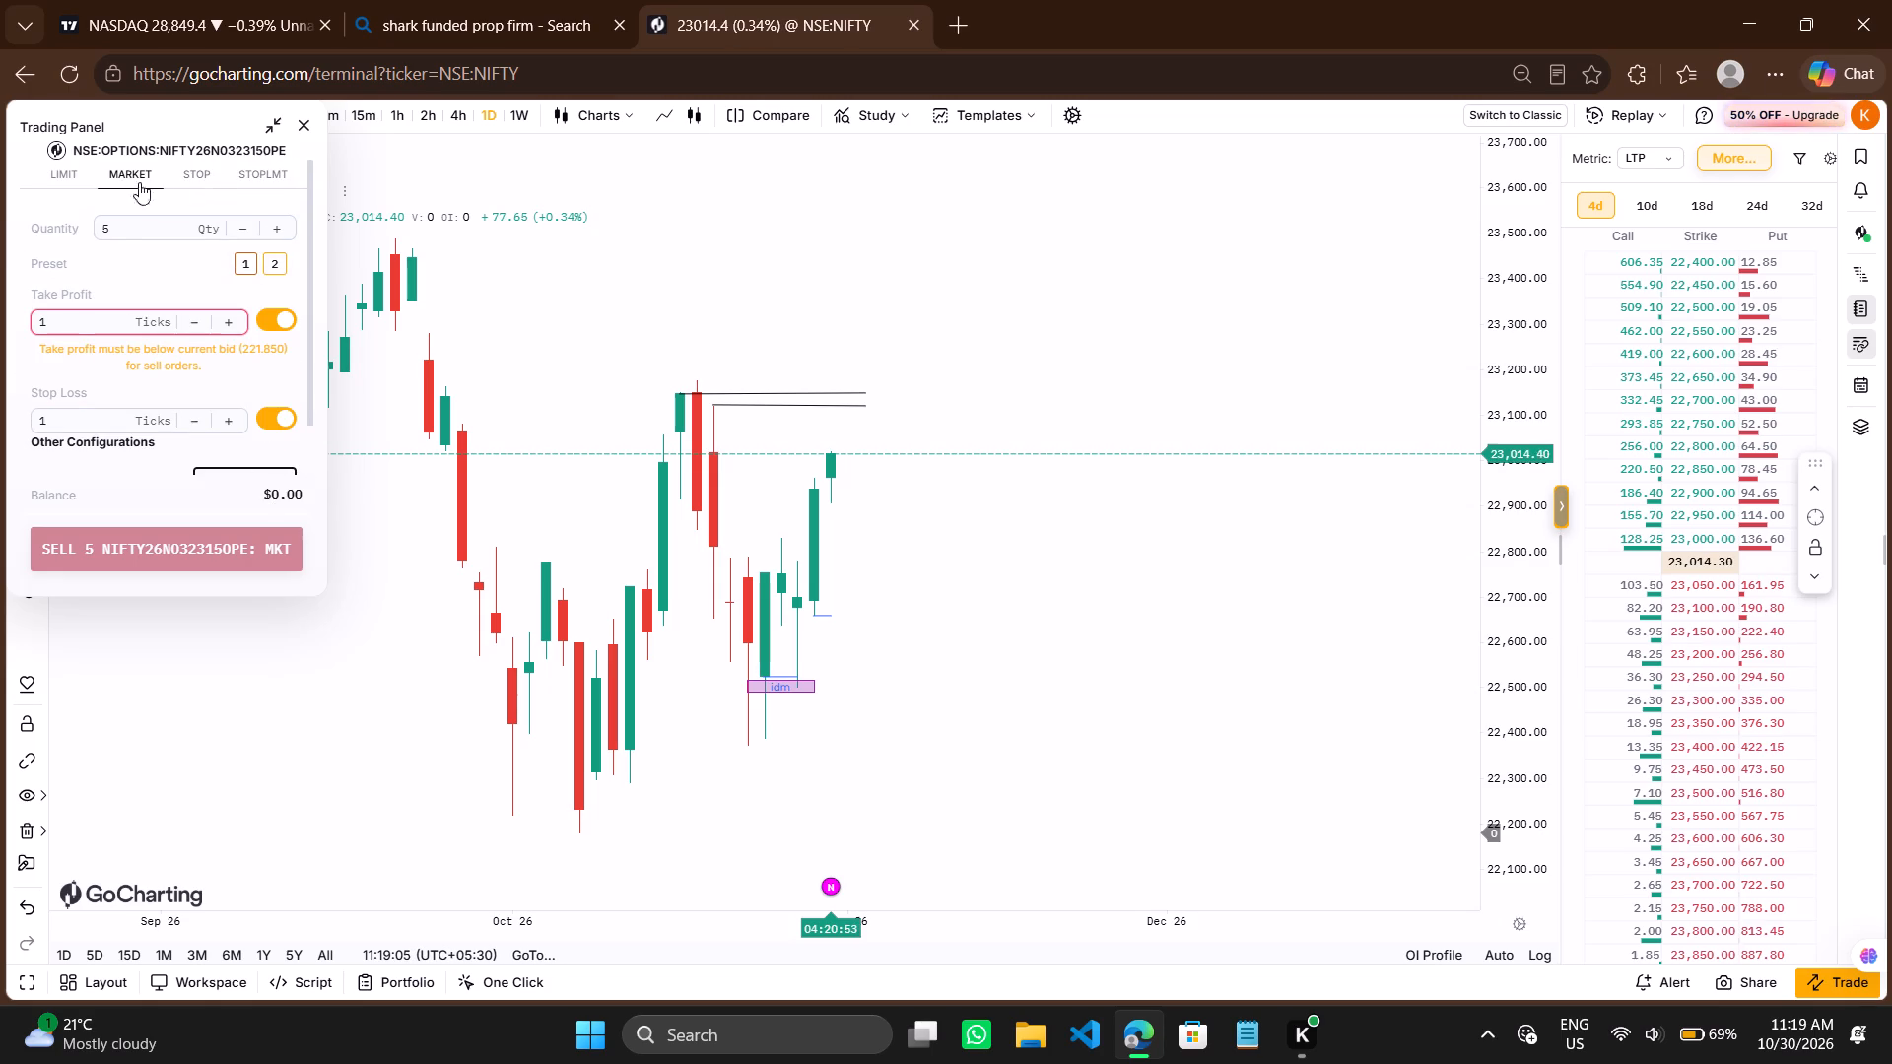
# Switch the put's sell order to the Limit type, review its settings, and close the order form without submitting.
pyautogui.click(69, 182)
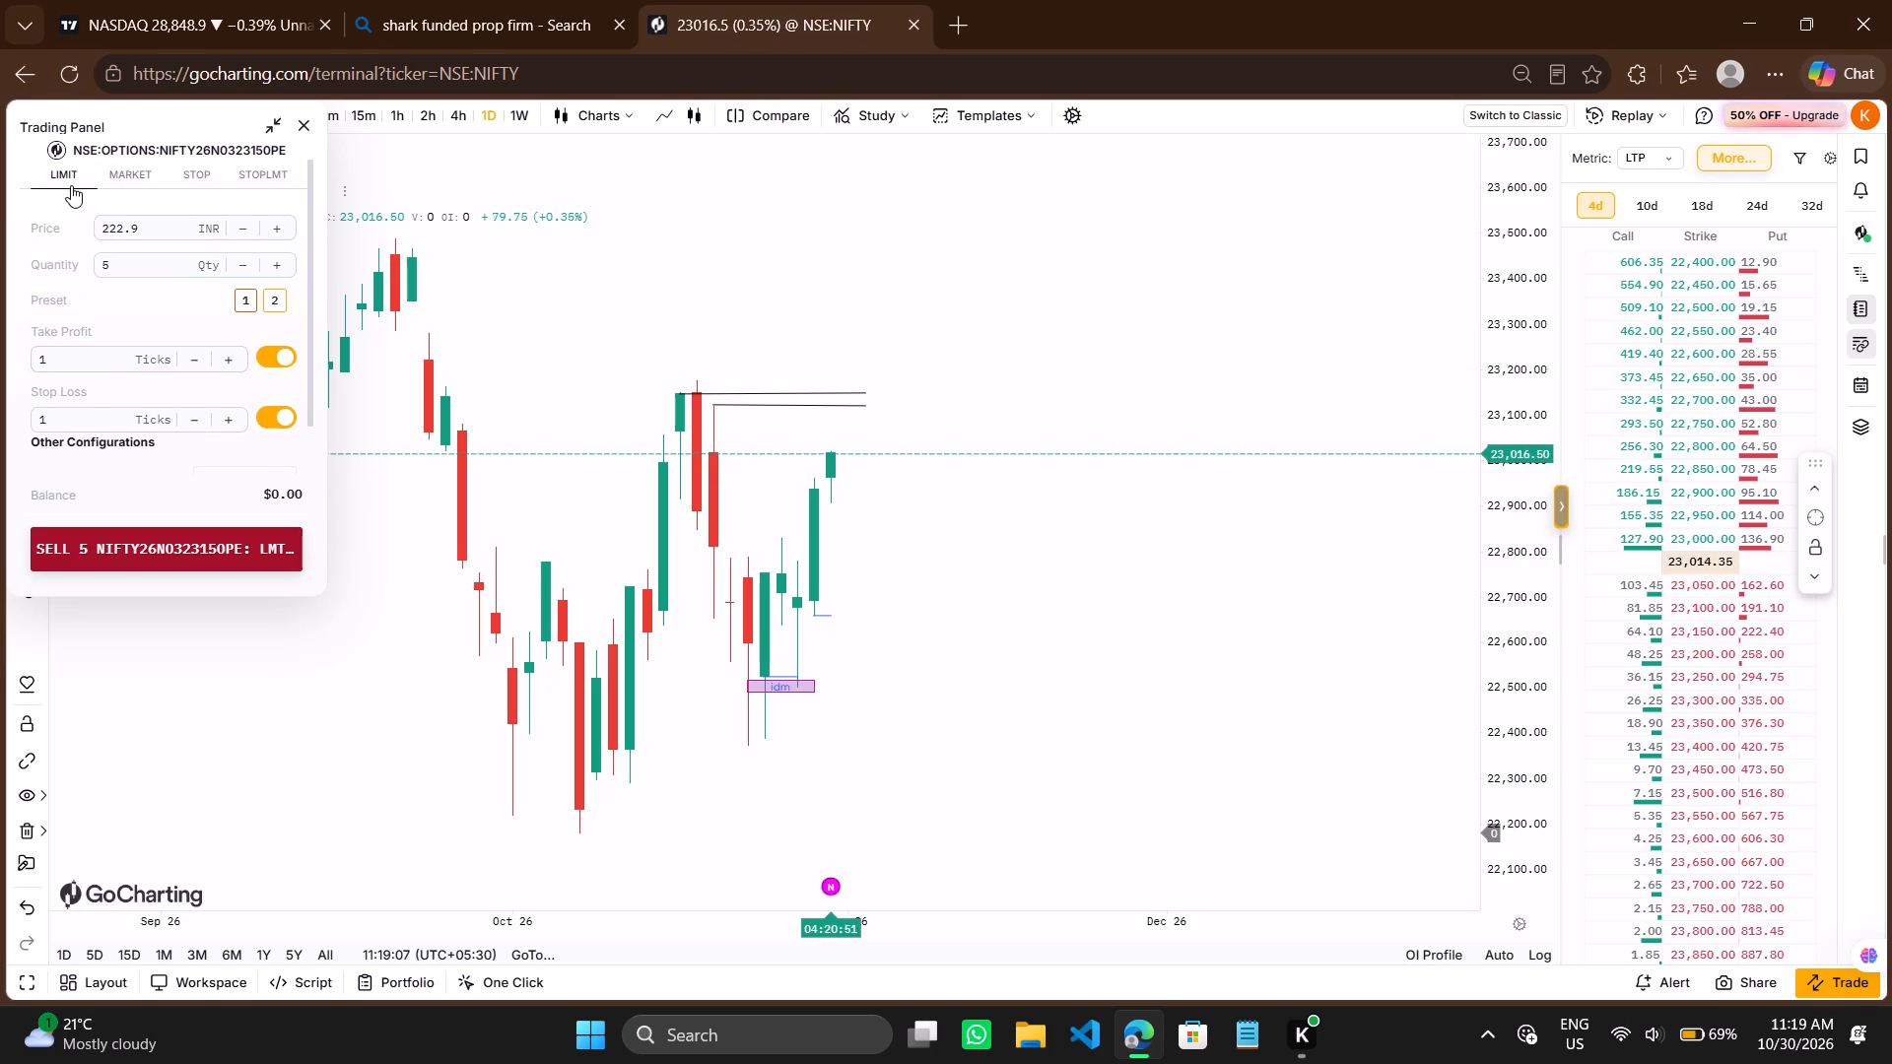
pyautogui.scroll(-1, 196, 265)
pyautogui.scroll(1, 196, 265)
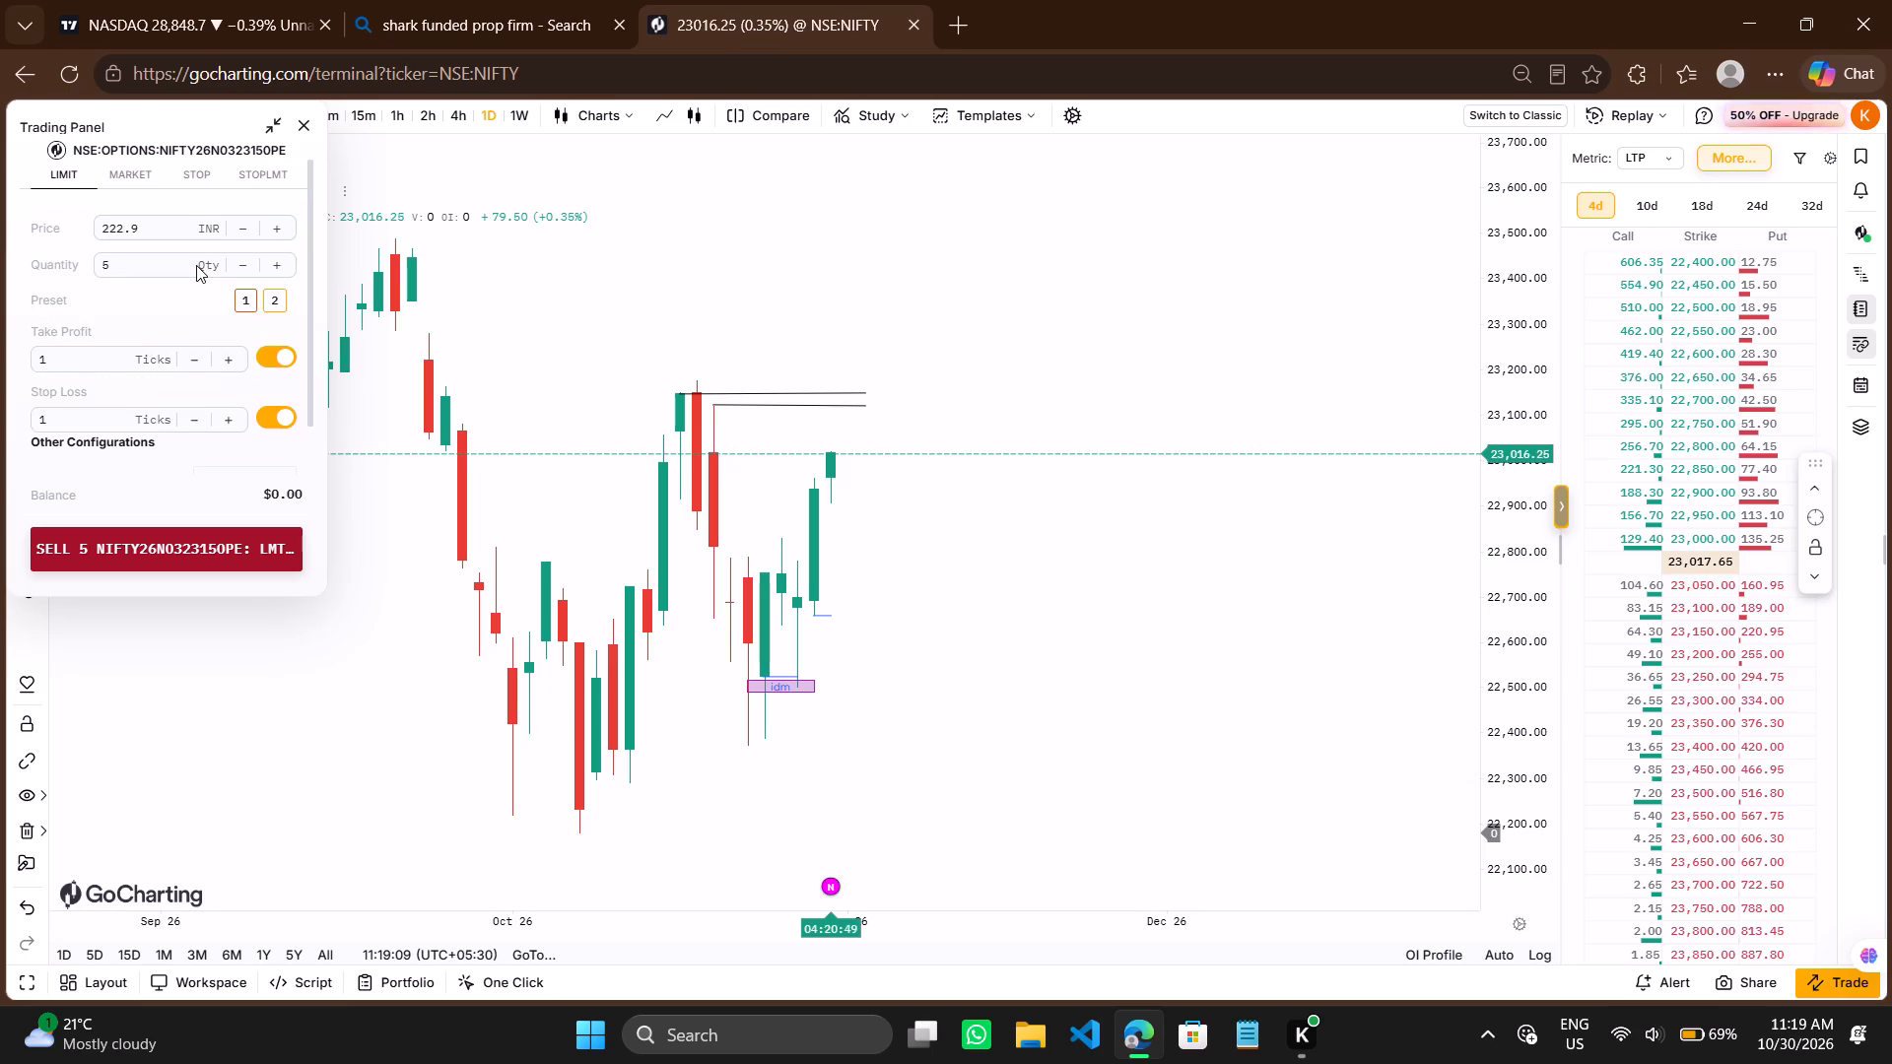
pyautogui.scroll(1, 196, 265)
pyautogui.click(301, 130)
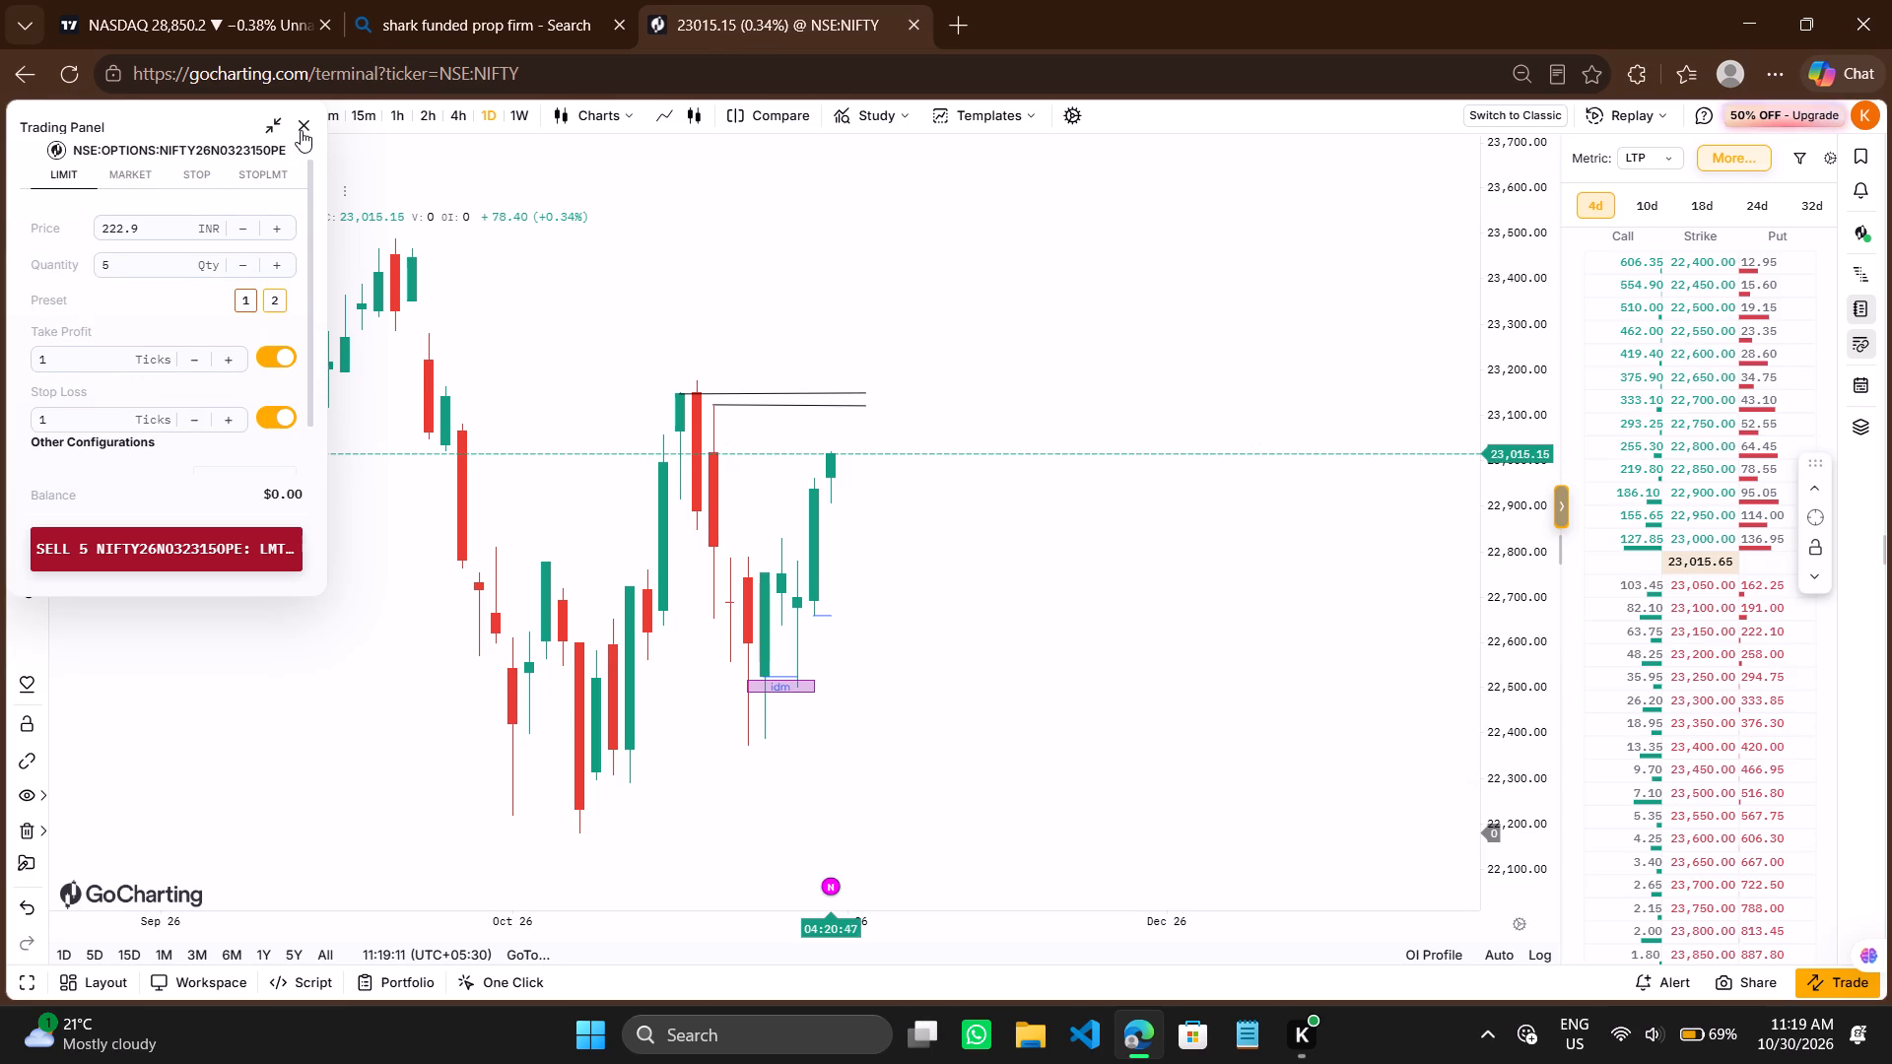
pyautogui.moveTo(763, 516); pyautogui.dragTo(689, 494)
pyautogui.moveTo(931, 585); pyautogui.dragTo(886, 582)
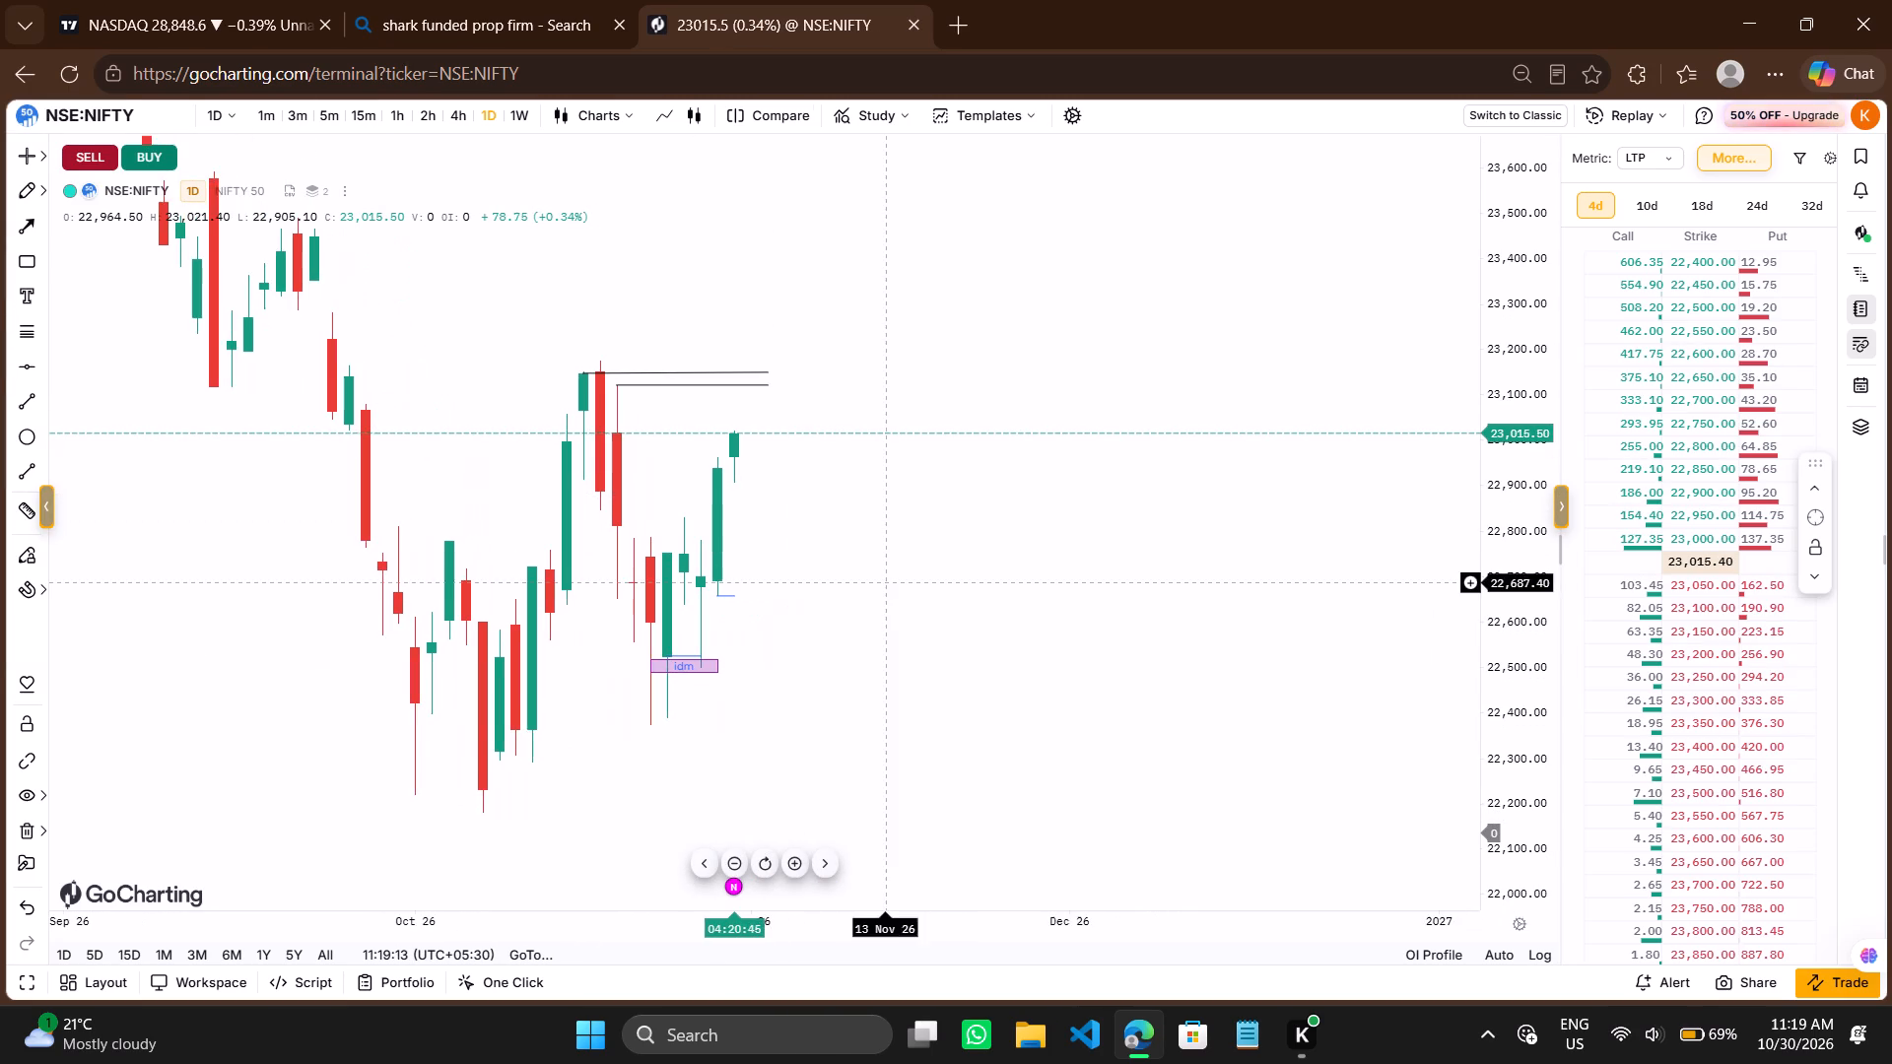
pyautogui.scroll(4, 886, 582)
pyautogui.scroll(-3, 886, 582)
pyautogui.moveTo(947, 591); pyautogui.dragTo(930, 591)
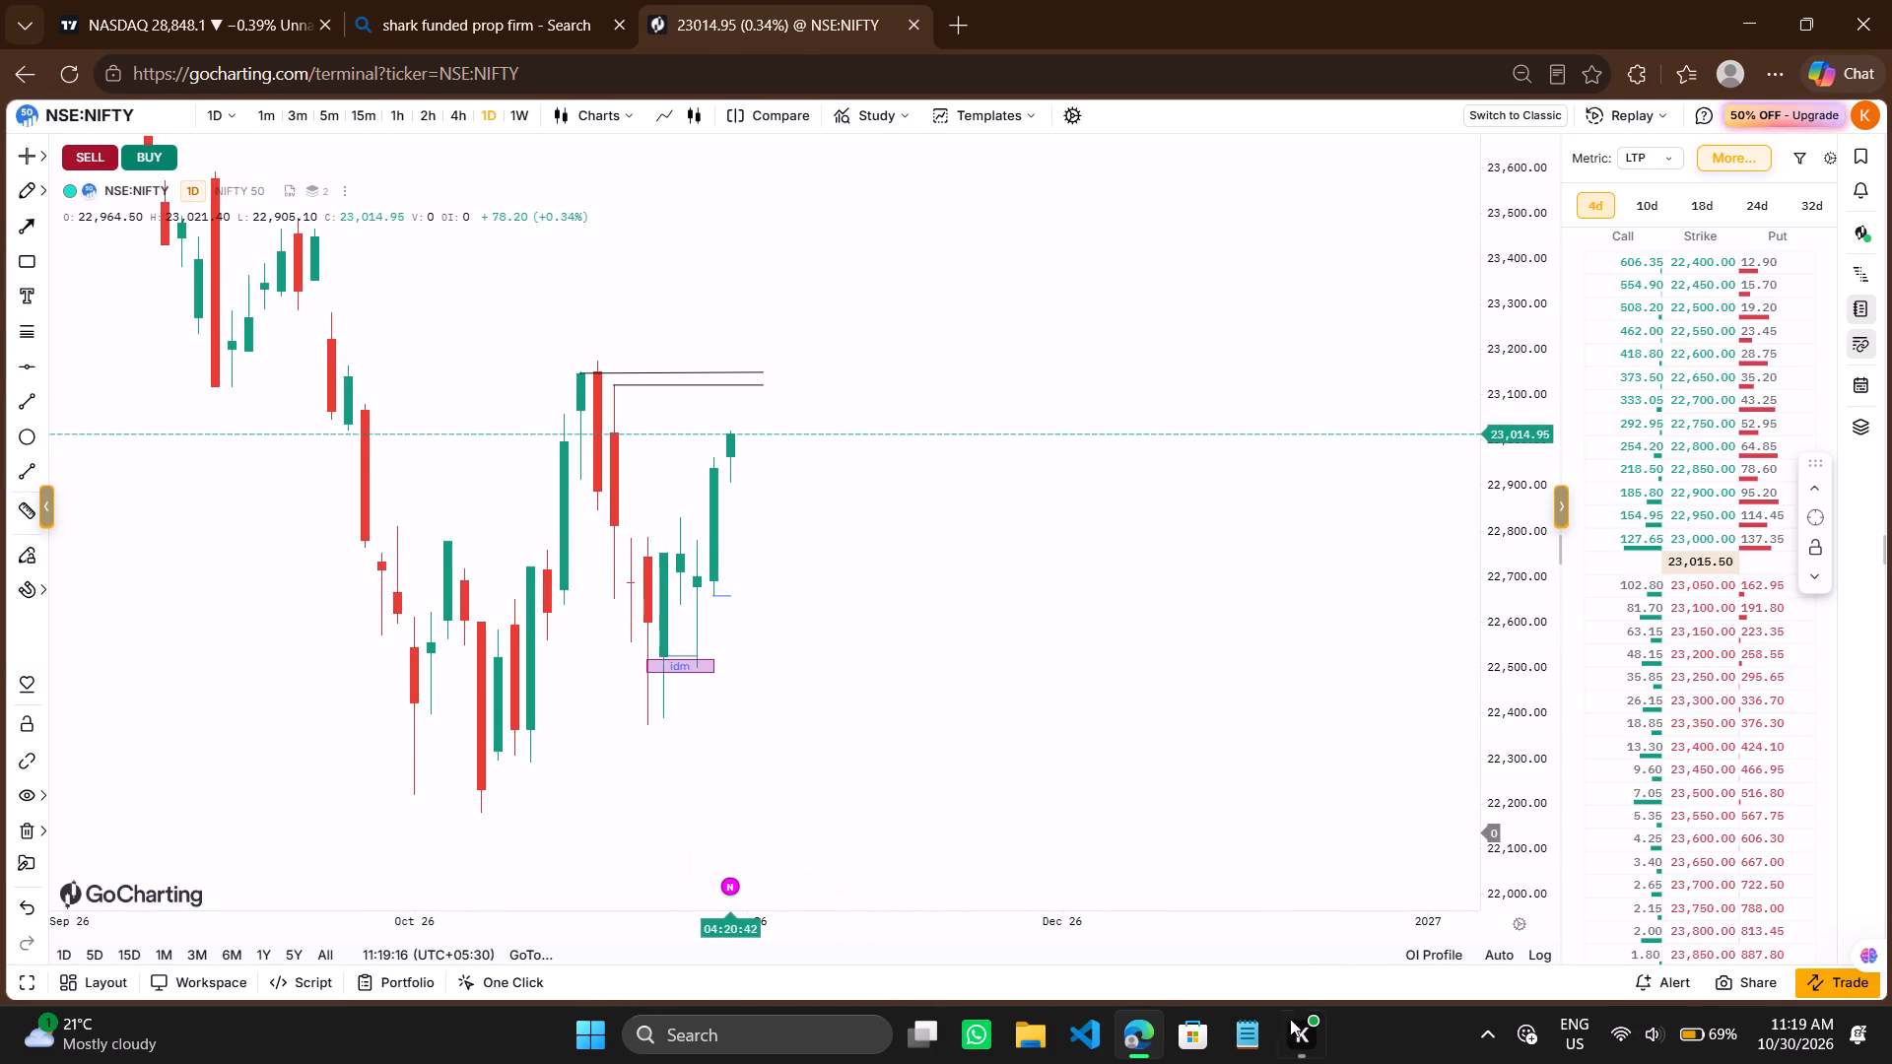
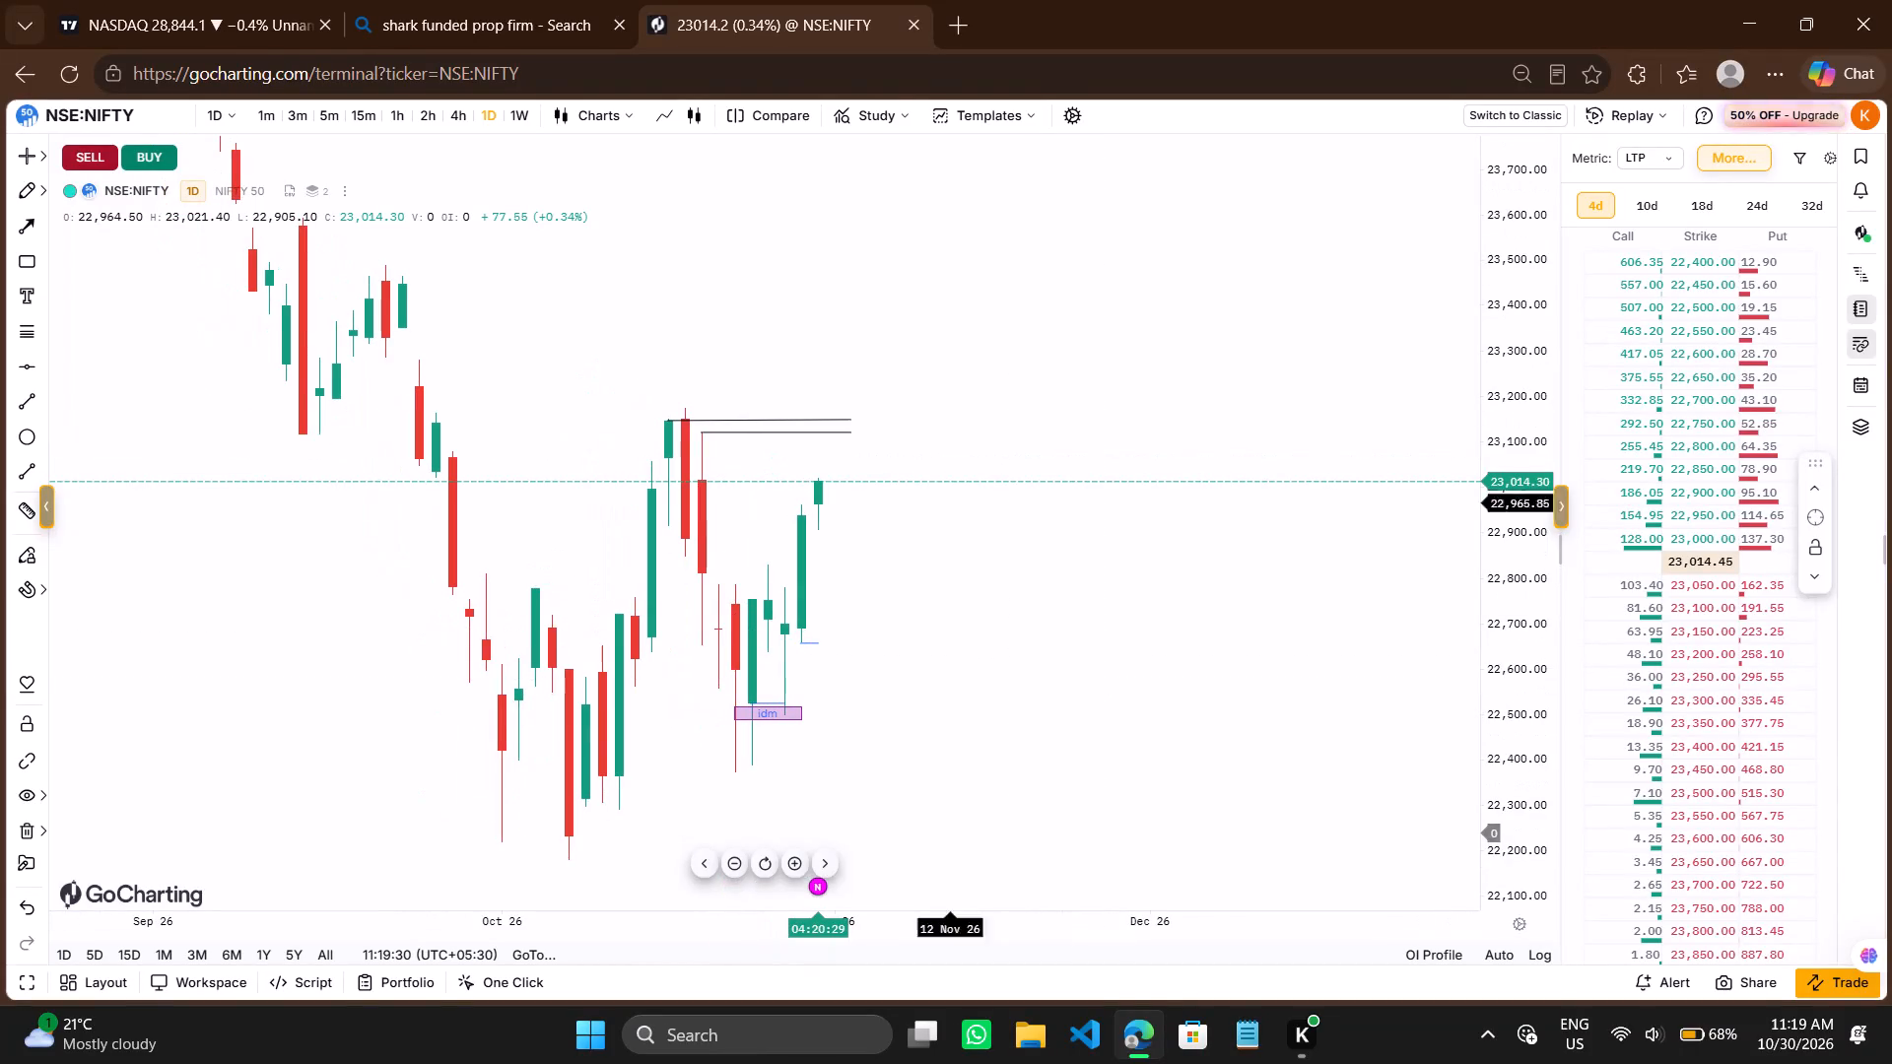
# Draw a downward arrow on the NIFTY chart from the black lines' end at about 23,145 to about 22,988.
pyautogui.moveTo(889, 438); pyautogui.dragTo(952, 481)
pyautogui.moveTo(793, 214); pyautogui.dragTo(845, 229)
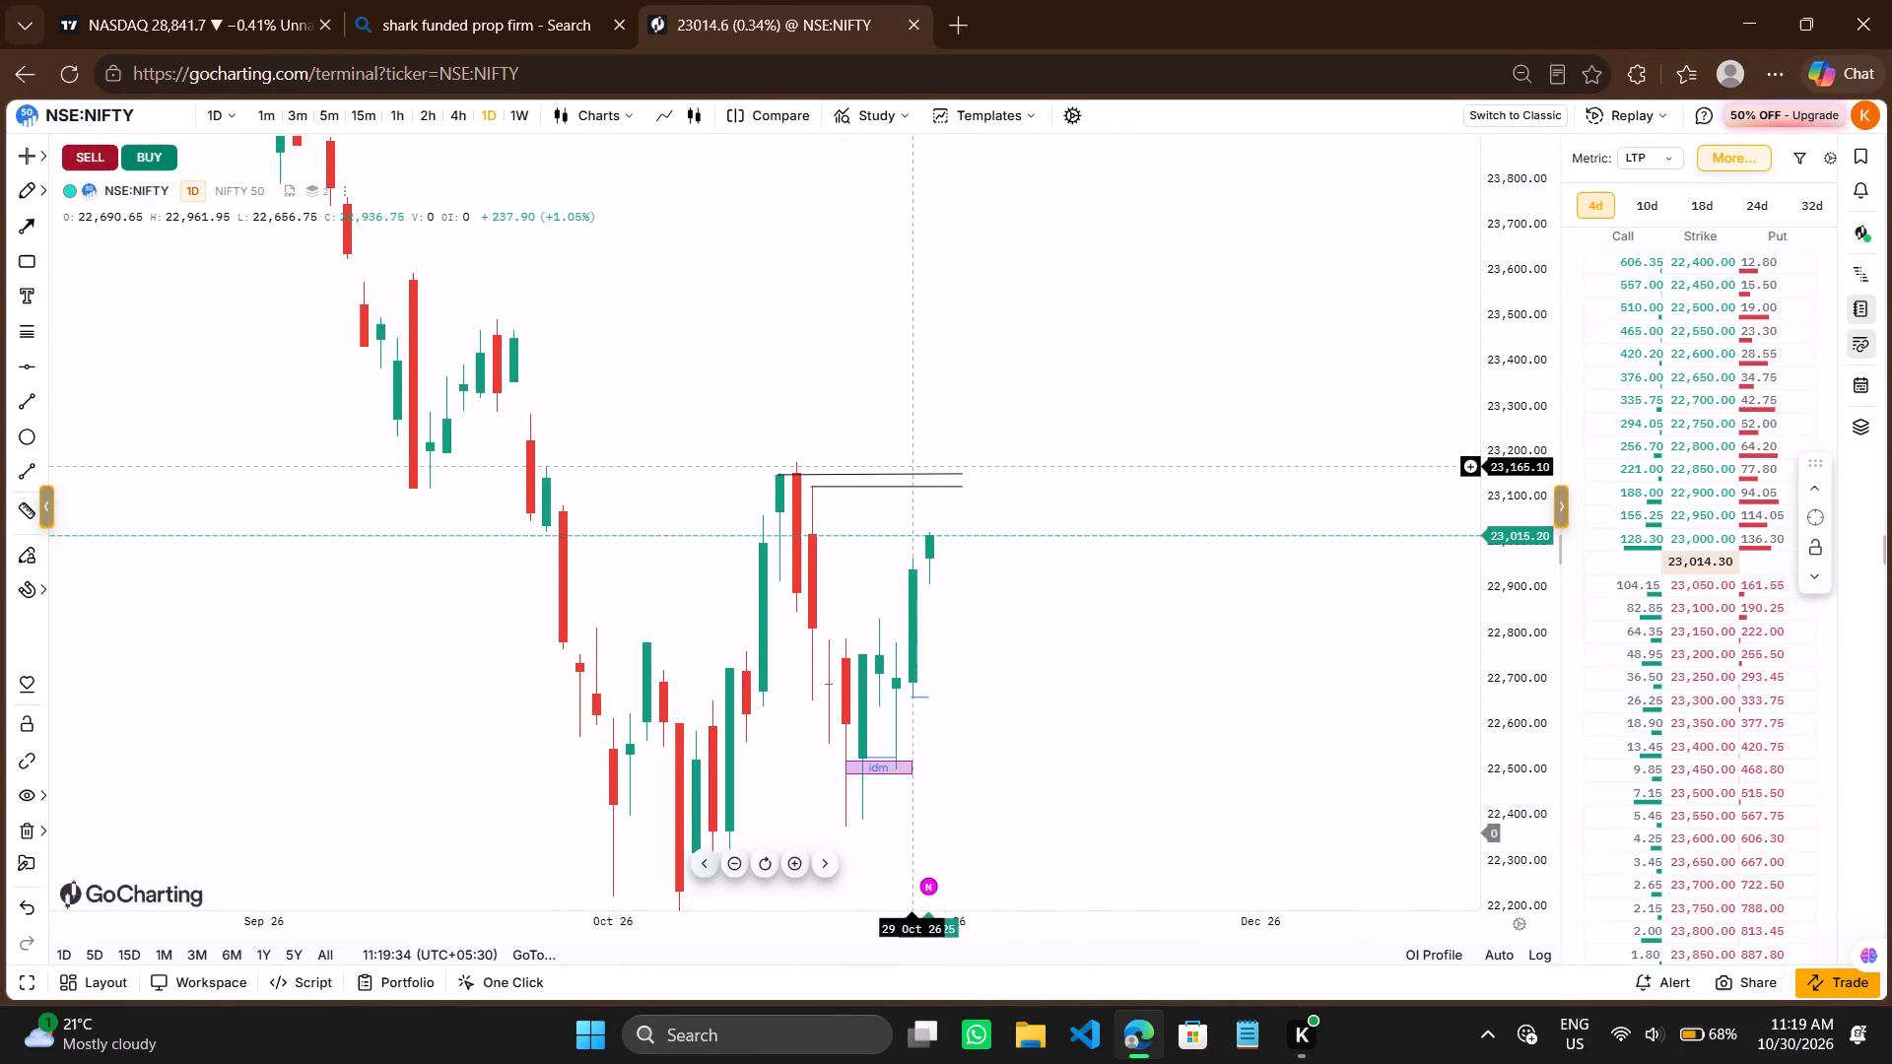
pyautogui.click(1100, 400)
pyautogui.scroll(3, 1100, 400)
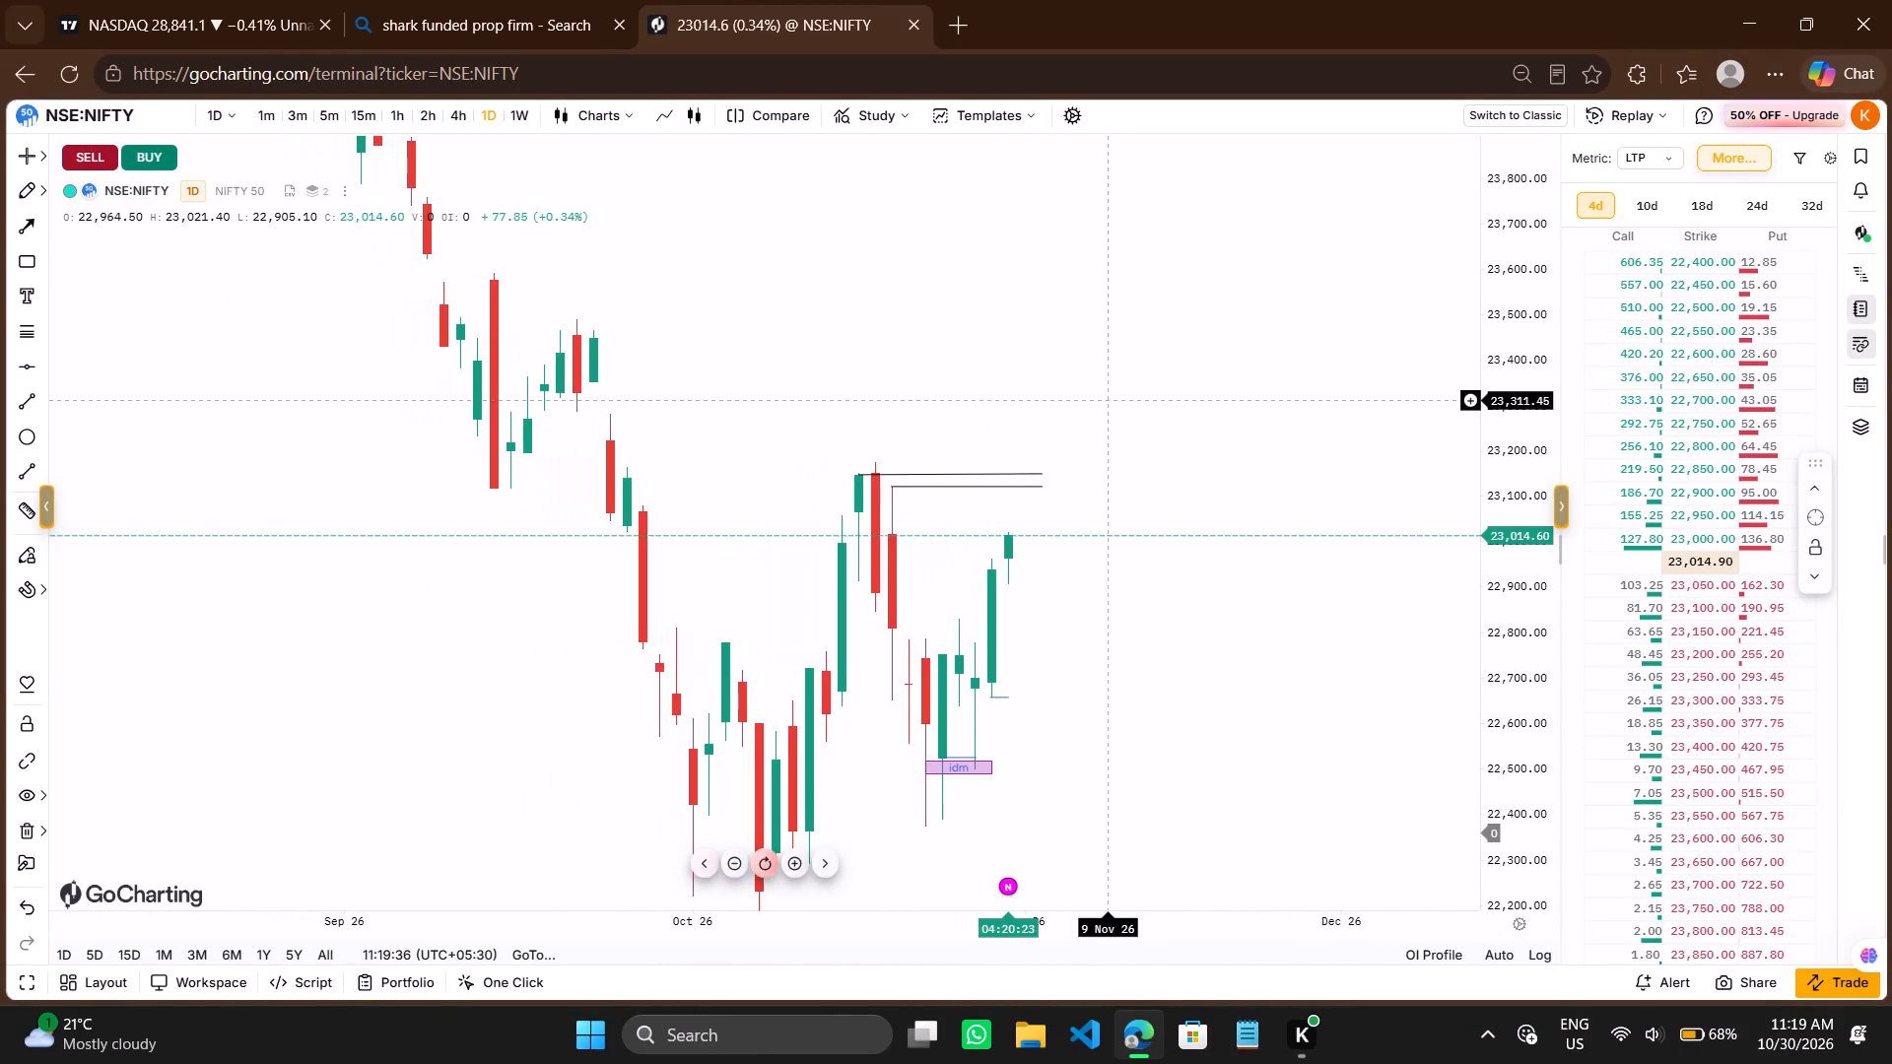
pyautogui.scroll(4, 1100, 400)
pyautogui.moveTo(1100, 400); pyautogui.dragTo(872, 355)
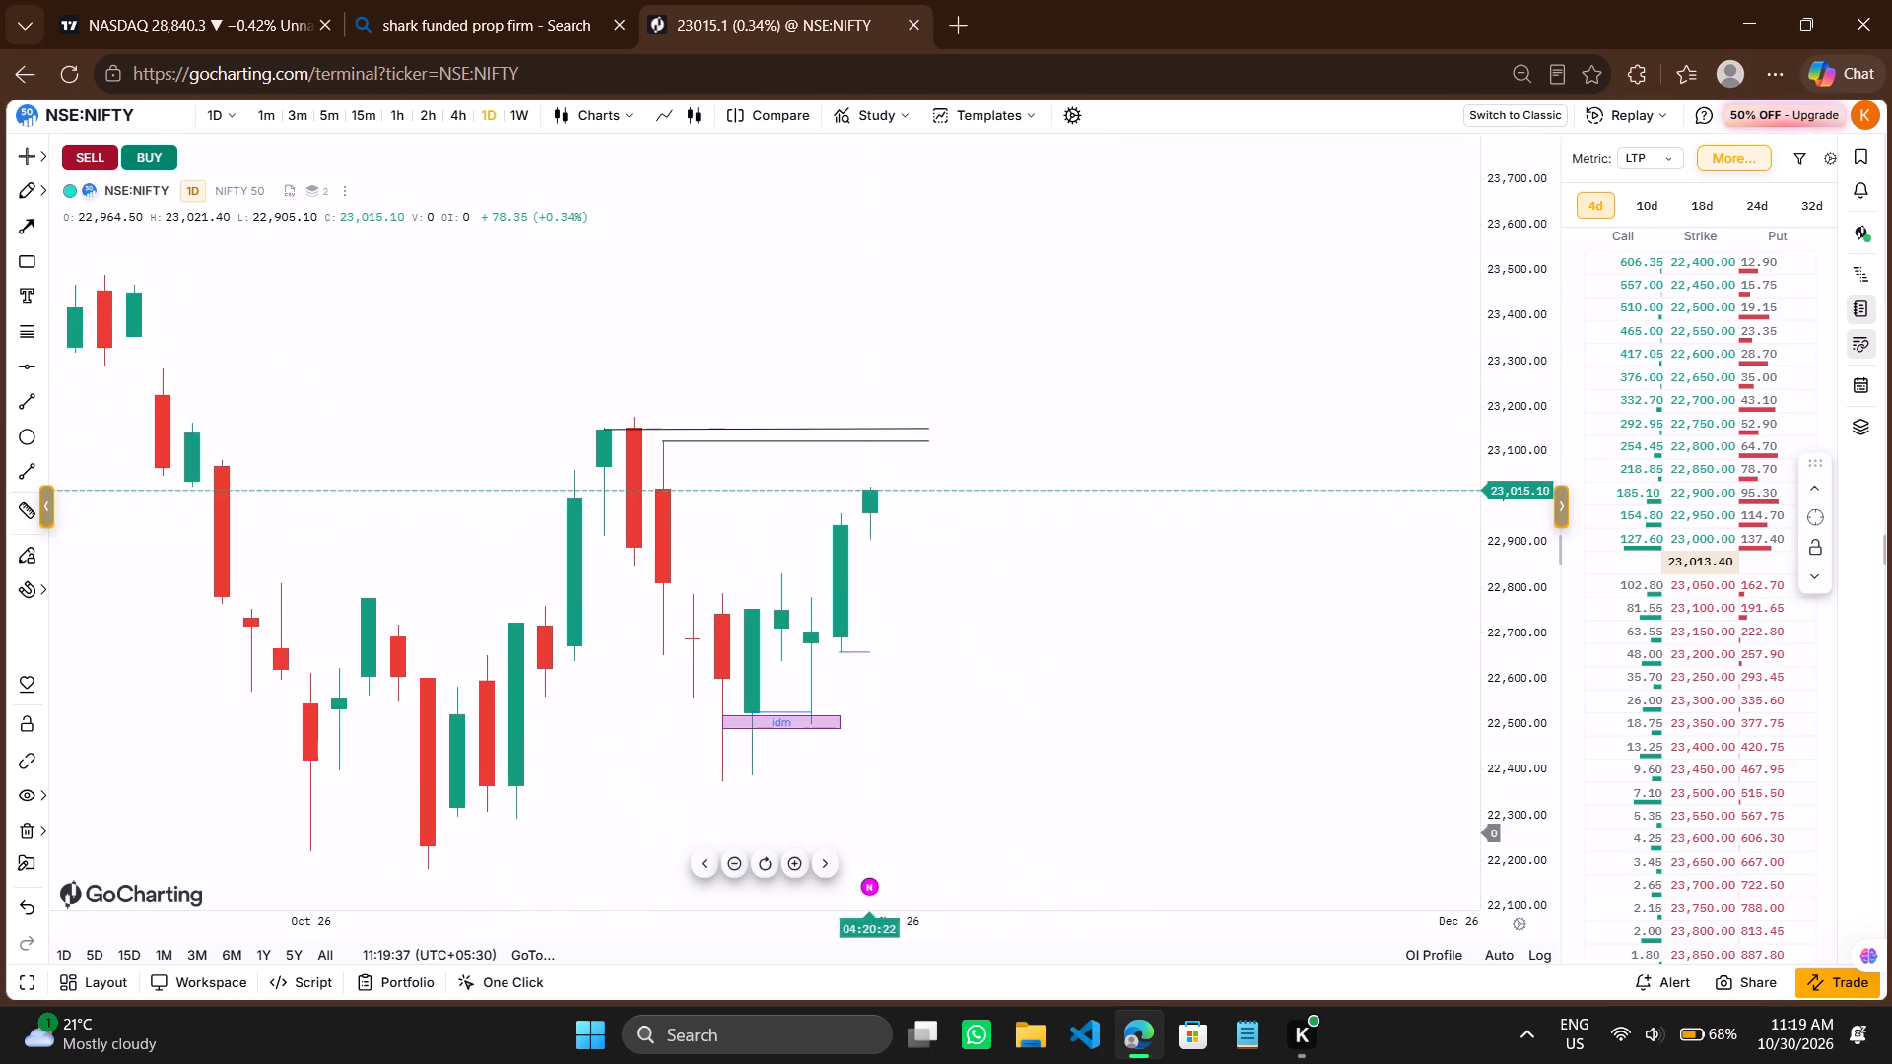
pyautogui.scroll(-2, 872, 355)
pyautogui.moveTo(922, 355); pyautogui.dragTo(991, 398)
pyautogui.scroll(-1, 991, 398)
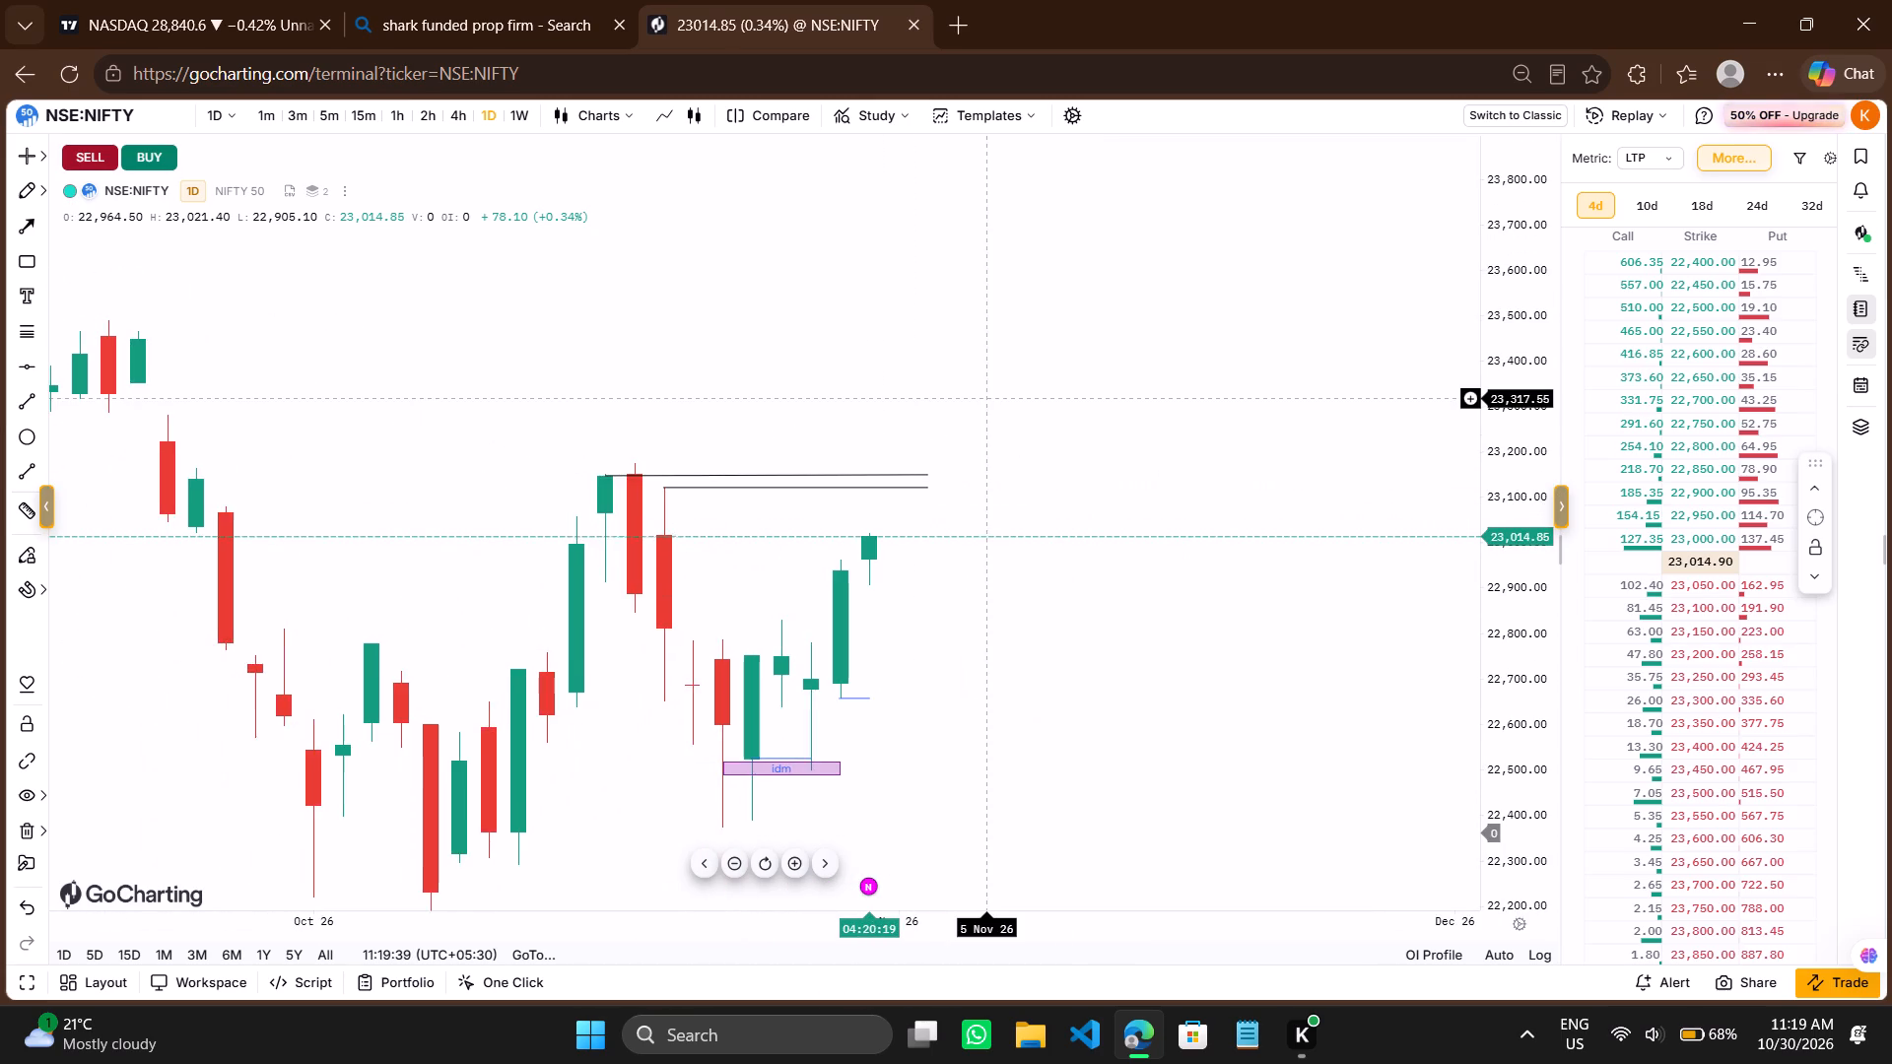
pyautogui.scroll(-1, 991, 398)
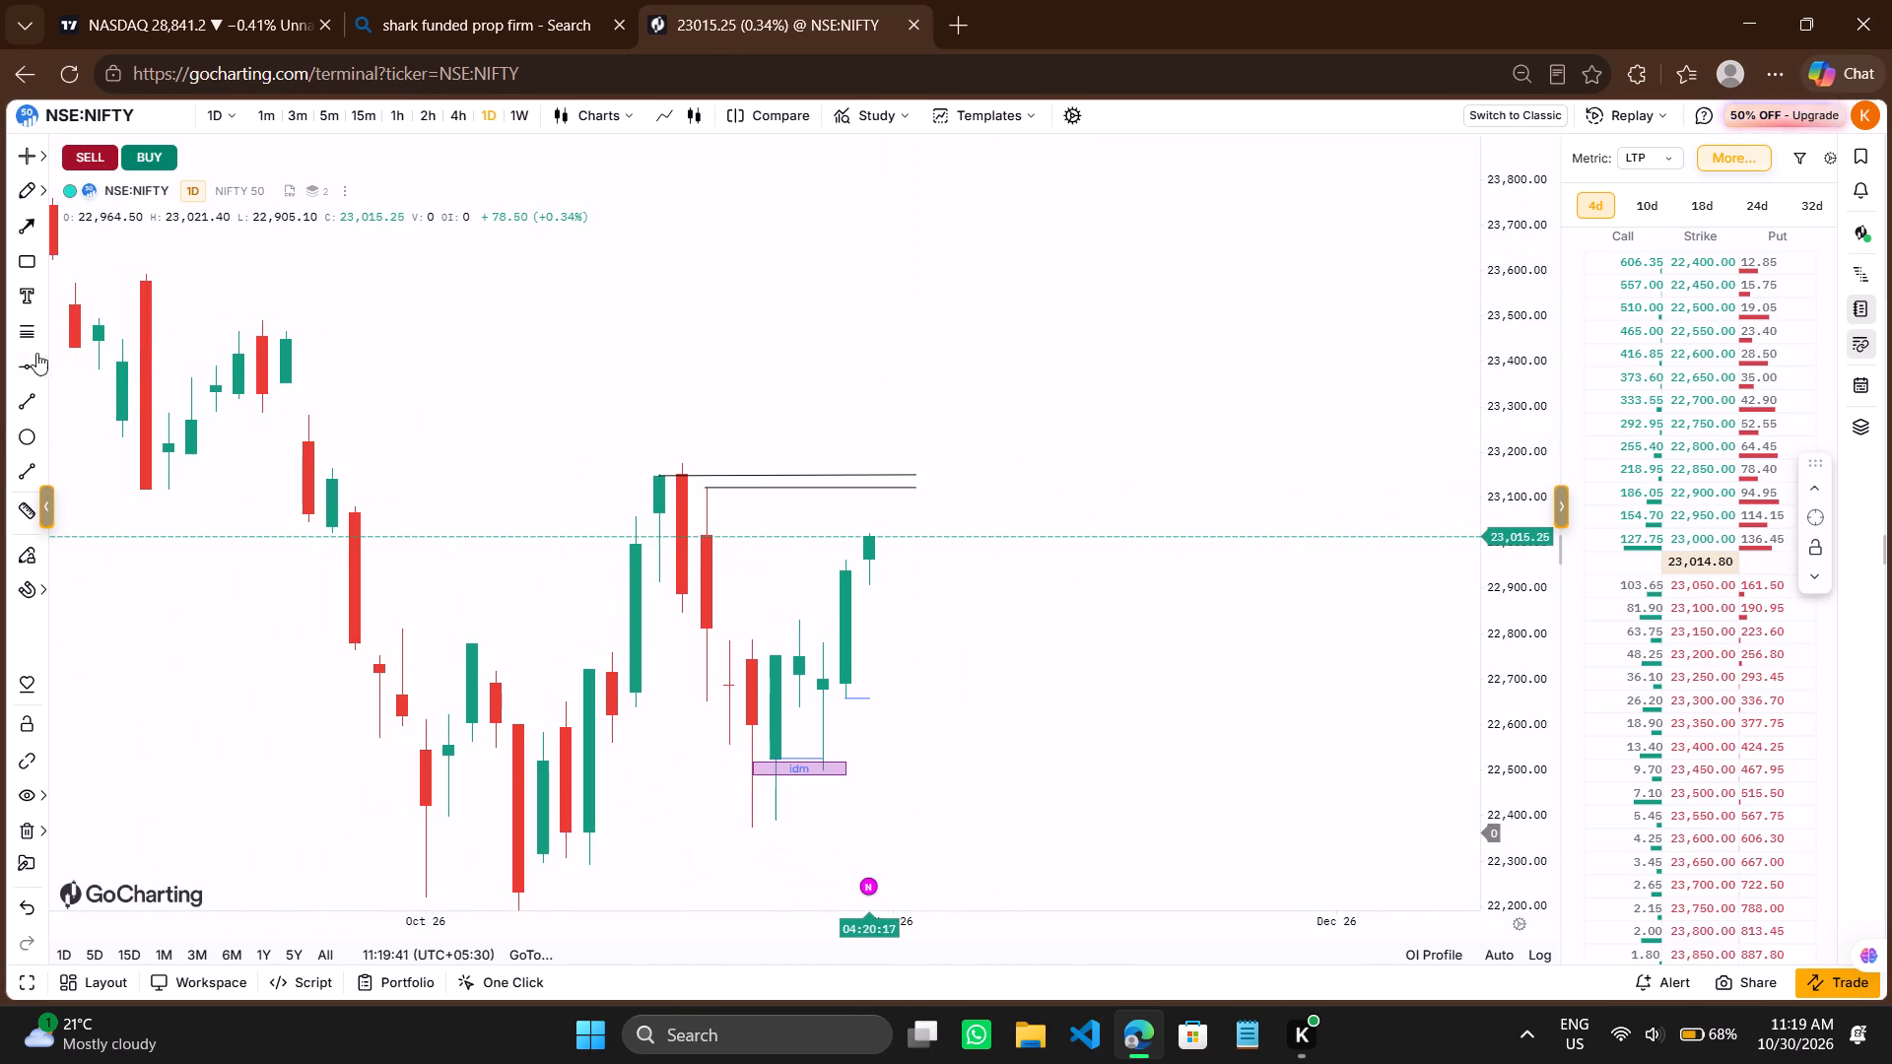
pyautogui.click(14, 223)
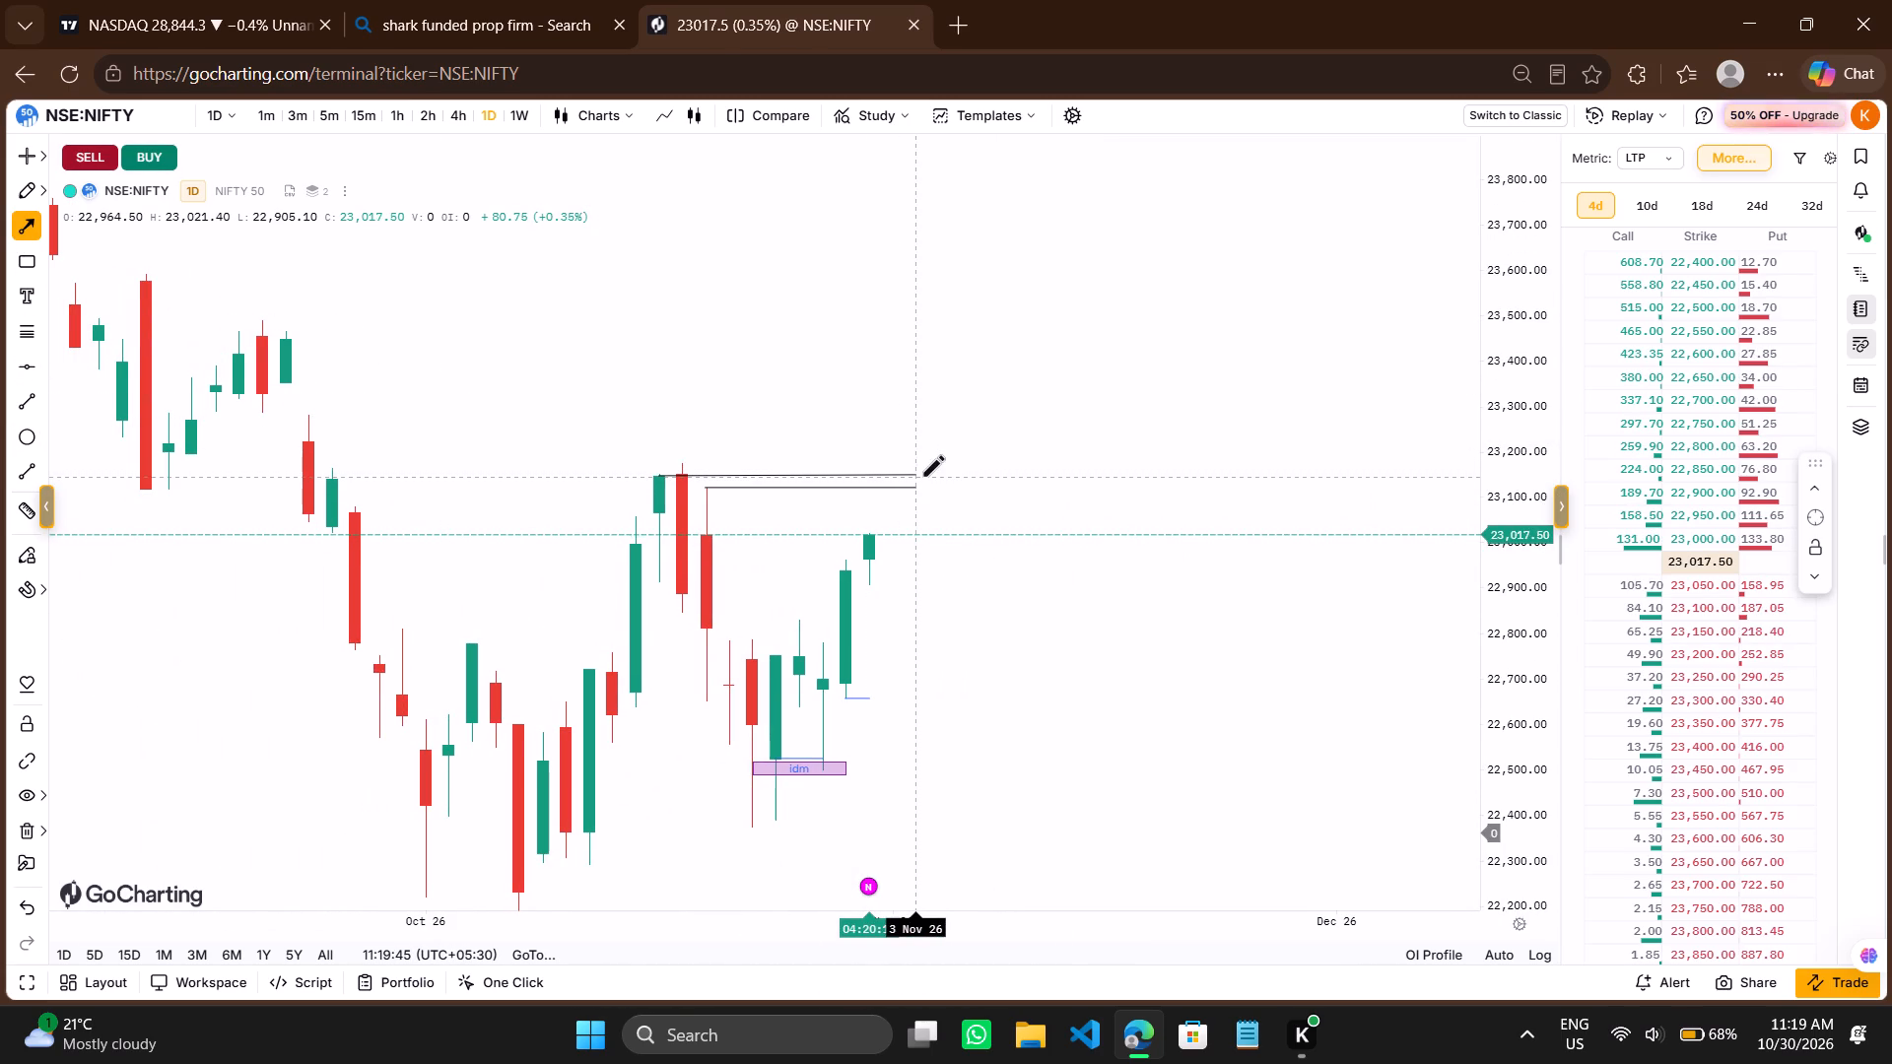
pyautogui.moveTo(923, 477); pyautogui.dragTo(951, 548)
pyautogui.click(951, 548)
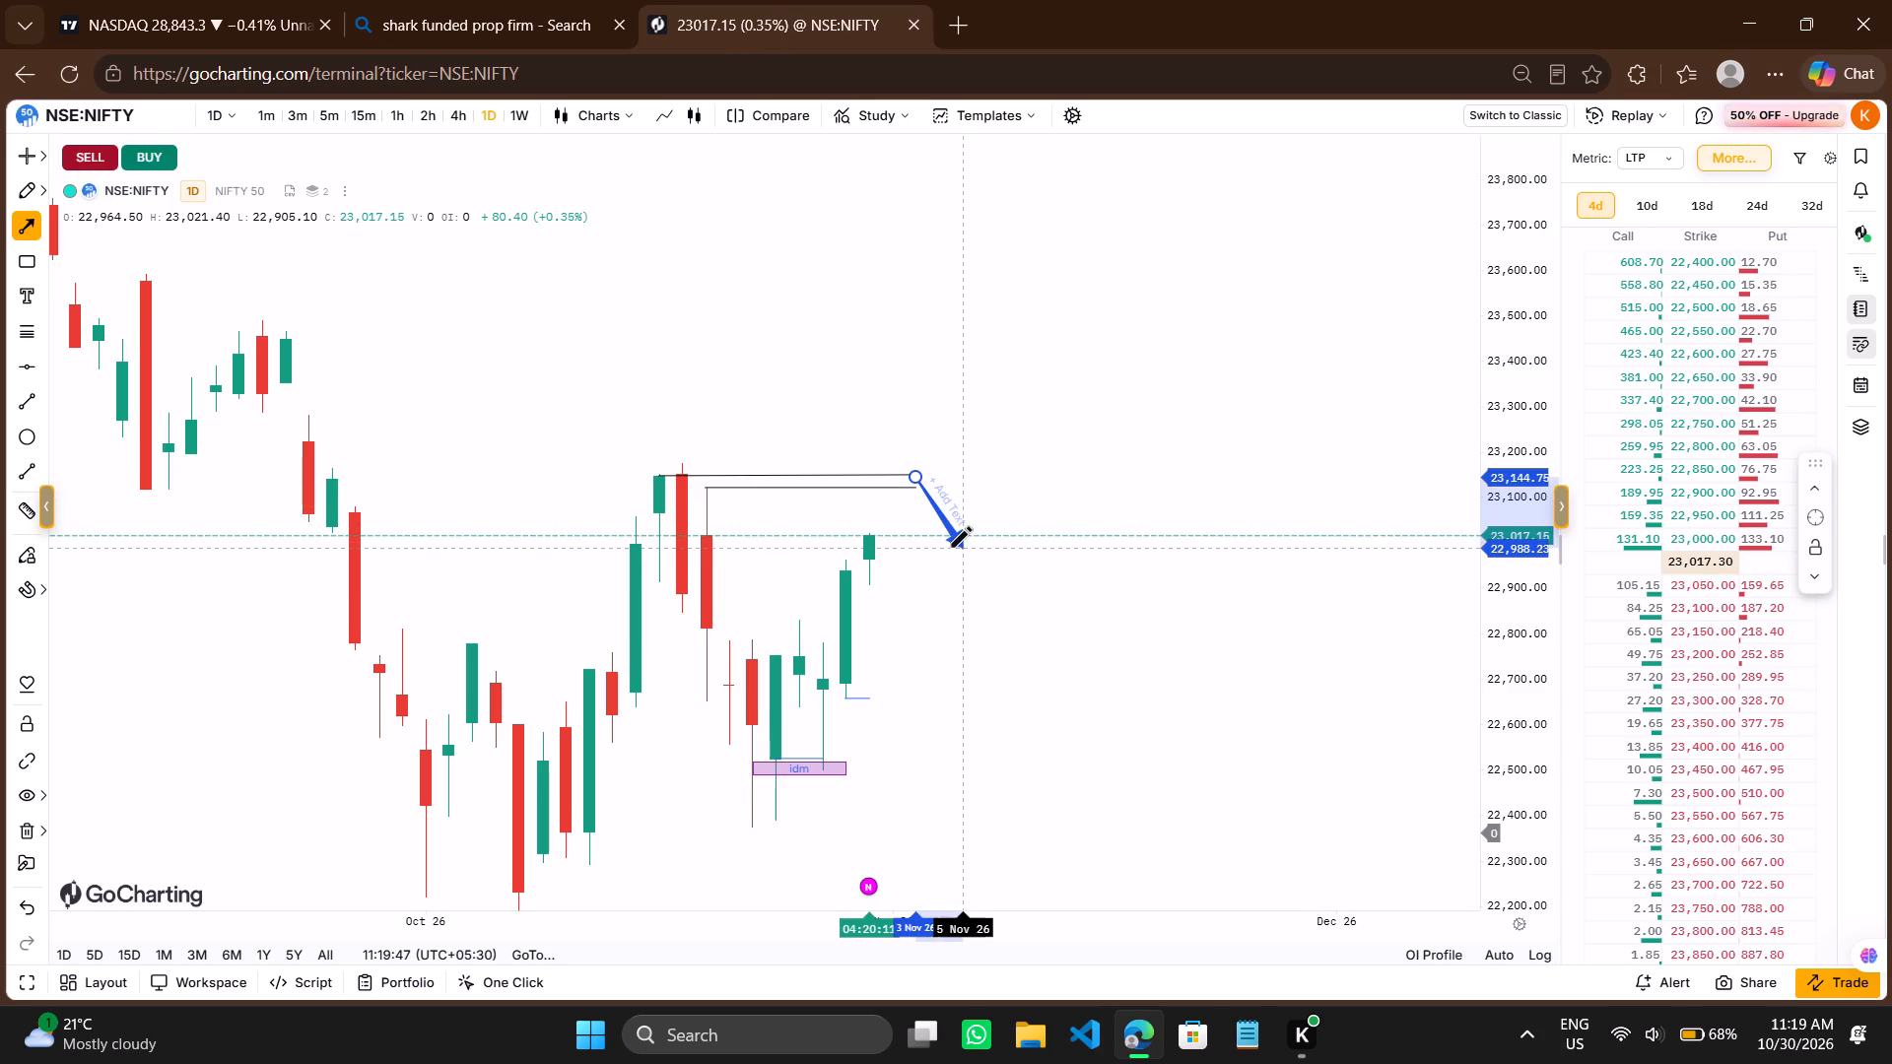
# Label the downward arrow "sell".
pyautogui.click(952, 515)
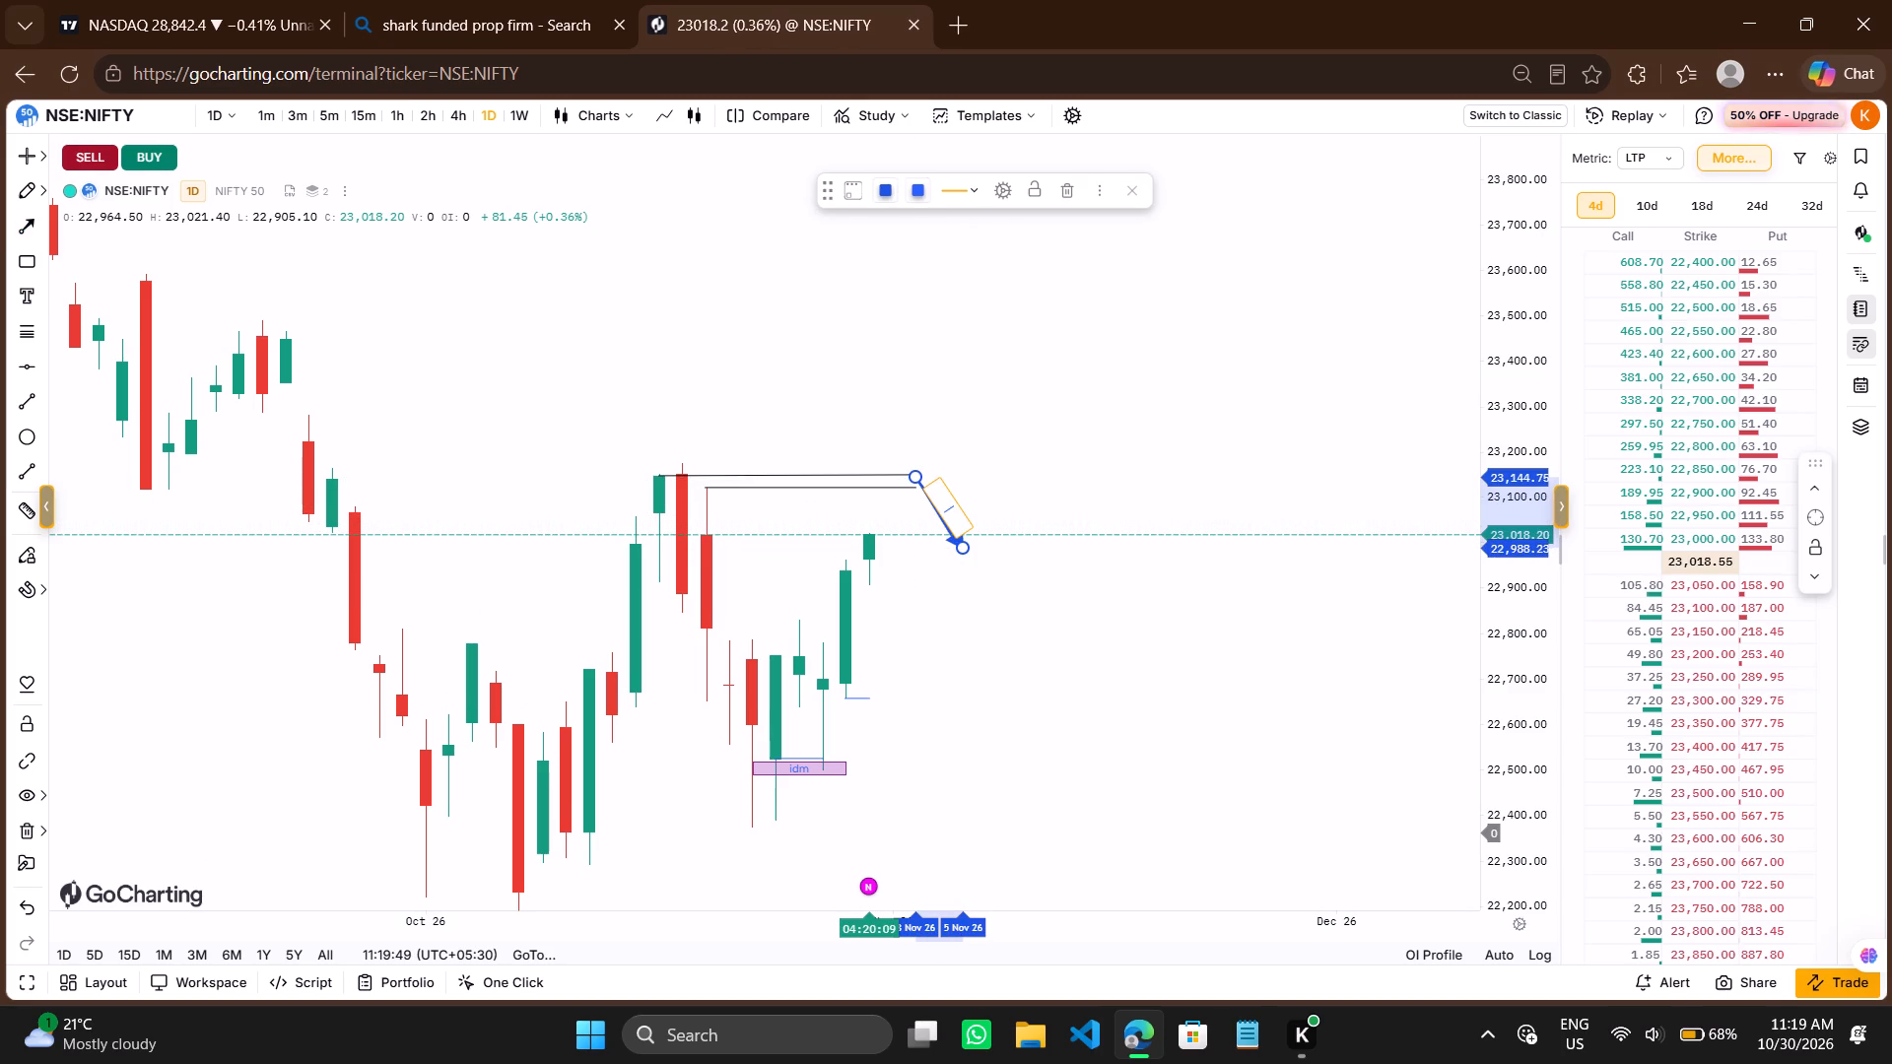
pyautogui.write('sekk')
pyautogui.press('BackSpace')
pyautogui.press('BackSpace')
pyautogui.write('ll')
pyautogui.click(1066, 490)
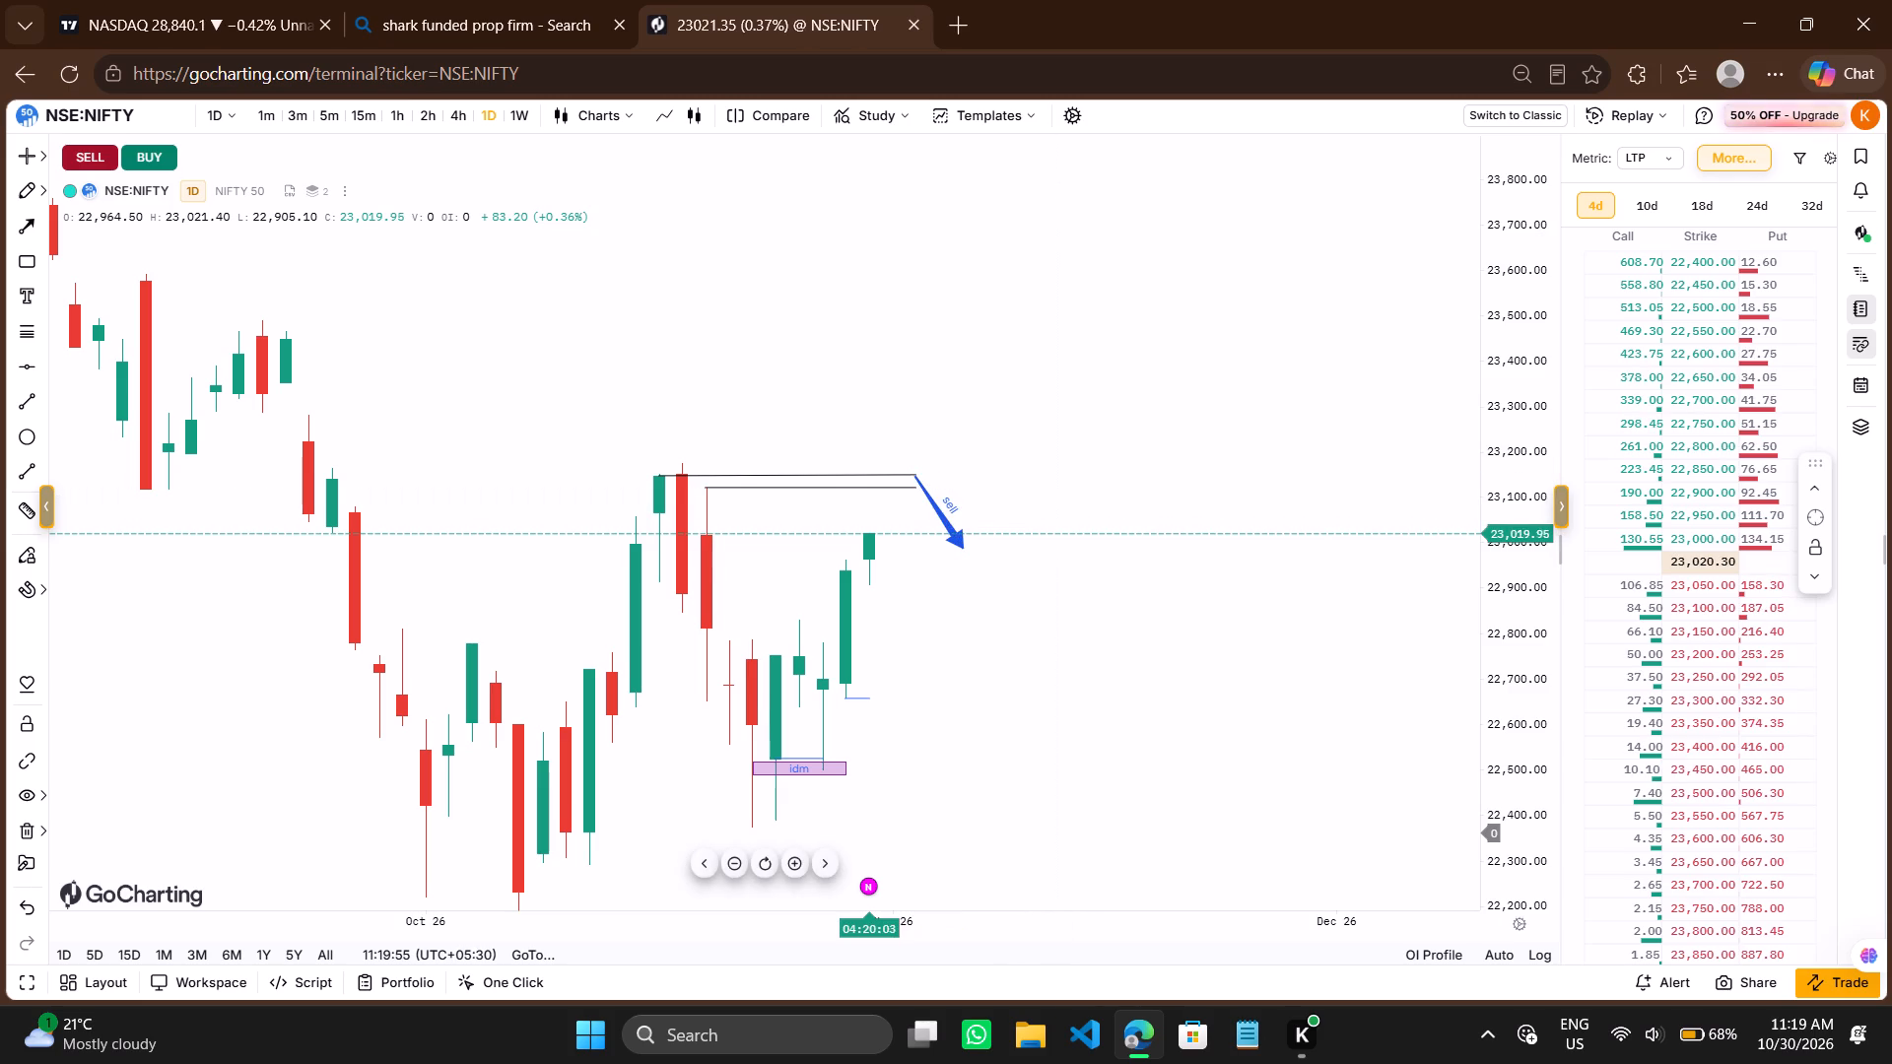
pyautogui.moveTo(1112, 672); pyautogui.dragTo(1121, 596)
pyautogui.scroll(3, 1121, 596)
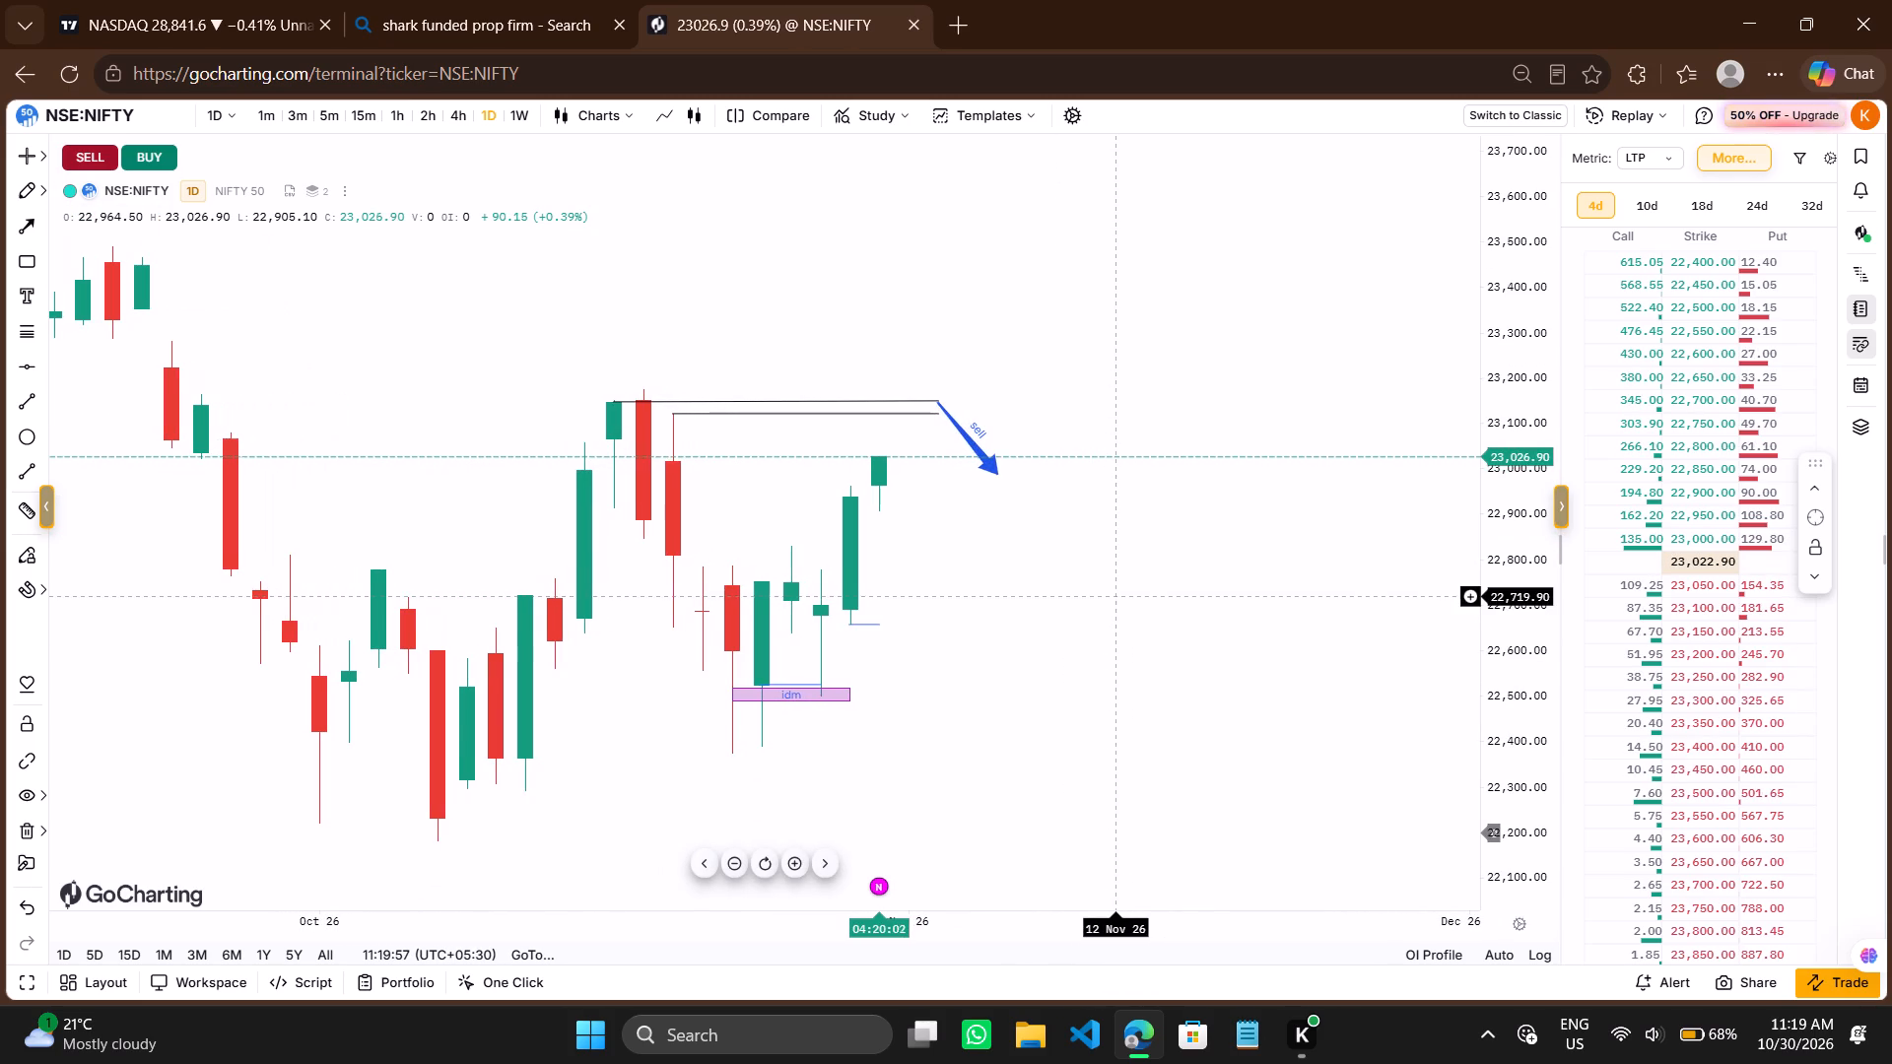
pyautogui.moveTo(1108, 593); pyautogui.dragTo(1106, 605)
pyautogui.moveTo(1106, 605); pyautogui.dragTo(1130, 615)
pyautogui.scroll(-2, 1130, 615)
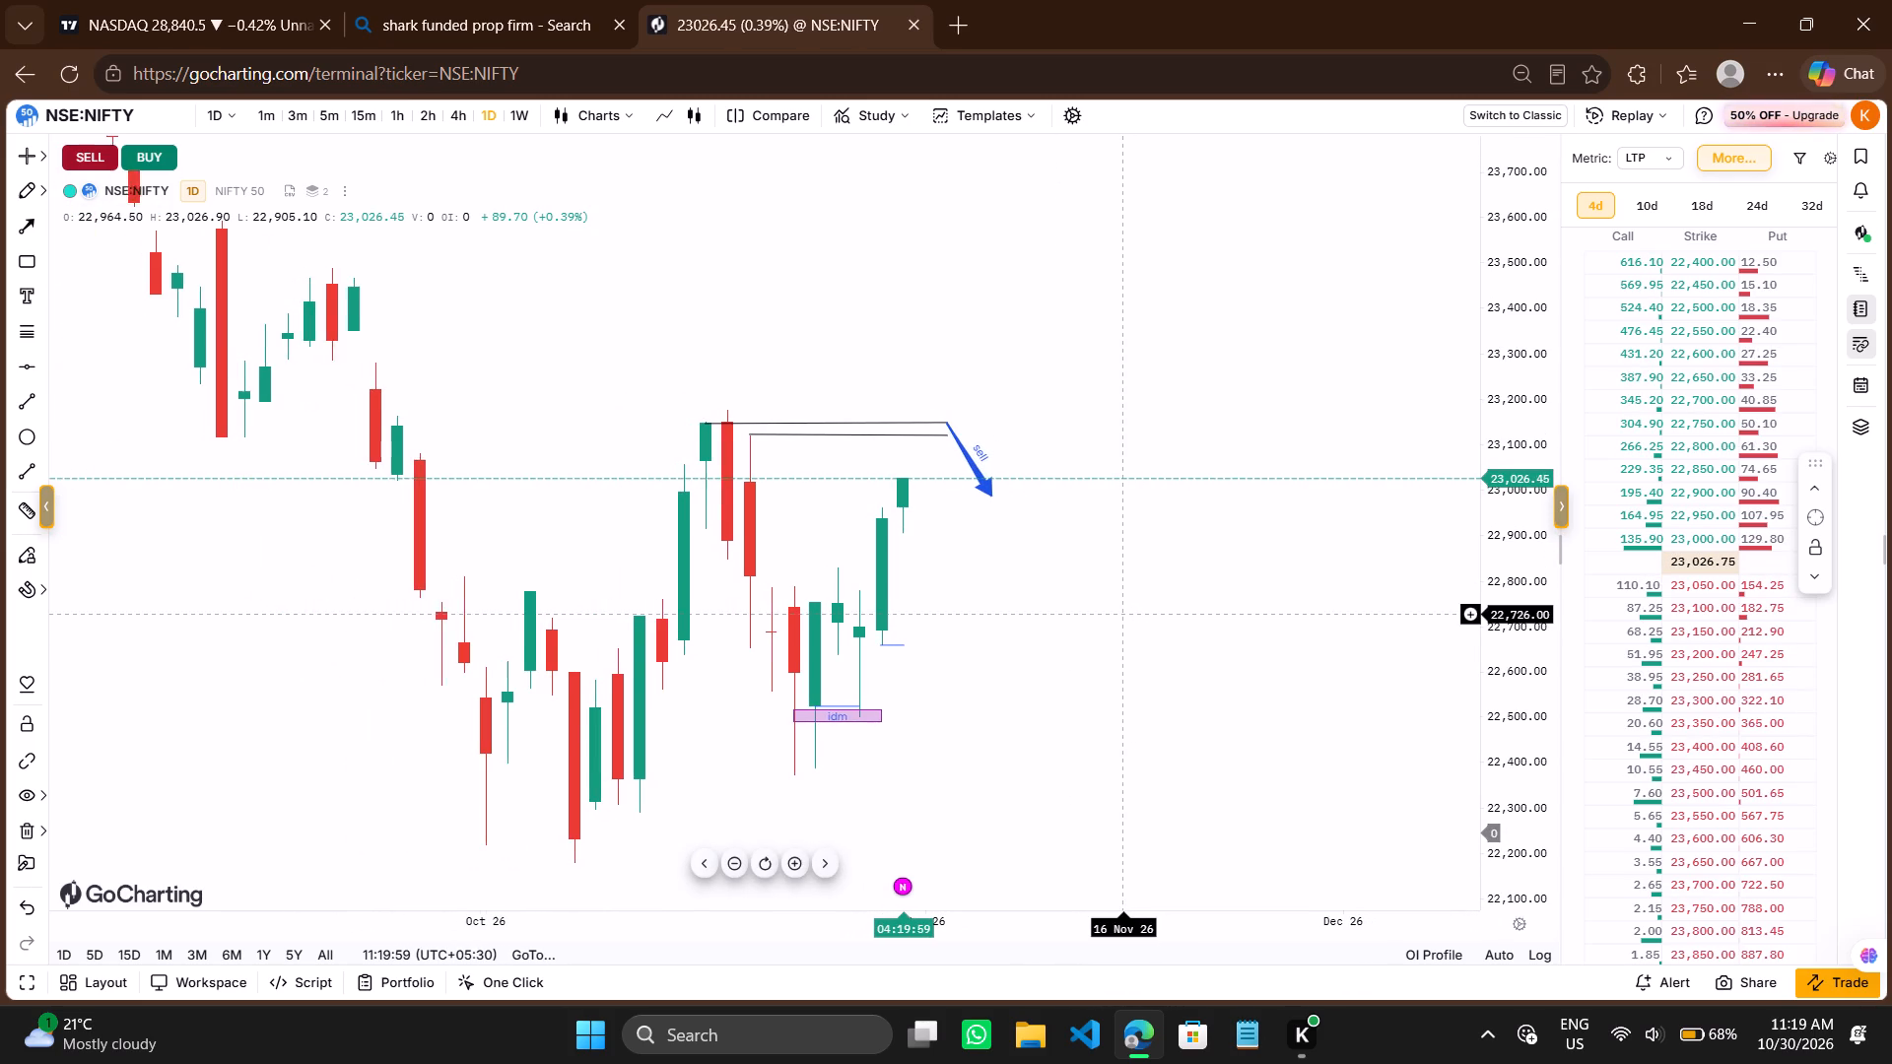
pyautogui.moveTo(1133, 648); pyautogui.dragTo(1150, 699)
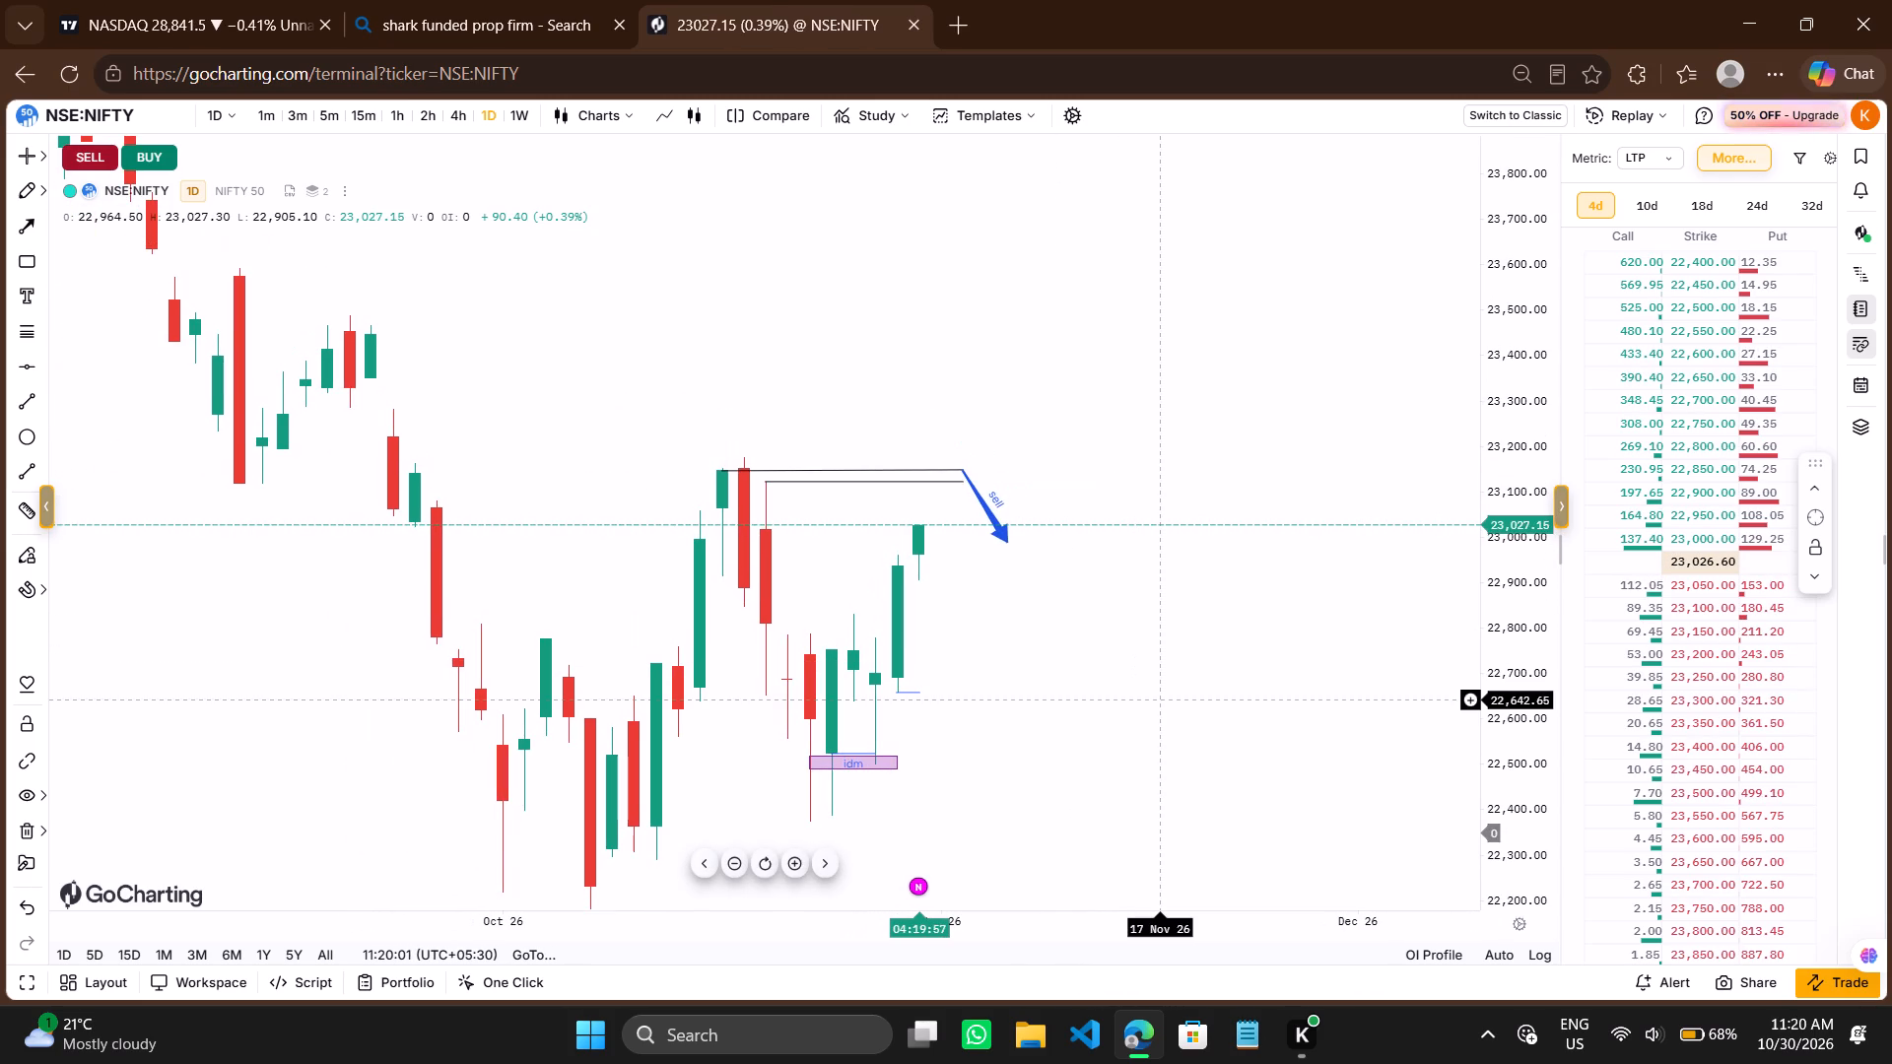
# Switch back to the TradingView chart and load XAUUSD from the watchlist.
pyautogui.click(505, 8)
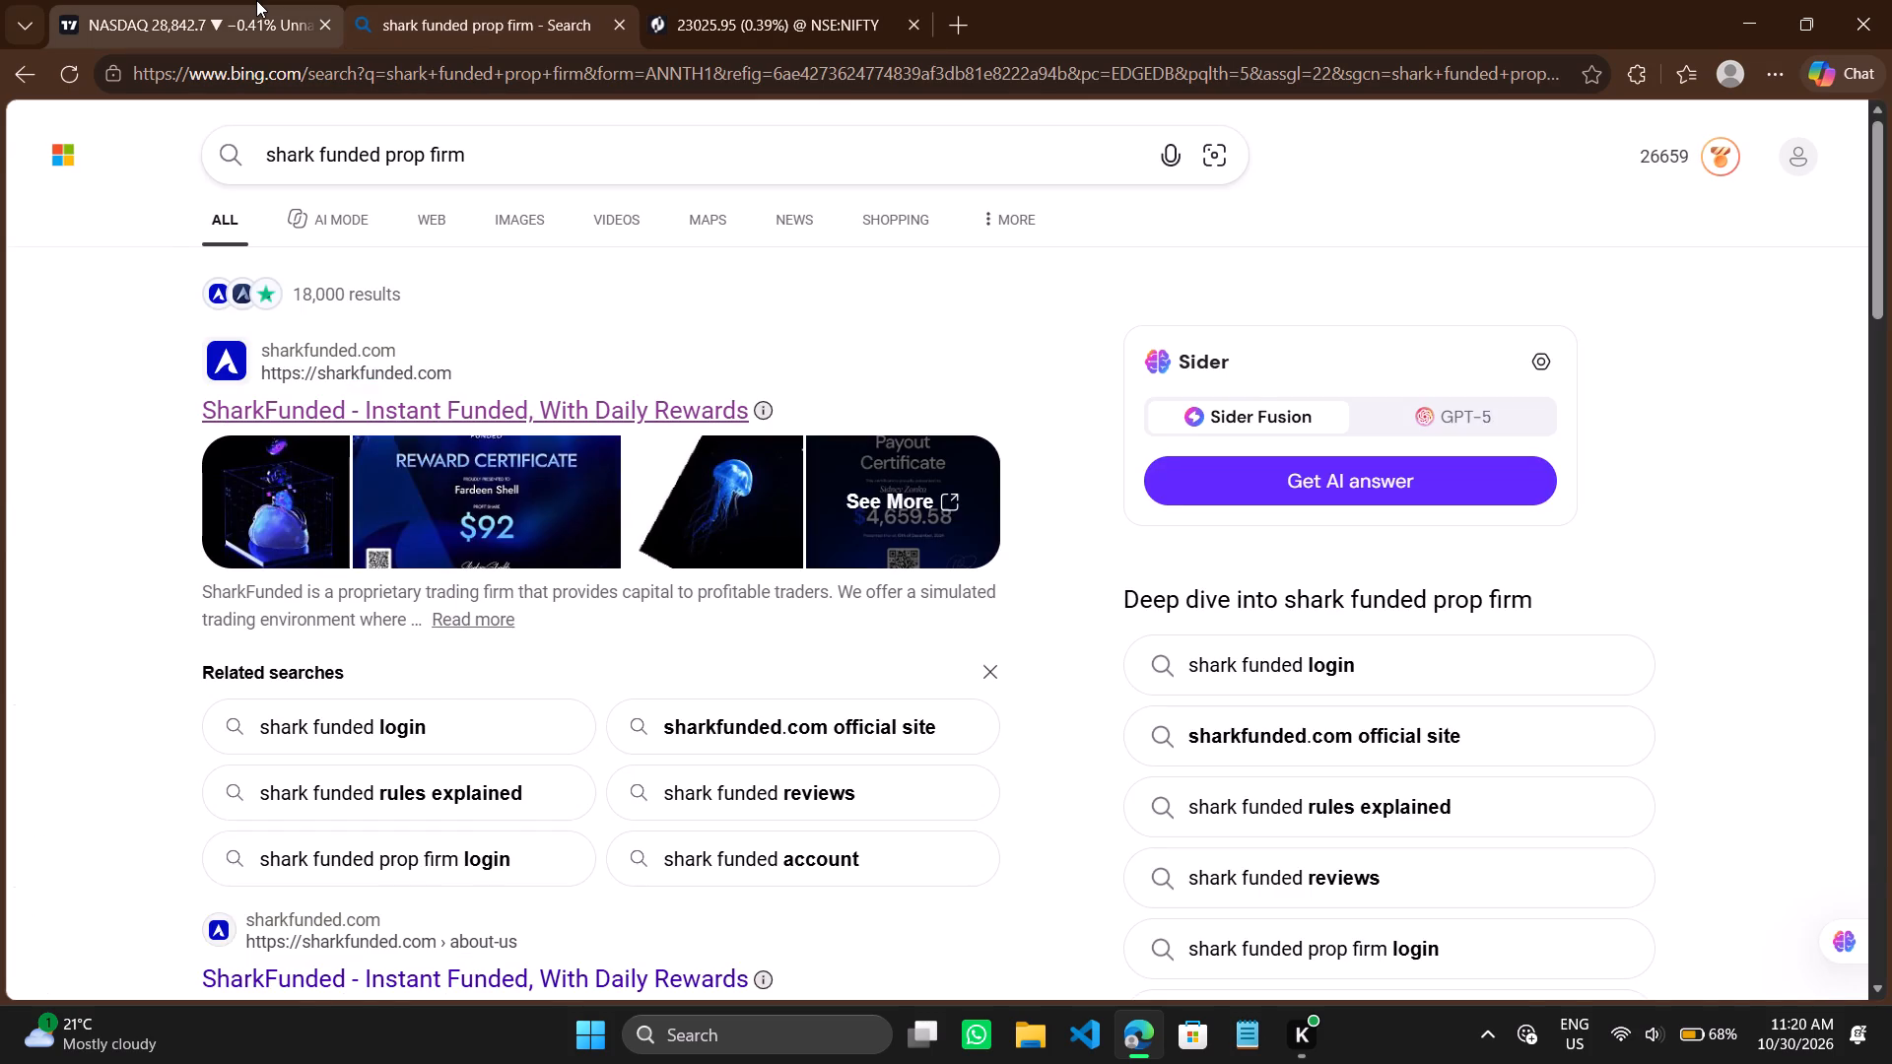
pyautogui.click(256, 0)
pyautogui.moveTo(768, 523); pyautogui.dragTo(653, 434)
pyautogui.scroll(3, 653, 434)
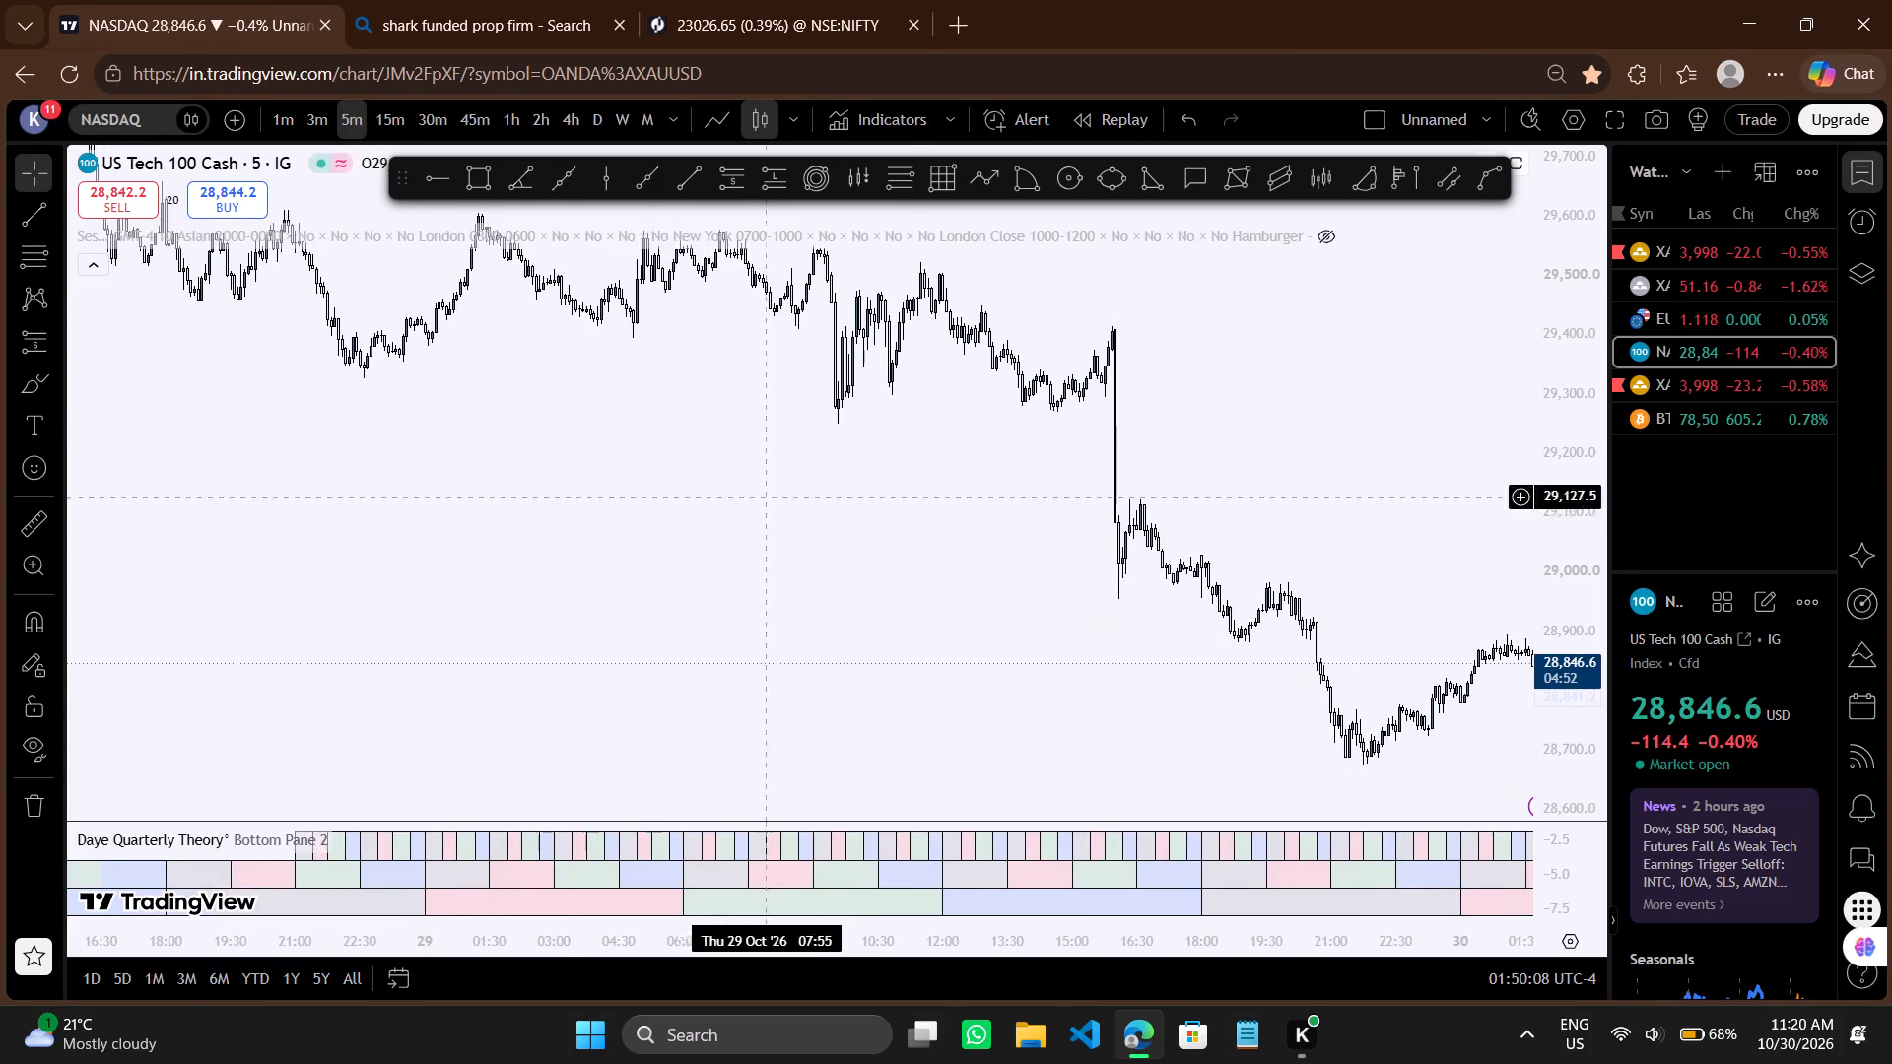
pyautogui.moveTo(913, 592); pyautogui.dragTo(499, 460)
pyautogui.click(1663, 259)
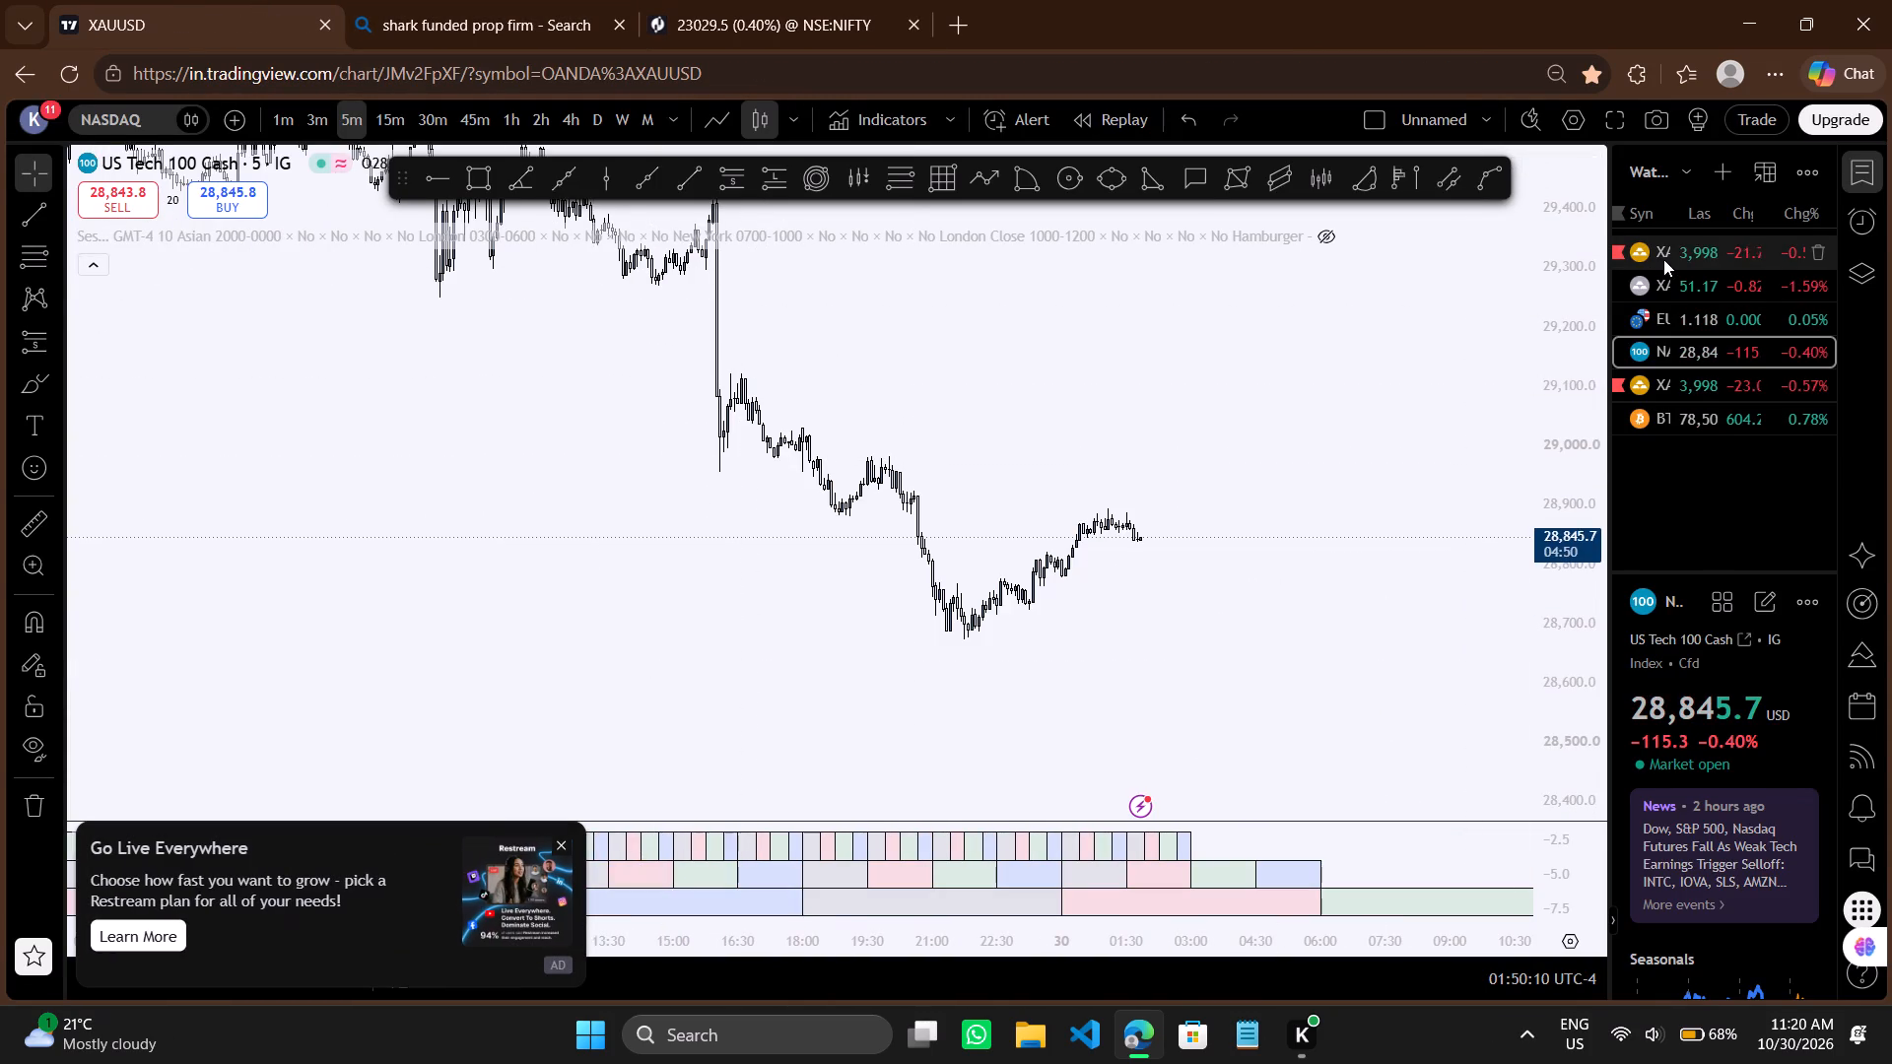
# Measure the price drop from about 4,009.5 to about 3,999.1 on the XAUUSD chart and clear the measurement.
pyautogui.moveTo(1353, 517); pyautogui.dragTo(1299, 436)
pyautogui.scroll(2, 1299, 436)
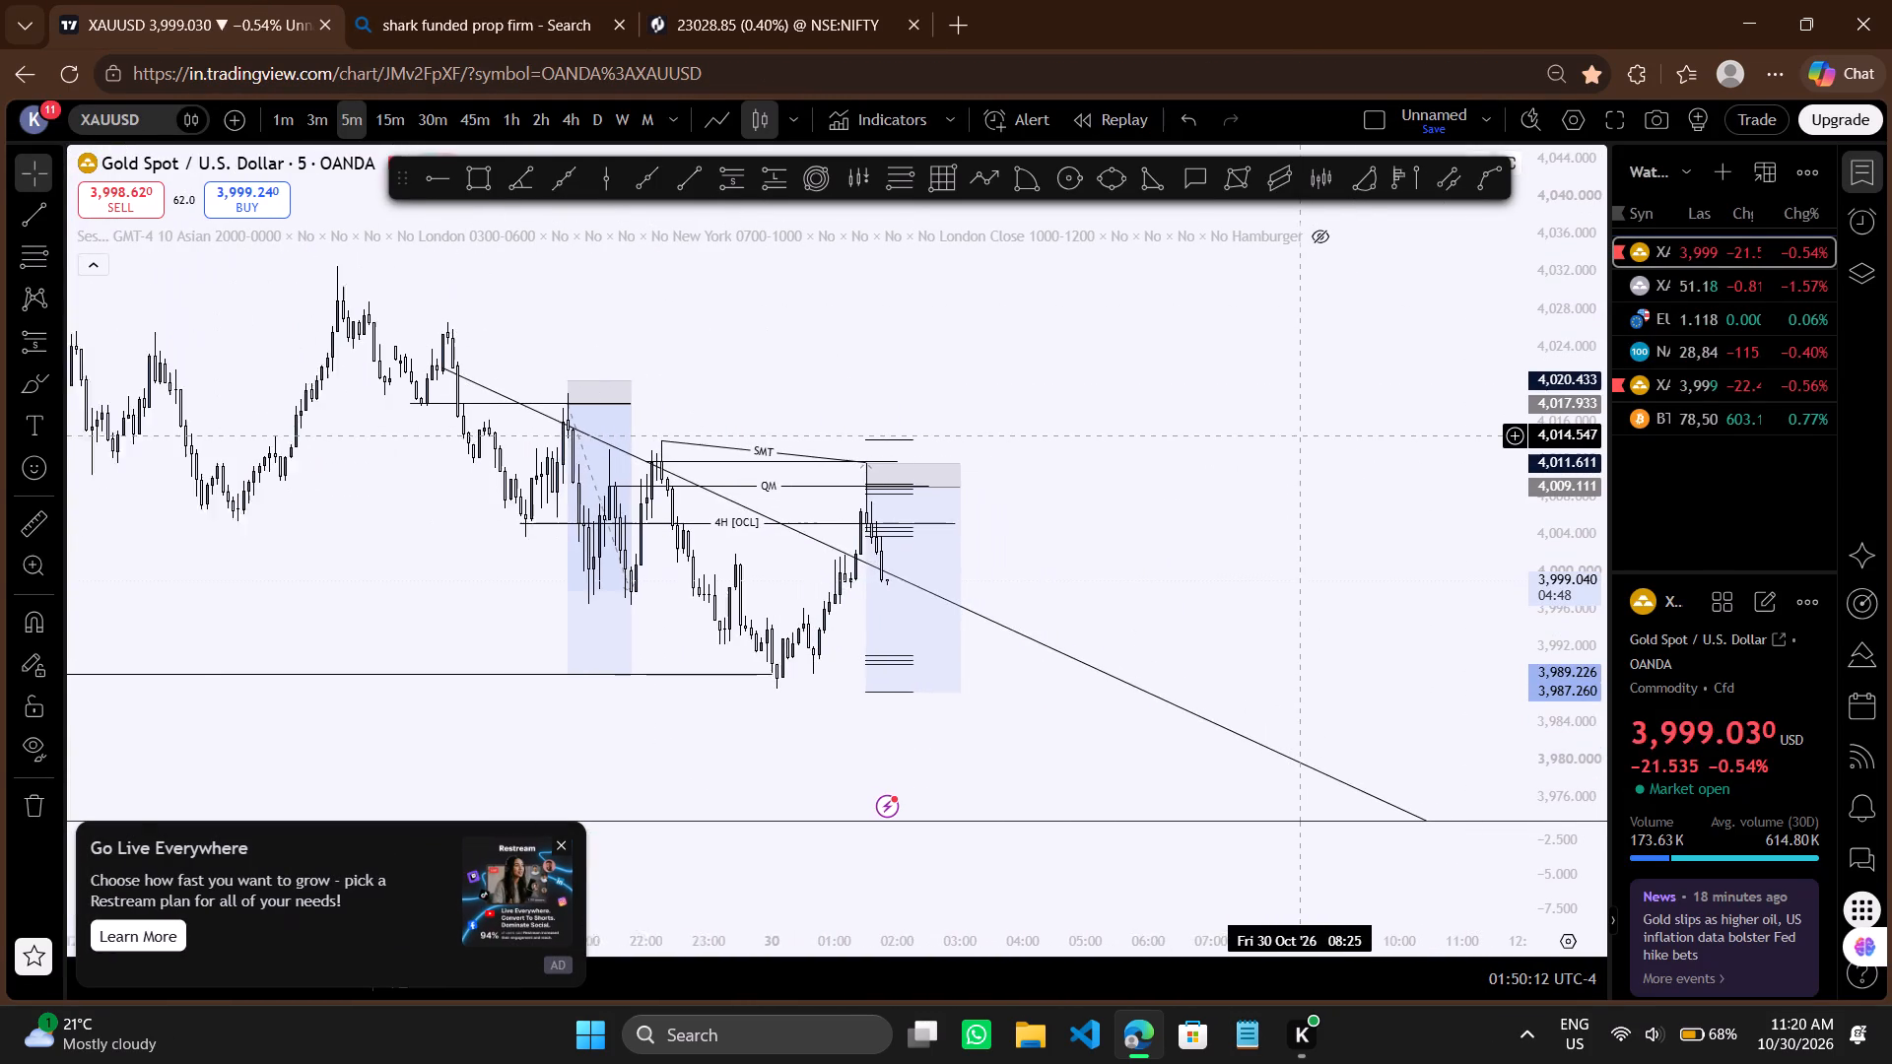
pyautogui.scroll(2, 1299, 436)
pyautogui.moveTo(1229, 540); pyautogui.dragTo(1217, 515)
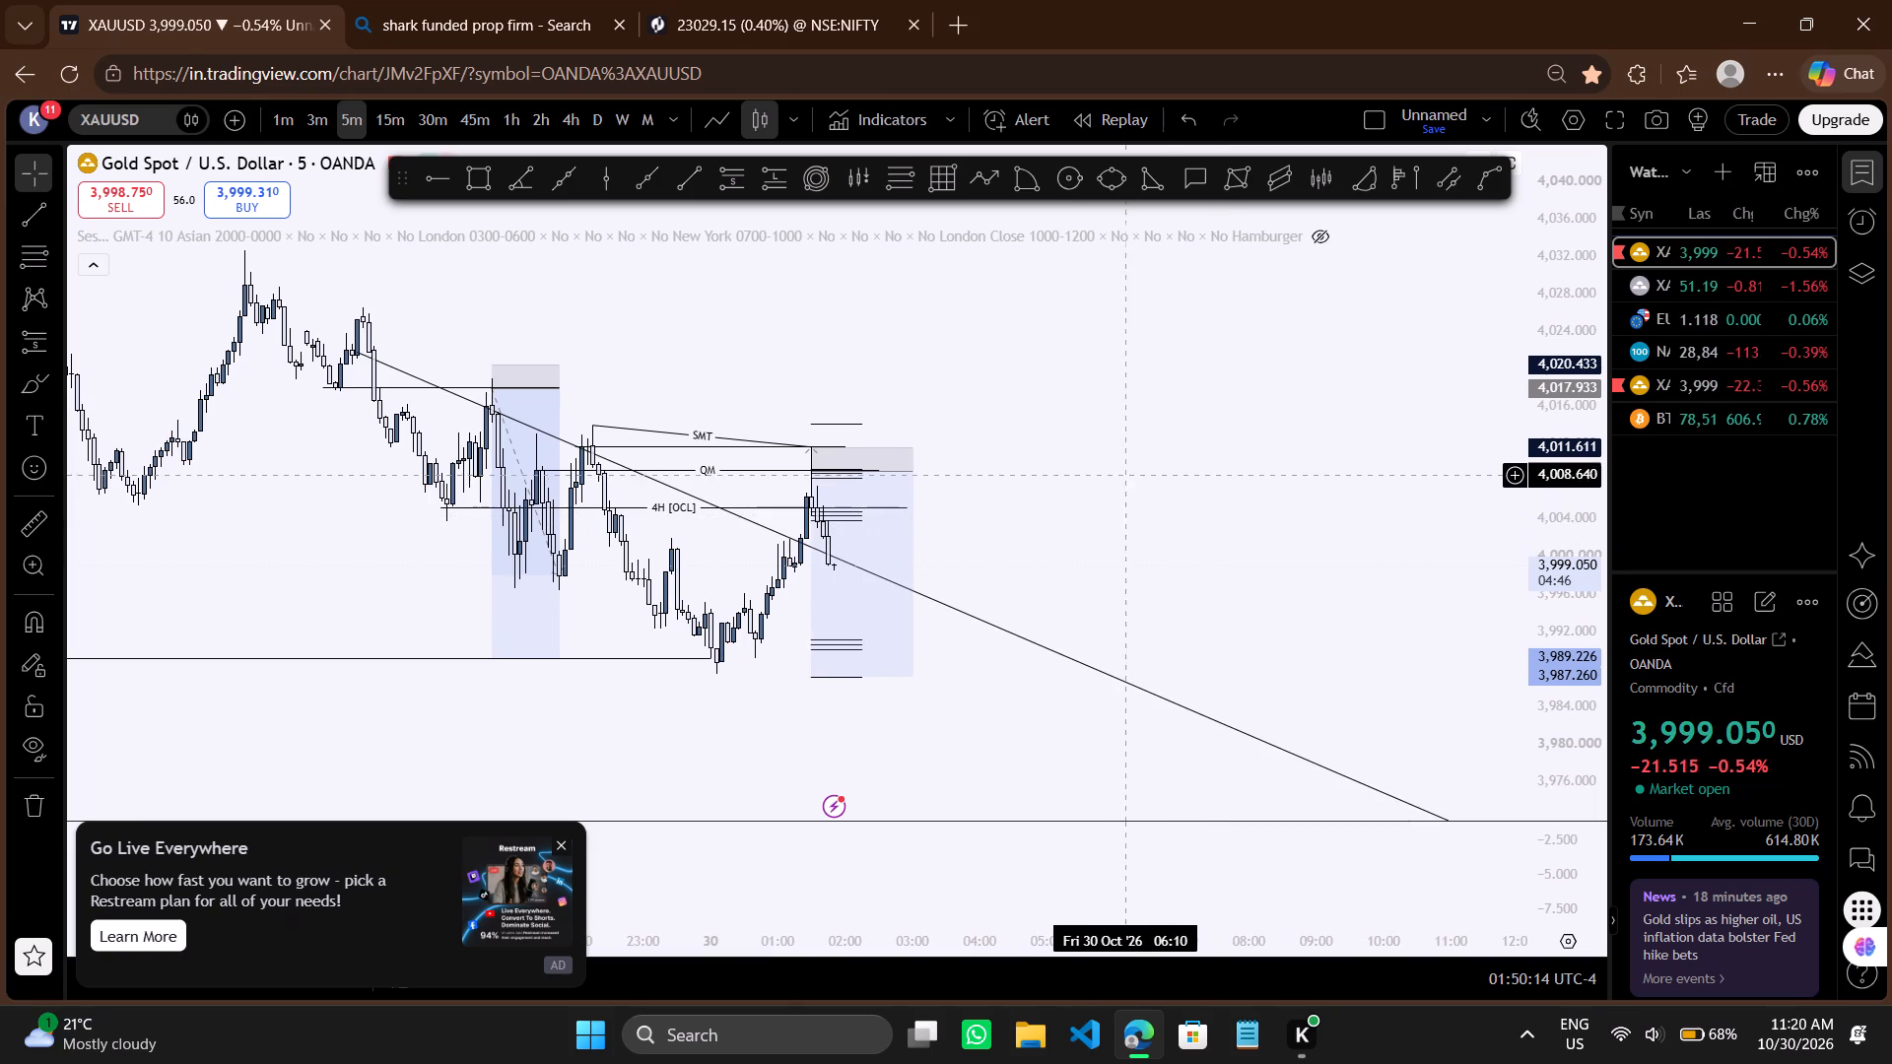
pyautogui.keyDown('shift'); pyautogui.click(1112, 468); pyautogui.keyUp('shift')
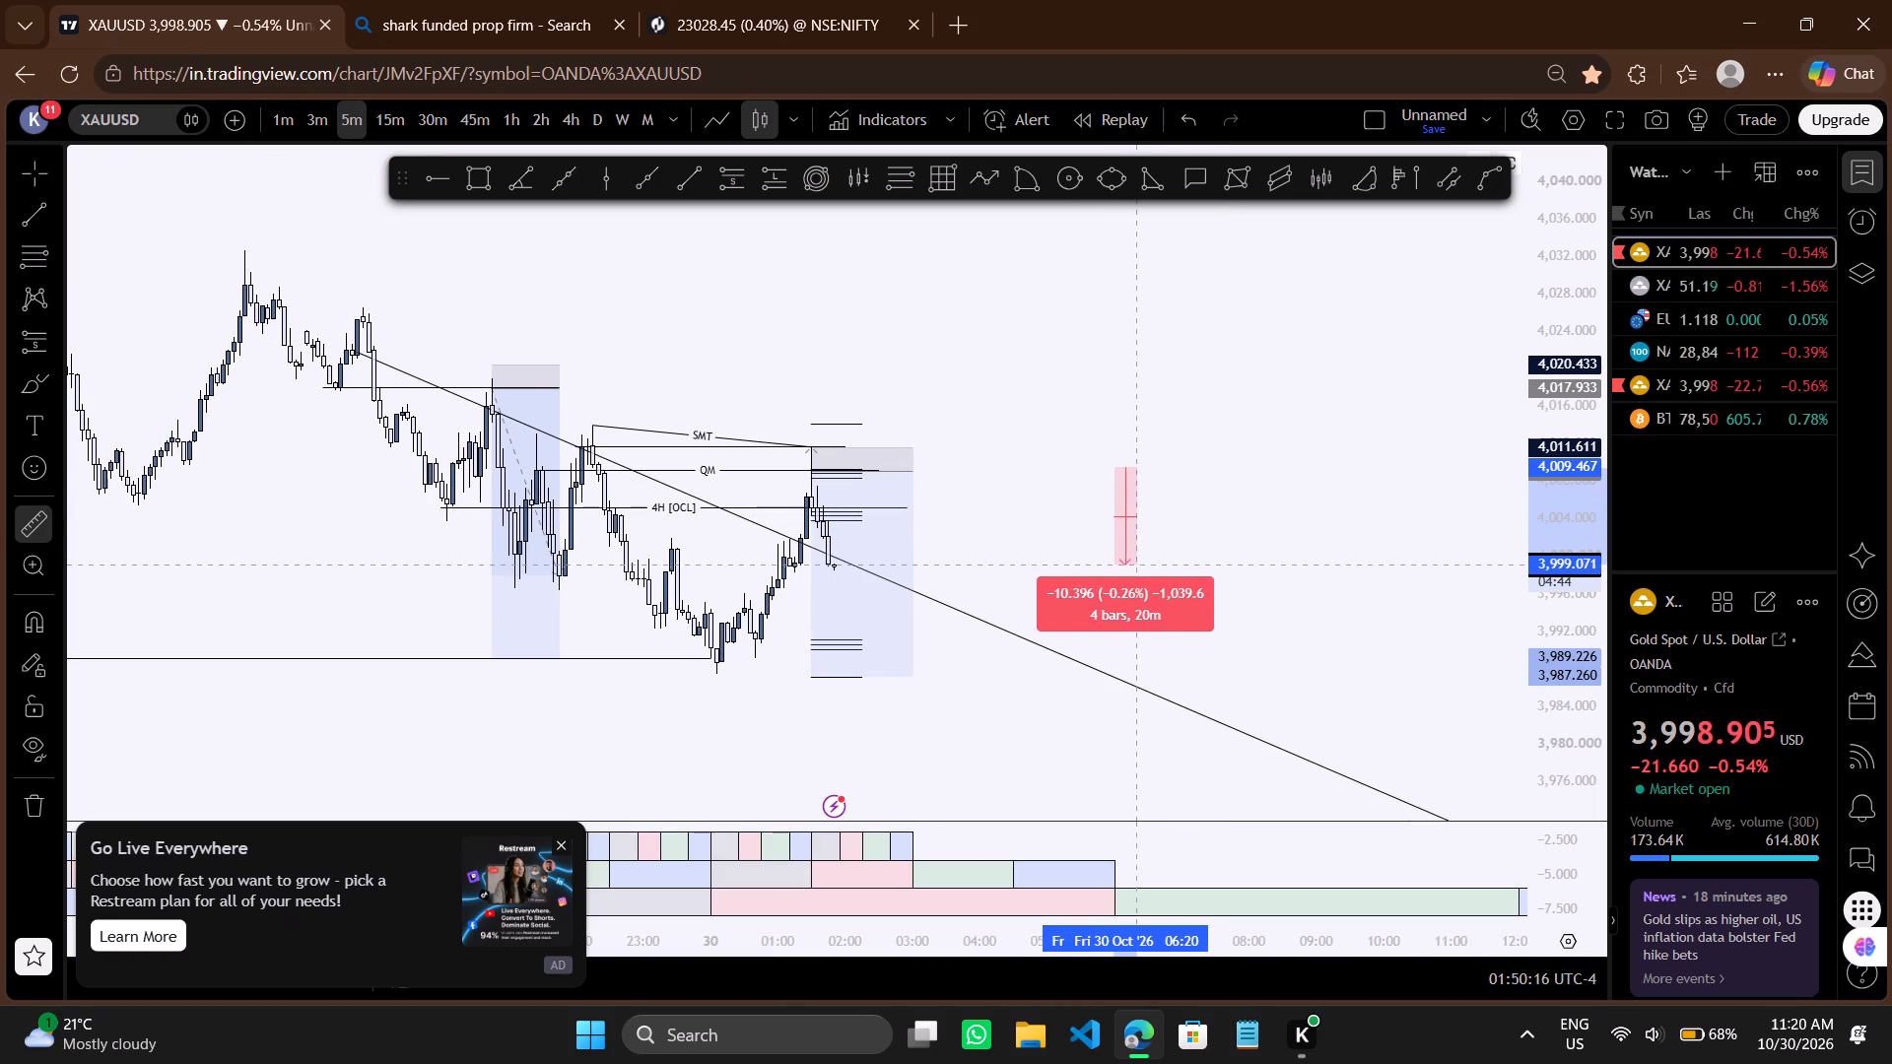
pyautogui.keyDown('shift'); pyautogui.click(1131, 564); pyautogui.keyUp('shift')
pyautogui.click(1176, 436)
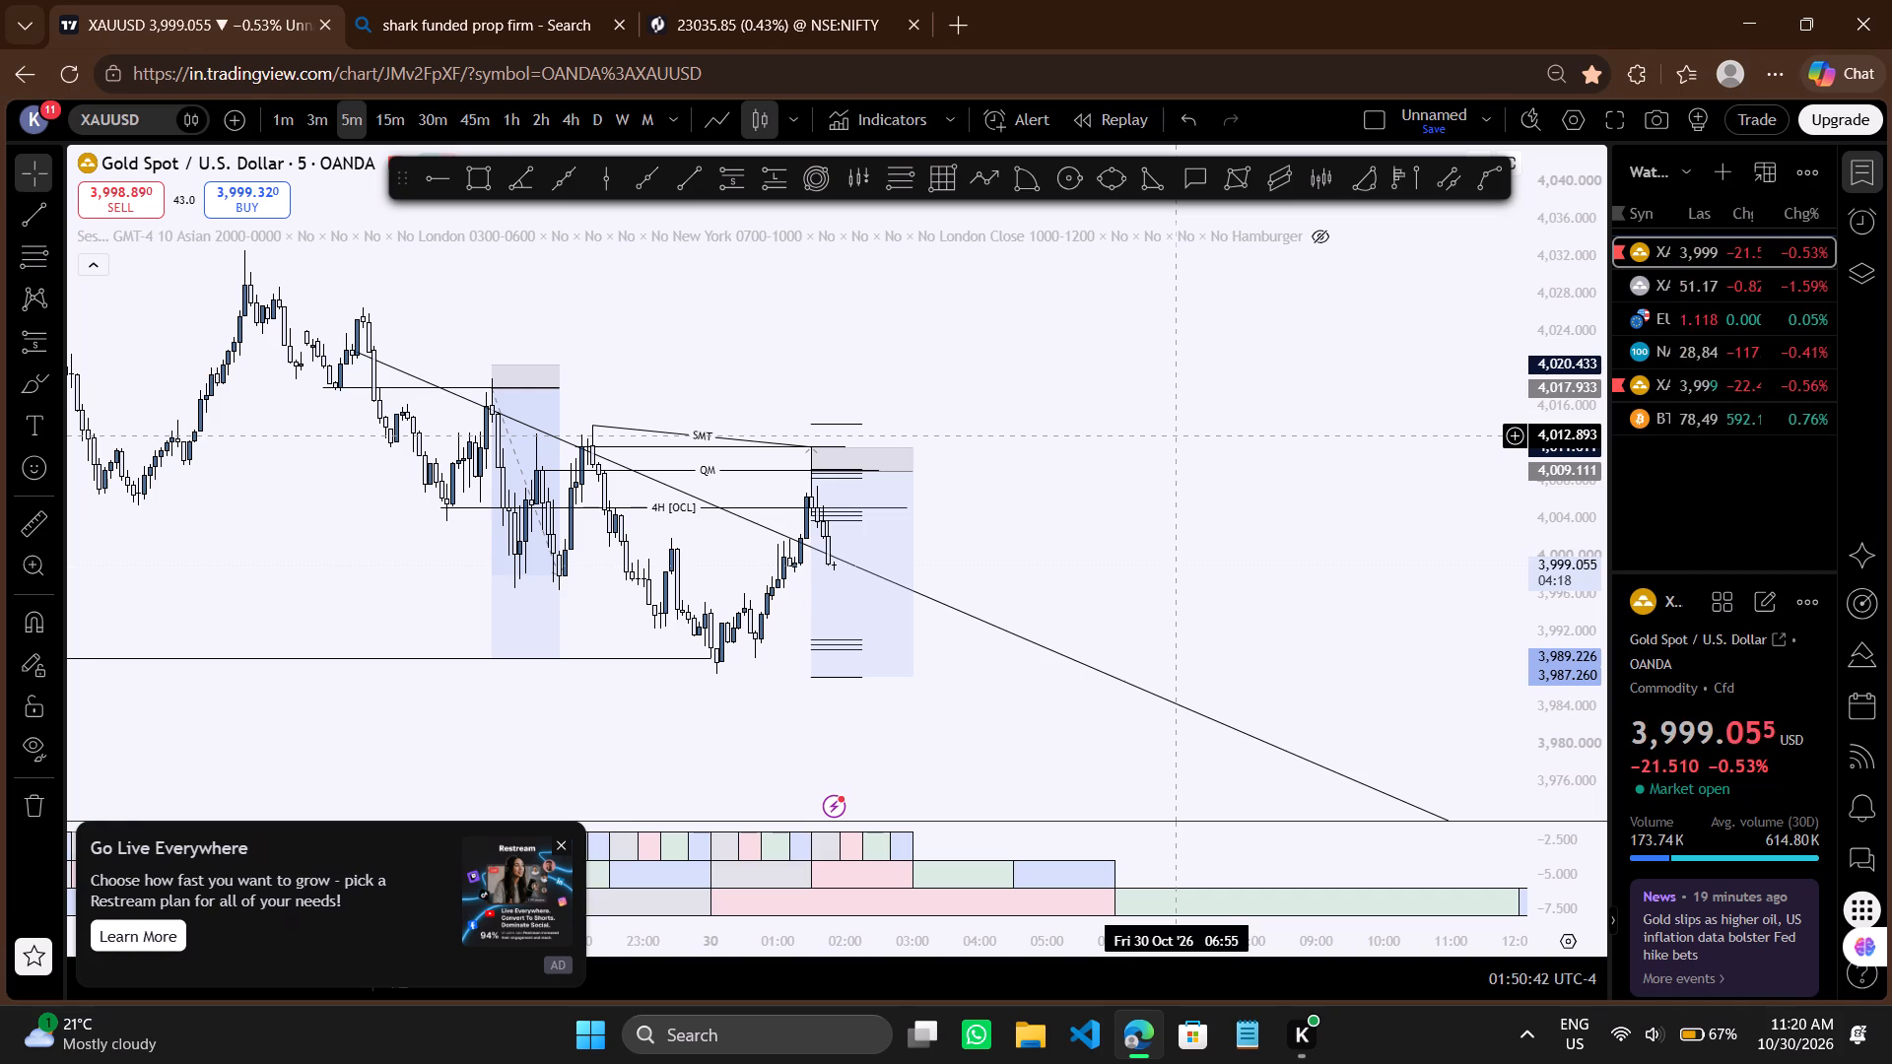
# Examine the latest XAUUSD 5-minute price action around the descending trendline and the marked levels, dismissing the Restream advertisement.
pyautogui.moveTo(1156, 410); pyautogui.dragTo(1222, 398)
pyautogui.scroll(1, 1222, 398)
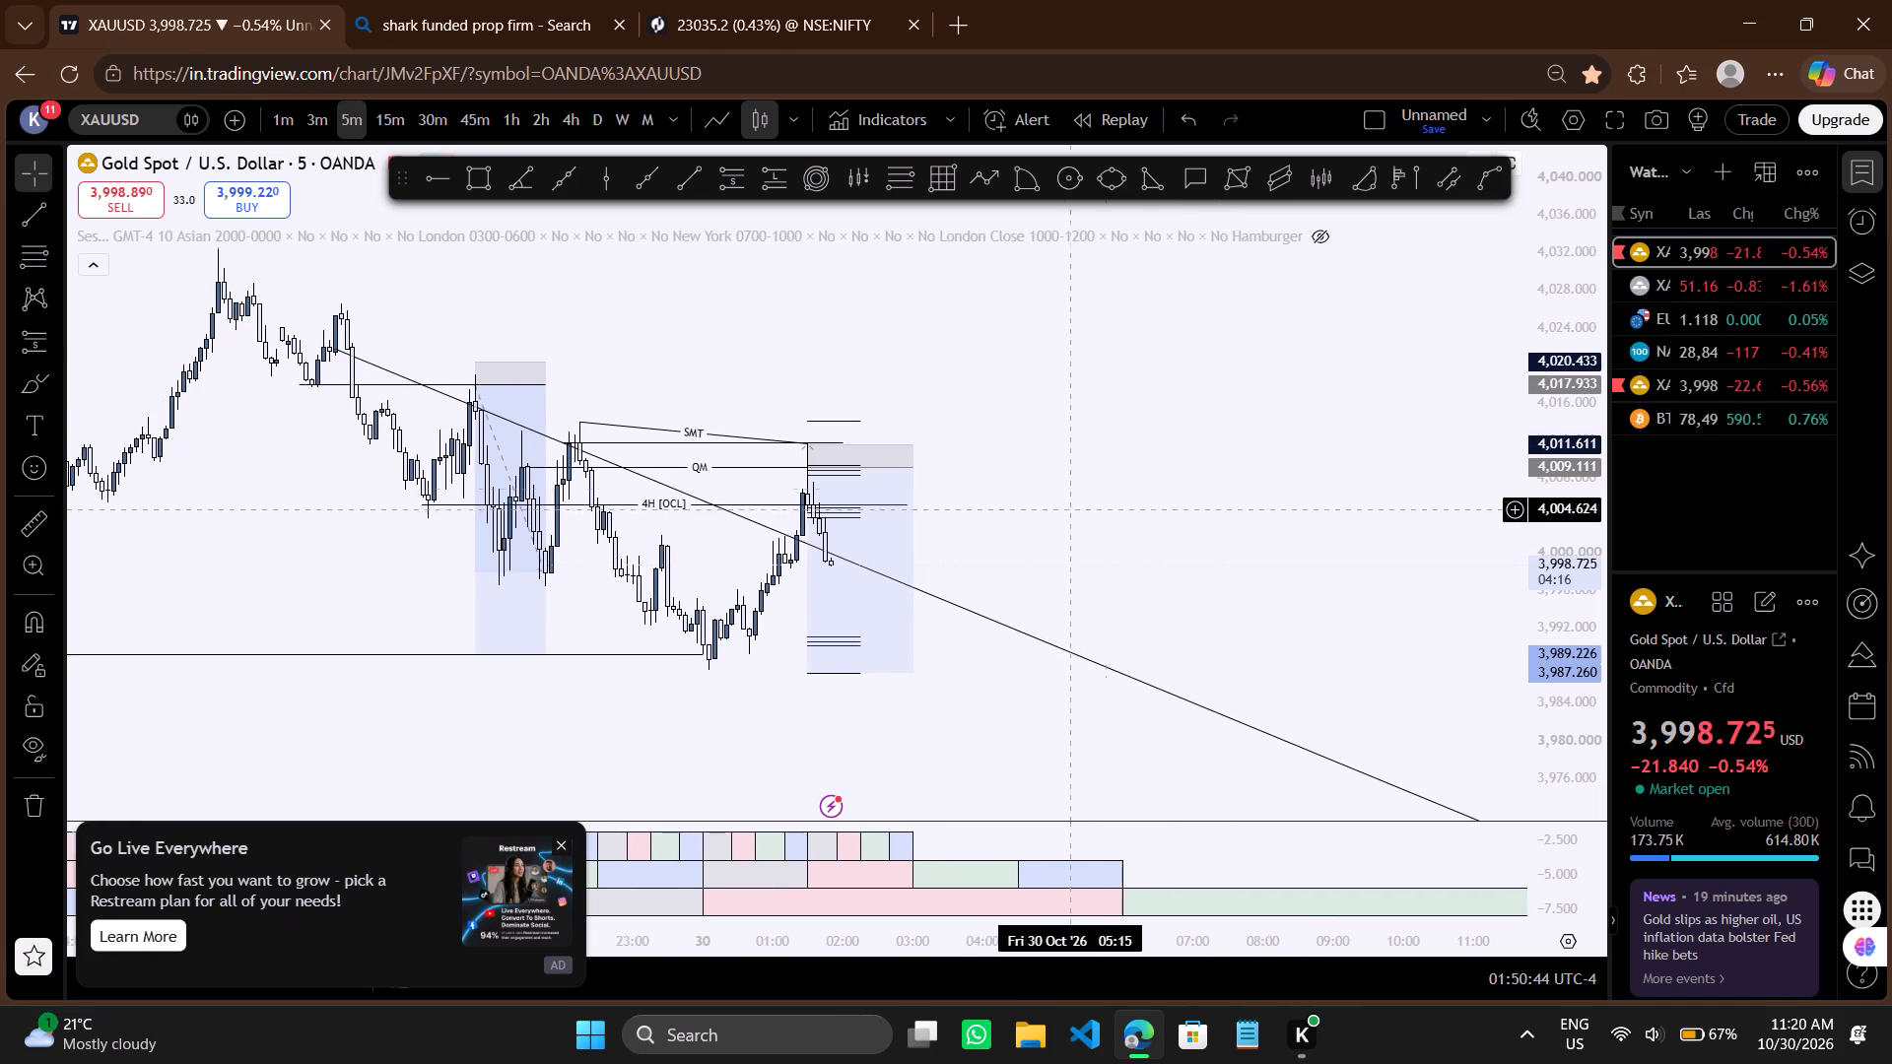
pyautogui.moveTo(1064, 509); pyautogui.dragTo(1121, 531)
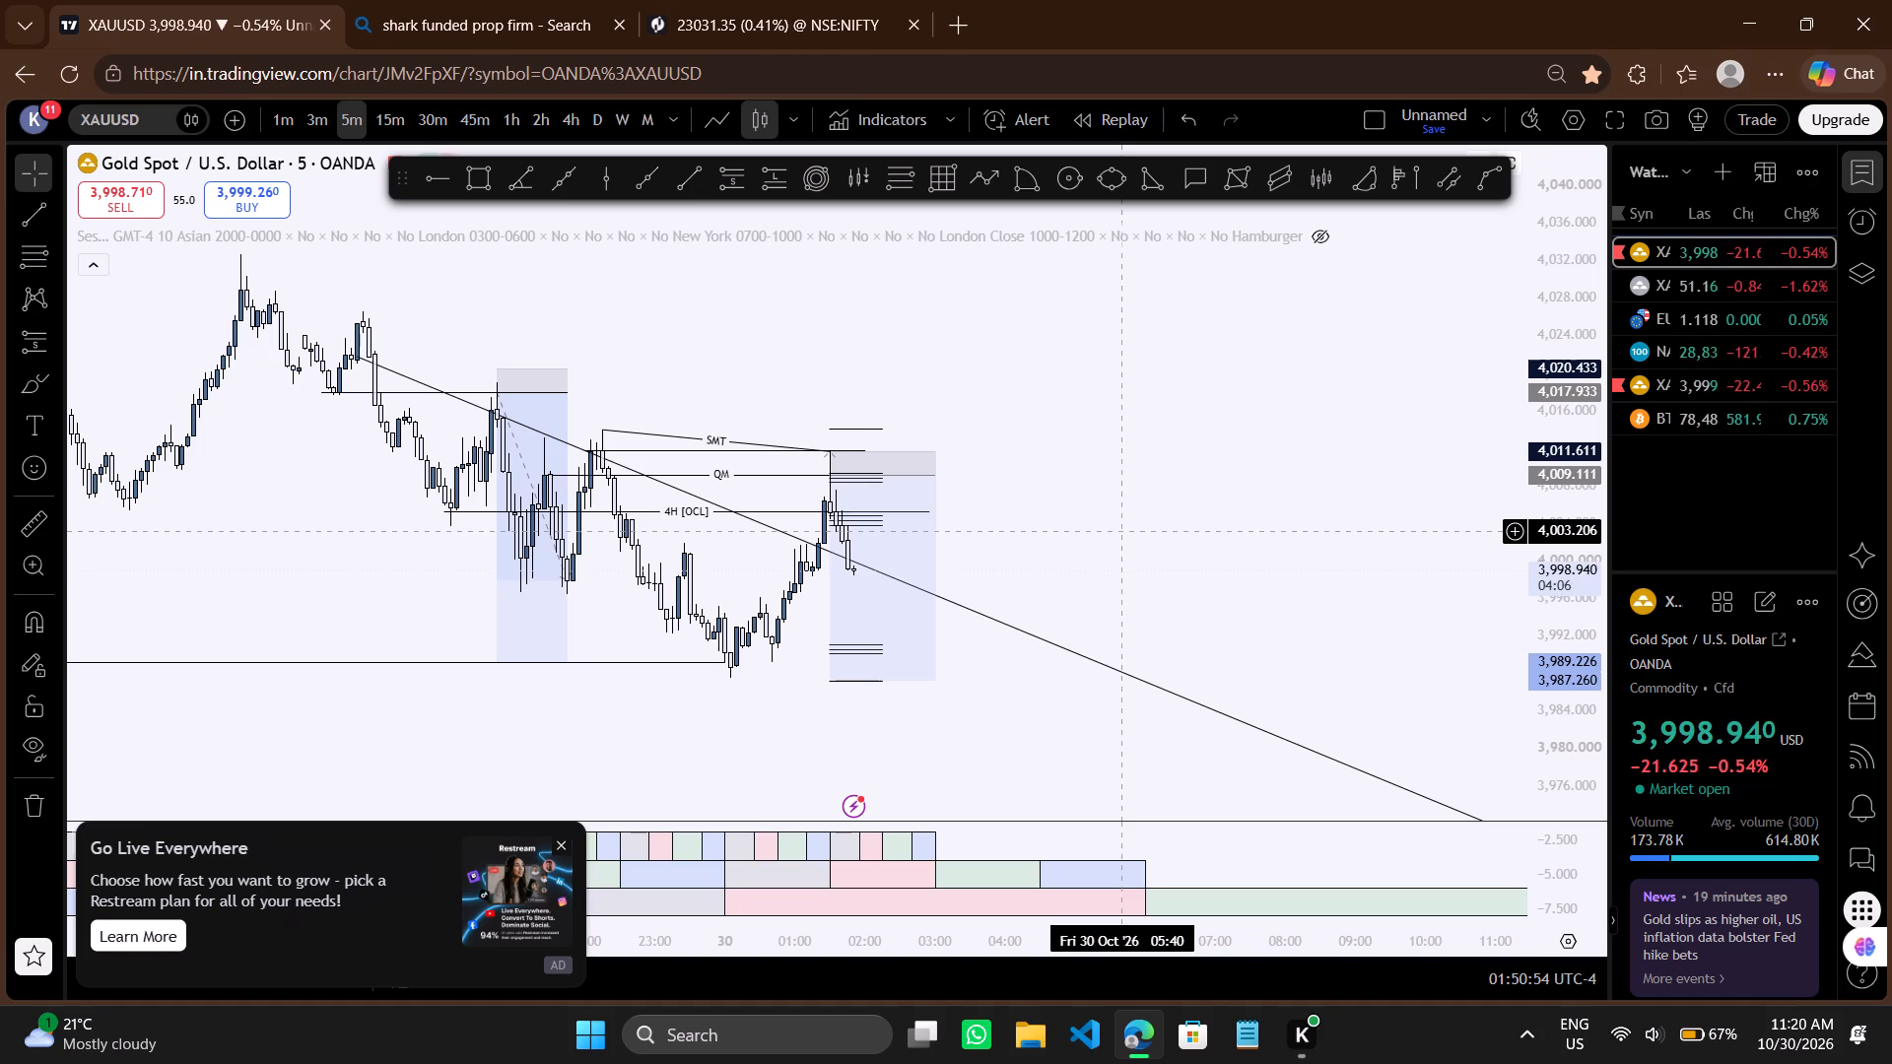
pyautogui.moveTo(1078, 546); pyautogui.dragTo(1101, 537)
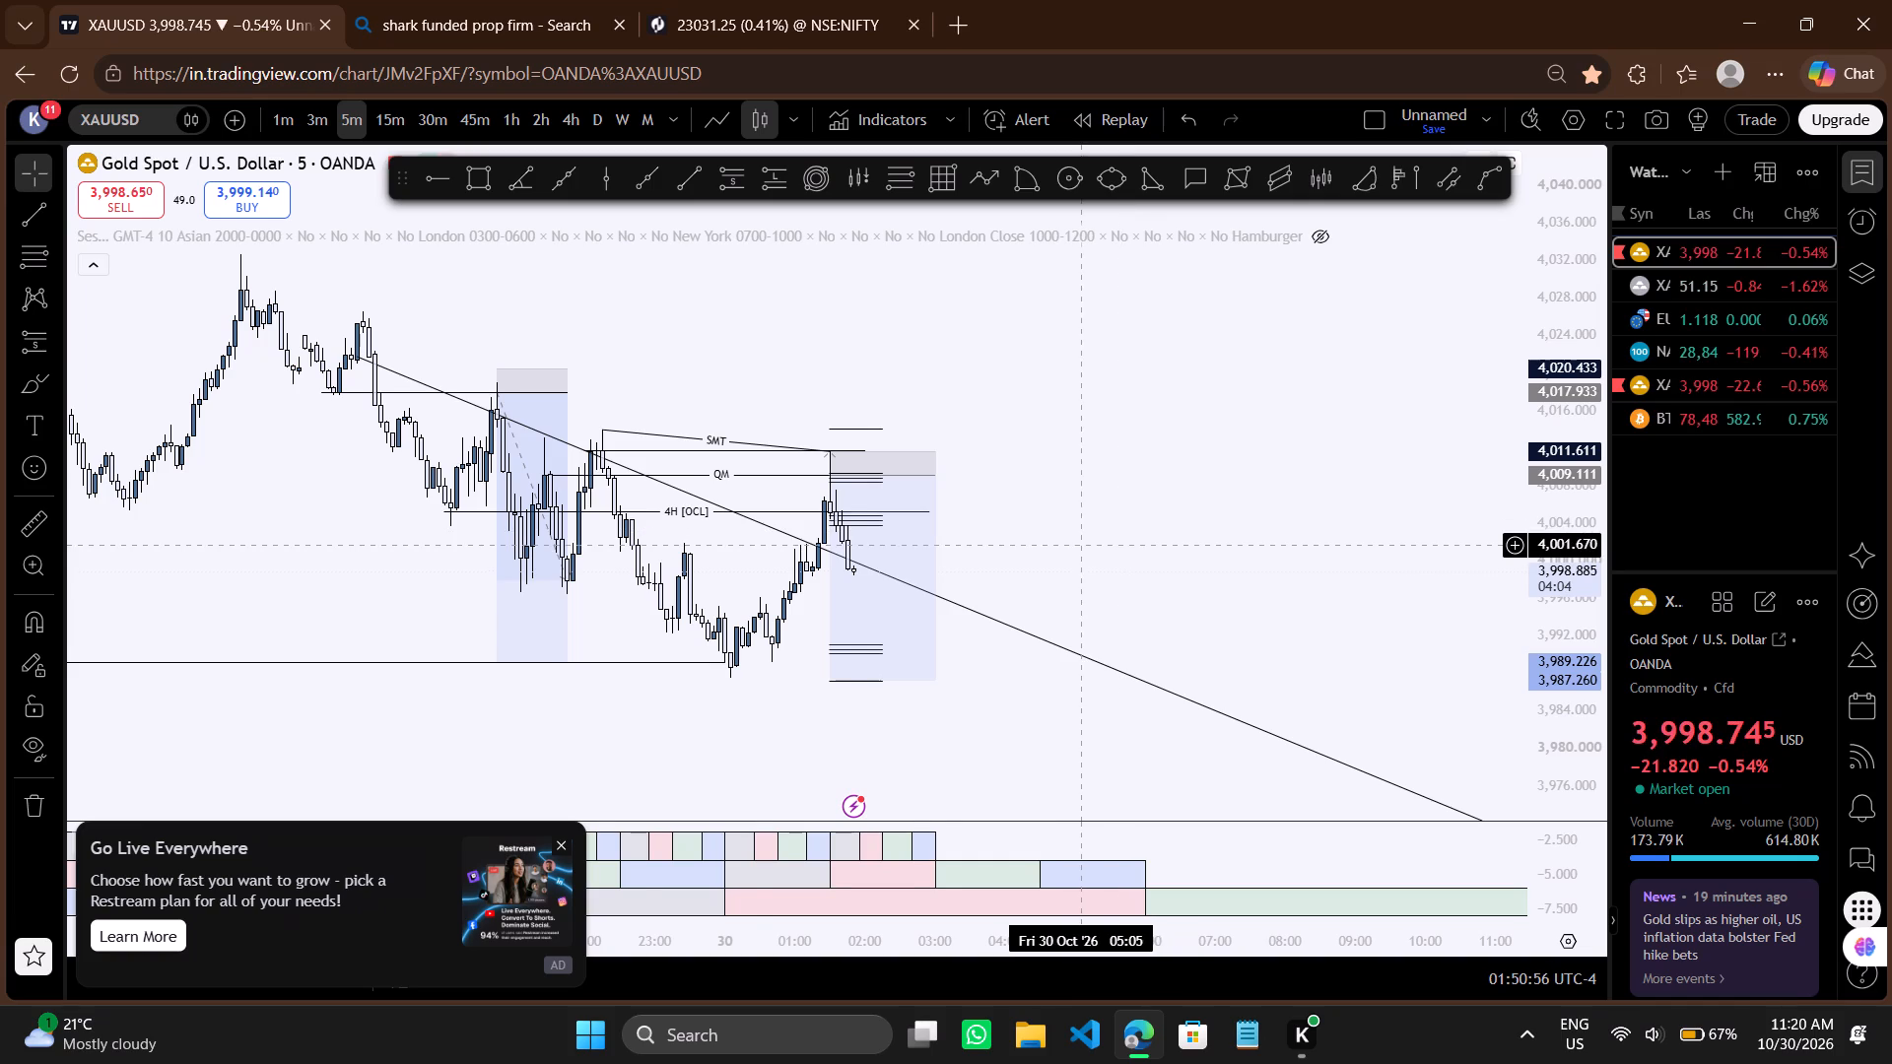
pyautogui.moveTo(1101, 537); pyautogui.dragTo(1117, 528)
pyautogui.click(1117, 528)
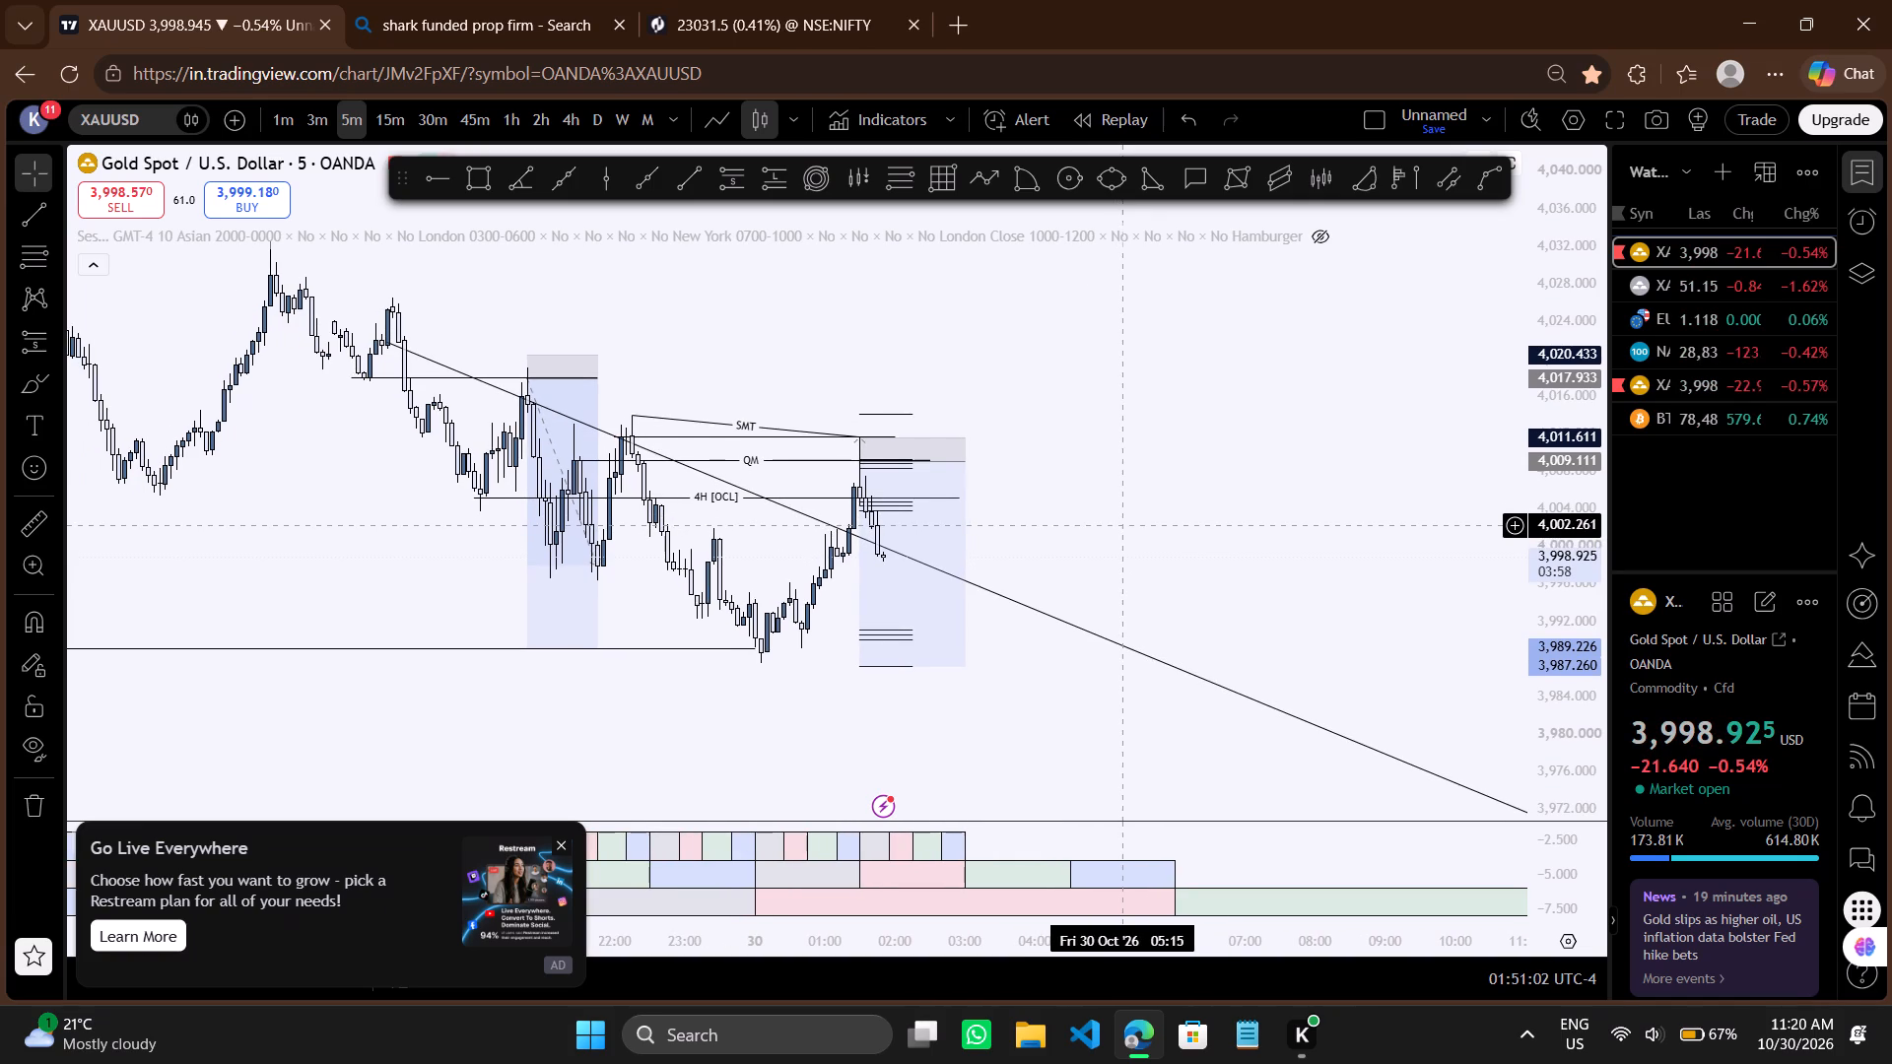
pyautogui.click(558, 845)
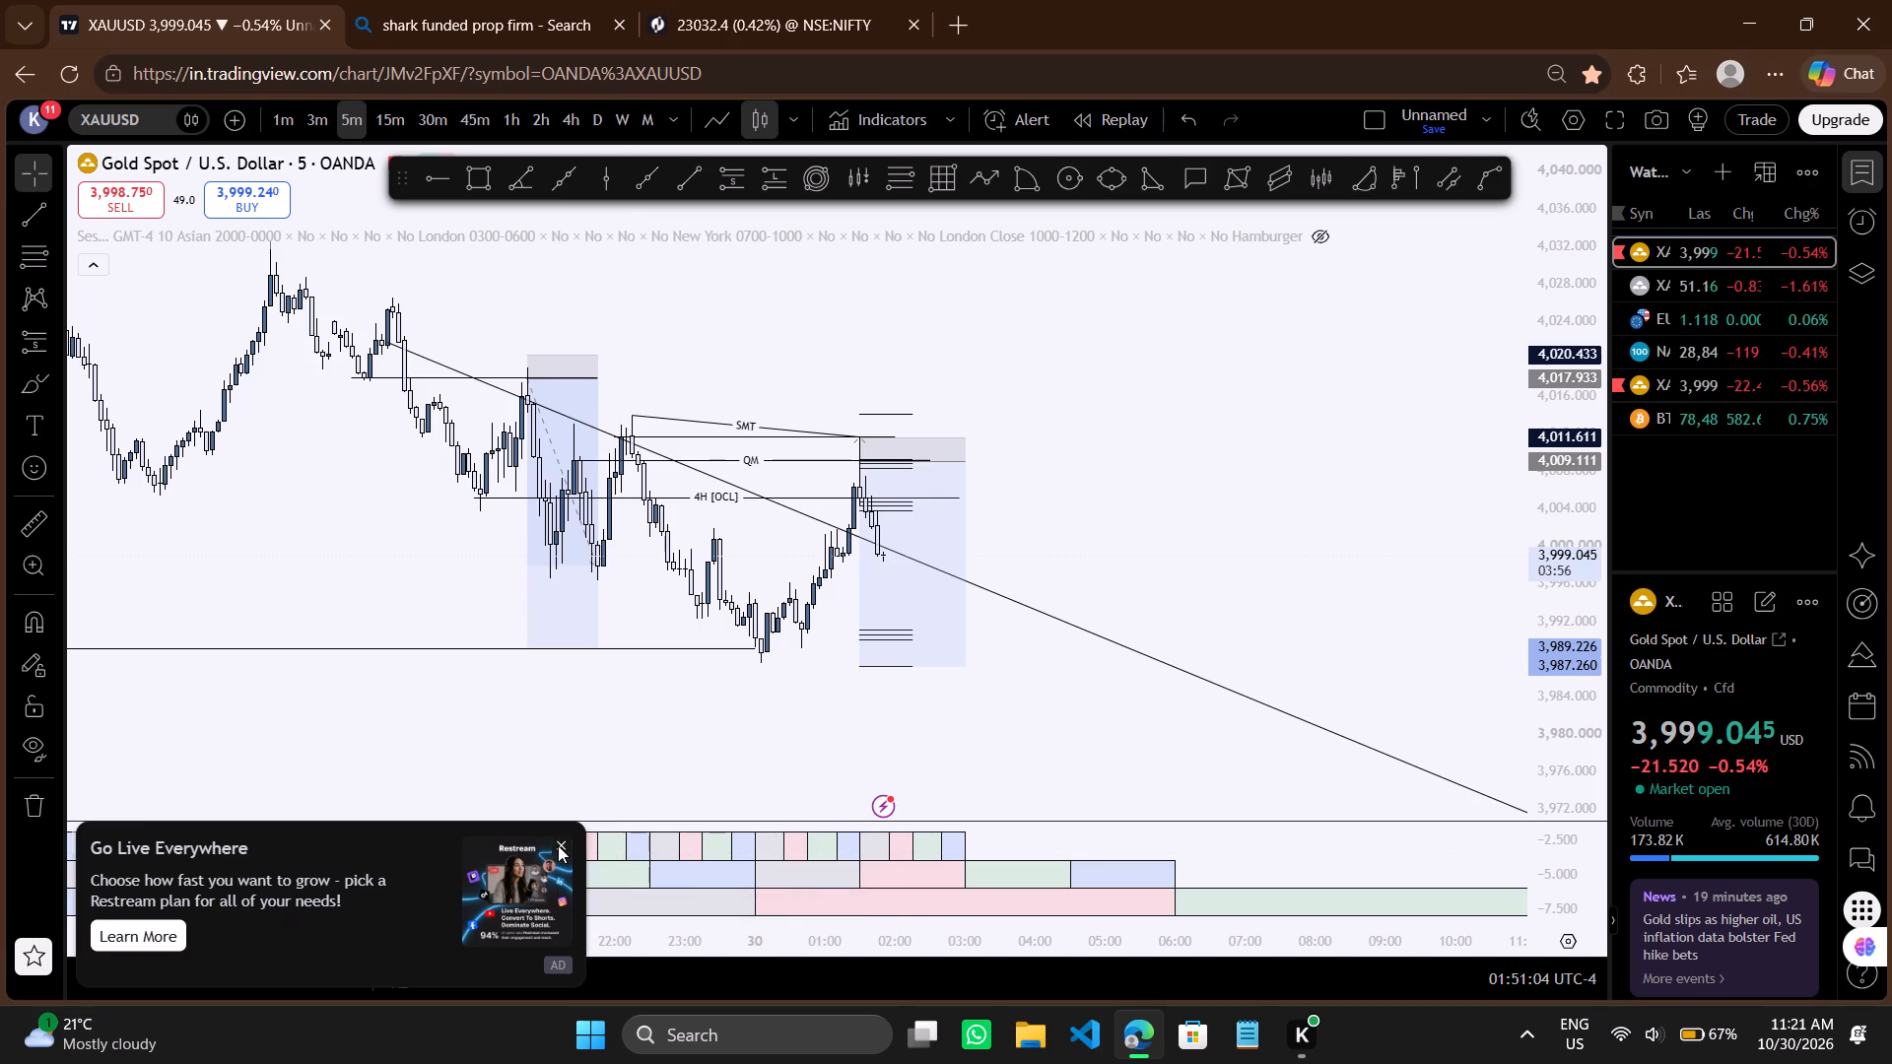
pyautogui.moveTo(1295, 482); pyautogui.dragTo(1321, 461)
pyautogui.scroll(-1, 1321, 461)
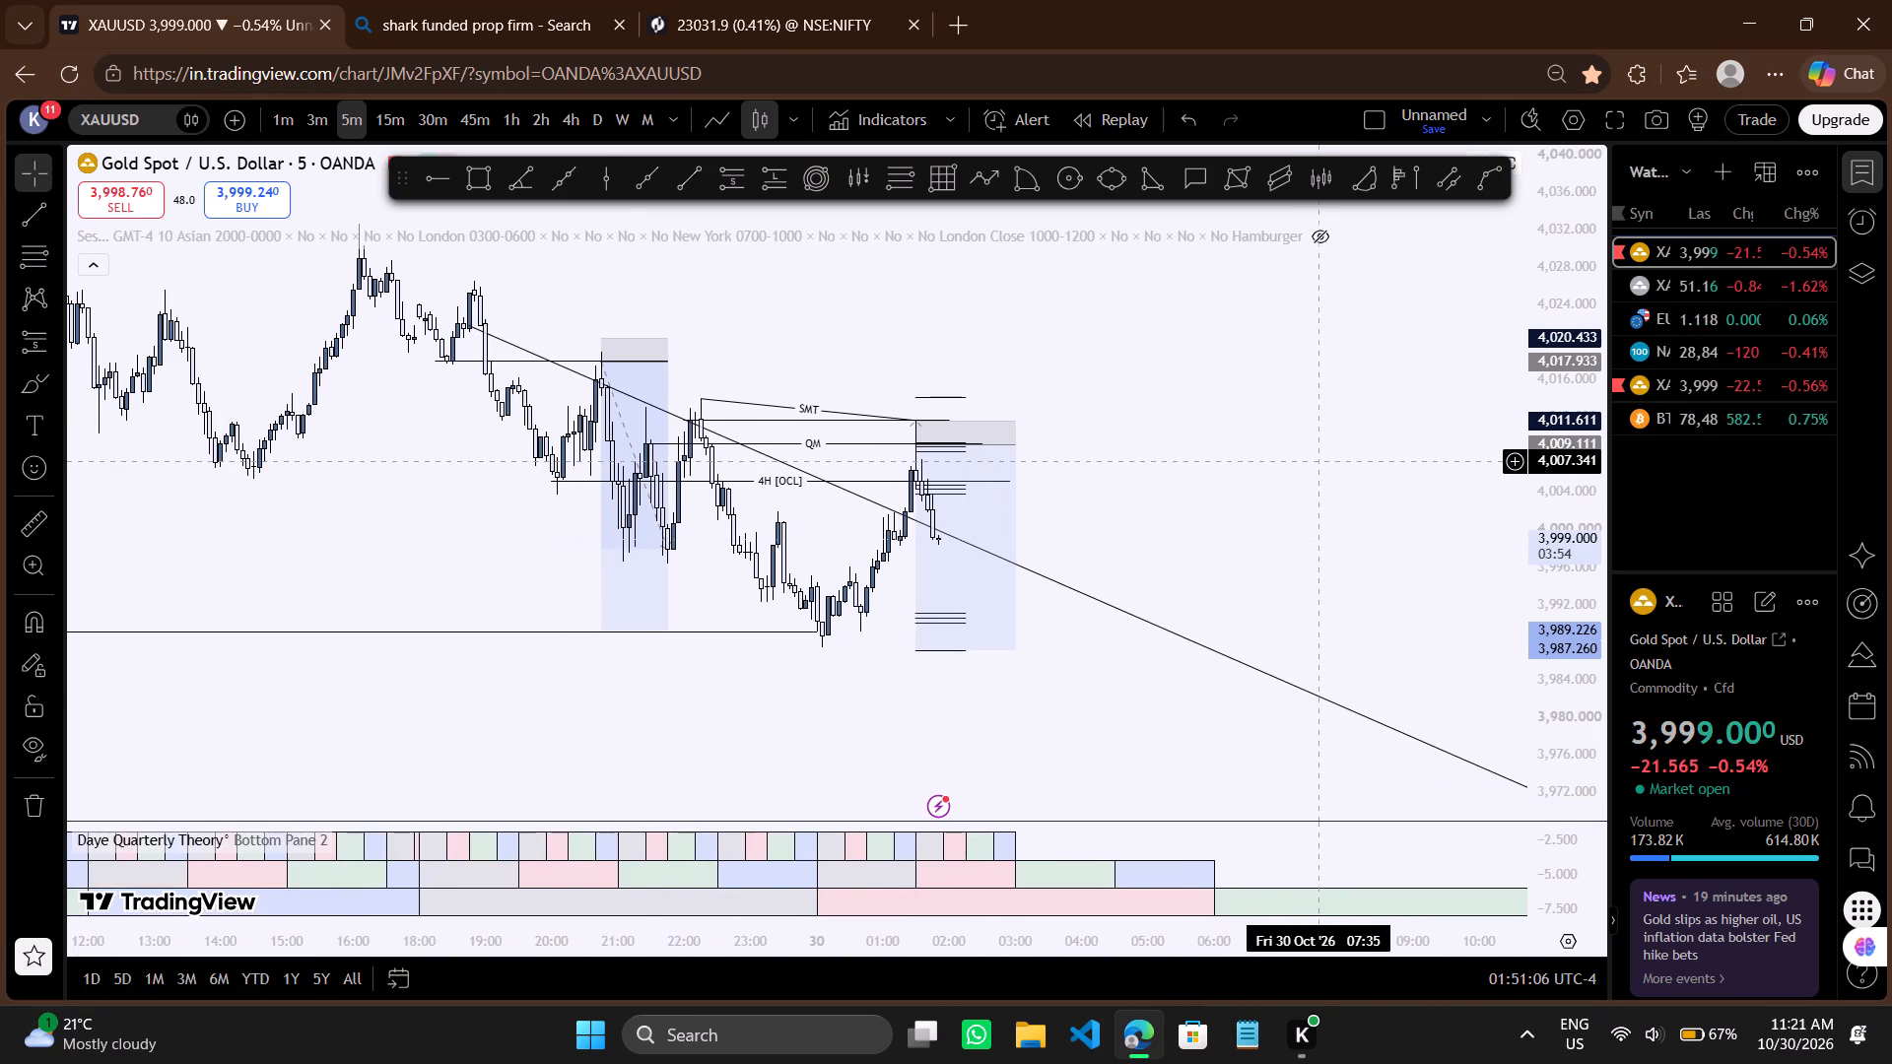
pyautogui.moveTo(1291, 474); pyautogui.dragTo(1281, 484)
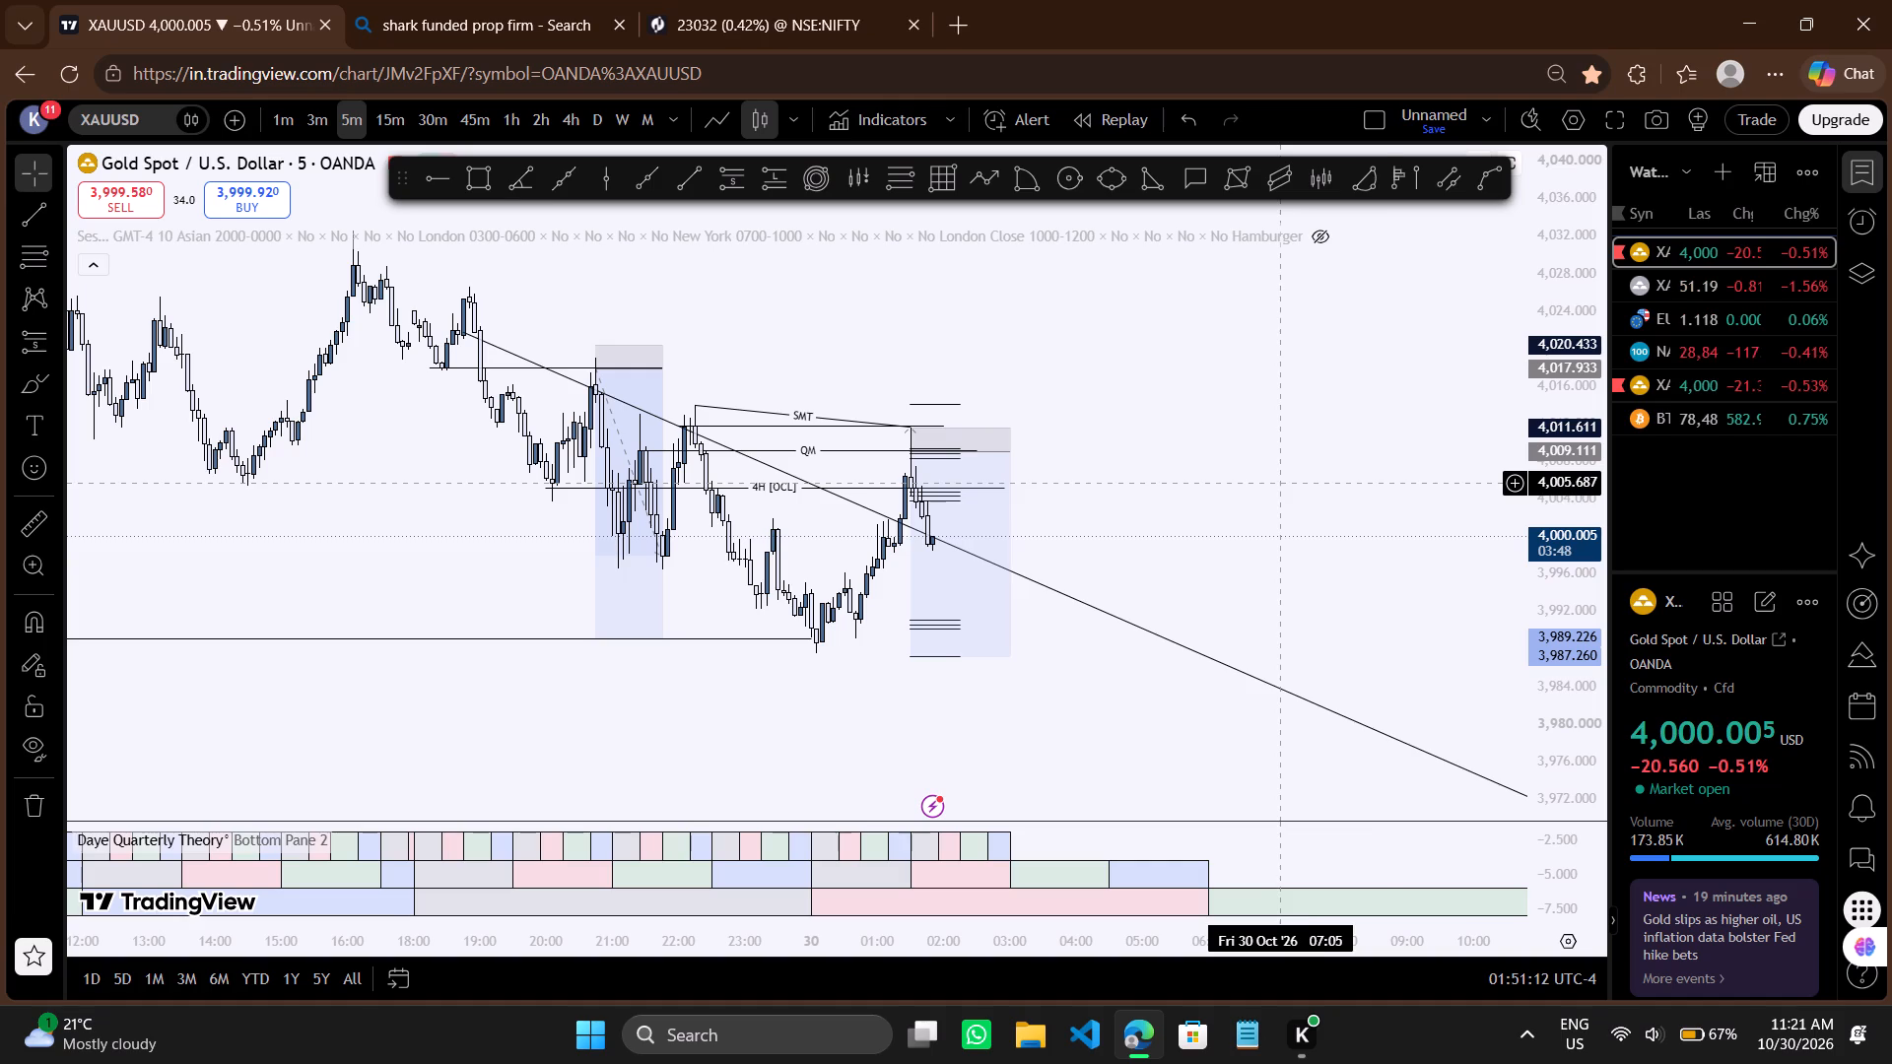
pyautogui.moveTo(1409, 529); pyautogui.dragTo(1409, 539)
pyautogui.moveTo(1250, 531); pyautogui.dragTo(1278, 548)
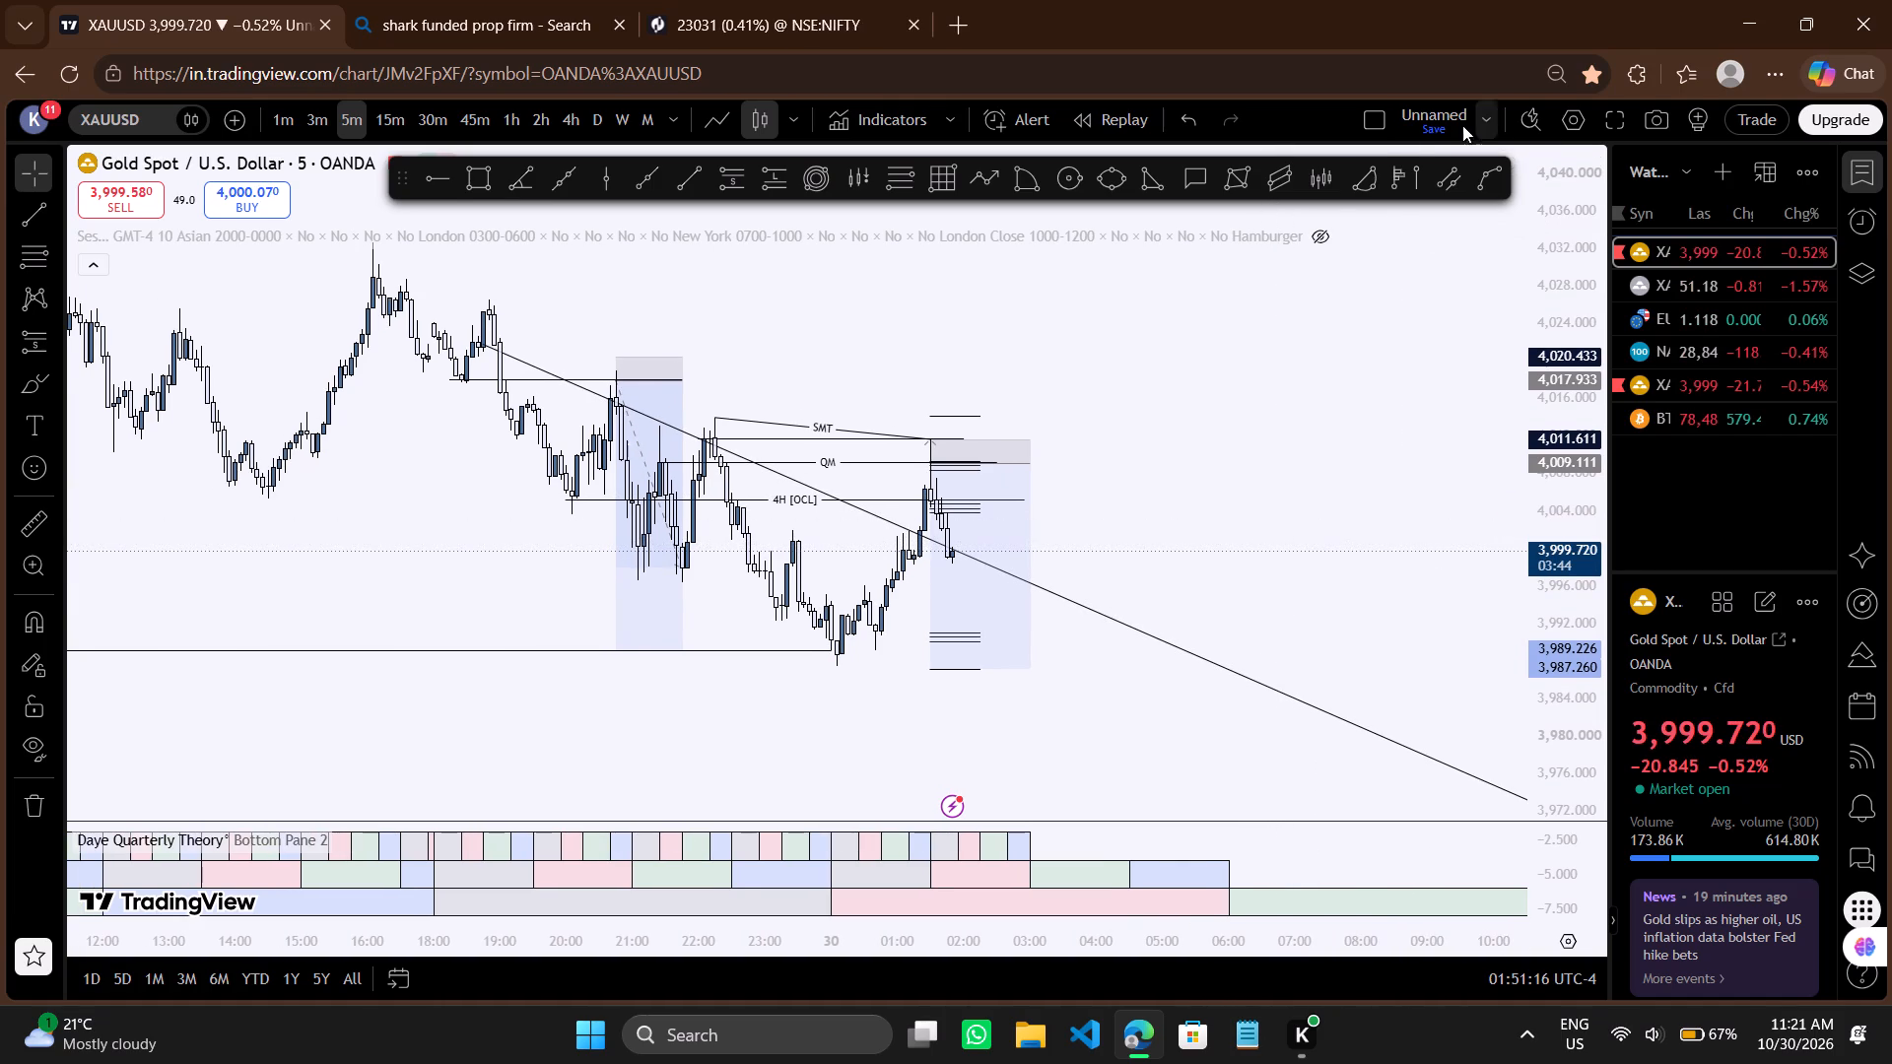
# Save the unnamed XAUUSD chart layout.
pyautogui.click(1434, 120)
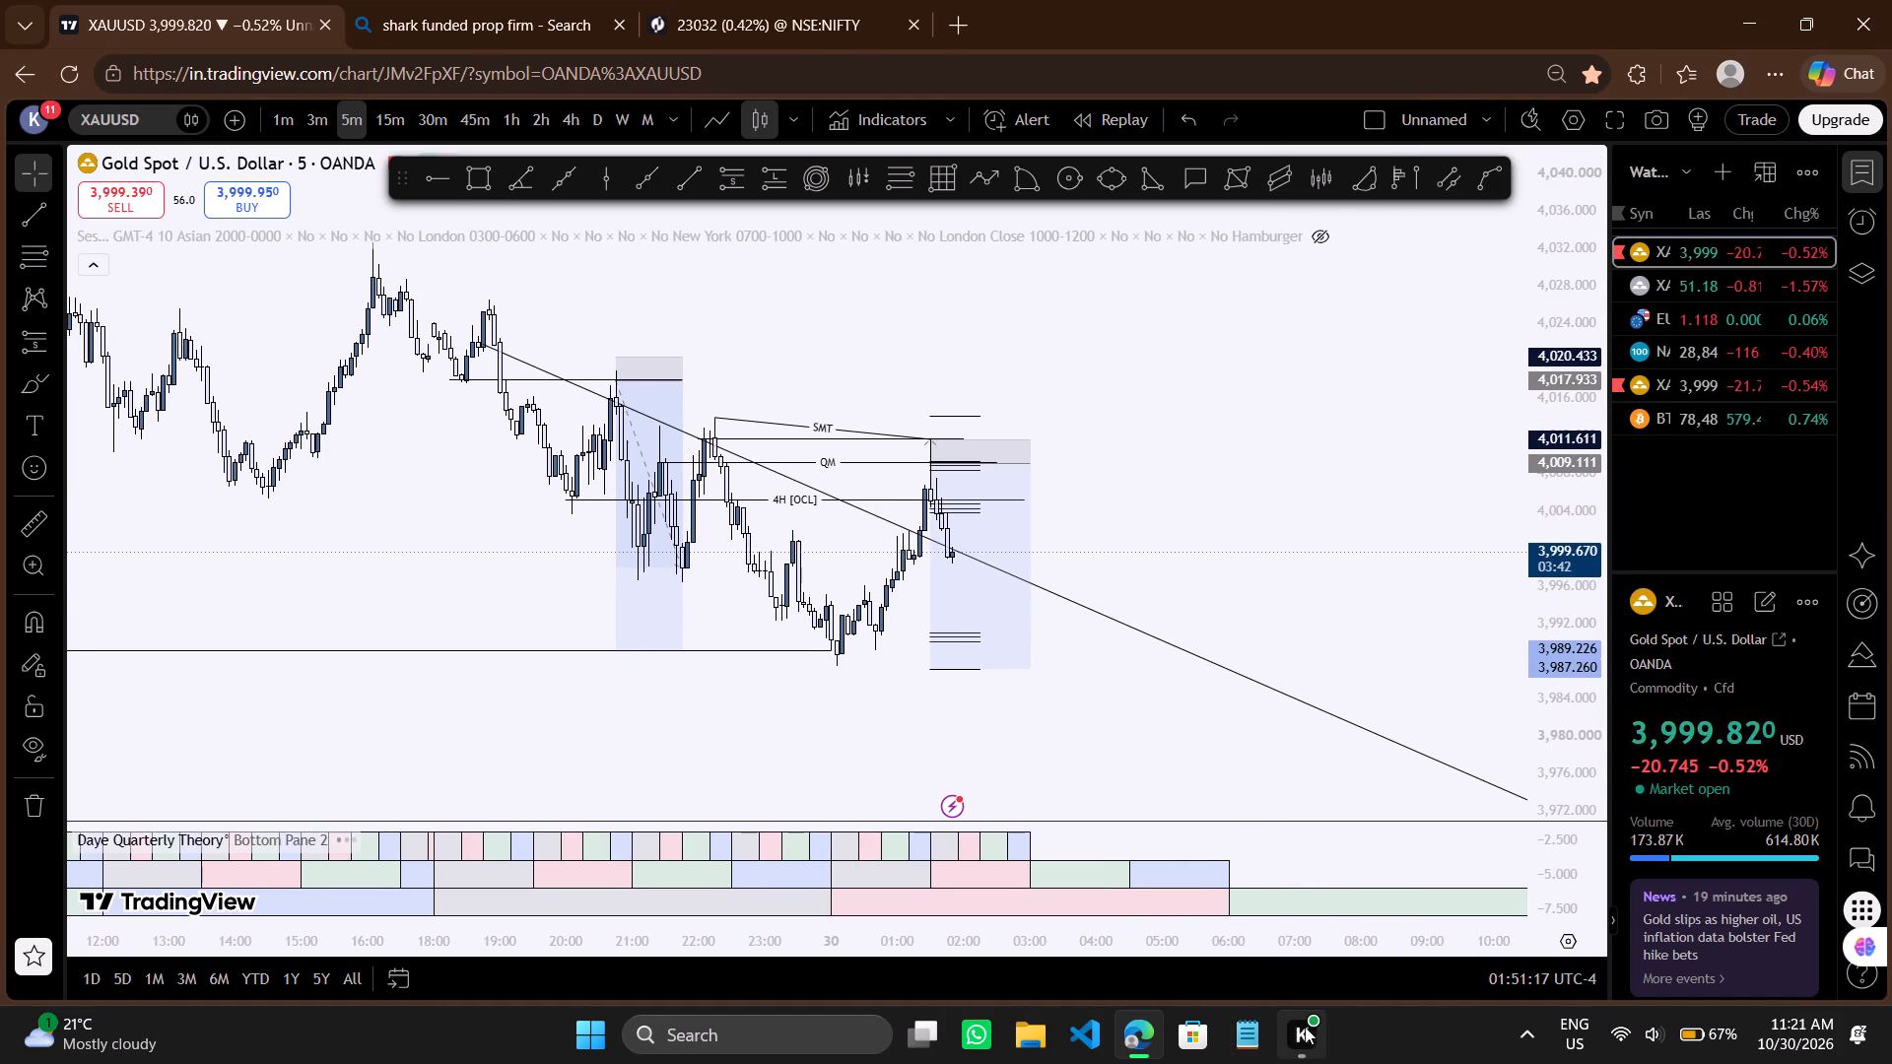